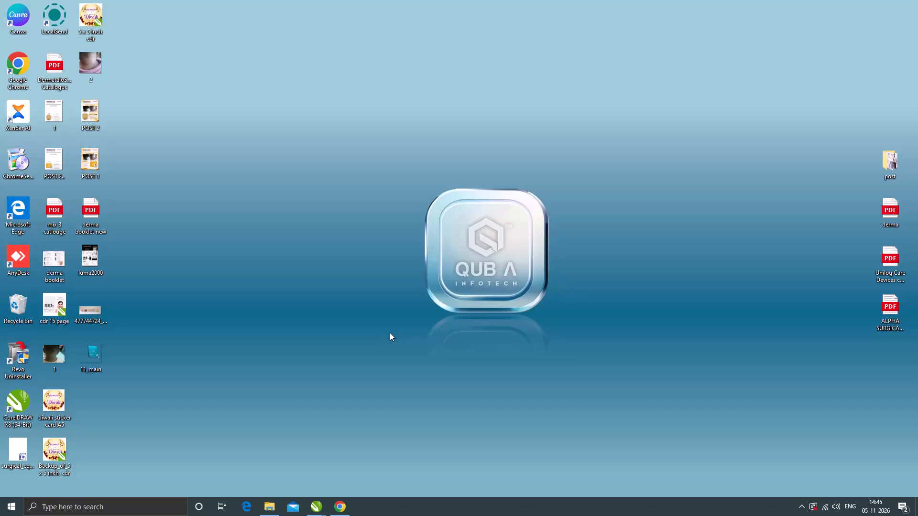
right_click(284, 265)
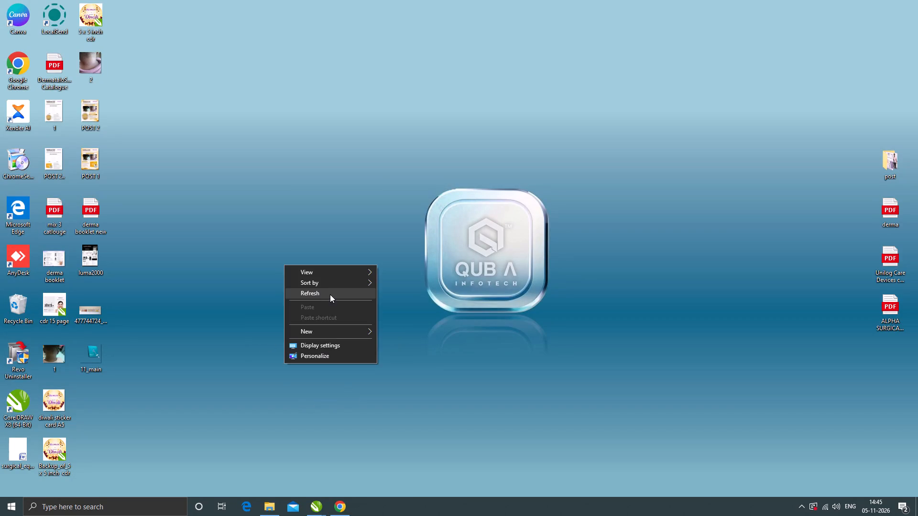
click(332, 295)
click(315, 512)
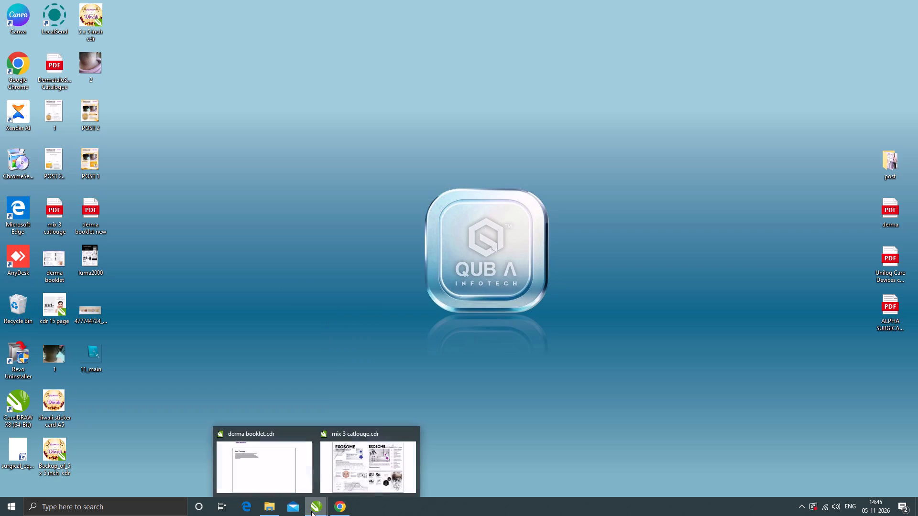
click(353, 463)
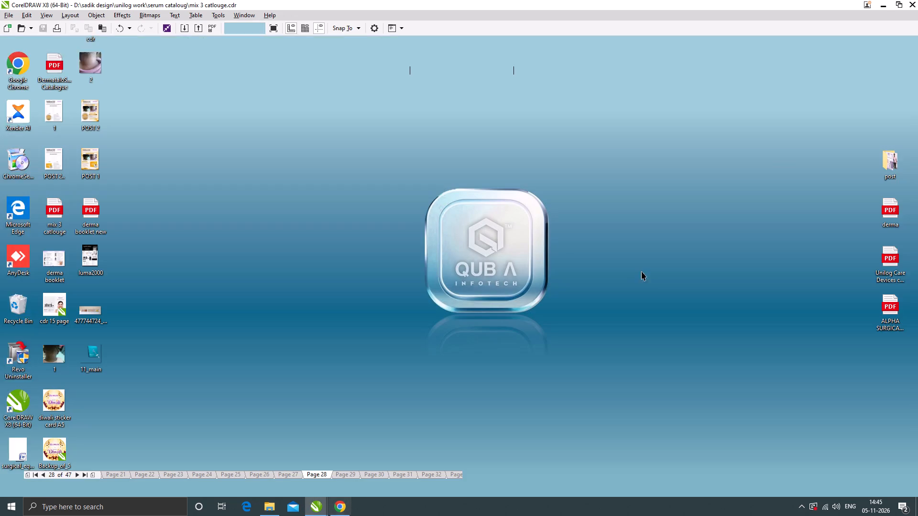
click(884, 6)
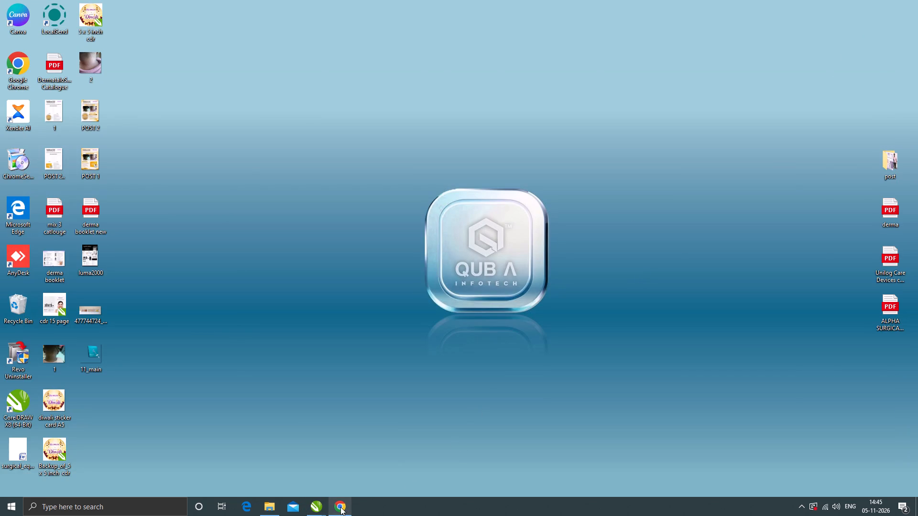
Switch to Google Chrome and open a new blank tab alongside the Booklet Changes document.
click(340, 507)
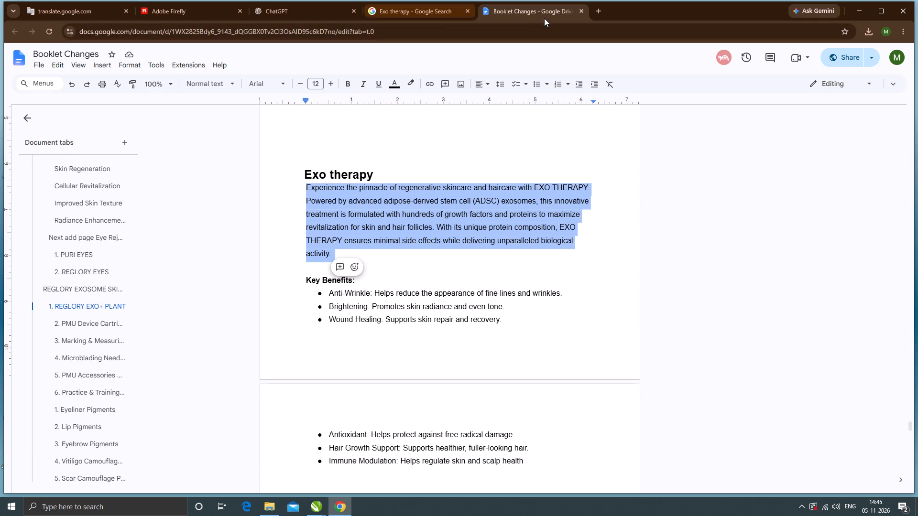
click(598, 11)
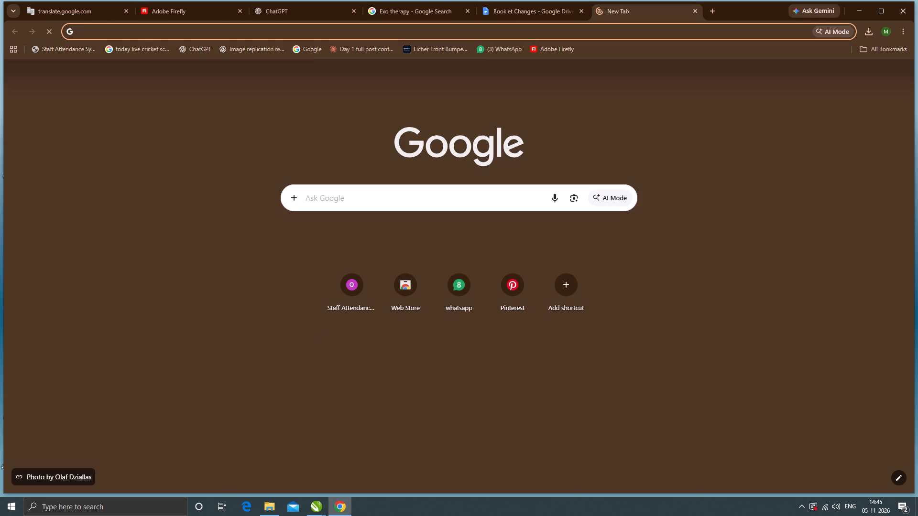
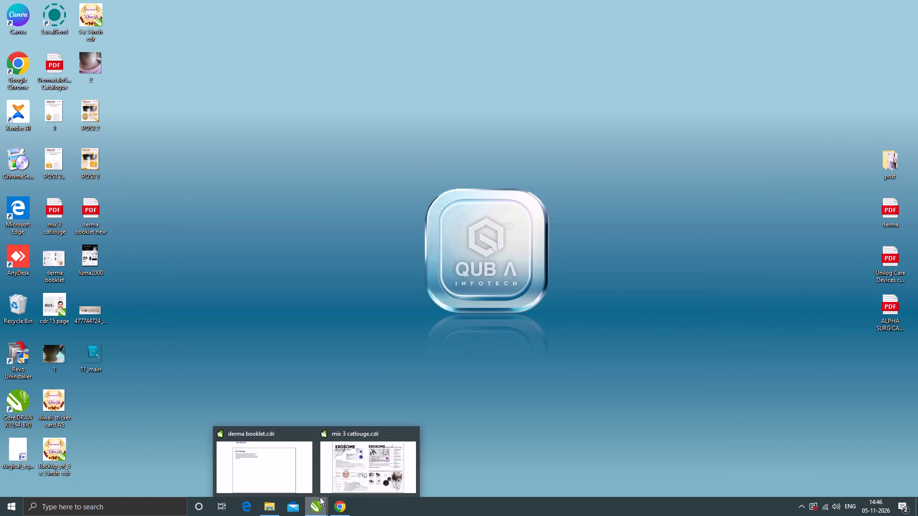
Switch to CorelDRAW, close the Welcome Screen, and bring up the Exo Therapy page in derma booklet.cdr.
click(365, 466)
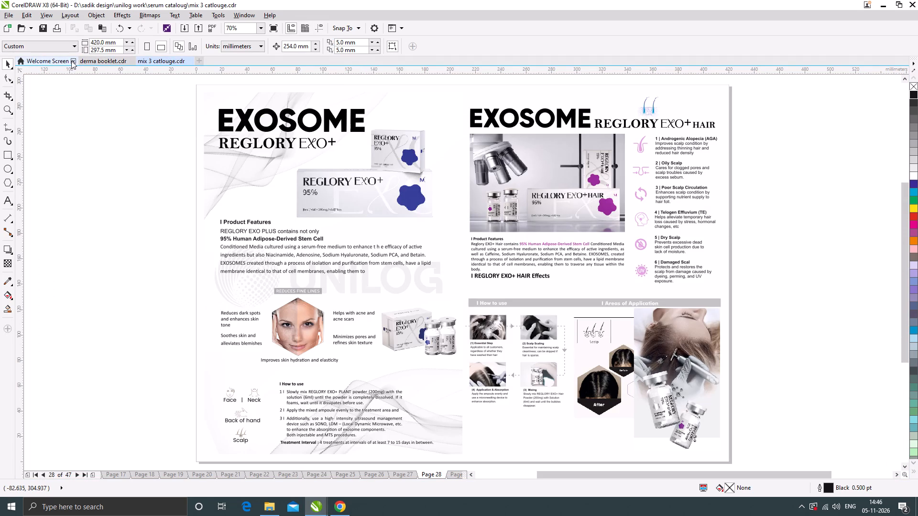
click(71, 61)
click(55, 59)
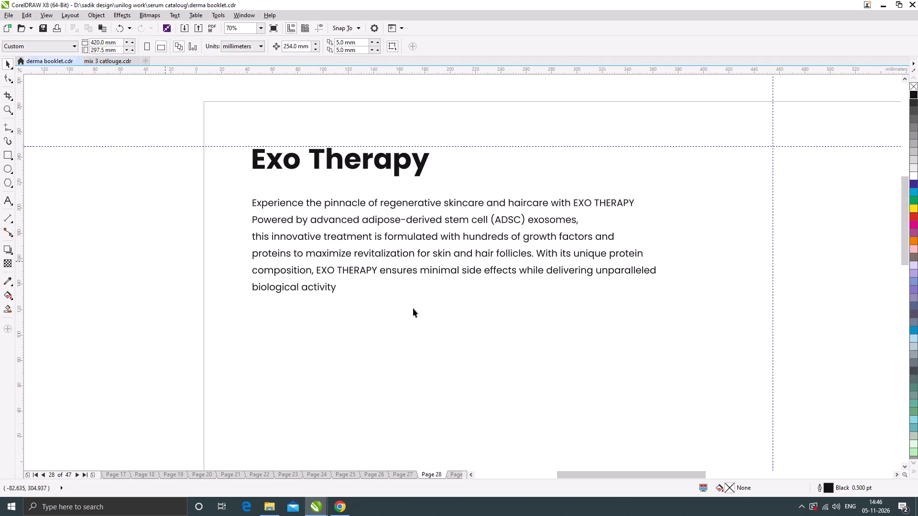
scroll(361, 211, down, 1)
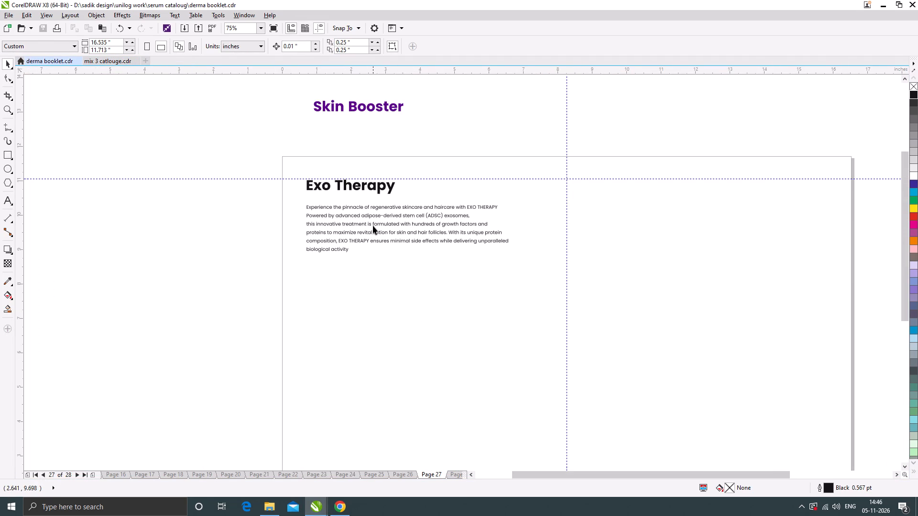
Duplicate the Exo Therapy description just below itself and replace the copy's text with the copied Key Benefits passage.
click(373, 226)
drag(375, 209, 376, 276)
shift+right_click(376, 276)
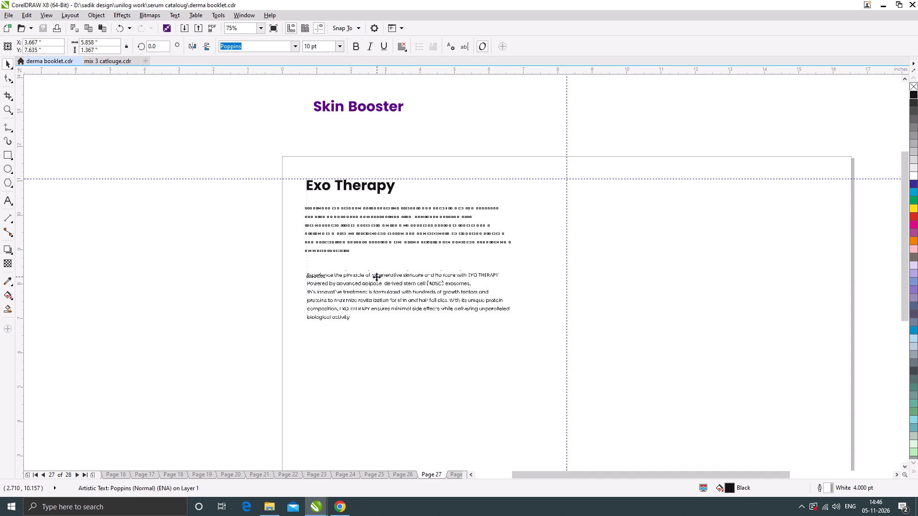
double_click(376, 277)
key(ctrl+a)
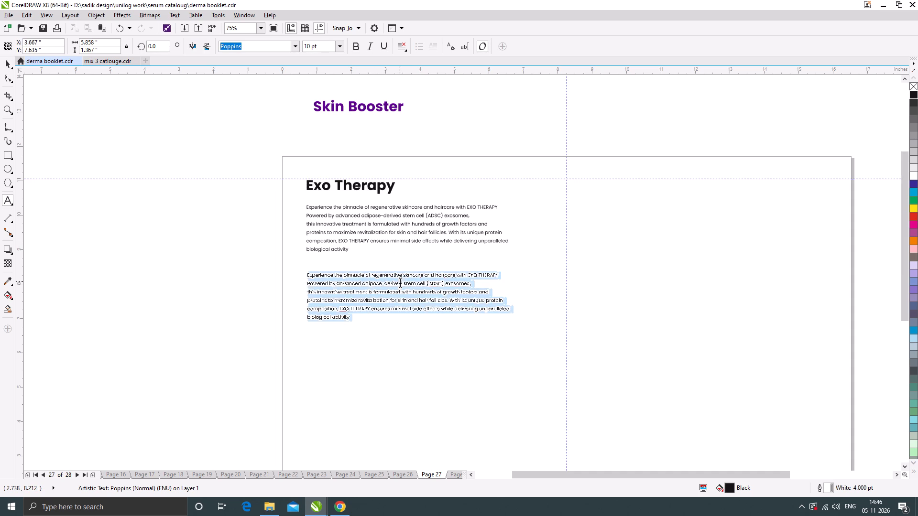
key(ctrl+v)
Remove the trailing blank line and the full stops ending the Wound Healing, Brightening and Anti-Wrinkle lines.
scroll(306, 293, up, 1)
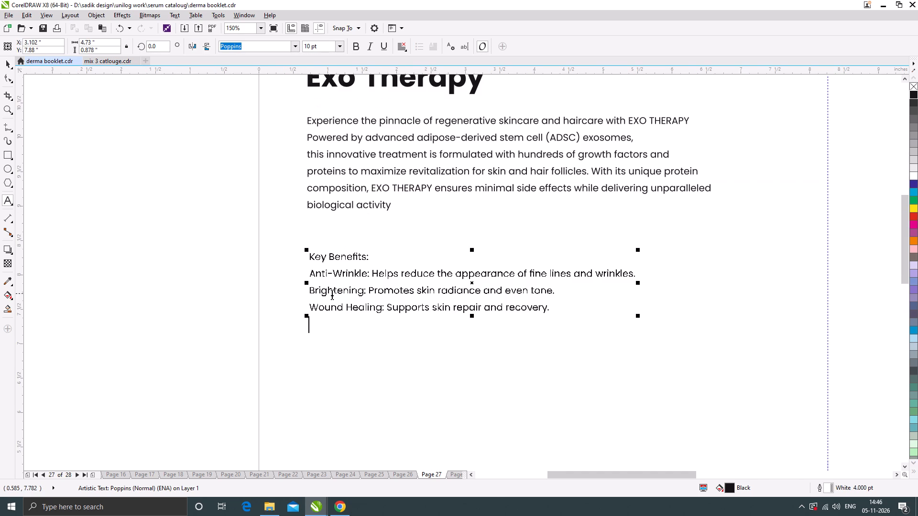
key(BackSpace)
key(BackSpace)
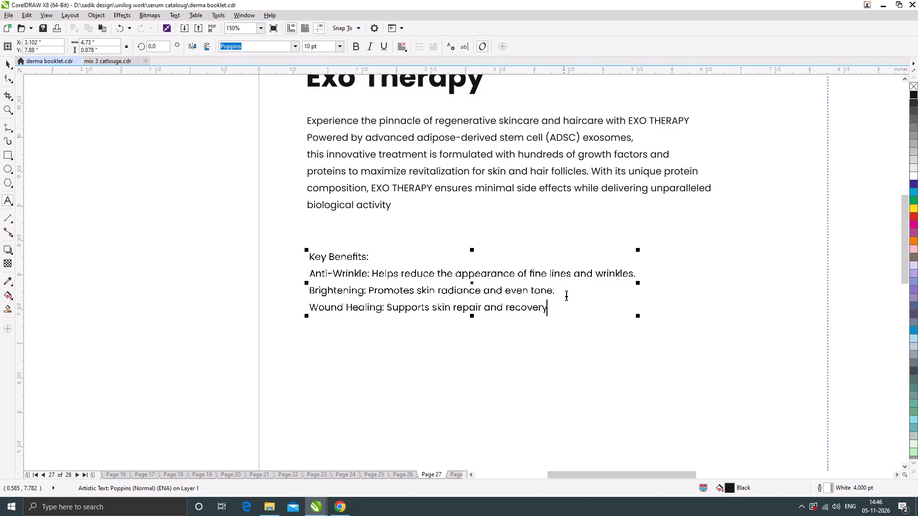
click(571, 294)
key(BackSpace)
scroll(649, 279, up, 1)
click(623, 274)
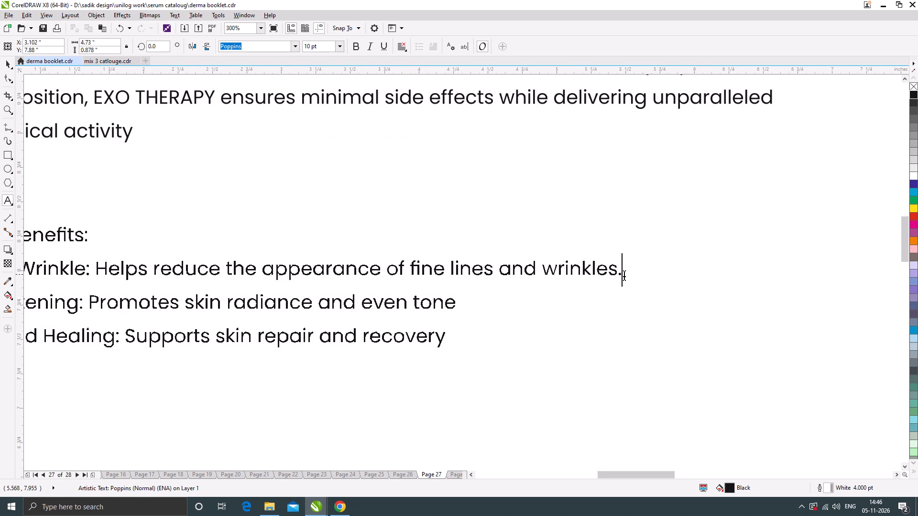
key(BackSpace)
Make the "Key Benefits:" heading bold.
scroll(579, 288, down, 1)
scroll(340, 264, up, 1)
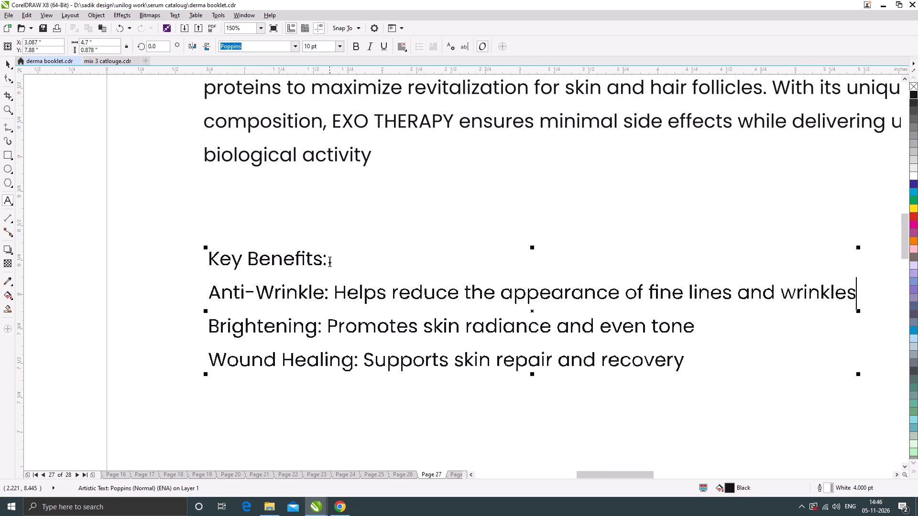
drag(332, 256, 154, 258)
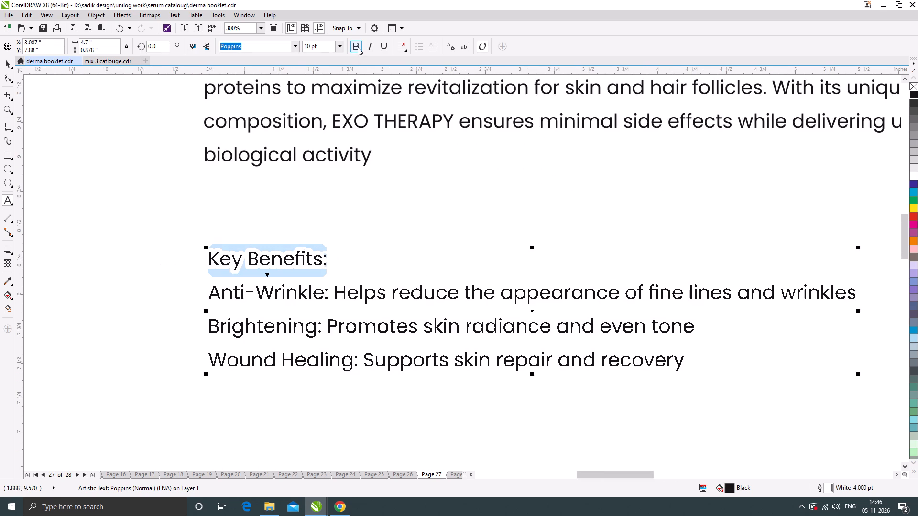
click(358, 47)
click(5, 64)
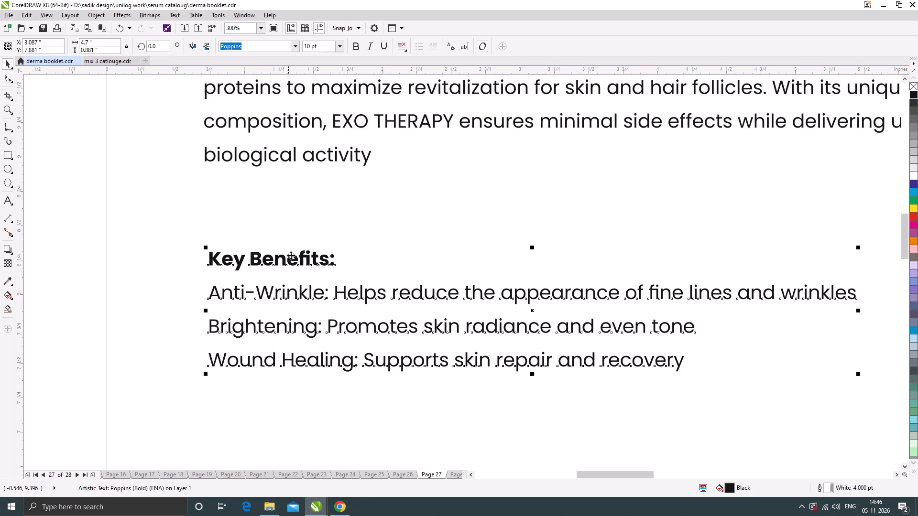
Move the Key Benefits block up closer to the Exo Therapy description, aligned with the description's left edge.
drag(301, 259, 293, 228)
click(293, 228)
scroll(310, 228, down, 2)
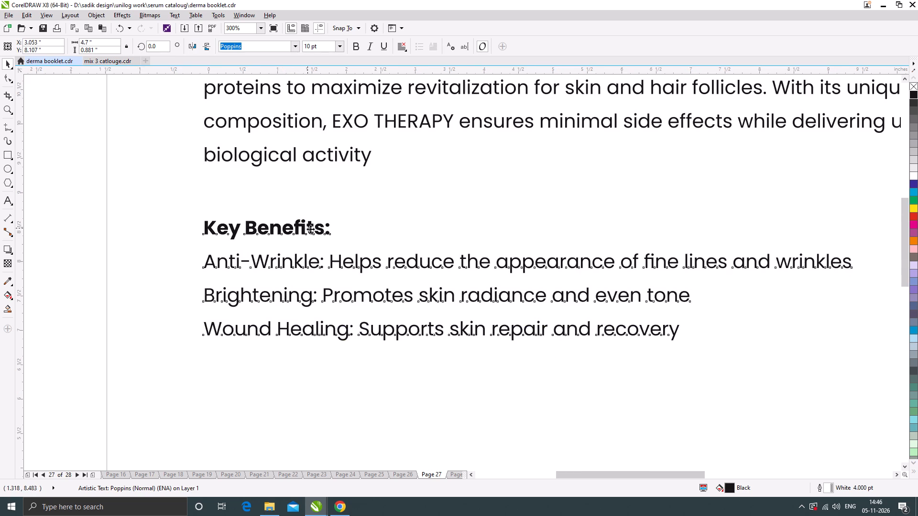
click(168, 232)
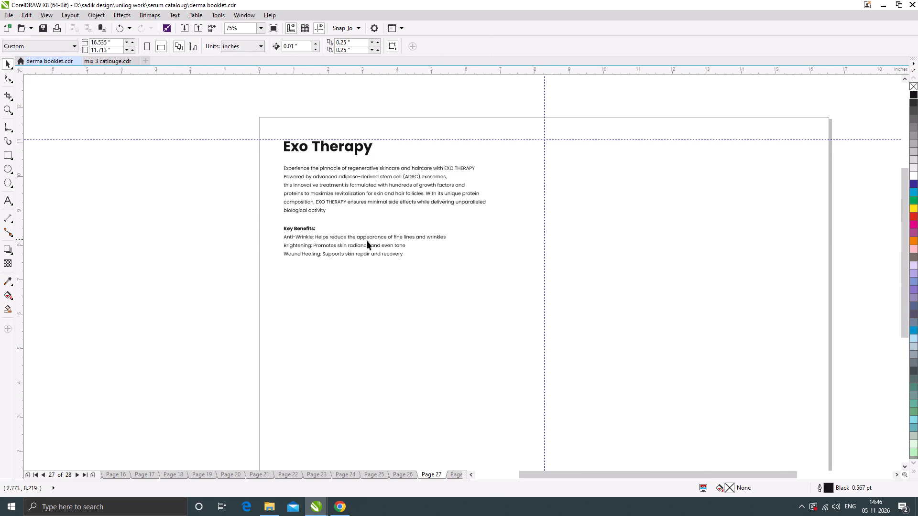
Switch to the Booklet Changes document in Chrome and copy the Antioxidant, Hair Growth Support and Immune Modulation bullets.
scroll(372, 243, down, 1)
scroll(370, 221, up, 1)
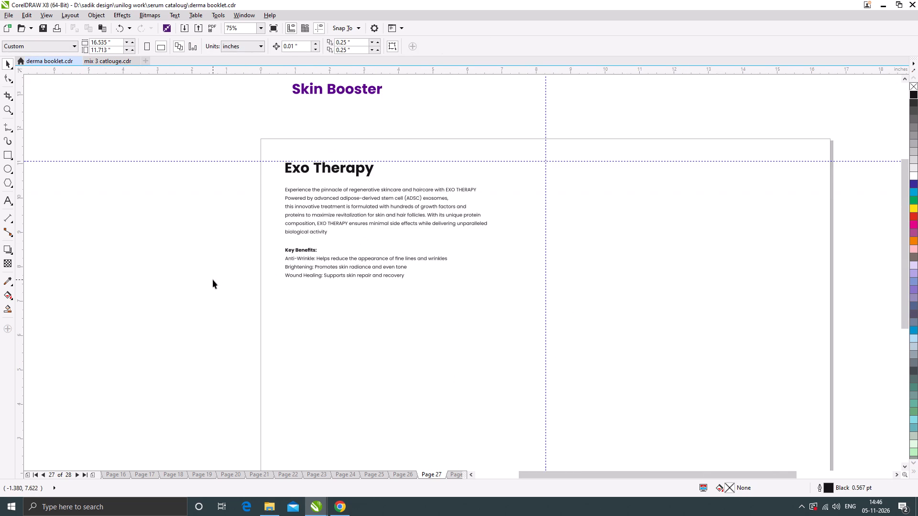
click(213, 279)
scroll(320, 163, up, 1)
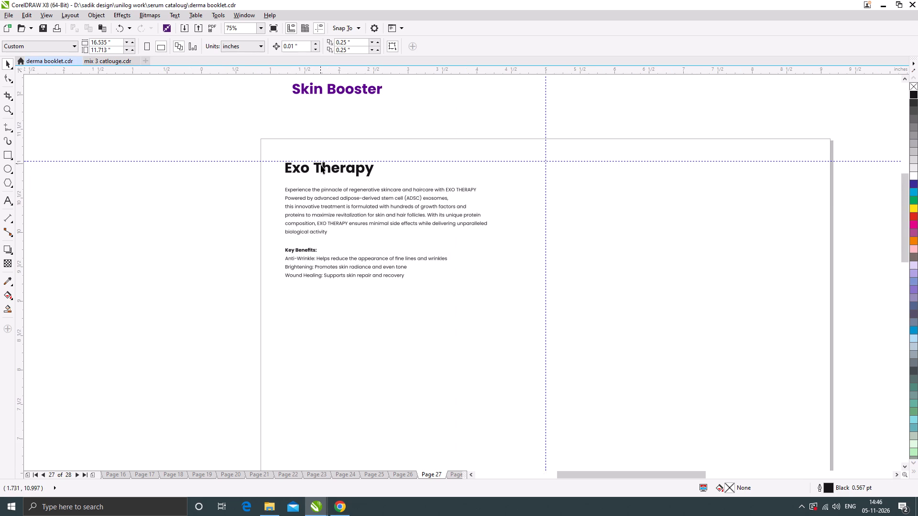
click(339, 513)
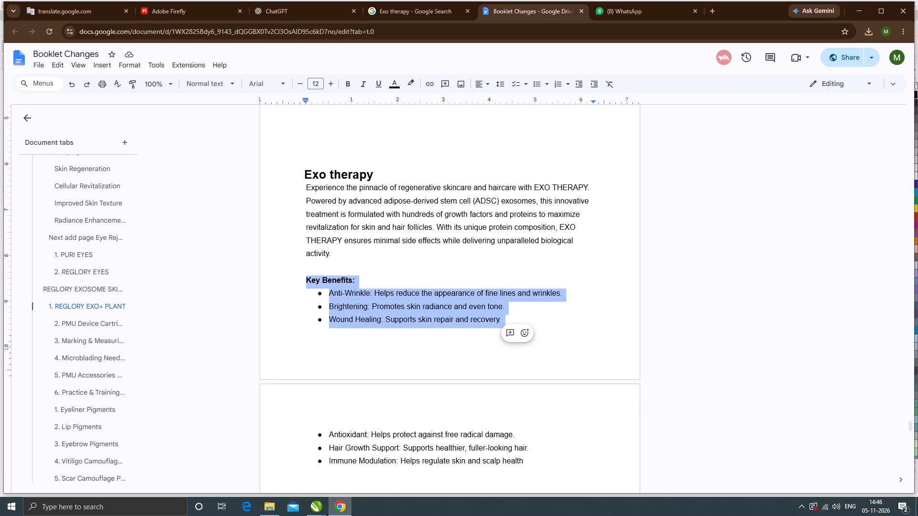
scroll(335, 287, down, 3)
drag(327, 287, 356, 291)
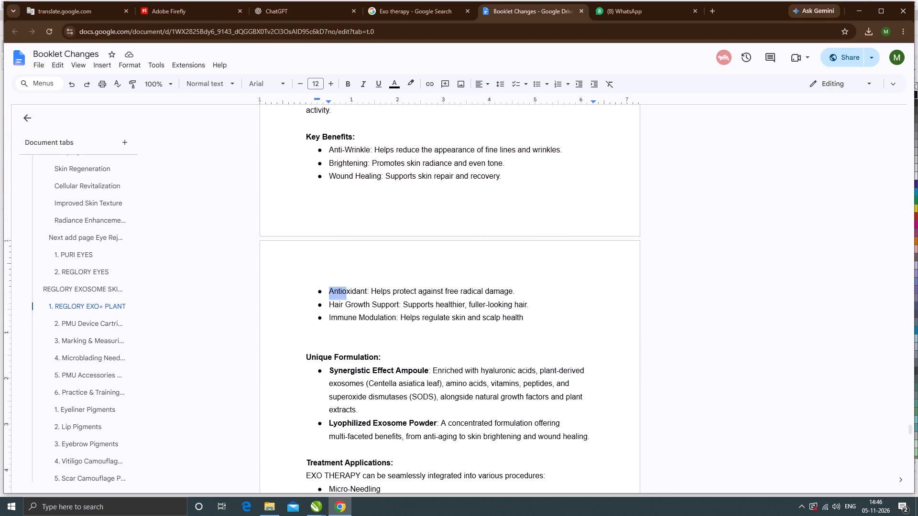
drag(356, 291, 548, 325)
key(ctrl+c)
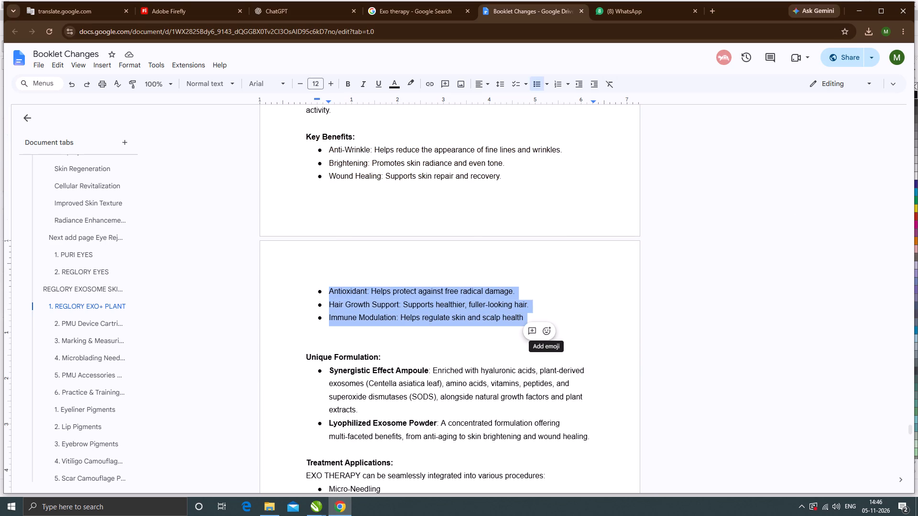
click(857, 8)
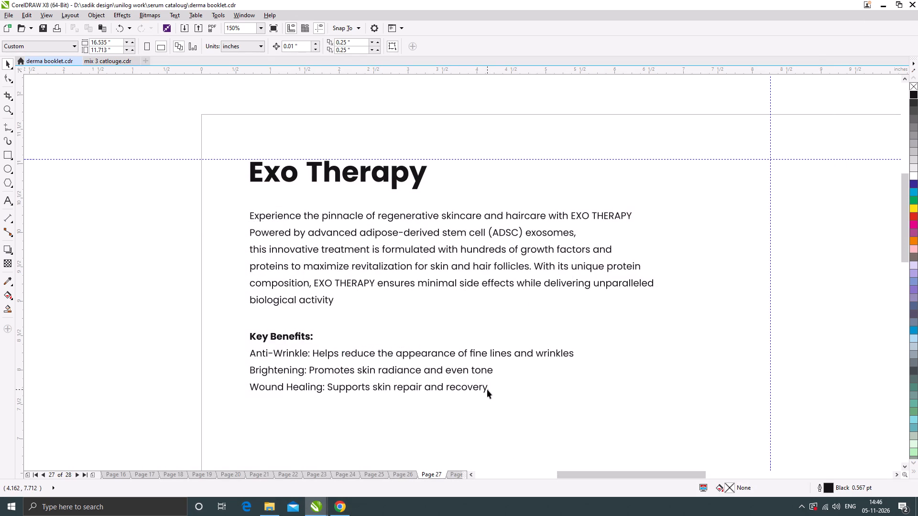
Back in CorelDRAW, paste the copied bullets on a new line after the Wound Healing line of the Key Benefits block.
double_click(486, 388)
key(Return)
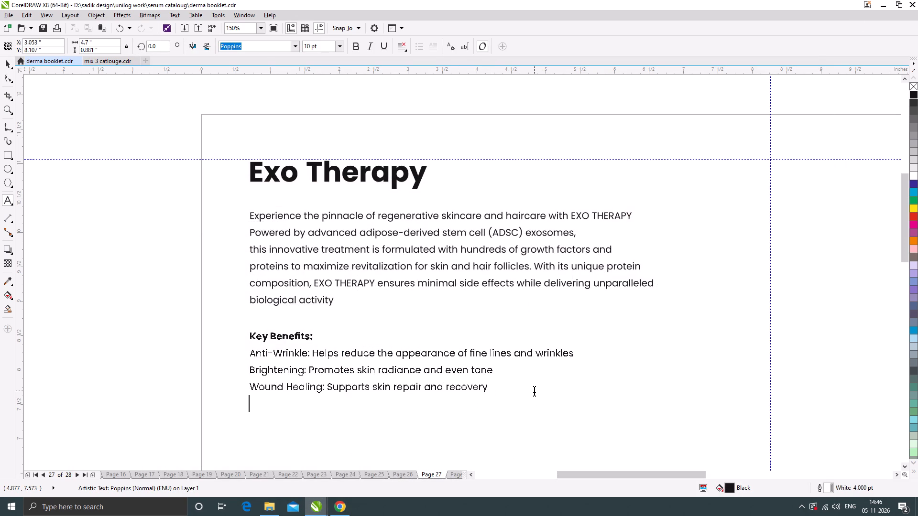
key(ctrl+v)
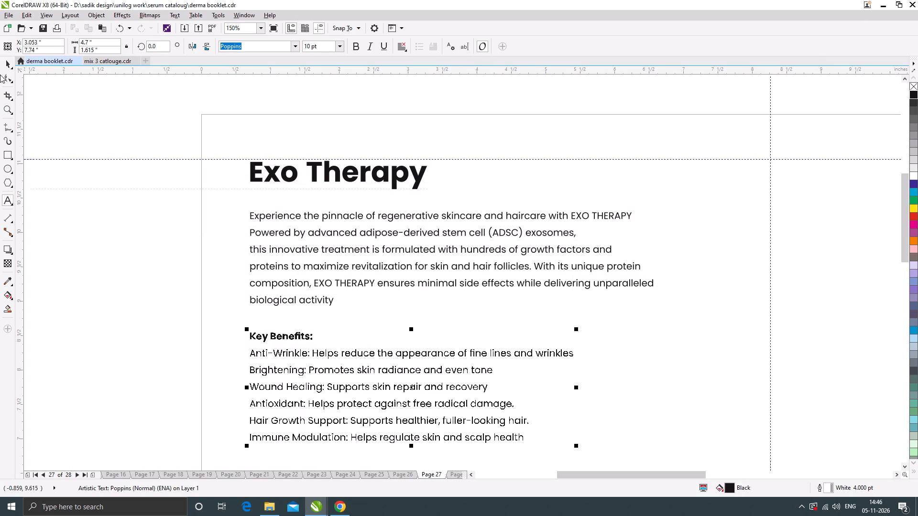
Remove the trailing blank line and the full stops ending the Hair Growth Support and Antioxidant lines, and finish editing the block.
key(BackSpace)
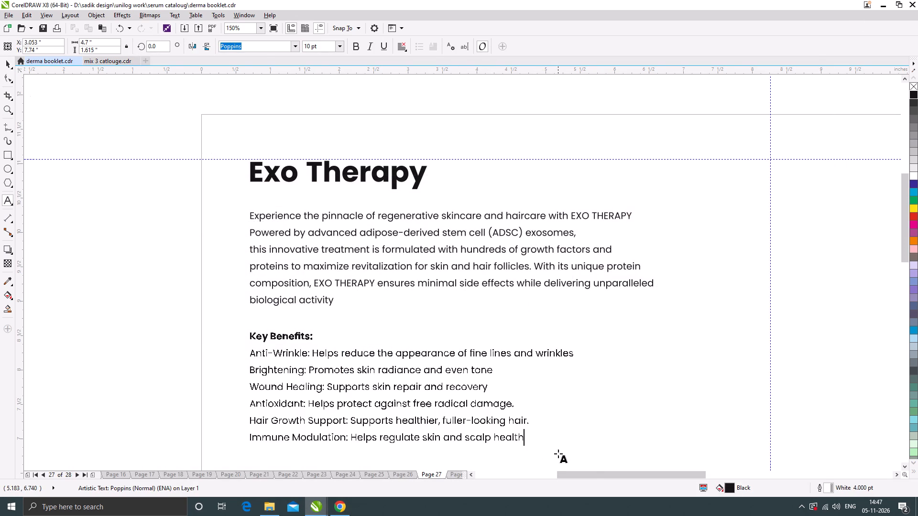
scroll(539, 426, up, 1)
click(520, 419)
key(BackSpace)
click(491, 384)
key(BackSpace)
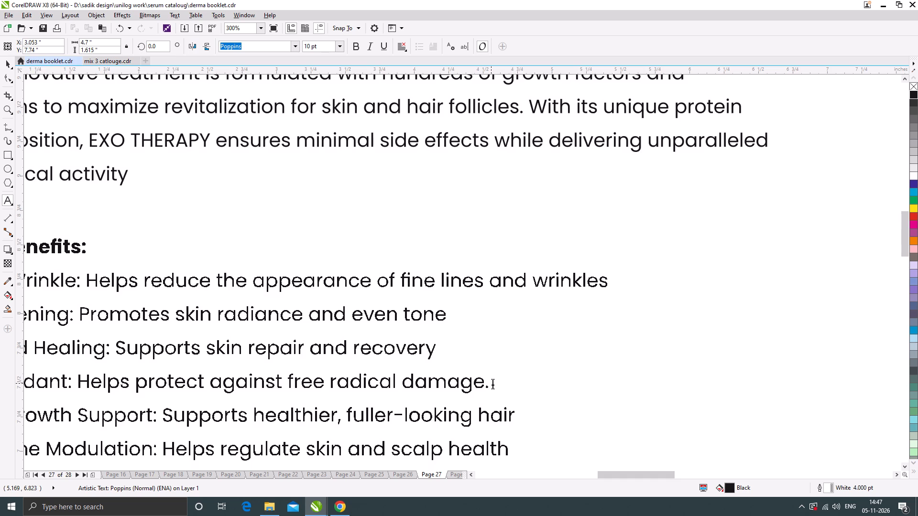
scroll(501, 281, down, 1)
click(10, 67)
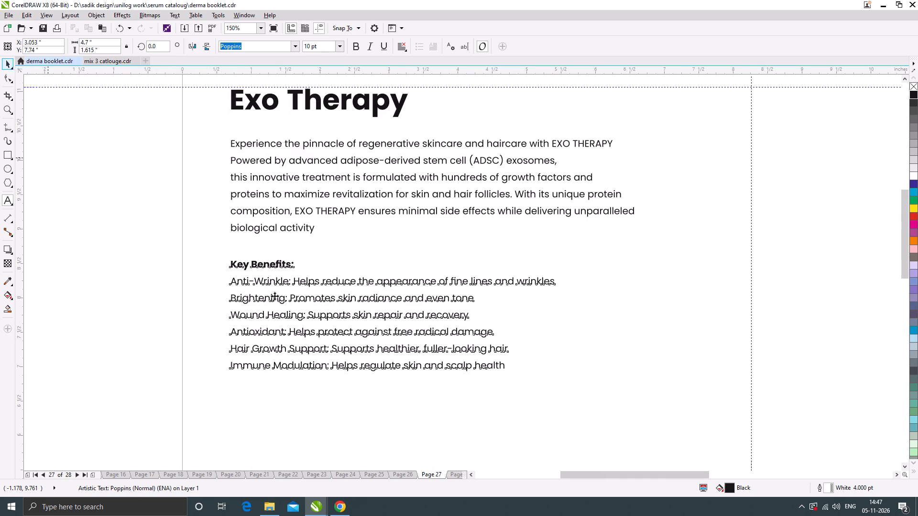
scroll(317, 279, down, 1)
click(204, 288)
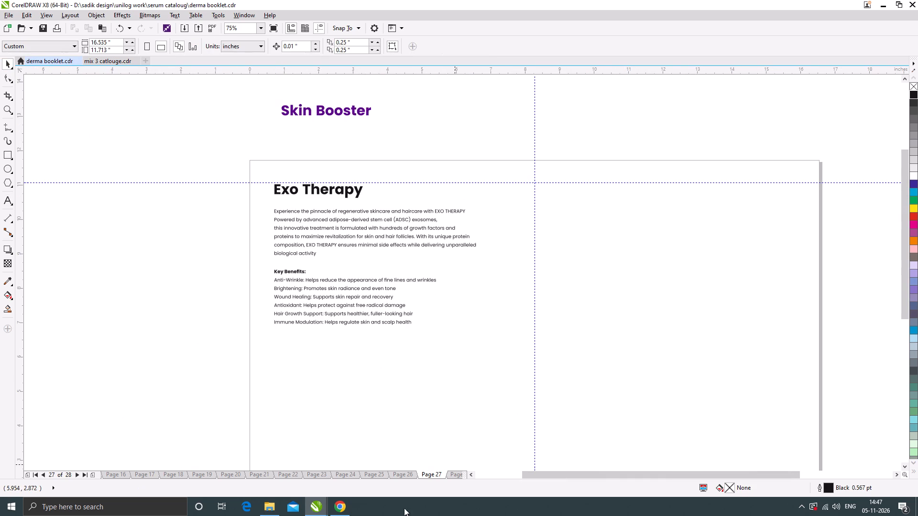
Switch to the Booklet Changes document in Chrome and copy the Unique Formulation heading with its two bullets.
click(346, 505)
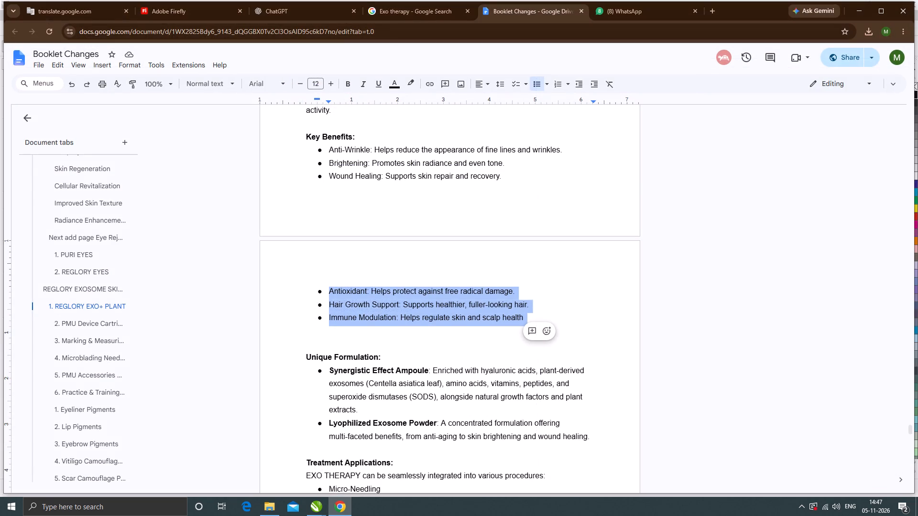
drag(305, 354, 388, 363)
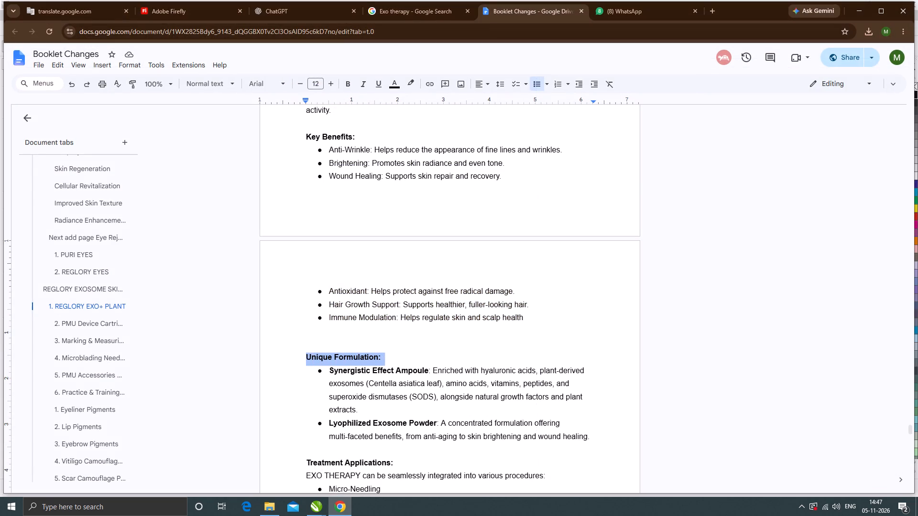
drag(388, 363, 573, 454)
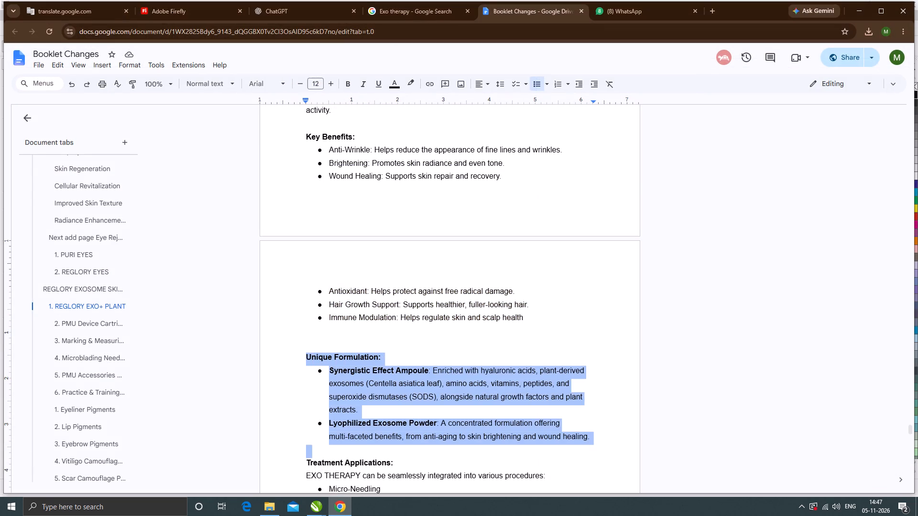
drag(573, 454, 595, 440)
key(ctrl+c)
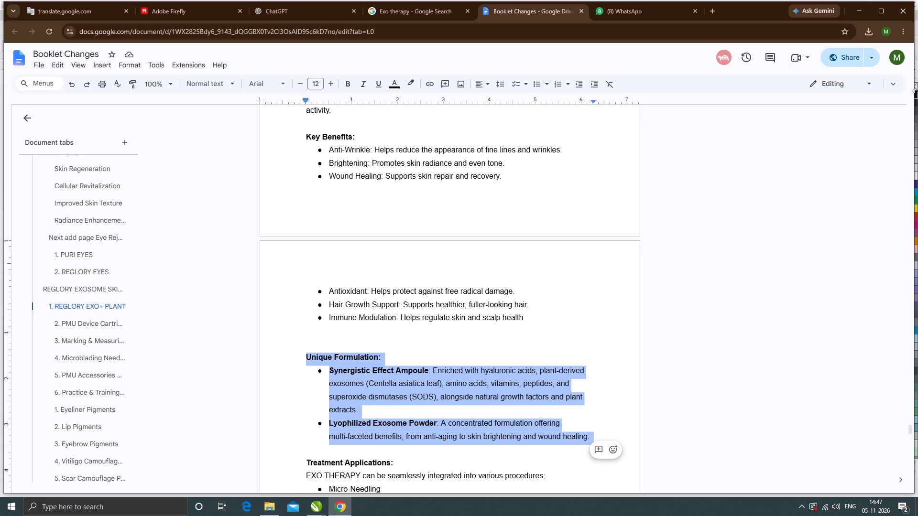
click(862, 8)
In CorelDRAW, duplicate the Key Benefits block about 2 inches lower and replace the copy's text with the copied Unique Formulation passage.
scroll(355, 259, down, 1)
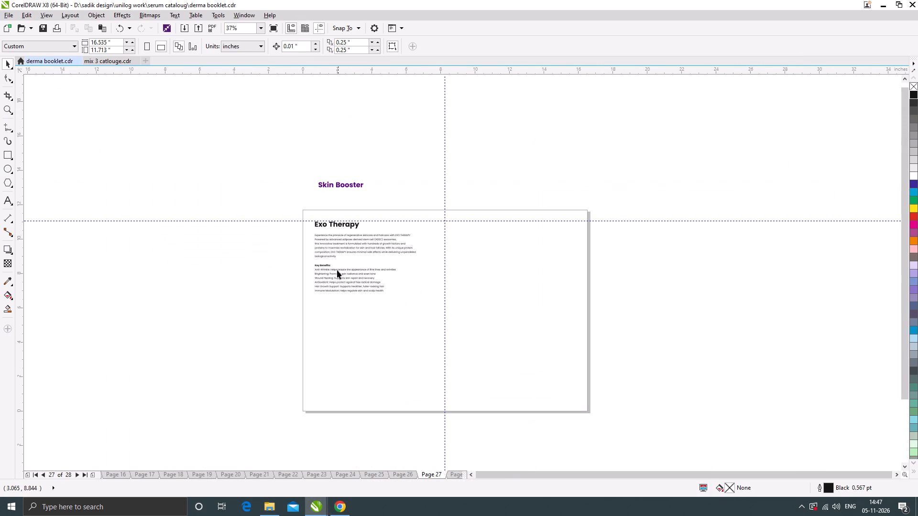
scroll(330, 274, up, 1)
drag(333, 265, 328, 330)
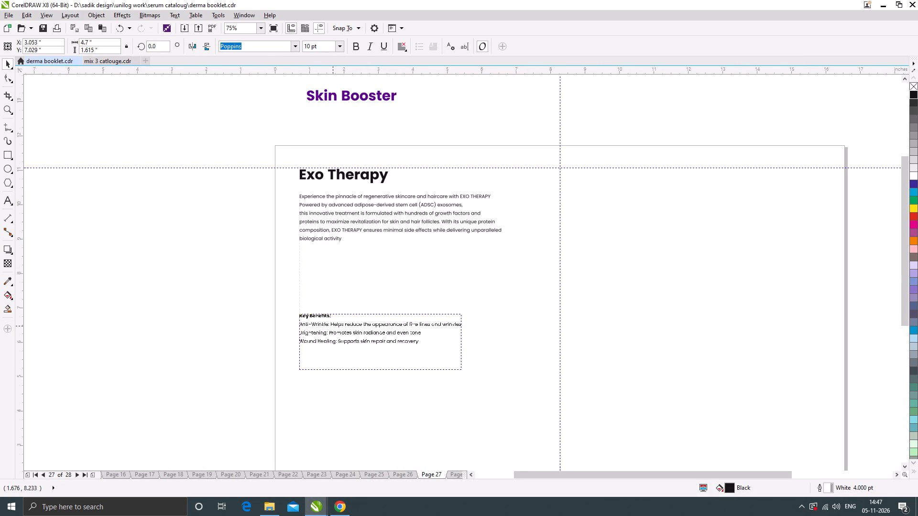
drag(328, 330, 328, 331)
shift+right_click(328, 331)
double_click(326, 326)
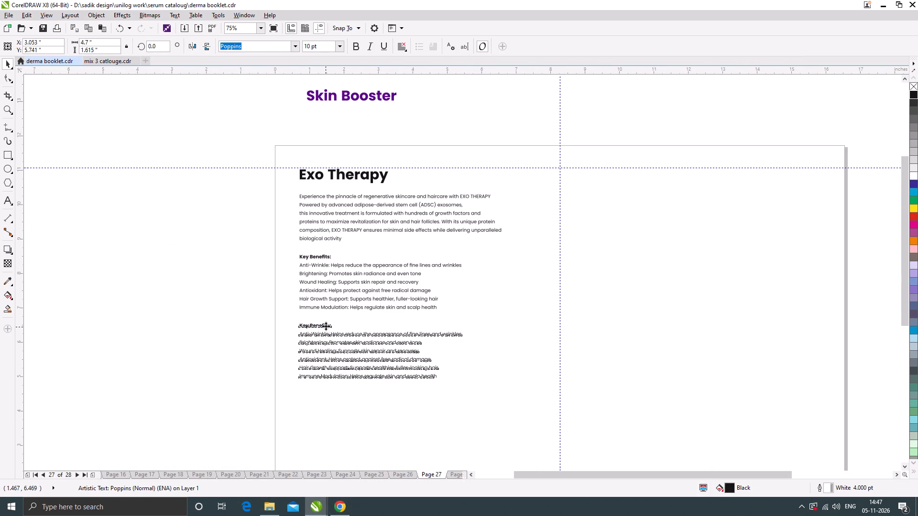
key(ctrl+a)
key(ctrl+v)
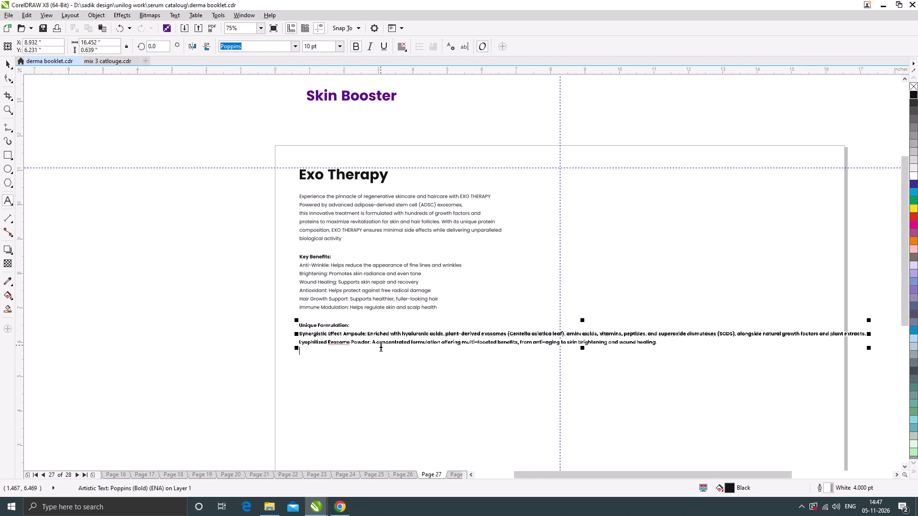
Checking the Booklet Changes document in Chrome, put the Synergistic Effect Ampoule and Lyophilized Exosome Powder descriptions on new lines below their labels.
scroll(361, 341, up, 1)
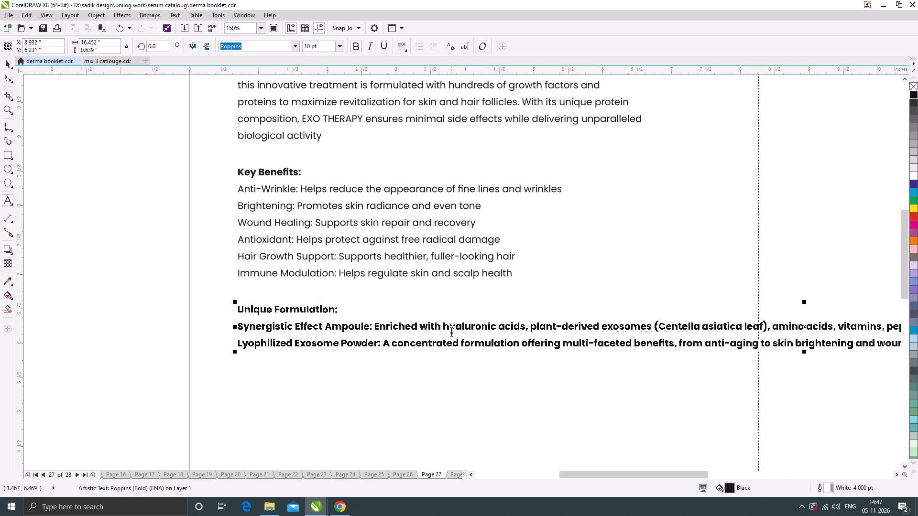
click(344, 511)
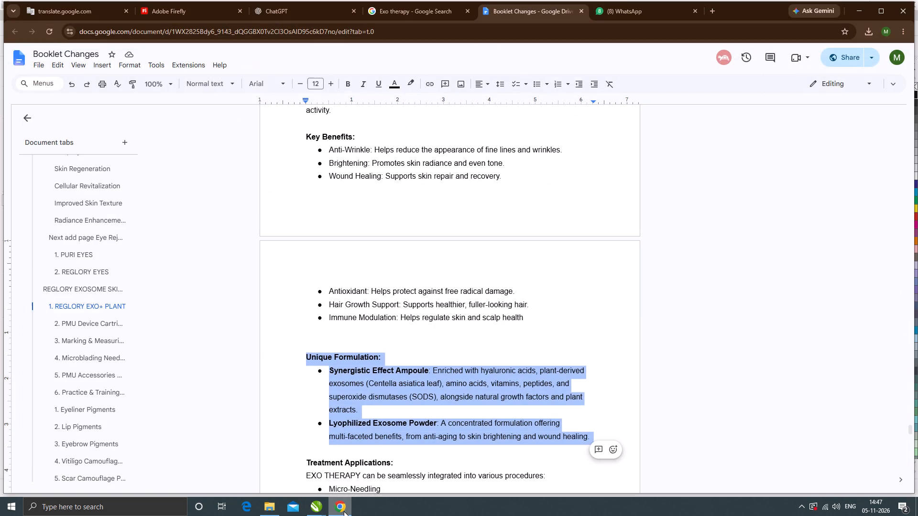
click(344, 511)
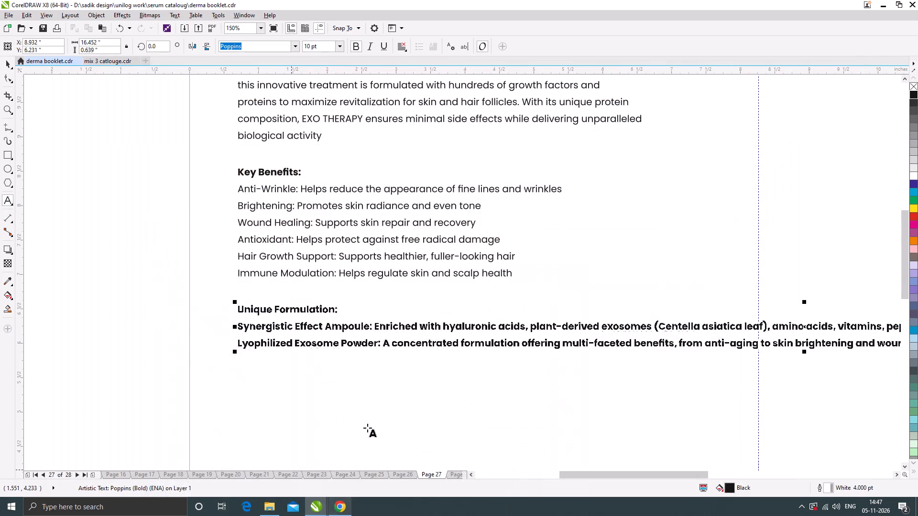
click(374, 327)
key(Return)
click(335, 505)
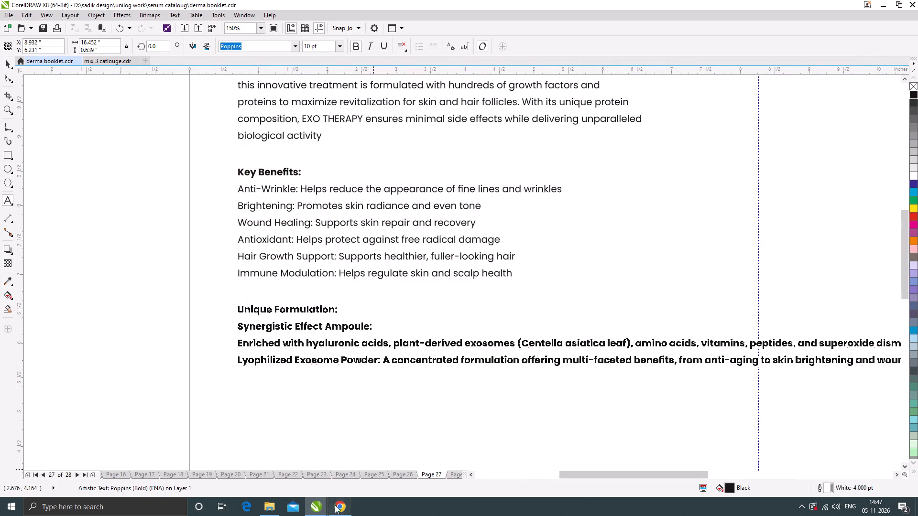
click(336, 505)
click(385, 360)
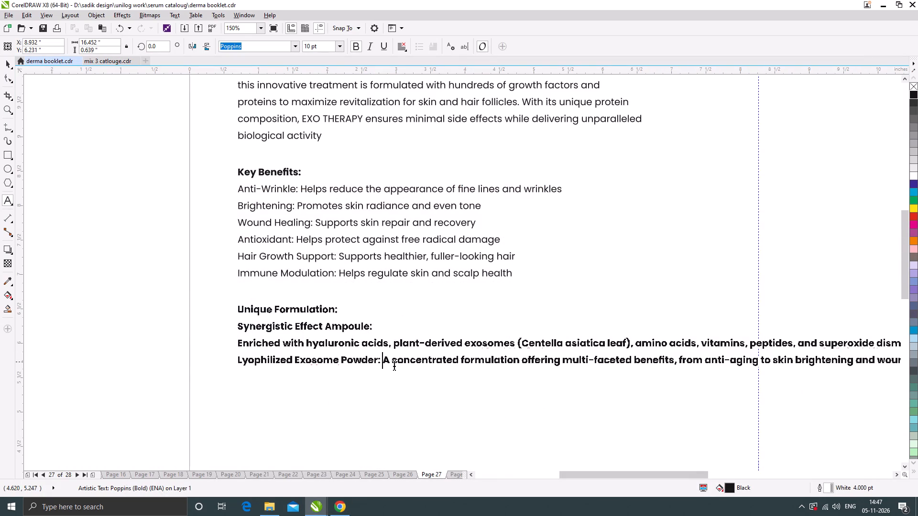
key(Return)
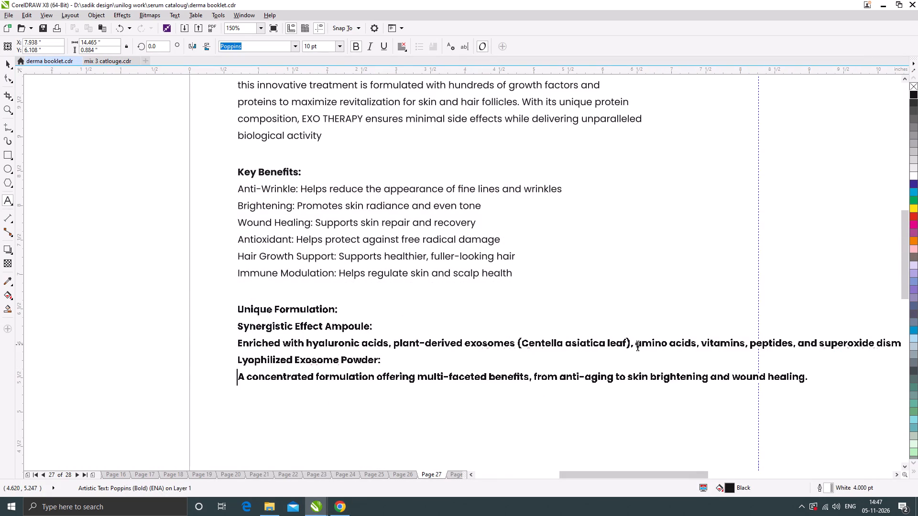
Wrap the two descriptions with line breaks before "amino acids", "natural growth factors" and "skin brightening".
click(637, 344)
key(Return)
click(629, 366)
key(Return)
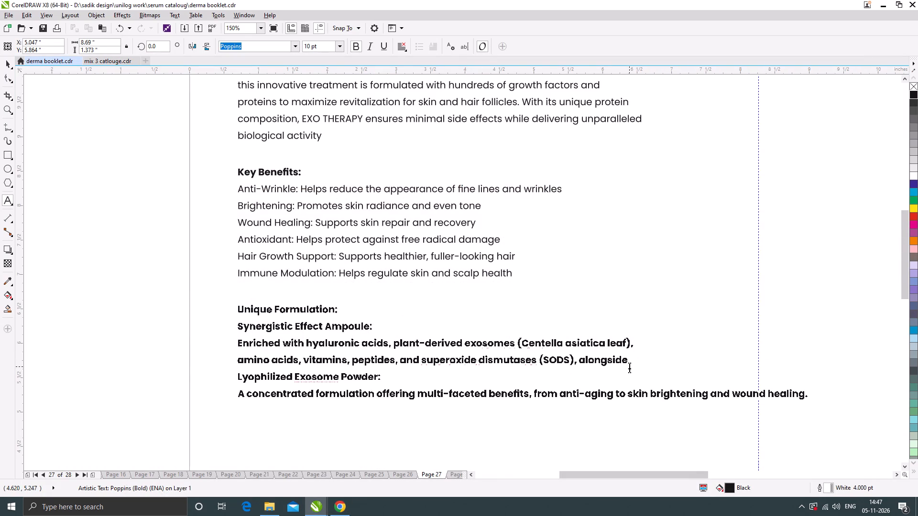
click(631, 416)
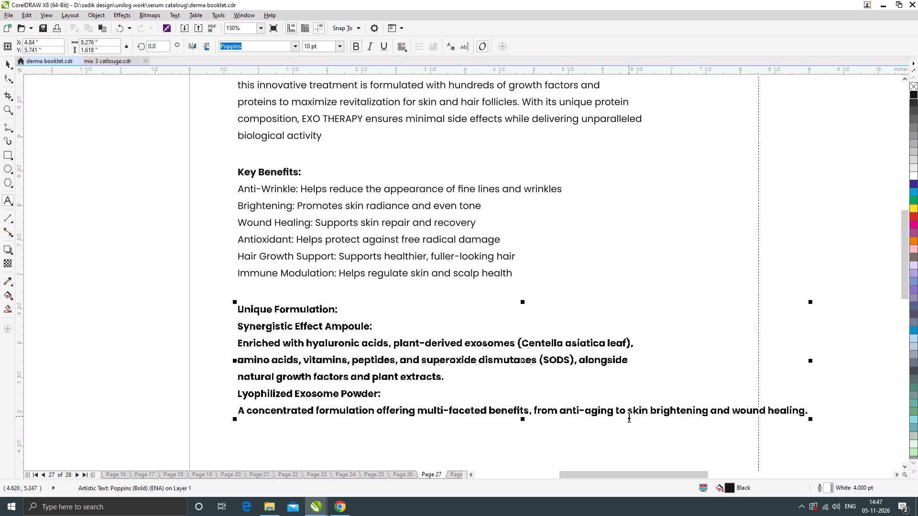
click(629, 416)
key(Return)
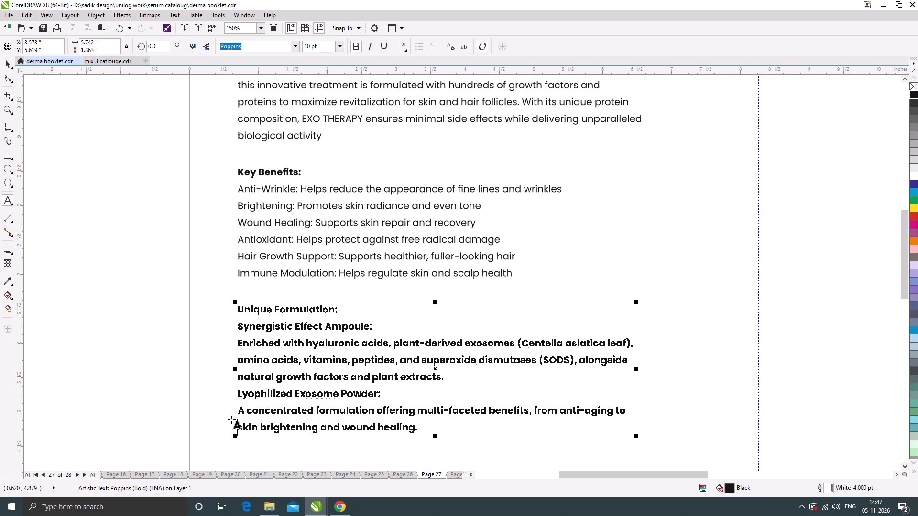
Remove the bold from both descriptions, keeping the Synergistic Effect Ampoule and Lyophilized Exosome Powder labels bold.
drag(240, 411, 424, 429)
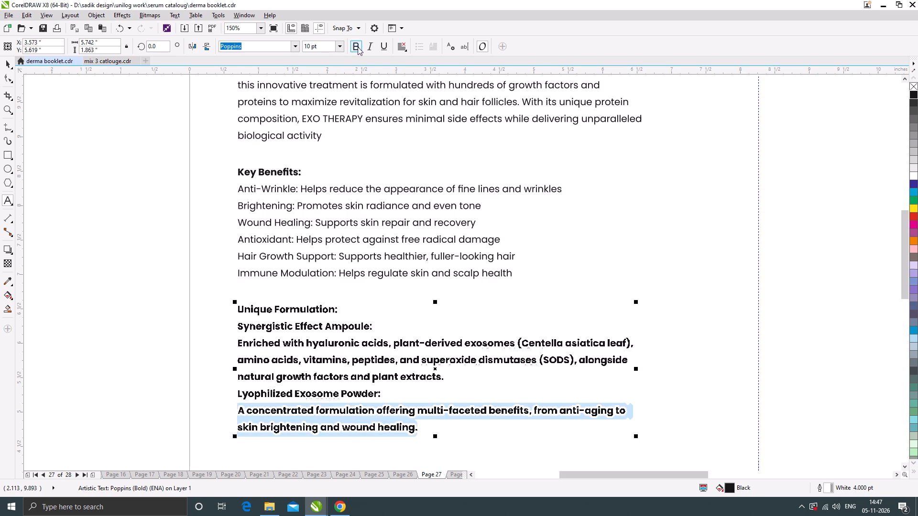
click(353, 45)
drag(240, 339, 374, 365)
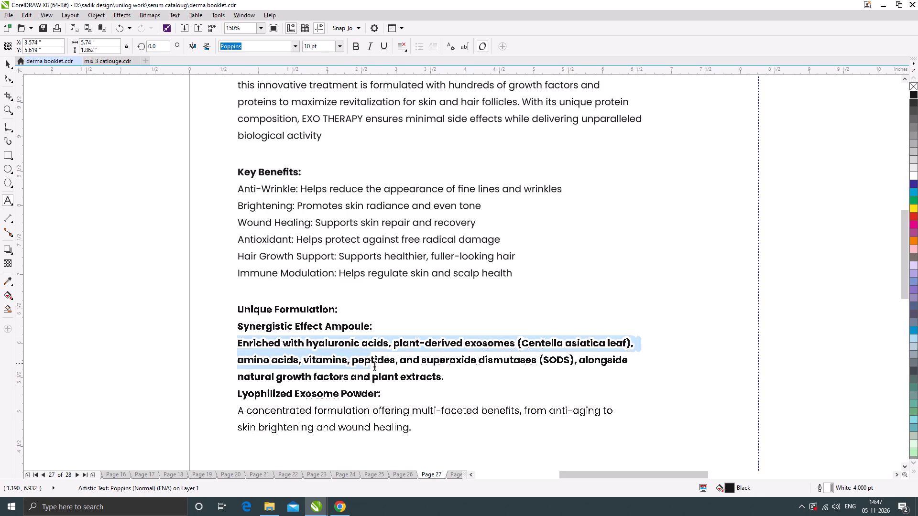
drag(374, 365, 449, 379)
click(358, 44)
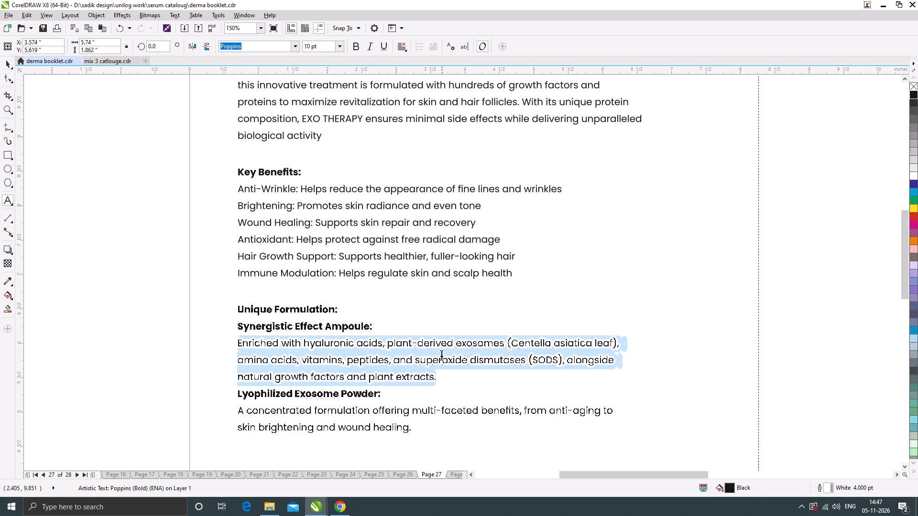
Delete the full stops after "plant extracts" and "wound healing", and finish editing the block.
click(440, 378)
key(BackSpace)
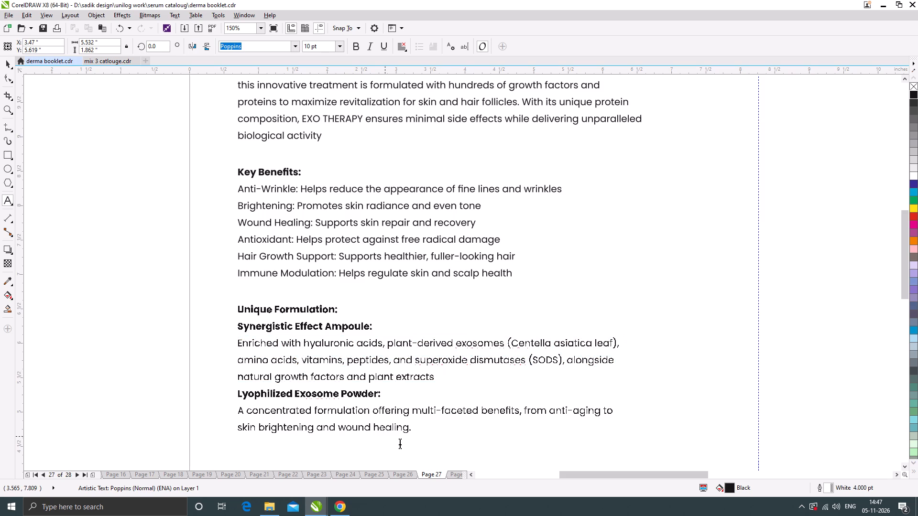
click(419, 434)
key(BackSpace)
click(10, 62)
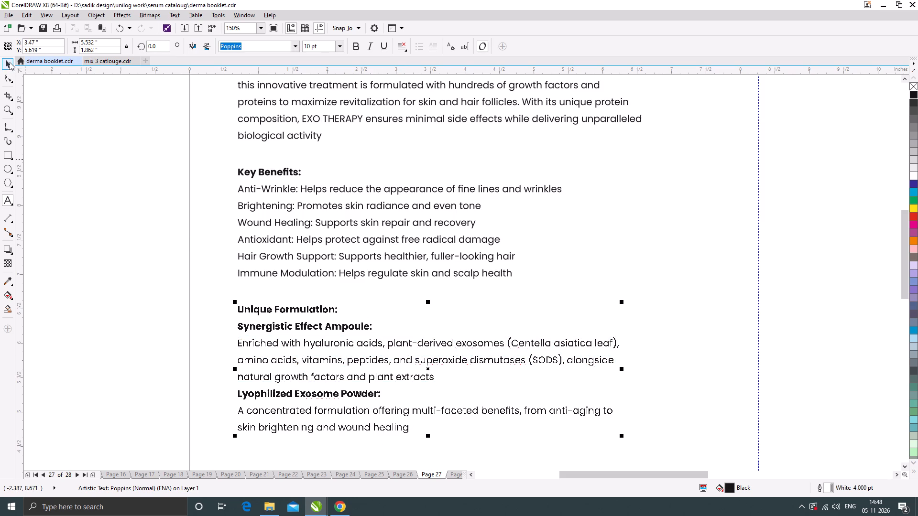
click(100, 252)
Cut the Unique Formulation heading out of its block and paste it as a separate text object beside the page.
scroll(358, 272, down, 1)
scroll(330, 302, up, 1)
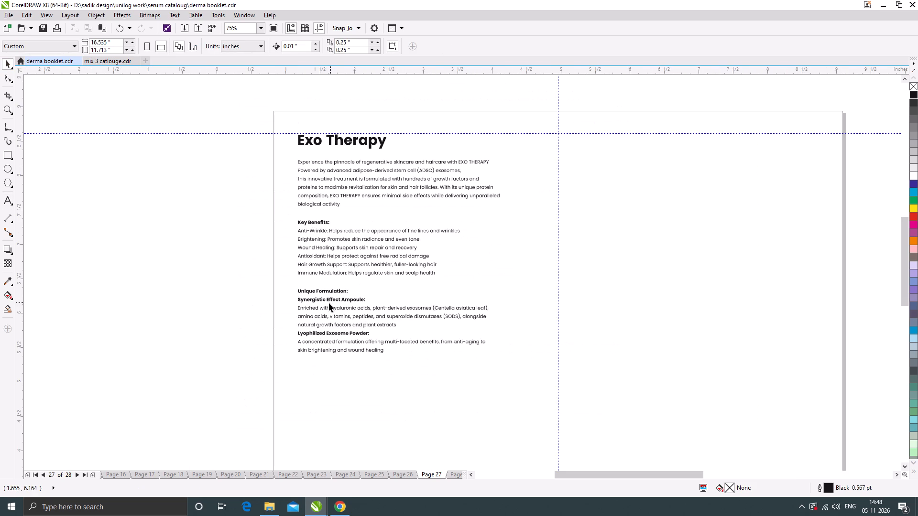
click(332, 284)
double_click(334, 280)
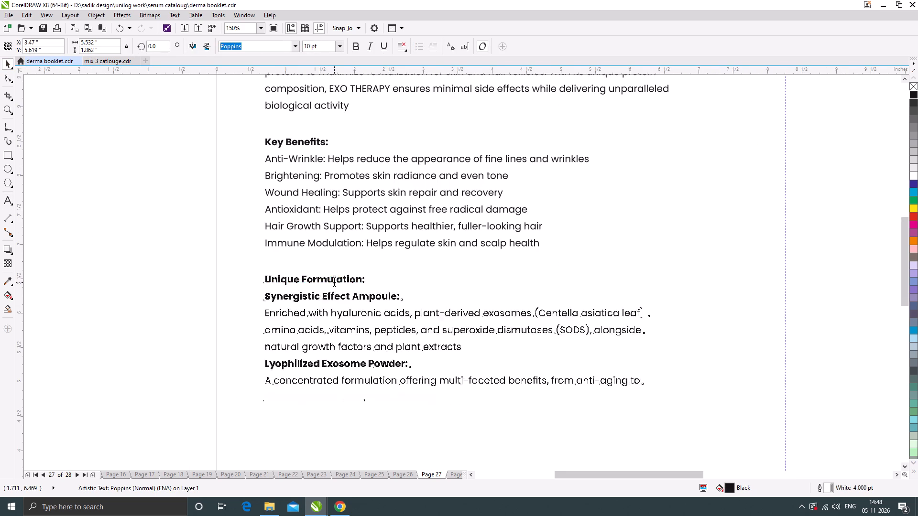
drag(387, 279, 229, 279)
key(ctrl+x)
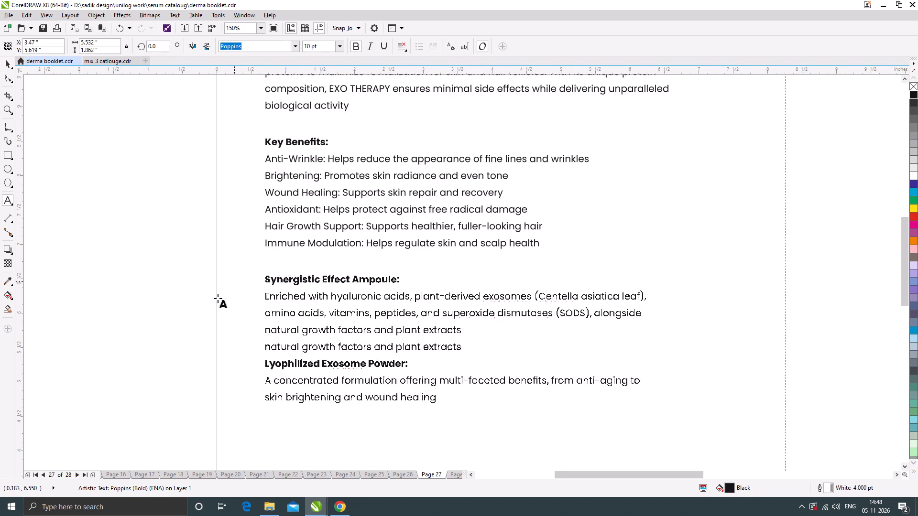
click(125, 219)
key(ctrl+v)
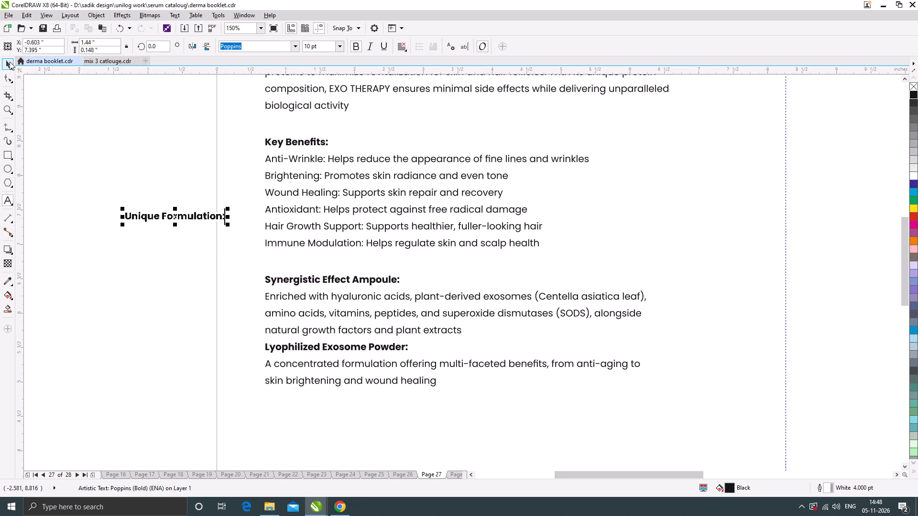
click(10, 62)
Lower the Synergistic Effect Ampoule block about 0.28 inch and place the Unique Formulation heading above it, aligned with its left edge.
drag(326, 280, 326, 300)
drag(217, 215, 255, 231)
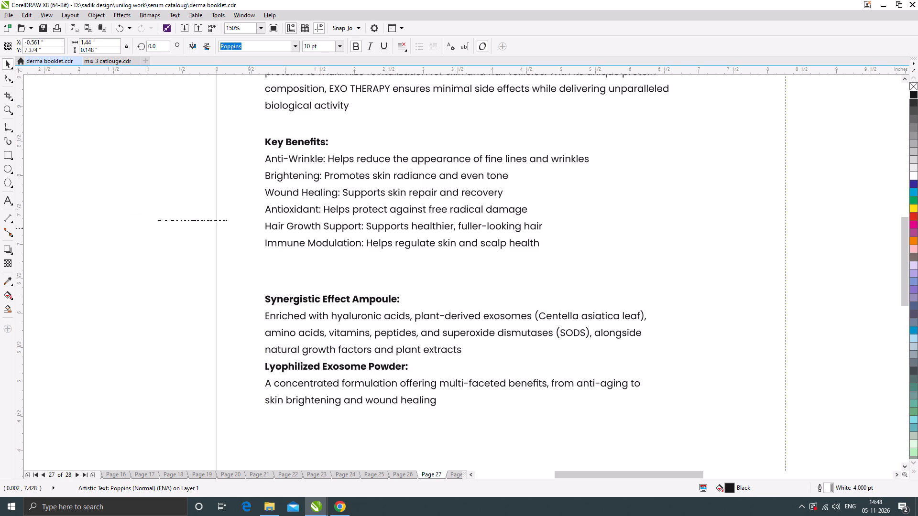
drag(255, 231, 355, 279)
click(135, 304)
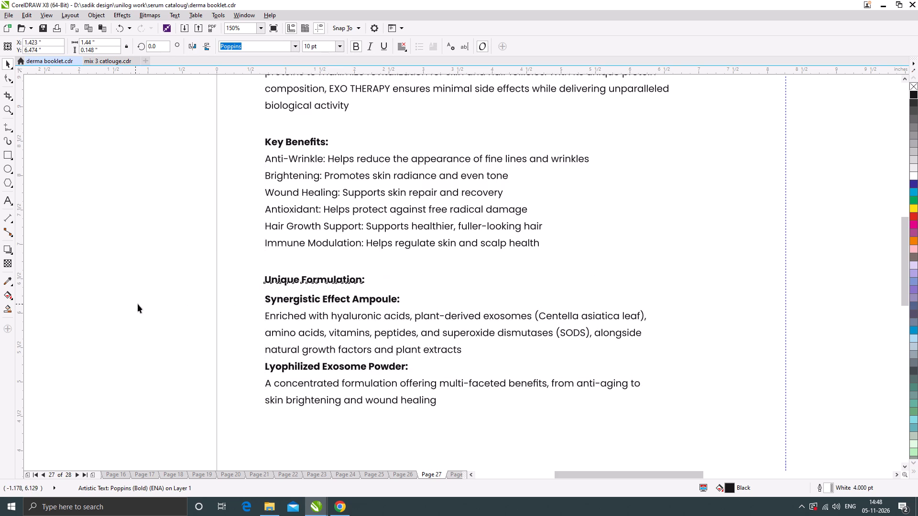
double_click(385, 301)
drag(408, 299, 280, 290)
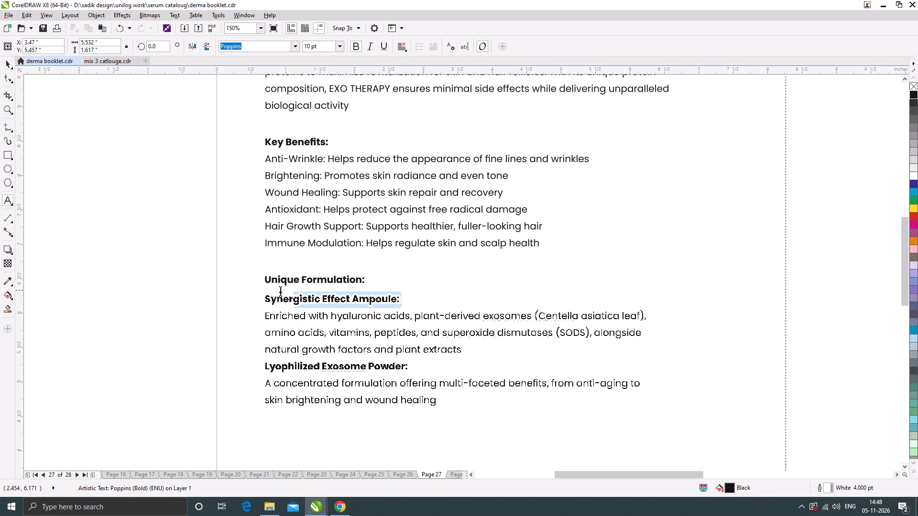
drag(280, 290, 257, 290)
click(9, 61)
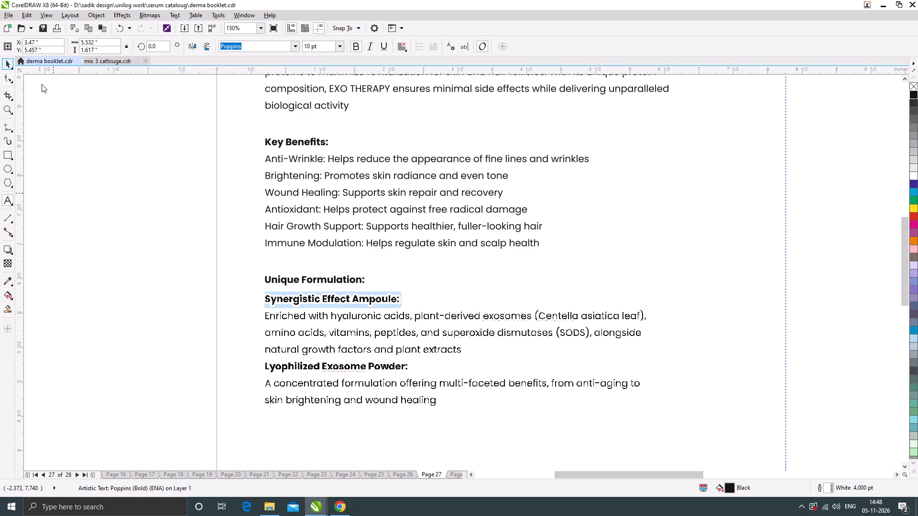
Enlarge the Unique Formulation heading proportionally to slightly above 11 pt, keeping its lower-left corner in place.
click(355, 277)
drag(369, 271, 384, 264)
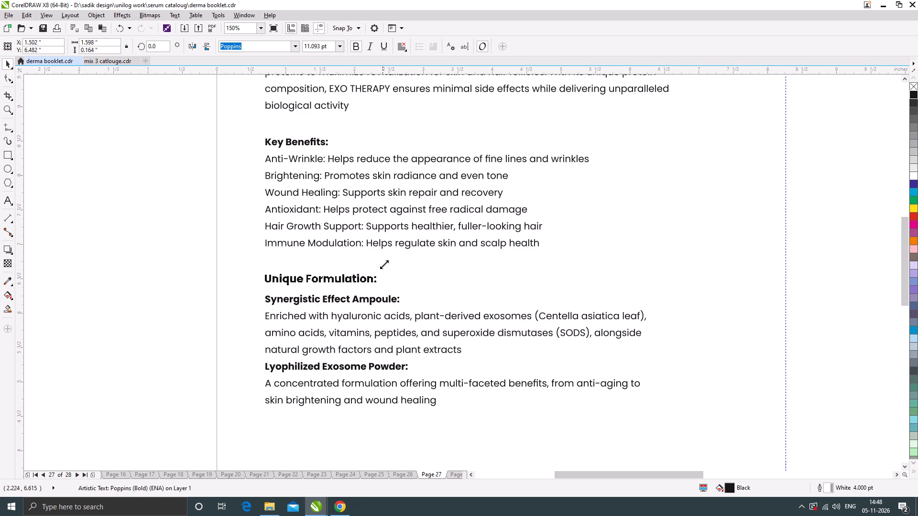
drag(384, 264, 388, 262)
scroll(391, 287, down, 1)
click(235, 334)
Move the Synergistic Effect Ampoule block down about 0.08 inch to widen the gap below the Unique Formulation heading.
scroll(340, 291, up, 1)
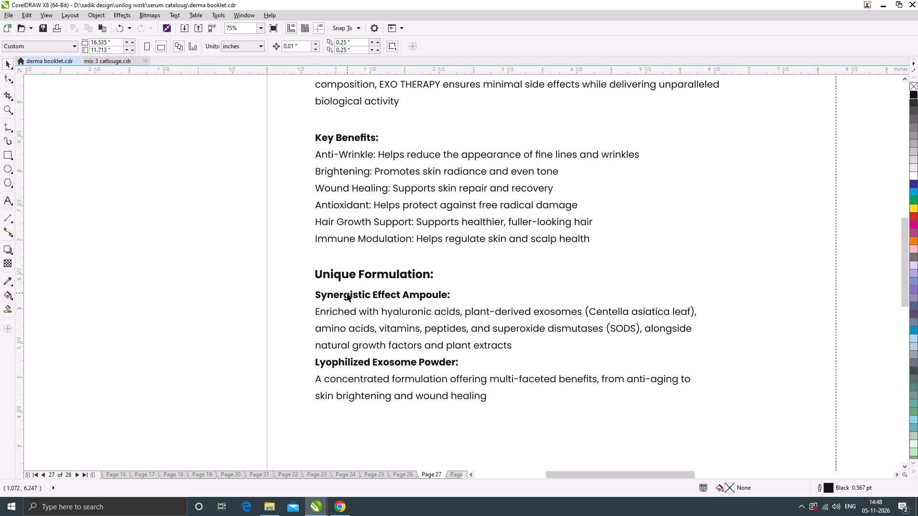
drag(347, 293, 347, 298)
click(216, 300)
scroll(309, 306, down, 1)
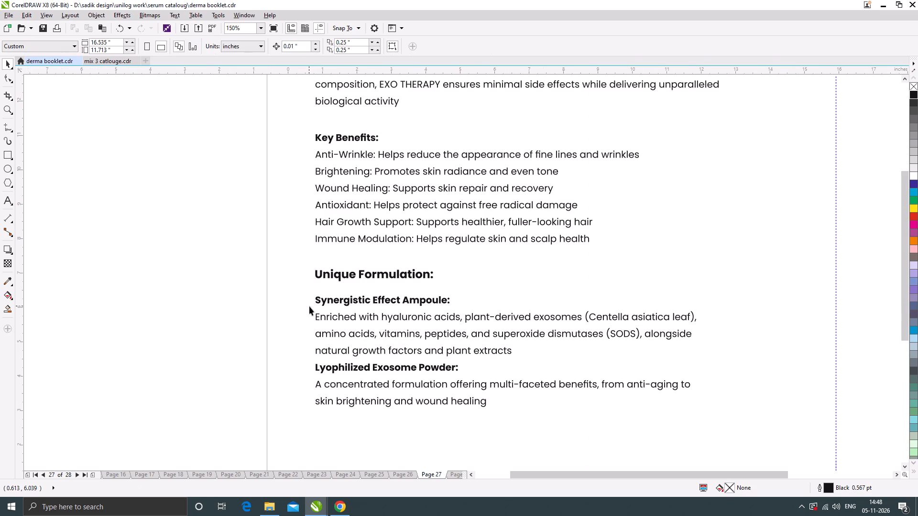
click(235, 338)
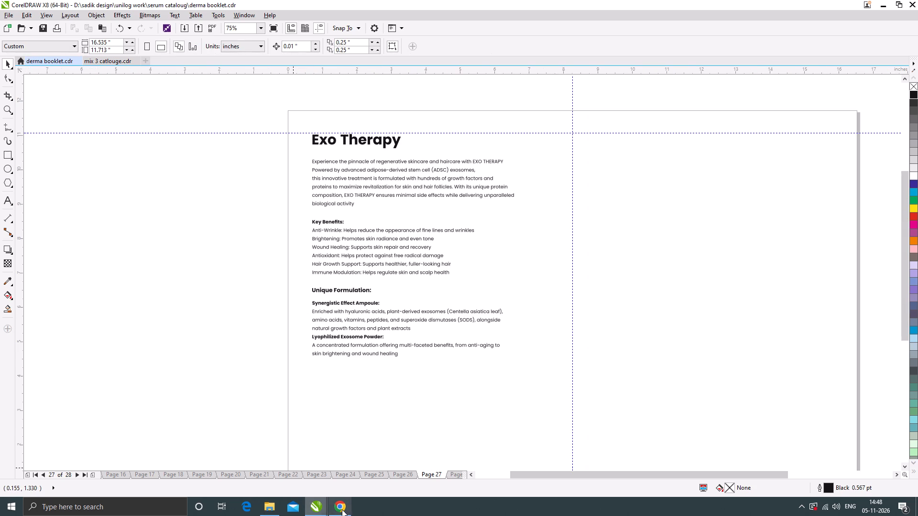
Switch to the Booklet Changes document in Chrome and copy the Treatment Applications heading with its introductory sentence.
click(342, 508)
scroll(357, 345, down, 3)
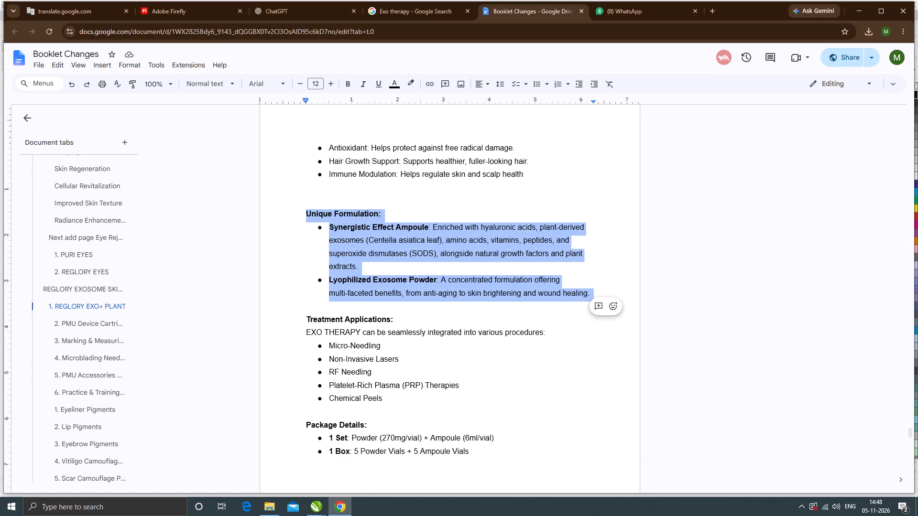
drag(302, 316, 551, 340)
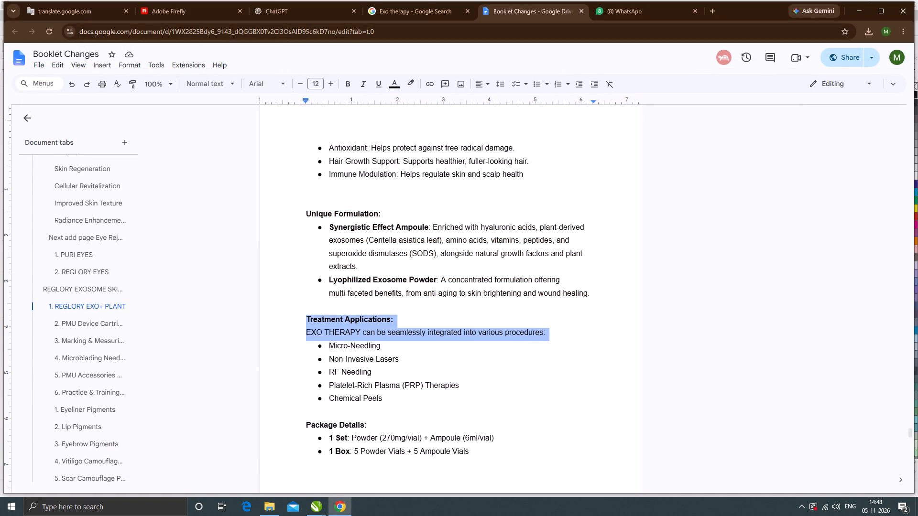
drag(551, 340, 552, 340)
key(ctrl+c)
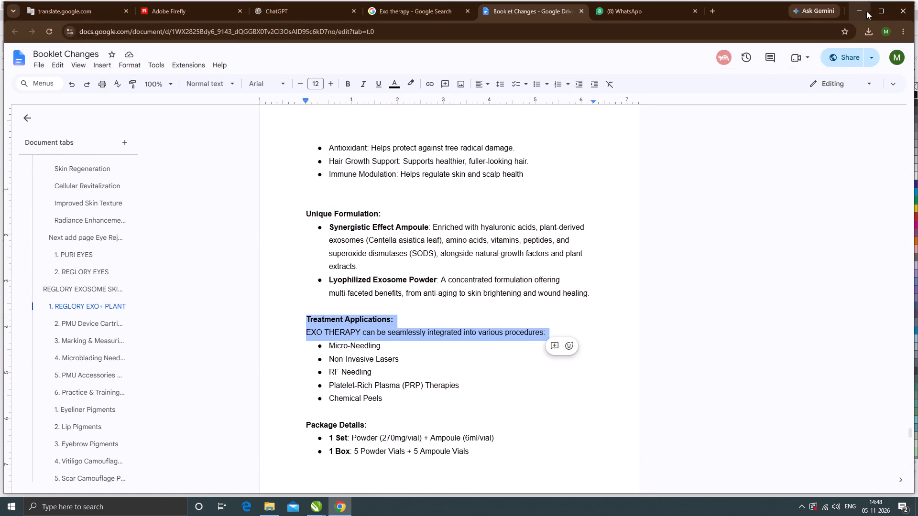
Back in CorelDRAW, indent the Synergistic Effect Ampoule block about 0.33 inch to the right and raise it about 0.05 inch.
click(862, 9)
scroll(410, 273, down, 1)
scroll(370, 297, up, 1)
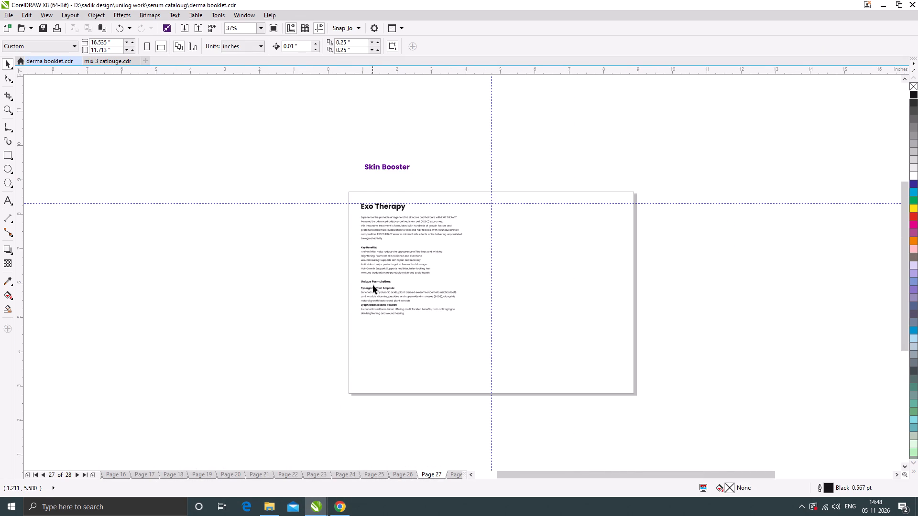
drag(375, 279, 385, 280)
scroll(378, 281, up, 2)
scroll(377, 281, down, 1)
scroll(373, 279, up, 1)
drag(373, 277, 373, 275)
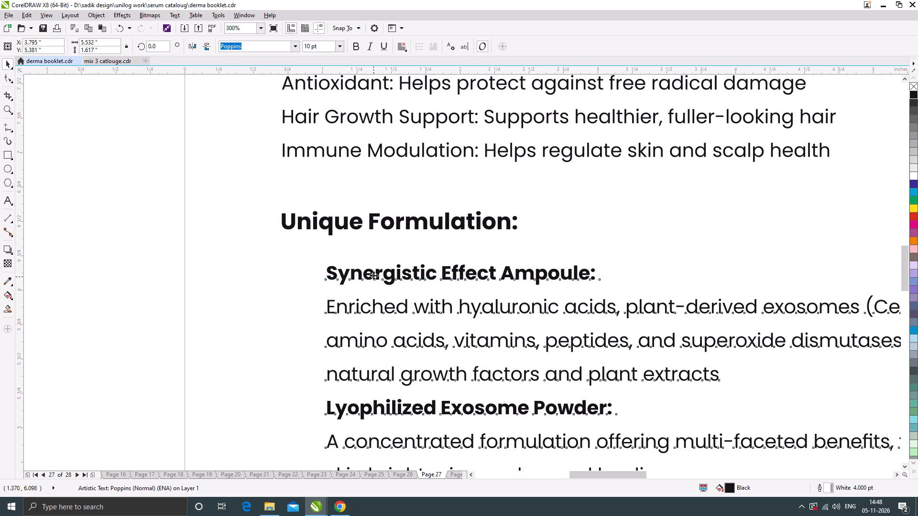
drag(373, 275, 373, 272)
scroll(374, 273, down, 2)
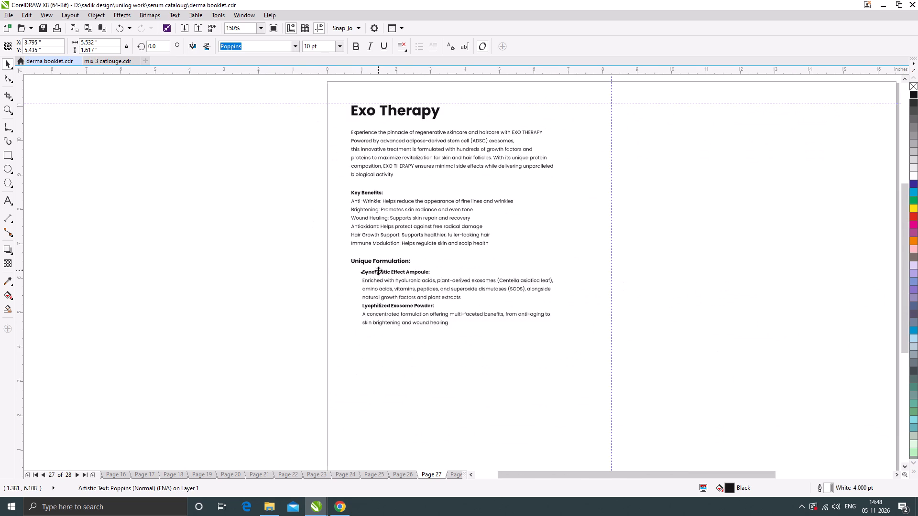
Duplicate the Synergistic Effect Ampoule block about 1.9 inches lower and replace the copy's text with the copied Treatment Applications text.
click(229, 280)
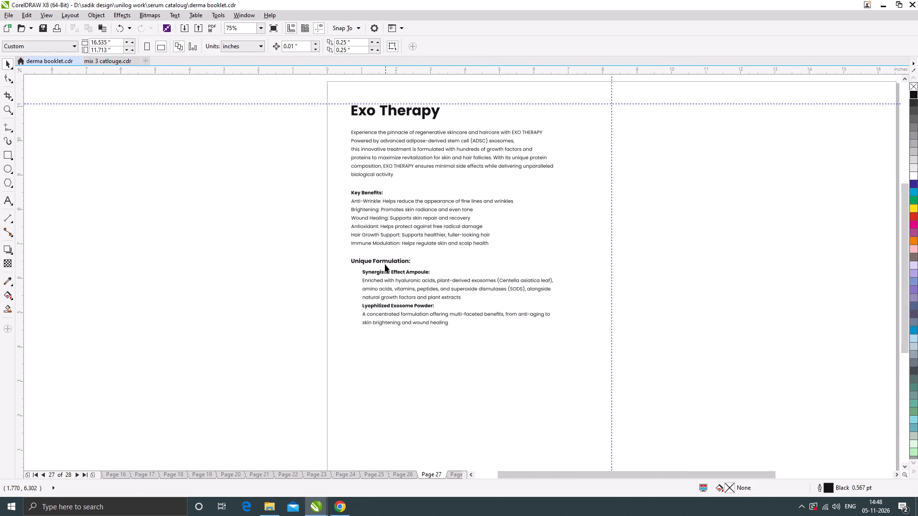
drag(387, 272, 380, 330)
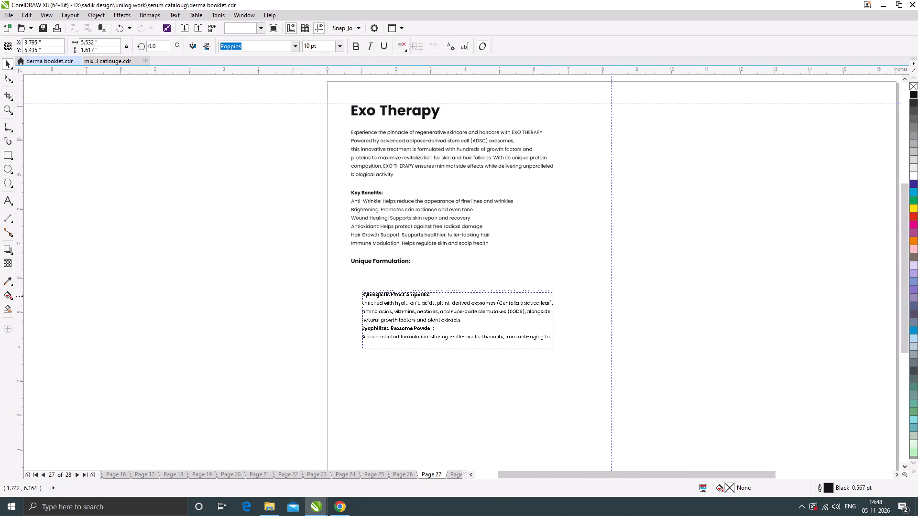
drag(380, 330, 380, 340)
shift+right_click(380, 340)
double_click(381, 340)
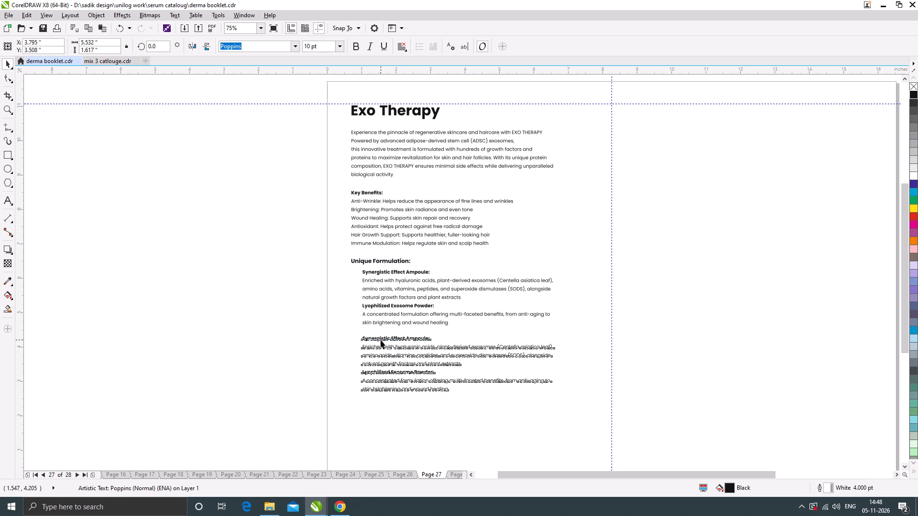
key(ctrl+a)
key(ctrl+v)
Remove the bold from the sentence "EXO THERAPY can be seamlessly integrated into various procedures:", keeping the Treatment Applications heading bold.
scroll(404, 349, up, 1)
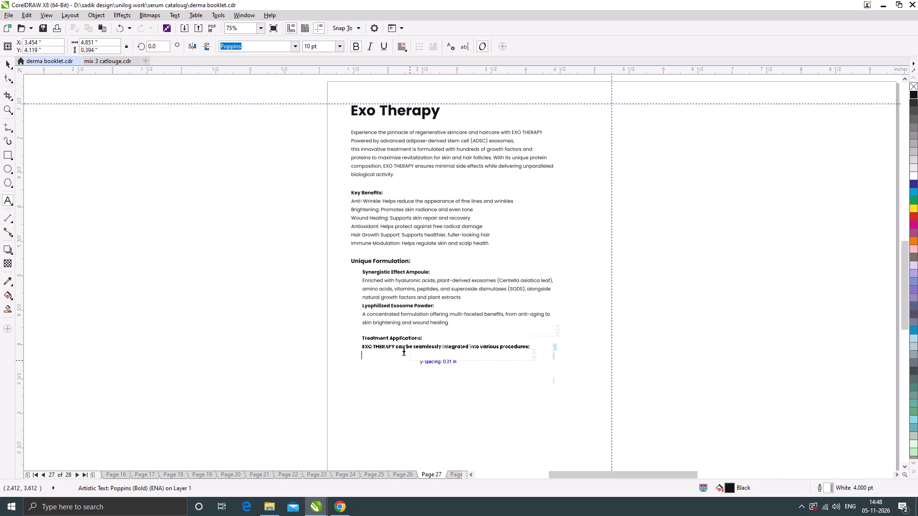
drag(323, 343, 664, 343)
click(357, 46)
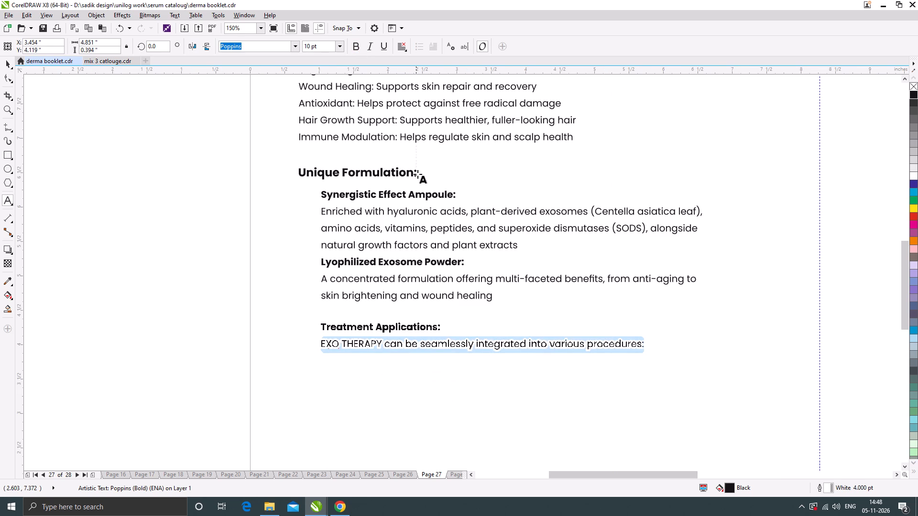
click(7, 61)
click(107, 197)
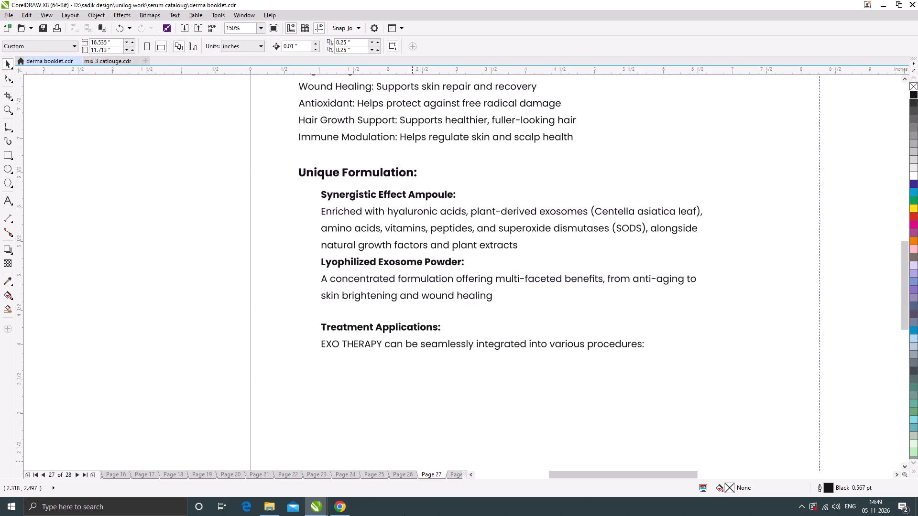
Switch to the Booklet Changes document in Chrome and copy the procedures list from Micro-Needling to Chemical Peels.
click(338, 505)
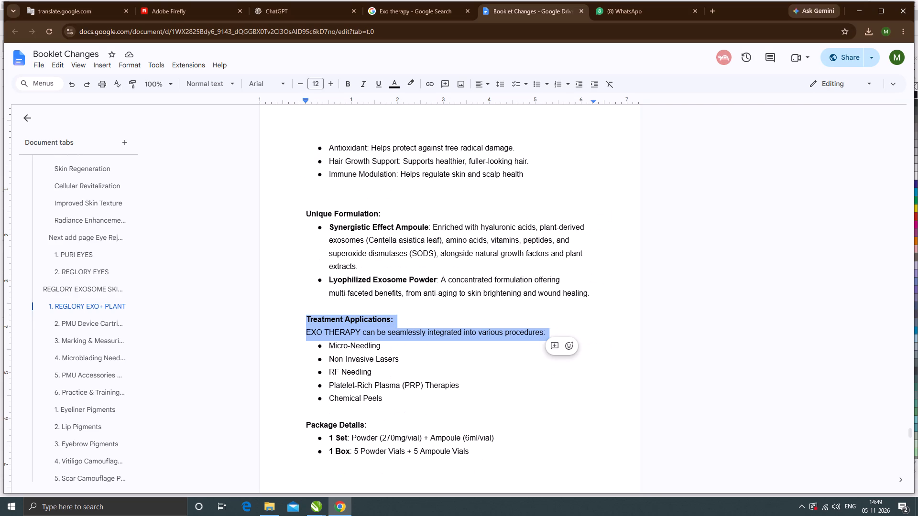
drag(328, 348, 405, 408)
scroll(388, 386, down, 4)
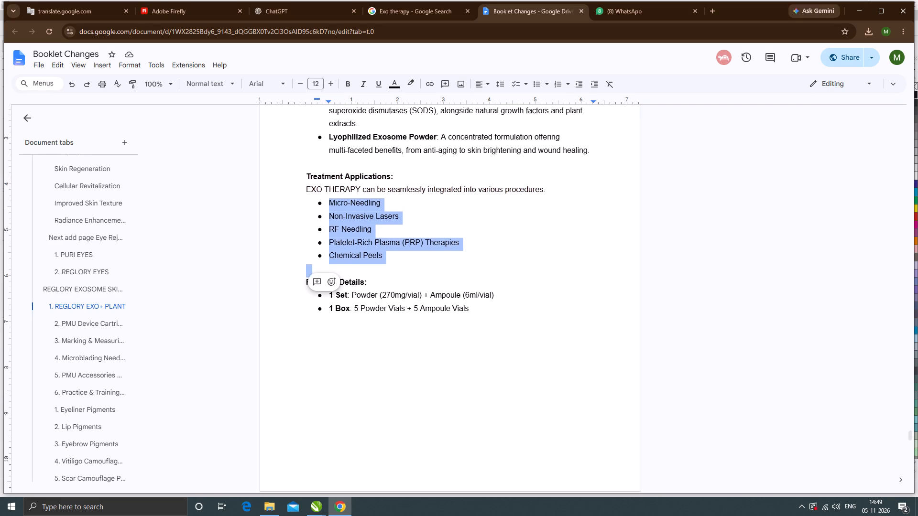
scroll(388, 385, down, 3)
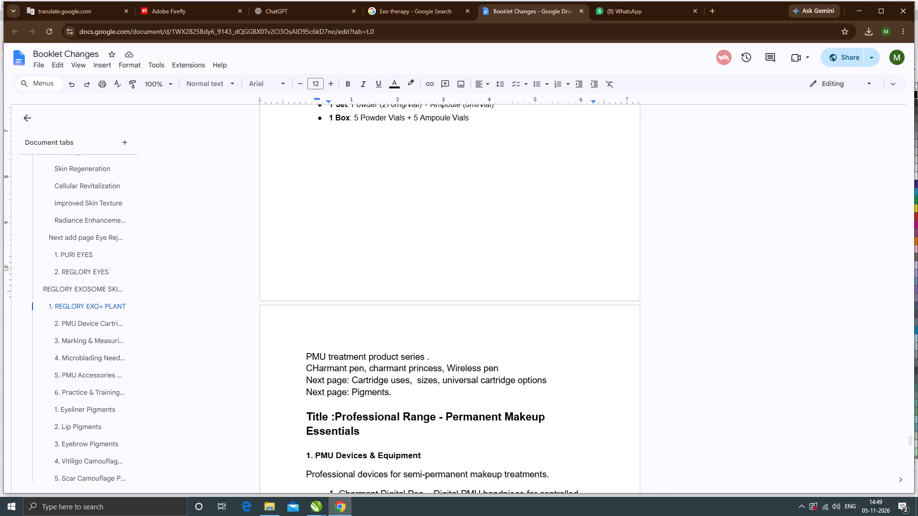
scroll(382, 387, up, 5)
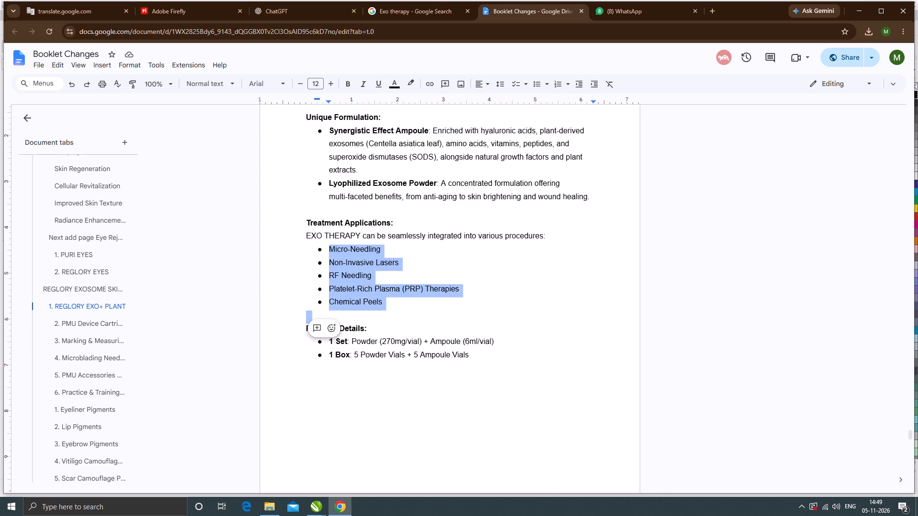
key(ctrl+c)
Back in CorelDRAW, duplicate the Key Benefits block, indented just below the Treatment Applications sentence, and replace its text with the copied procedures list.
click(859, 9)
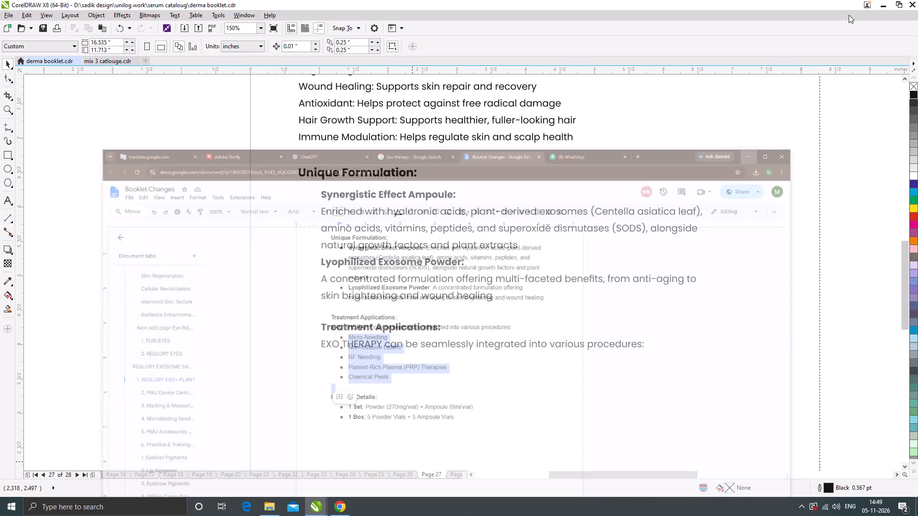
scroll(381, 294, down, 1)
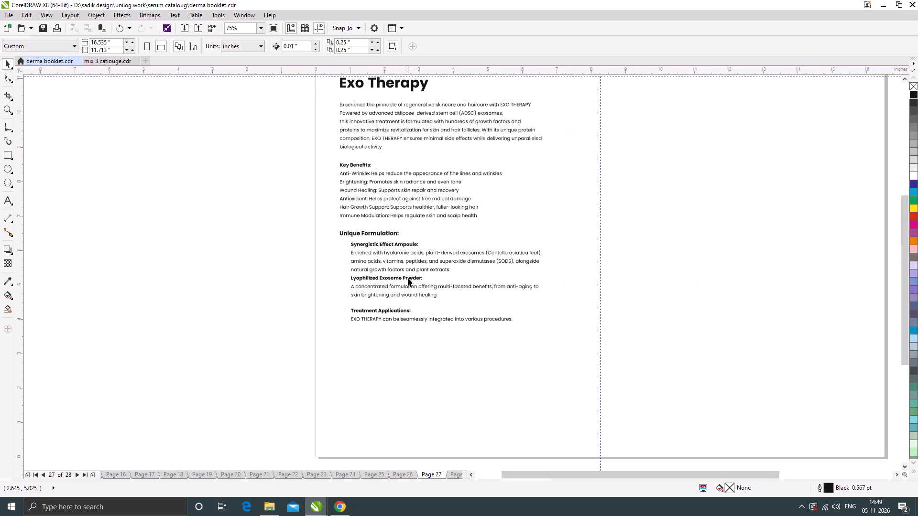
drag(380, 182, 406, 326)
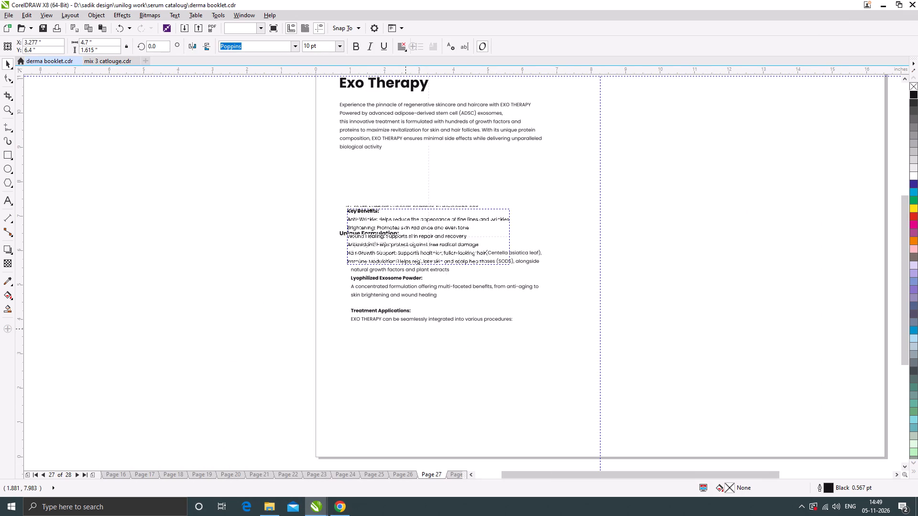
drag(406, 326, 410, 347)
right_click(410, 347)
double_click(405, 338)
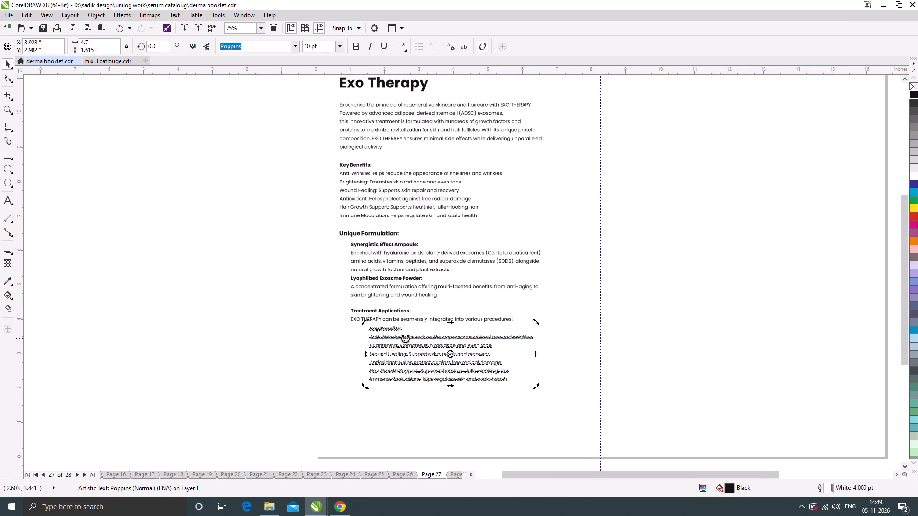
key(ctrl+a)
key(ctrl+v)
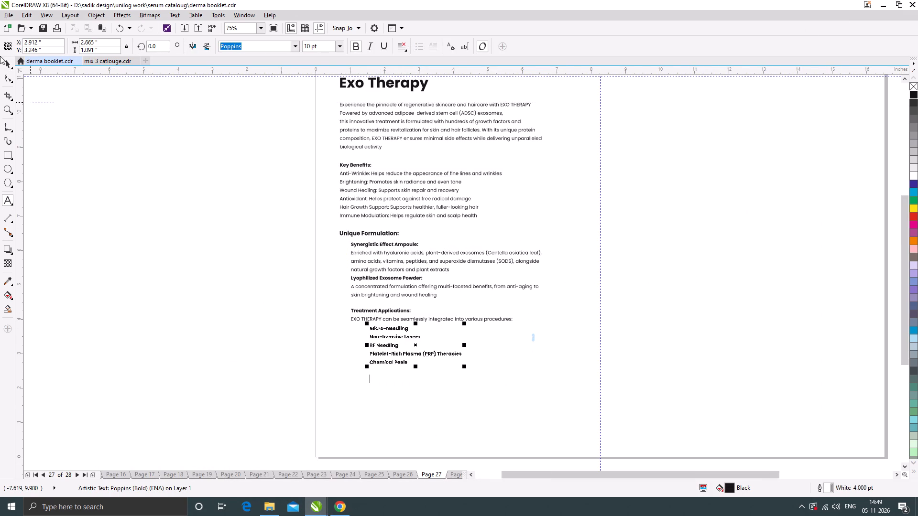
Remove the bold from the whole procedures list under Treatment Applications.
click(10, 63)
click(351, 46)
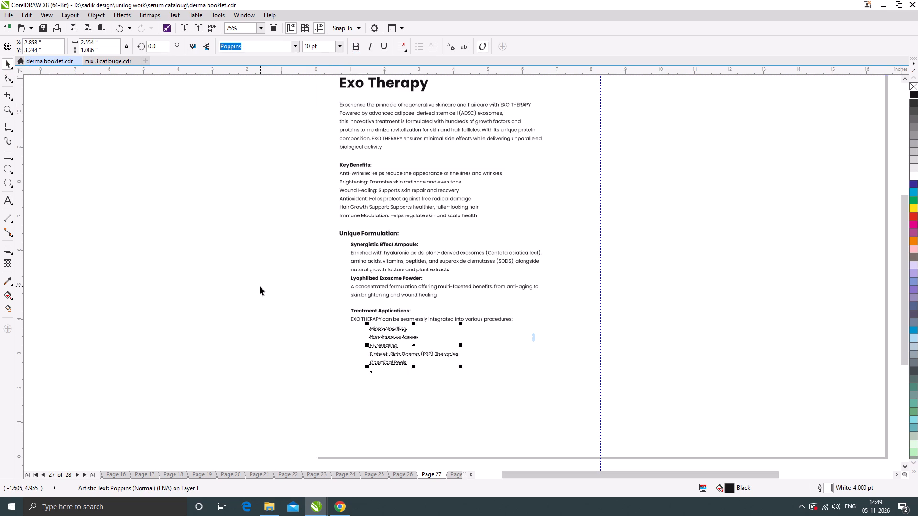
click(260, 286)
Switch to the Booklet Changes document in Chrome and copy the Package Details heading with its 1 Set and 1 Box lines.
click(343, 505)
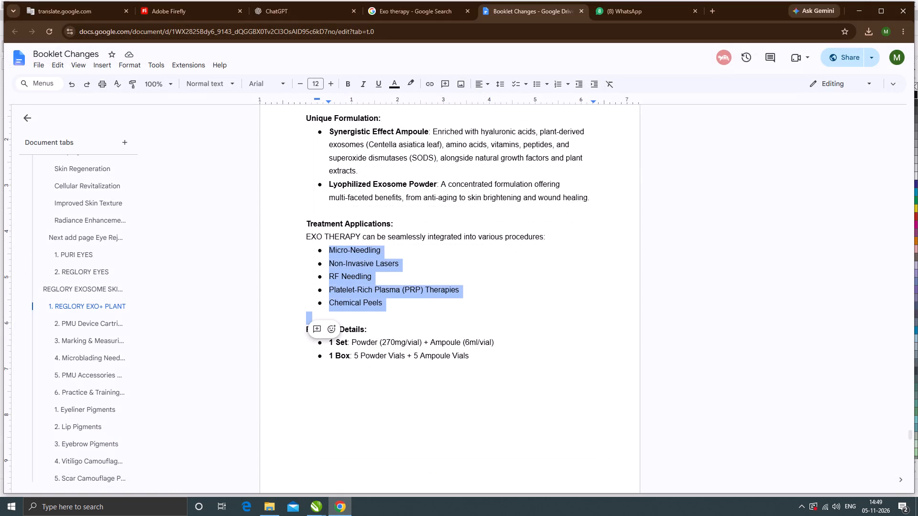
drag(470, 358, 284, 322)
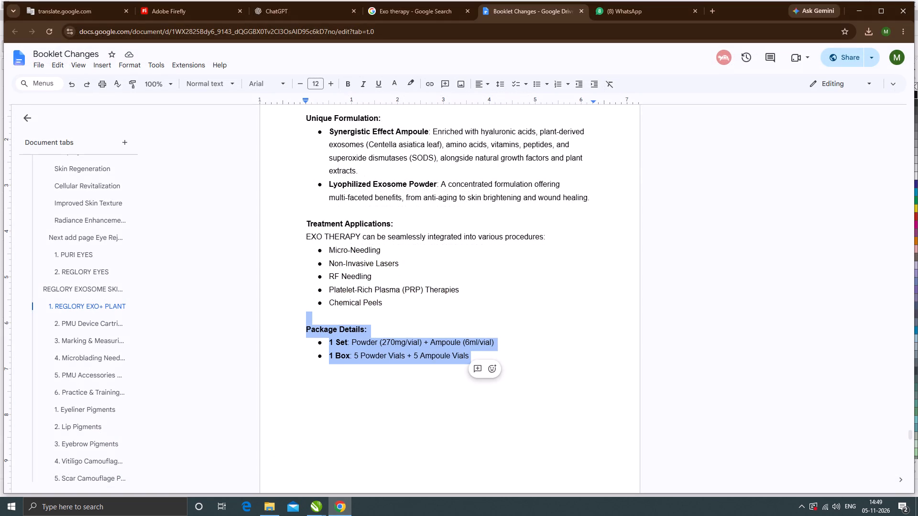
key(ctrl+c)
Back in CorelDRAW, duplicate the Treatment Applications block about 1.9 inches lower, below the procedures list, and replace its text with the copied Package Details.
click(855, 9)
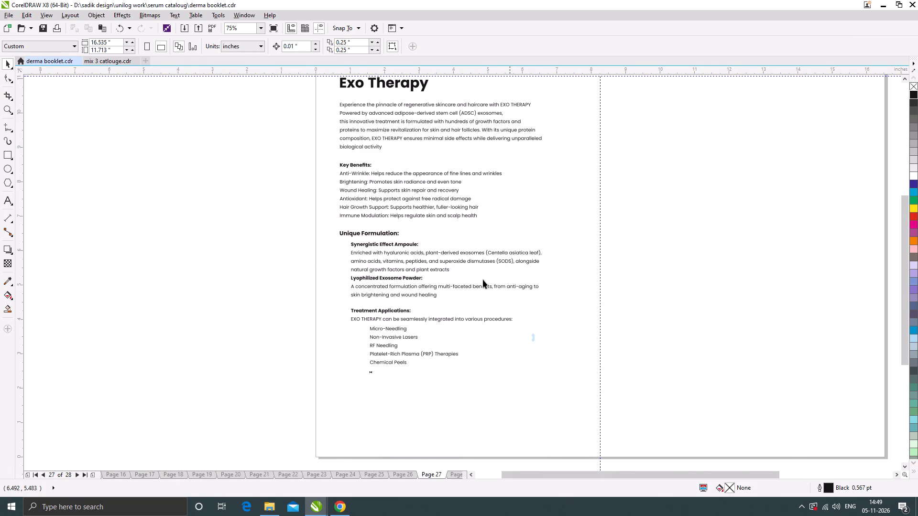
drag(386, 310, 382, 373)
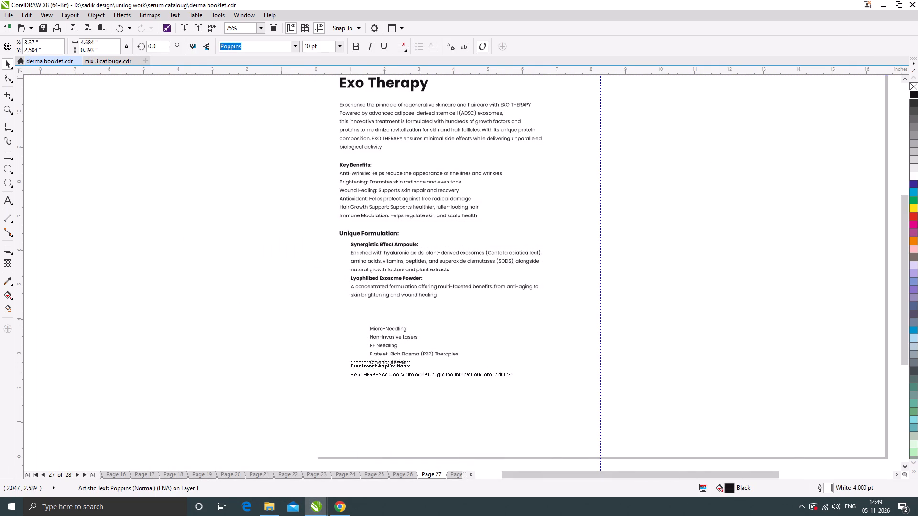
drag(382, 373, 382, 378)
shift+right_click(382, 378)
double_click(382, 378)
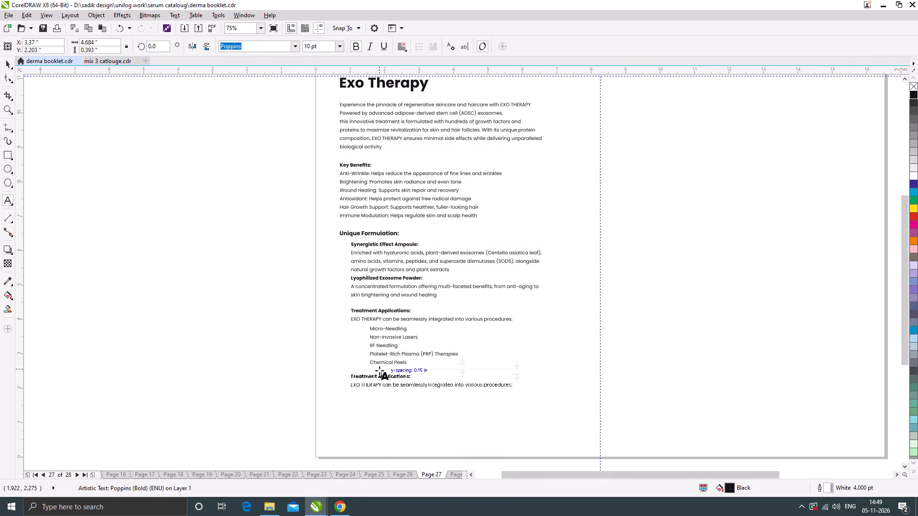
key(ctrl+a)
key(ctrl+v)
Remove the bold from the 1 Set and 1 Box lines, keeping the Package Details heading bold.
scroll(369, 409, up, 1)
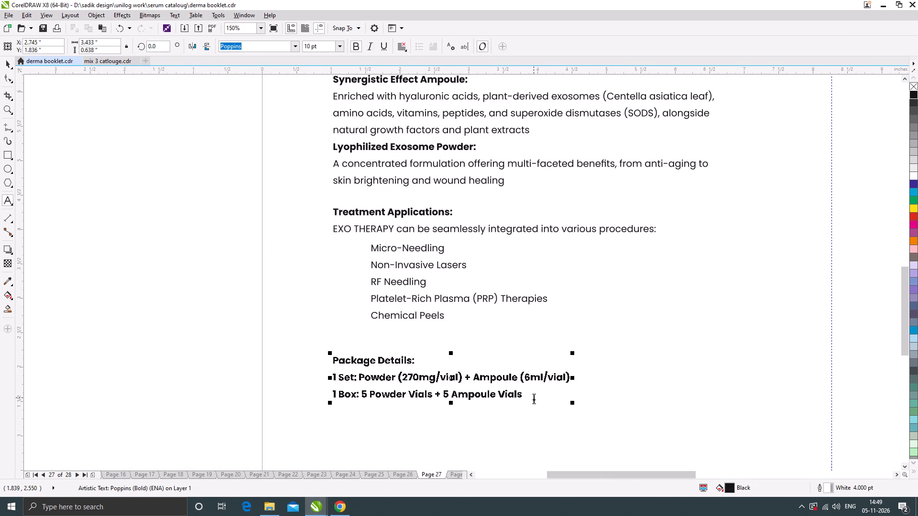
drag(533, 398, 281, 378)
click(358, 43)
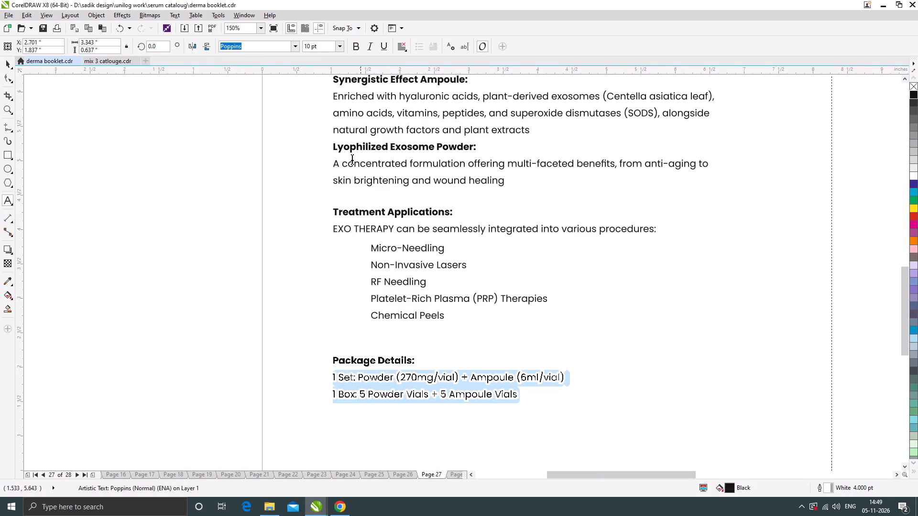
click(7, 62)
click(88, 197)
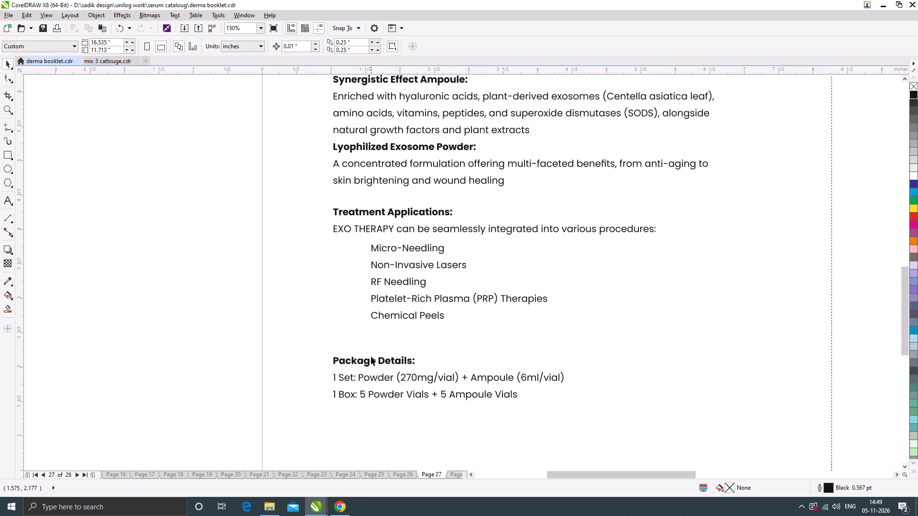
scroll(395, 330, down, 1)
click(242, 333)
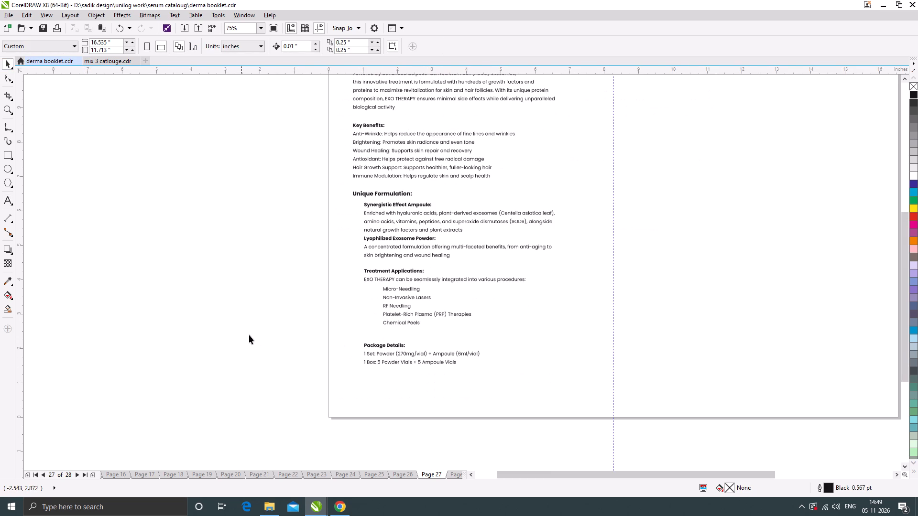
Check the heading and text styling on page 26 for reference, and return to page 27.
click(406, 473)
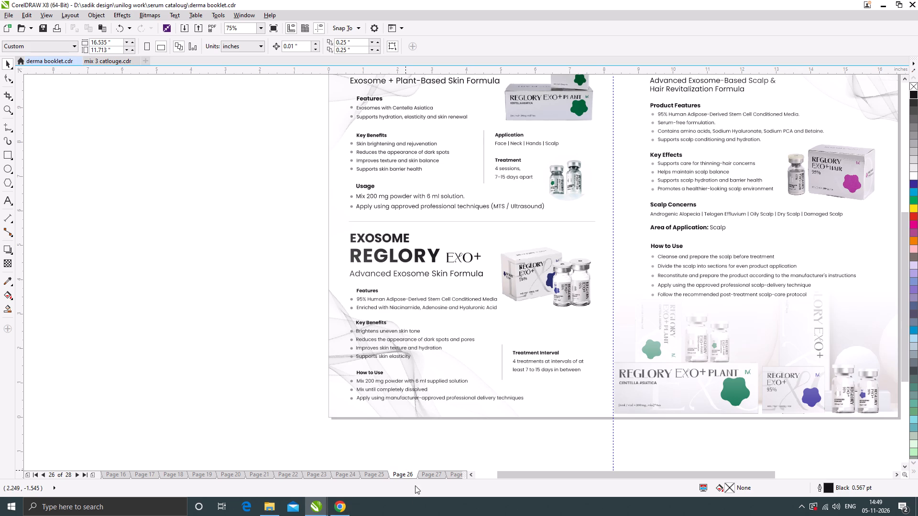
click(429, 474)
click(201, 330)
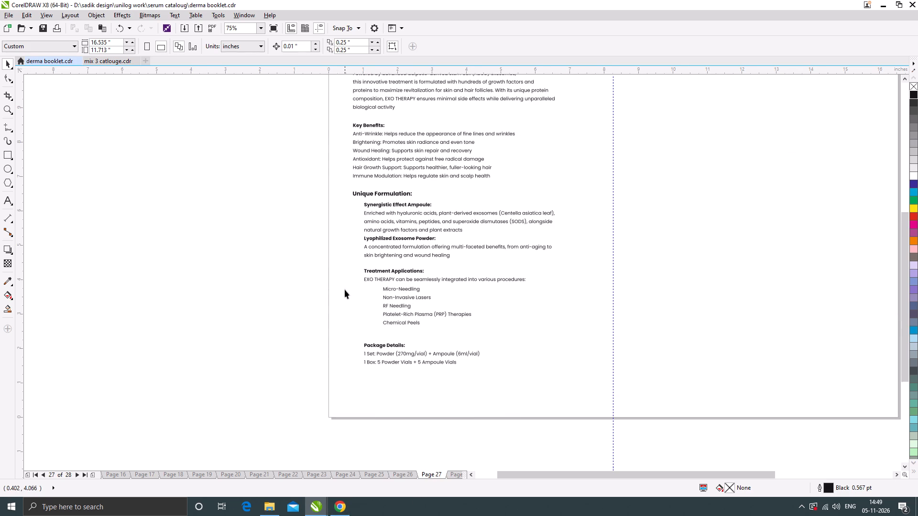
Delete the colon at the end of the Key Benefits heading.
scroll(345, 290, down, 1)
scroll(357, 172, up, 3)
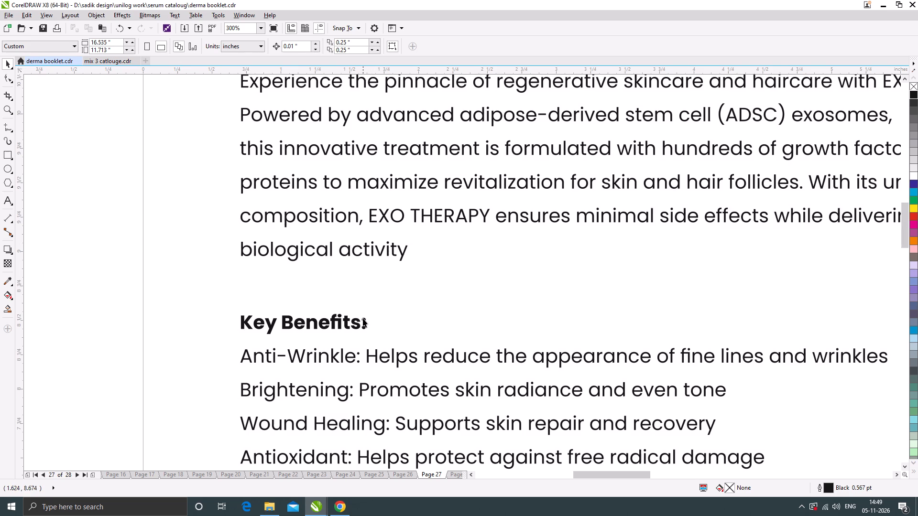
double_click(359, 326)
click(366, 322)
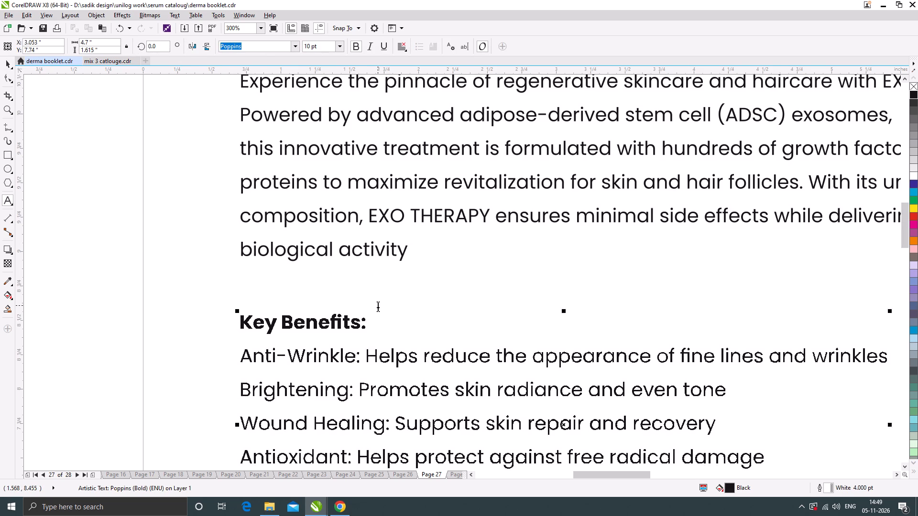
key(BackSpace)
Delete the colon at the end of the Unique Formulation heading.
scroll(328, 201, down, 1)
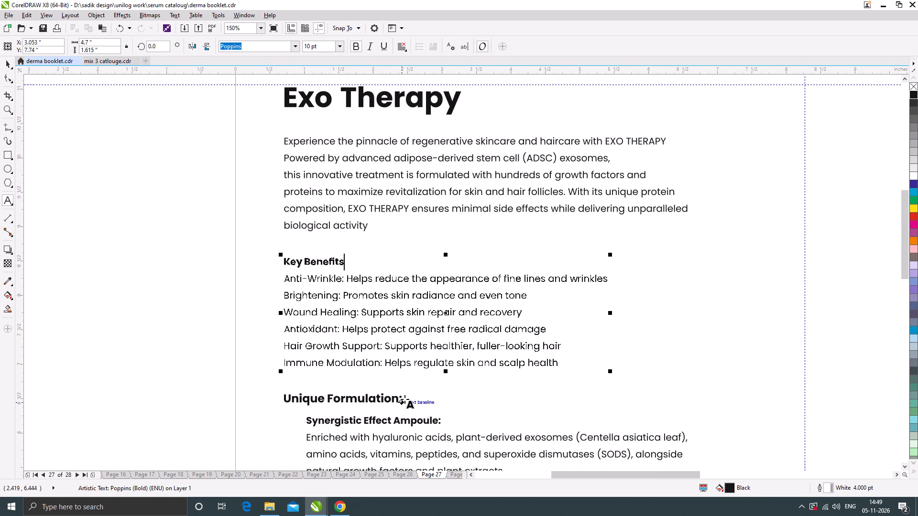
scroll(404, 403, up, 2)
scroll(370, 285, down, 1)
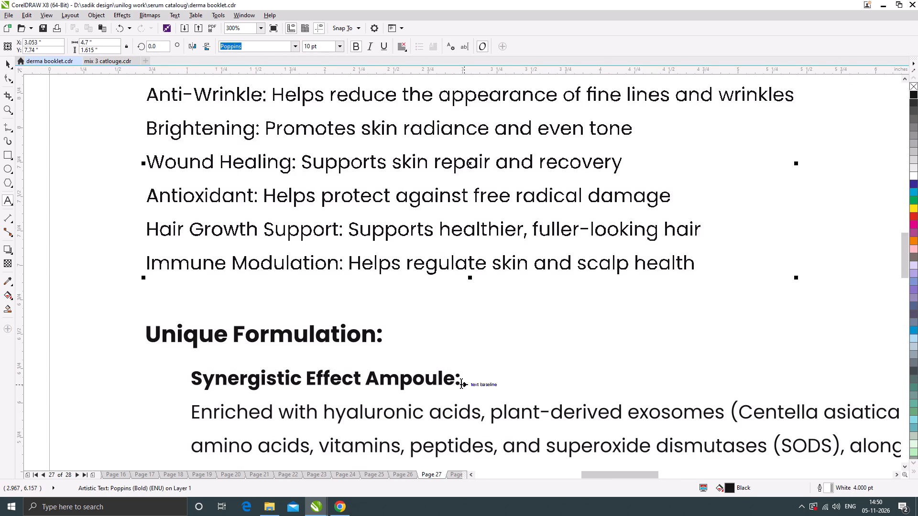
click(461, 379)
scroll(358, 262, down, 1)
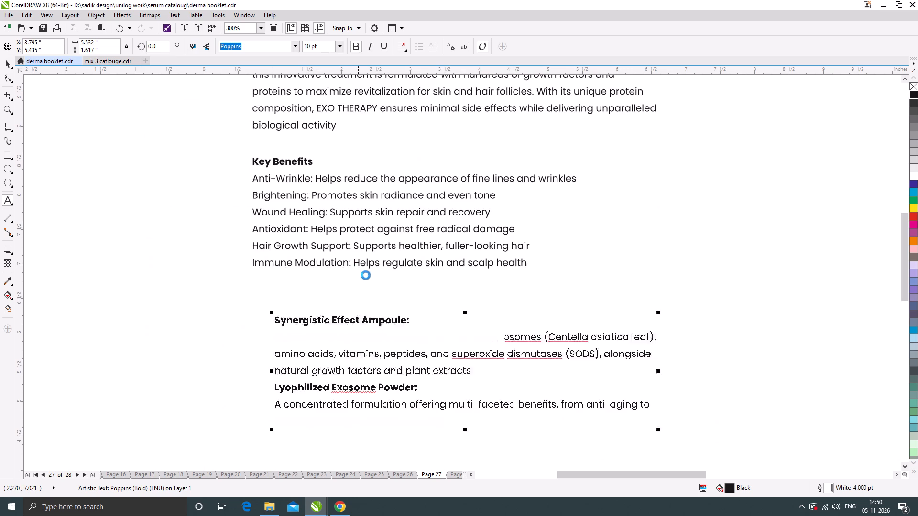
scroll(369, 296, up, 1)
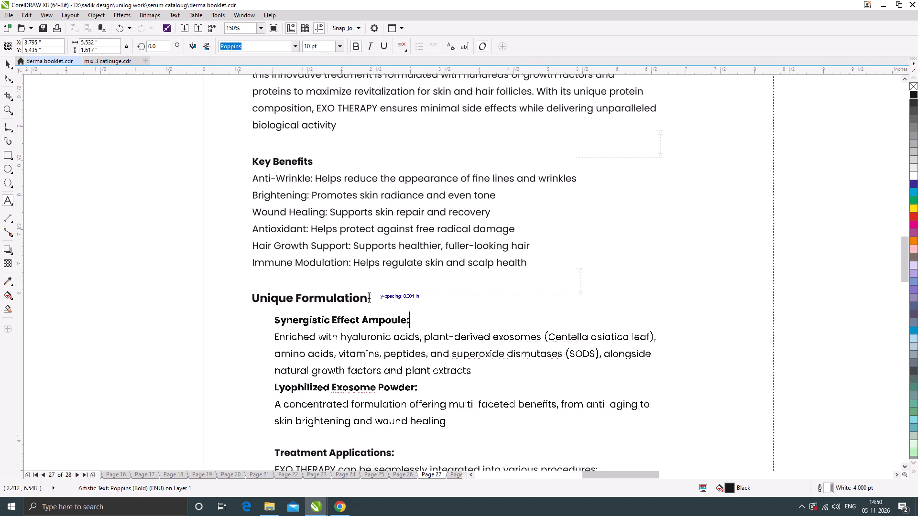
click(369, 295)
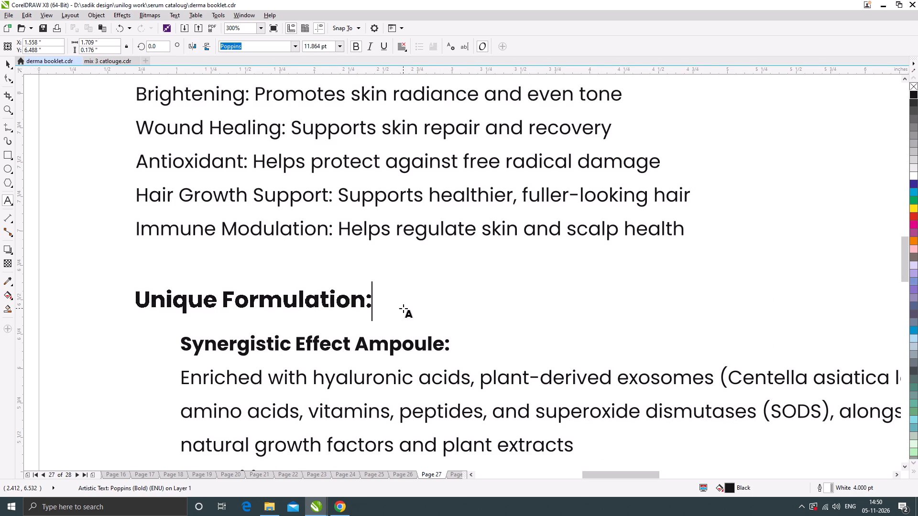
key(BackSpace)
scroll(335, 247, down, 2)
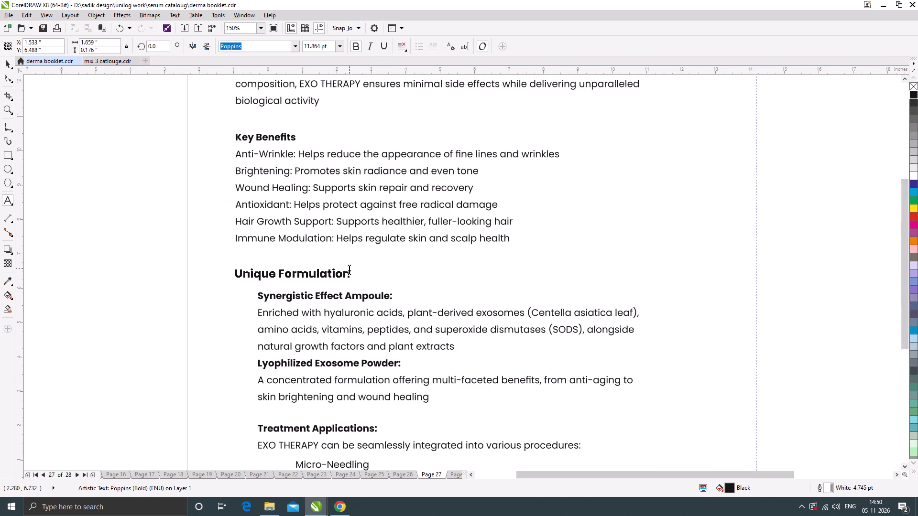
Delete the colon at the end of the Treatment Applications heading.
scroll(369, 326, up, 1)
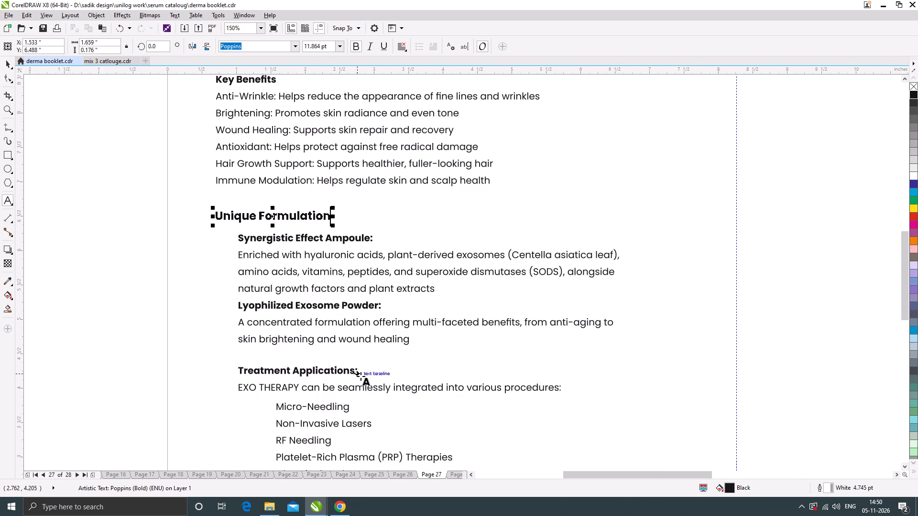
scroll(361, 377, up, 1)
click(353, 362)
key(BackSpace)
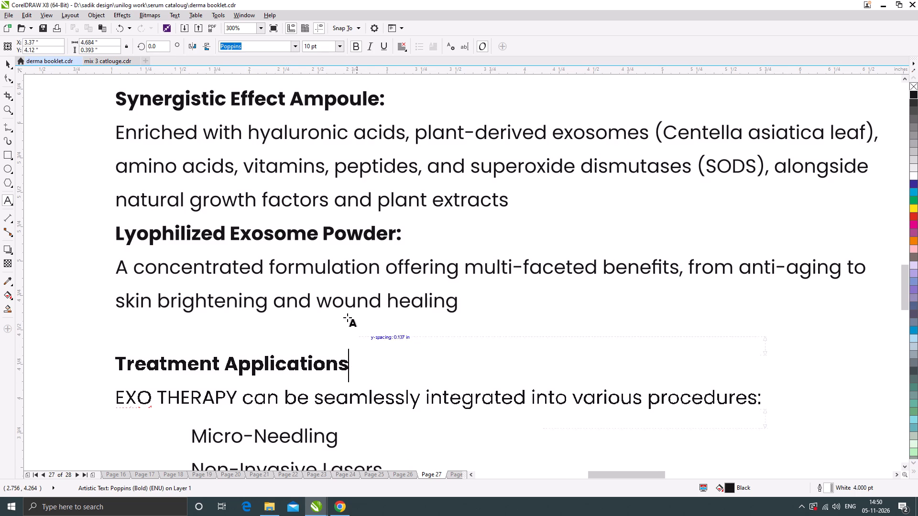
Delete the colon at the end of the Package Details heading and deselect the text.
scroll(292, 229, down, 1)
scroll(287, 446, up, 2)
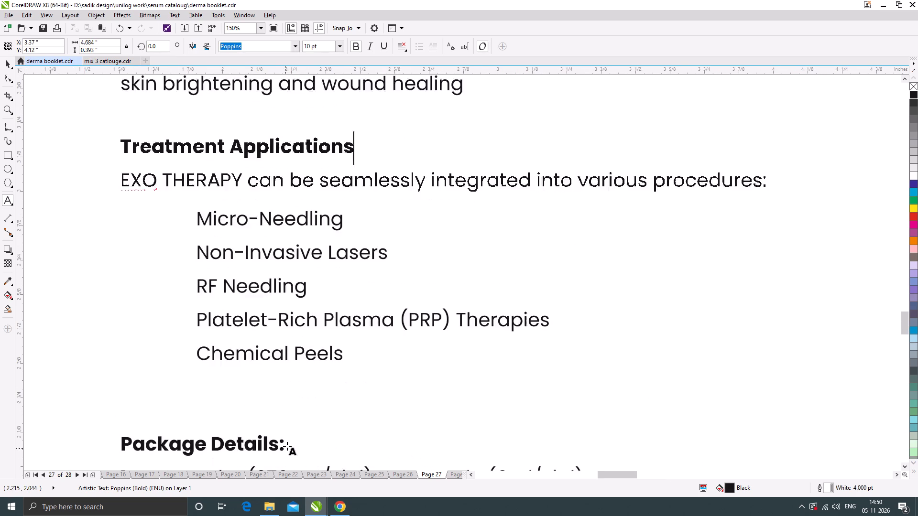
click(281, 438)
key(BackSpace)
scroll(355, 275, down, 4)
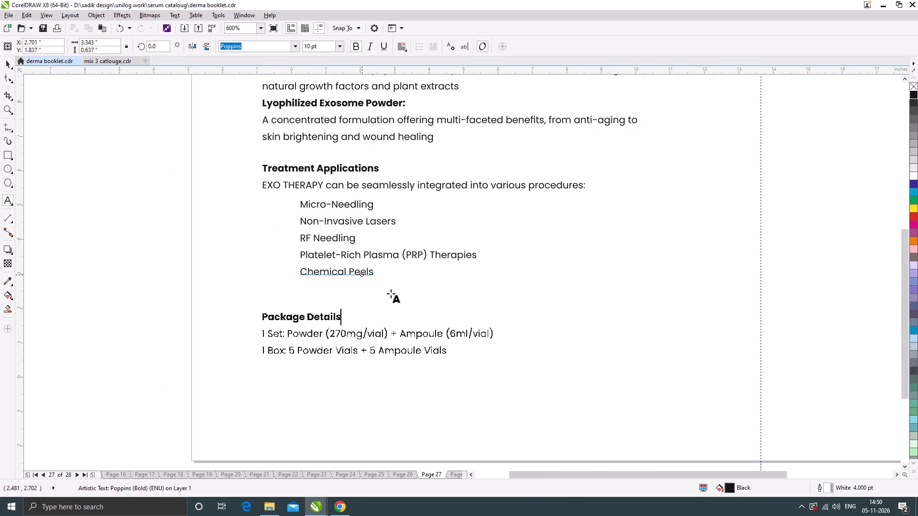
click(7, 62)
click(118, 226)
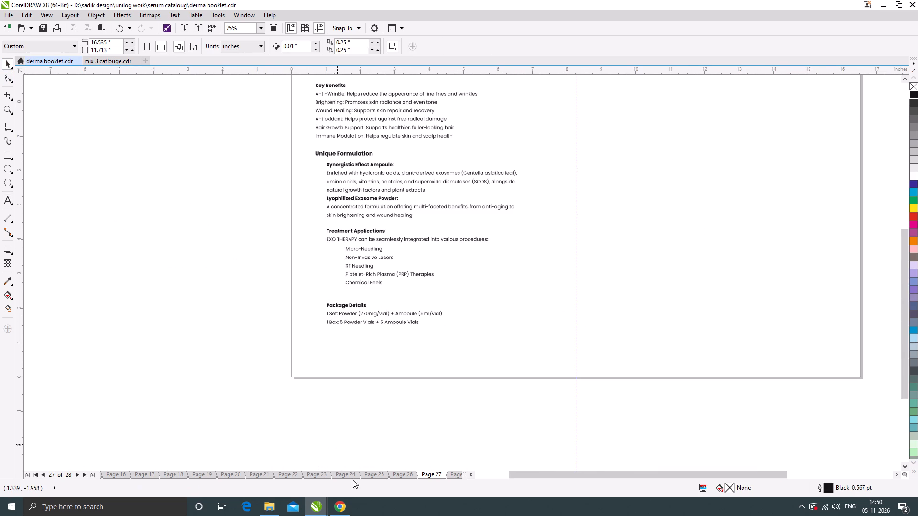
On page 26, give all the body text and bullets under Advanced Exosome Skin Formula a white outline.
click(404, 475)
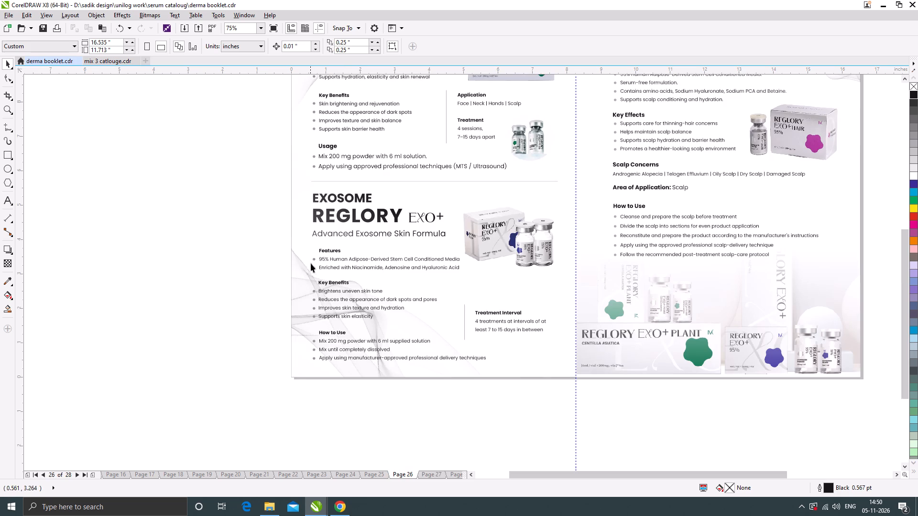
scroll(287, 275, up, 1)
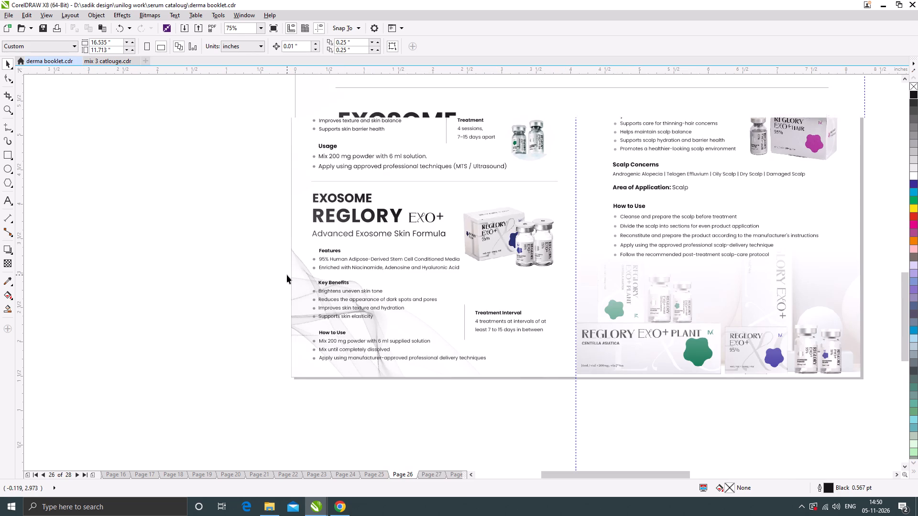
drag(258, 210, 324, 353)
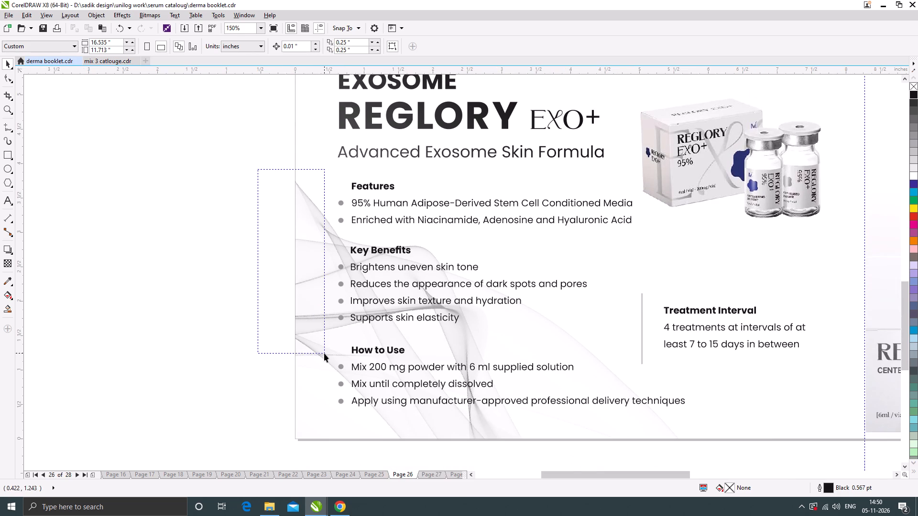
drag(324, 353, 810, 419)
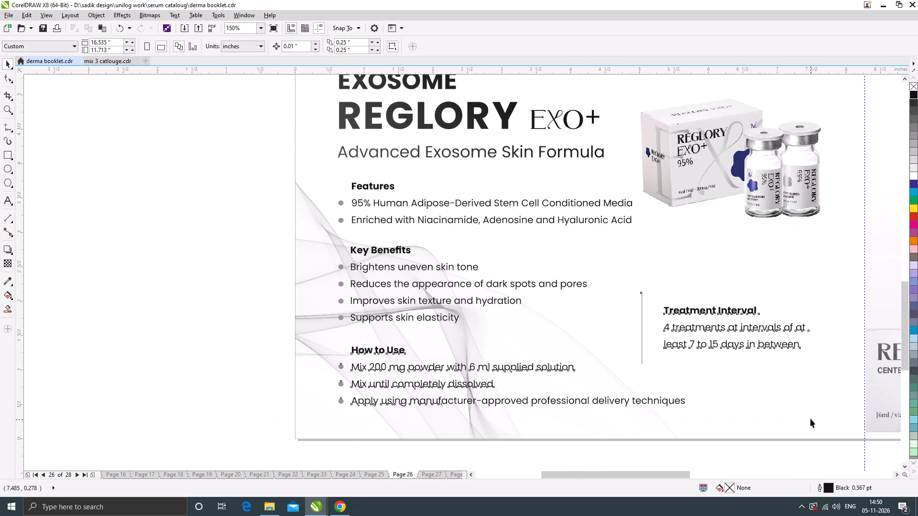
right_click(914, 174)
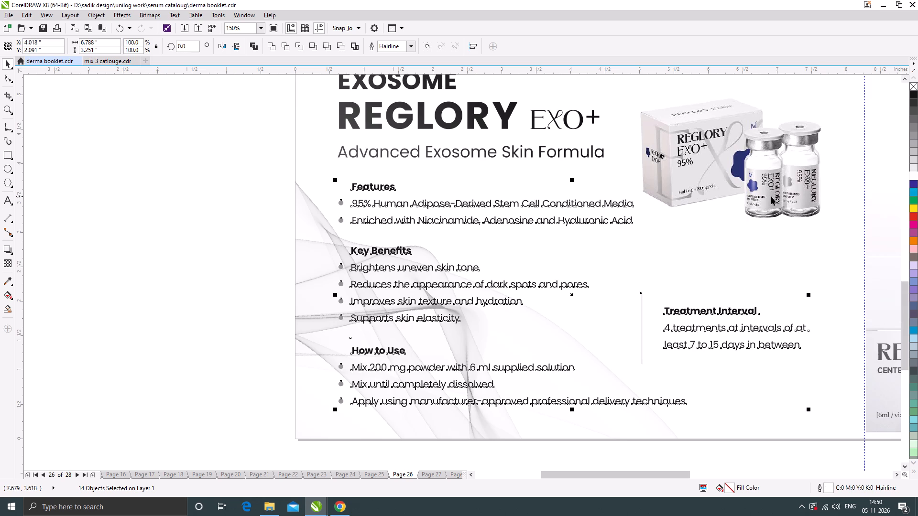
Set the selected text and bullets' outline to 4.0 pt with round corners, behind fill, scaling with object and overprint outline enabled.
key(F12)
click(396, 187)
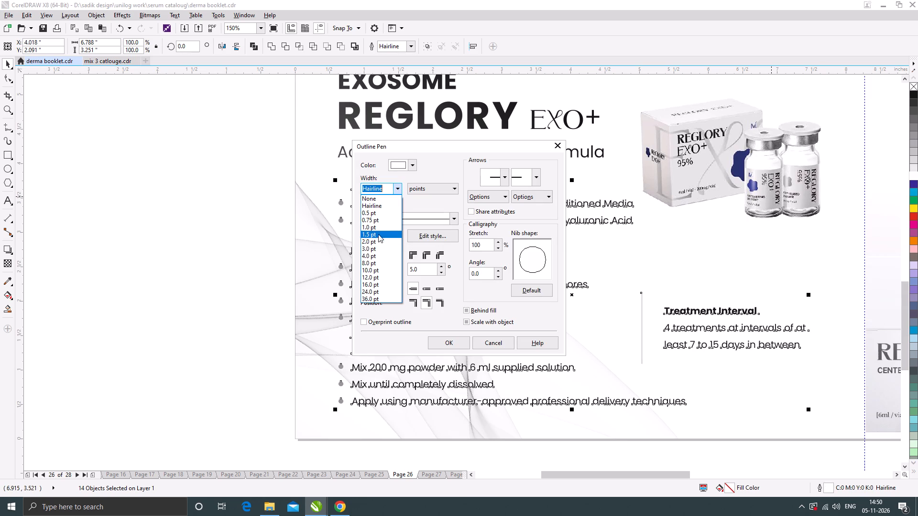
click(368, 254)
click(467, 312)
click(467, 319)
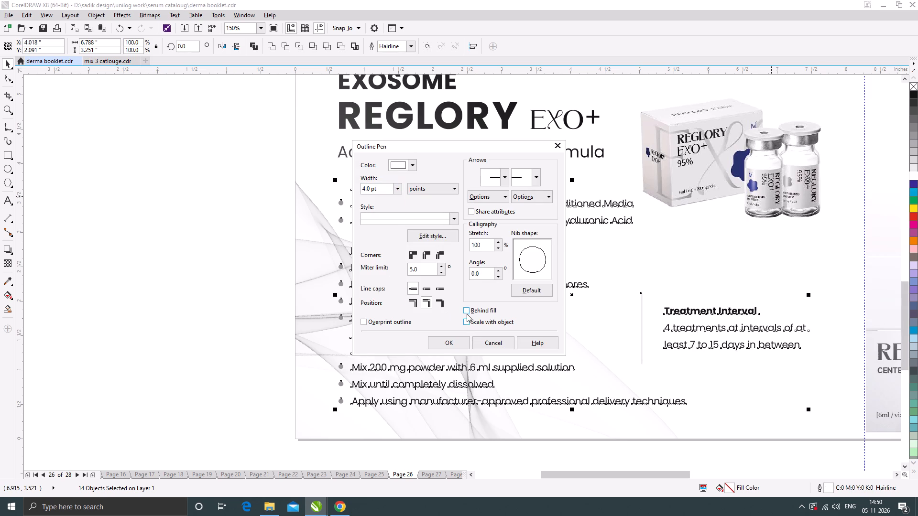
click(467, 312)
click(467, 323)
click(425, 256)
click(375, 322)
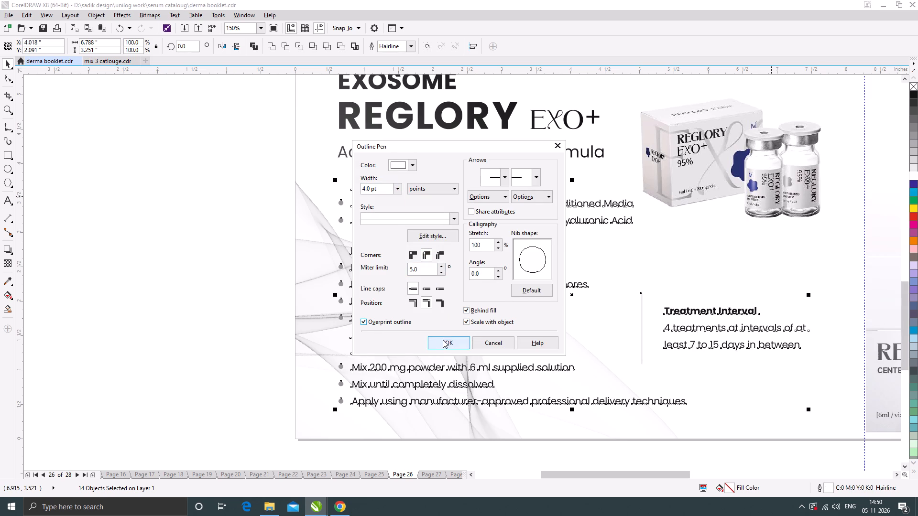
click(446, 340)
click(150, 279)
scroll(400, 309, down, 1)
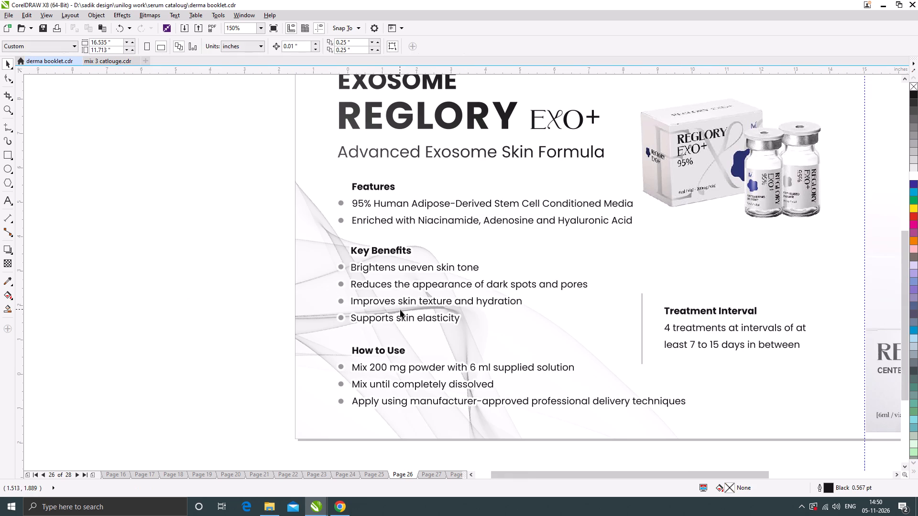
click(294, 284)
click(302, 269)
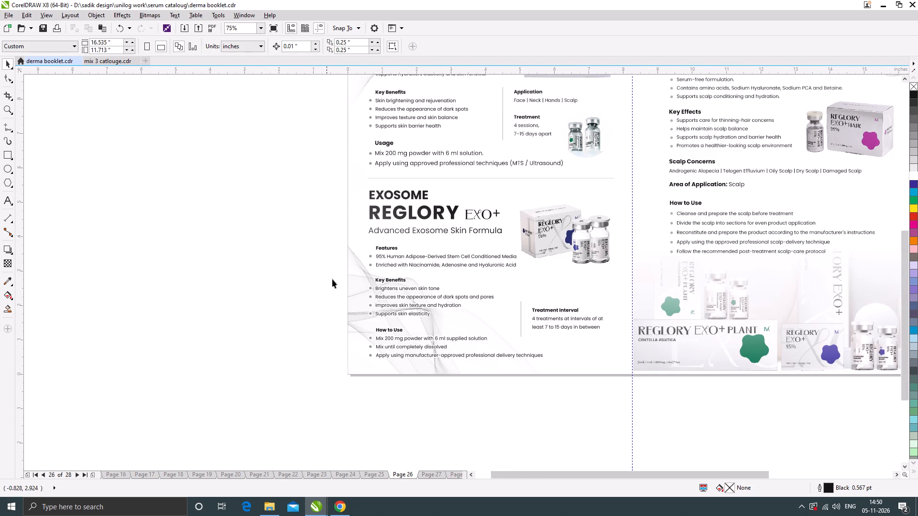
Copy the first grey Features bullet of the REGLORY EXO+ section onto the pasteboard beside the page.
scroll(343, 301, down, 1)
scroll(356, 286, up, 1)
drag(318, 258, 357, 277)
drag(358, 270, 280, 304)
right_click(279, 305)
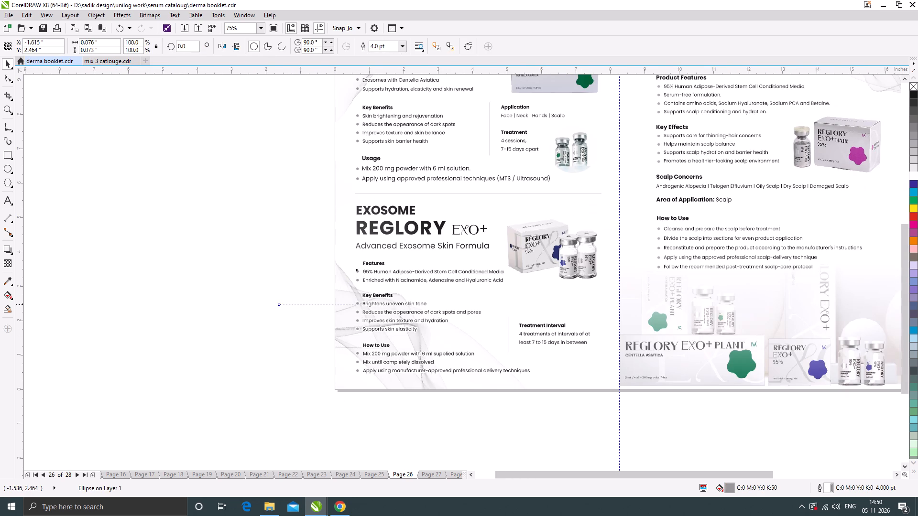
drag(280, 304, 279, 305)
On page 27, move the grey bullet from the pasteboard to the start of the Anti-Wrinkle line under Key Benefits.
click(427, 473)
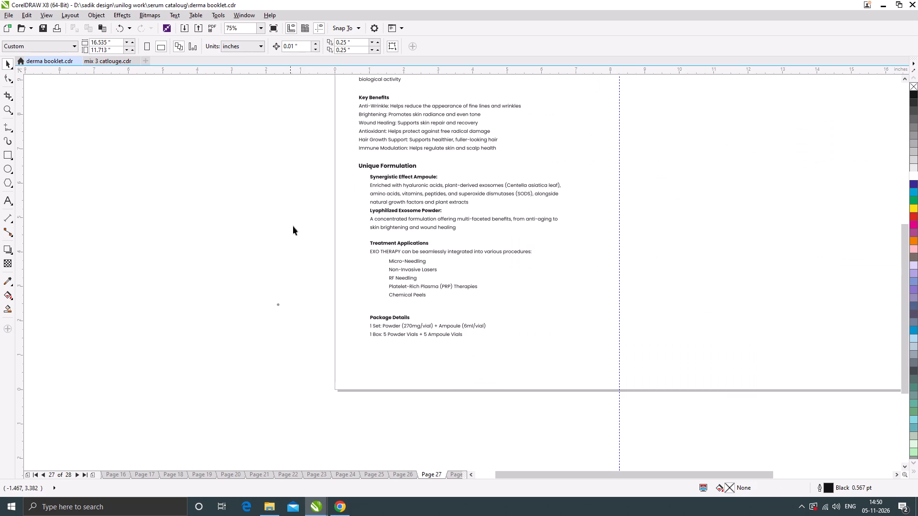
scroll(347, 86, up, 1)
scroll(337, 191, down, 1)
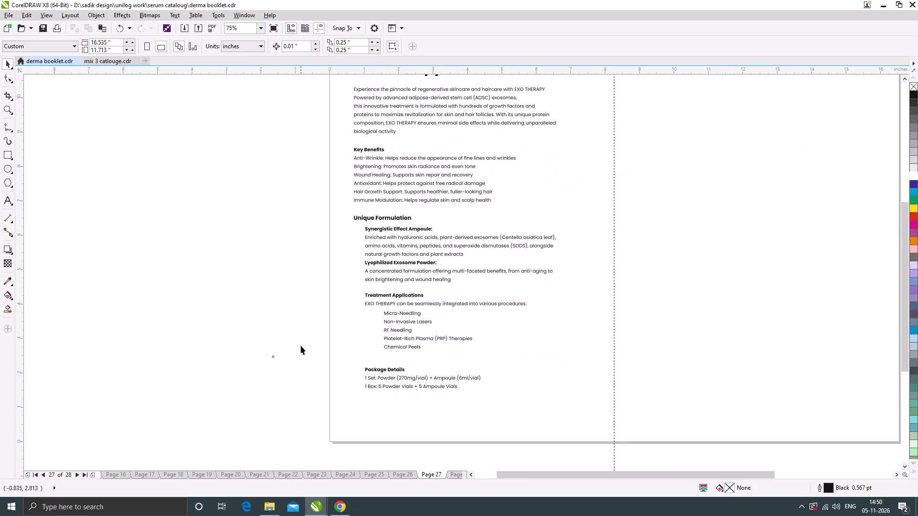
drag(273, 356, 341, 164)
scroll(355, 153, up, 2)
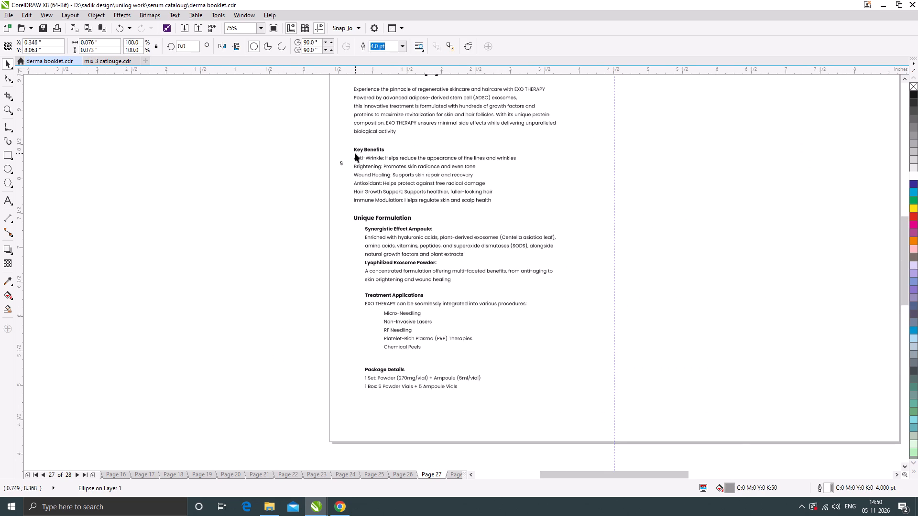
click(365, 170)
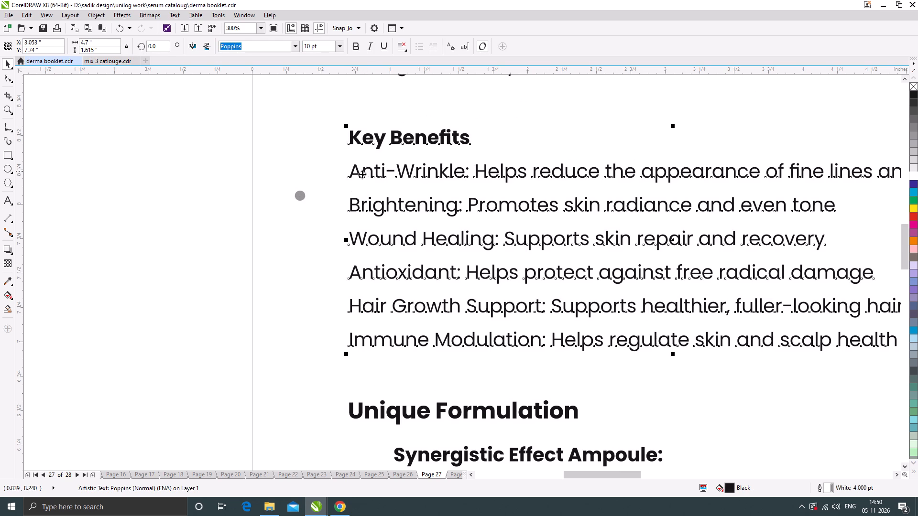
click(183, 193)
scroll(294, 171, up, 1)
drag(305, 226, 319, 207)
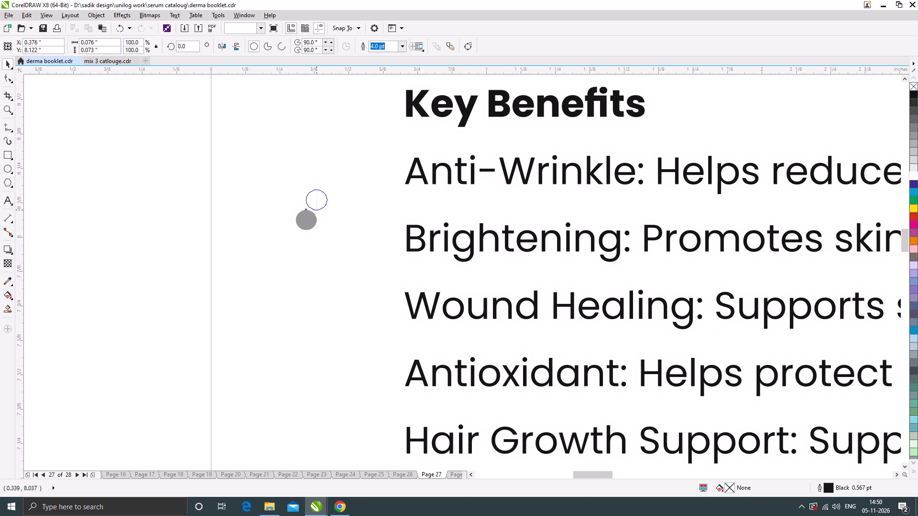
drag(319, 207, 368, 181)
drag(373, 173, 373, 180)
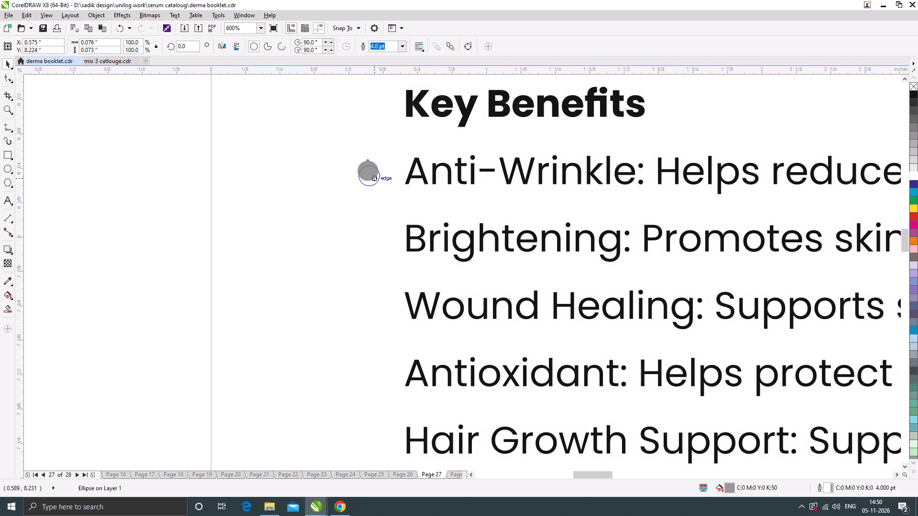
Duplicate the bullet down to the Brightening line and repeat the copy for every remaining Key Benefits line through Immune Modulation.
drag(373, 180, 374, 240)
shift+right_click(374, 240)
scroll(364, 215, down, 2)
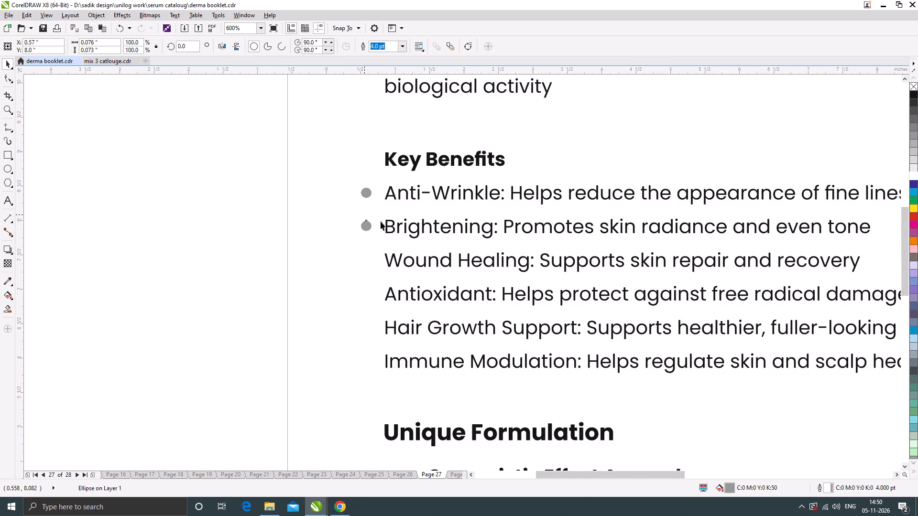
key(ctrl+r)
key(ctrl+r)
key(ctrl+r)
key(ctrl+r)
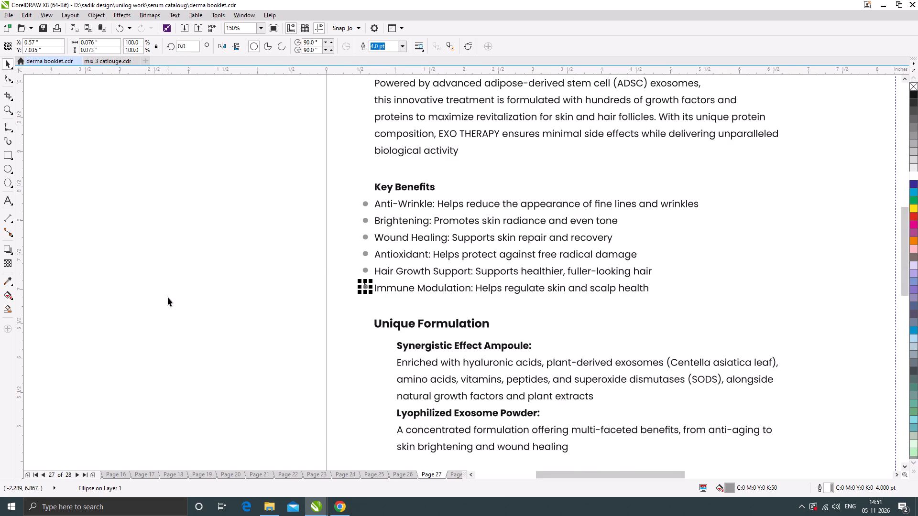
click(168, 297)
Check the bulleted items in the Booklet Changes document in Chrome, and place a bullet copy beside the Synergistic Effect Ampoule subheading in CorelDRAW.
scroll(319, 256, down, 1)
scroll(356, 330, up, 1)
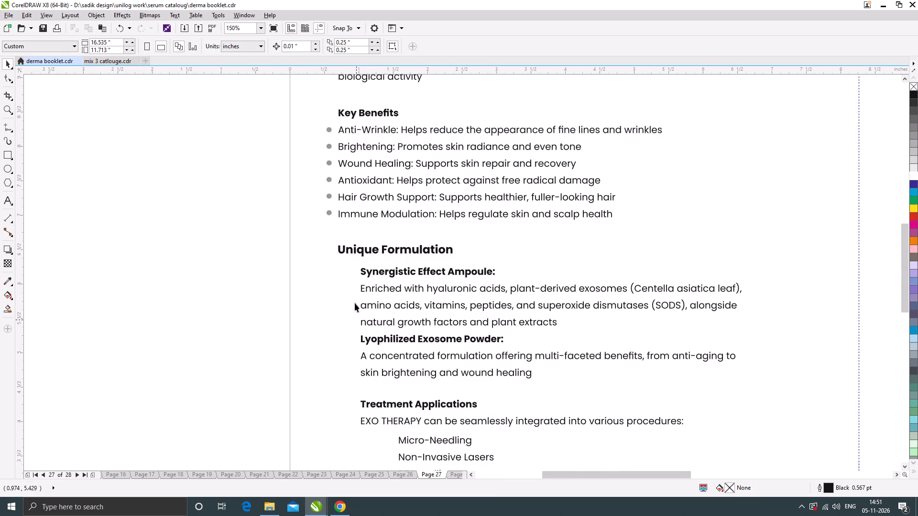
click(340, 505)
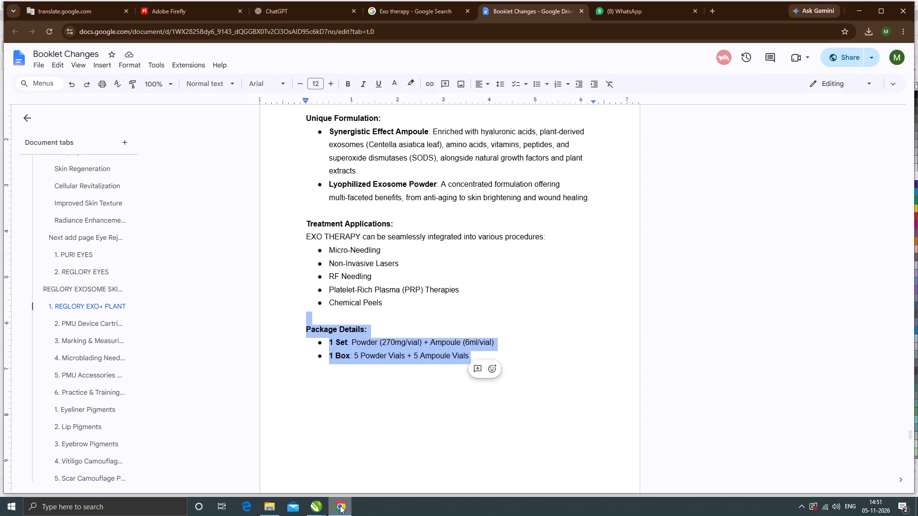
click(340, 505)
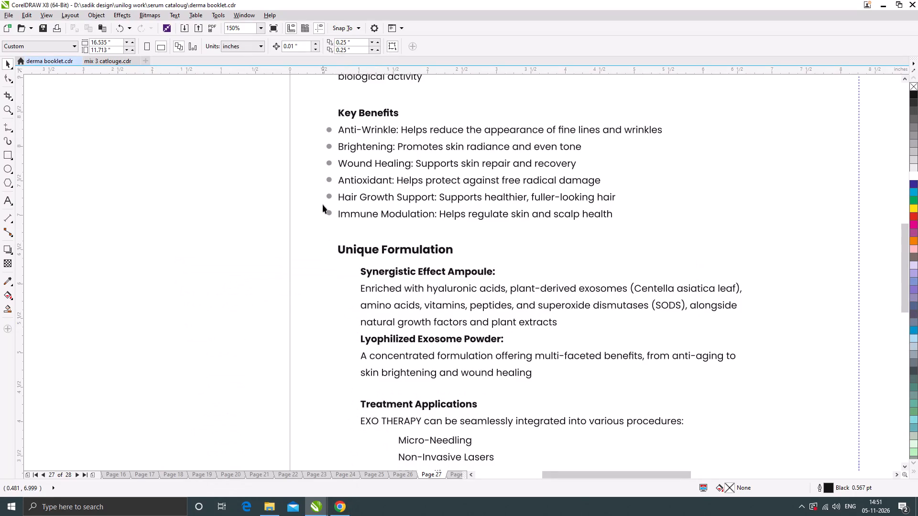
drag(329, 214, 352, 272)
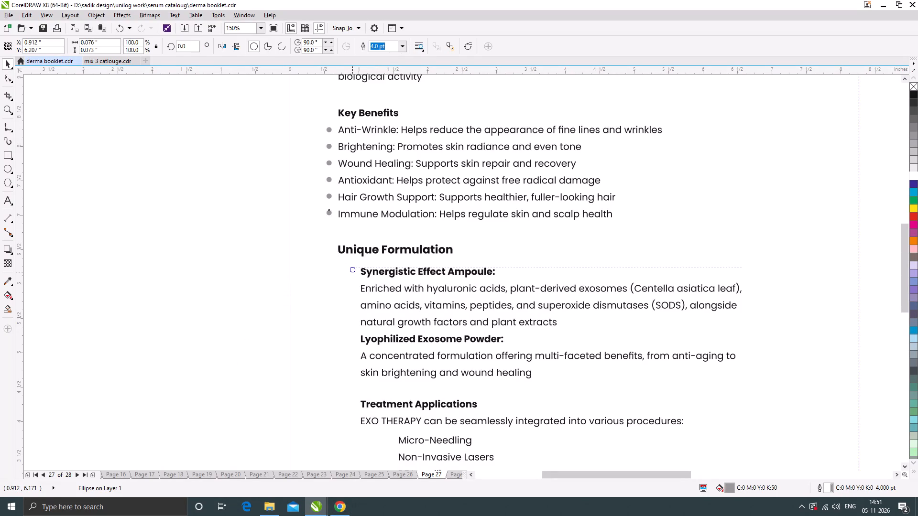
drag(352, 272, 352, 273)
right_click(352, 273)
scroll(354, 273, up, 4)
drag(319, 285, 307, 295)
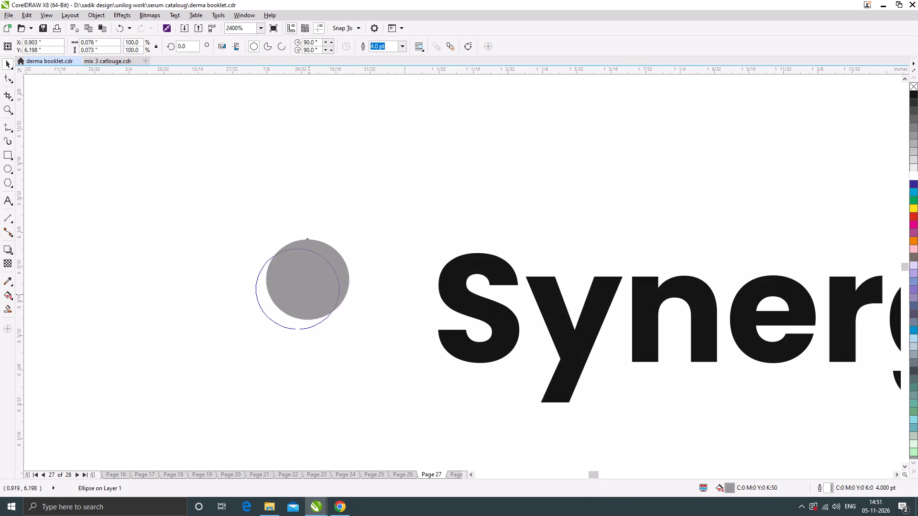
drag(307, 295, 288, 306)
scroll(339, 257, down, 3)
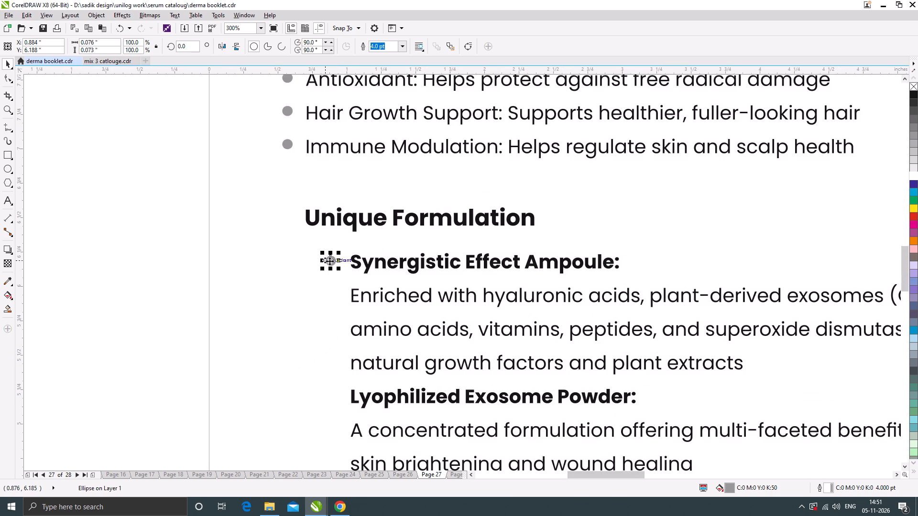
Copy the Synergistic Effect Ampoule bullet straight down to the Lyophilized Exosome Powder subheading.
drag(329, 261, 335, 395)
shift+right_click(335, 395)
scroll(362, 266, down, 2)
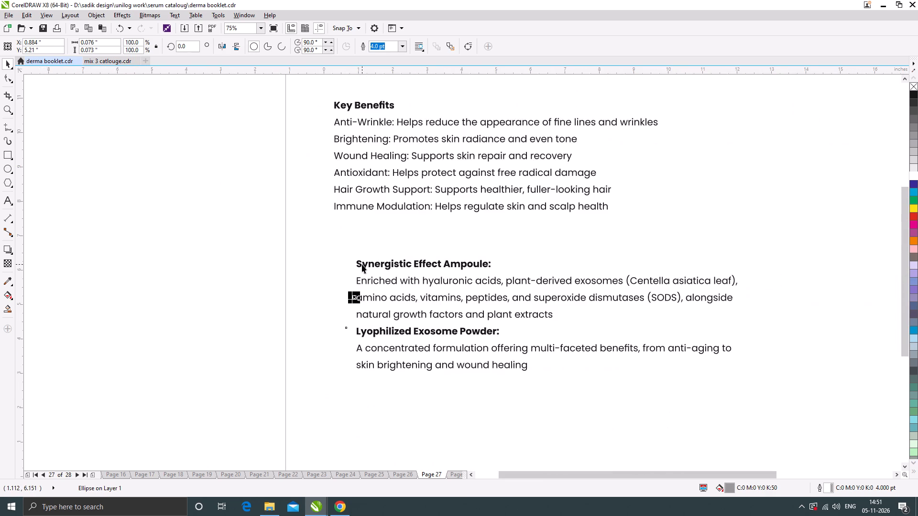
click(240, 315)
scroll(373, 341, up, 1)
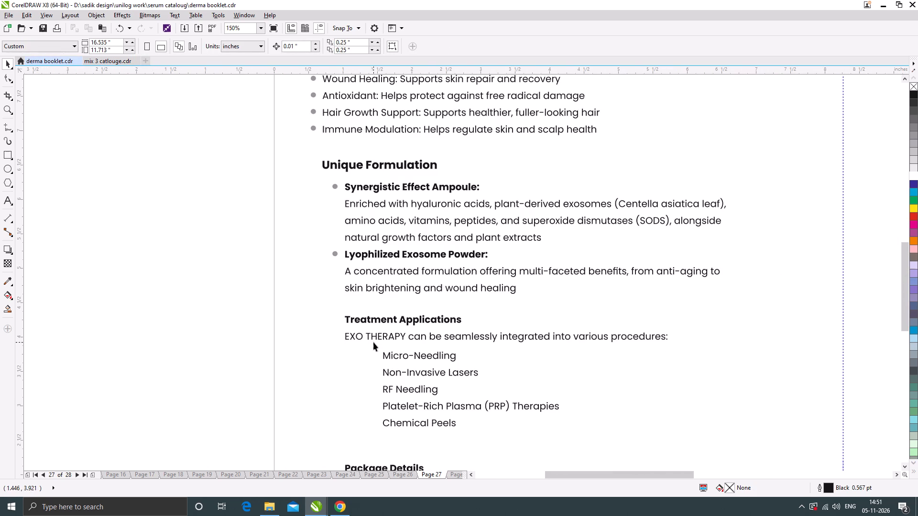
Check the Treatment Applications list in Booklet Changes, and copy the Lyophilized Exosome Powder bullet beside the Micro-Needling line in CorelDRAW.
click(340, 503)
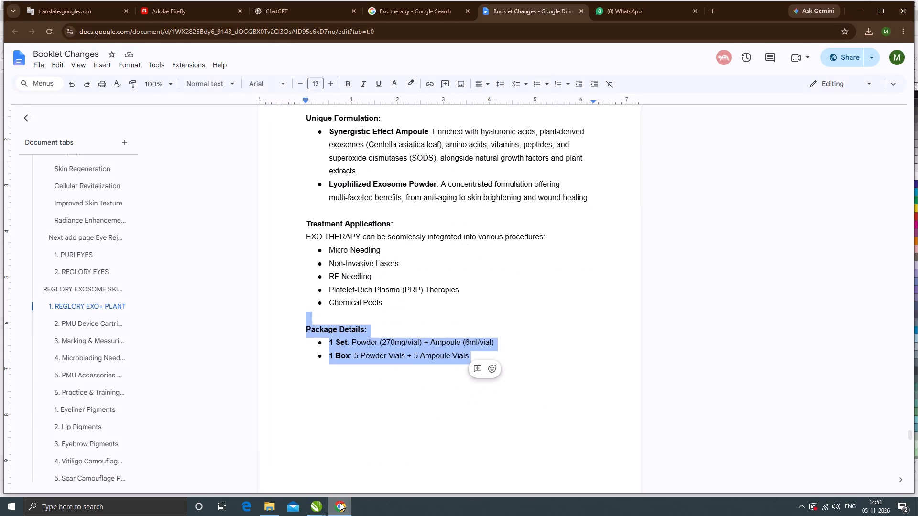
click(341, 509)
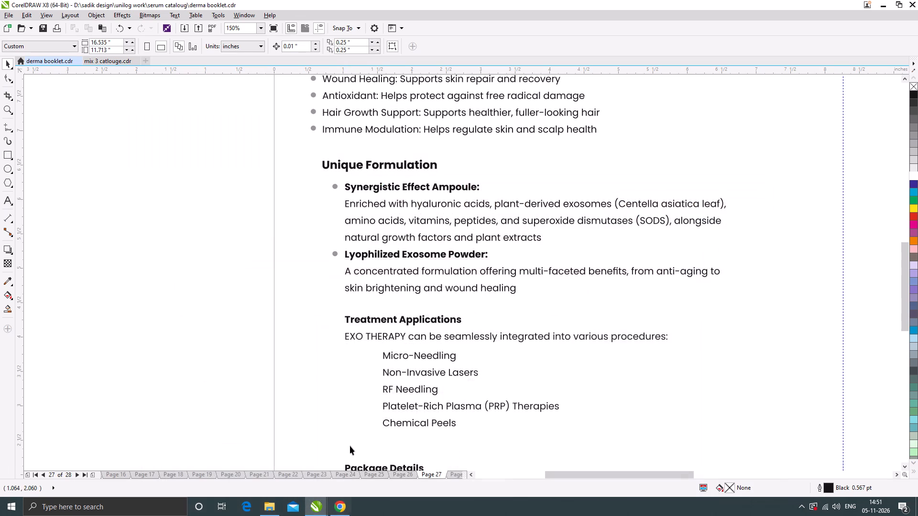
drag(336, 253, 367, 354)
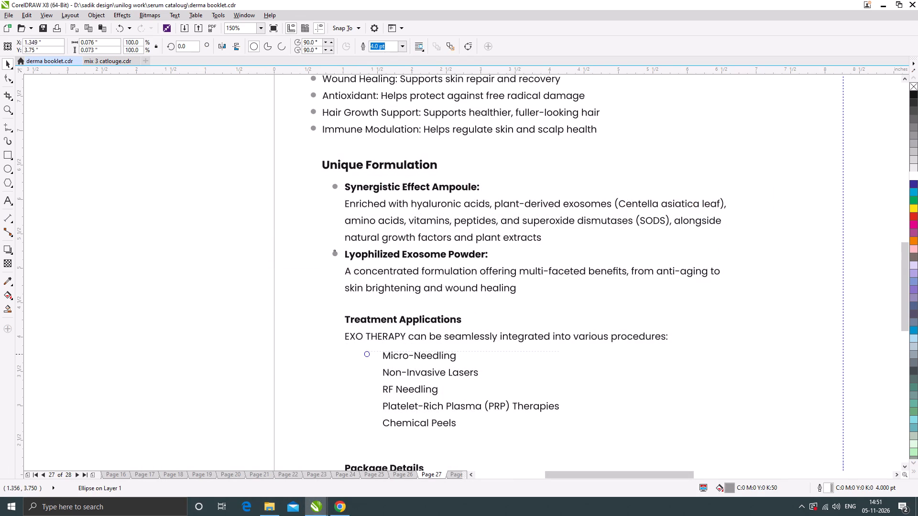
drag(367, 354, 369, 355)
right_click(369, 355)
scroll(370, 358, up, 3)
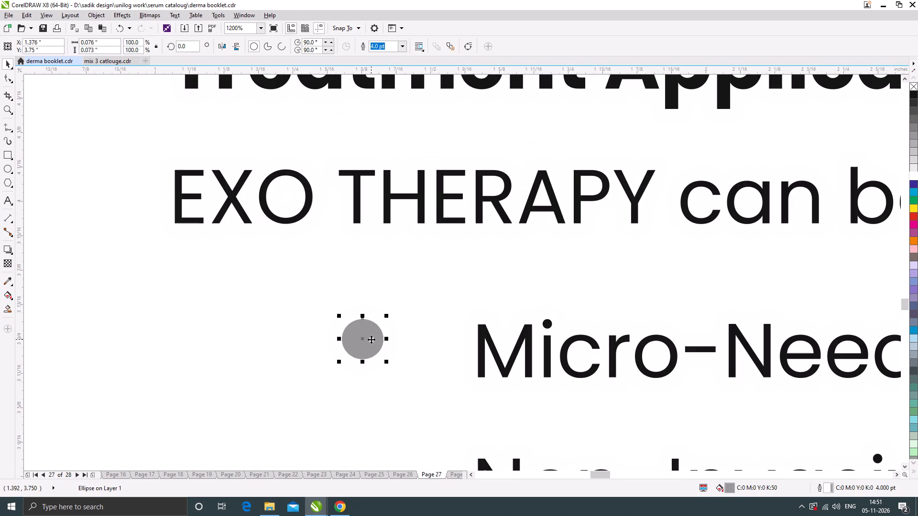
drag(372, 339, 397, 348)
scroll(392, 321, down, 2)
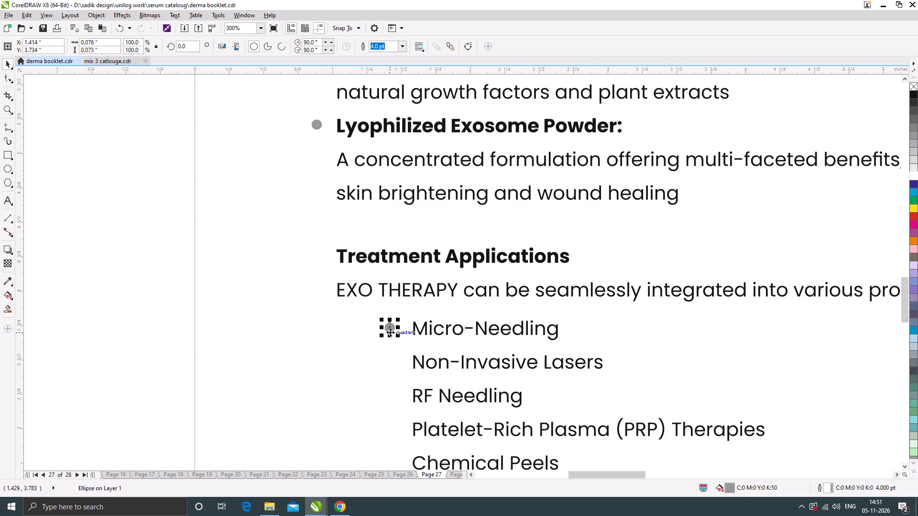
Duplicate the Micro-Needling bullet straight down to the Non-Invasive Lasers line and repeat the copy for the remaining lines through Chemical Peels.
drag(390, 332, 392, 367)
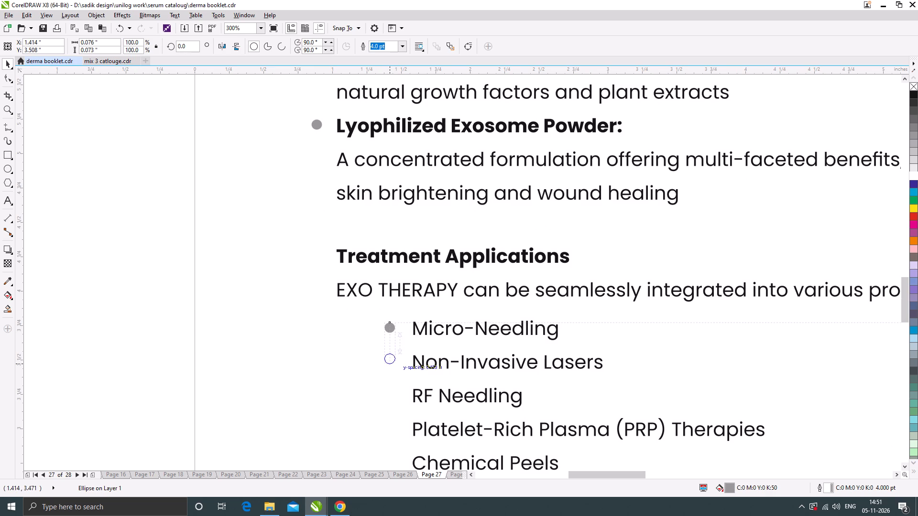
drag(392, 367, 392, 369)
shift+right_click(392, 369)
scroll(378, 310, down, 1)
key(ctrl+r)
key(ctrl+r)
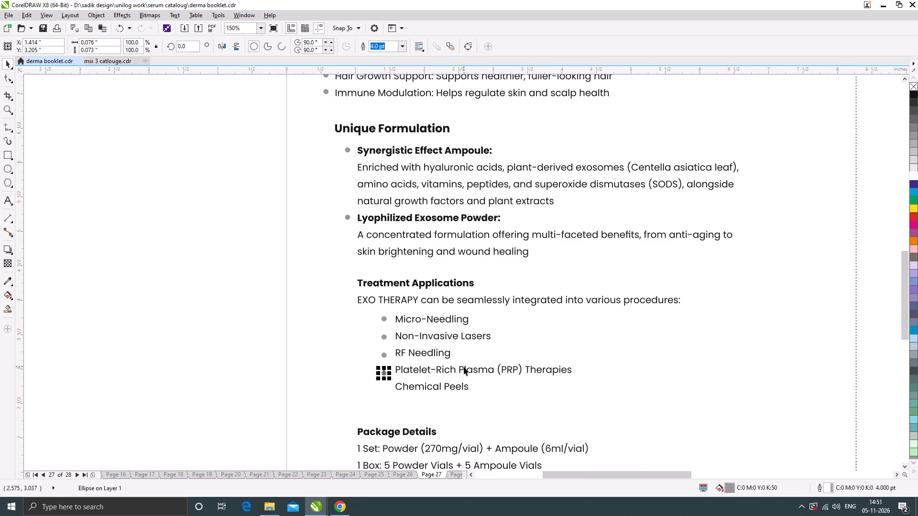
key(ctrl+r)
Nudge the Chemical Peels, Platelet-Rich Plasma, RF Needling and Non-Invasive Lasers bullets up so each is centred on its text line.
scroll(388, 392, up, 4)
drag(378, 380, 378, 346)
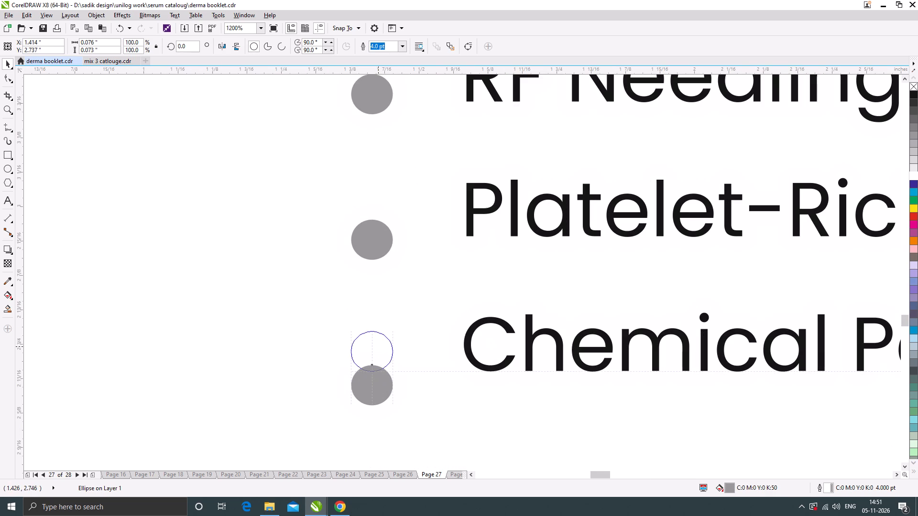
drag(378, 346, 379, 343)
drag(378, 239, 385, 207)
scroll(394, 361, down, 3)
scroll(393, 251, up, 2)
scroll(375, 397, up, 1)
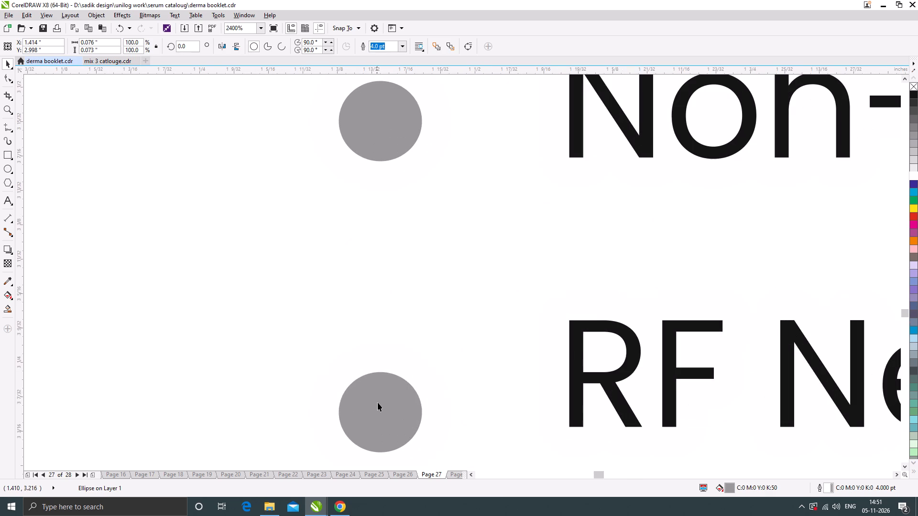
drag(382, 403, 391, 367)
scroll(404, 314, down, 2)
scroll(399, 265, up, 2)
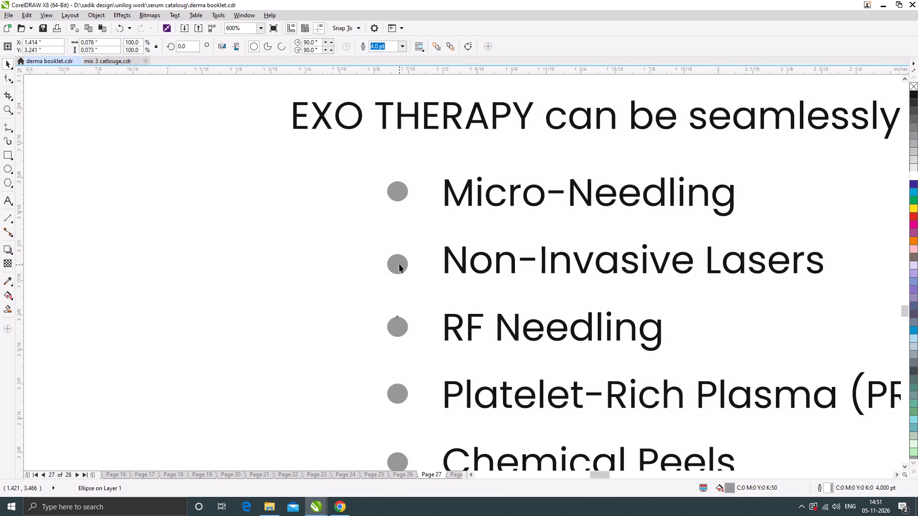
drag(399, 263, 399, 247)
scroll(388, 267, down, 5)
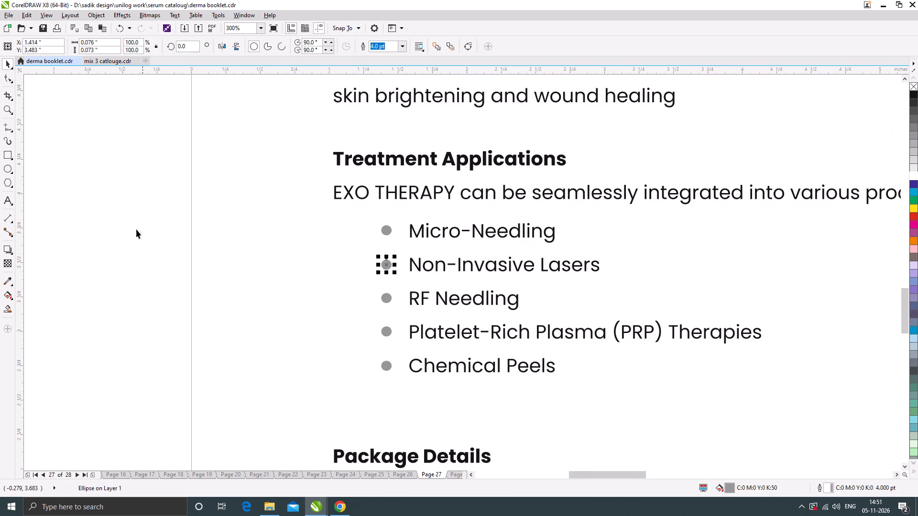
Move the five procedure lines together with their bullets about 0.35 inch left so the bullets align under the Treatment Applications heading.
click(130, 221)
drag(140, 217, 835, 395)
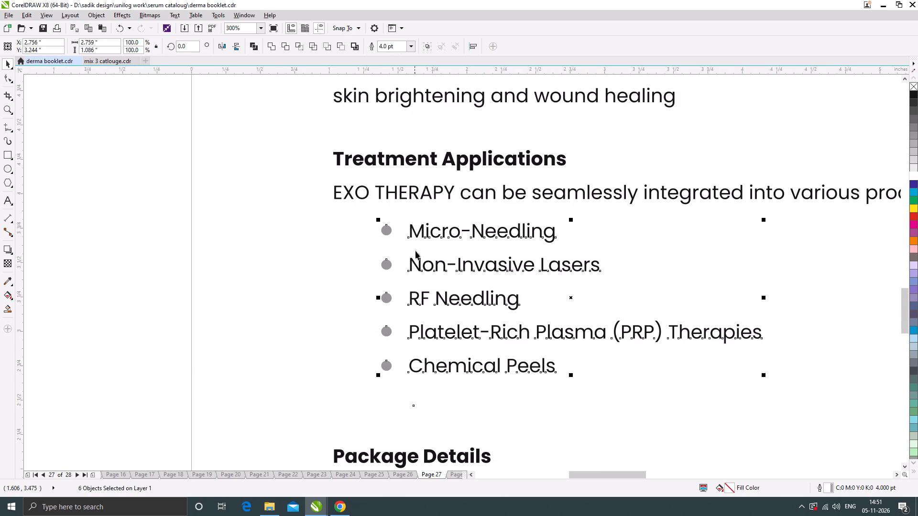
drag(415, 236, 368, 243)
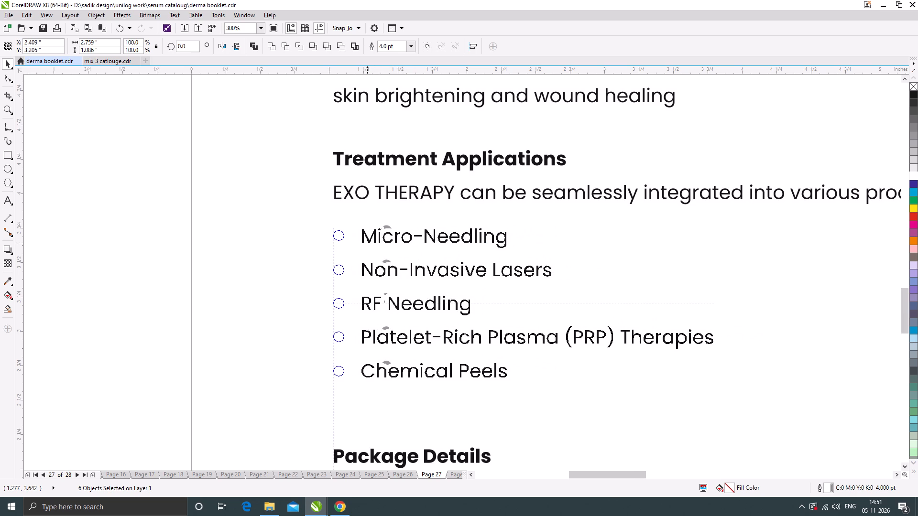
drag(368, 243, 368, 238)
scroll(385, 271, down, 2)
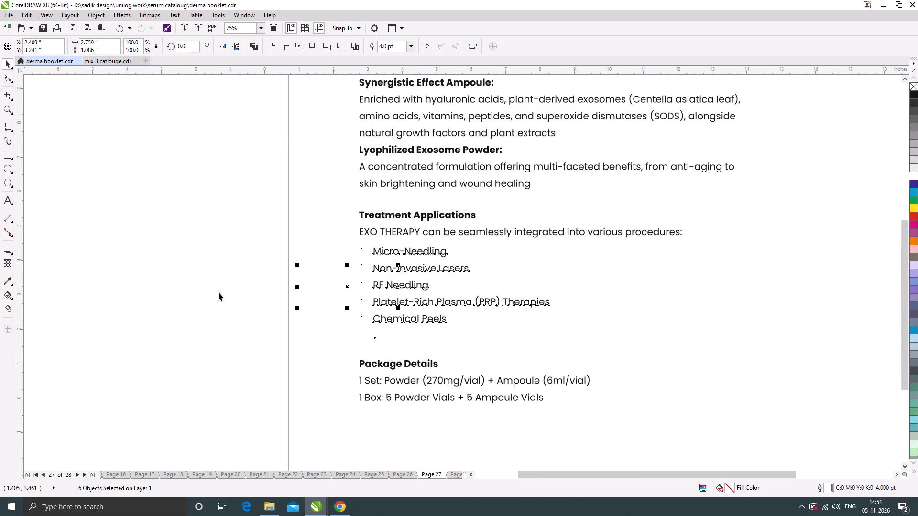
click(219, 292)
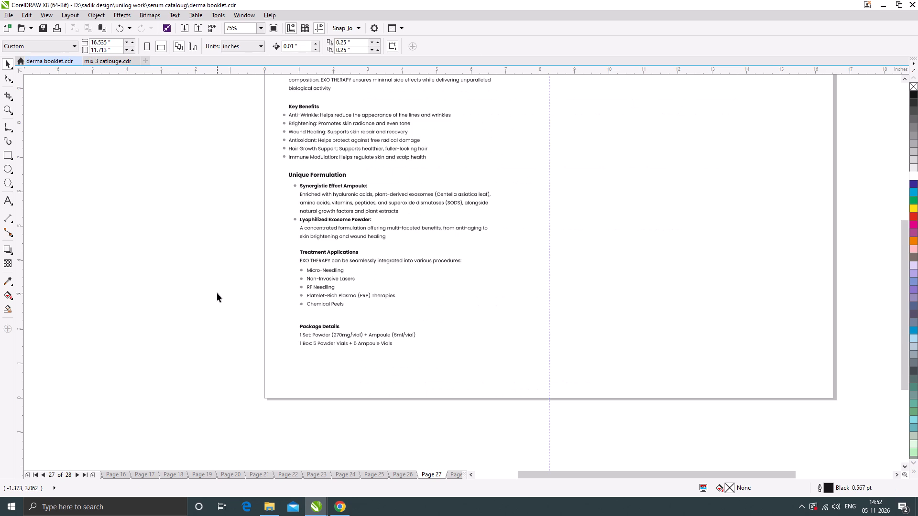
Delete the purple Skin Booster heading from the pasteboard above page 27.
click(173, 302)
scroll(405, 333, down, 1)
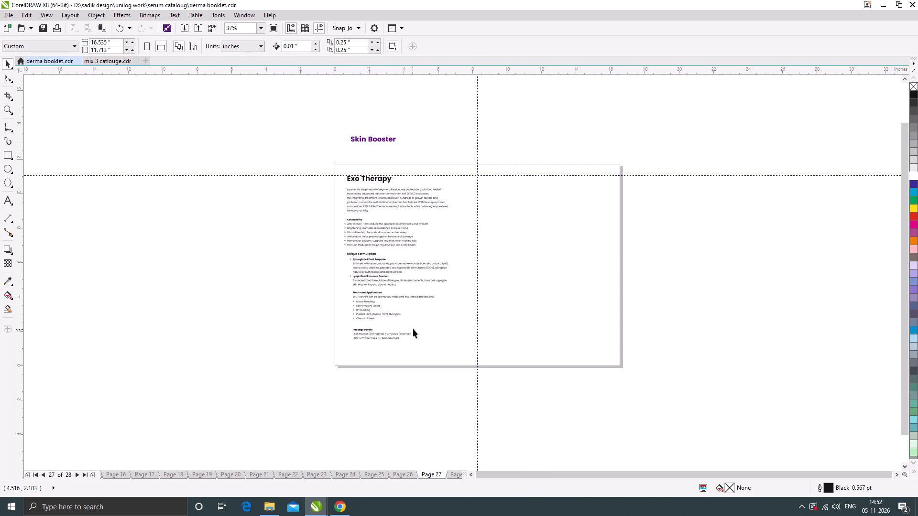
click(277, 291)
click(388, 139)
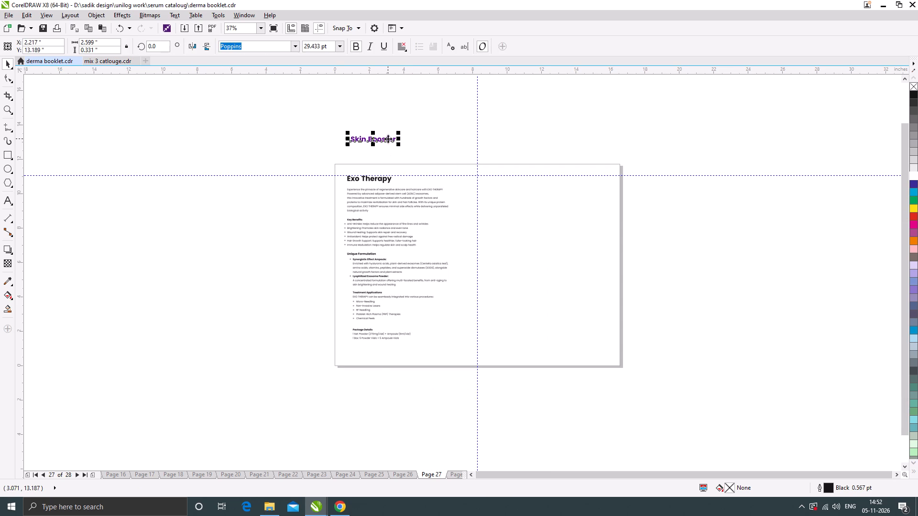
key(Delete)
Review the Exo Therapy section and what follows it in Booklet Changes in Chrome, and examine the page 27 layout in CorelDRAW.
click(341, 507)
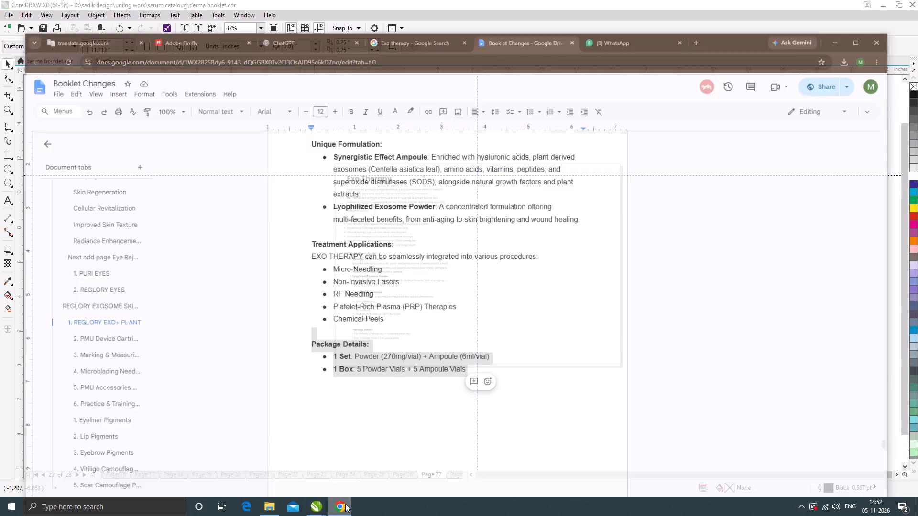
scroll(390, 318, down, 5)
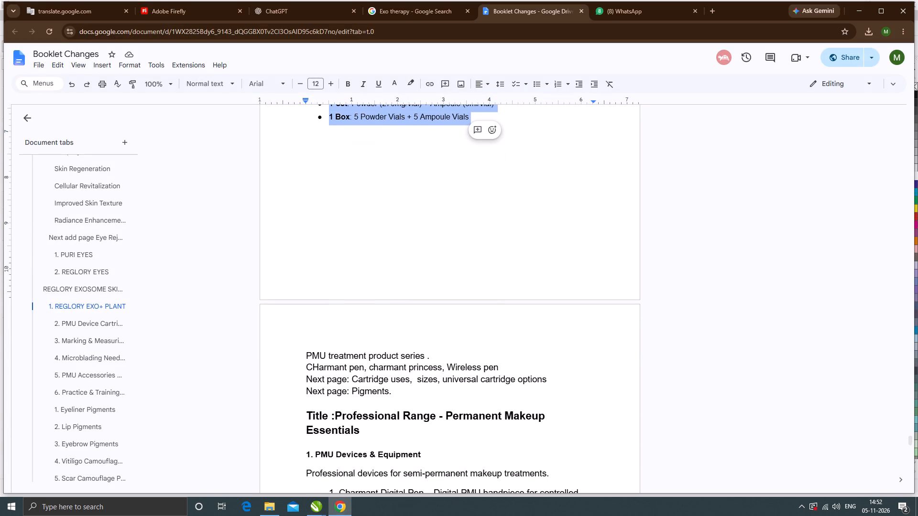
scroll(415, 338, up, 6)
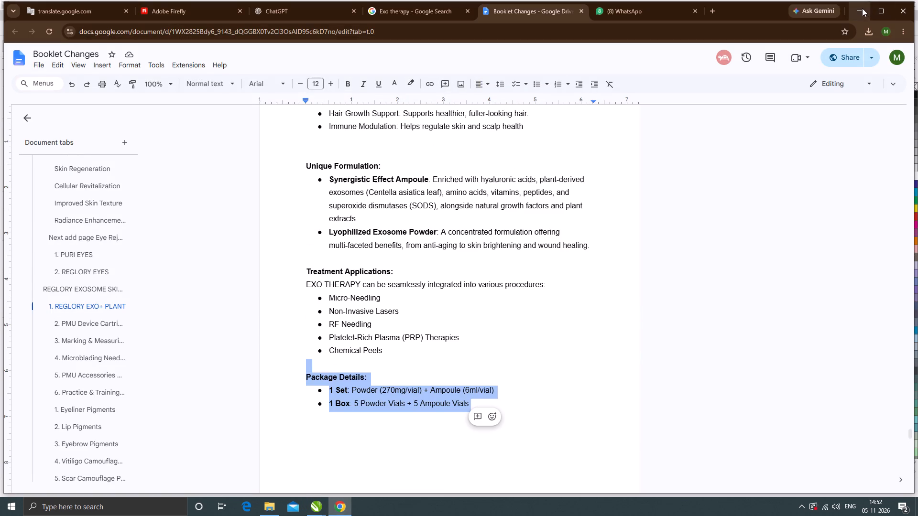
click(862, 8)
click(243, 303)
scroll(377, 195, up, 1)
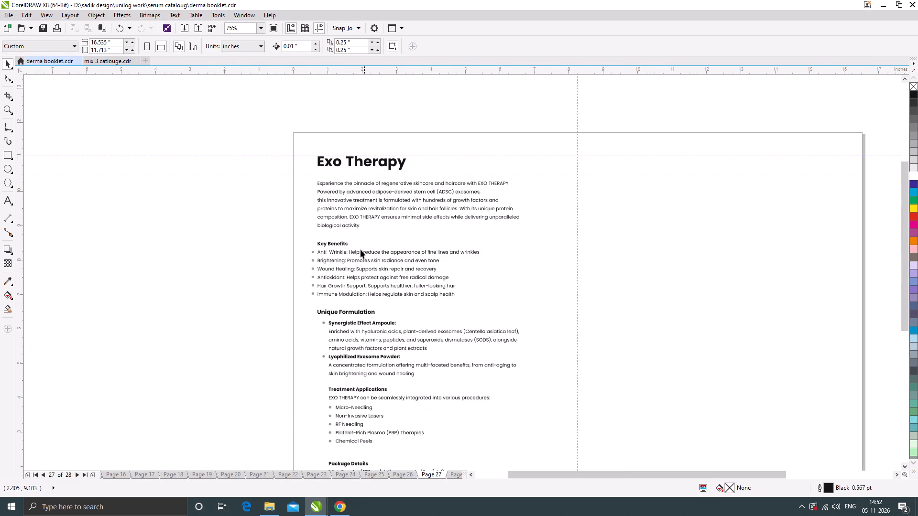
click(237, 317)
scroll(340, 262, down, 1)
scroll(349, 319, up, 1)
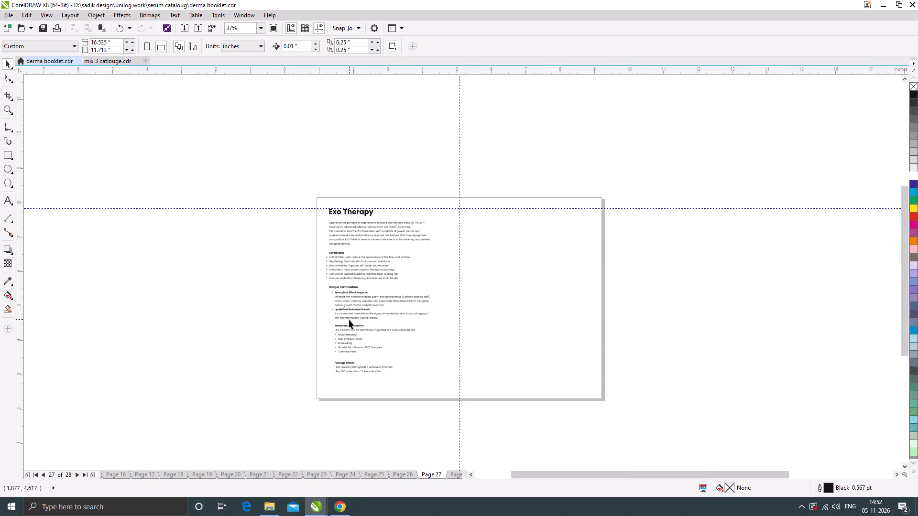
click(228, 275)
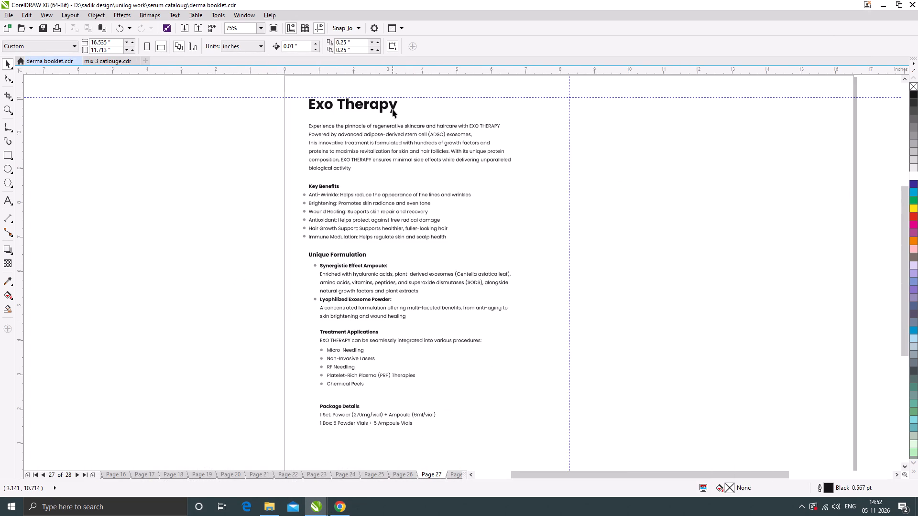
click(393, 109)
click(183, 263)
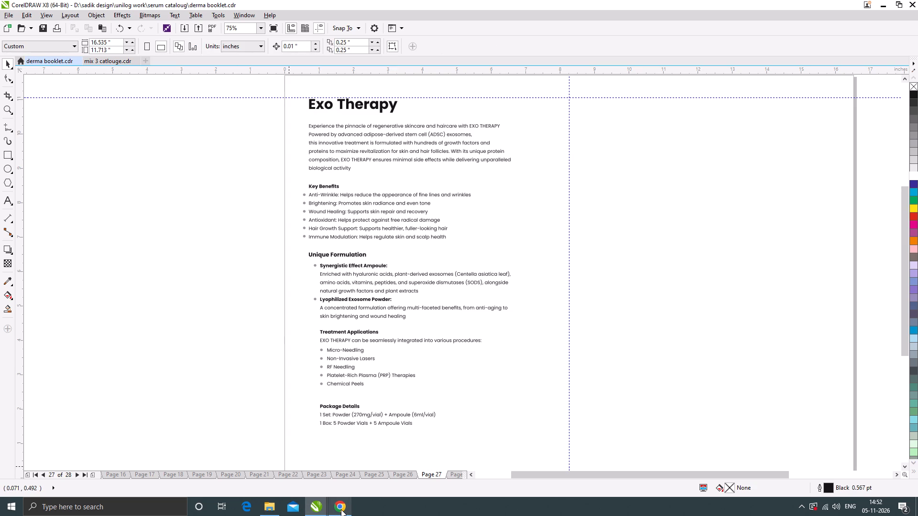
Copy the full text of the Exo Therapy page heading.
double_click(372, 106)
key(ctrl+a)
key(ctrl+c)
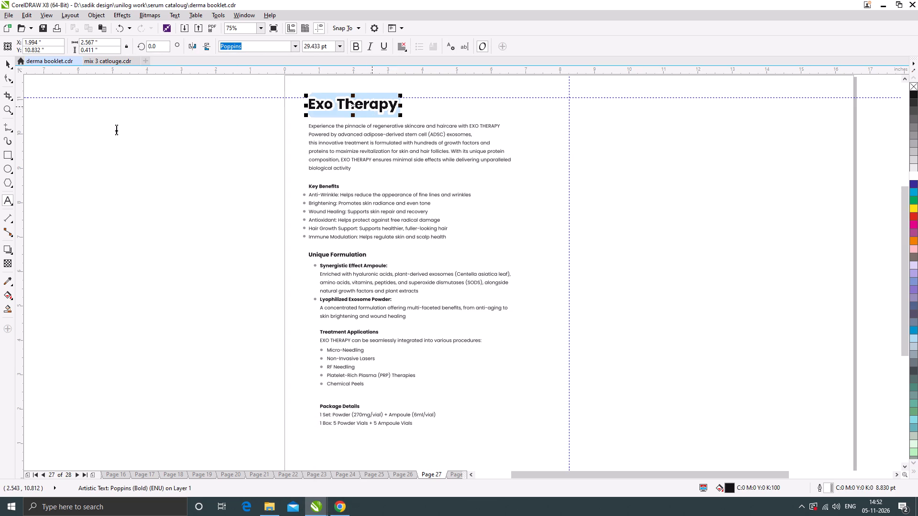
click(8, 62)
click(130, 174)
scroll(317, 278, down, 1)
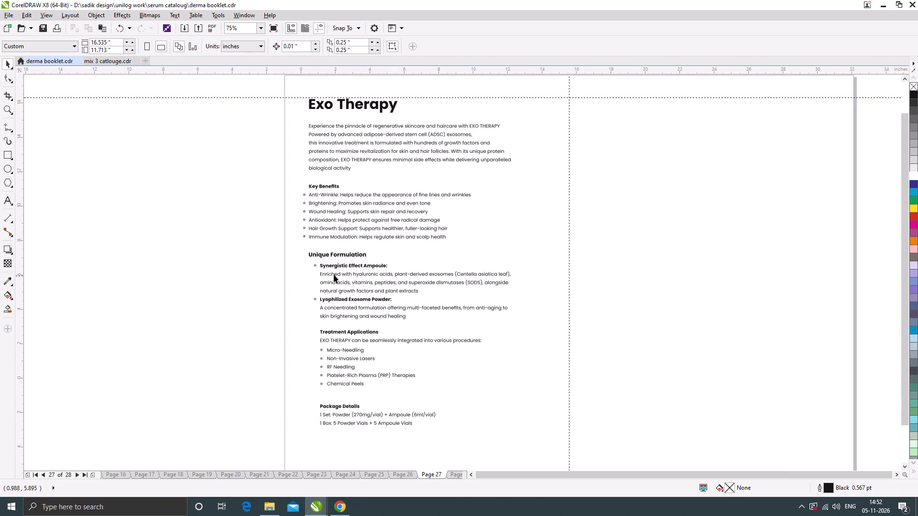
In Chrome's Exo therapy image results, find the blue box with two vials and open its IndiaMART product page.
click(885, 4)
click(338, 507)
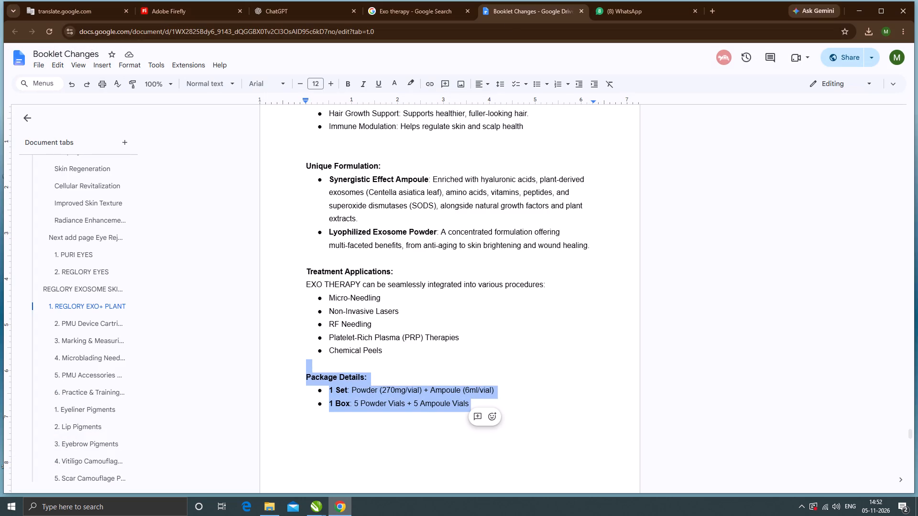
click(416, 10)
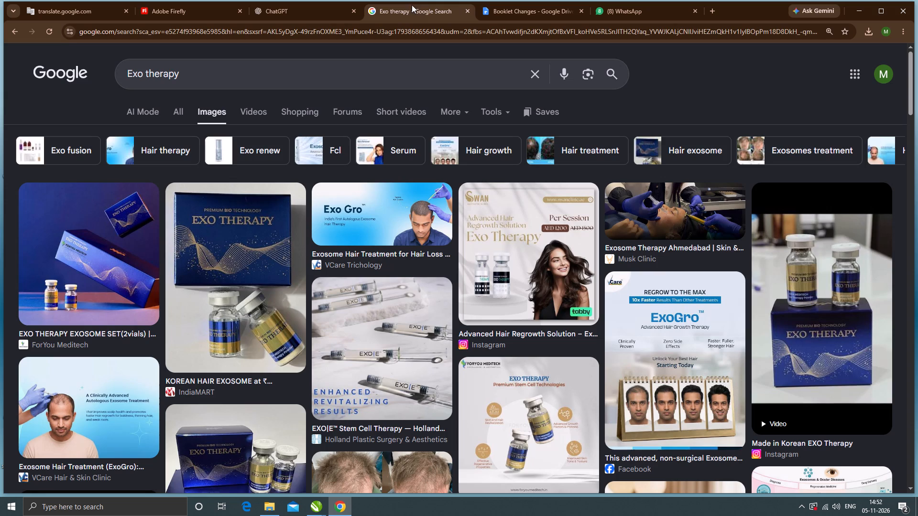
click(106, 285)
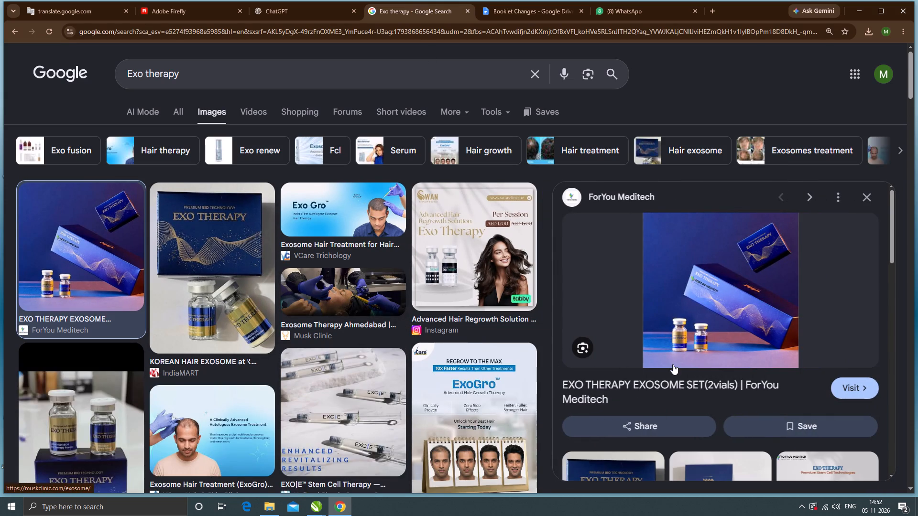
scroll(673, 364, down, 3)
click(732, 378)
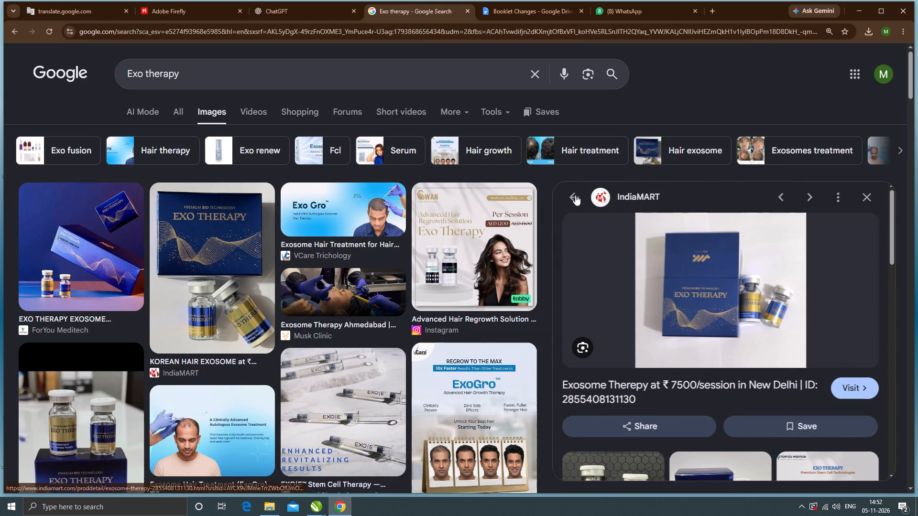
Open the IndiaMART product page for the Korean Hair Exosome image result and skim through its contents.
click(575, 195)
click(626, 385)
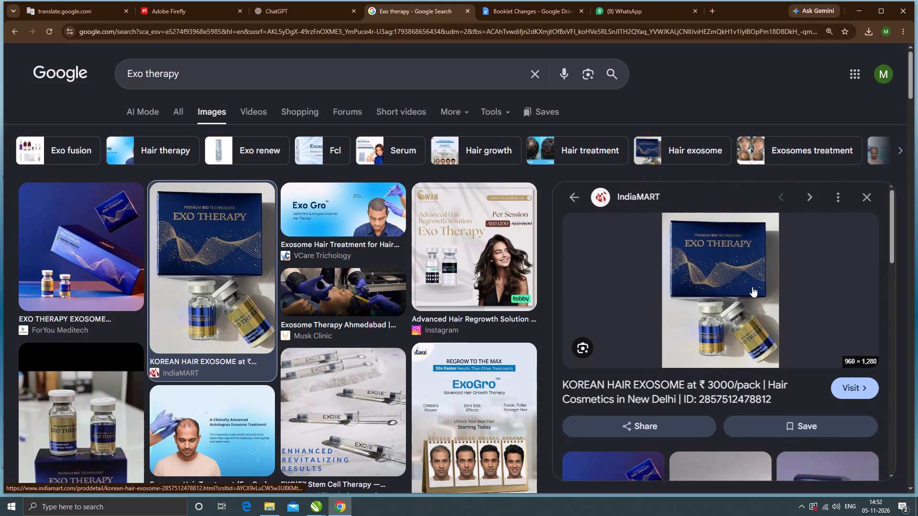
click(751, 285)
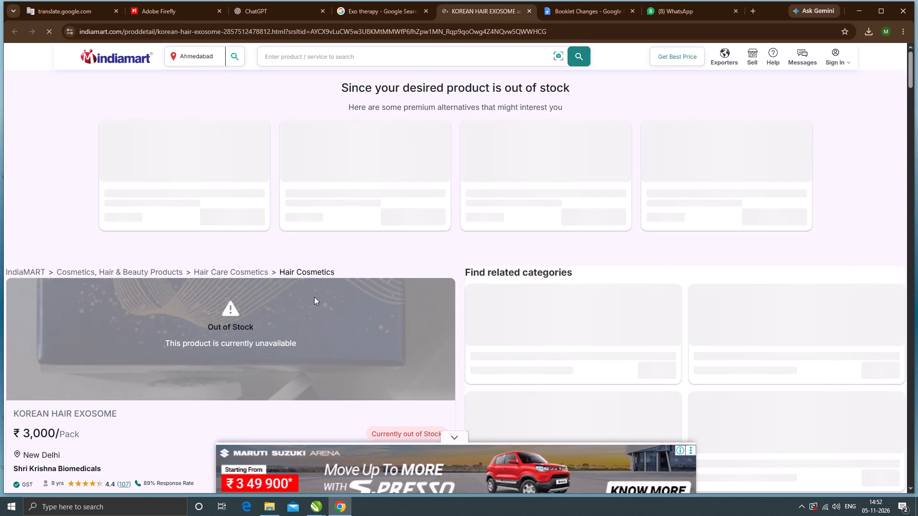
scroll(321, 332, down, 9)
scroll(409, 339, up, 13)
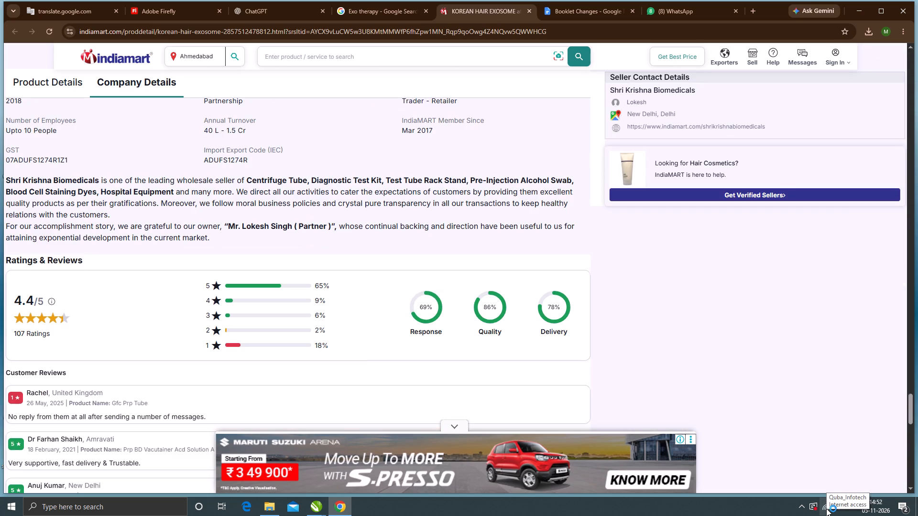
Switch the computer's Wi-Fi connection to the secured network listed just below Quba_Infotech, with automatic connection enabled.
click(826, 508)
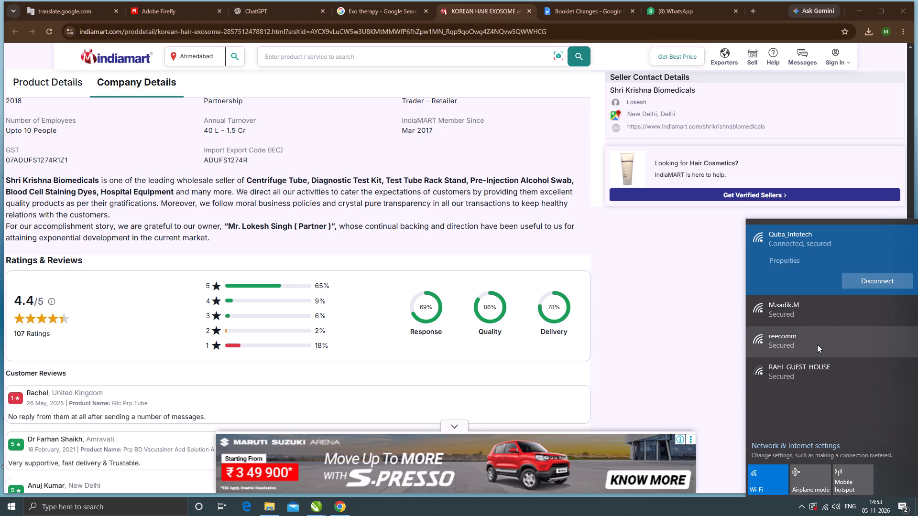
click(806, 310)
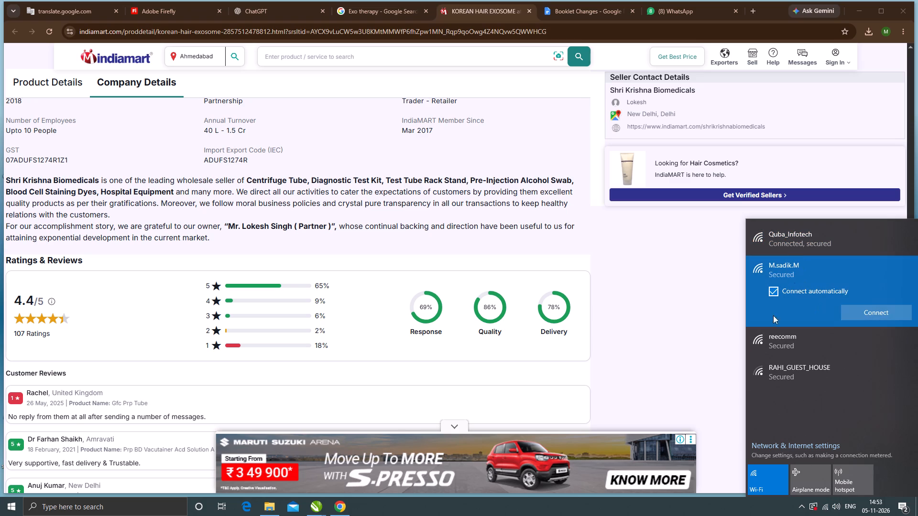
click(887, 313)
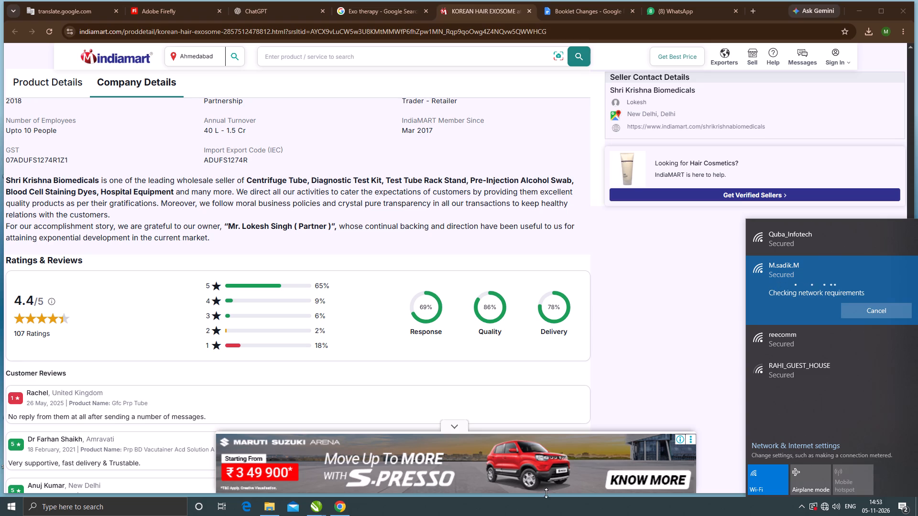
click(662, 514)
Examine the large Exo Therapy box and vial photos on the Korean Hair Exosome product page.
scroll(365, 299, up, 7)
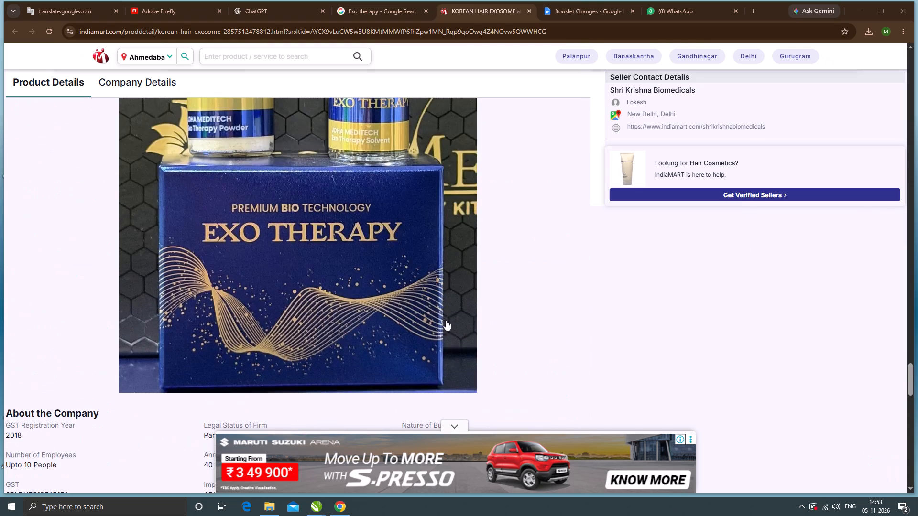
scroll(340, 298, up, 18)
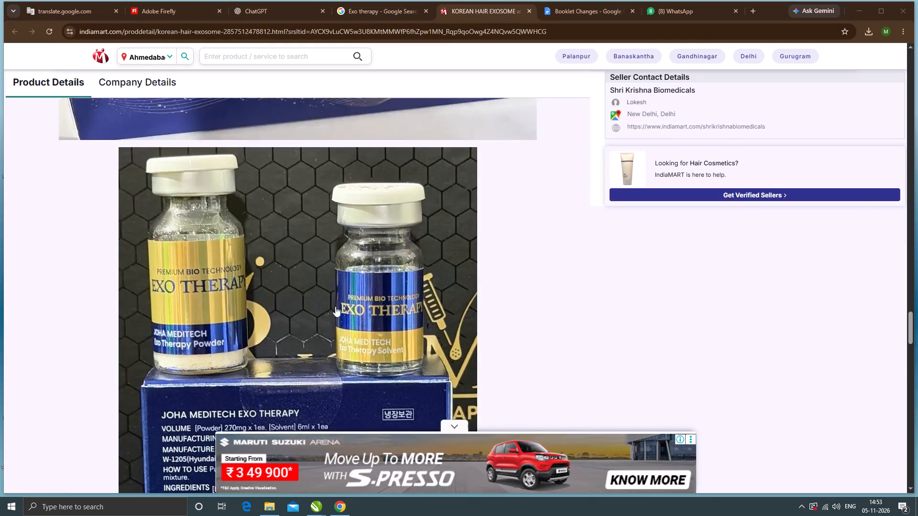
scroll(335, 306, up, 5)
scroll(307, 285, down, 2)
scroll(339, 296, up, 10)
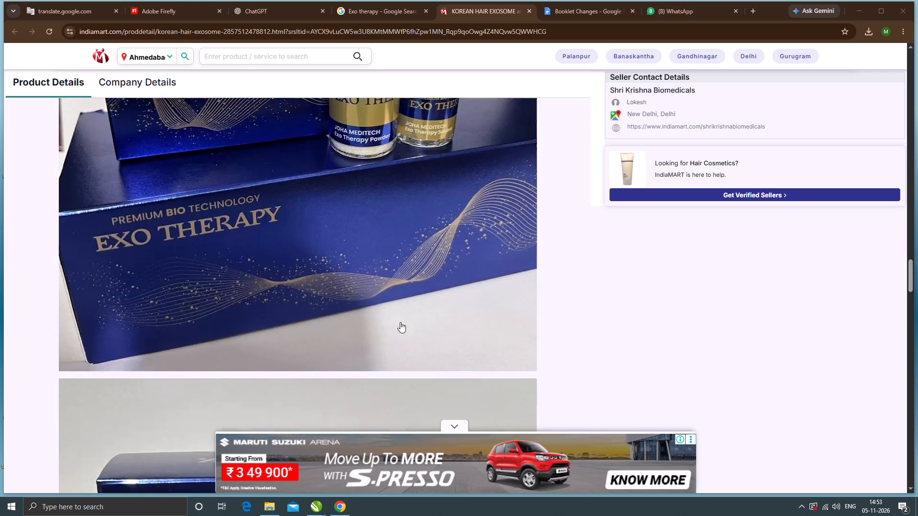
scroll(400, 322, up, 17)
scroll(346, 312, down, 5)
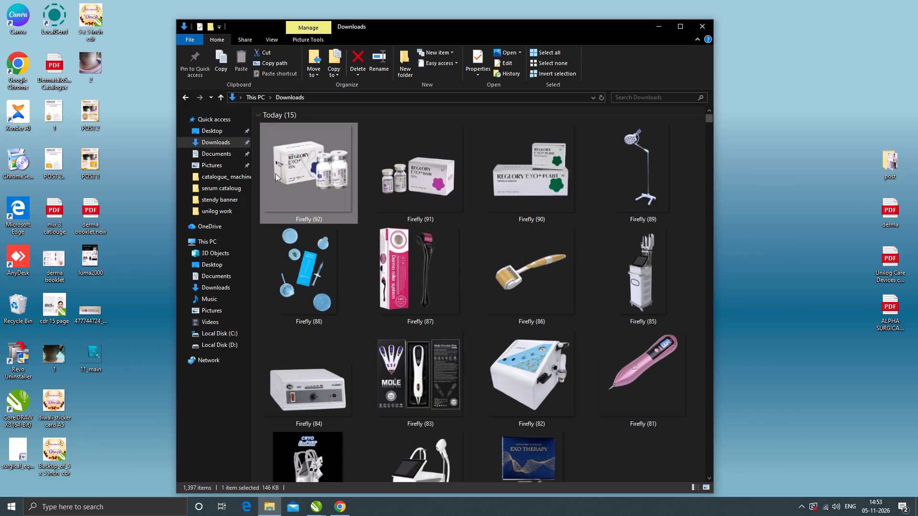
drag(525, 467, 341, 477)
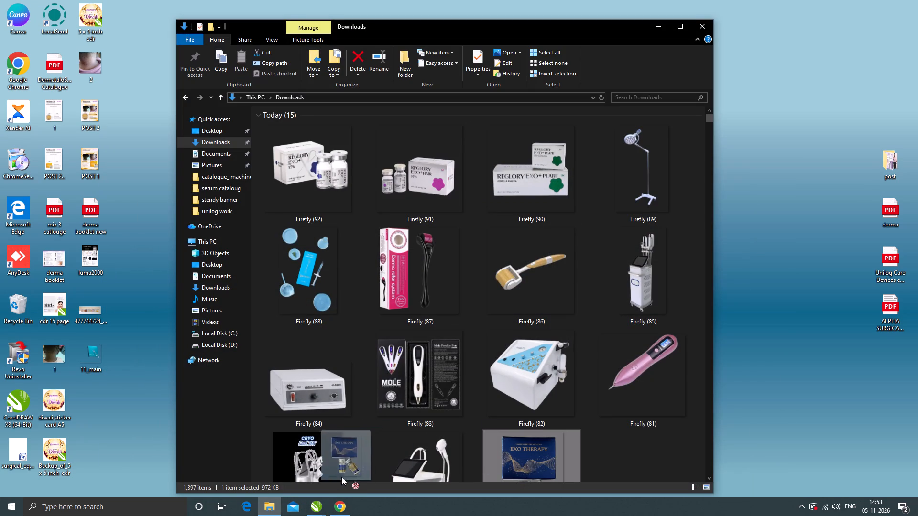
drag(341, 477, 202, 308)
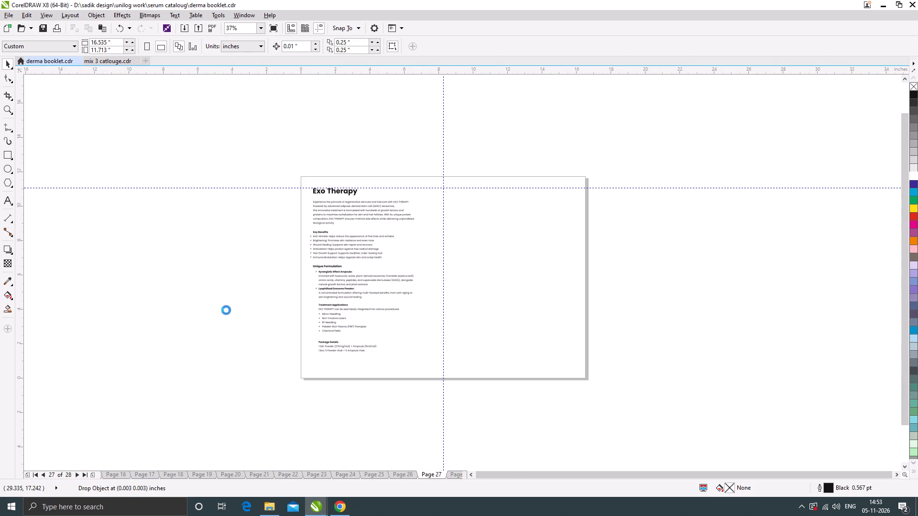
drag(294, 184, 262, 267)
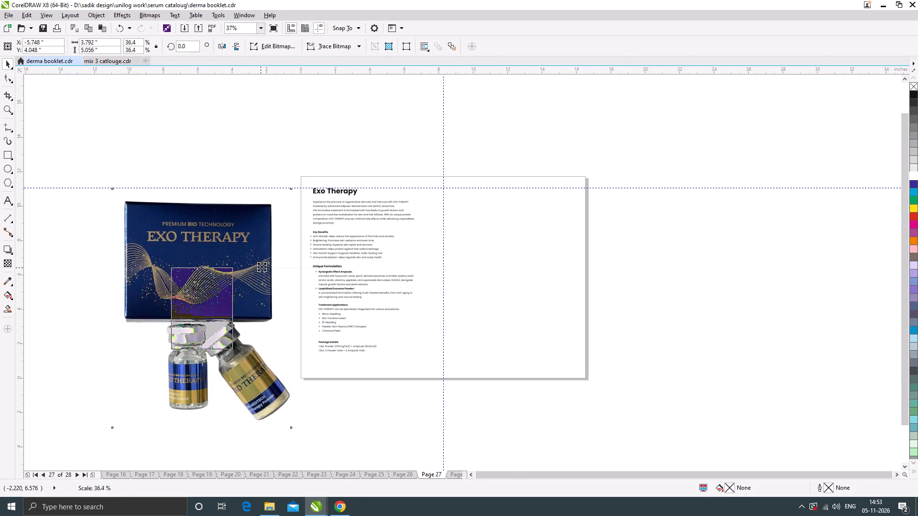
drag(262, 267, 261, 269)
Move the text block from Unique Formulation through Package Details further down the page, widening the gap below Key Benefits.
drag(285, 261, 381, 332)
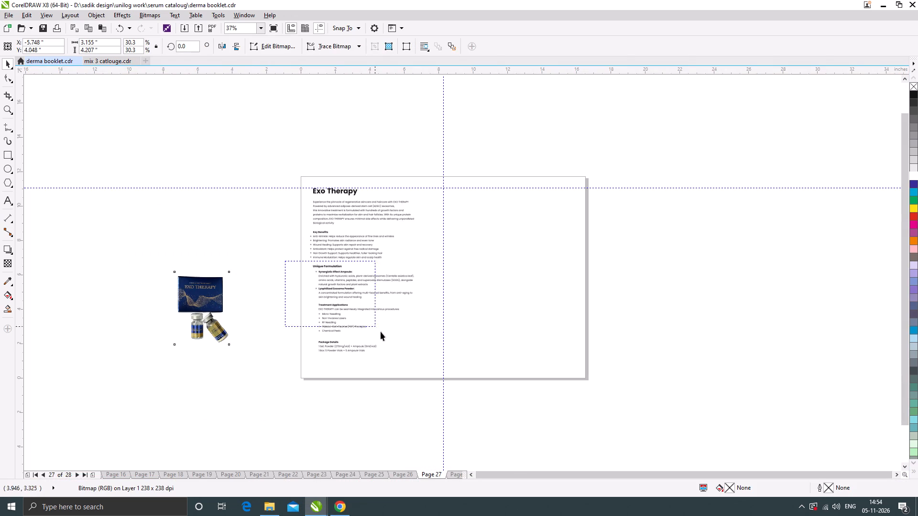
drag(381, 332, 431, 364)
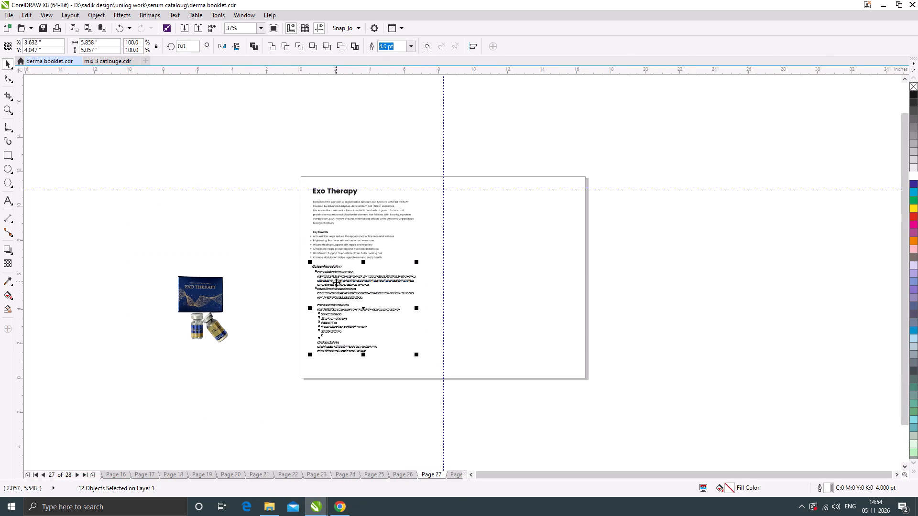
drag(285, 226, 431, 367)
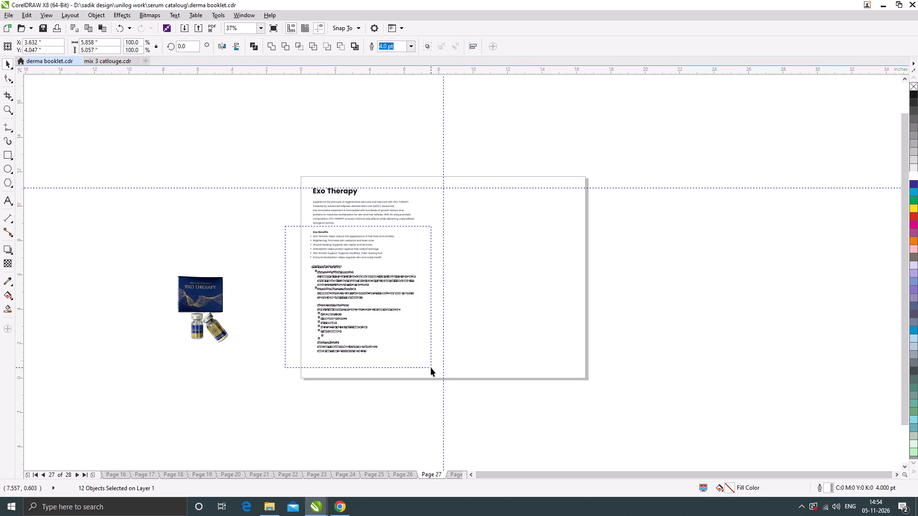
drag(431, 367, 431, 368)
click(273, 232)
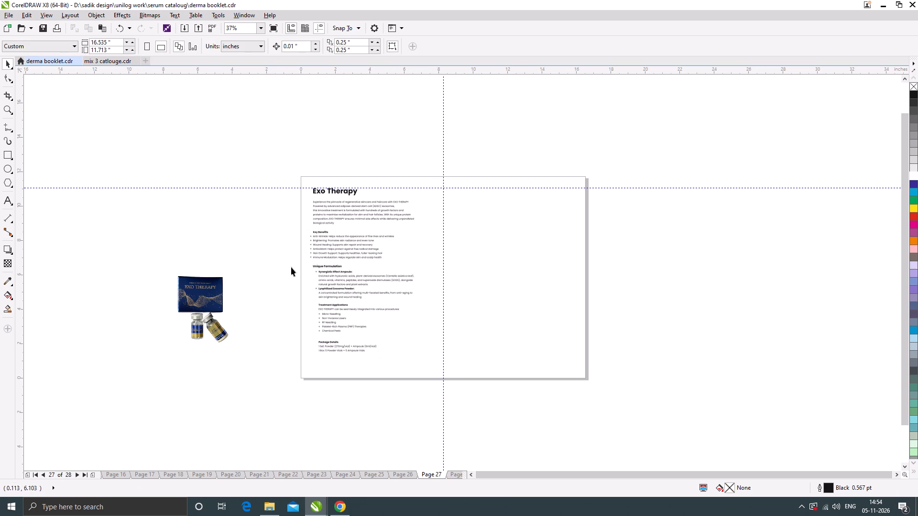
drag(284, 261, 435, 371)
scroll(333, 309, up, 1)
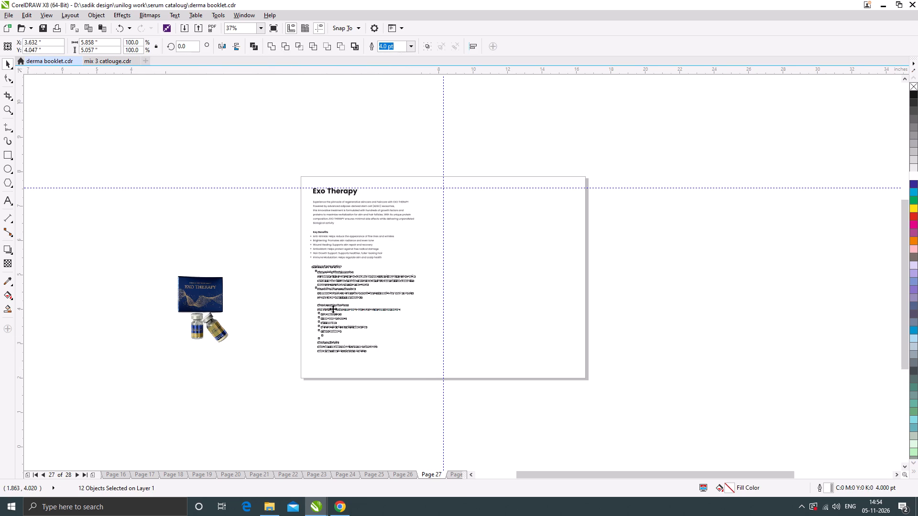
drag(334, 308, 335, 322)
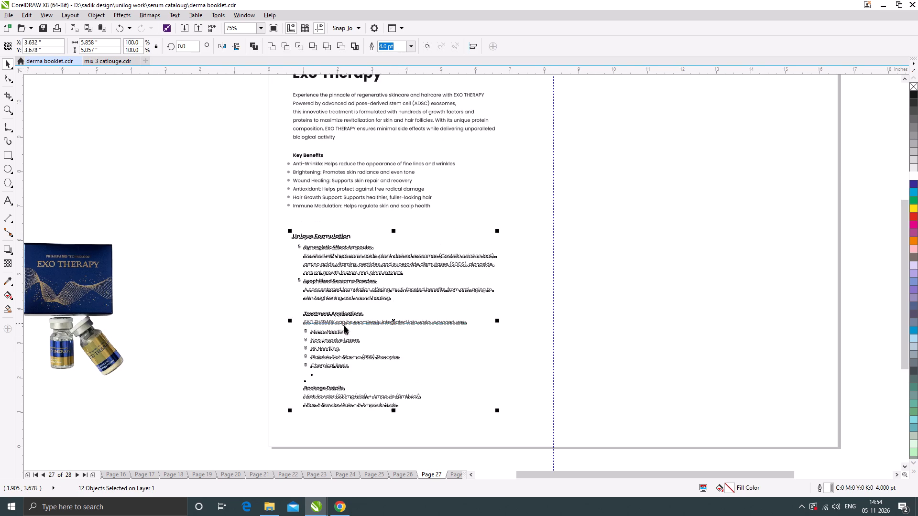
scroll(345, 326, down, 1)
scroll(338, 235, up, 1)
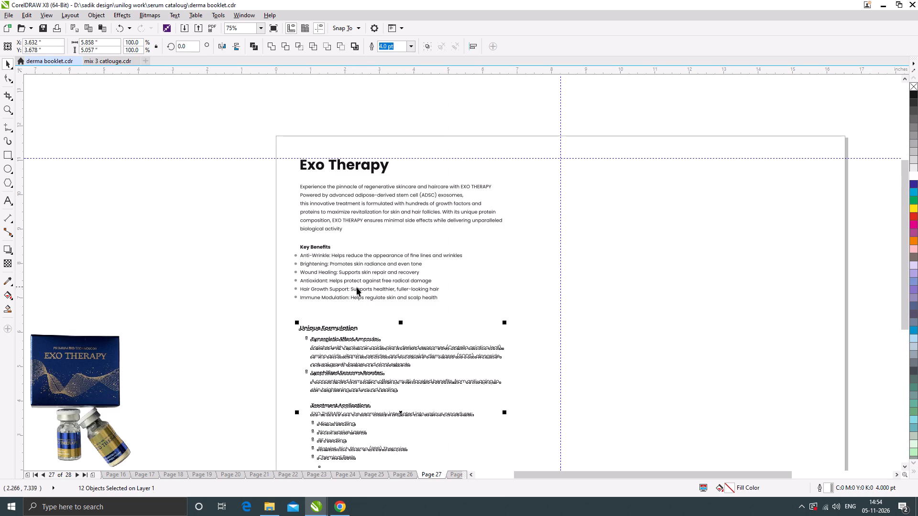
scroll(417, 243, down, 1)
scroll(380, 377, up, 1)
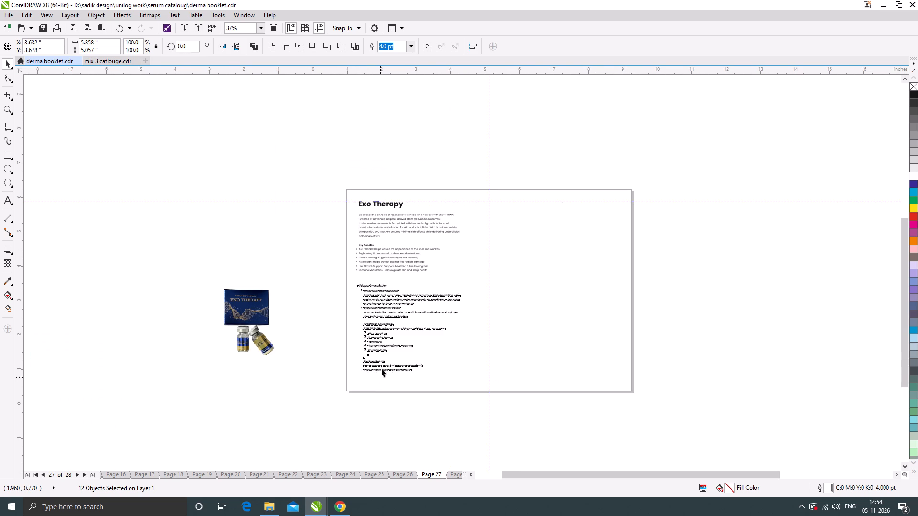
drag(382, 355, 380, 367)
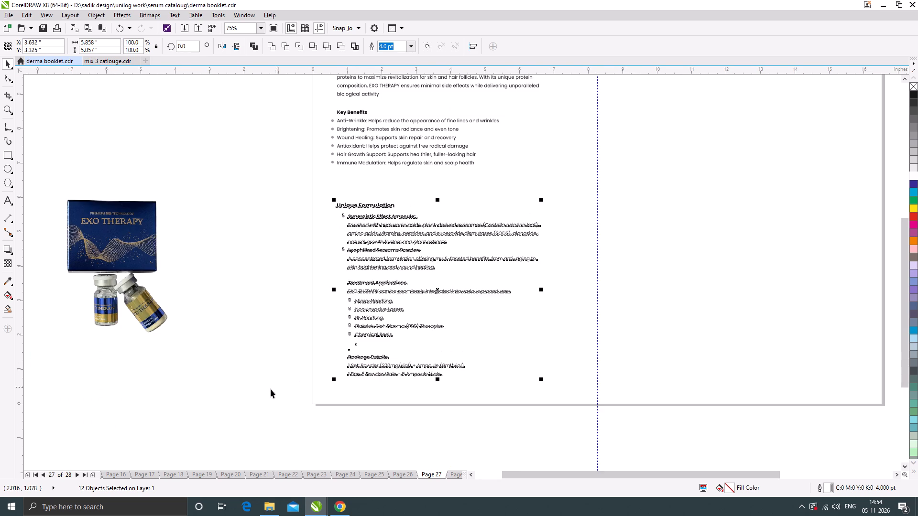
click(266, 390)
Move the product image onto the page, reduce it to about 2.42 by 3.23 inches and place it beside Package Details.
scroll(360, 351, down, 1)
scroll(405, 266, up, 1)
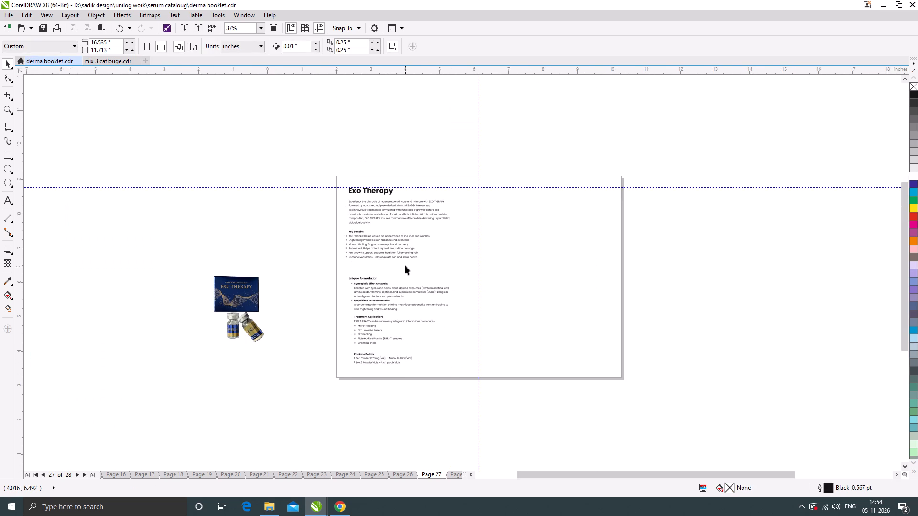
click(403, 248)
scroll(326, 205, up, 1)
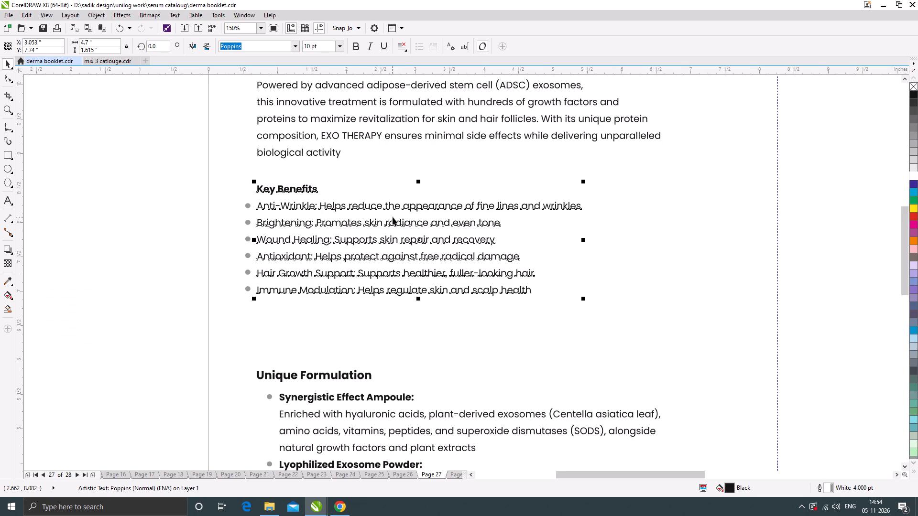
scroll(393, 217, down, 1)
drag(103, 317, 530, 217)
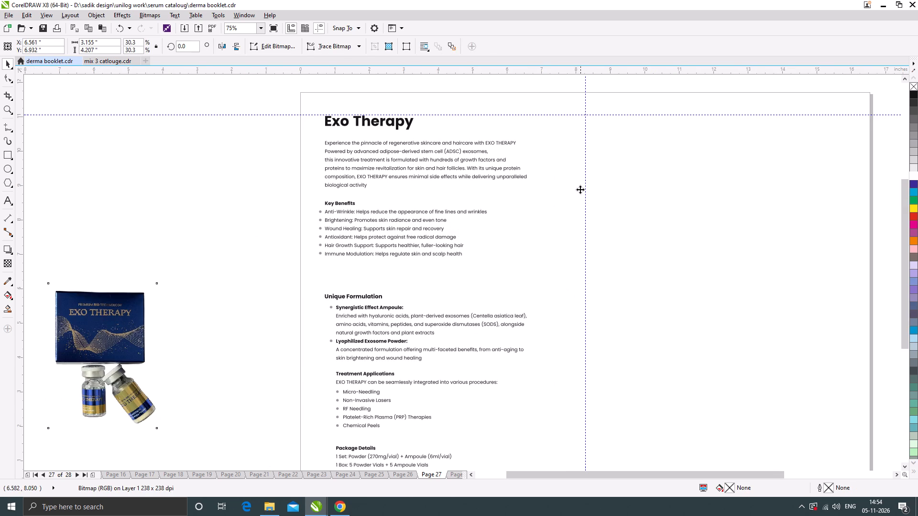
drag(585, 179, 577, 198)
scroll(474, 209, down, 1)
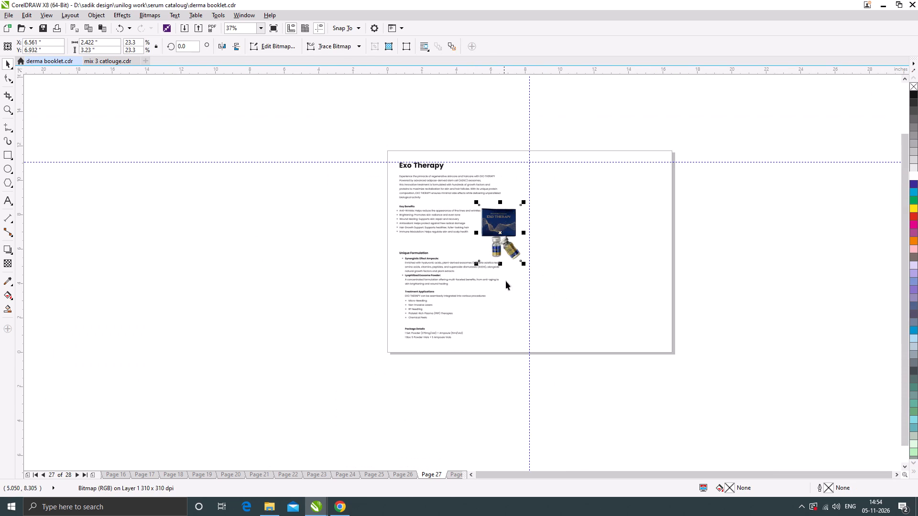
drag(506, 227, 503, 318)
scroll(506, 325, up, 1)
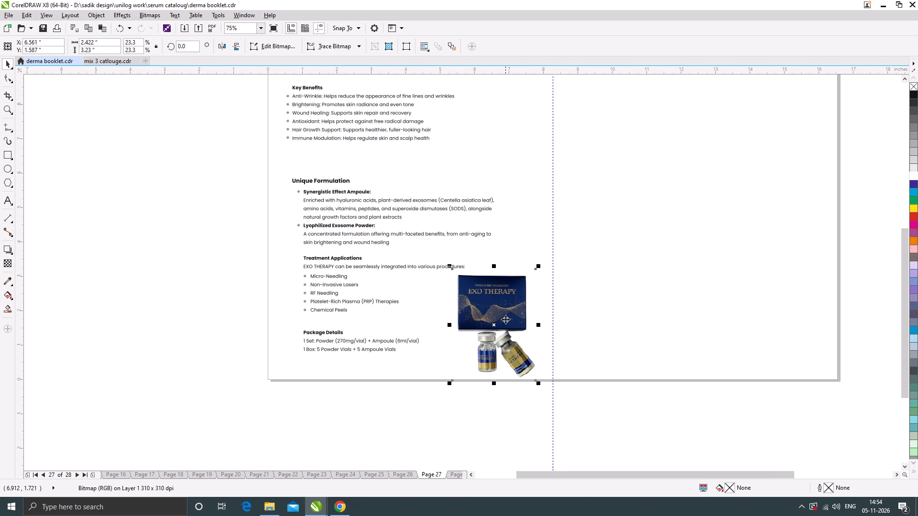
Move the text block from Unique Formulation through Package Details up, closer beneath the Key Benefits list.
drag(236, 165, 506, 359)
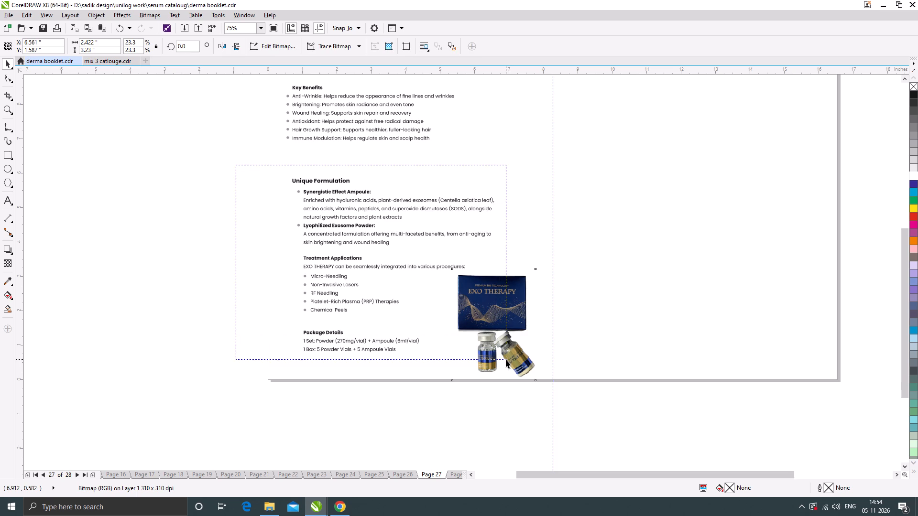
drag(506, 359, 506, 358)
drag(323, 182, 325, 158)
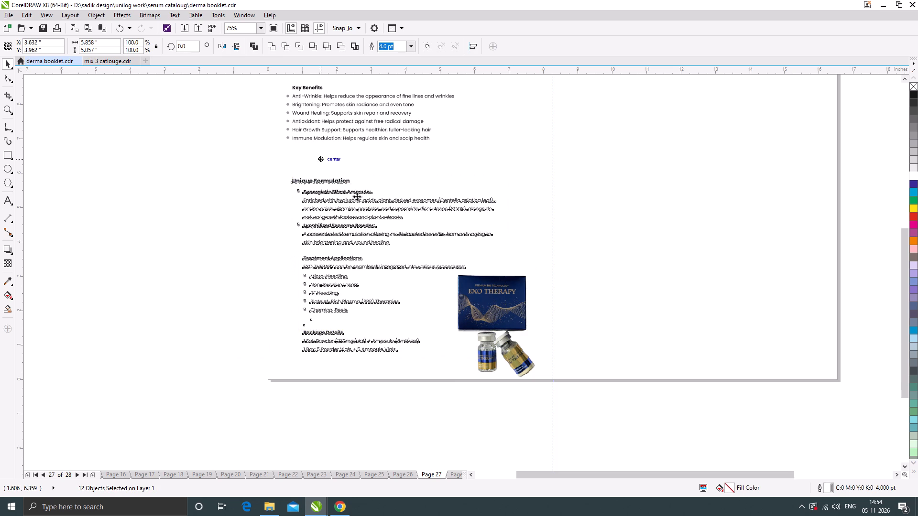
click(224, 245)
Enlarge the product image to about 3.12 by 4.16 inches and position it beside Treatment Applications and Package Details.
click(511, 294)
drag(538, 264, 539, 263)
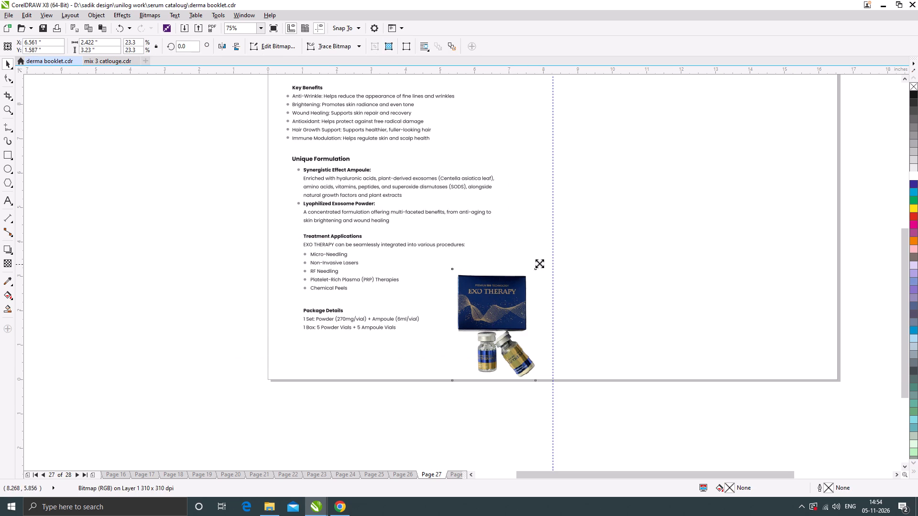
drag(539, 263, 555, 236)
drag(504, 298, 482, 285)
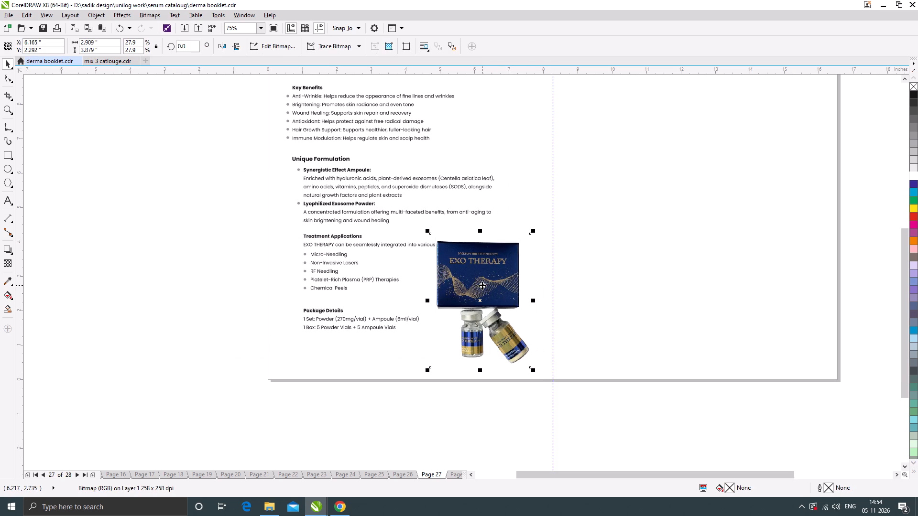
drag(536, 229, 543, 217)
scroll(459, 318, down, 1)
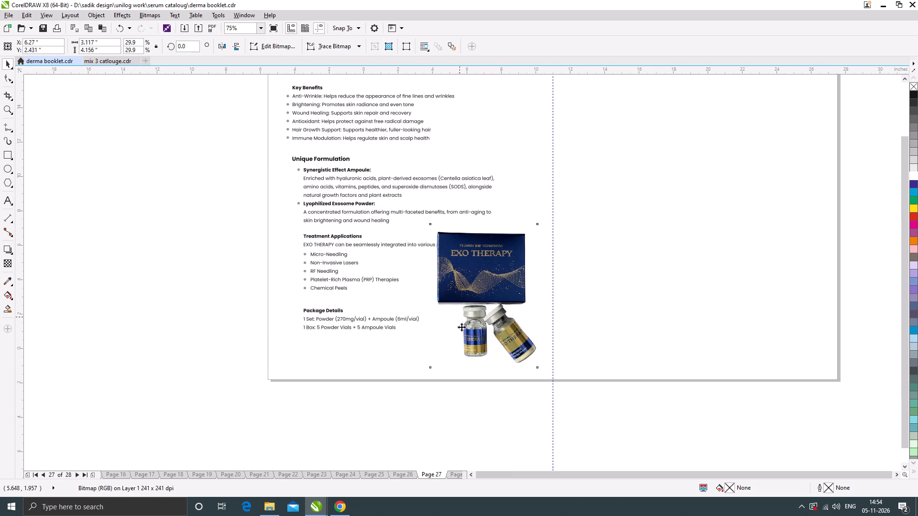
click(582, 404)
scroll(465, 257, up, 1)
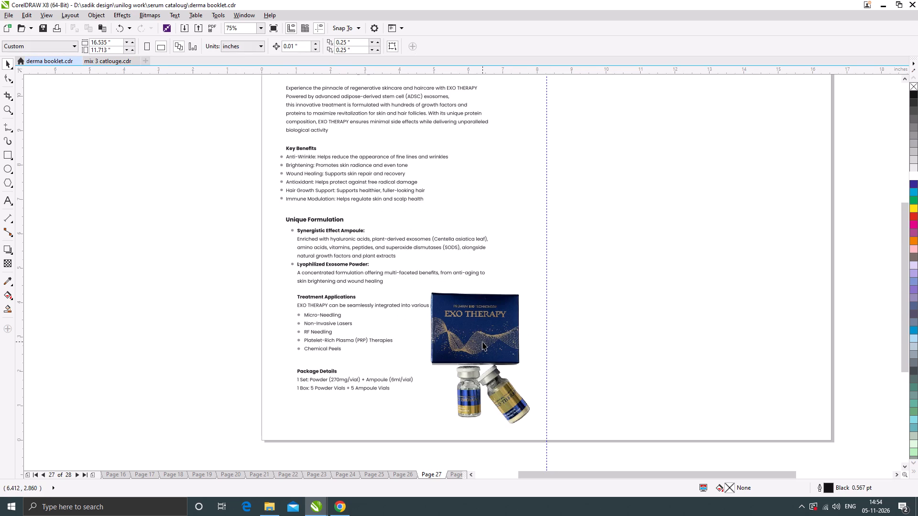
click(484, 322)
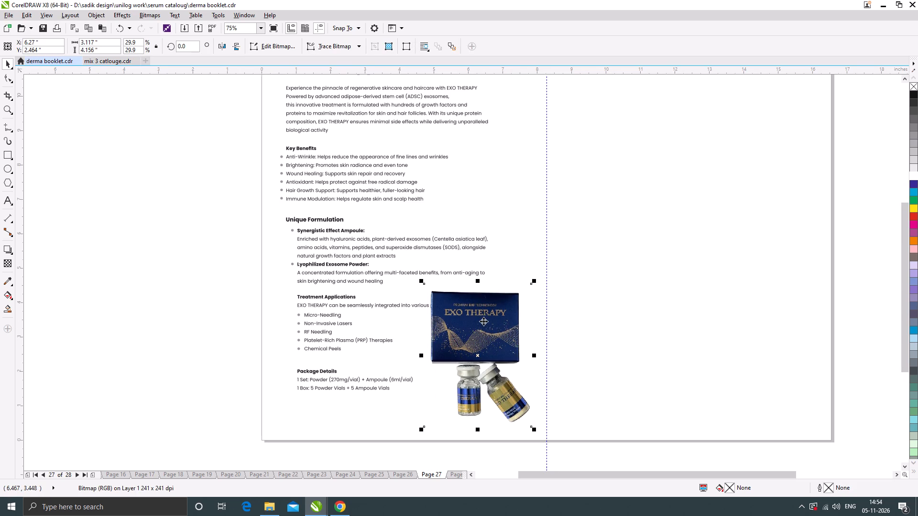
scroll(484, 317, down, 1)
click(282, 293)
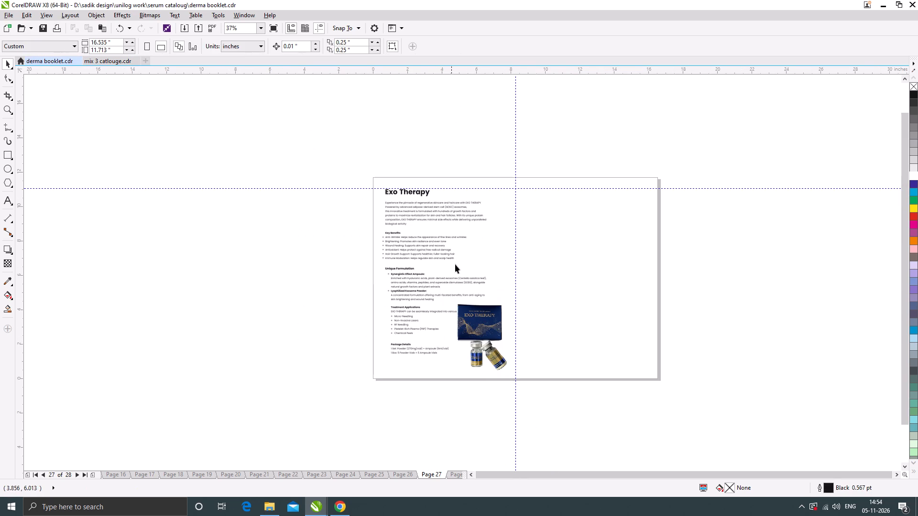
Break the sentence under Treatment Applications before "various procedures:" so it runs on two lines.
scroll(456, 263, up, 1)
click(440, 360)
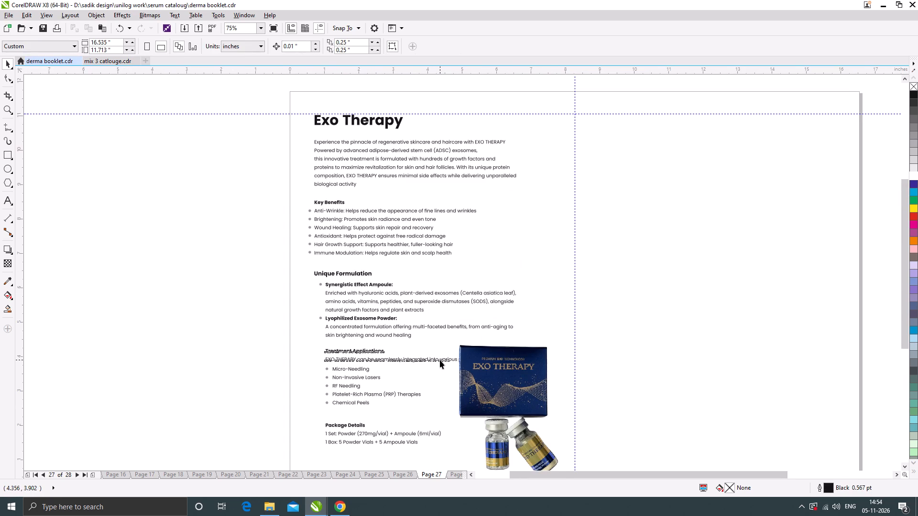
scroll(439, 368, up, 1)
double_click(441, 351)
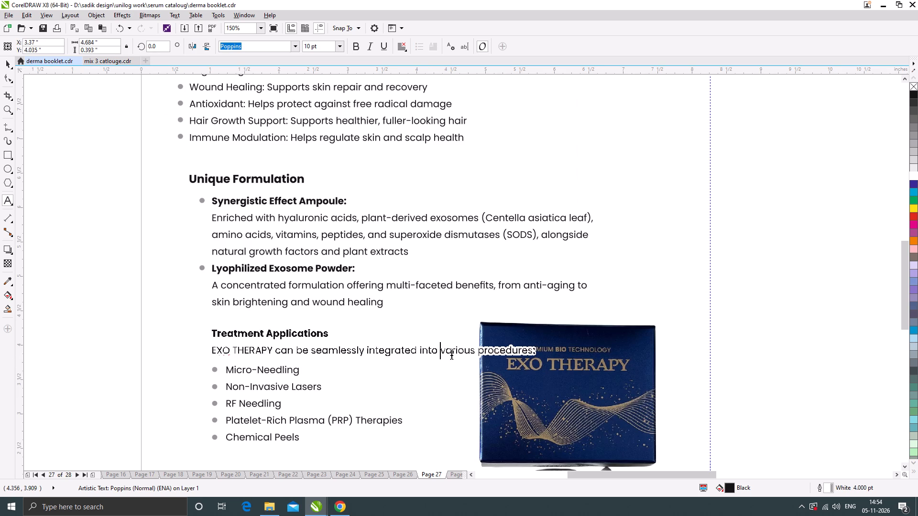
key(Return)
click(7, 64)
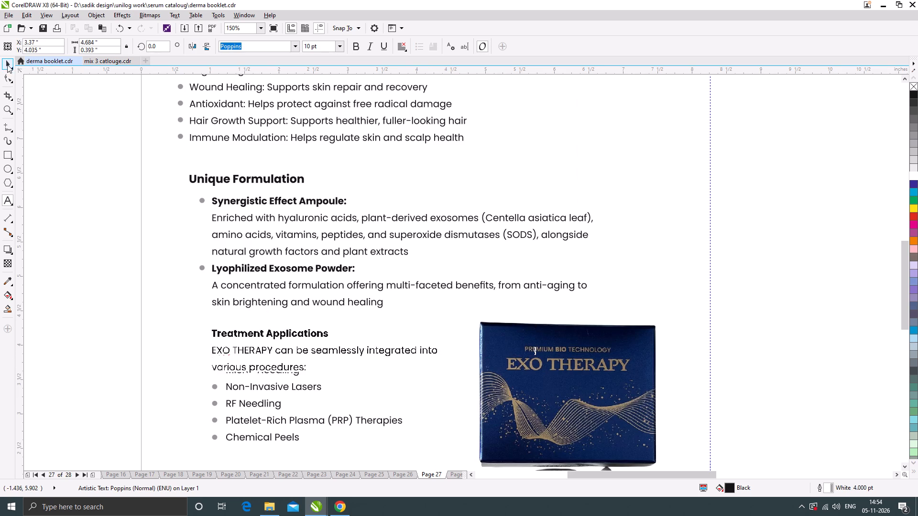
Move the bulleted procedure list and Package Details block down so they clear the two-line Treatment Applications sentence.
scroll(323, 216, down, 1)
scroll(313, 338, up, 1)
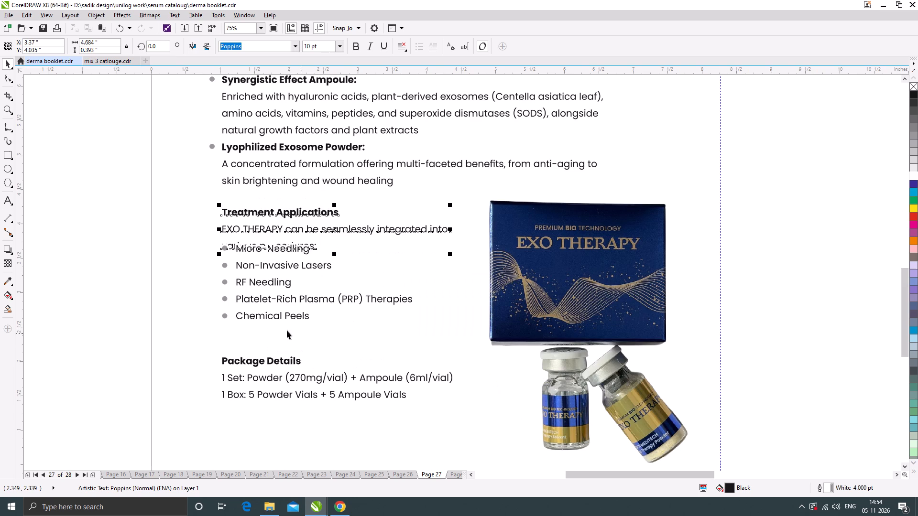
drag(97, 241, 453, 364)
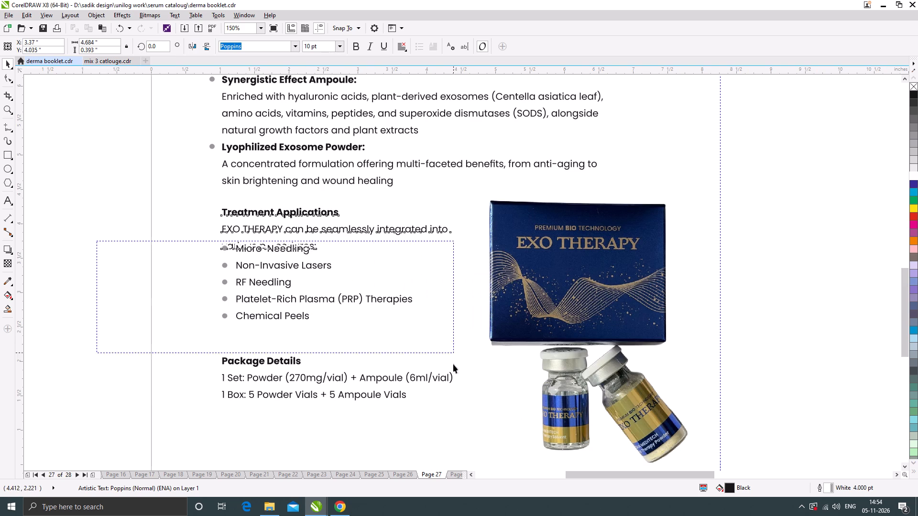
drag(453, 364, 479, 413)
scroll(313, 269, down, 1)
drag(324, 294, 324, 310)
scroll(299, 282, up, 1)
drag(301, 270, 301, 261)
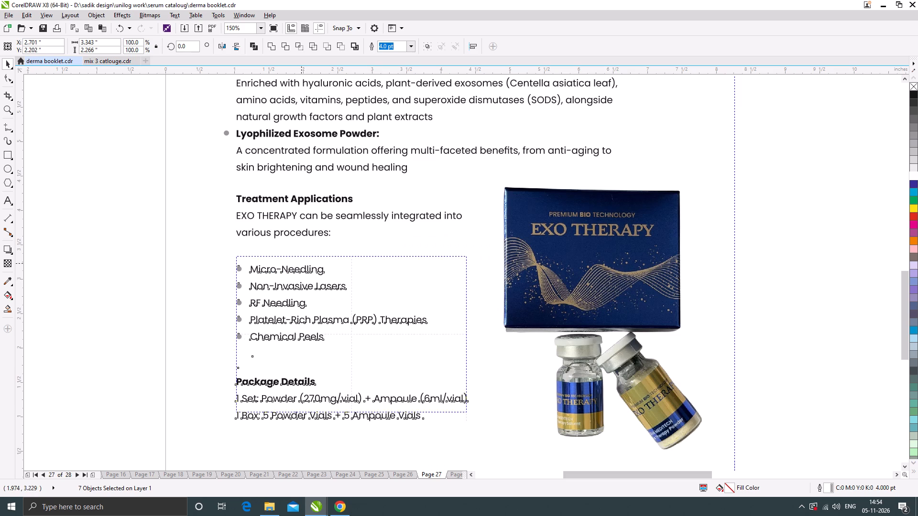
drag(301, 261, 302, 254)
Tighten the line spacing of the Treatment Applications heading and its two-line sentence.
click(290, 239)
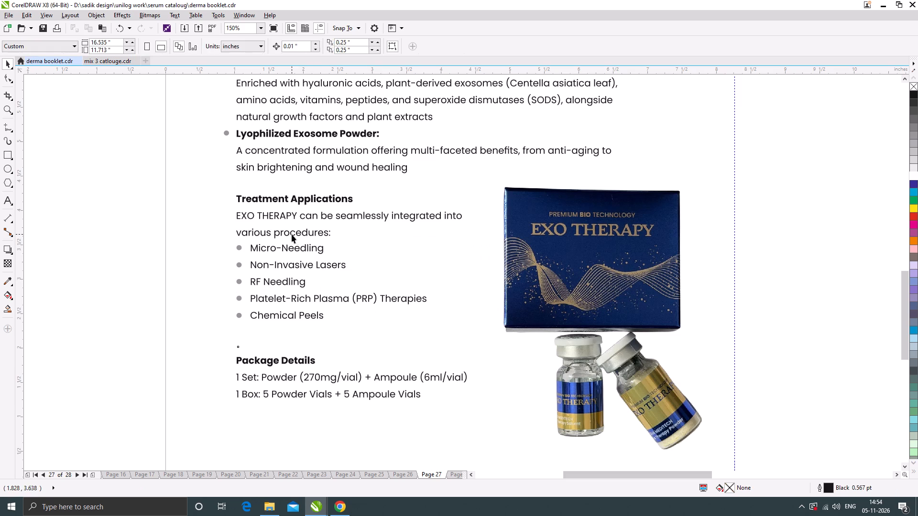
click(292, 234)
click(8, 78)
scroll(264, 205, up, 1)
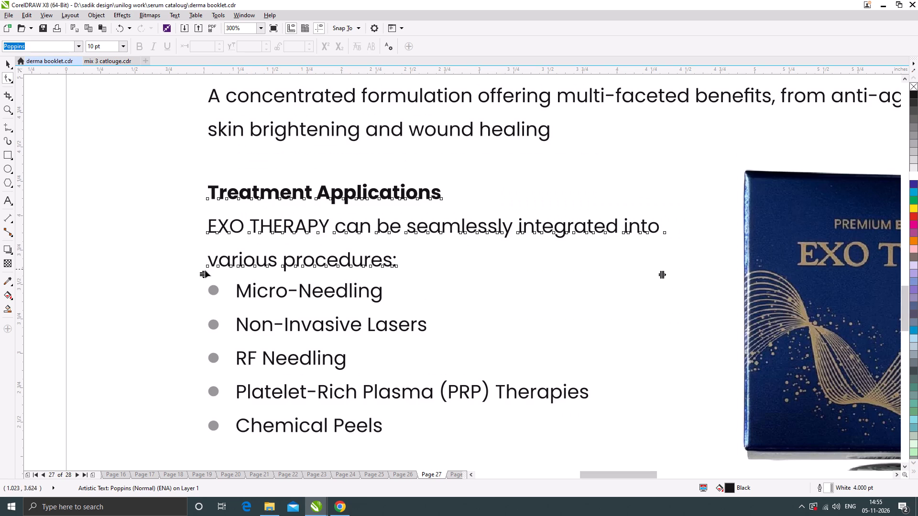
drag(205, 272, 210, 253)
click(7, 64)
Break the Treatment Applications text apart into lines and nudge the two sentence lines slightly down from the heading.
key(ctrl+k)
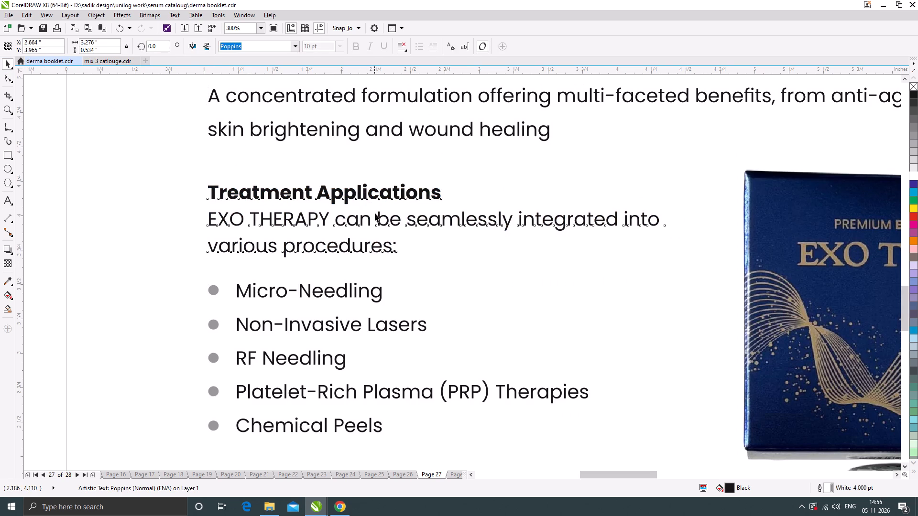
click(253, 218)
shift+click(258, 245)
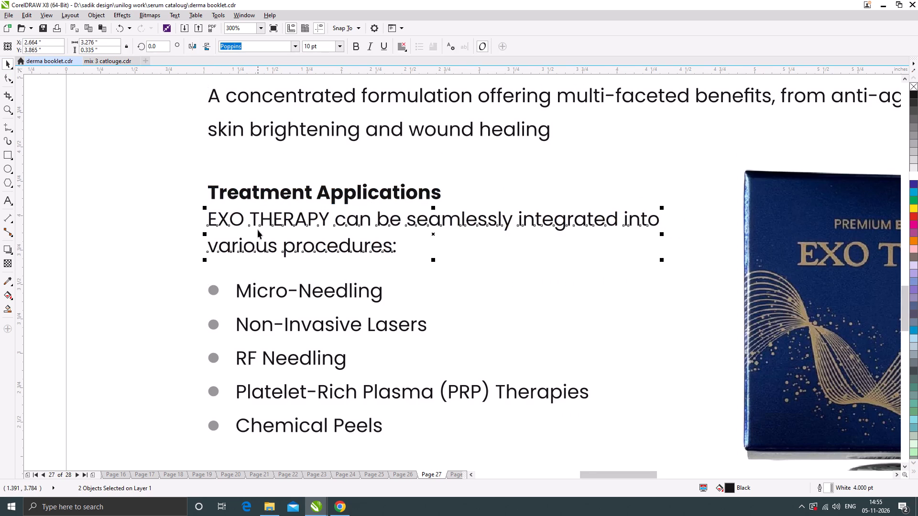
scroll(255, 210, up, 1)
drag(254, 220, 254, 230)
scroll(299, 218, down, 2)
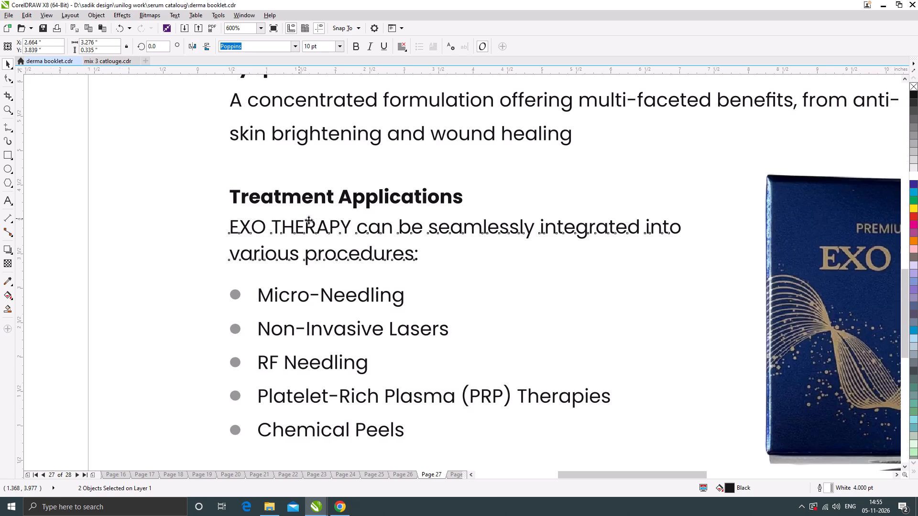
scroll(312, 226, down, 1)
click(175, 248)
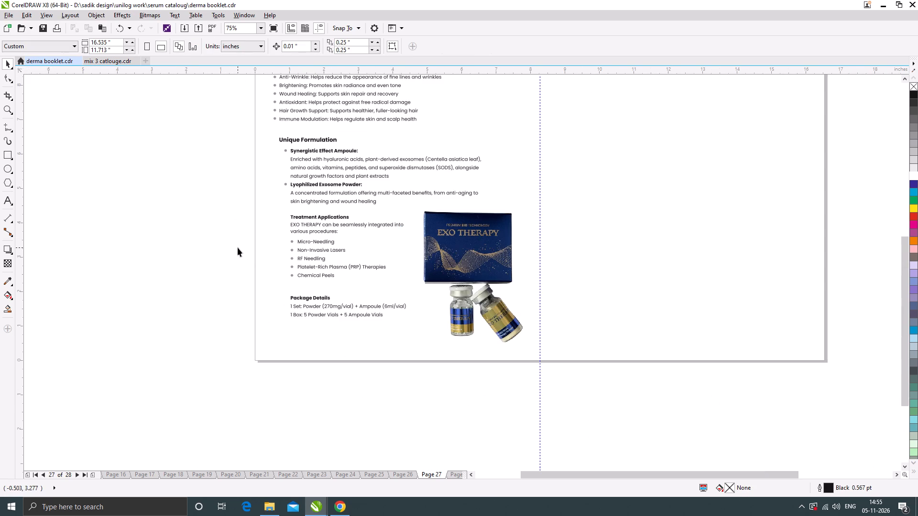
Examine the text spacing and image placement over the whole Exo Therapy page.
click(238, 247)
click(214, 249)
scroll(277, 250, down, 1)
scroll(304, 205, up, 1)
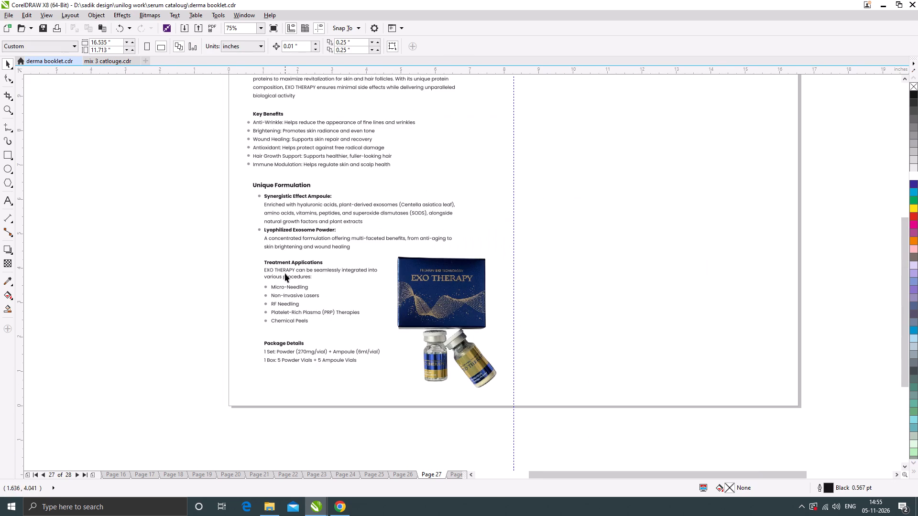
click(204, 297)
scroll(311, 357, down, 1)
click(341, 424)
scroll(305, 228, up, 1)
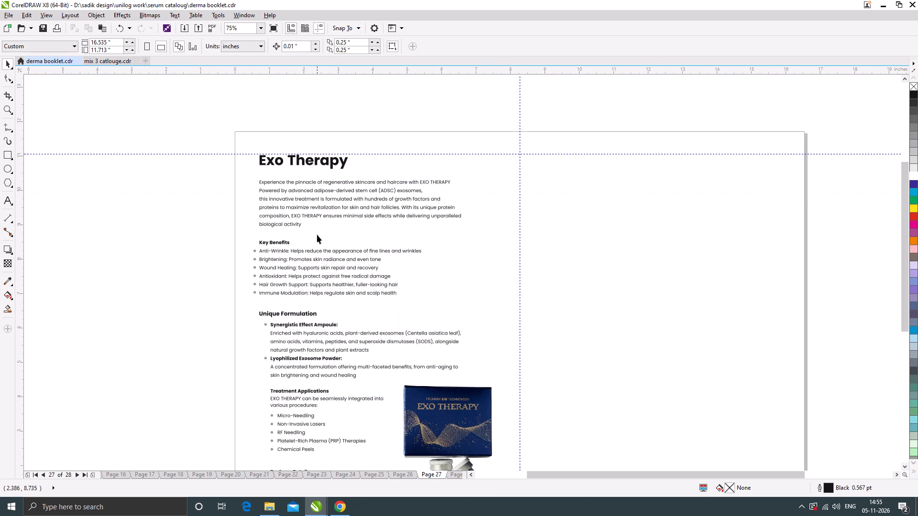
click(179, 257)
Change the page title "Exo Therapy" to uppercase, EXO THERAPY.
double_click(324, 163)
key(ctrl+a)
right_click(323, 162)
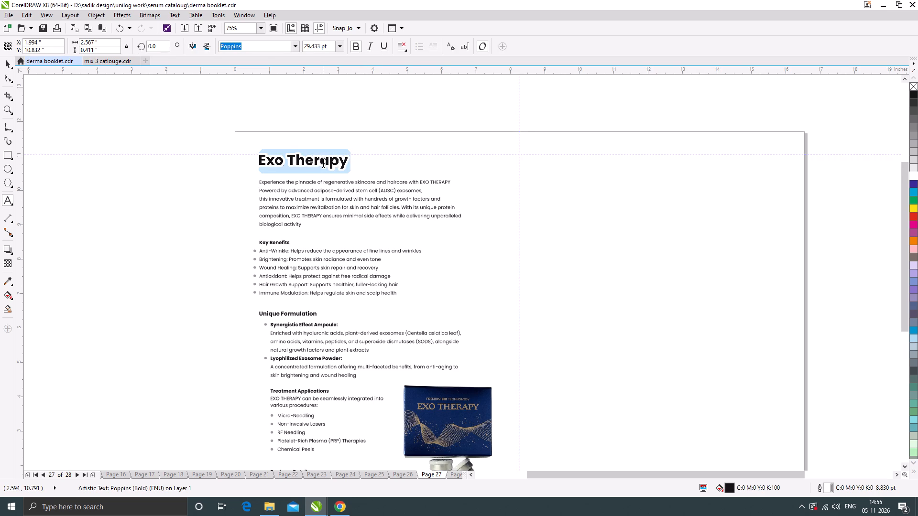
click(456, 279)
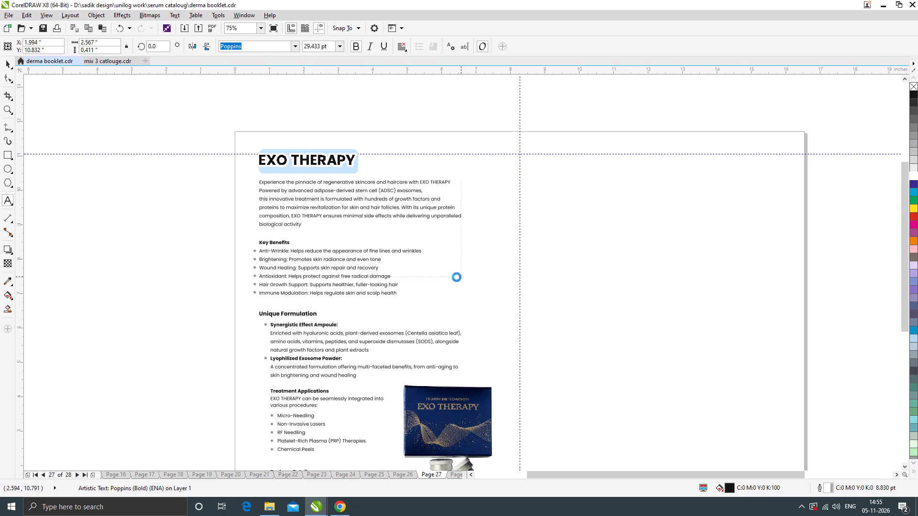
click(6, 62)
click(120, 223)
Stretch the product image slightly wider toward the Treatment Applications and Package Details text.
scroll(306, 226, down, 1)
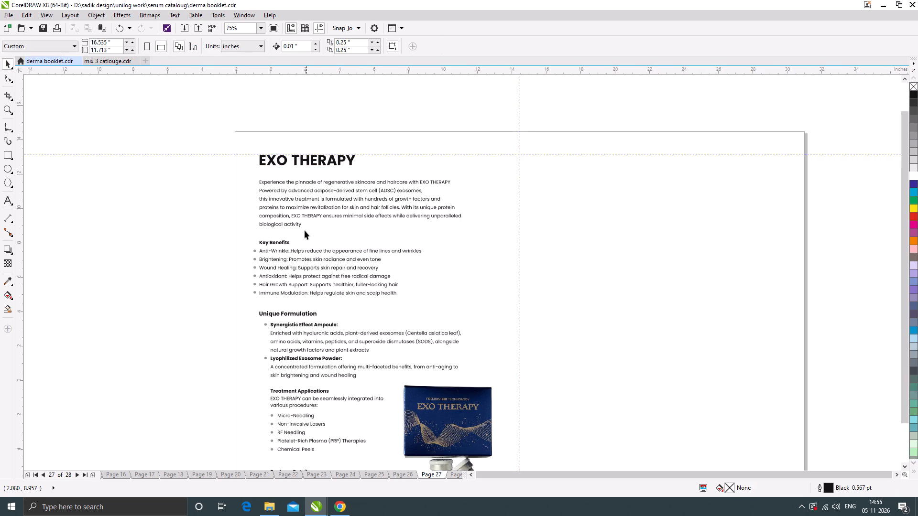
click(174, 287)
scroll(338, 296, up, 1)
click(437, 372)
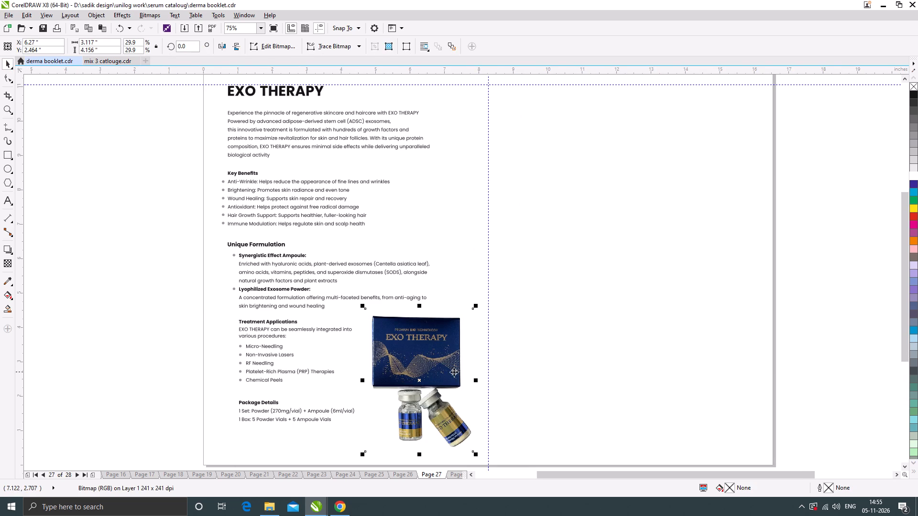
scroll(374, 390, up, 1)
drag(354, 371, 350, 376)
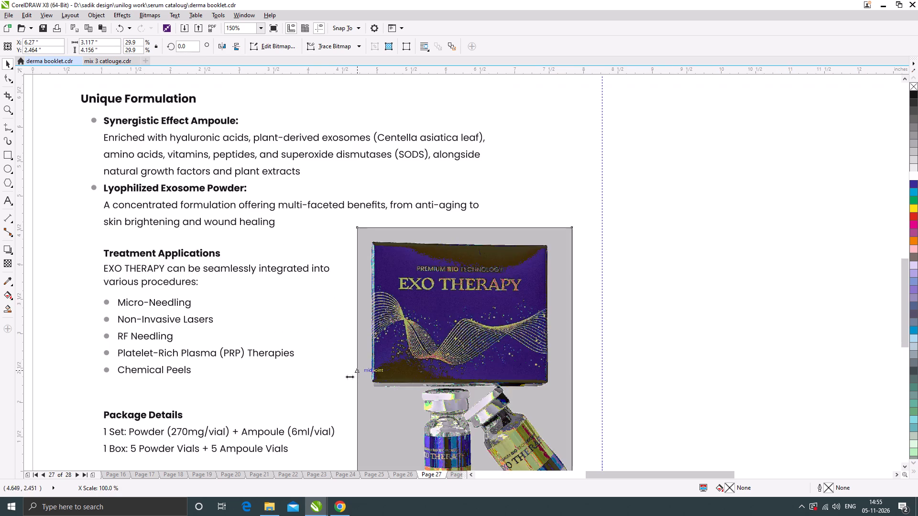
drag(350, 376, 347, 379)
scroll(419, 298, down, 1)
click(157, 343)
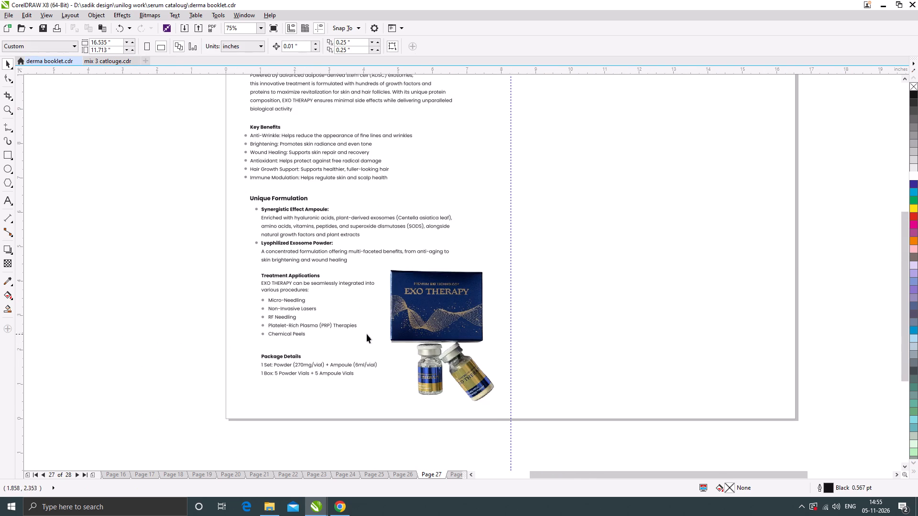
Copy the full-page PowerClip background from page 26 and paste it onto page 27.
scroll(389, 339, down, 1)
click(407, 474)
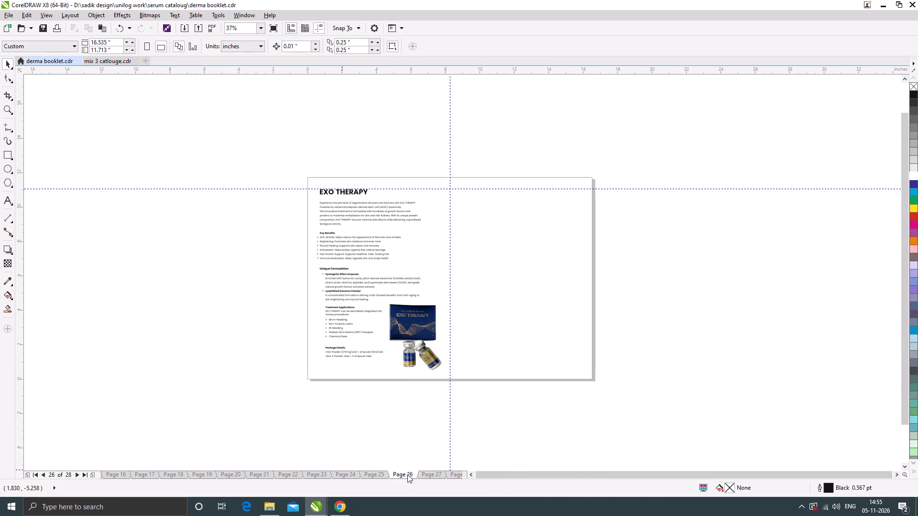
click(478, 179)
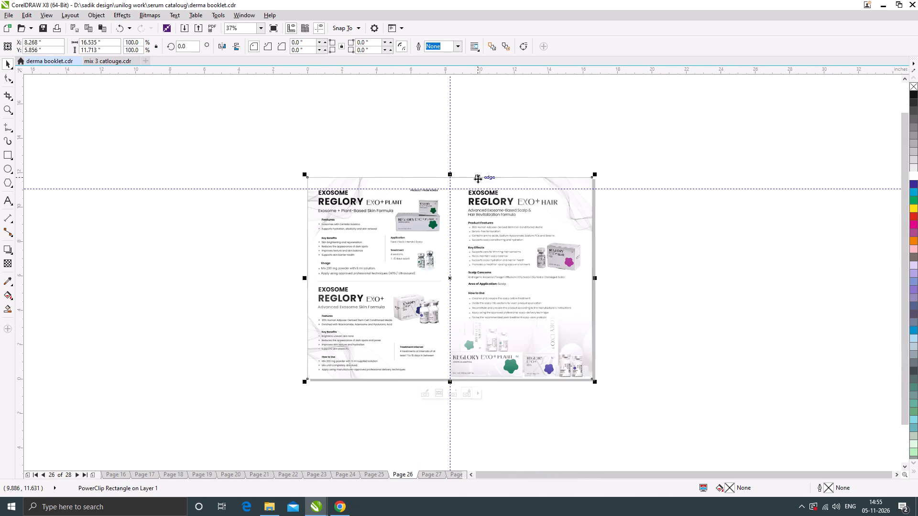
drag(478, 179, 476, 135)
key(ctrl+z)
key(ctrl+c)
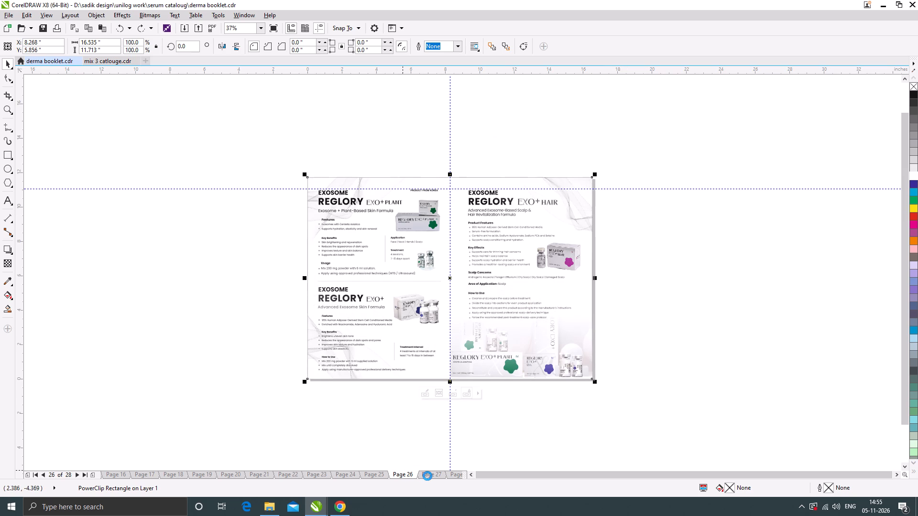
click(427, 476)
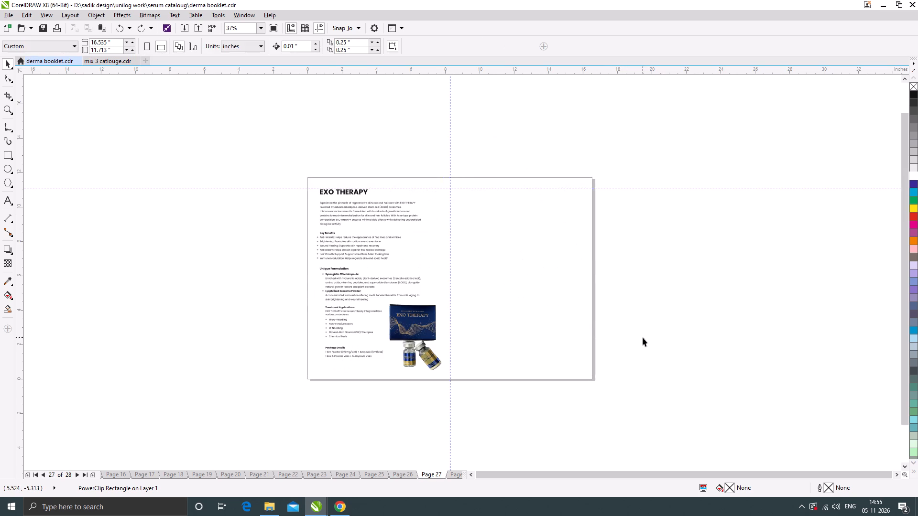
click(522, 409)
key(ctrl+v)
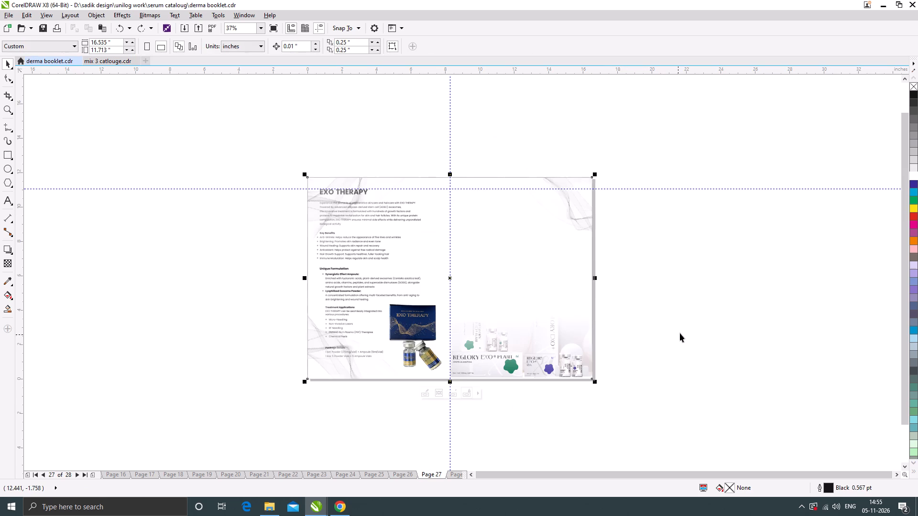
click(680, 333)
Delete the Reglory product bitmap from the contents of the pasted PowerClip background and finish editing the contents.
click(566, 344)
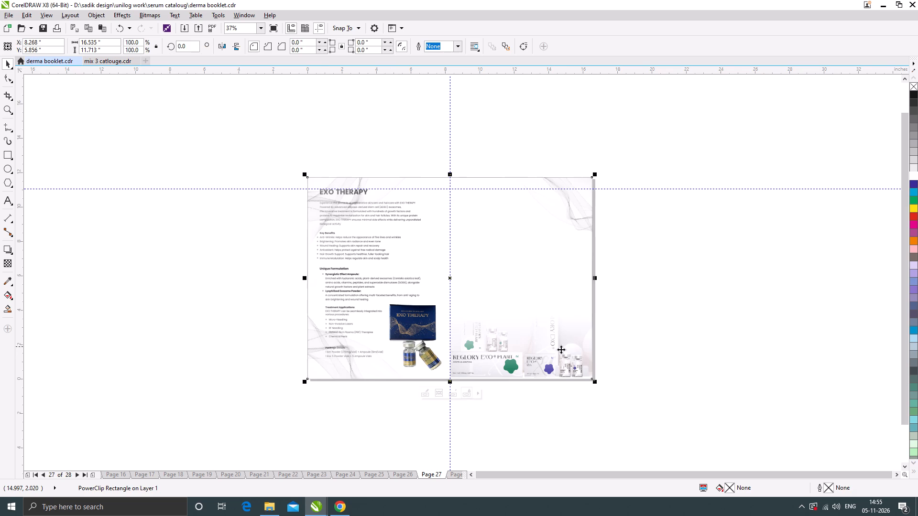
ctrl+click(549, 356)
click(549, 356)
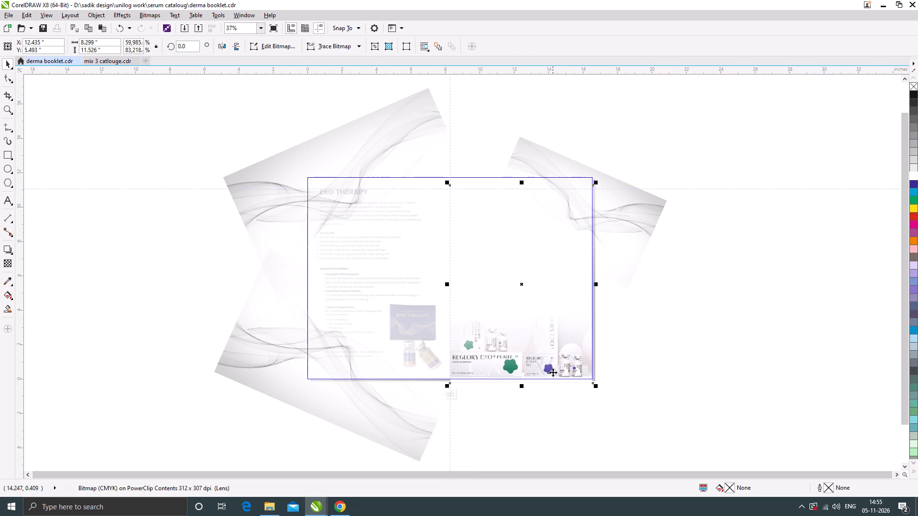
key(Delete)
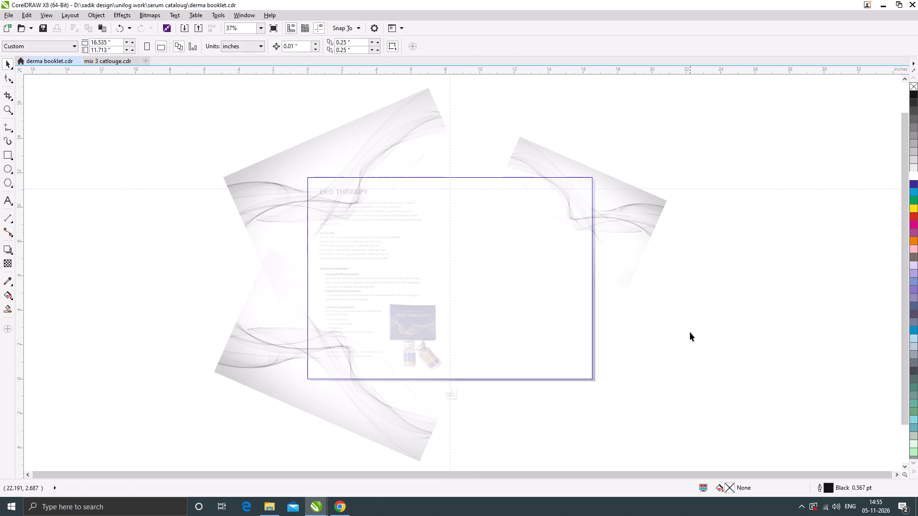
ctrl+click(690, 332)
click(221, 183)
Cut and repaste all Exo Therapy text, bullets and the product image so they sit in front of the background.
drag(240, 159, 487, 347)
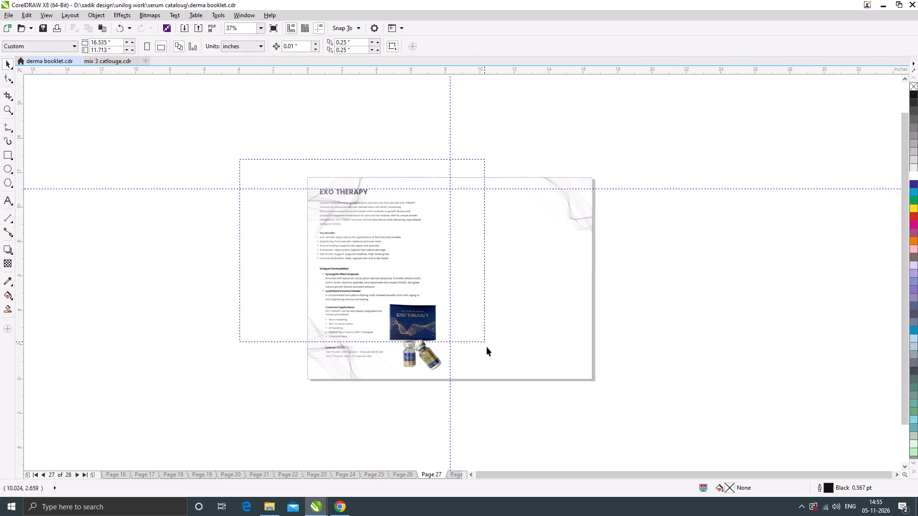
drag(487, 347, 492, 376)
key(ctrl+x)
key(ctrl+v)
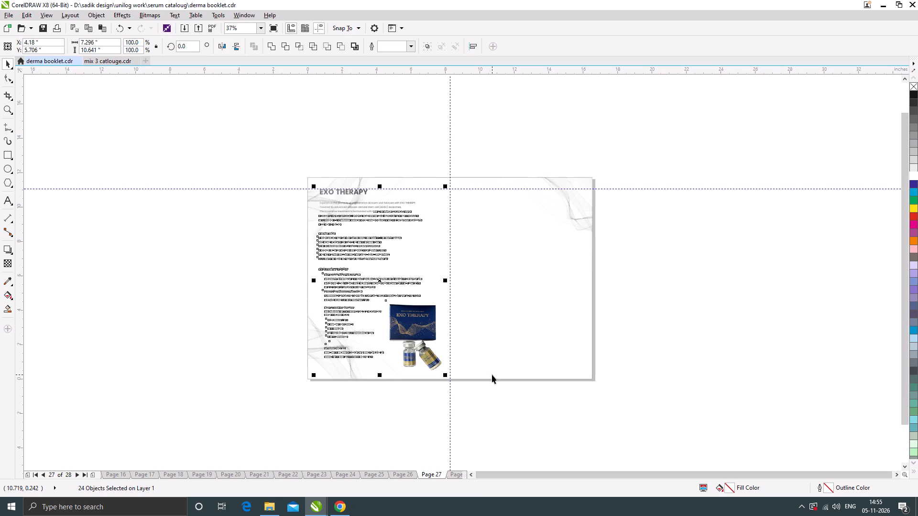
click(512, 418)
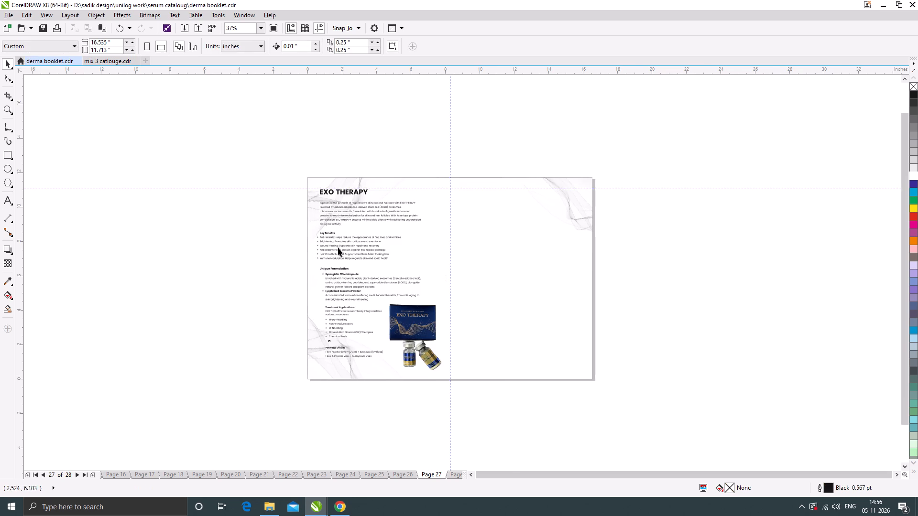
Inside page 27's PowerClip background, move the upper-left wave bitmap up and reduce its tilt to about 14.7°.
scroll(327, 190, up, 1)
click(315, 170)
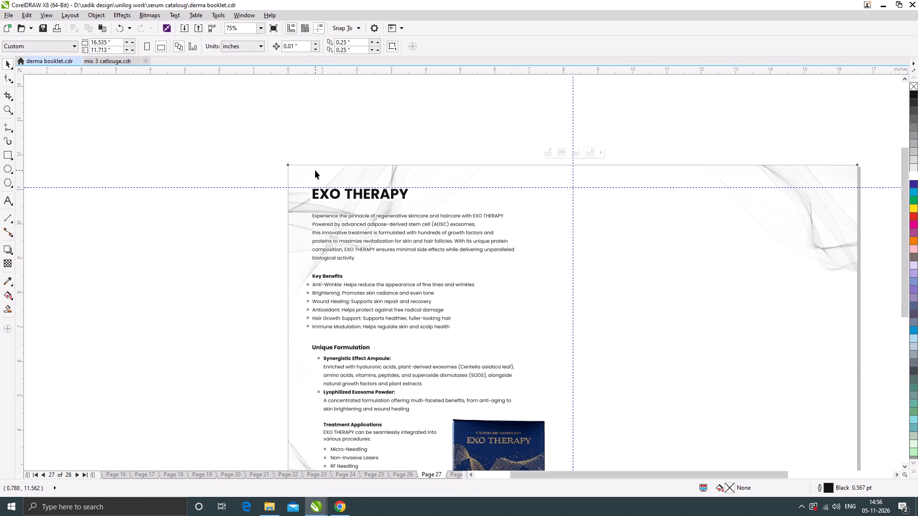
ctrl+click(350, 170)
click(373, 172)
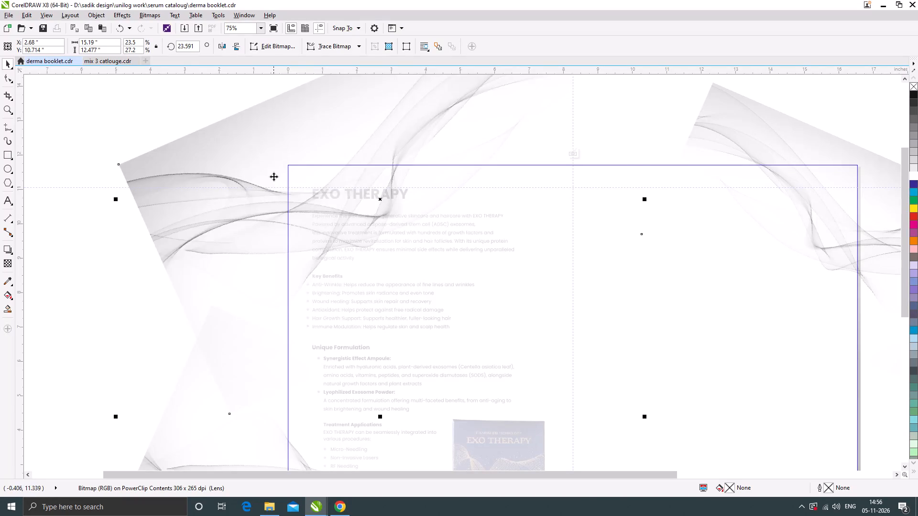
drag(273, 176, 273, 151)
scroll(393, 232, down, 1)
click(448, 136)
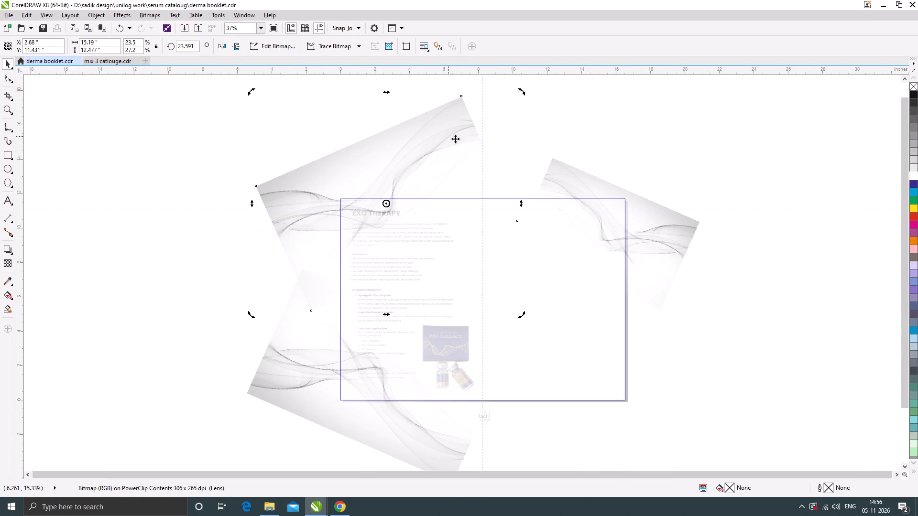
drag(522, 90, 530, 118)
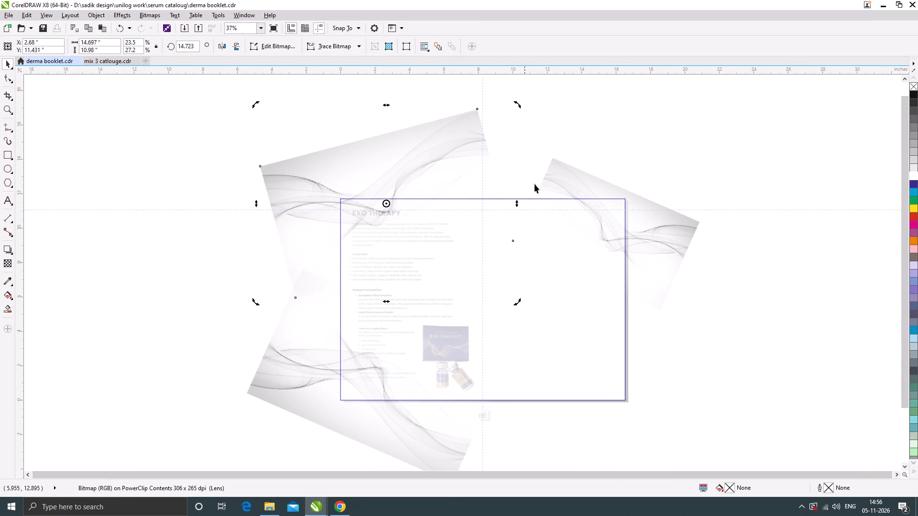
Resize the upper-left wave bitmap to about 13 × 9 inches overall and finish editing the PowerClip contents.
click(431, 151)
drag(518, 204, 536, 204)
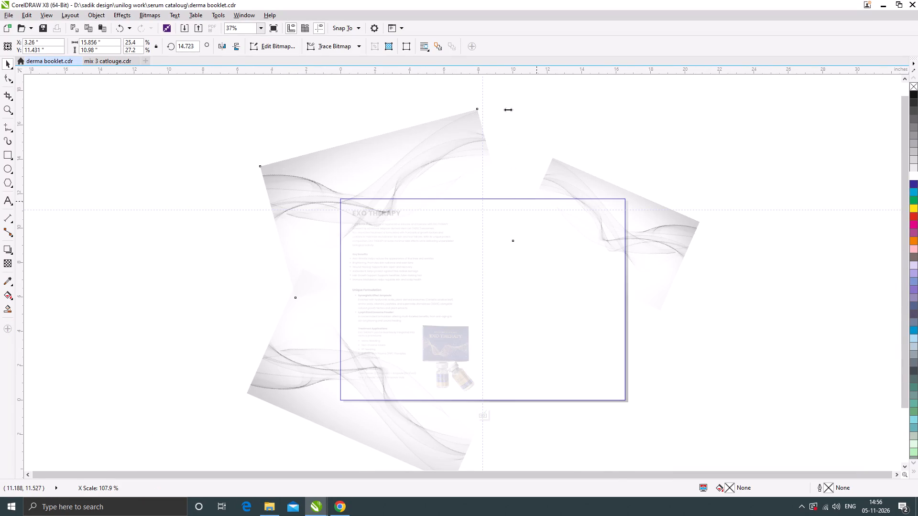
drag(538, 105, 511, 112)
ctrl+click(265, 94)
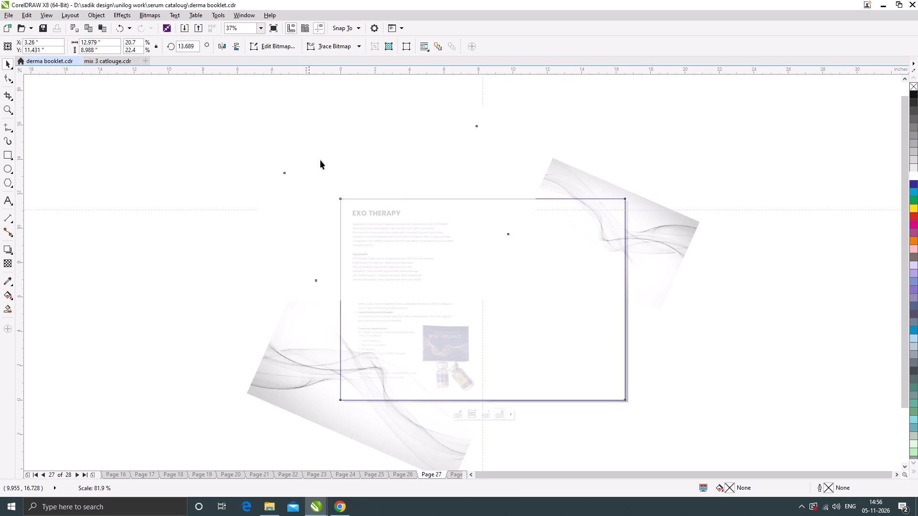
click(306, 156)
Inside the PowerClip, shrink the lower-left wave bitmap to about 17.8% × 20.7% scale and rotate it to about 357°.
scroll(376, 354, up, 1)
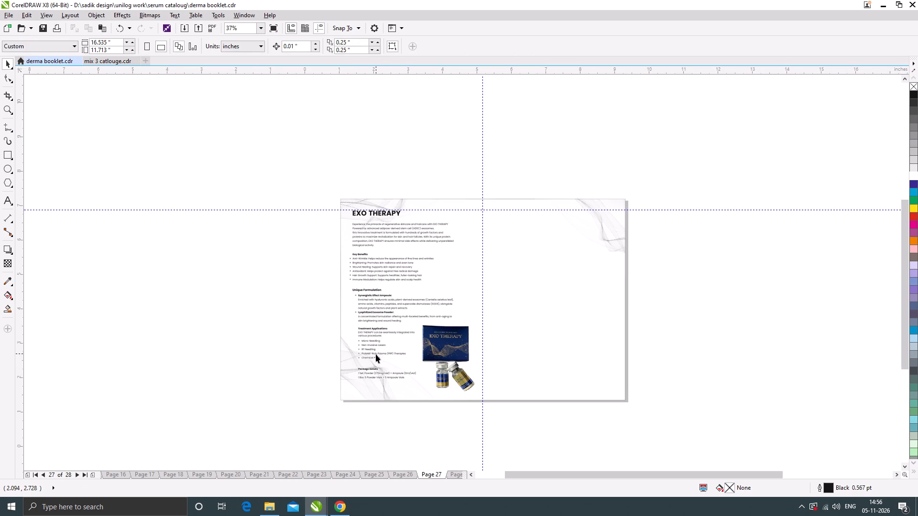
scroll(380, 440, up, 1)
scroll(432, 324, down, 1)
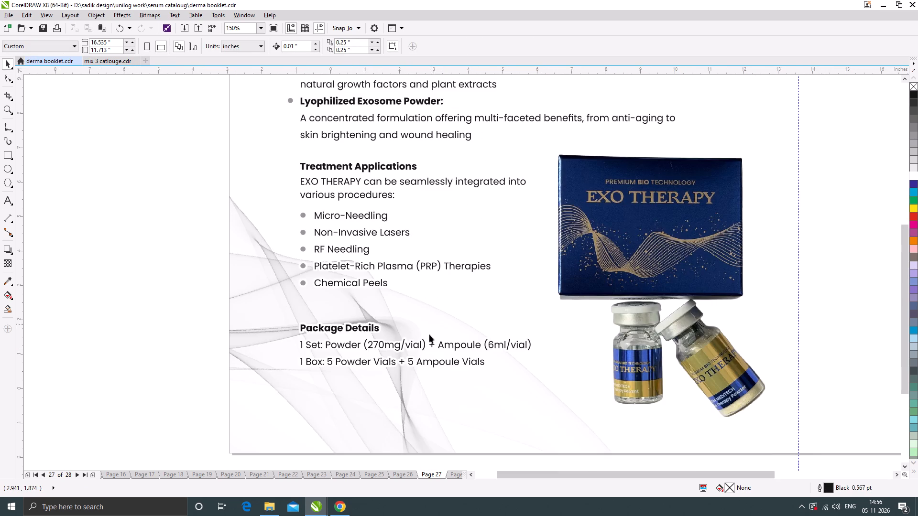
click(401, 368)
ctrl+click(400, 371)
click(399, 375)
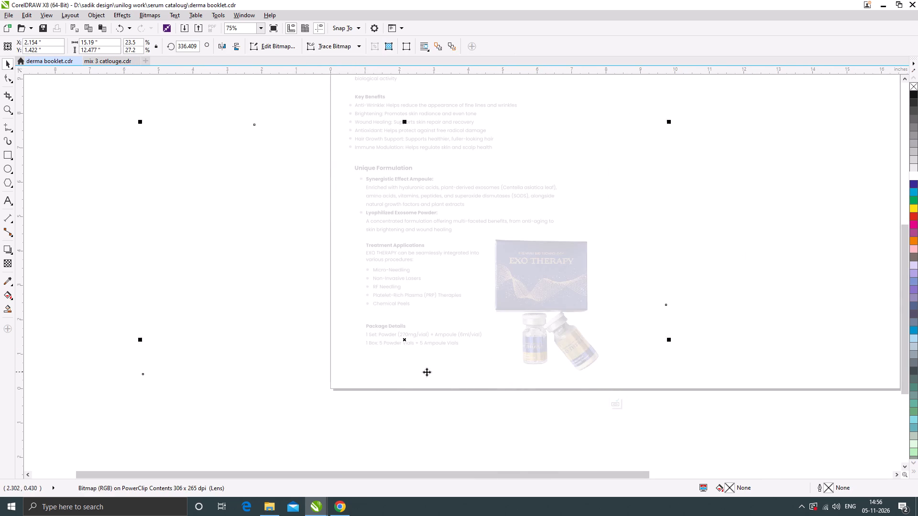
drag(668, 120, 615, 170)
click(445, 370)
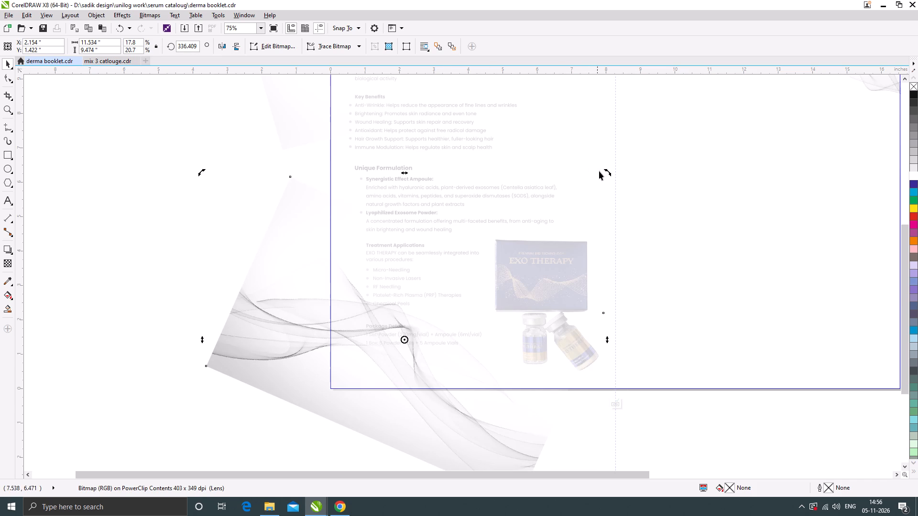
drag(607, 171, 551, 85)
Shift the lower wave bitmap along the page's bottom edge, widen it to about 11.2 inches and finish editing the contents.
drag(452, 416, 491, 424)
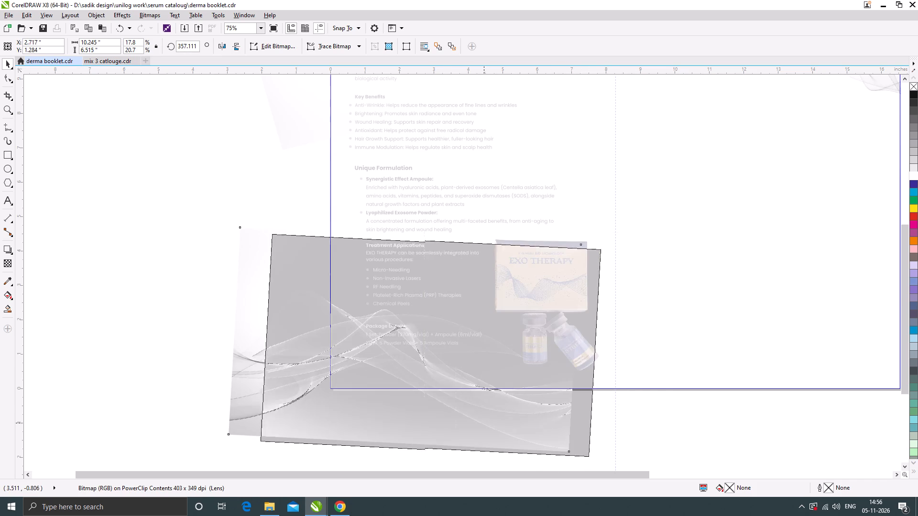
drag(491, 424, 544, 438)
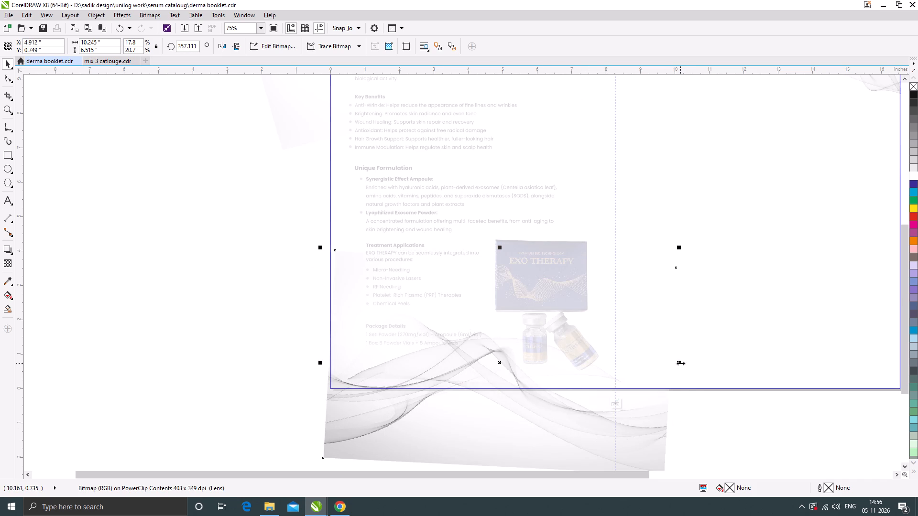
drag(680, 363, 712, 360)
drag(643, 427, 605, 426)
ctrl+click(753, 432)
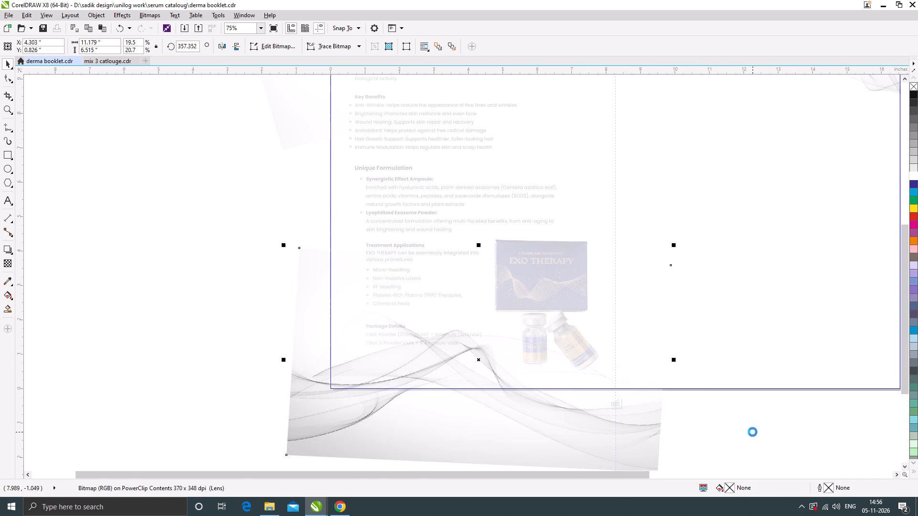
click(211, 345)
Review the adjusted background waves across page 27 and compare the layout with page 26.
scroll(463, 337, down, 1)
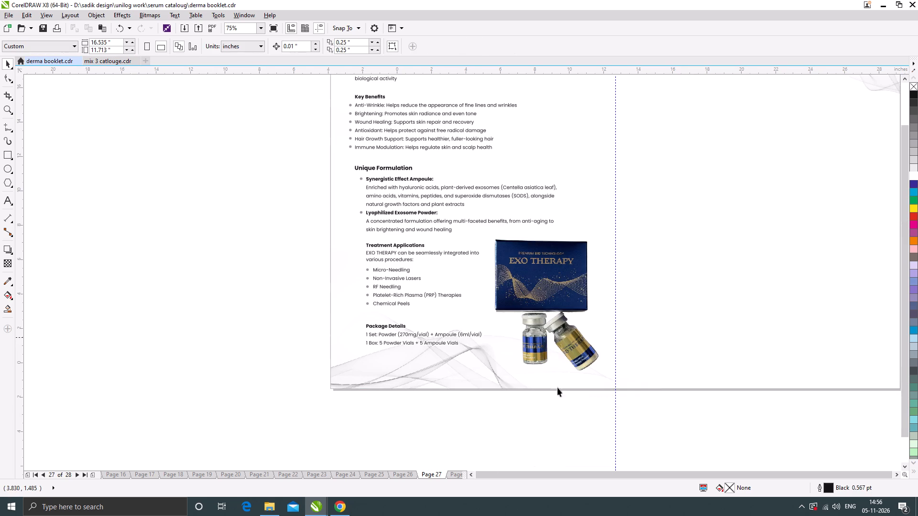
click(623, 412)
scroll(520, 334, up, 1)
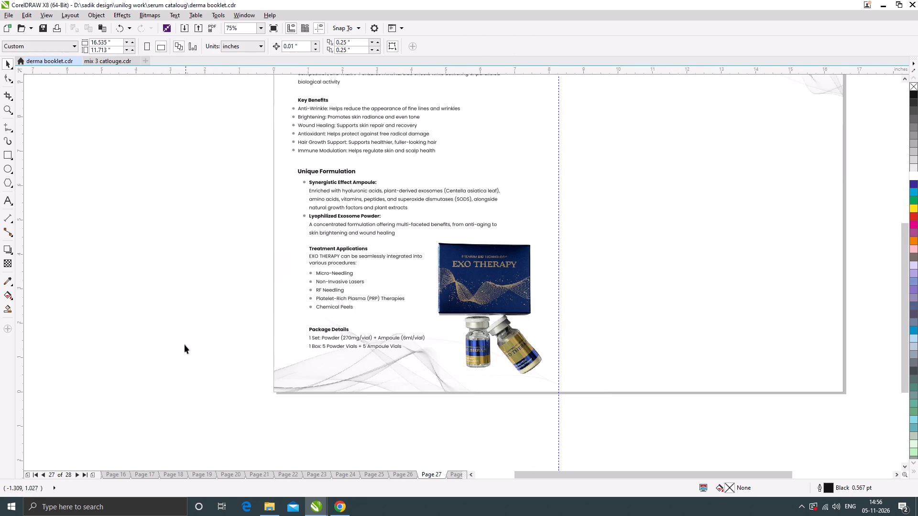
click(185, 344)
scroll(370, 326, down, 1)
click(578, 427)
scroll(370, 177, up, 1)
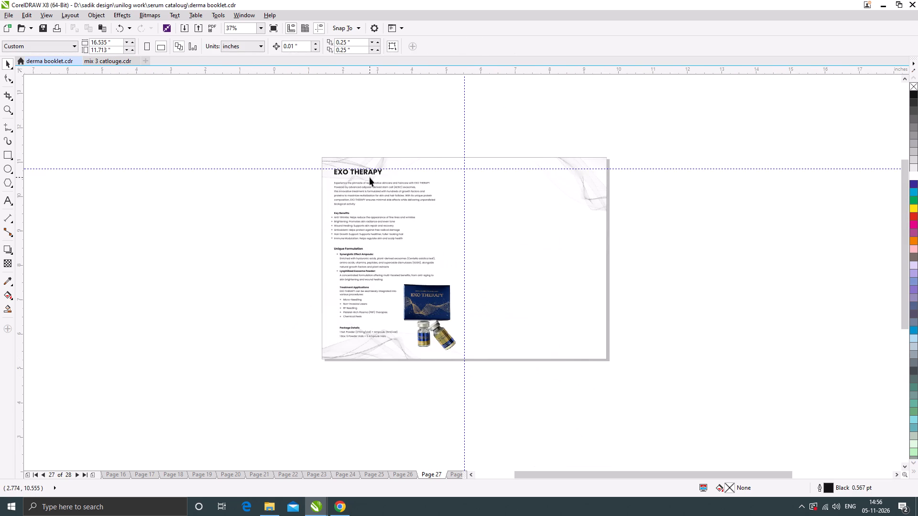
click(196, 238)
scroll(361, 209, down, 1)
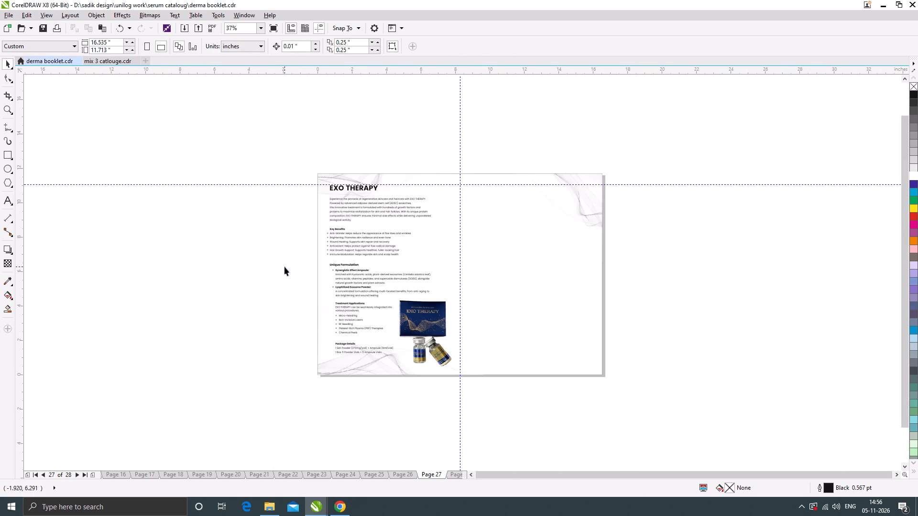
click(284, 267)
click(408, 474)
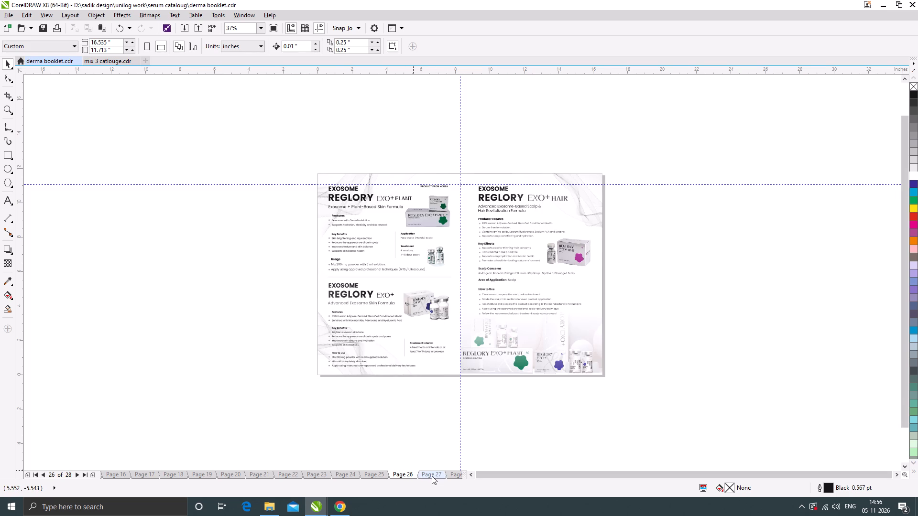
click(432, 475)
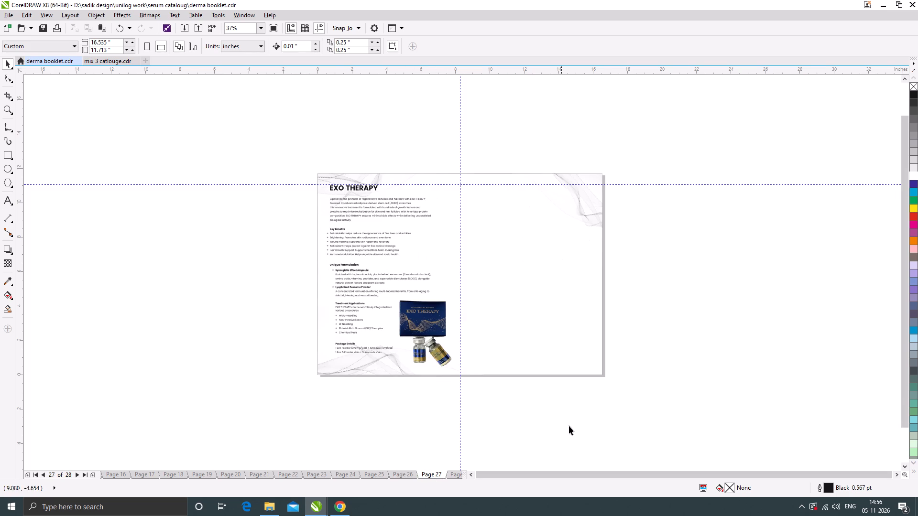
Enlarge the EXO THERAPY title slightly from its top-left corner above the intro paragraph.
click(569, 425)
scroll(356, 184, up, 1)
click(366, 191)
scroll(368, 183, up, 1)
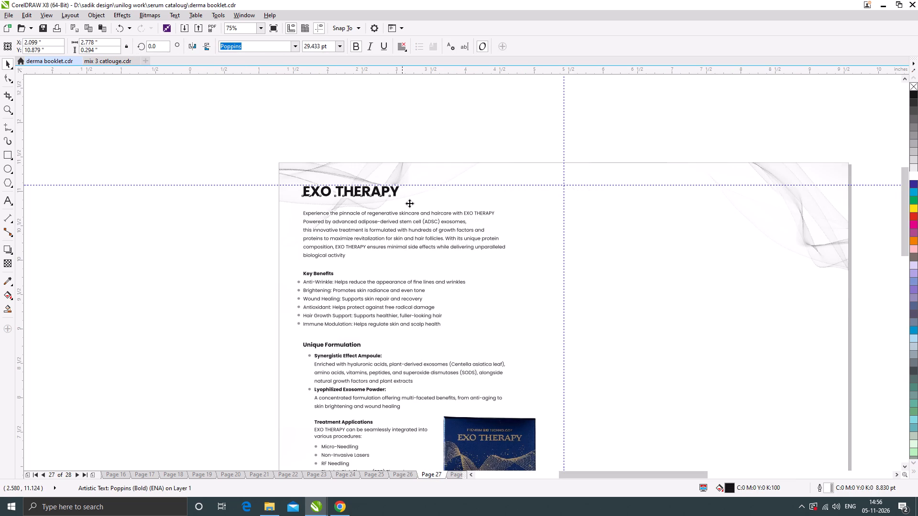
drag(435, 214, 461, 224)
scroll(444, 221, down, 1)
click(244, 280)
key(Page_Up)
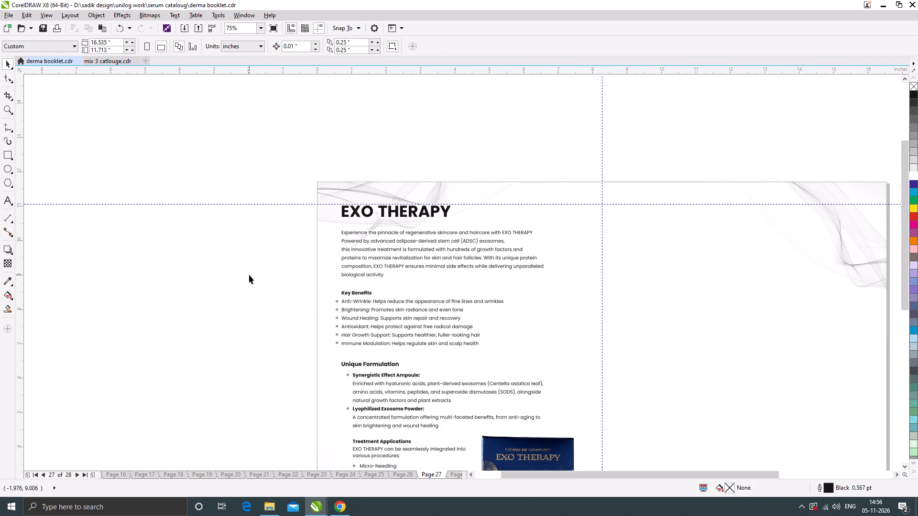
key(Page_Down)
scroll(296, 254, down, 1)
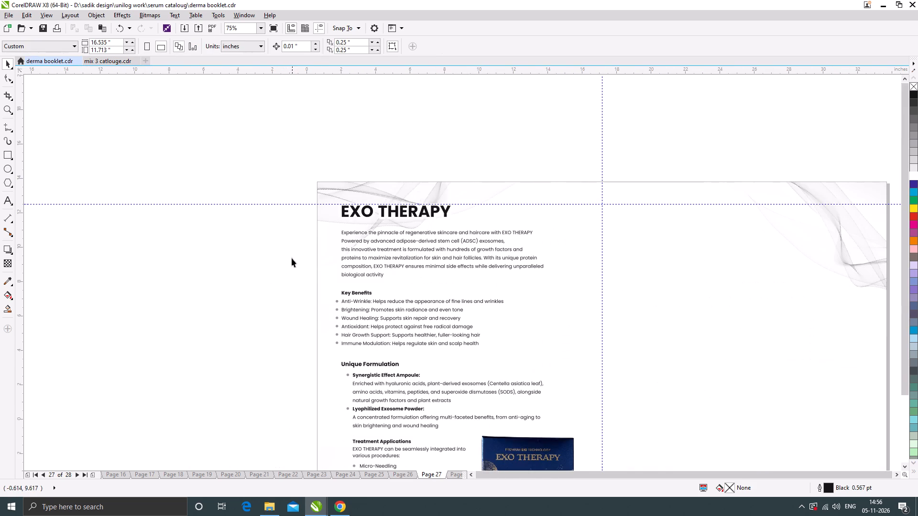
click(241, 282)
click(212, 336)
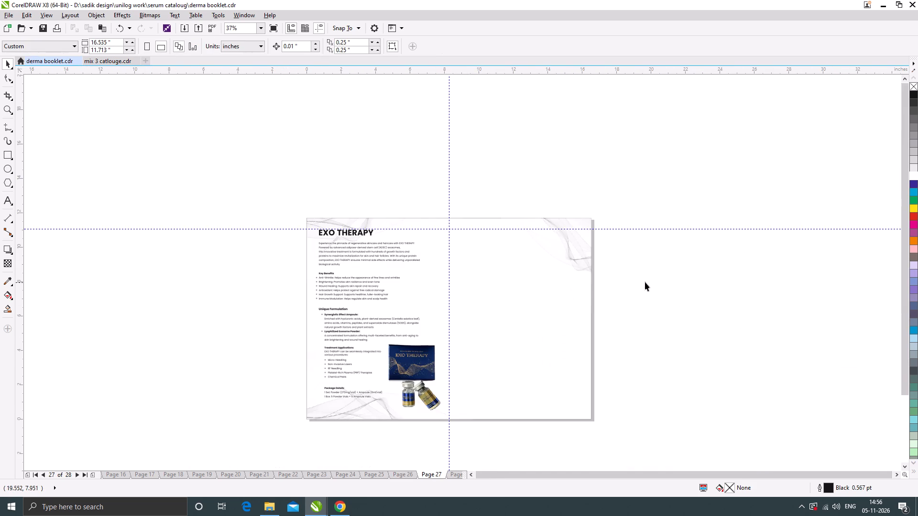
Save the derma booklet document.
key(ctrl+s)
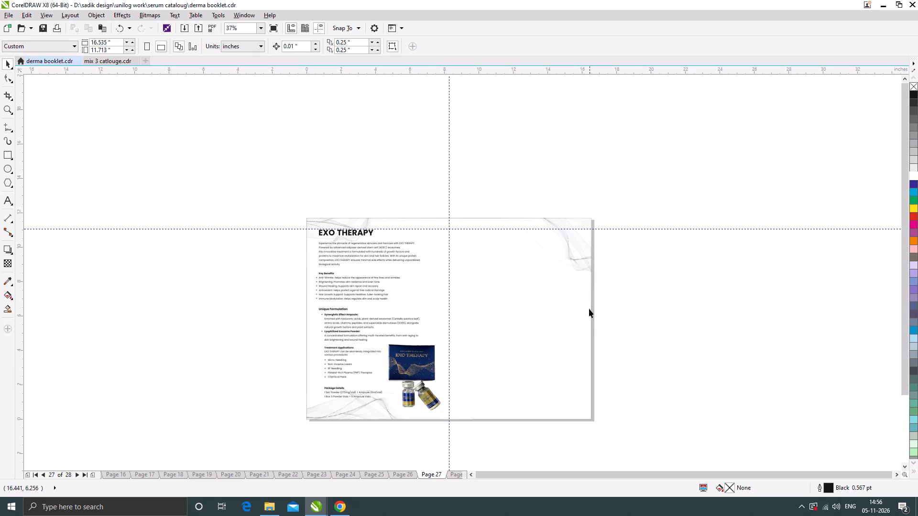
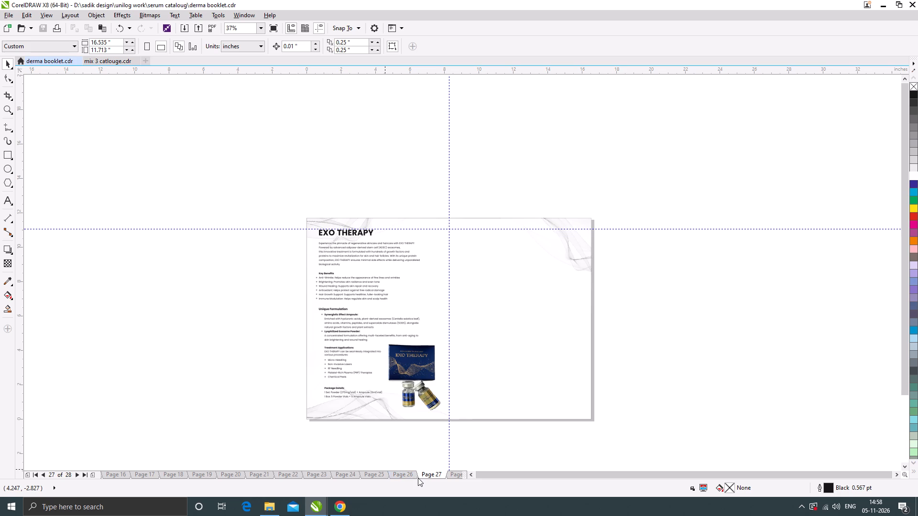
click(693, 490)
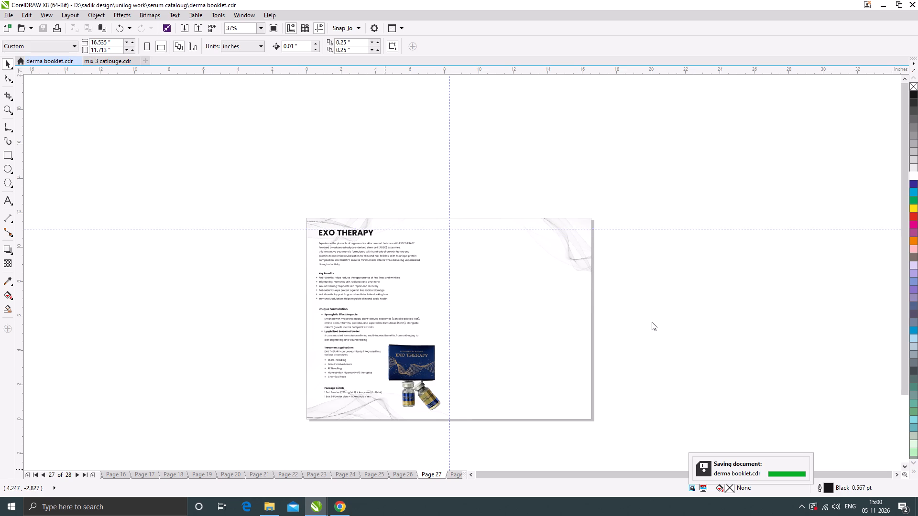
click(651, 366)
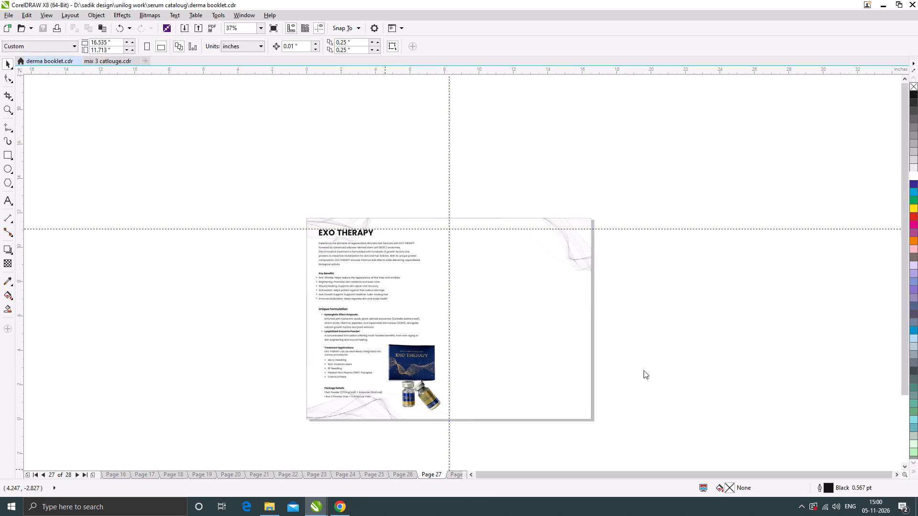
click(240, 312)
Enlarge the EXO THERAPY title on page 27 slightly by its lower-right corner and deselect it.
scroll(371, 231, up, 1)
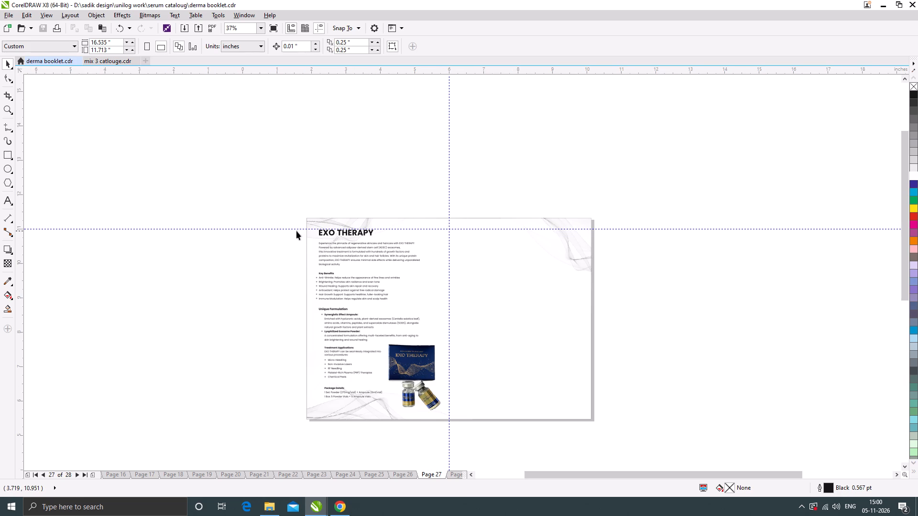
scroll(278, 230, up, 2)
click(284, 241)
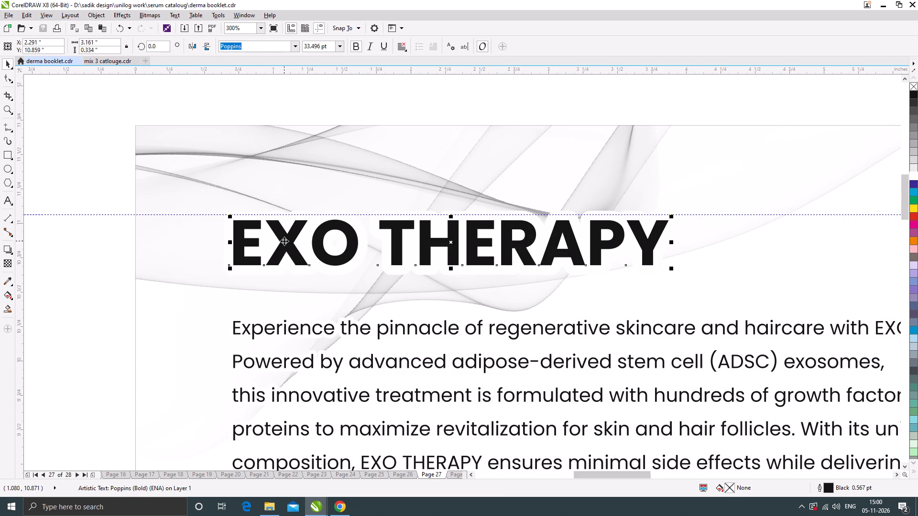
scroll(284, 241, up, 1)
click(286, 241)
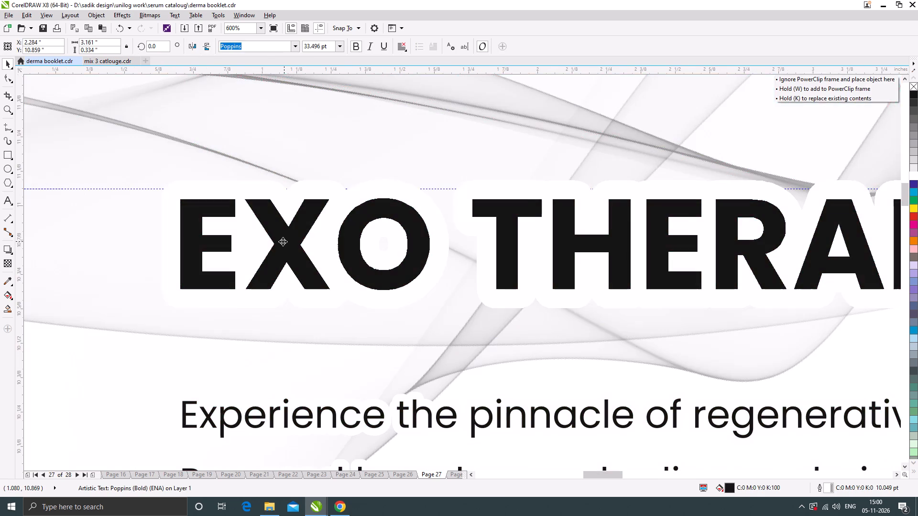
scroll(308, 241, down, 3)
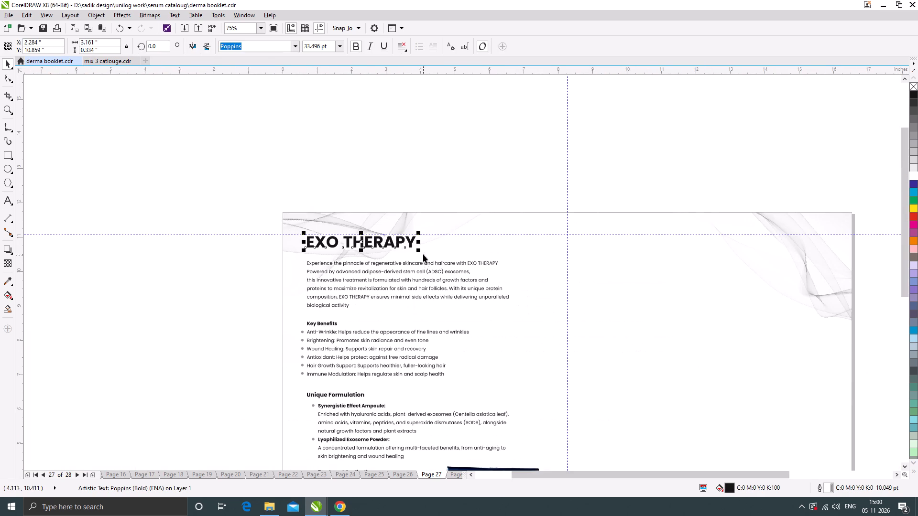
scroll(417, 250, up, 1)
drag(418, 250, 428, 254)
scroll(427, 254, down, 1)
click(237, 187)
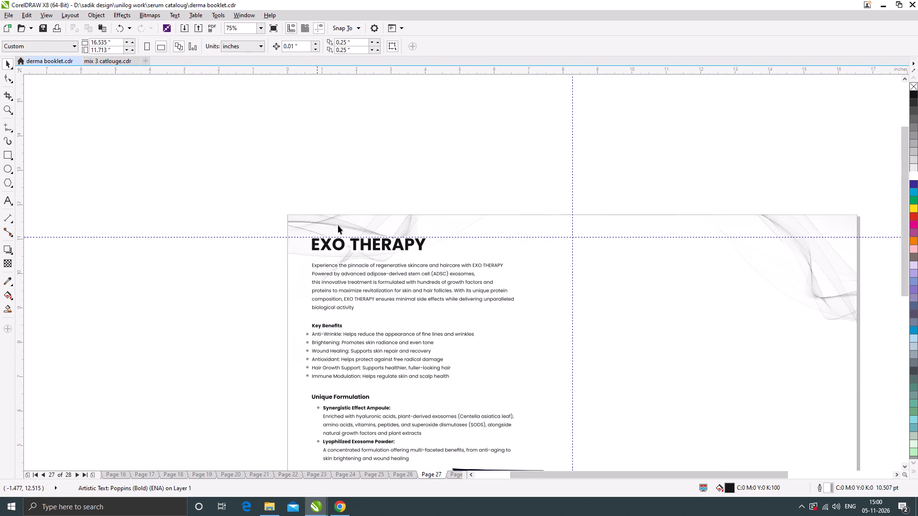
scroll(371, 237, down, 1)
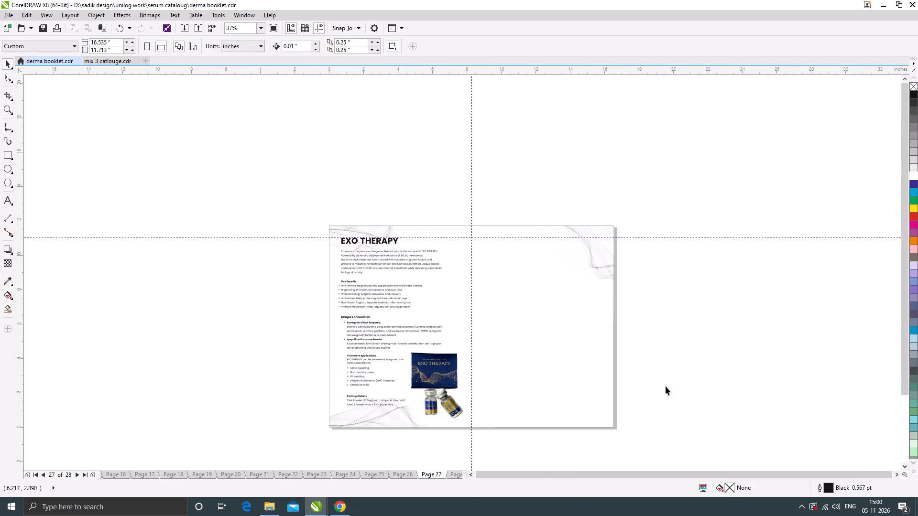
click(730, 348)
Switch to the Booklet Changes document in Chrome and look through the content following the EXO THERAPY Package Details.
click(339, 508)
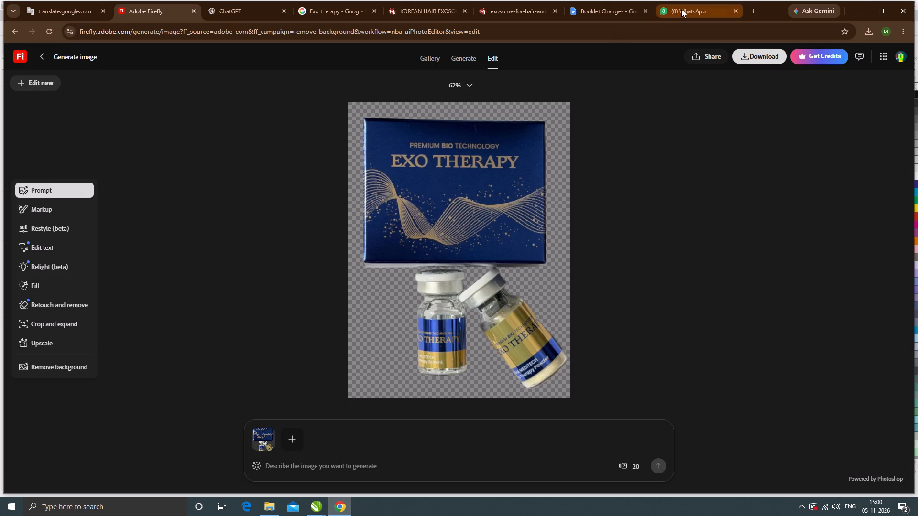
click(621, 9)
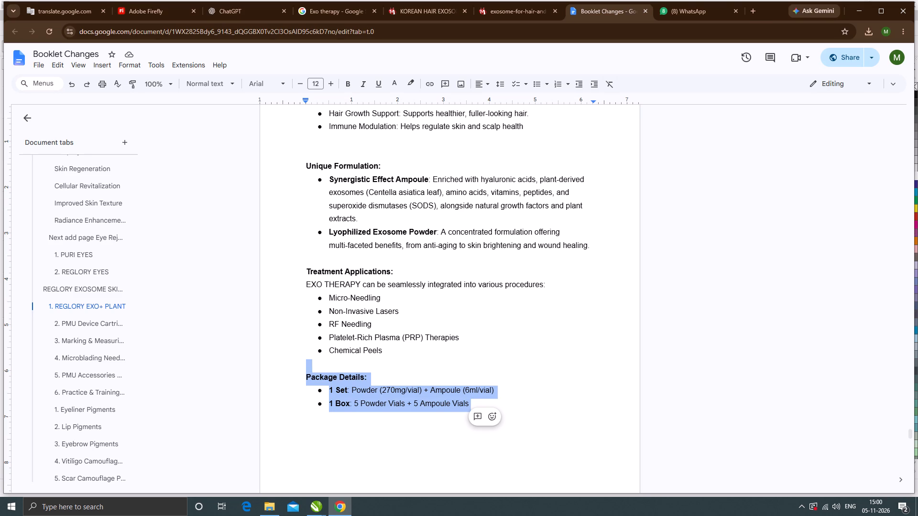
scroll(397, 363, down, 3)
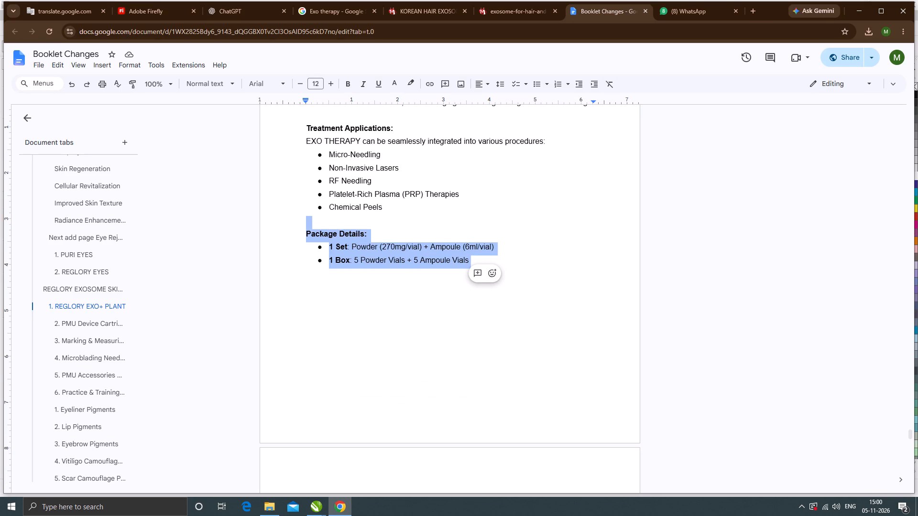
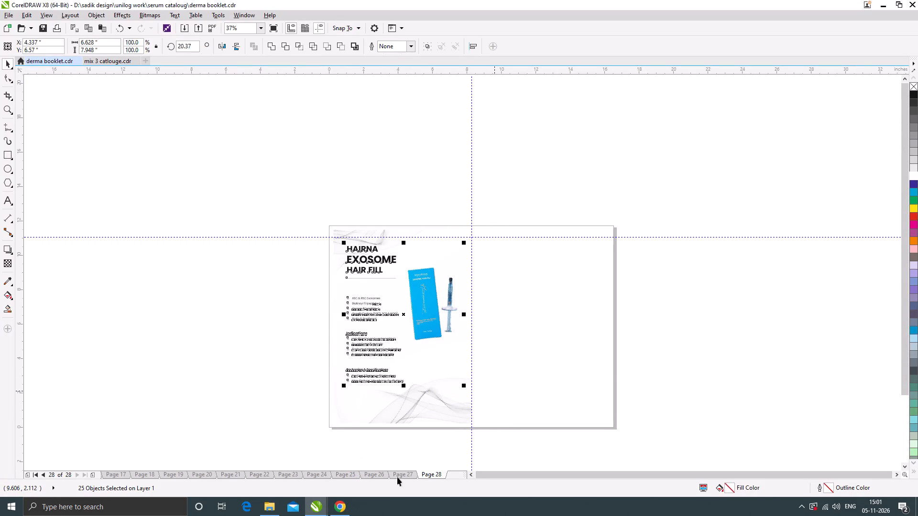
Paste the copied HAIRNA EXOSOME HAIR FILL text and product images onto page 27 and place them on the right-hand half of the spread.
click(411, 475)
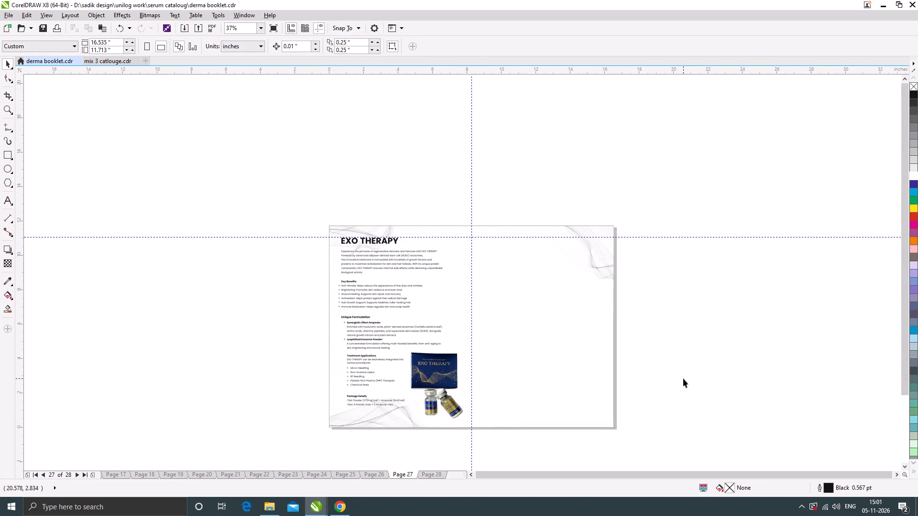
key(ctrl+v)
drag(430, 305, 431, 305)
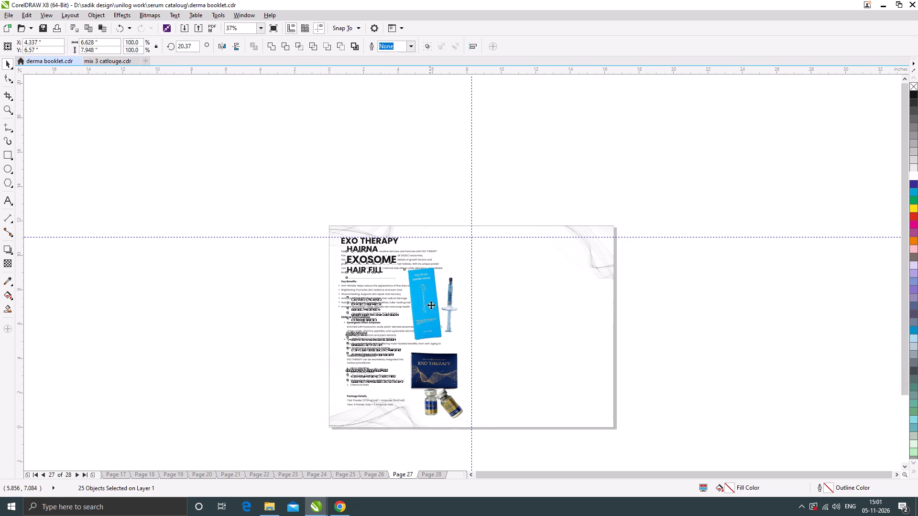
drag(431, 305, 564, 321)
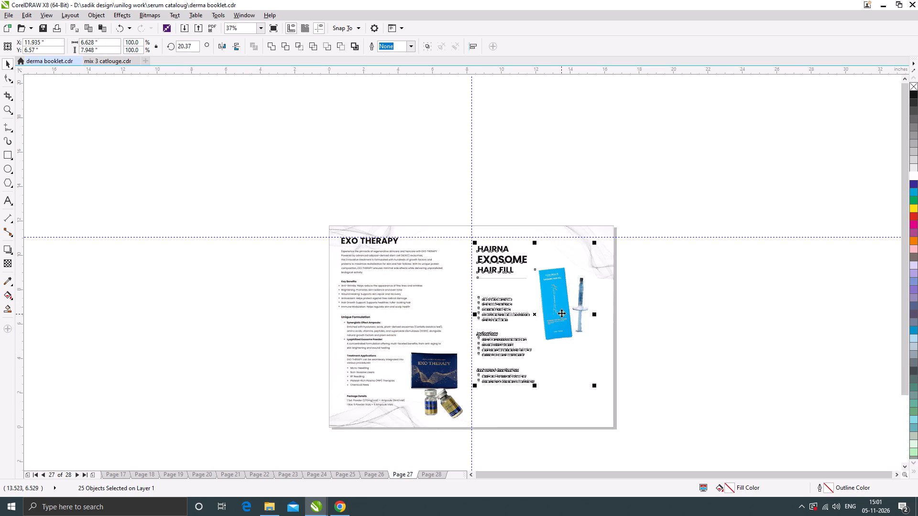
drag(561, 313, 573, 313)
scroll(581, 306, up, 1)
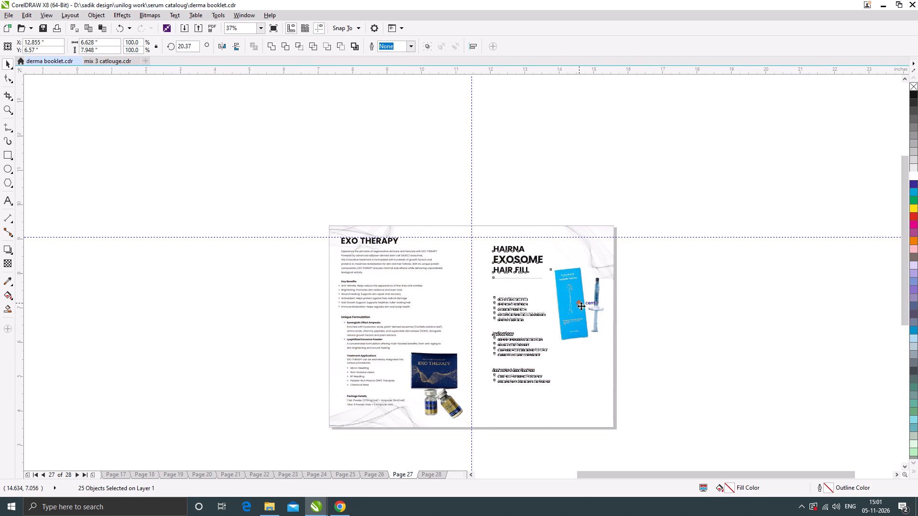
drag(572, 304, 565, 304)
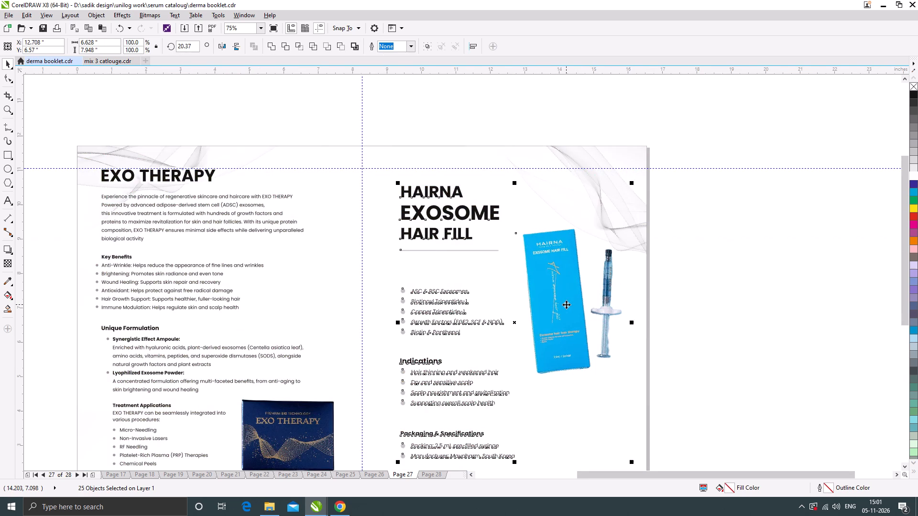
scroll(567, 305, down, 1)
click(693, 358)
Move the blue HAIRNA box and syringe image slightly down beside the ingredients and indications lists.
click(568, 334)
scroll(575, 331, up, 1)
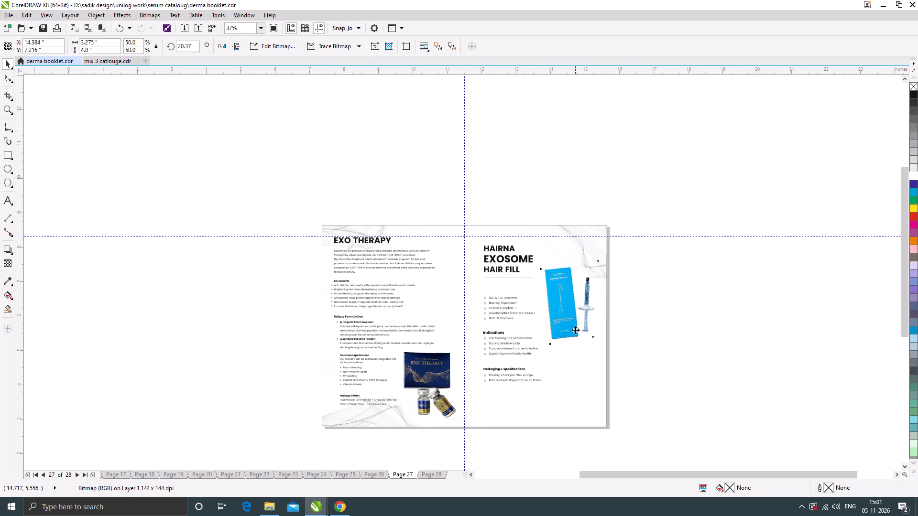
drag(575, 330, 577, 355)
click(736, 354)
scroll(526, 299, down, 1)
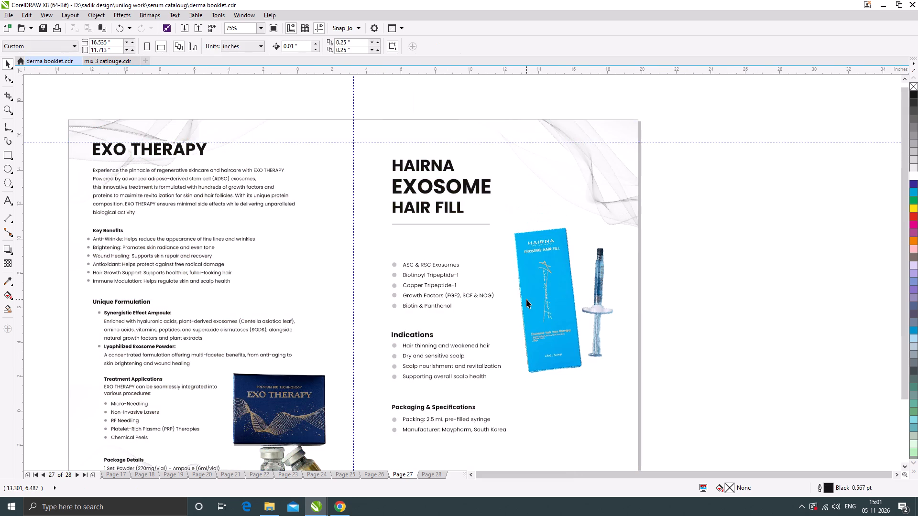
click(655, 338)
Brighten the EXO THERAPY box and vials image slightly, applying contrast 2 and intensity 4.
click(405, 358)
scroll(400, 380, up, 1)
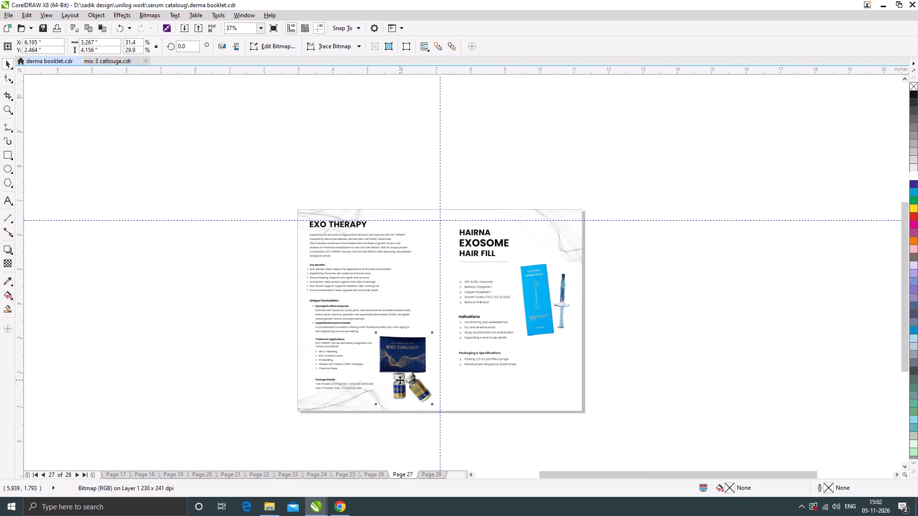
scroll(400, 380, up, 1)
key(ctrl+b)
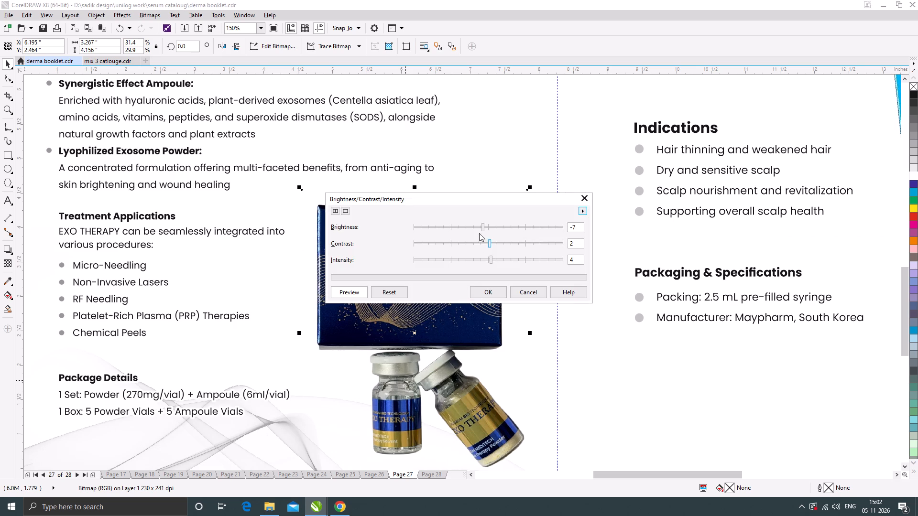
drag(490, 198, 637, 189)
click(641, 219)
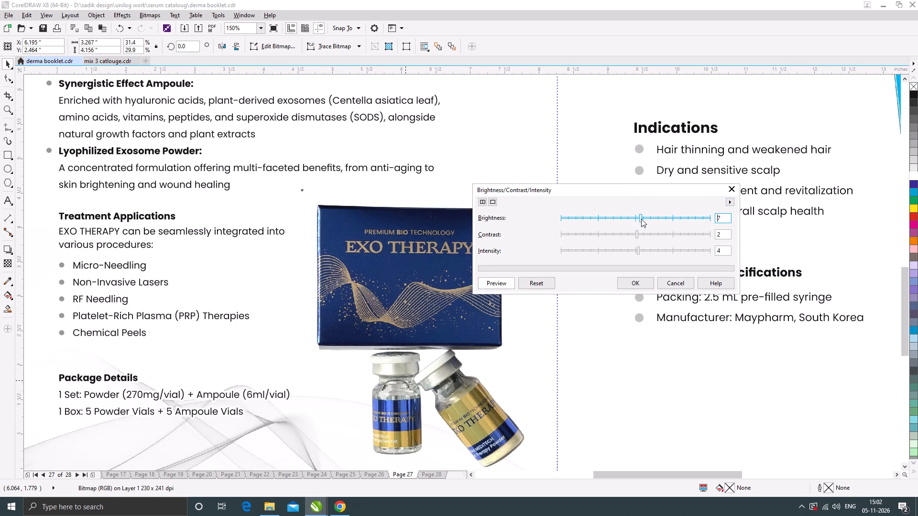
click(646, 218)
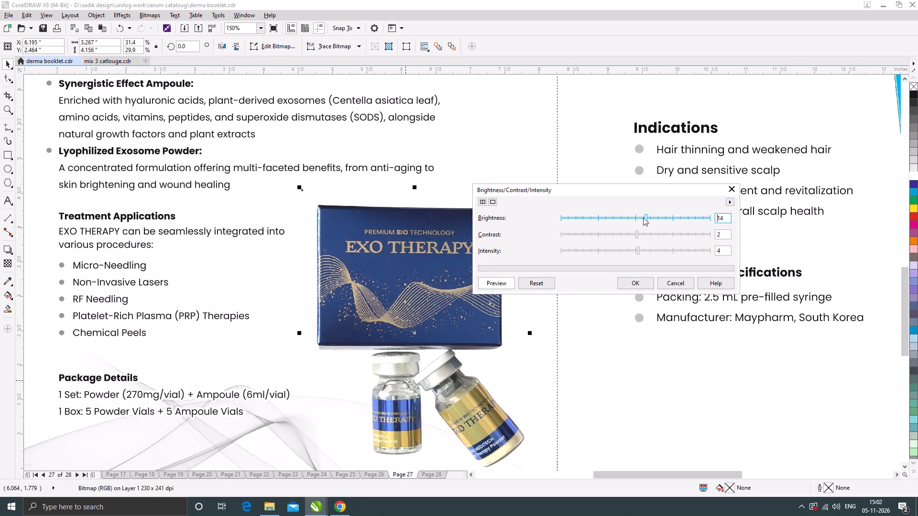
click(643, 217)
click(637, 284)
scroll(435, 308, down, 2)
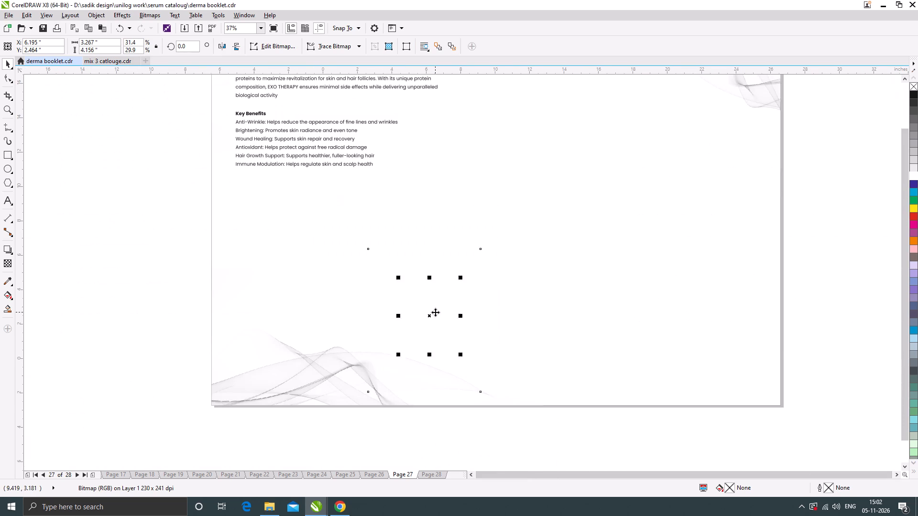
click(227, 318)
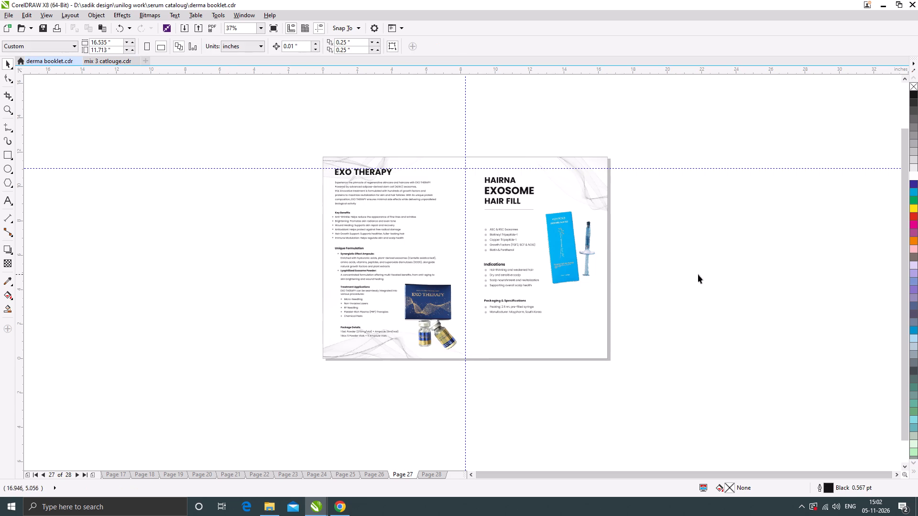
click(705, 274)
Move the HAIRNA EXOSOME HAIR FILL title lines and their divider line up together to the horizontal guideline.
click(603, 182)
scroll(508, 181, up, 1)
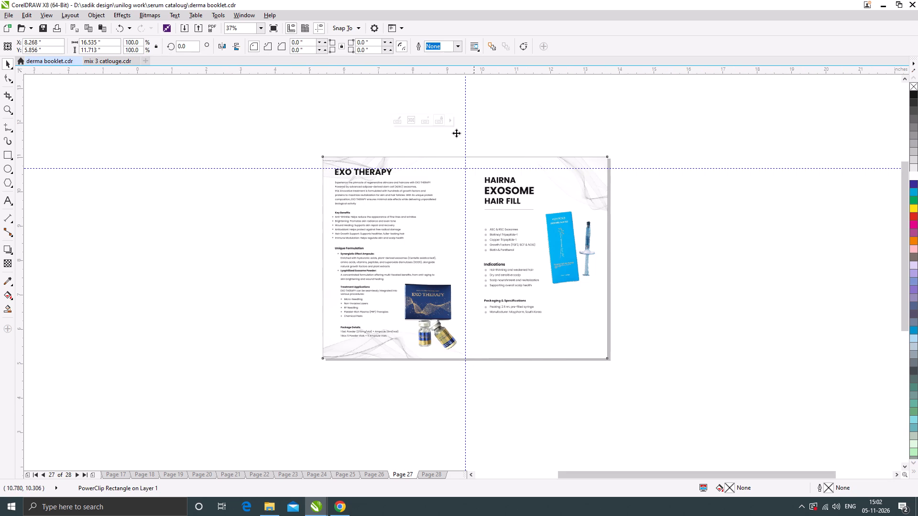
click(442, 115)
drag(437, 102, 496, 199)
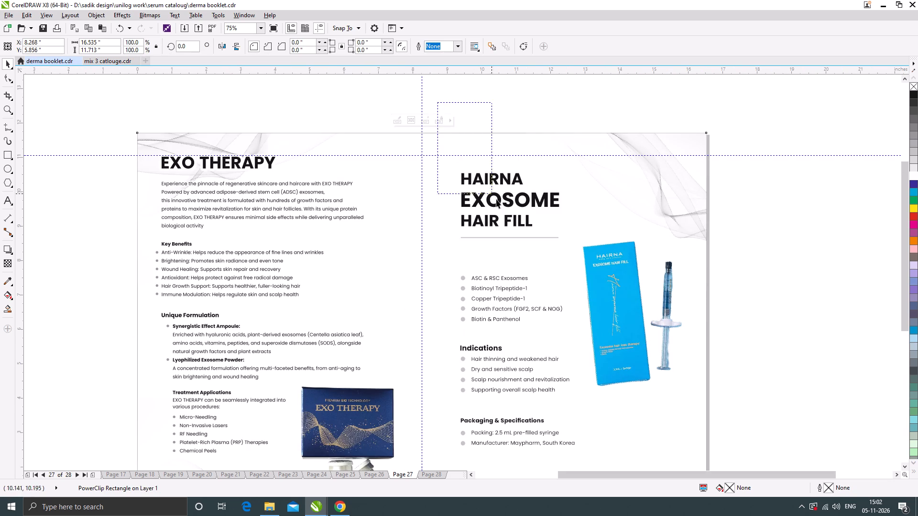
drag(496, 199, 593, 254)
drag(487, 181, 486, 177)
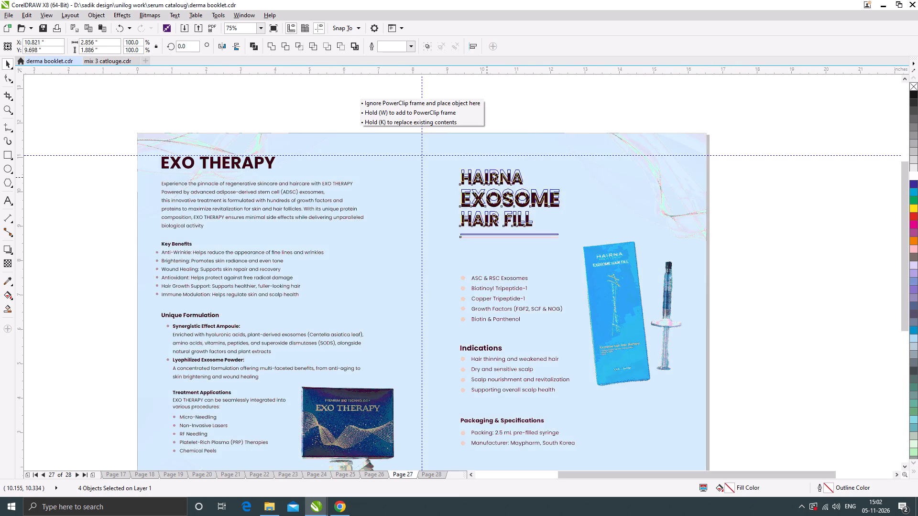
drag(486, 177, 487, 164)
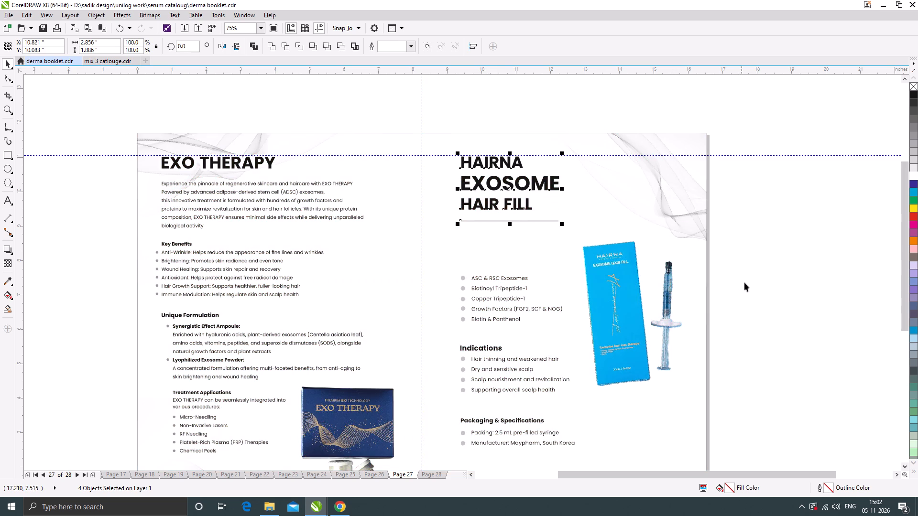
click(746, 282)
scroll(604, 273, up, 1)
scroll(604, 273, down, 1)
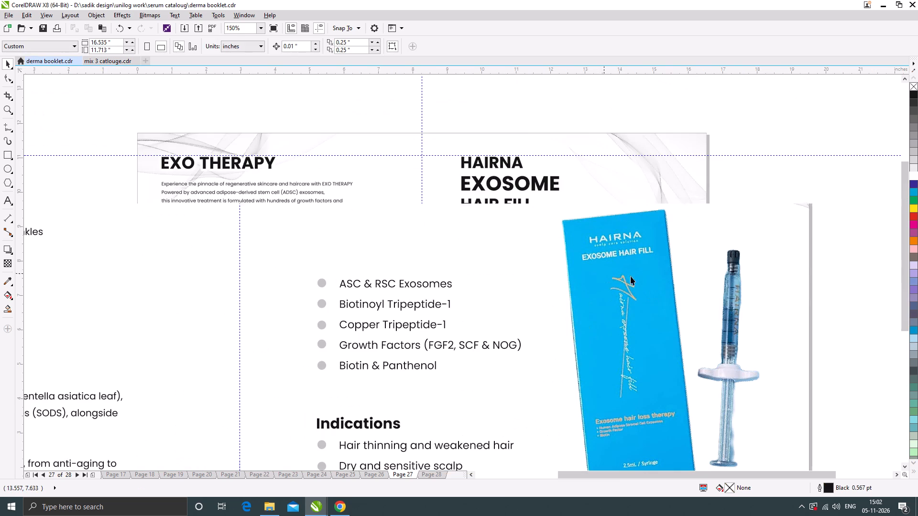
click(732, 289)
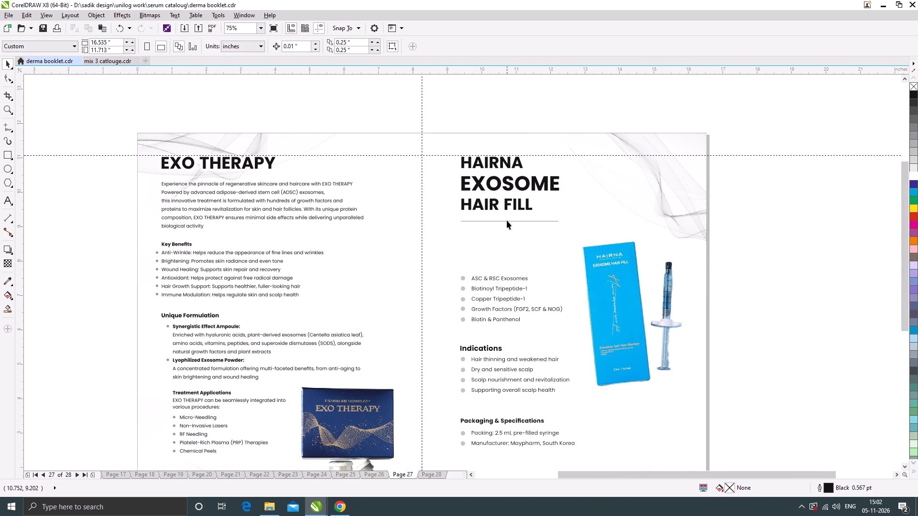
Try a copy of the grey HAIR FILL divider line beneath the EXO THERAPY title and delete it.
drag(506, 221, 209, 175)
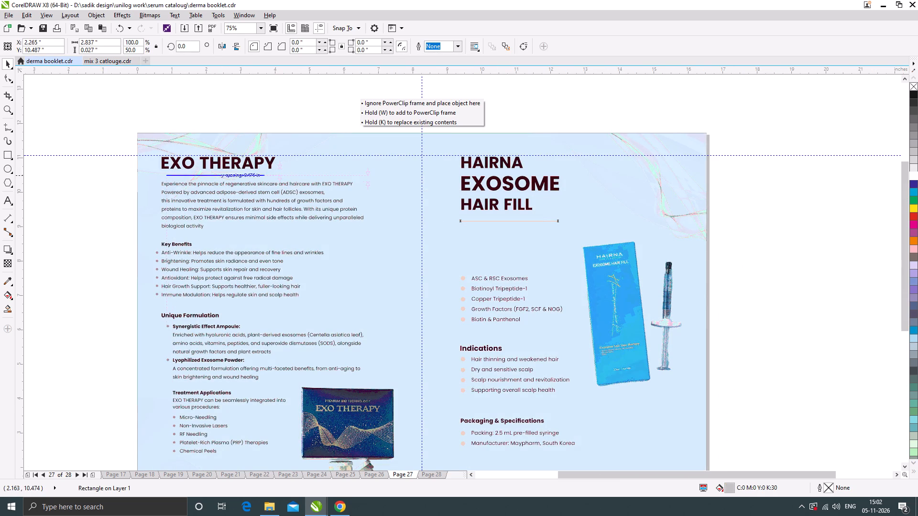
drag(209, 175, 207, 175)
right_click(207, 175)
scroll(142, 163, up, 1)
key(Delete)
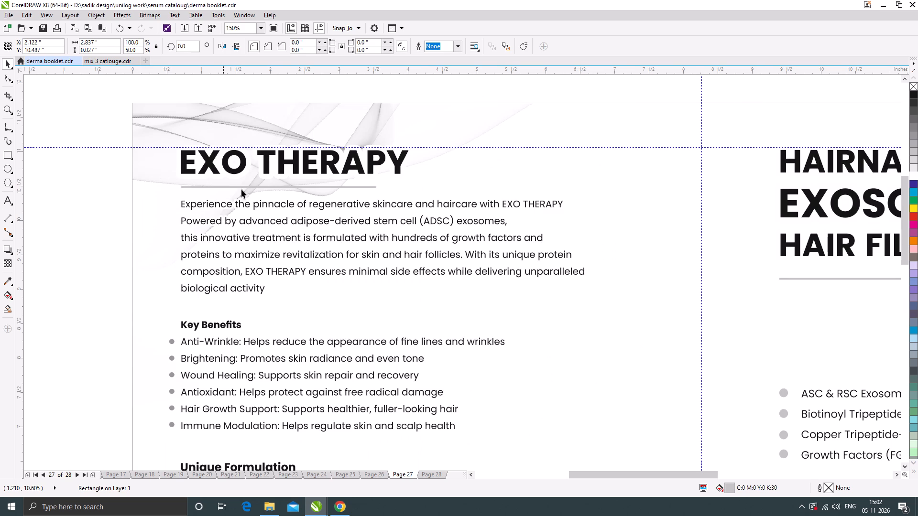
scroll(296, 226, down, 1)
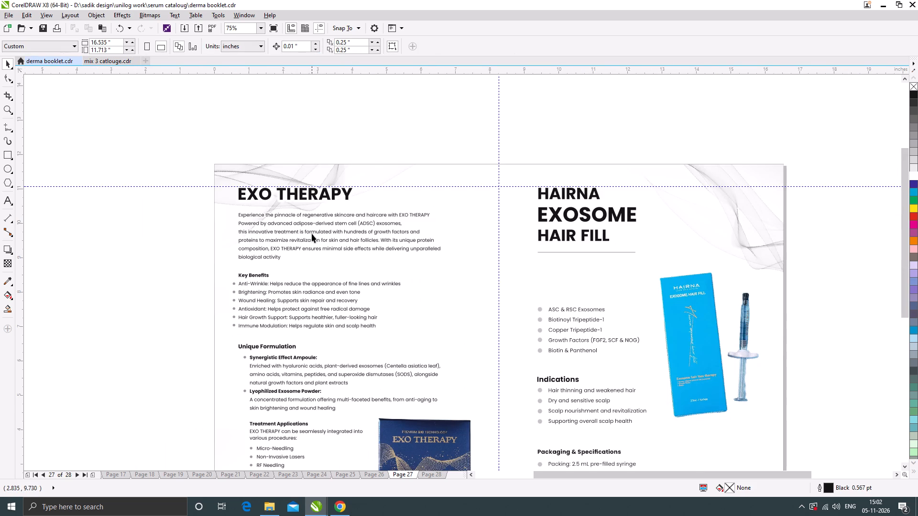
Shift the Key Benefits heading, list and bullets right so the bullets sit inside the EXO THERAPY text margin.
drag(183, 264, 437, 334)
scroll(248, 284, up, 1)
drag(252, 270, 261, 271)
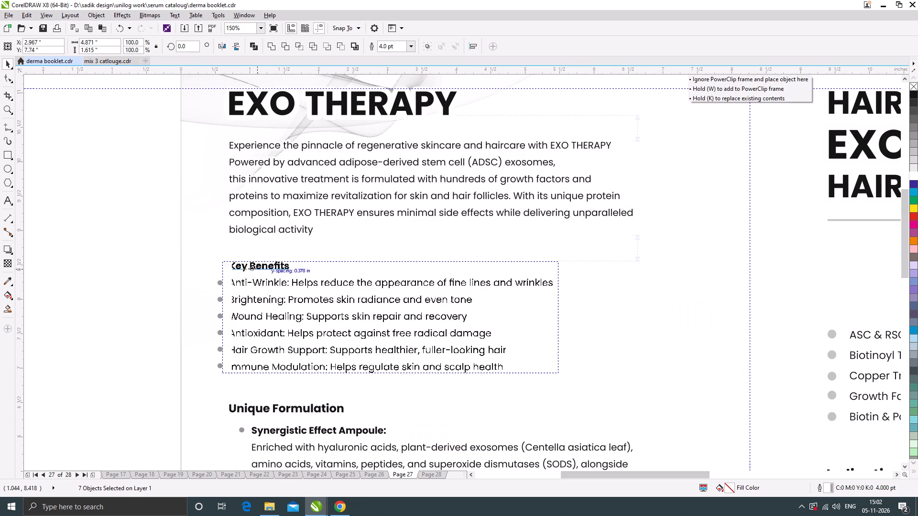
drag(261, 271, 264, 271)
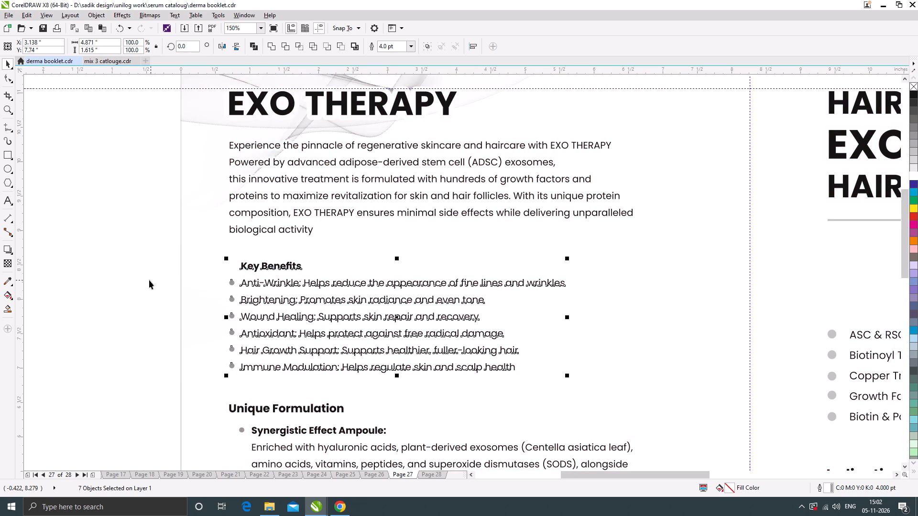
click(148, 280)
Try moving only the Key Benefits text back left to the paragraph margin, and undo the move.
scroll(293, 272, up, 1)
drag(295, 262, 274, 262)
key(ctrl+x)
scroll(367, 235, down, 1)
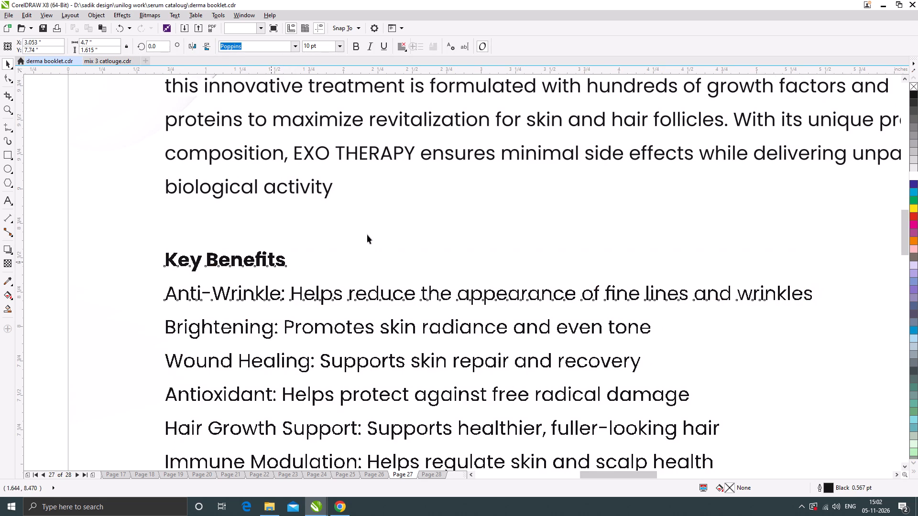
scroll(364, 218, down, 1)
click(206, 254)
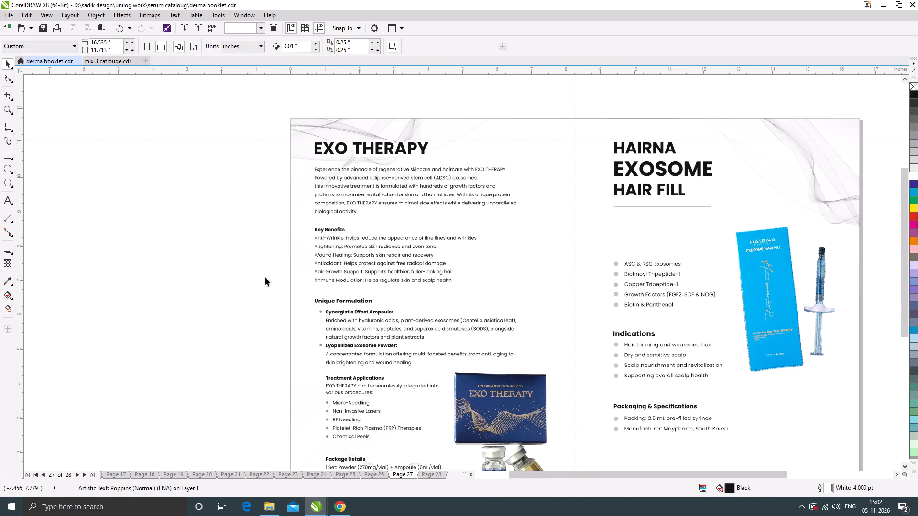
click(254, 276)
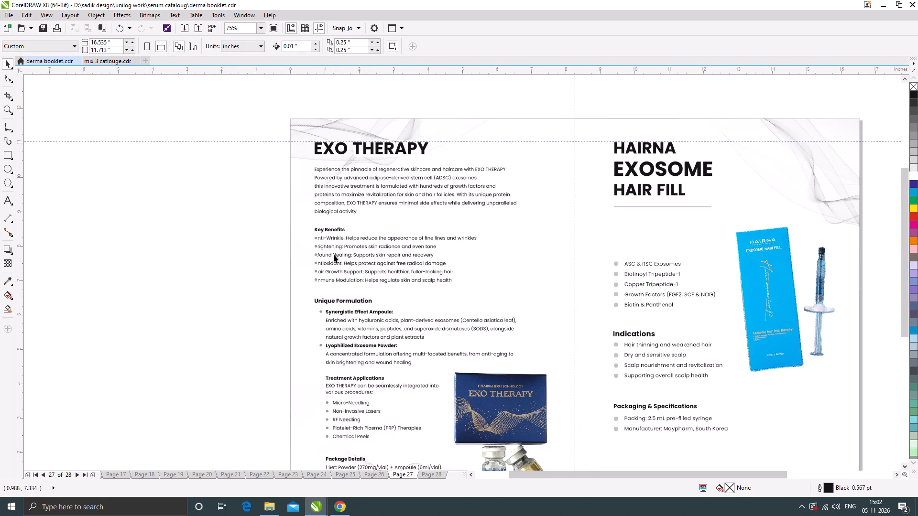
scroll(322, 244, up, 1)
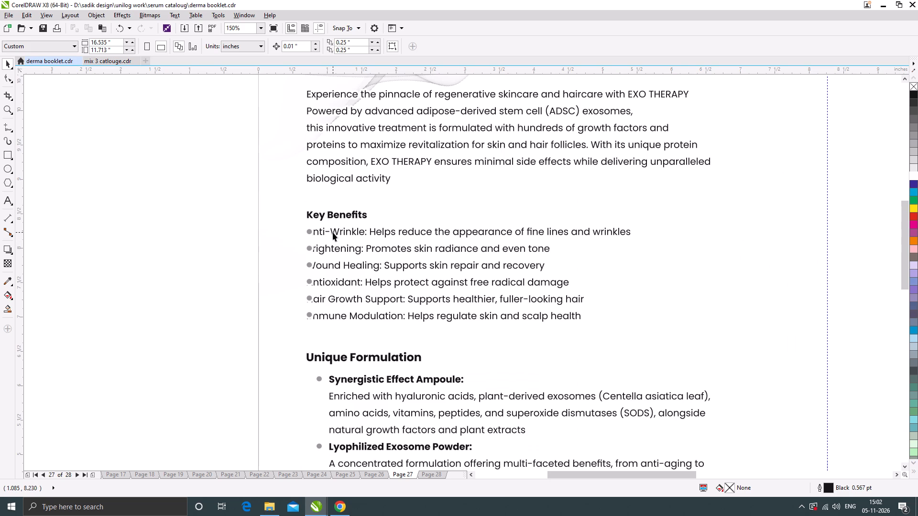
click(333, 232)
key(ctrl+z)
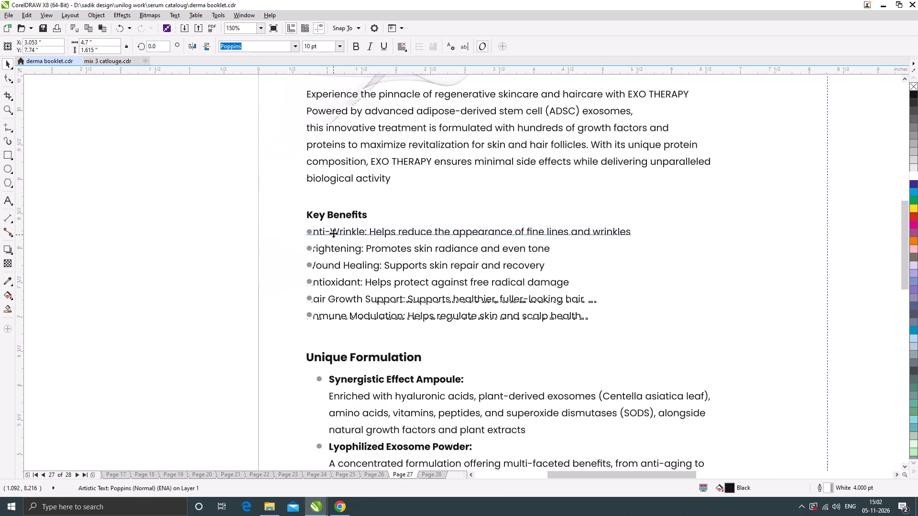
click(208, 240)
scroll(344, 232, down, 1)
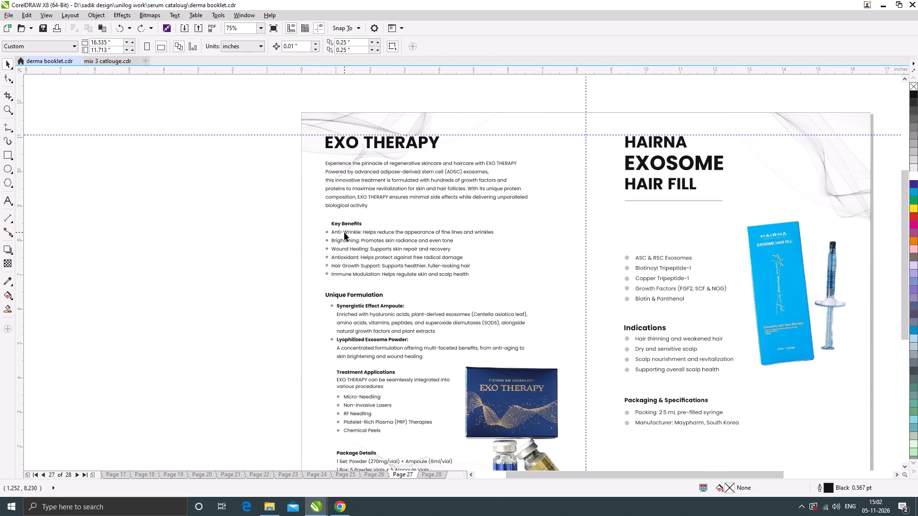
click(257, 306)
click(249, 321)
Mirror the wave bitmap at the foot of the EXO THERAPY page horizontally inside the background PowerClip.
scroll(350, 268, down, 1)
scroll(382, 372, up, 1)
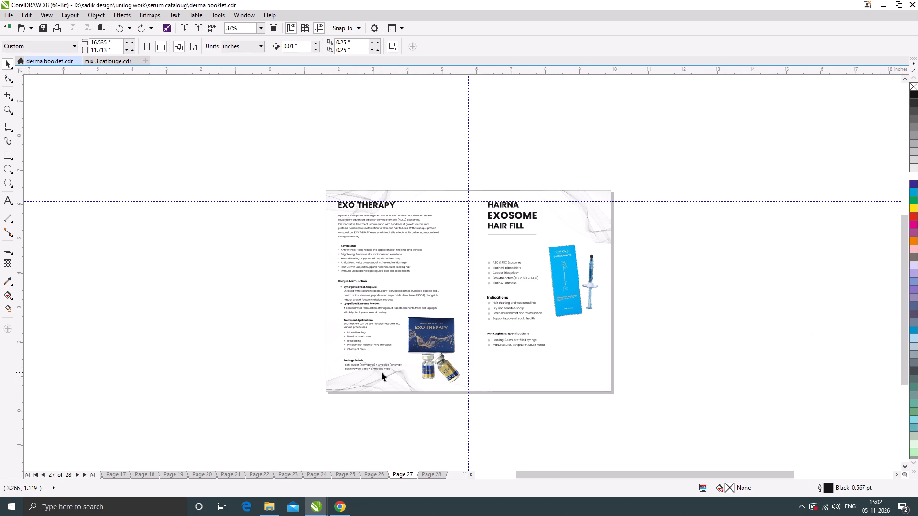
click(468, 445)
click(413, 392)
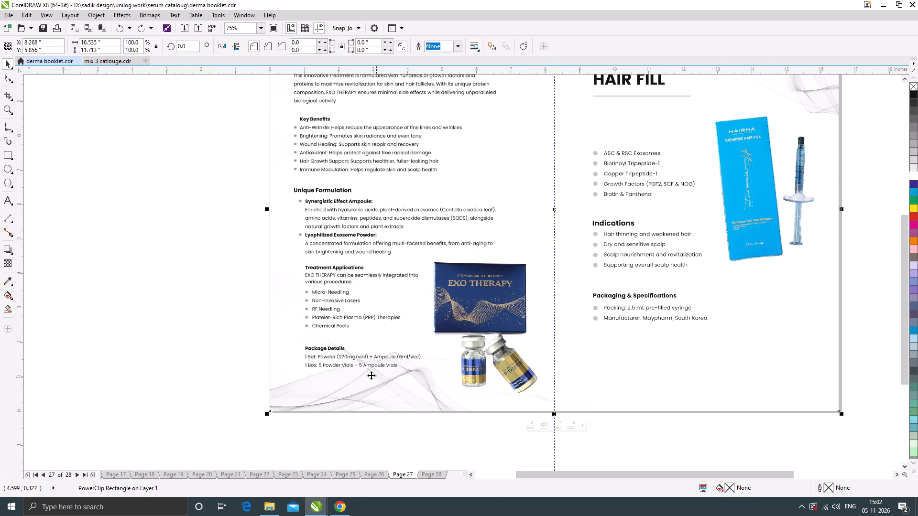
scroll(367, 371, down, 1)
ctrl+click(392, 382)
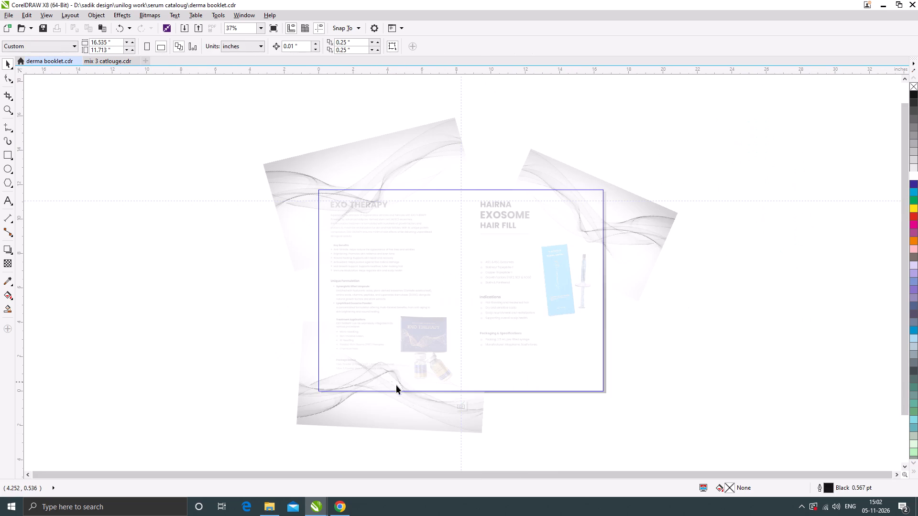
click(430, 406)
click(227, 45)
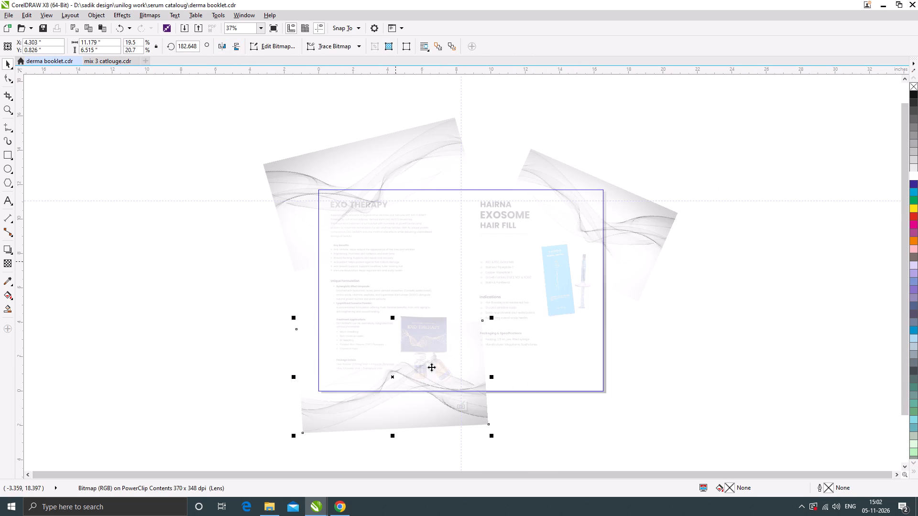
ctrl+click(541, 428)
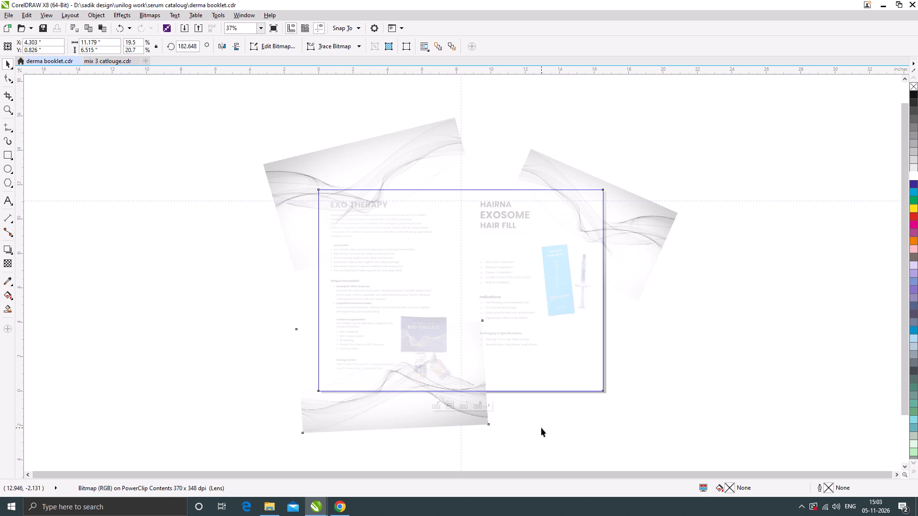
click(541, 428)
Reopen the background PowerClip and shift the mirrored bottom wave bitmap about 1.08 inches left.
ctrl+double_click(475, 383)
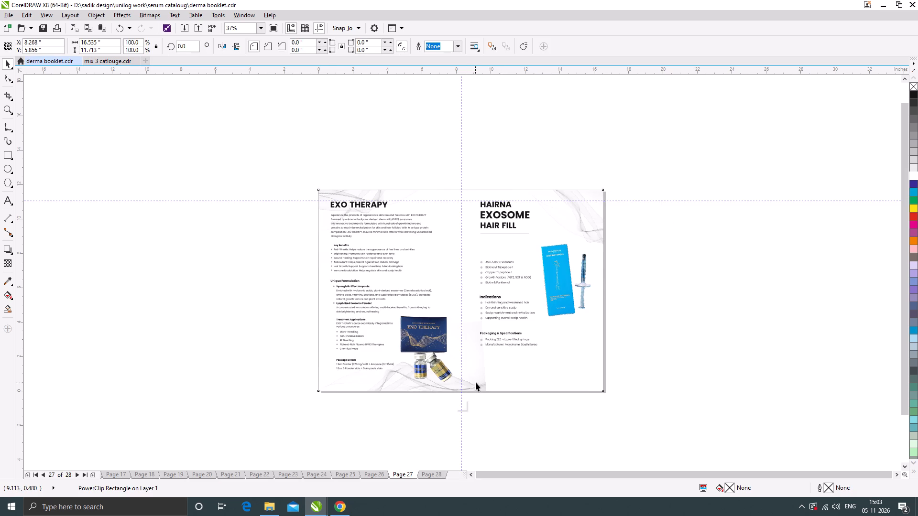
click(476, 381)
drag(476, 366, 457, 364)
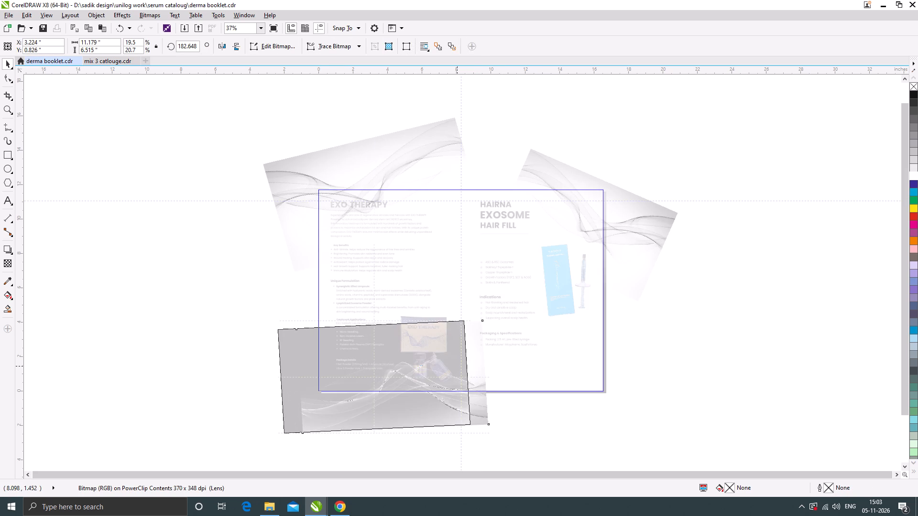
drag(457, 364, 456, 364)
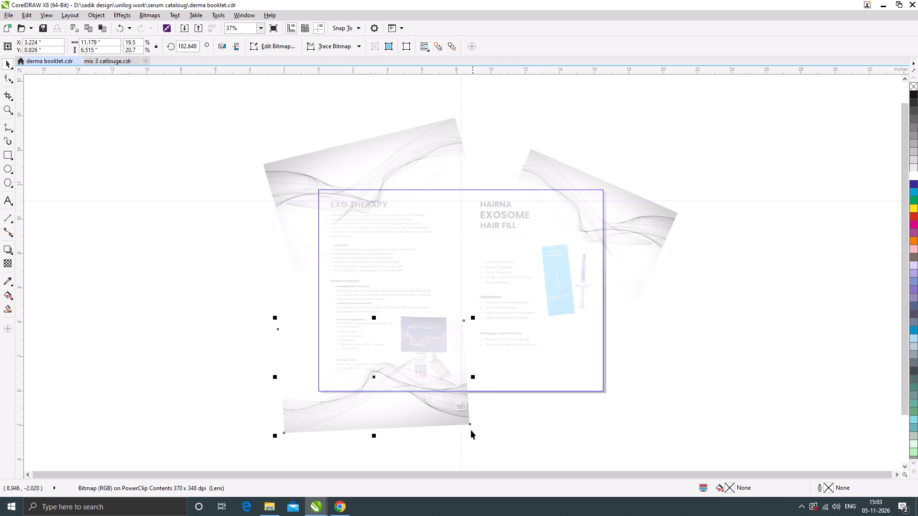
Crop the bottom wave bitmap's right edge back to the central vertical guideline and finish editing the PowerClip.
click(8, 75)
scroll(468, 417, up, 1)
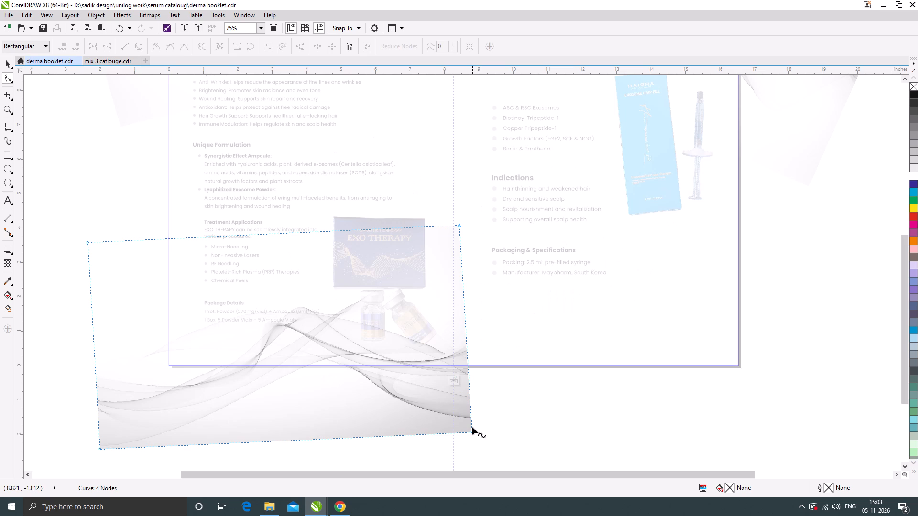
drag(472, 430, 453, 432)
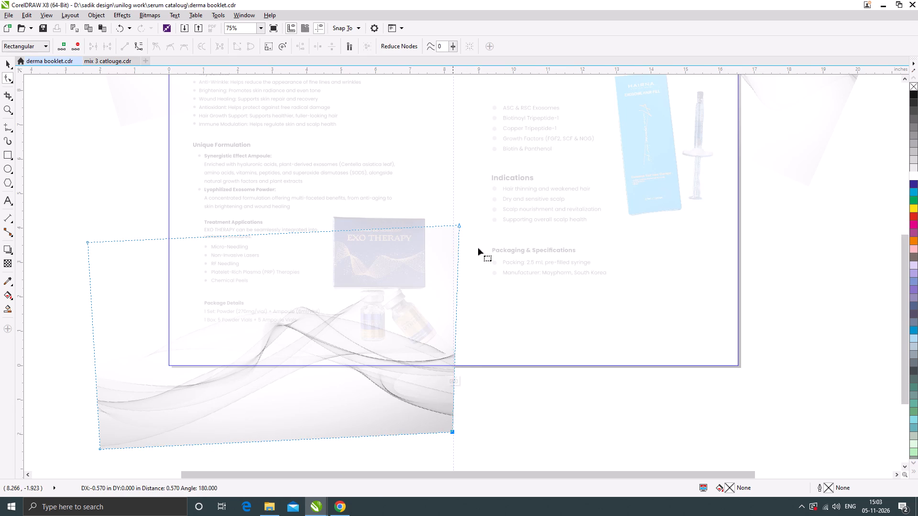
scroll(462, 230, up, 1)
drag(456, 220, 446, 218)
click(6, 62)
scroll(483, 223, down, 2)
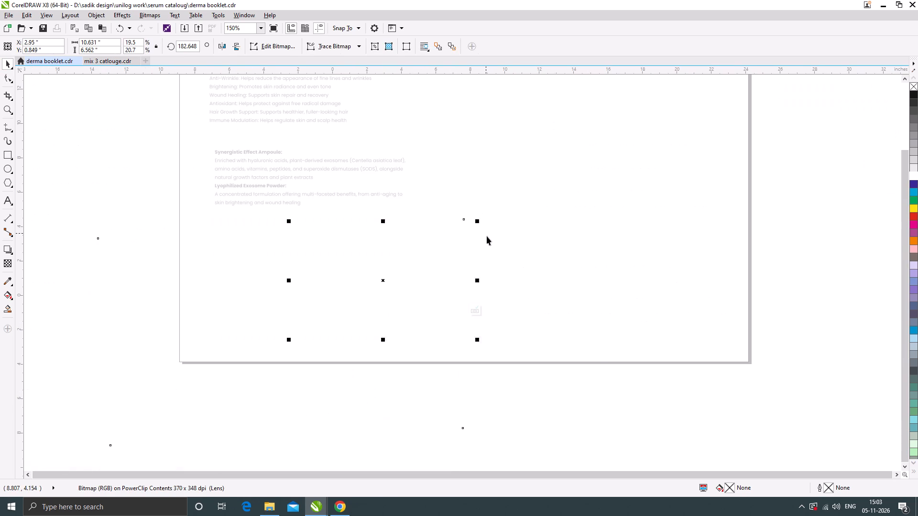
ctrl+click(576, 398)
click(577, 398)
Examine the spread, checking the bottom wave against the Package Details text, product photos and centre fold.
scroll(455, 240, up, 1)
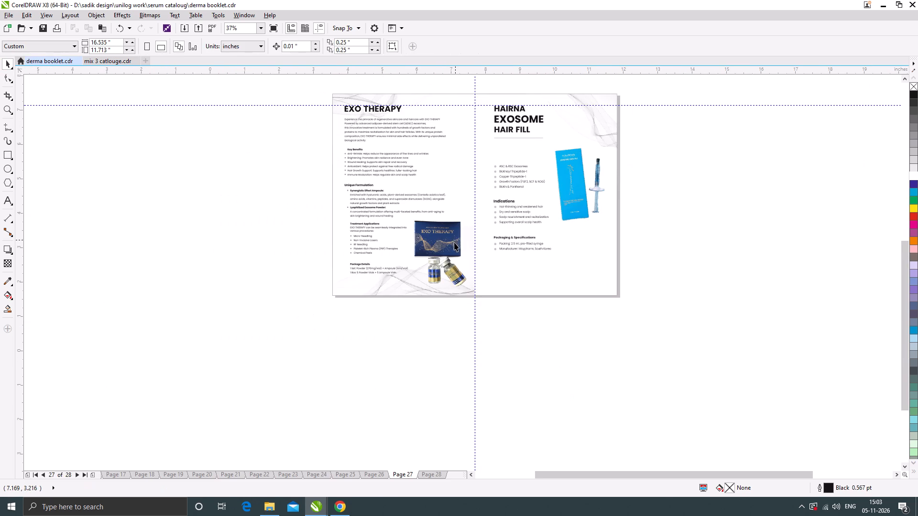
scroll(372, 338, down, 1)
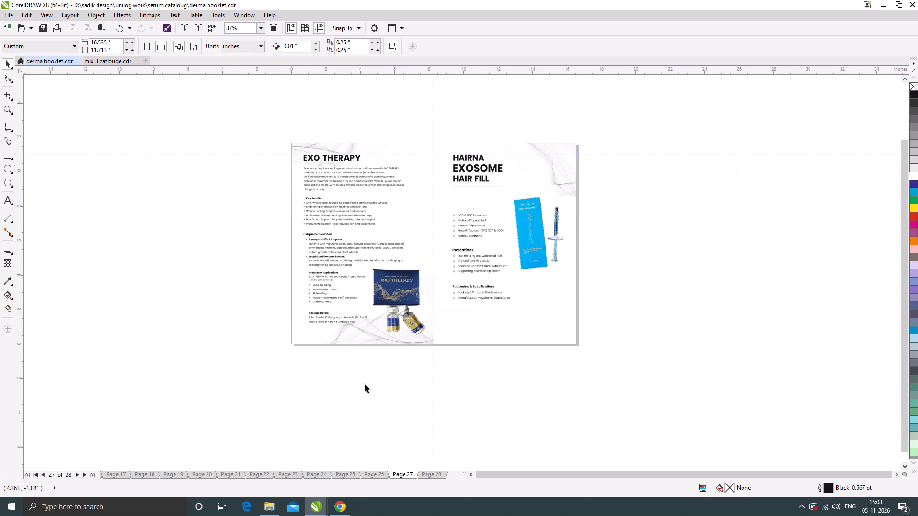
click(365, 385)
scroll(341, 320, up, 1)
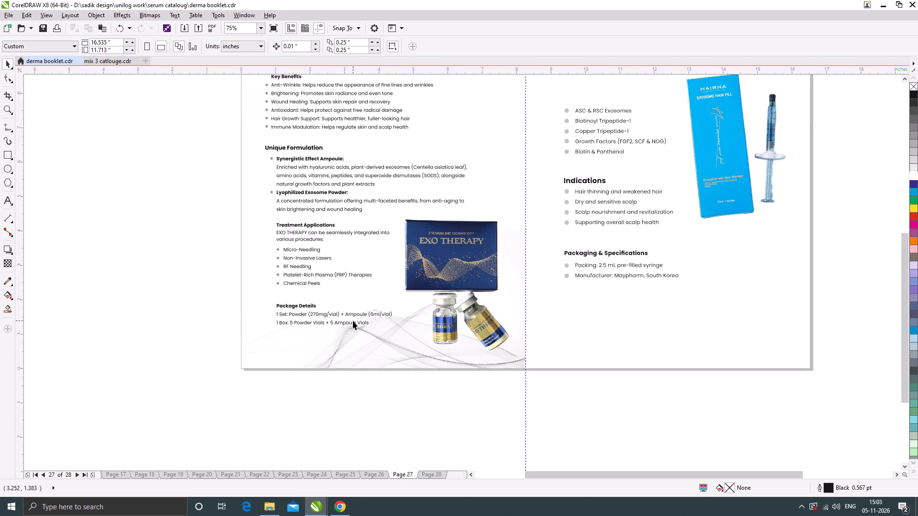
scroll(353, 321, down, 1)
click(526, 397)
scroll(324, 252, up, 1)
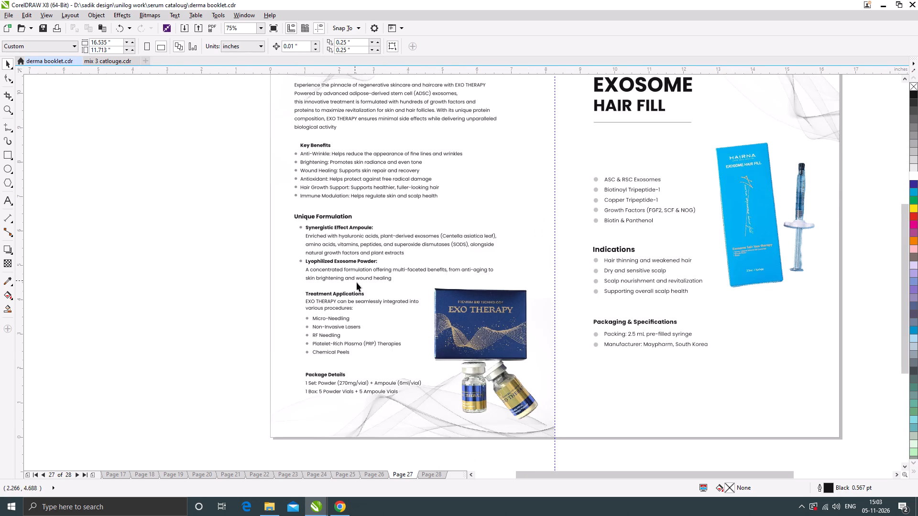
click(178, 324)
scroll(231, 332, down, 1)
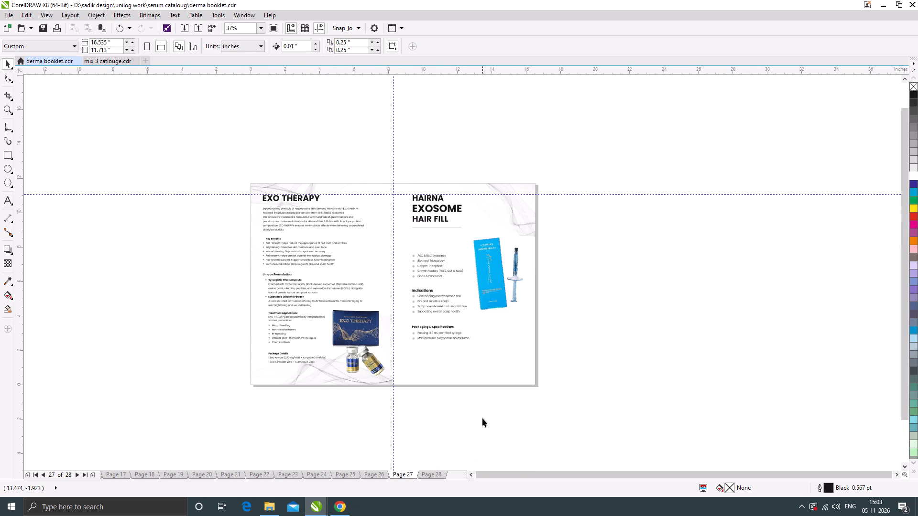
click(482, 418)
Duplicate the bottom wave bitmap inside the PowerClip and place the copy at the foot of the HAIR FILL page.
ctrl+double_click(320, 376)
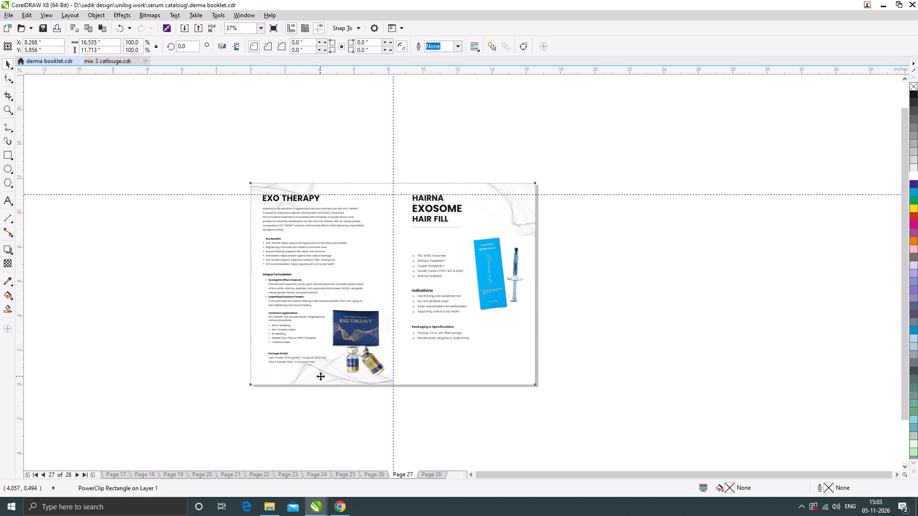
click(320, 376)
drag(357, 376, 542, 380)
shift+right_click(542, 380)
drag(560, 391, 551, 393)
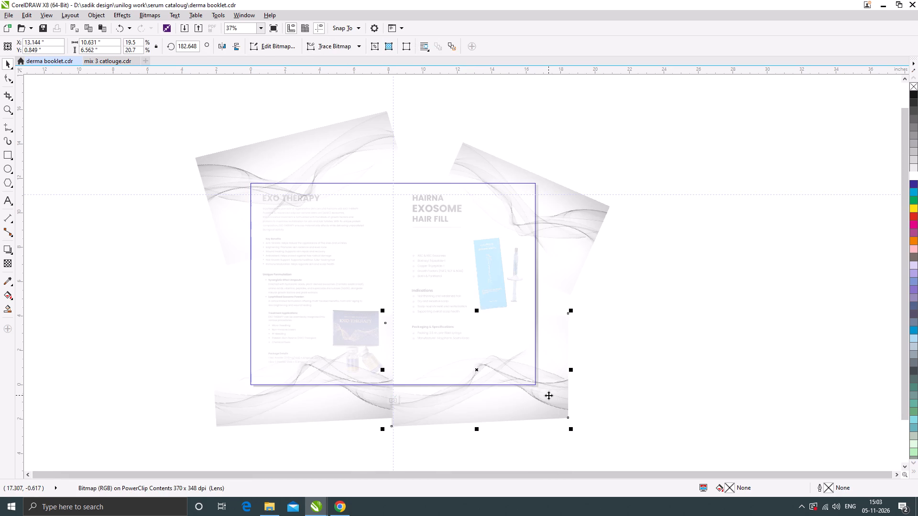
ctrl+click(616, 396)
click(616, 396)
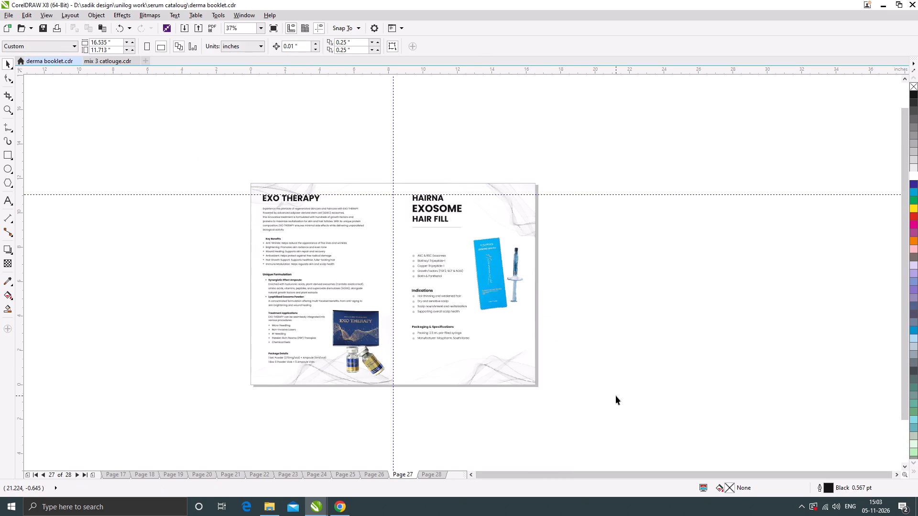
click(616, 396)
Lock the background PowerClip rectangle at its original position on page 27.
scroll(481, 285, up, 1)
scroll(416, 361, down, 1)
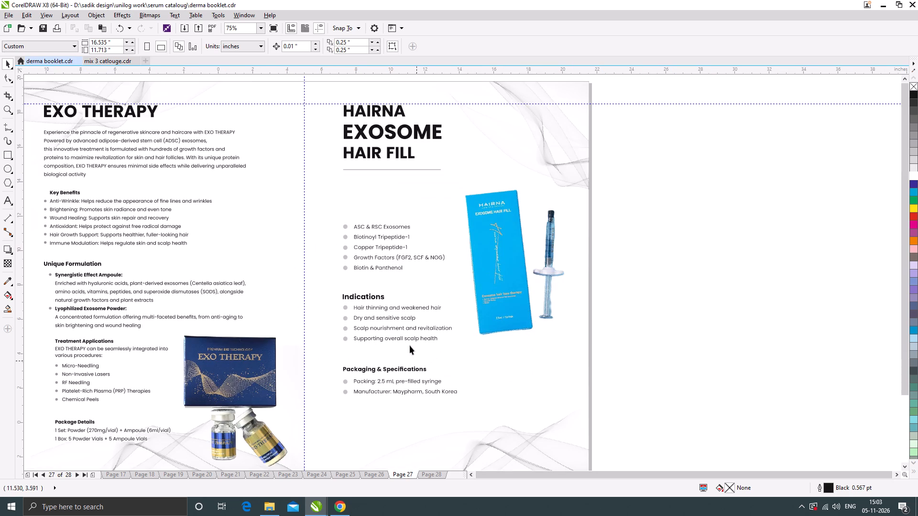
drag(372, 277, 389, 306)
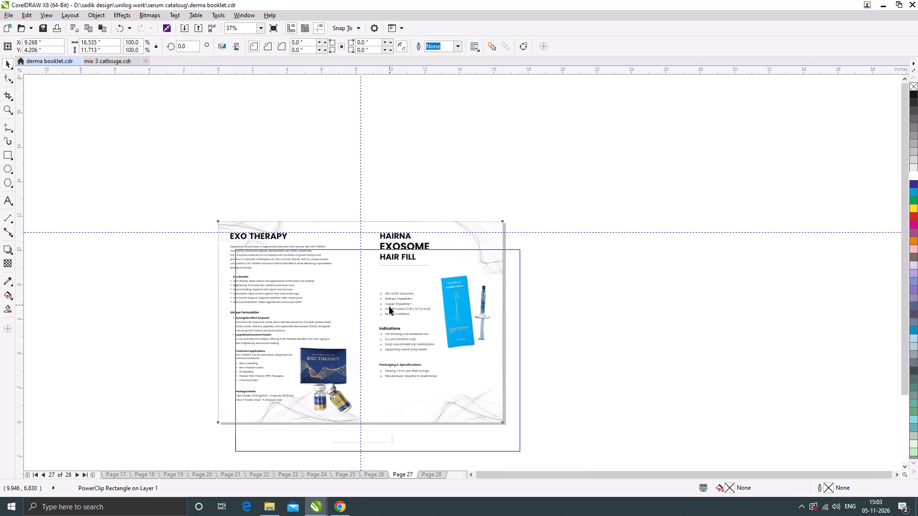
key(ctrl+z)
right_click(388, 276)
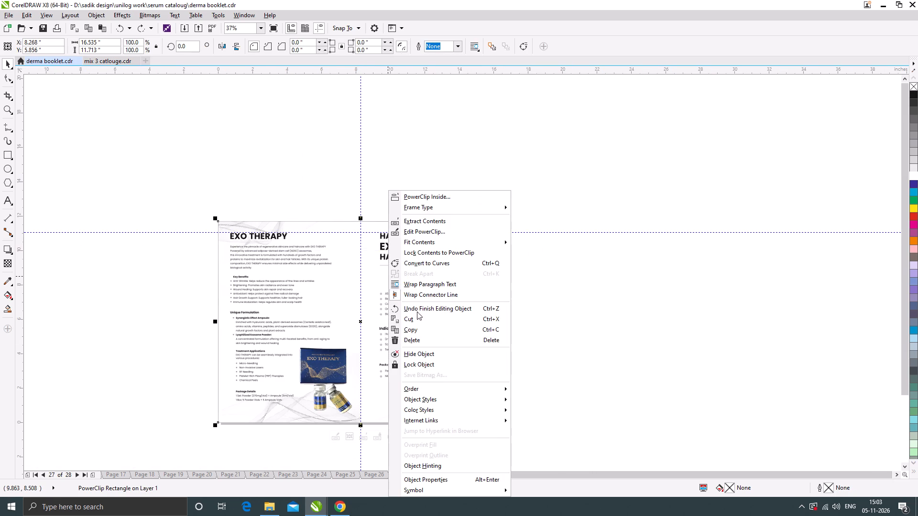
click(415, 365)
click(572, 361)
Move the ASC & RSC Exosomes ingredient list with its bullets up, closer to the divider beneath HAIR FILL.
scroll(357, 300, up, 1)
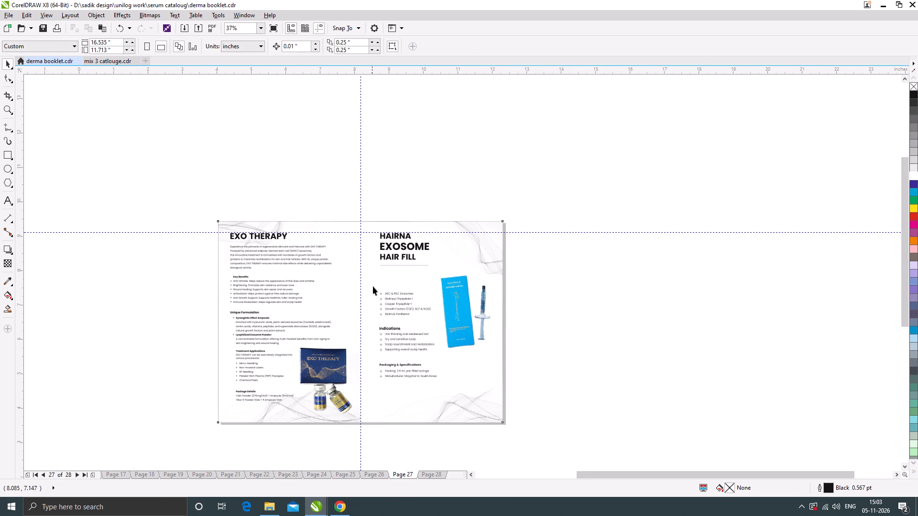
drag(375, 271, 519, 348)
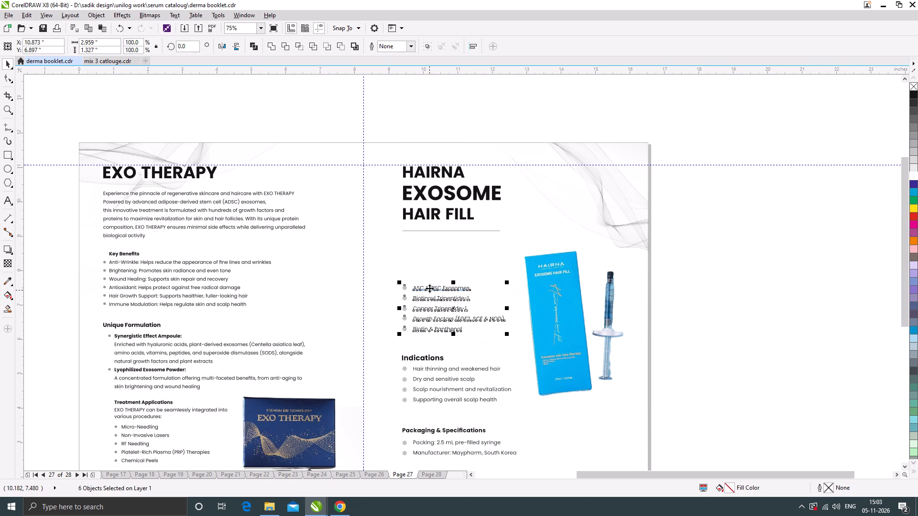
drag(429, 288, 426, 265)
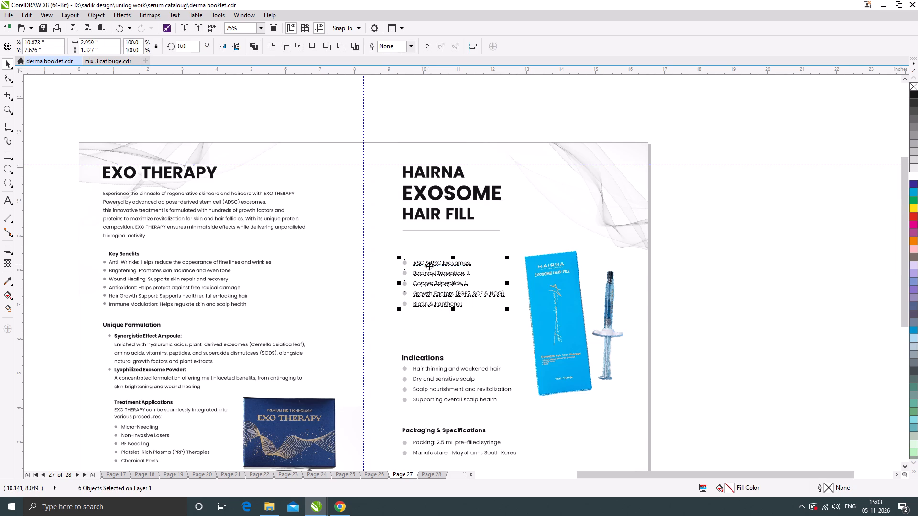
scroll(433, 262, up, 1)
drag(433, 262, 435, 256)
scroll(436, 266, down, 1)
click(733, 351)
scroll(477, 310, down, 1)
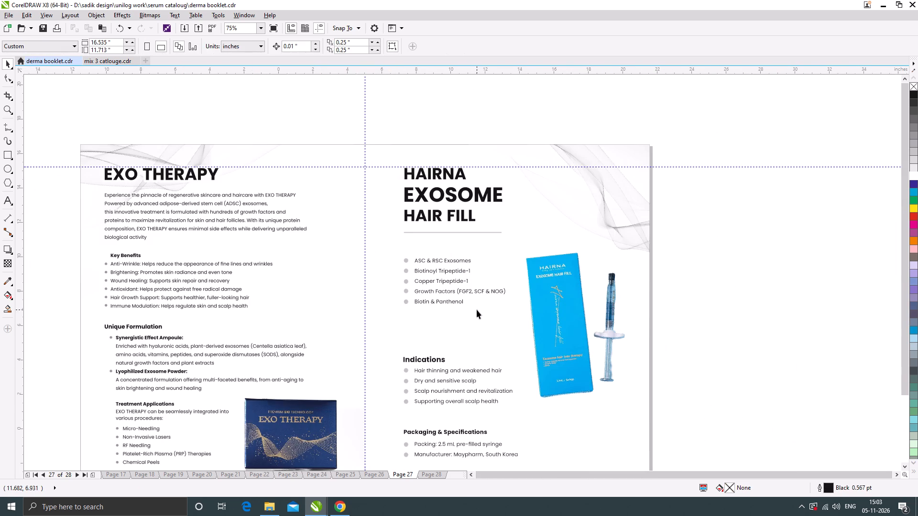
Move the Indications heading with its list and bullets up, closer to the ingredient list.
scroll(460, 351, up, 1)
drag(398, 303, 521, 365)
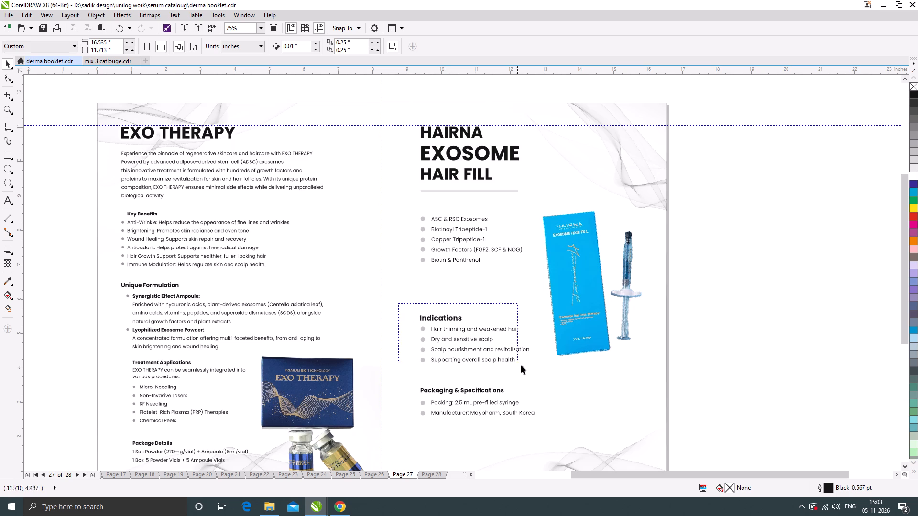
drag(521, 365, 548, 378)
drag(447, 320, 447, 307)
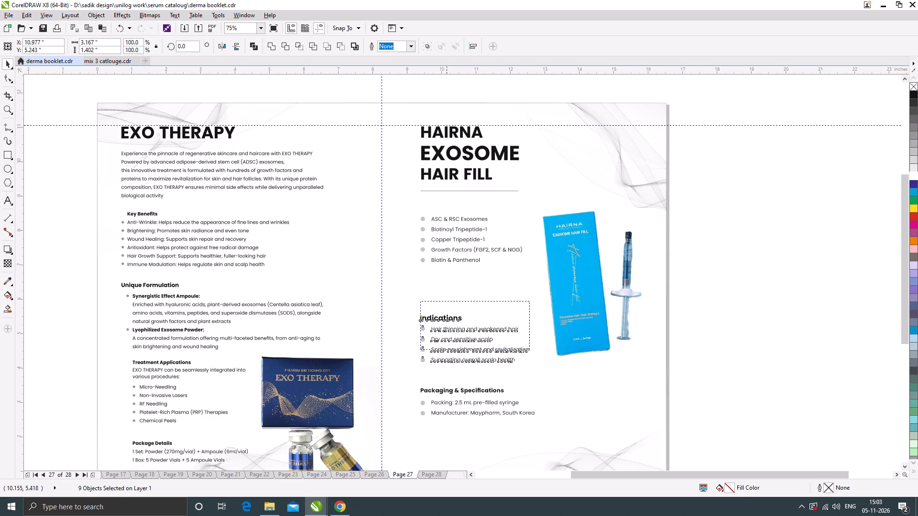
drag(447, 307, 445, 299)
scroll(445, 307, down, 1)
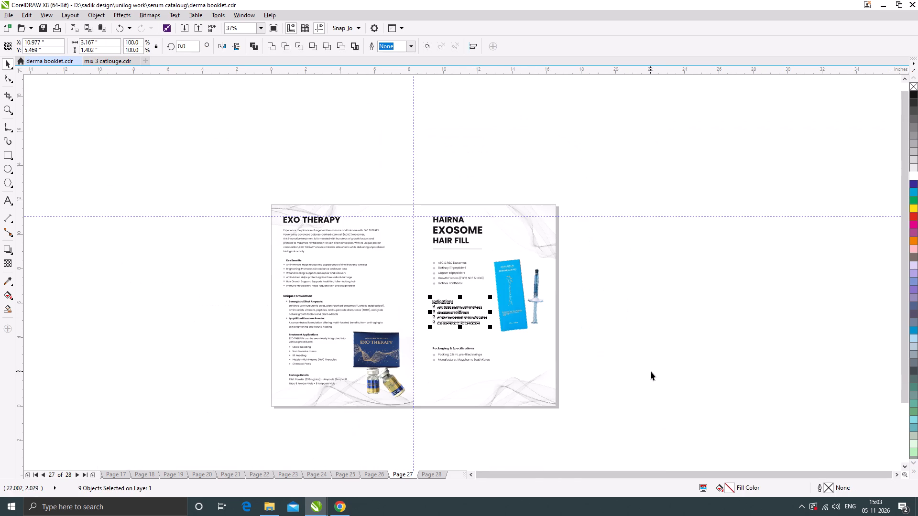
Move the Packaging & Specifications heading with its two bulleted lines up, closer to the Indications list.
click(651, 371)
drag(636, 379, 414, 336)
scroll(464, 350, up, 1)
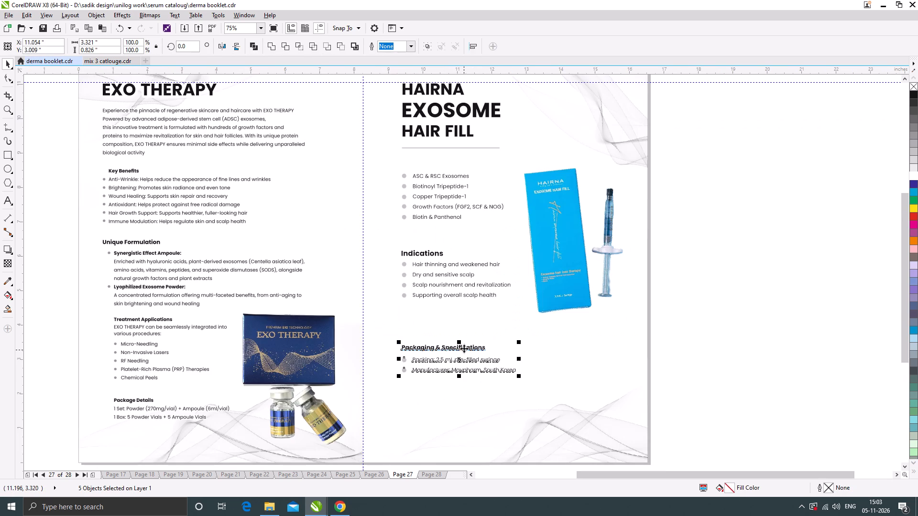
drag(464, 348, 464, 331)
click(714, 353)
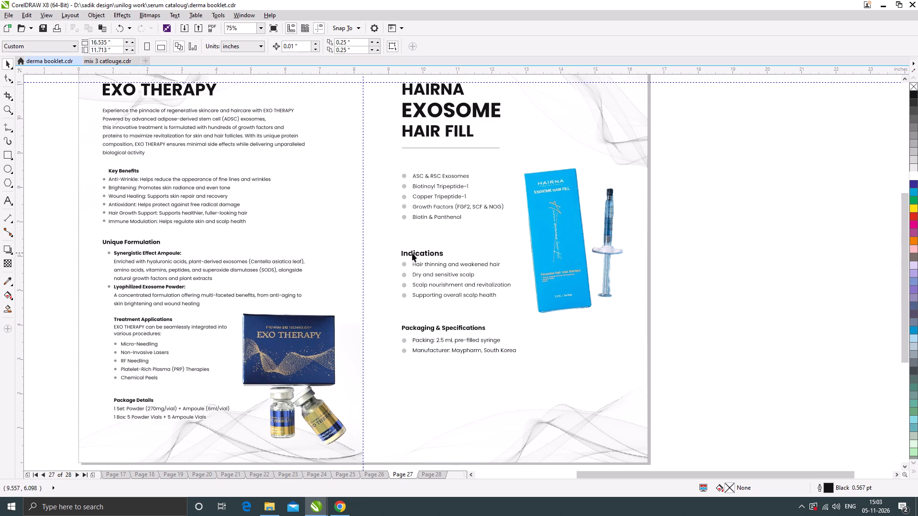
Set the Indications heading's font size to 13 pt.
click(413, 253)
drag(330, 47, 303, 52)
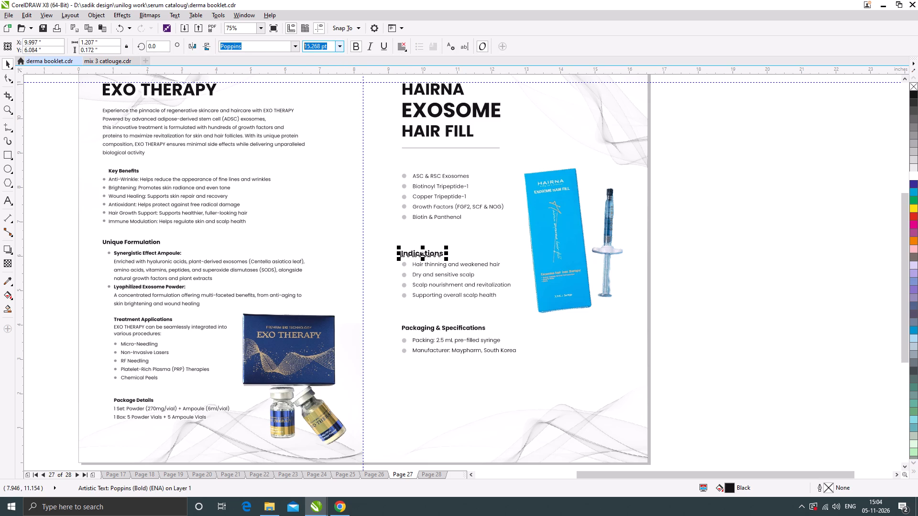
drag(303, 52, 293, 54)
text(13)
key(Return)
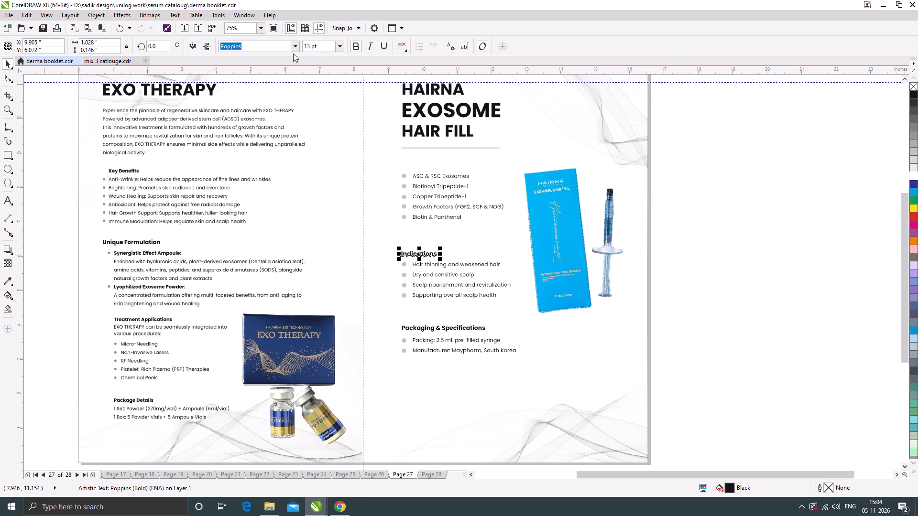
Check the font size of the Packaging & Specifications heading.
click(470, 329)
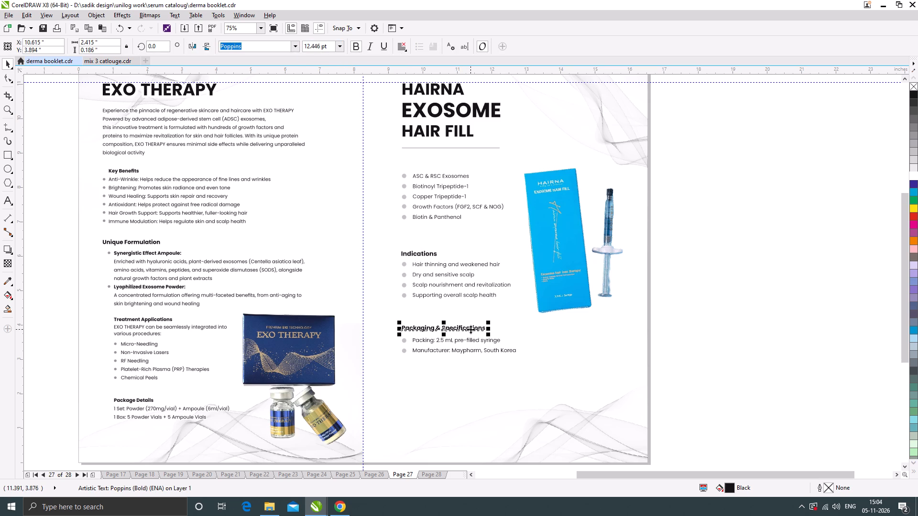
click(721, 334)
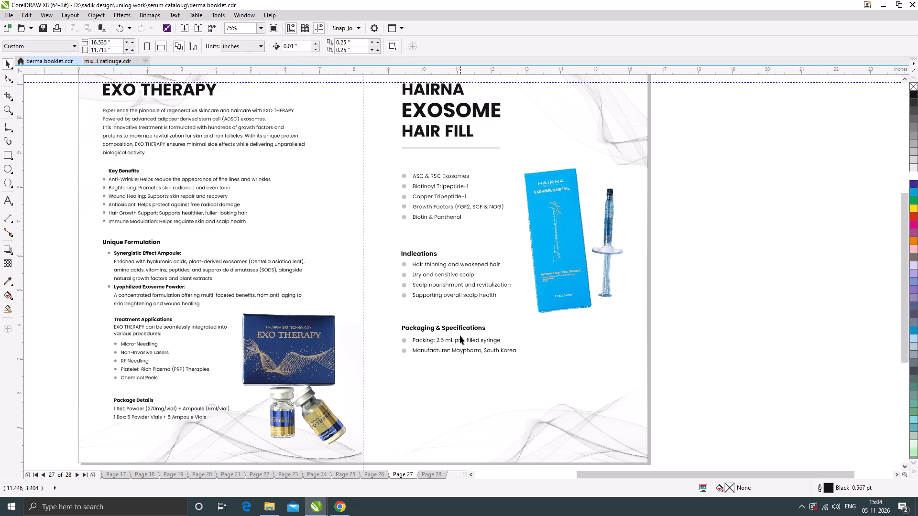
Move the HAIRNA box and syringe image slightly down beside the ingredient and Indications lists.
scroll(459, 335, down, 1)
click(581, 331)
click(525, 380)
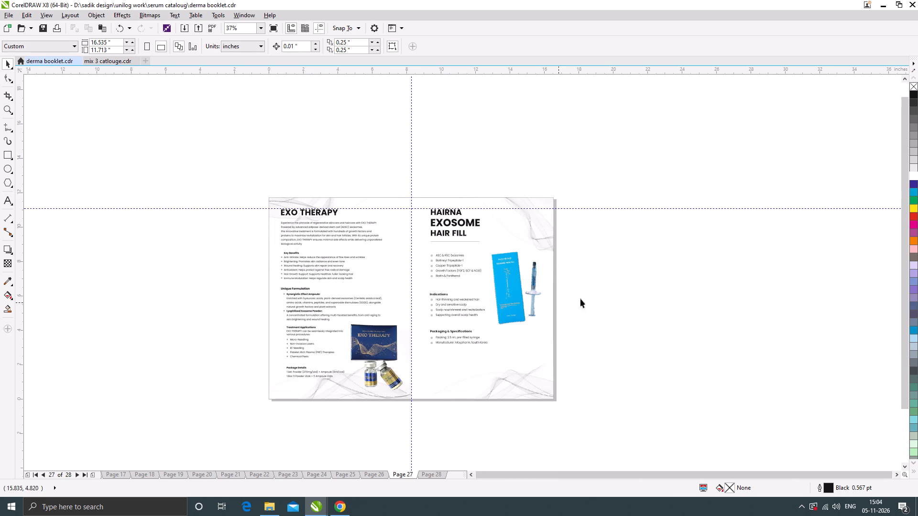
click(594, 298)
click(511, 302)
scroll(522, 306, up, 1)
drag(509, 314, 509, 317)
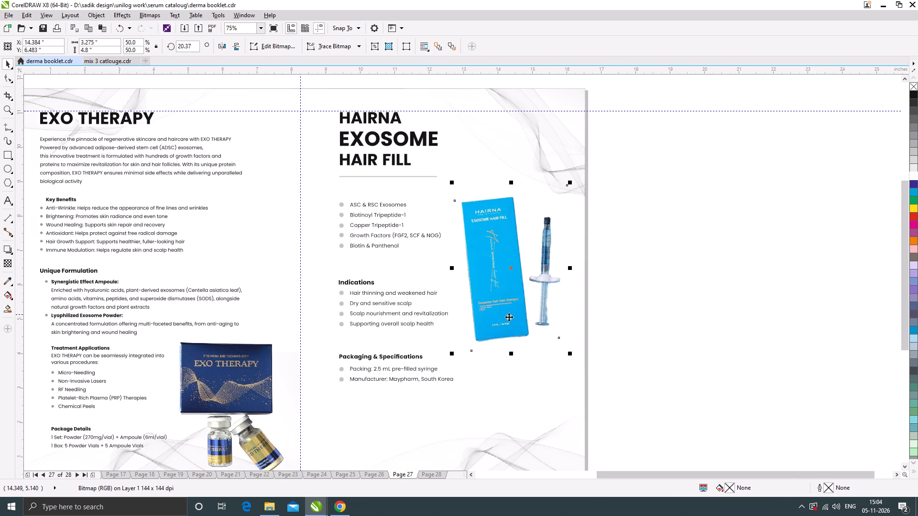
drag(509, 317, 509, 327)
click(642, 315)
scroll(485, 276, down, 1)
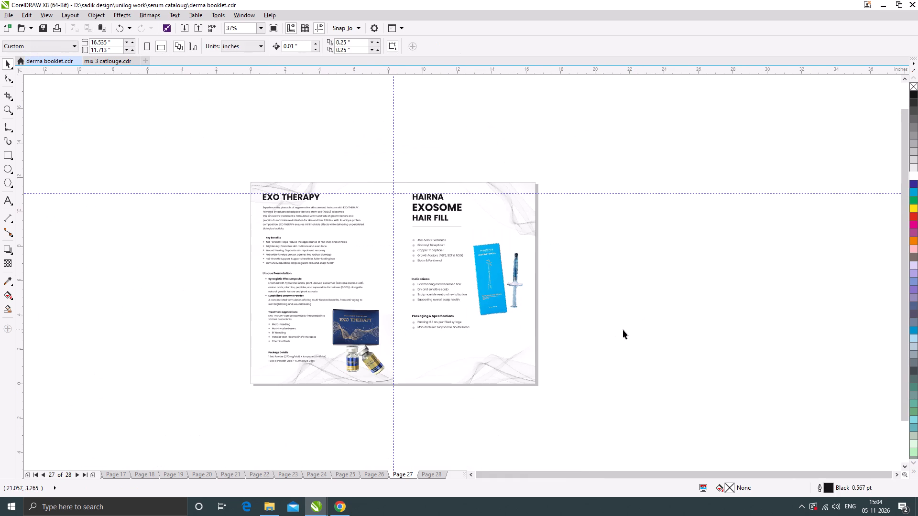
click(623, 330)
Open the background PowerClip's contents and rotate the wave image over the HAIRNA page's top outer corner to about 166°.
click(156, 272)
scroll(498, 176, up, 1)
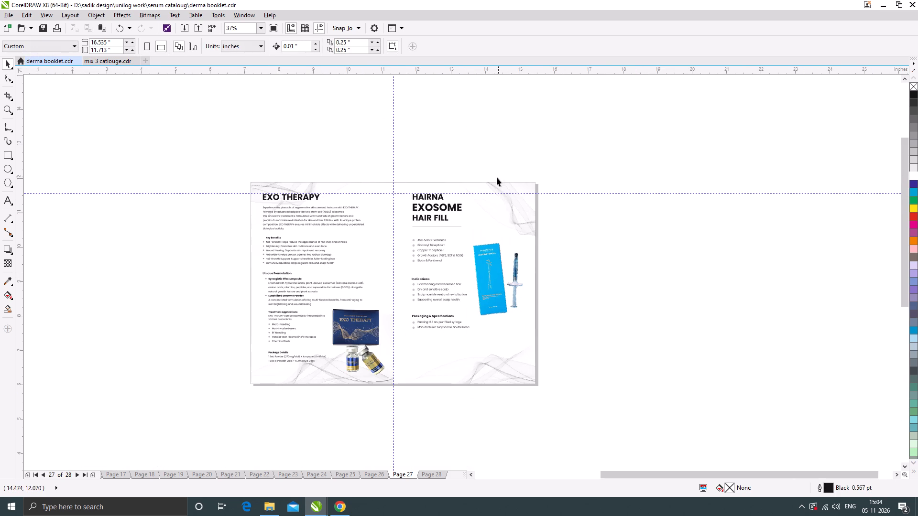
ctrl+double_click(533, 243)
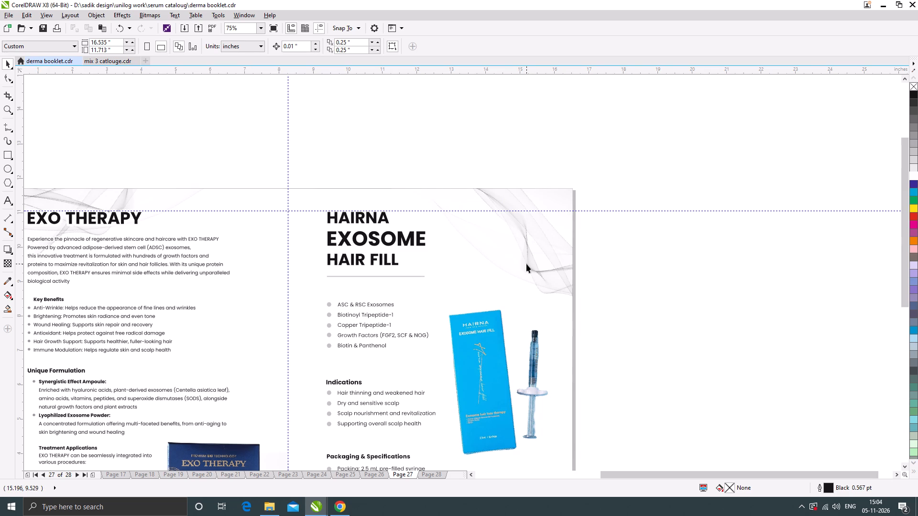
right_click(525, 263)
click(541, 285)
click(620, 284)
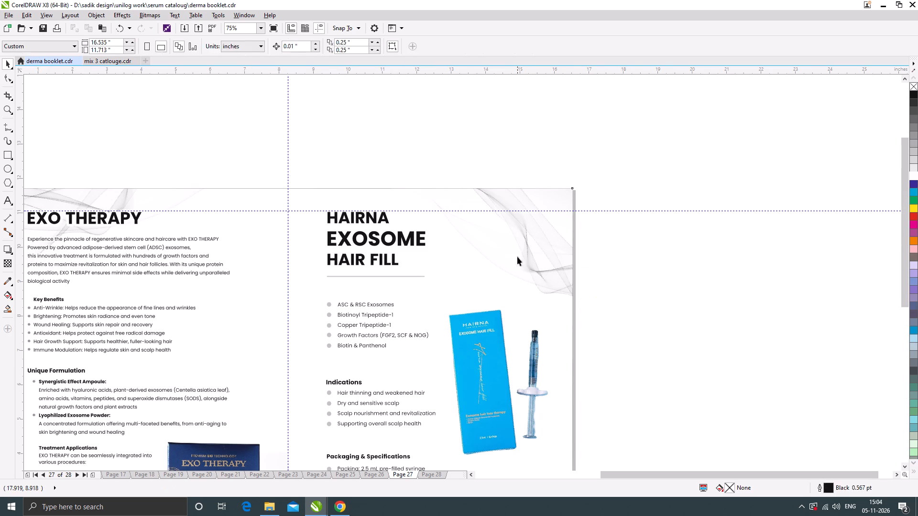
click(517, 257)
ctrl+click(521, 247)
click(528, 261)
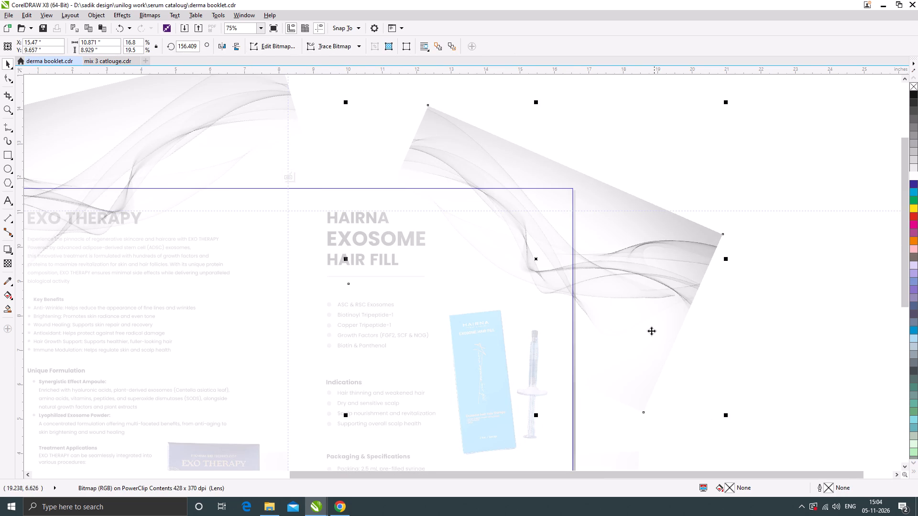
click(646, 316)
drag(725, 418, 729, 369)
click(651, 260)
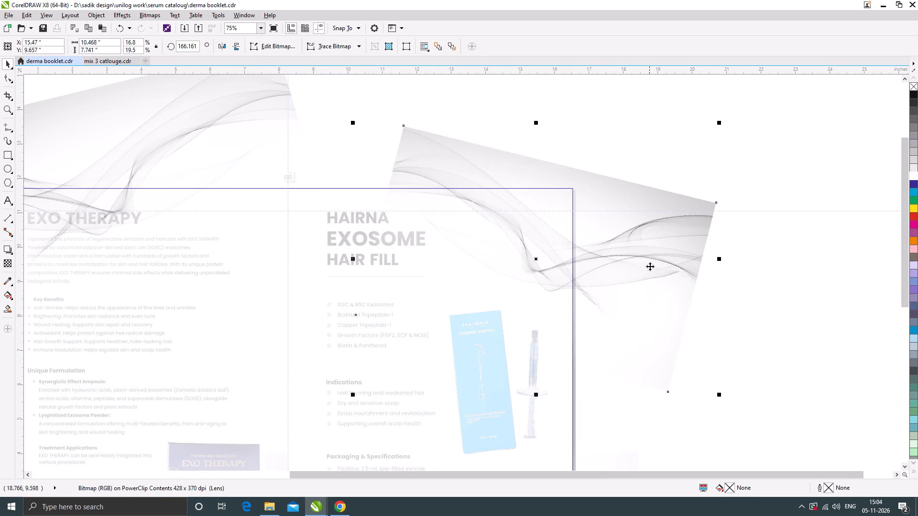
Shift that wave image up and inward, shrink it to about 8.8 in wide, flatten it slightly, and finish editing the PowerClip.
drag(649, 265, 601, 240)
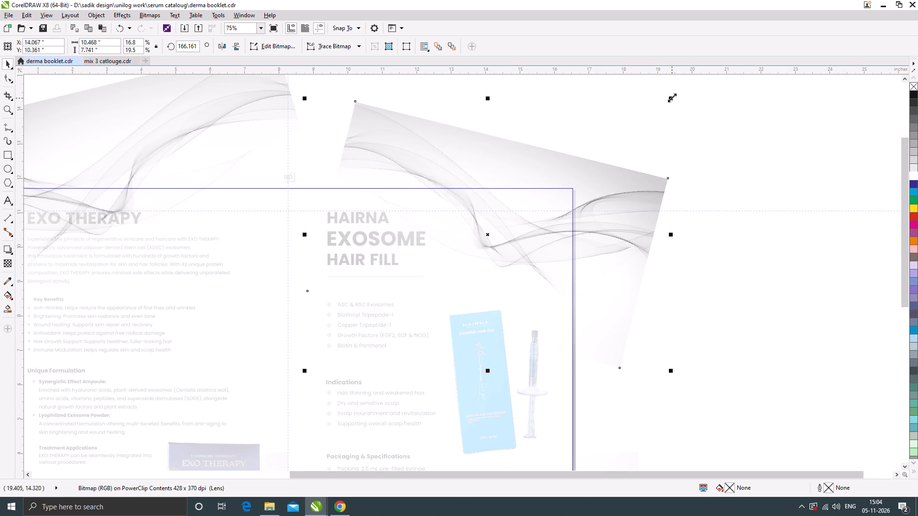
drag(672, 97, 659, 119)
drag(487, 121, 487, 129)
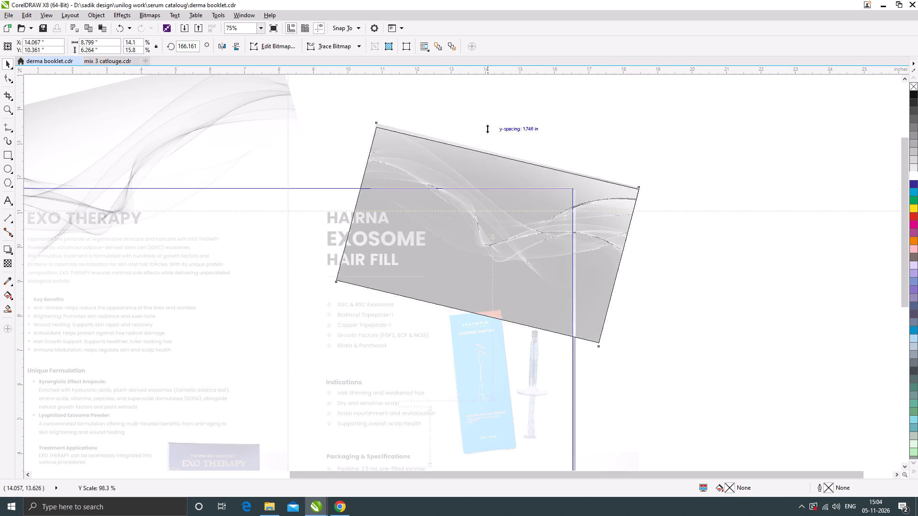
drag(487, 129, 488, 130)
ctrl+click(696, 290)
click(696, 290)
Move the horizontal guideline from the heading area to above the page's top edge.
scroll(451, 169, down, 1)
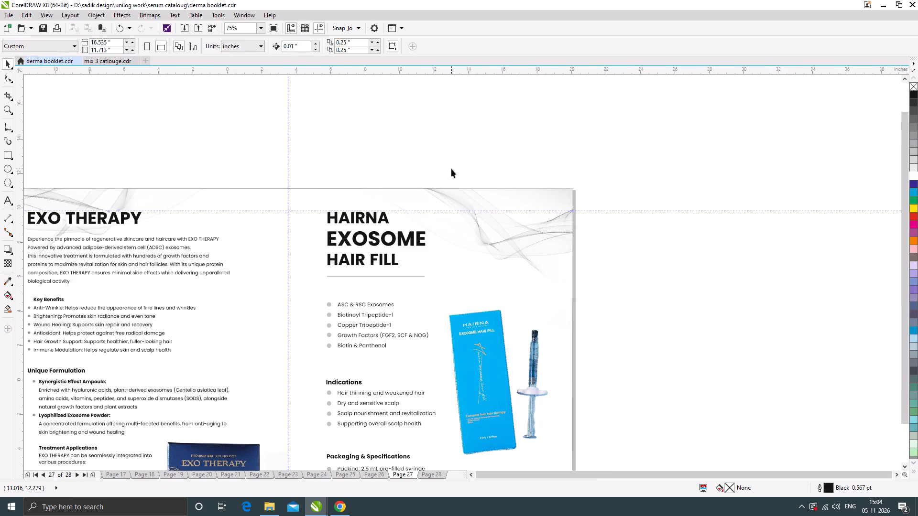
click(589, 268)
drag(525, 189, 526, 134)
click(583, 227)
Review the whole page 27 spread in full-screen preview, checking the wave background, product images and text spacing.
key(F4)
key(F9)
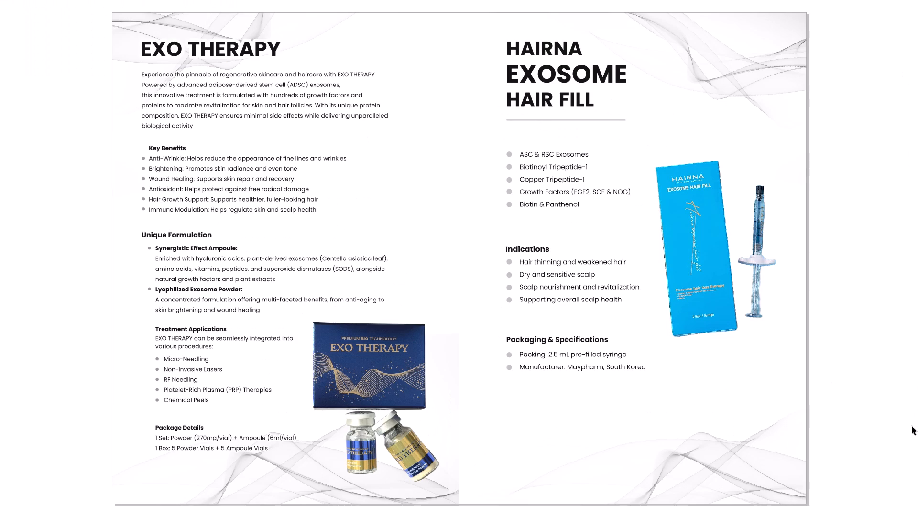
click(481, 252)
scroll(409, 254, down, 1)
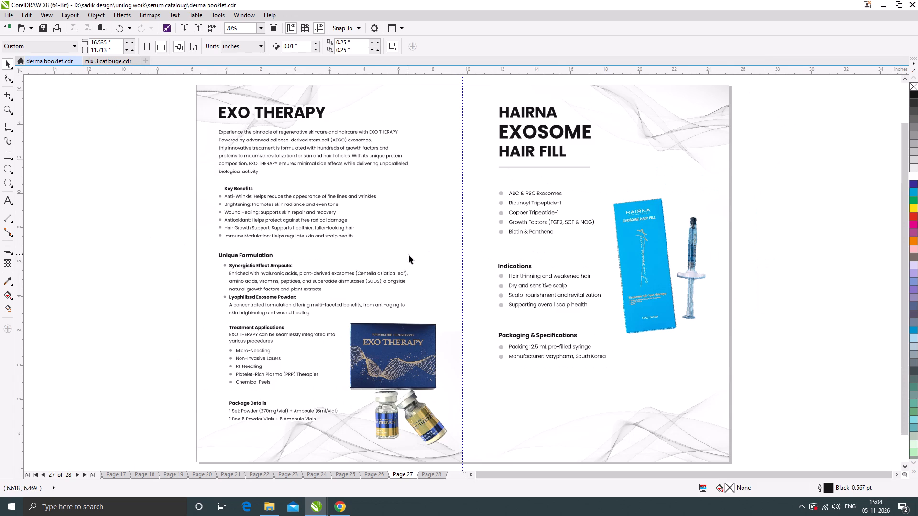
click(689, 355)
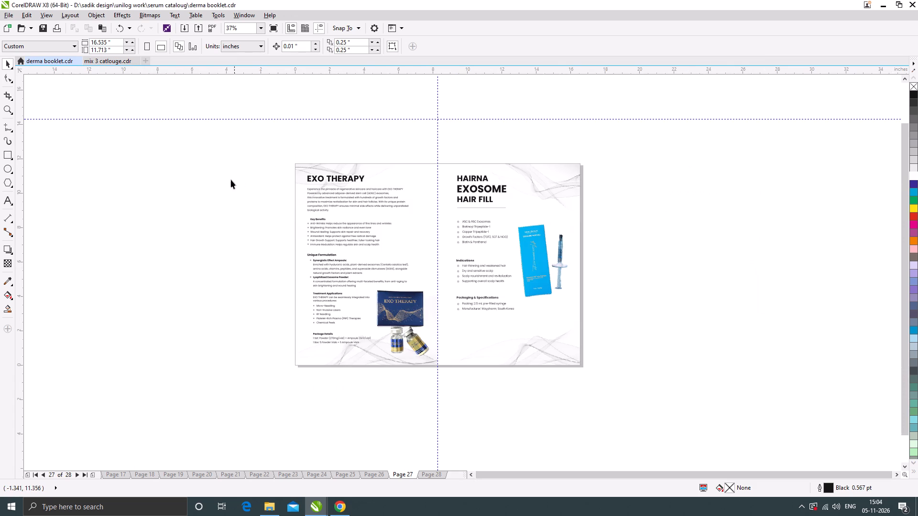
click(230, 180)
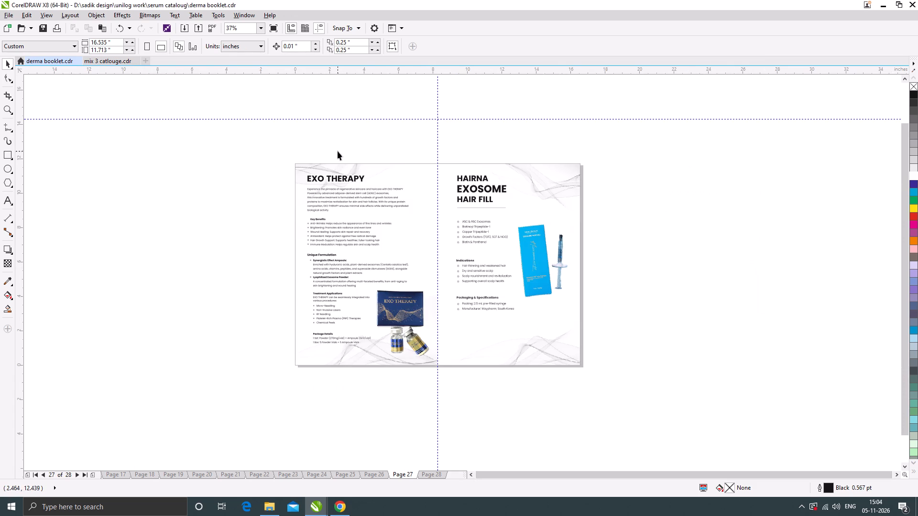
click(338, 151)
click(643, 278)
key(F4)
key(F9)
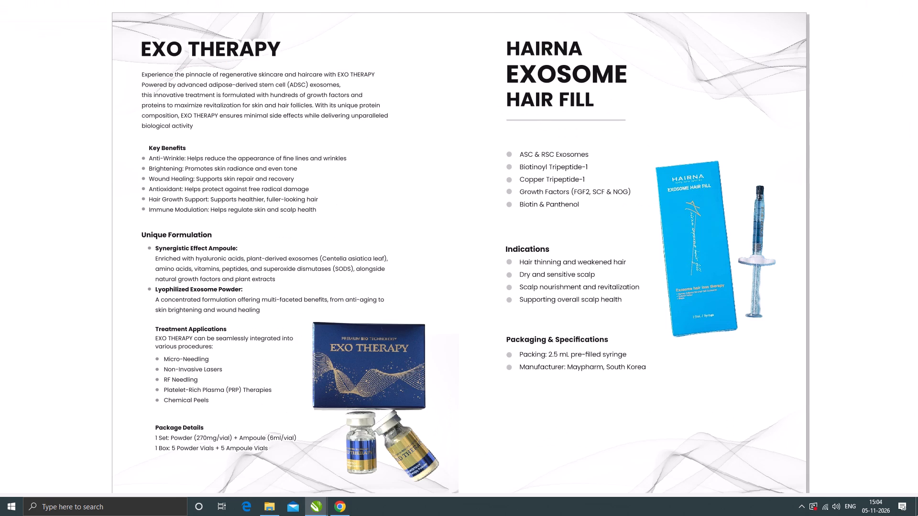
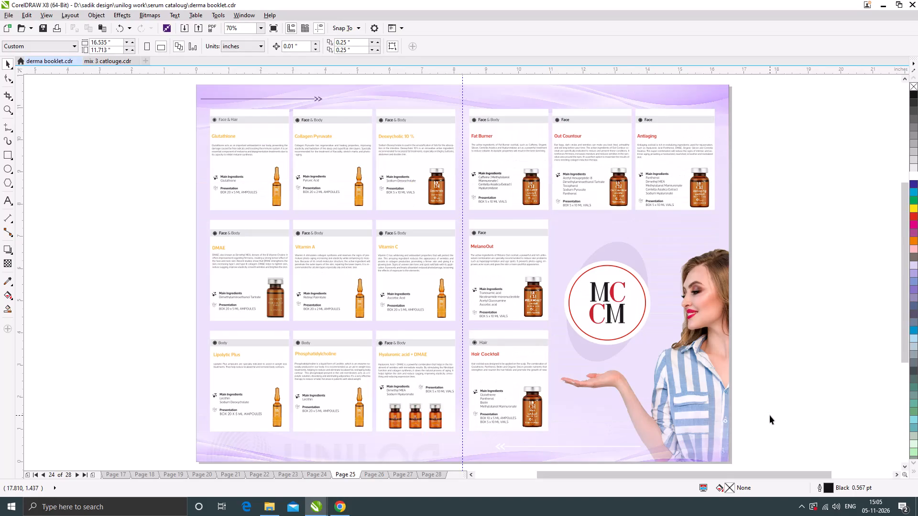
Page forward from page 25 through the EXOSOME REGLORY spread on page 26, checking its overall layout.
key(Page_Down)
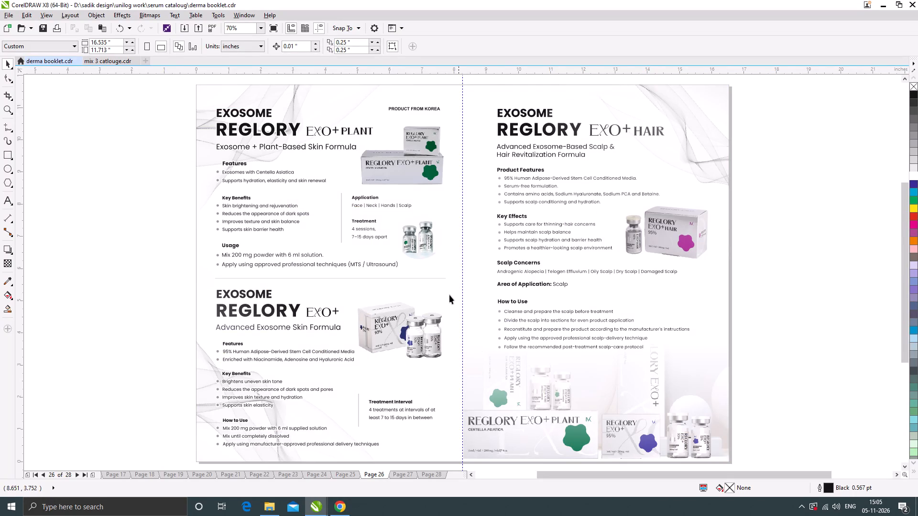
scroll(448, 293, down, 1)
key(Page_Down)
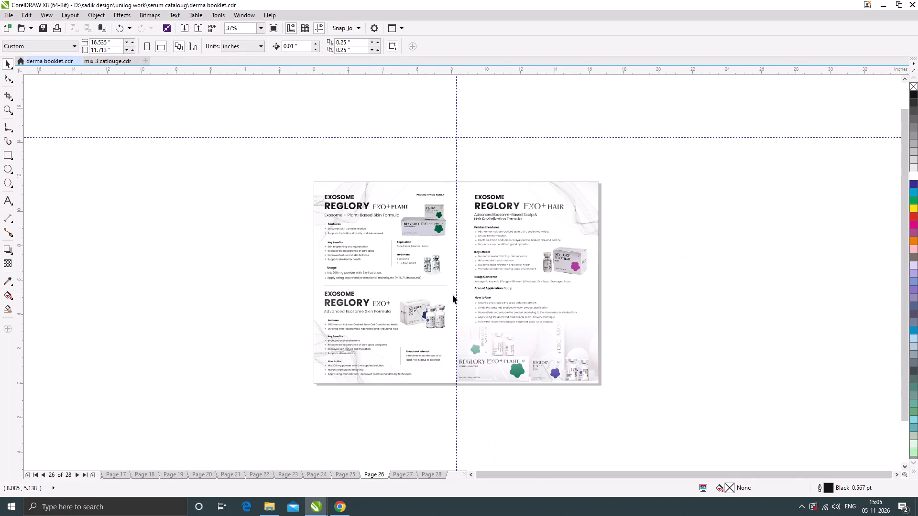
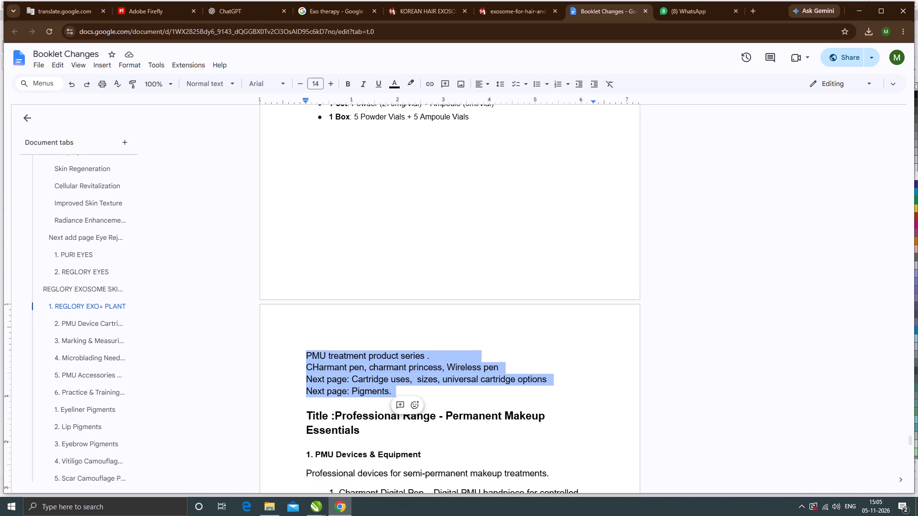
Read the Booklet Changes document from the PMU treatment product series notes through the professional pigment range to the end.
scroll(397, 379, down, 3)
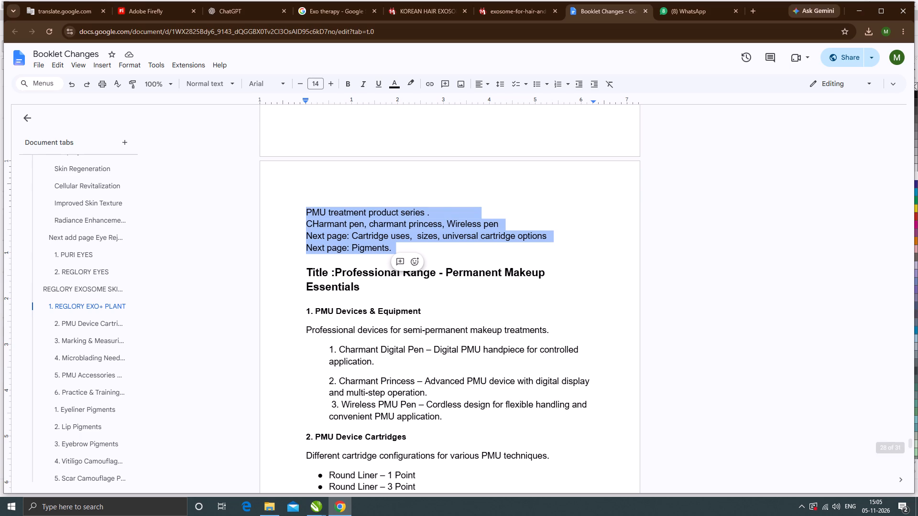
scroll(357, 373, down, 1)
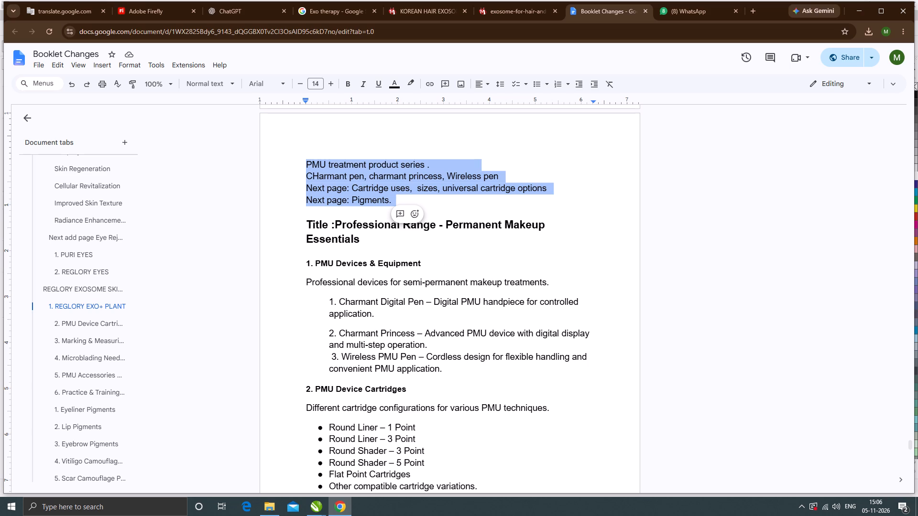
scroll(386, 396, down, 2)
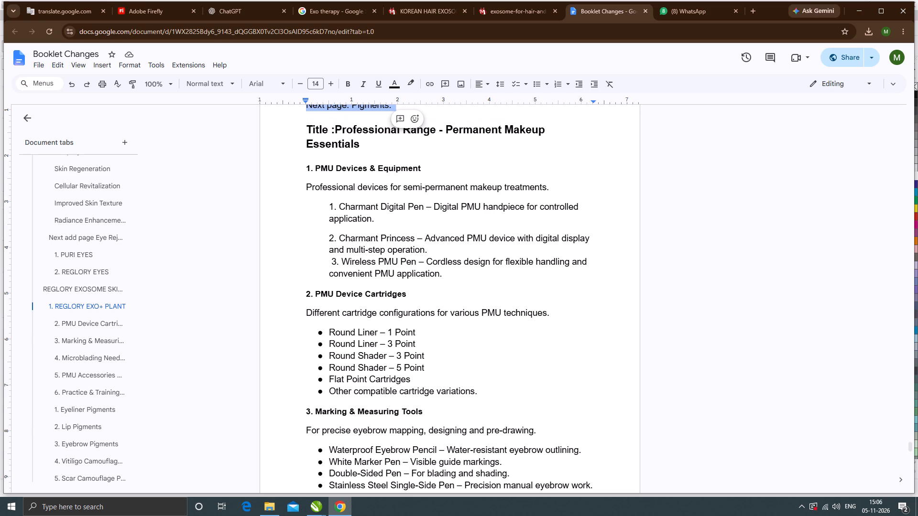
scroll(385, 393, down, 3)
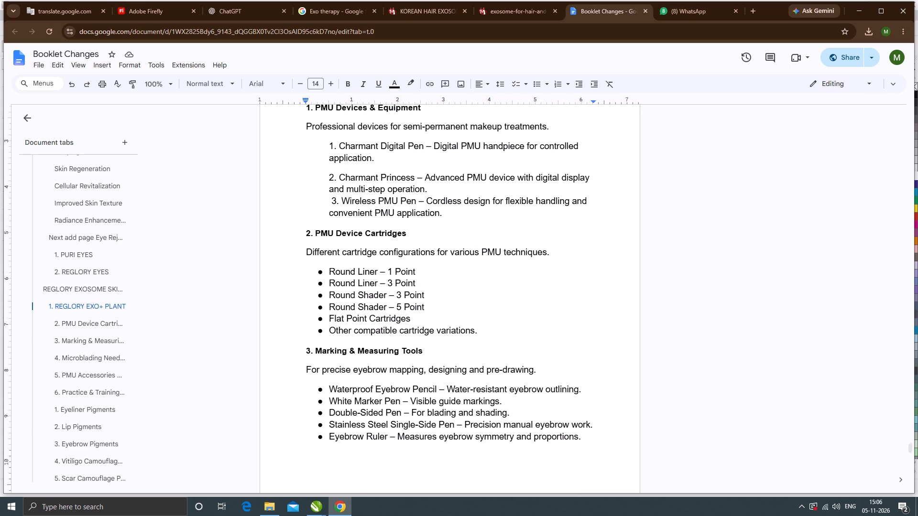
scroll(385, 393, down, 3)
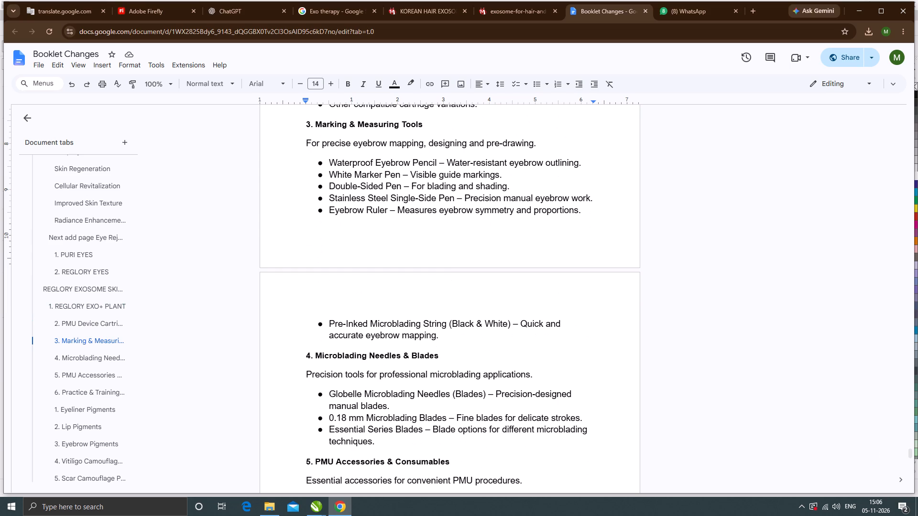
scroll(385, 393, down, 3)
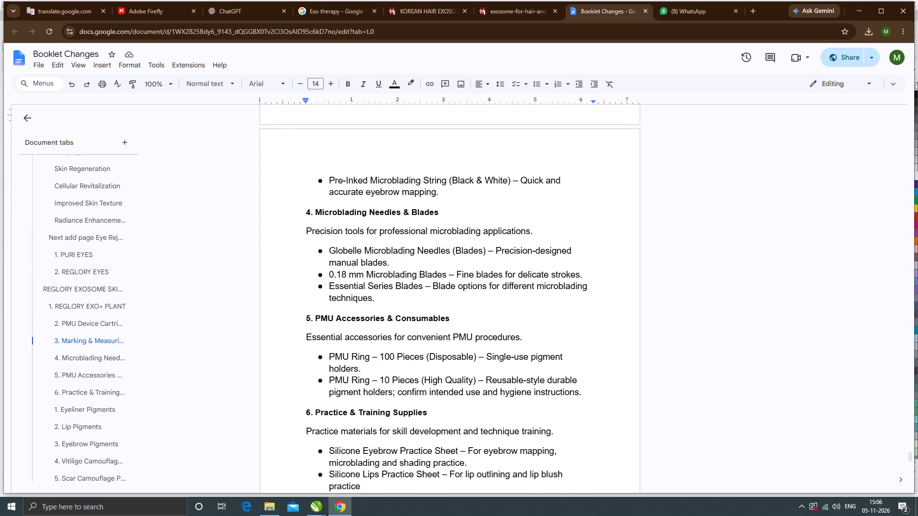
scroll(385, 393, down, 8)
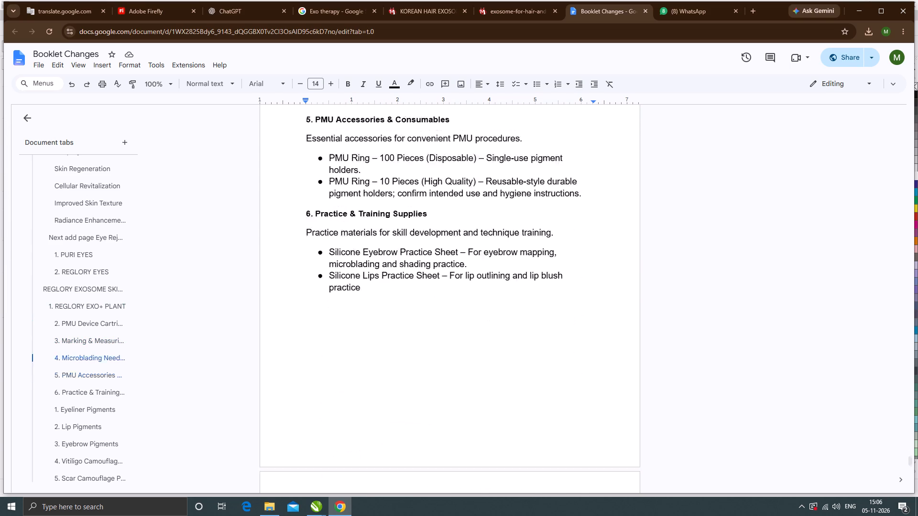
scroll(385, 391, down, 2)
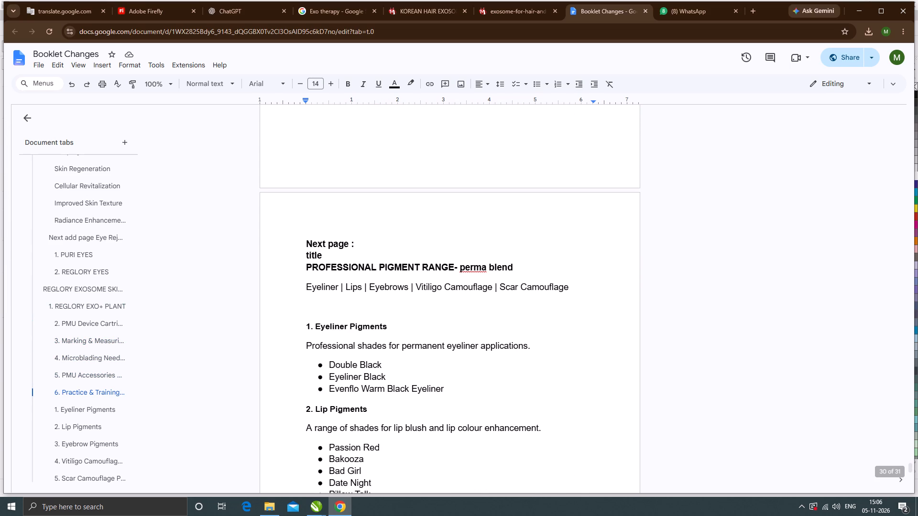
scroll(385, 391, down, 18)
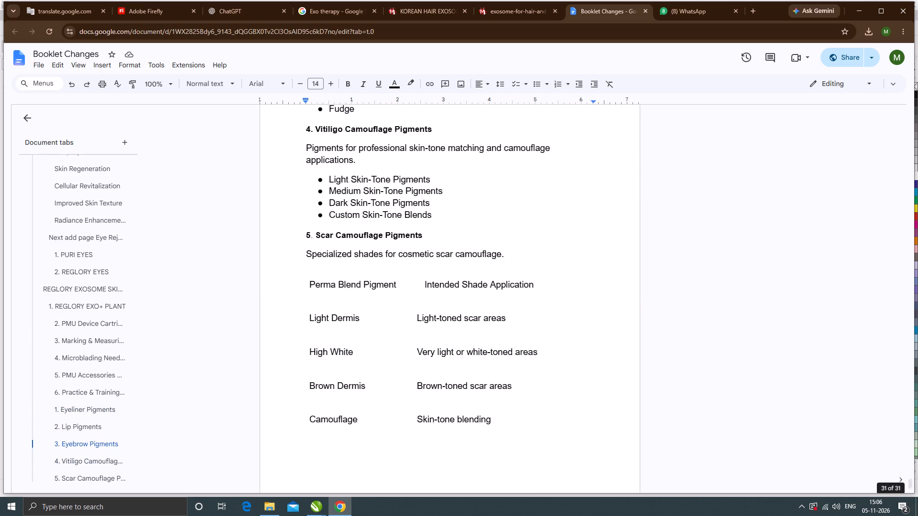
scroll(382, 389, down, 5)
Copy the four highlighted PMU treatment product series lines and paste them as 24 pt Arial text beside page 28 in mix 3 catlouge.cdr.
scroll(382, 389, up, 18)
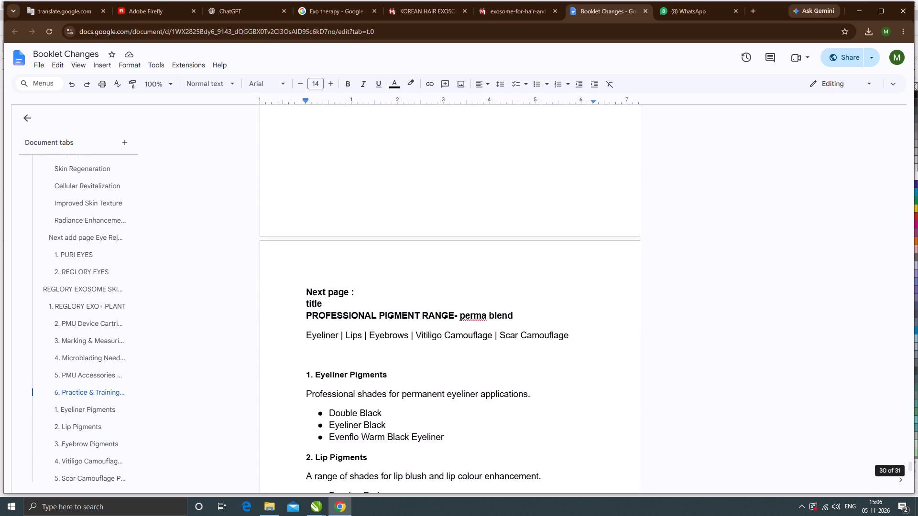
scroll(382, 389, up, 15)
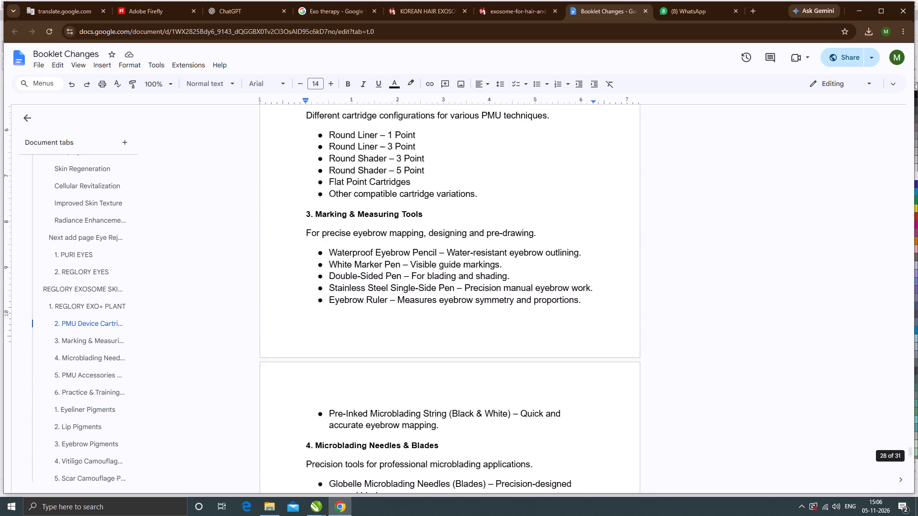
scroll(397, 421, up, 7)
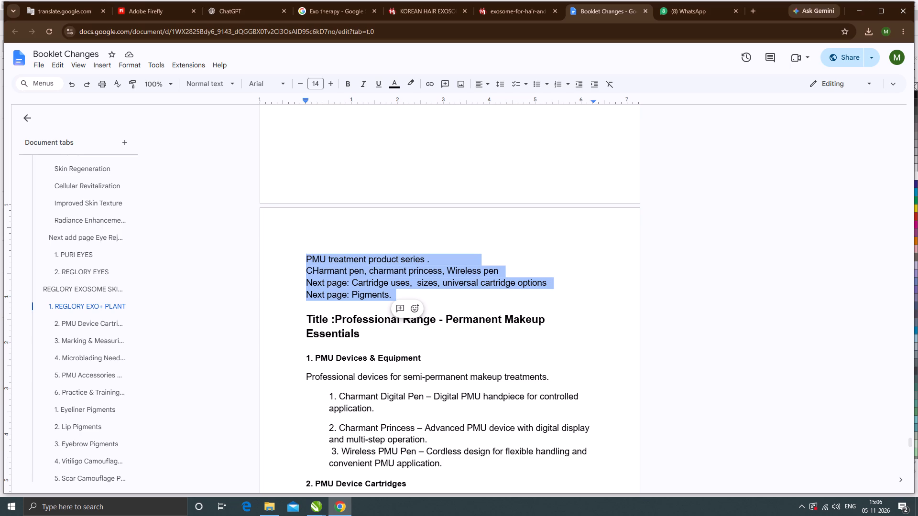
key(ctrl+c)
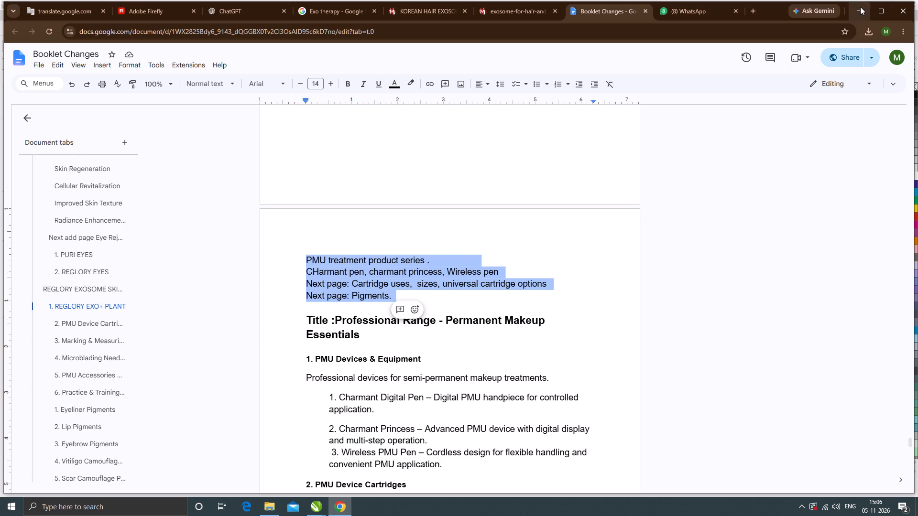
click(859, 7)
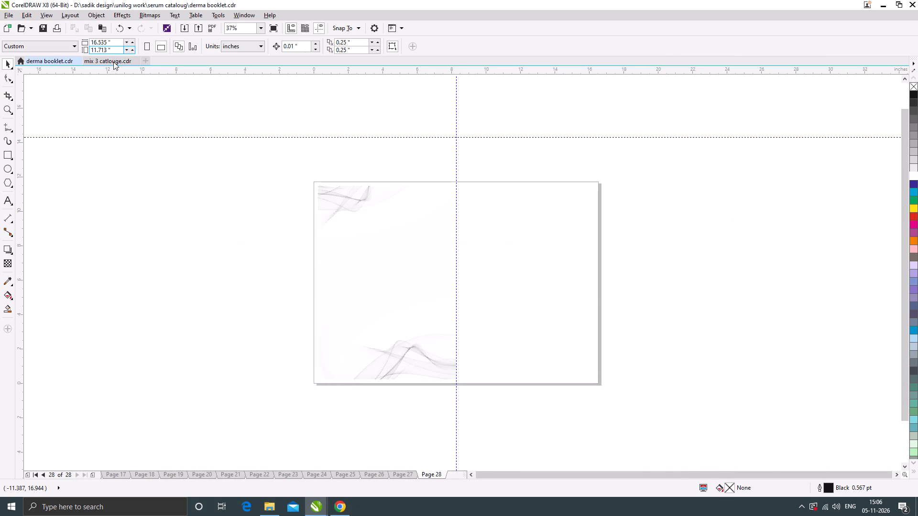
click(113, 62)
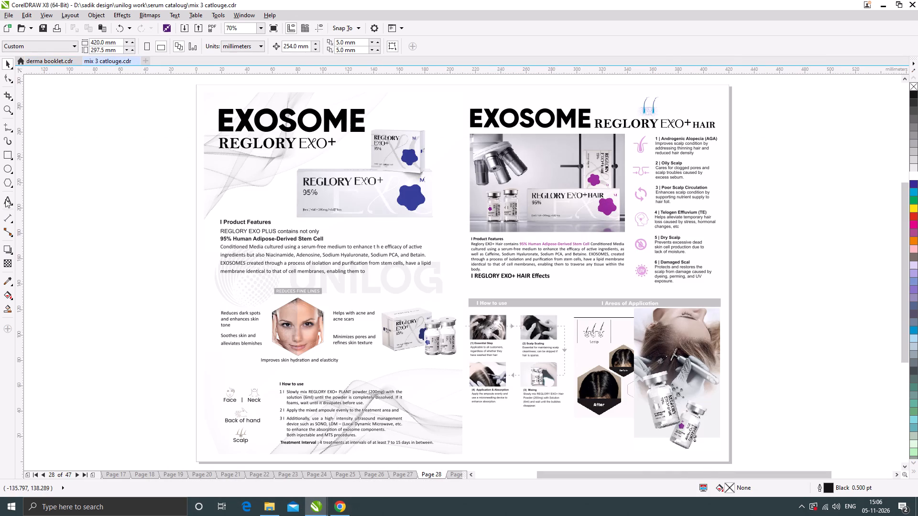
click(6, 198)
scroll(296, 315, down, 1)
click(590, 304)
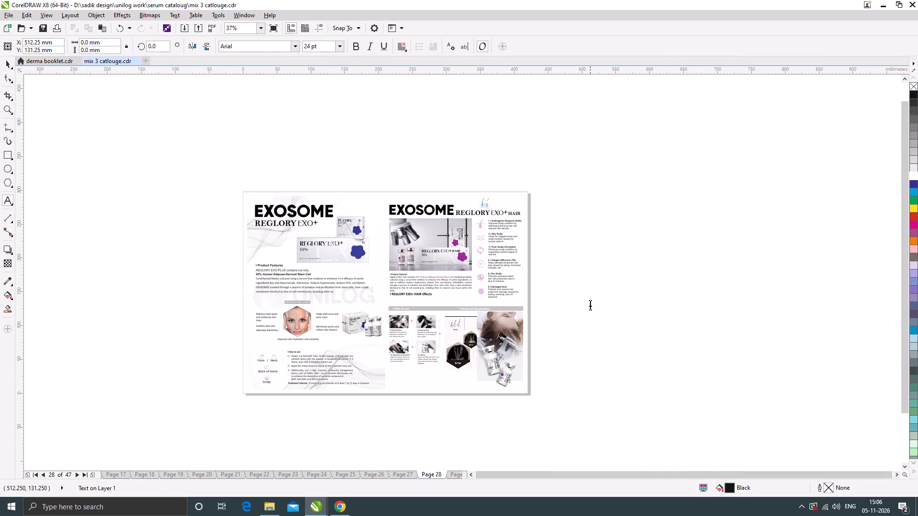
key(ctrl+v)
click(4, 62)
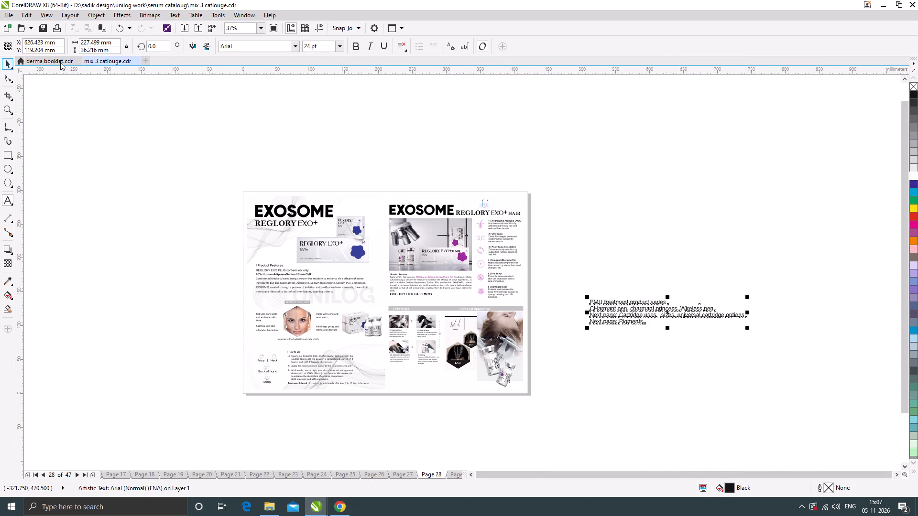
Return to page 27 of derma booklet.cdr and save the booklet.
click(58, 61)
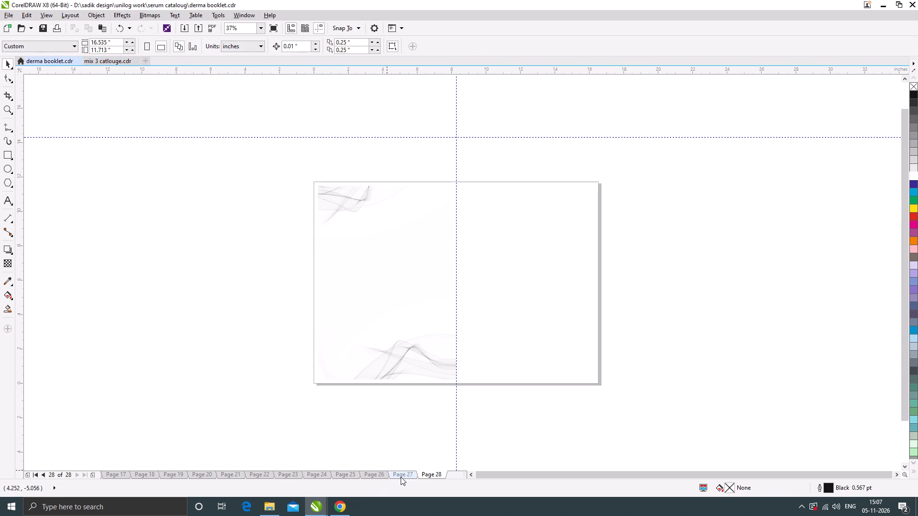
click(401, 477)
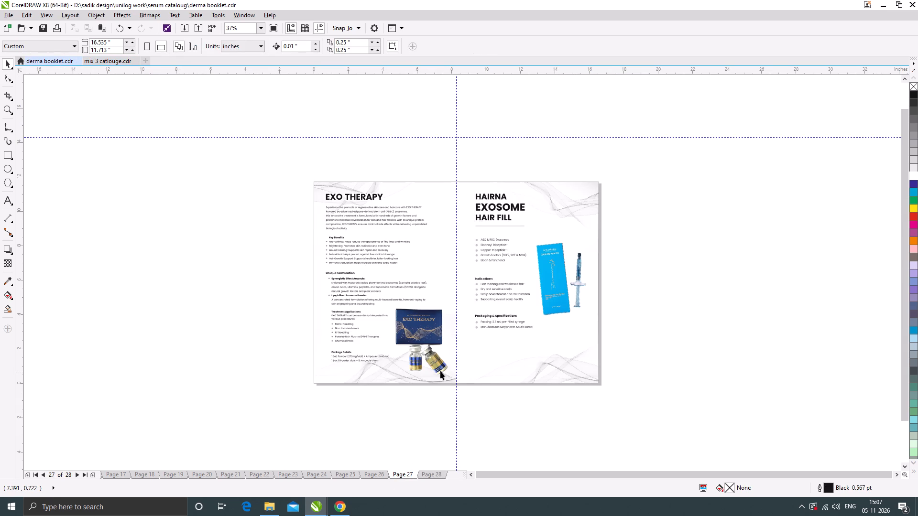
key(ctrl+s)
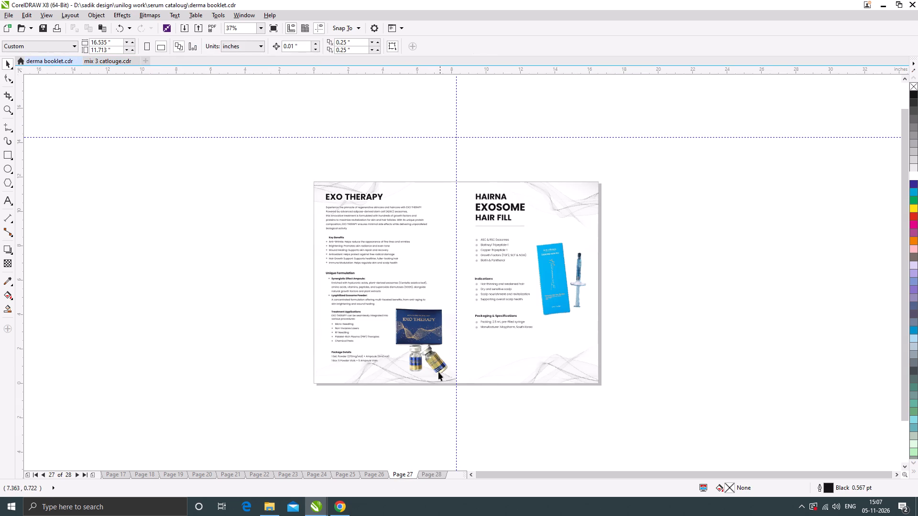
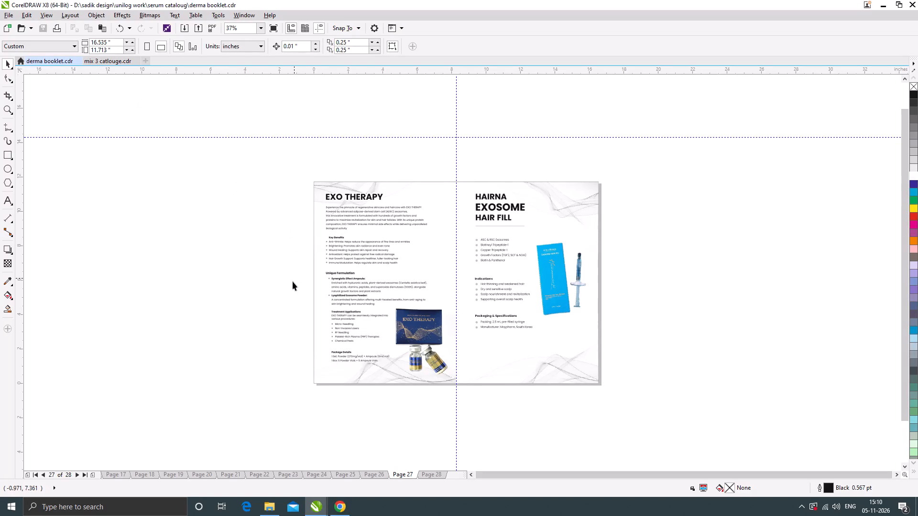
Replace all the text beside page 28 of mix 3 catlouge.cdr with the copied four PMU treatment product series lines.
click(110, 61)
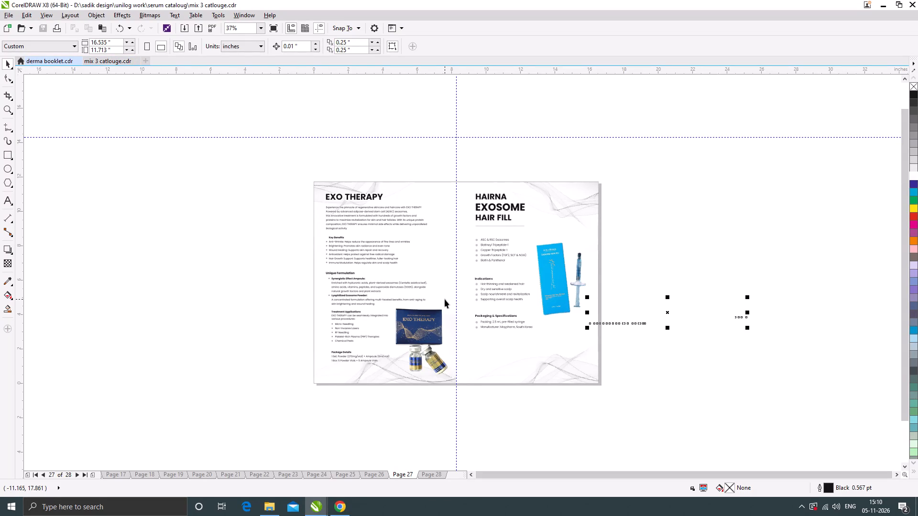
click(619, 358)
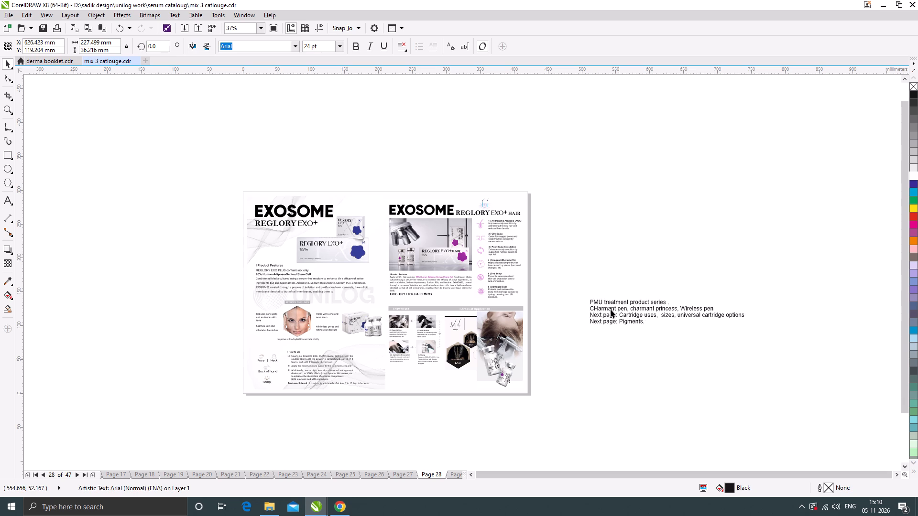
double_click(611, 309)
key(ctrl+a)
key(ctrl+v)
click(9, 62)
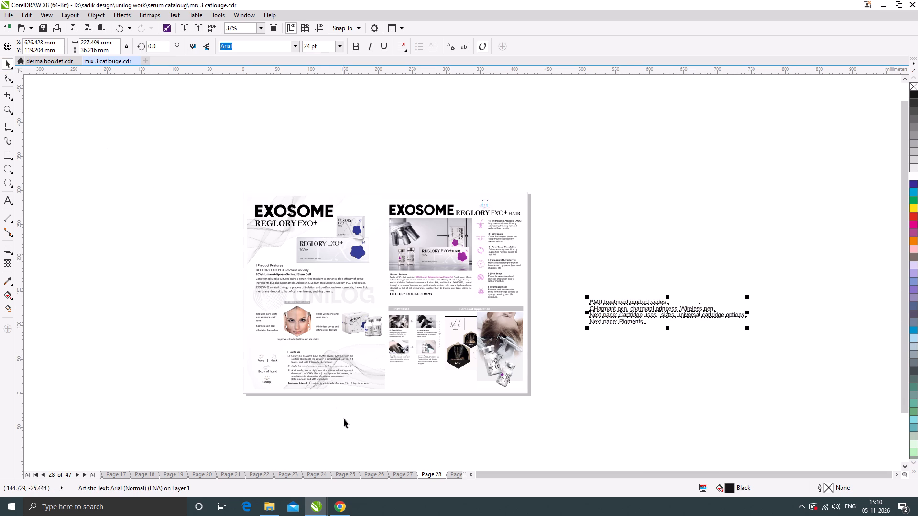
Enlarge the PMU treatment product series text beside page 28 proportionally to about 33 pt, about 315 mm wide.
click(341, 512)
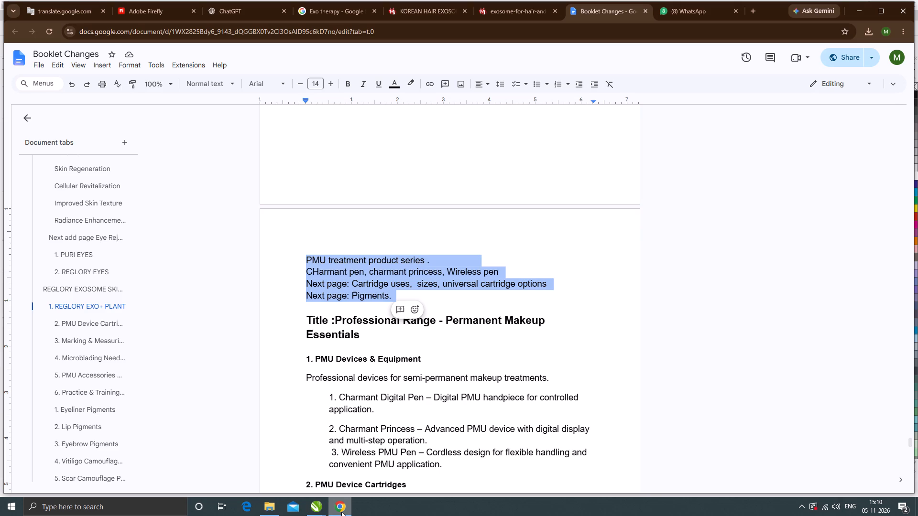
click(341, 512)
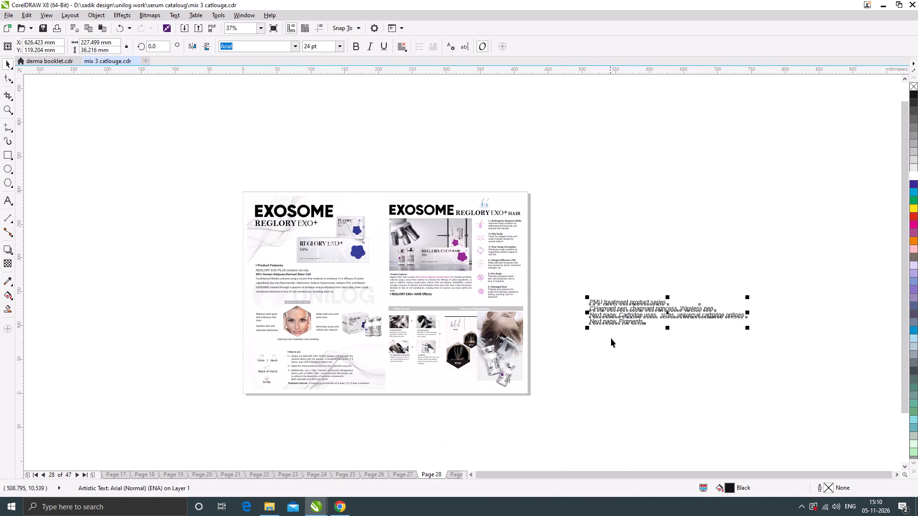
scroll(627, 307, up, 1)
scroll(370, 251, down, 1)
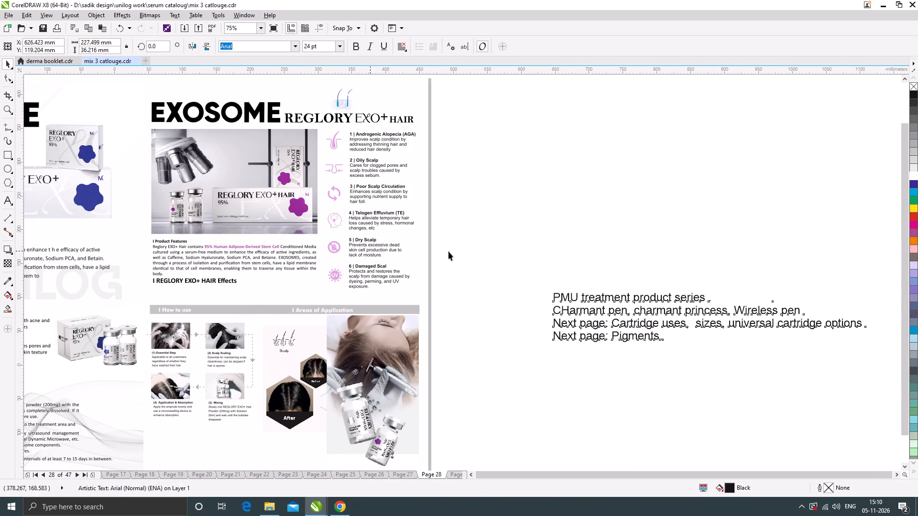
drag(622, 268, 681, 244)
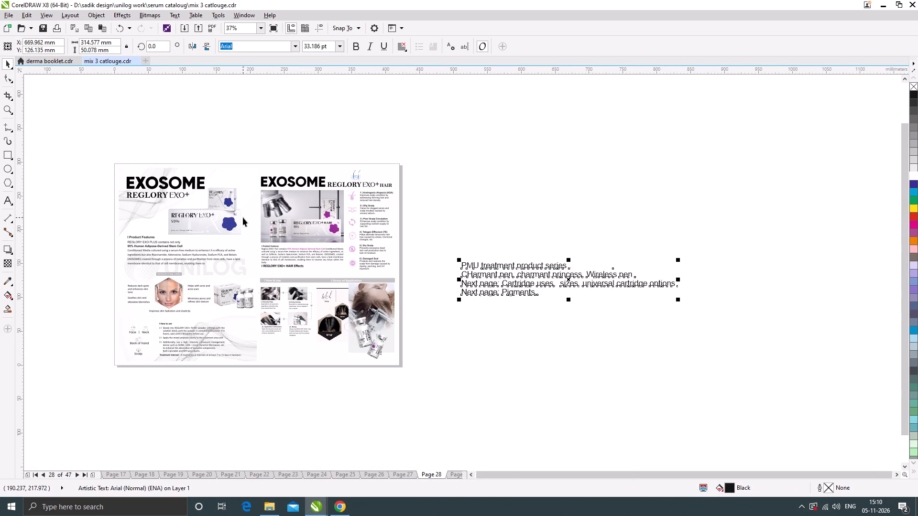
Page forward from page 28 through the Perma Blend, PMU Consumables, Hydrafacial, PRP & GFC, Disposable and Dermal spreads, examining their content.
key(Page_Down)
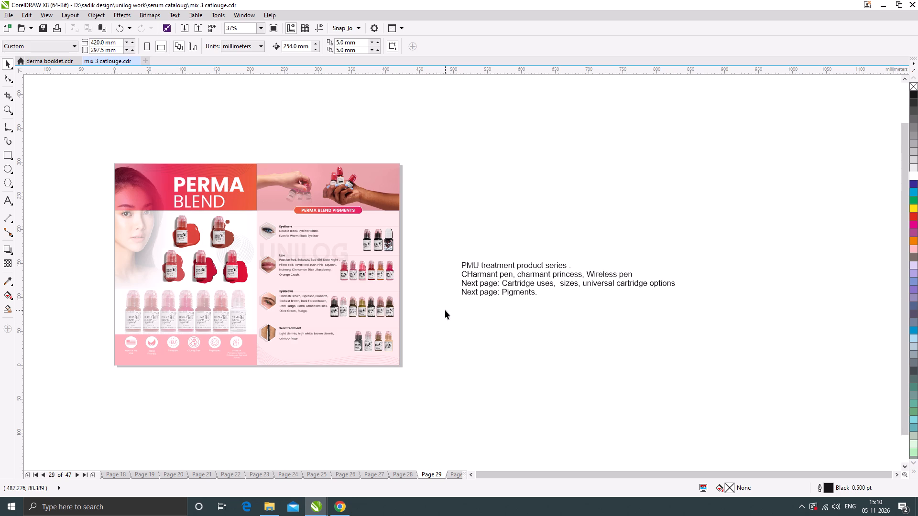
key(Page_Down)
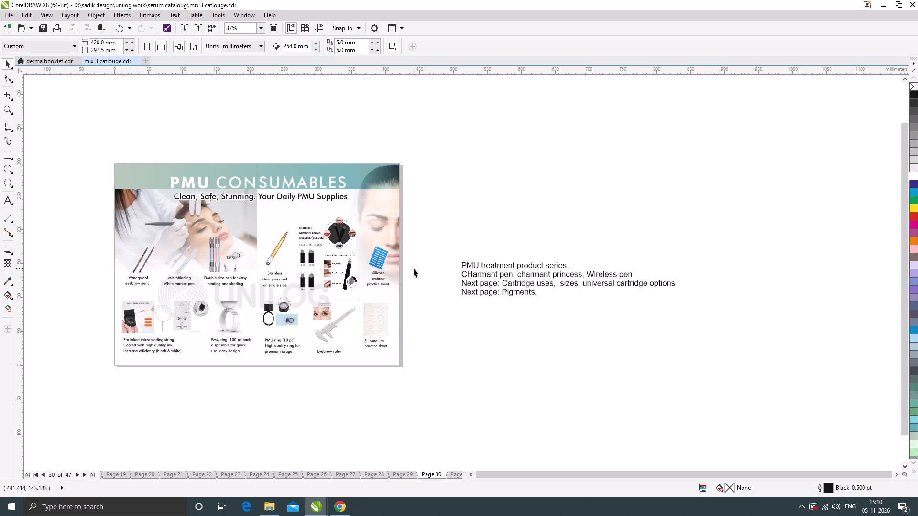
key(Page_Up)
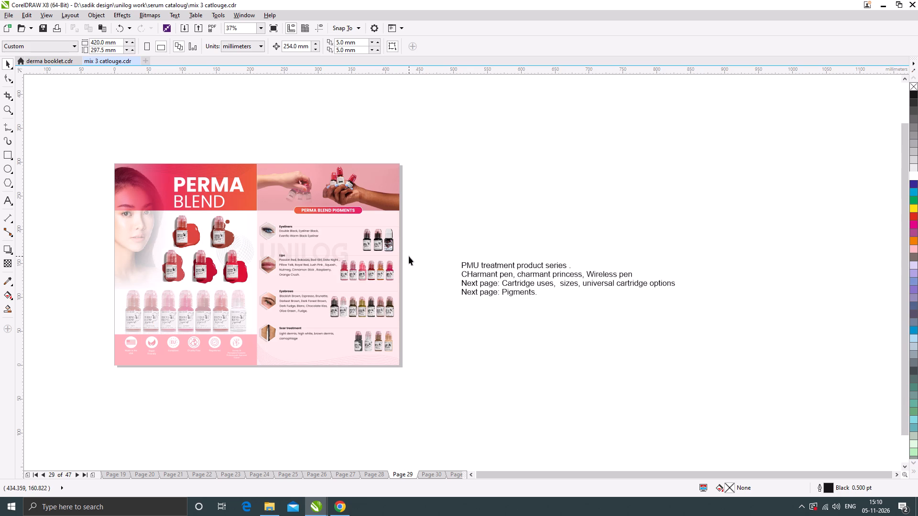
key(Page_Down)
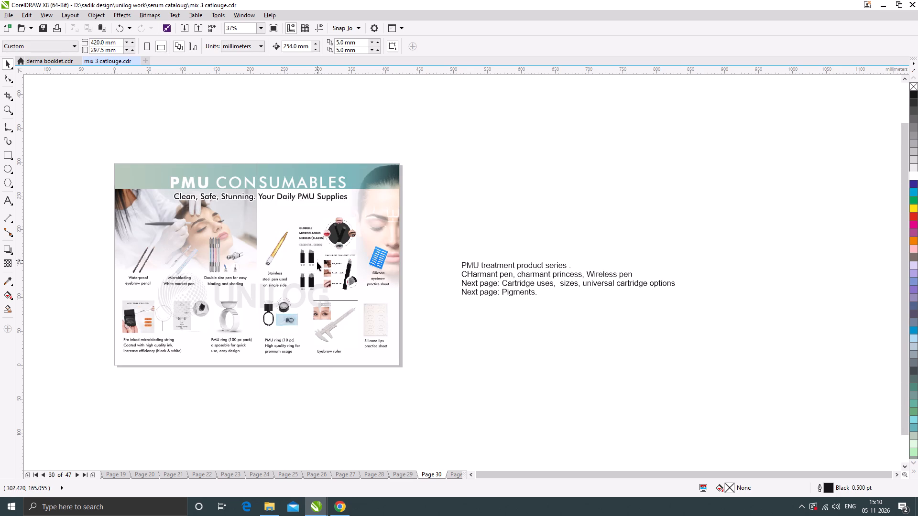
key(Page_Down)
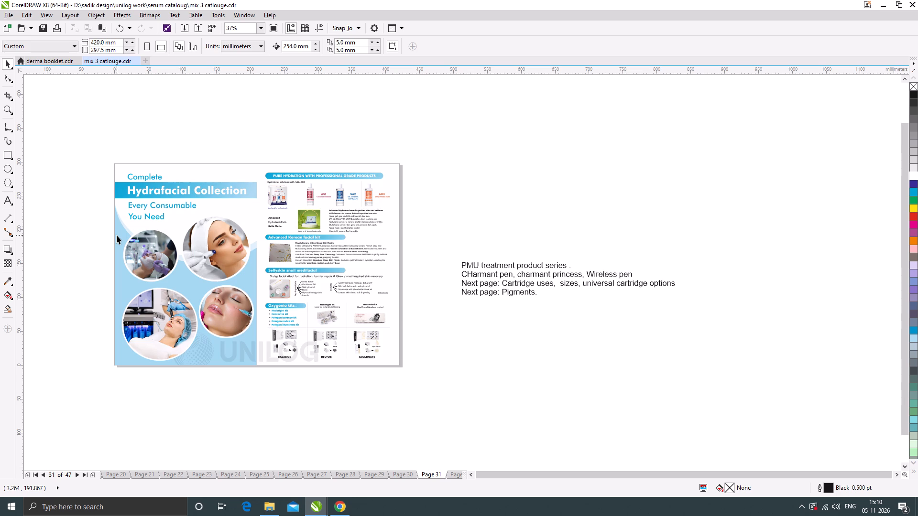
key(Page_Down)
key(Page_Down)
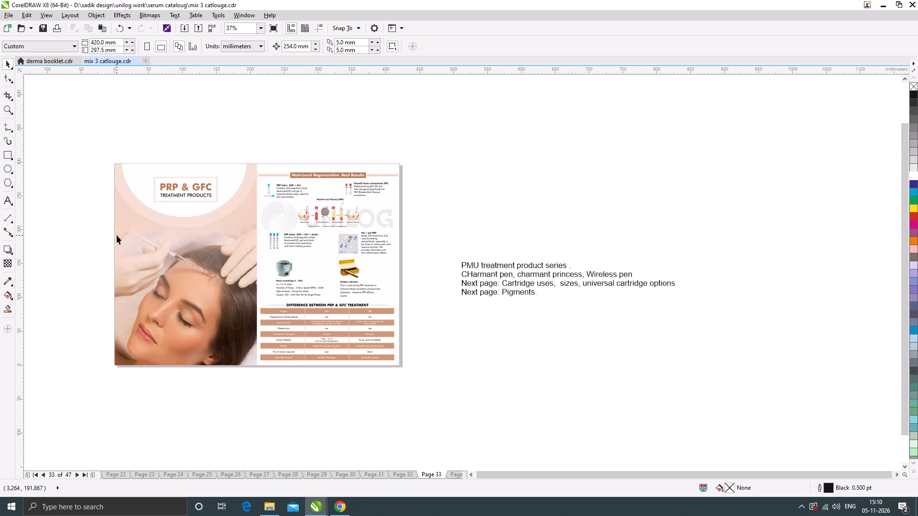
key(Page_Down)
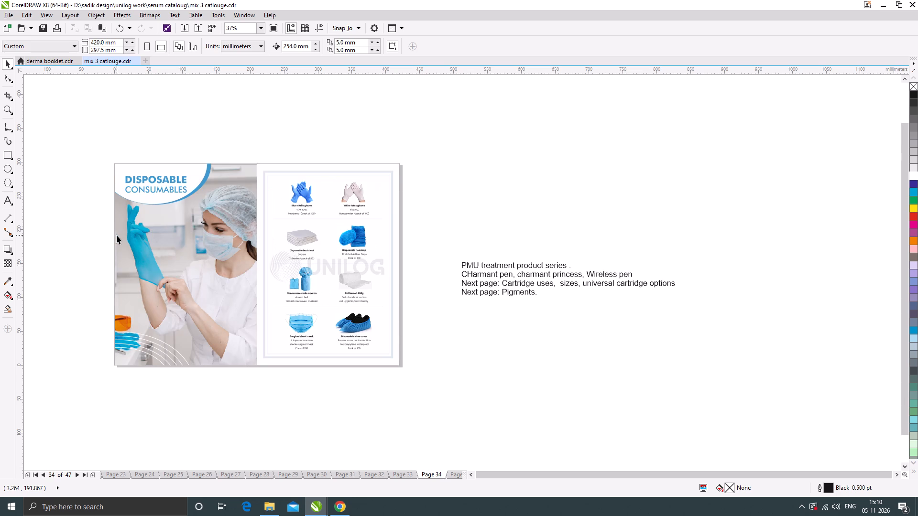
key(Page_Down)
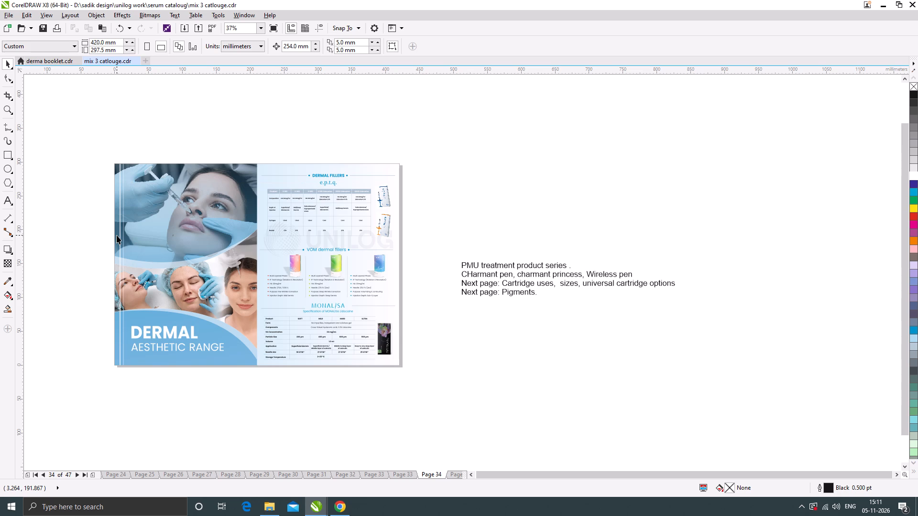
key(Page_Down)
Page back through the Hydrafacial, PMU Consumables and Perma Blend spreads to the EXOSOME spread on page 28, comparing them with the PMU notes.
key(Page_Up)
key(Page_Up)
key(Page_Up)
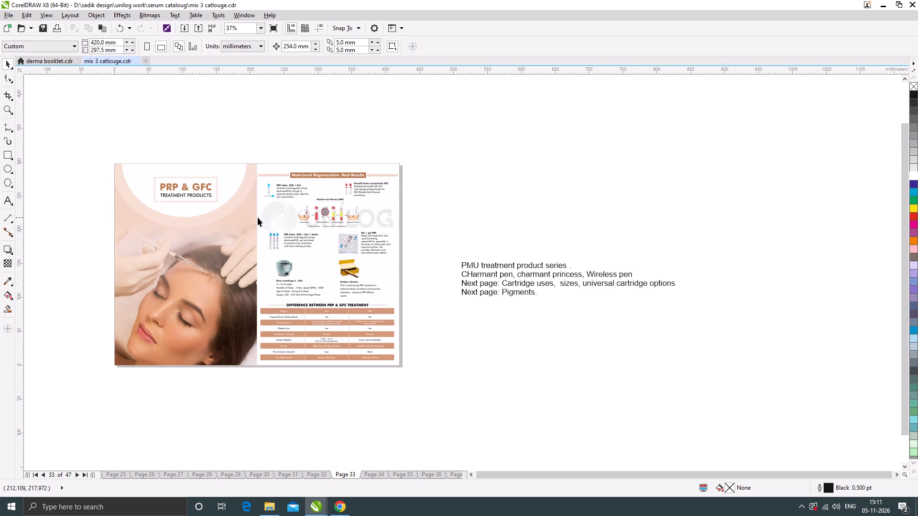
key(Page_Up)
key(Page_Up)
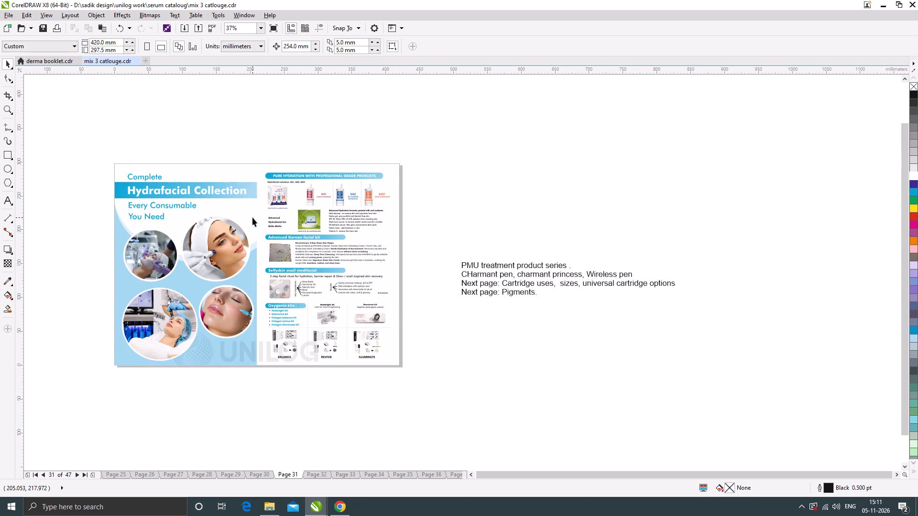
key(Page_Up)
key(F4)
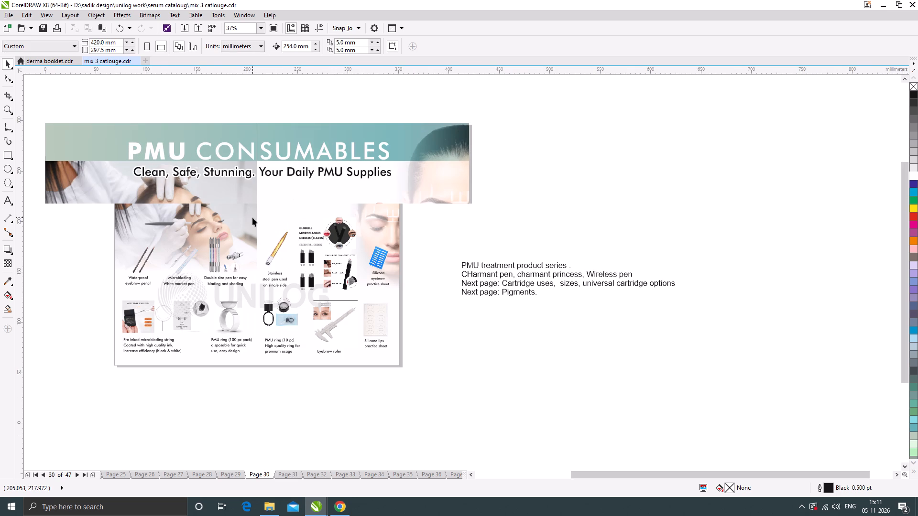
key(Page_Up)
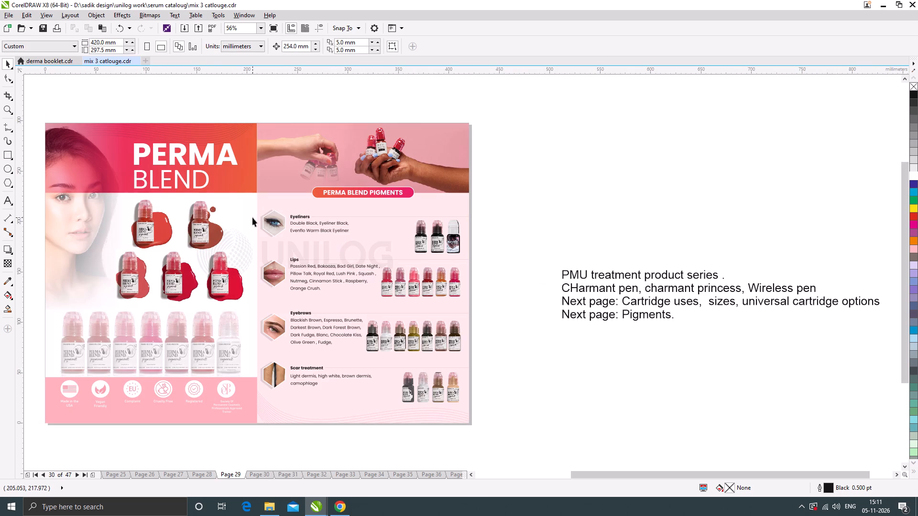
key(Page_Up)
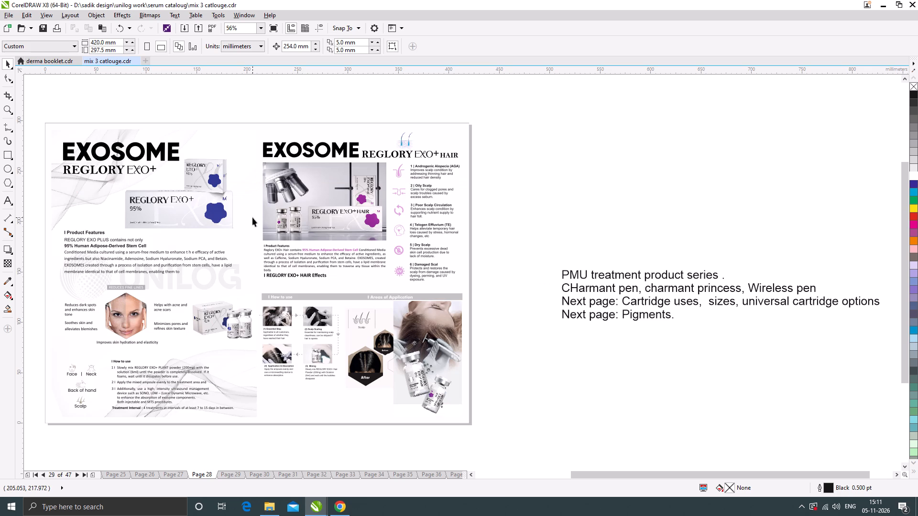
Review the catalogue spreds again from Perma Blend and PMU Consumables through Dermal Aesthetic Range, returning to Perma Blend on page 29.
key(Page_Down)
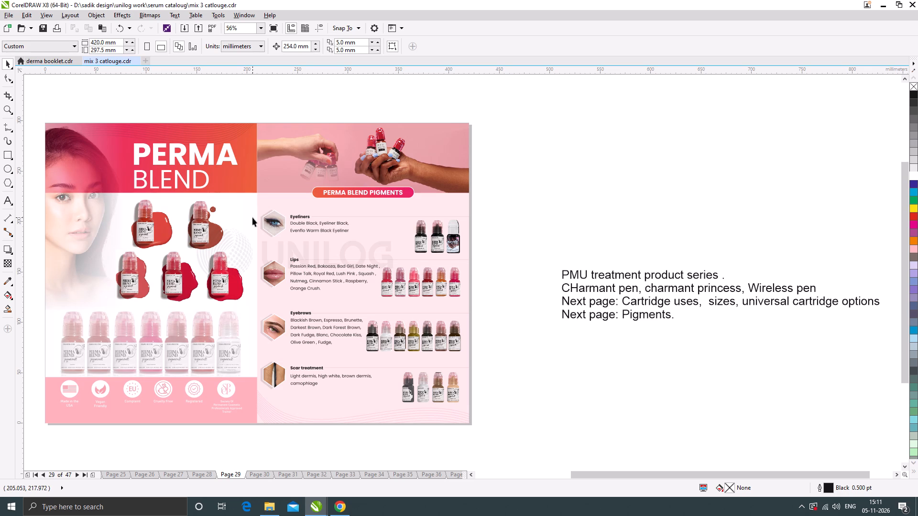
key(Page_Down)
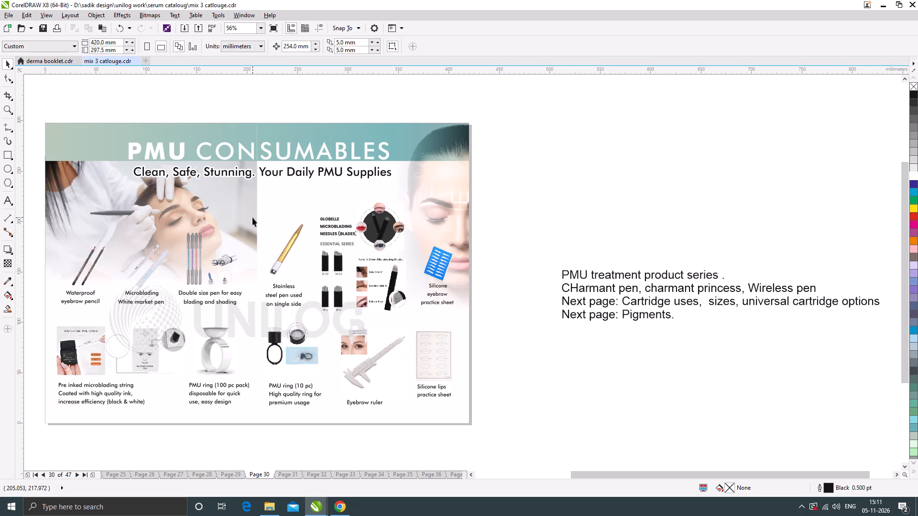
key(Page_Down)
key(Page_Up)
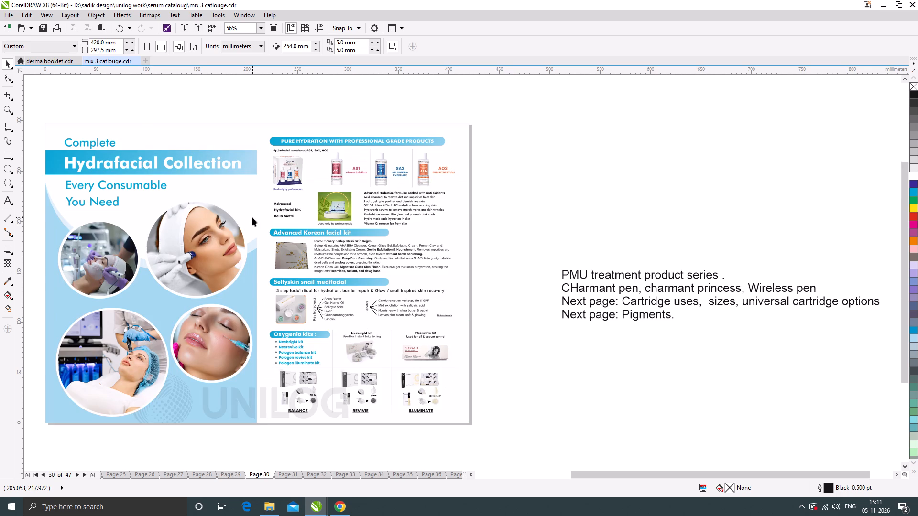
key(Page_Up)
key(Page_Down)
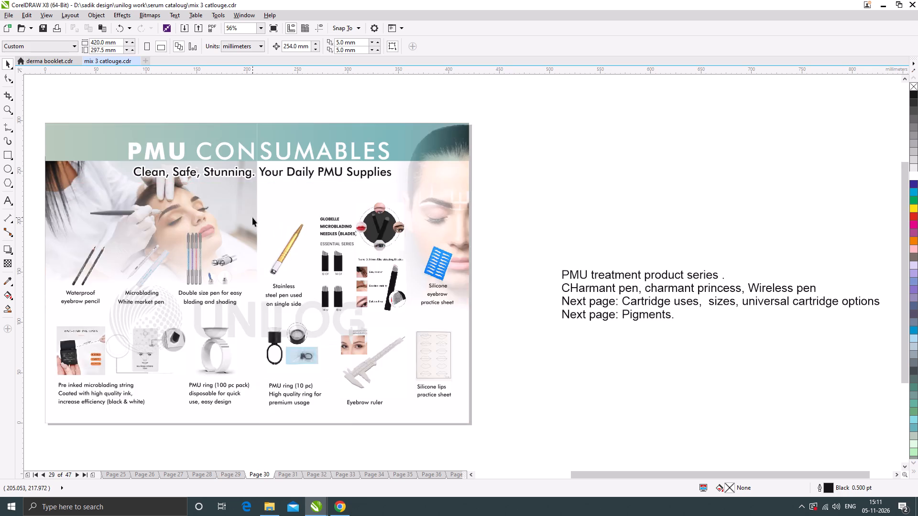
key(Page_Down)
key(Page_Down)
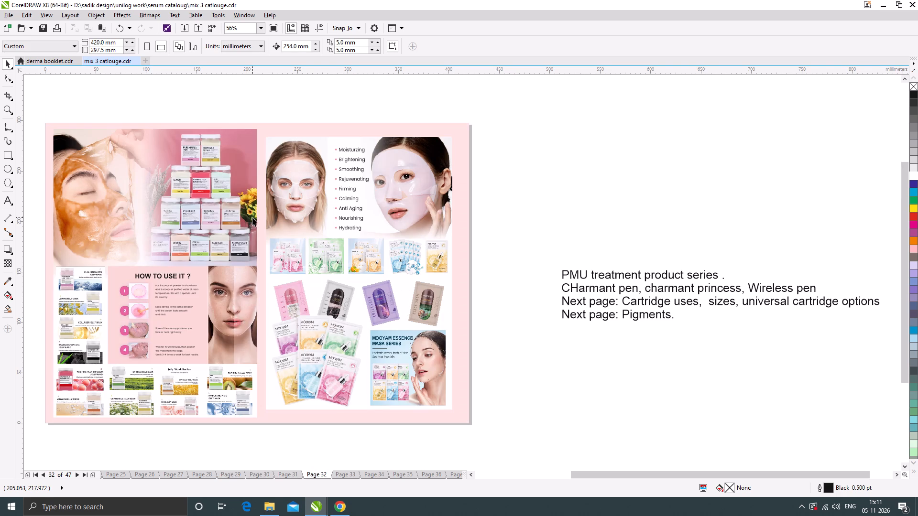
key(Page_Down)
key(Page_Down)
key(Page_Up)
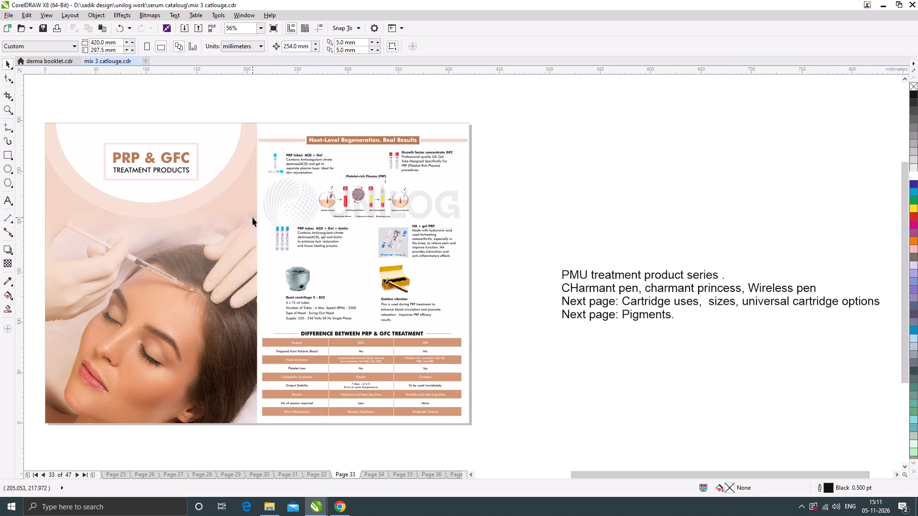
key(Page_Down)
key(Page_Down)
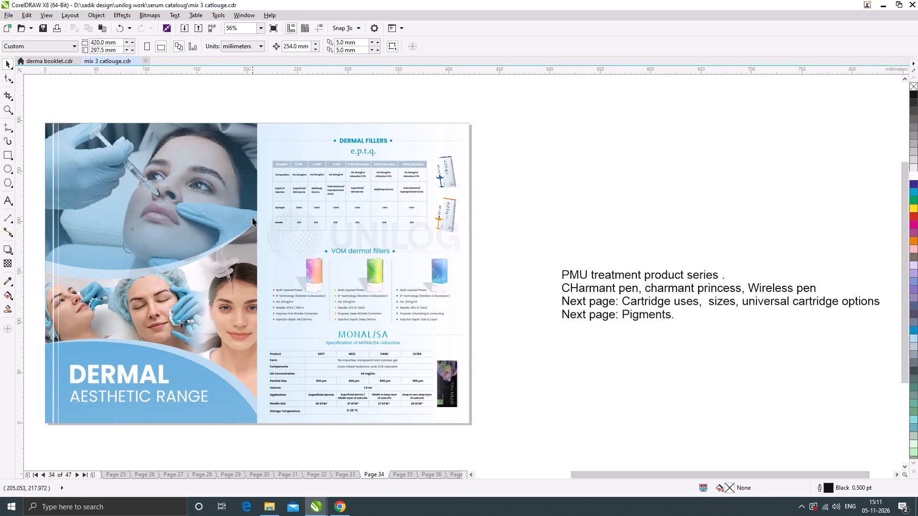
key(Page_Down)
key(Page_Up)
key(Page_Up)
key(Page_Up)
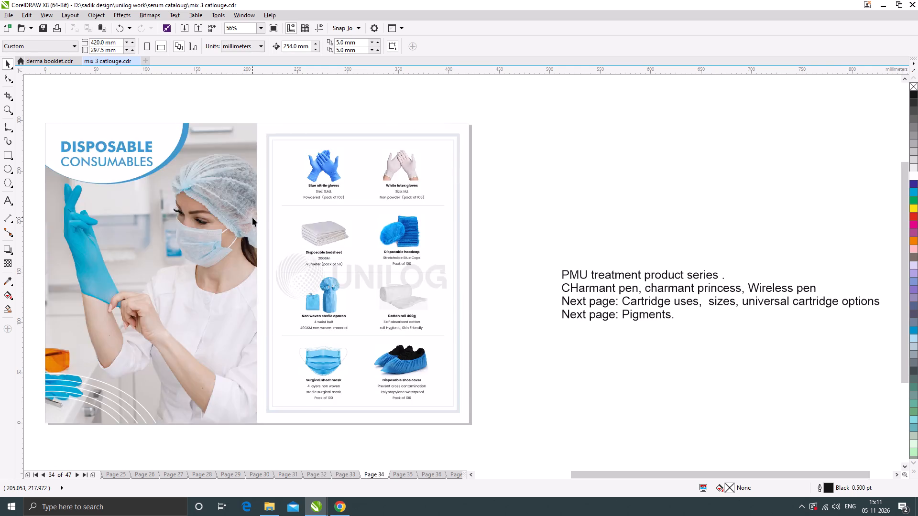
key(Page_Up)
key(Page_Up)
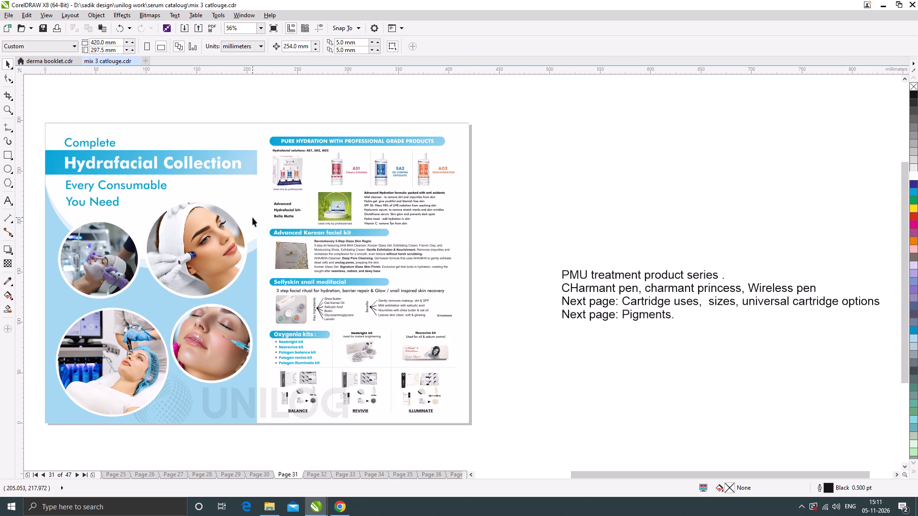
key(Page_Up)
key(Page_Up)
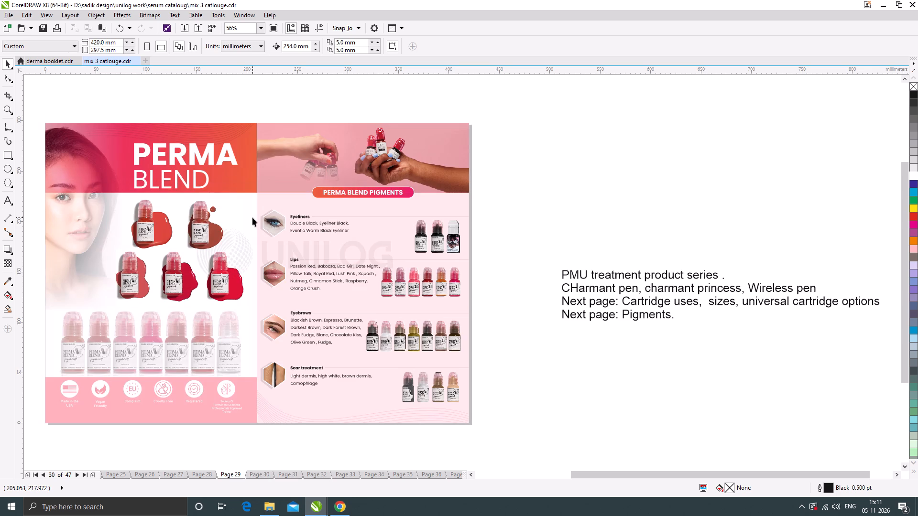
key(Page_Up)
key(Page_Down)
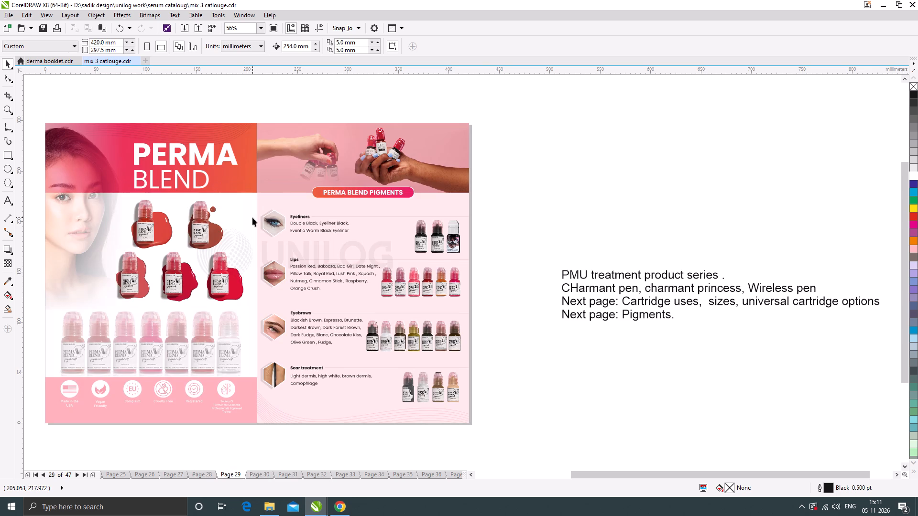
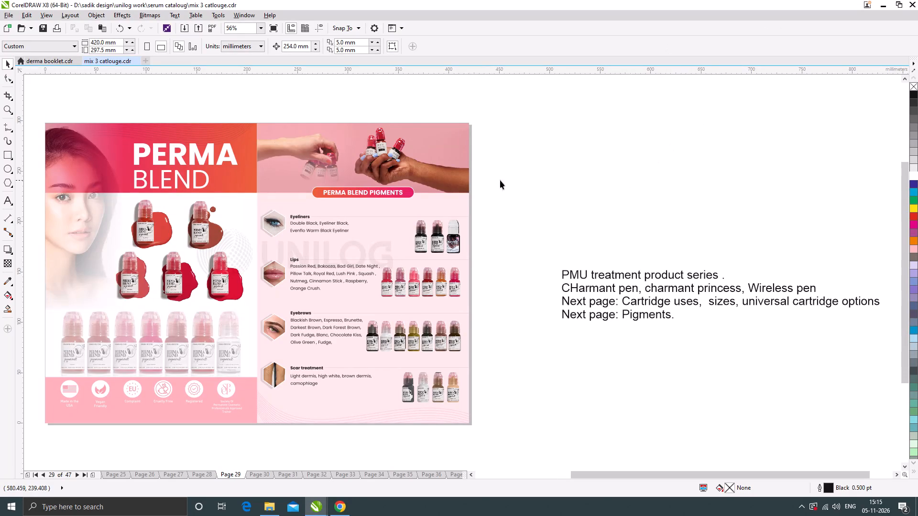
Switch back to derma booklet.cdr and review its pages from the front cover to the Q Switch Laser Devices spread on page 3.
click(50, 62)
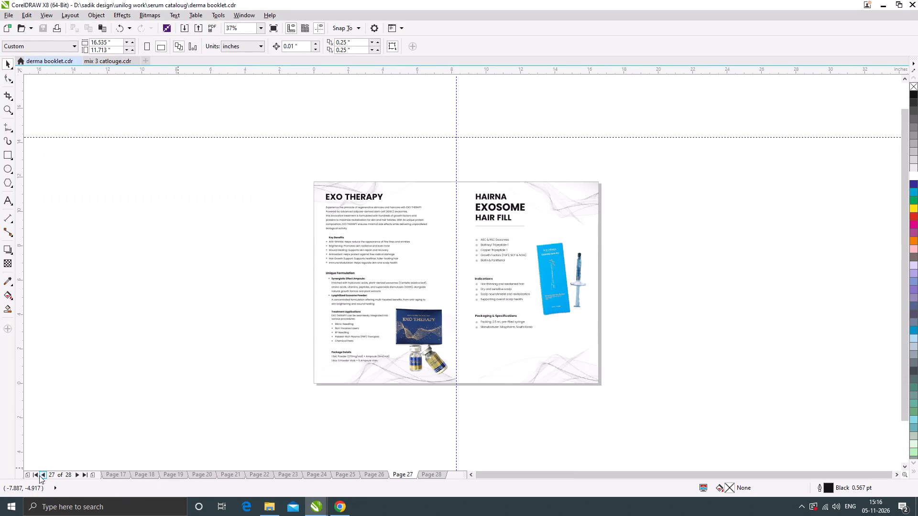
click(33, 476)
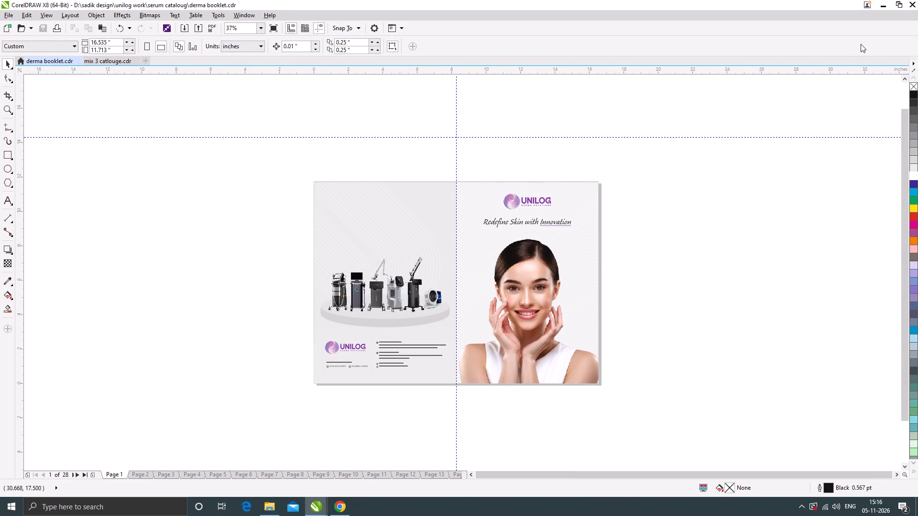
key(Page_Down)
key(Page_Down)
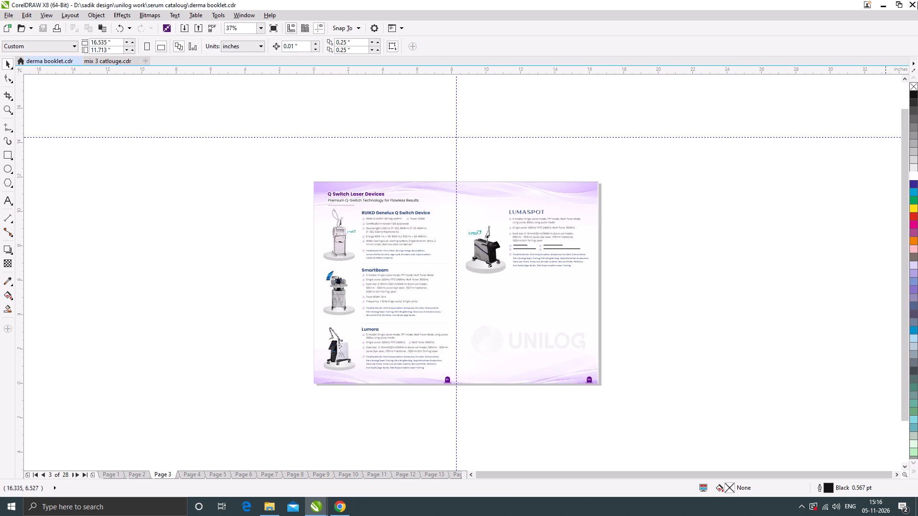
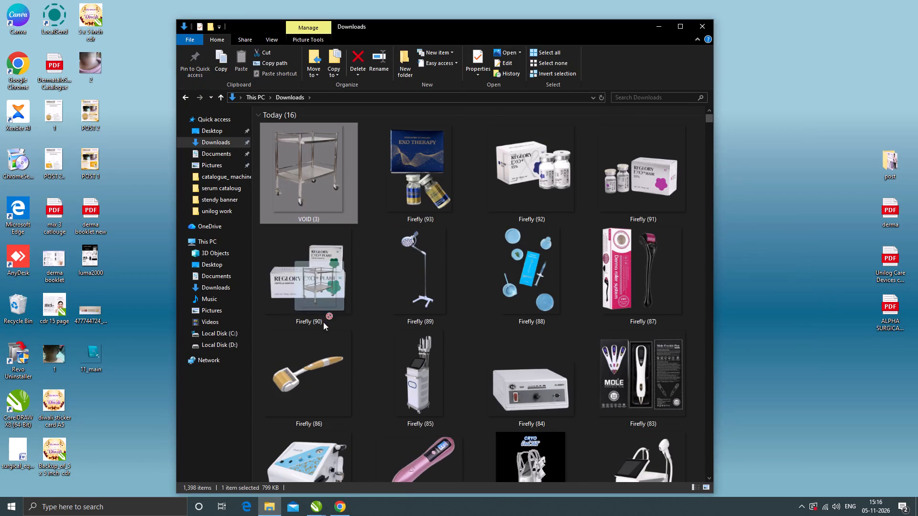
Bring the trolley image VOID (3) from Downloads into derma booklet.cdr and shrink it to about 1.45 × 1.81 in beside the page.
drag(323, 322, 620, 319)
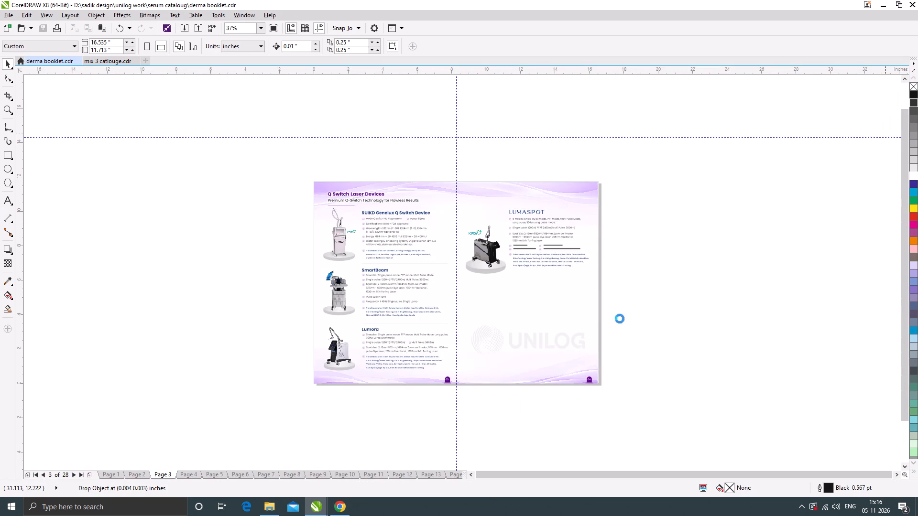
drag(719, 195, 662, 279)
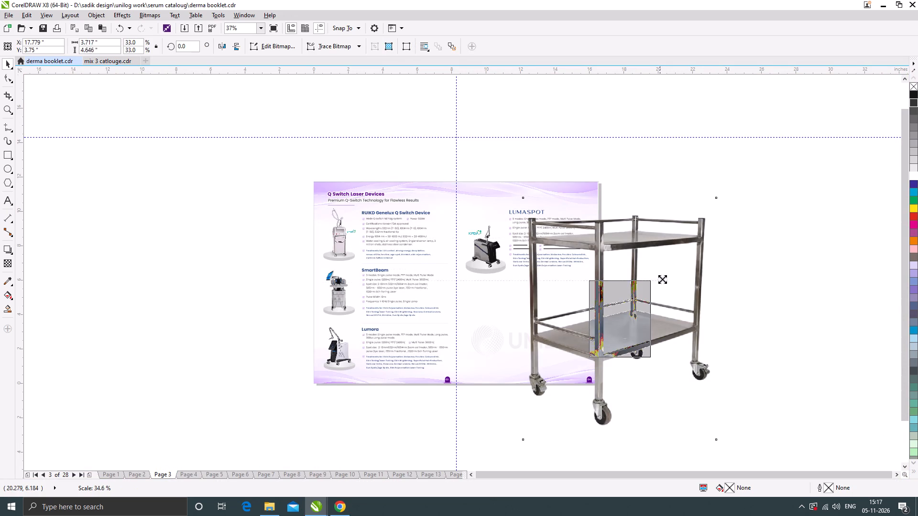
drag(662, 279, 653, 301)
drag(619, 311, 652, 301)
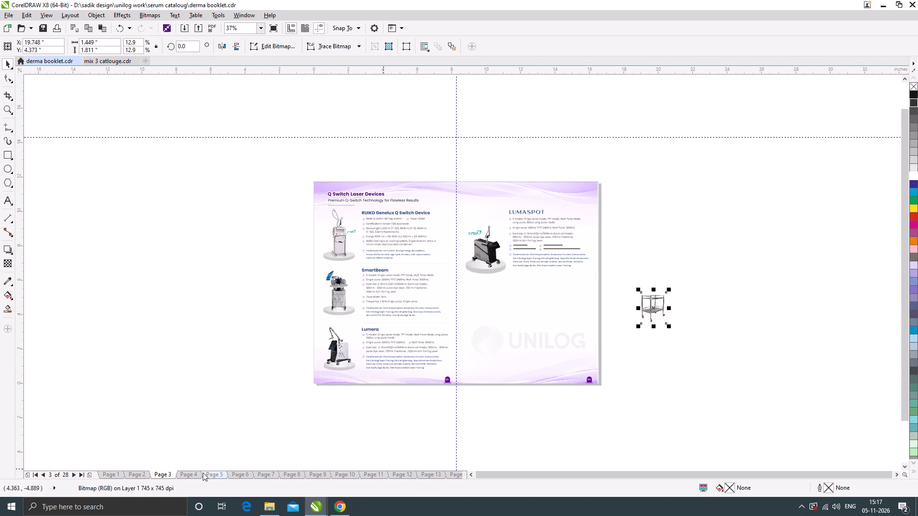
On page 14's Clinical Furniture & HT Setup spread, shrink the imported trolley to about 1 × 1.25 in and move it beside the Aesthetic Trolley picture.
key(Page_Down)
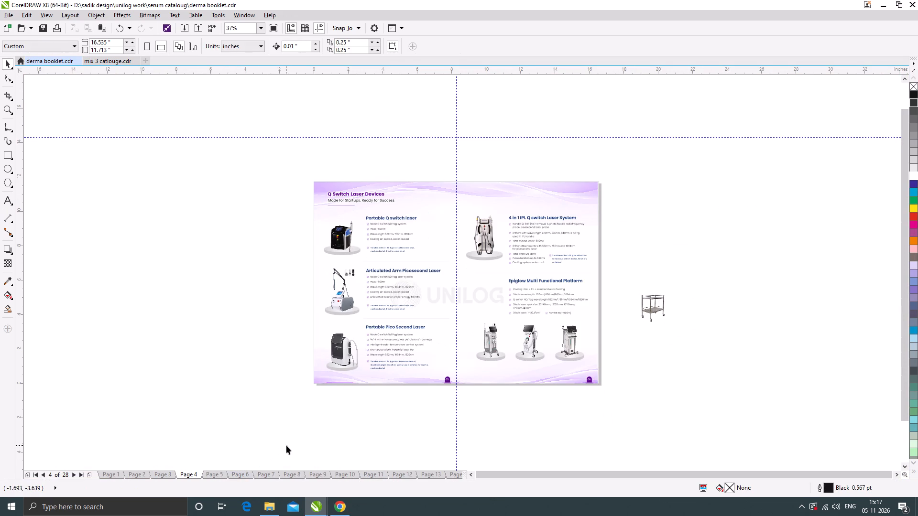
key(Page_Down)
key(Page_Down)
key(Page_Down)
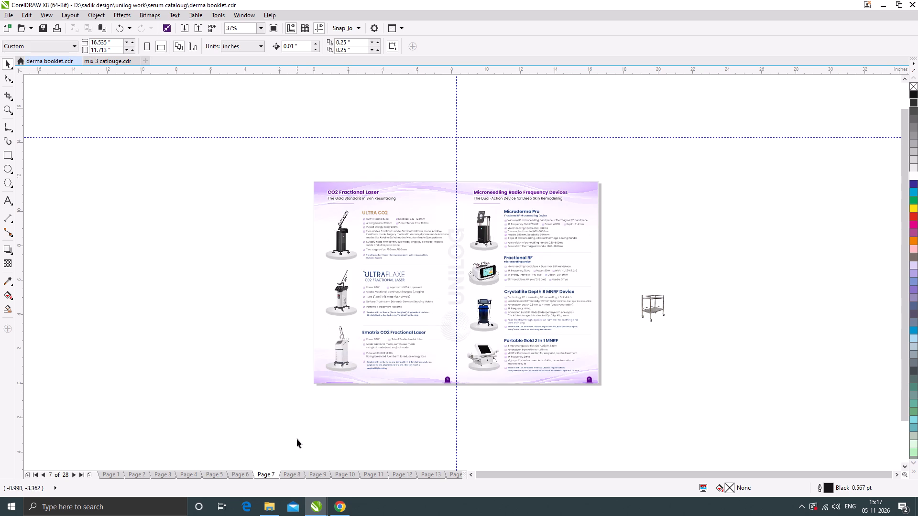
key(Page_Down)
key(Page_Down)
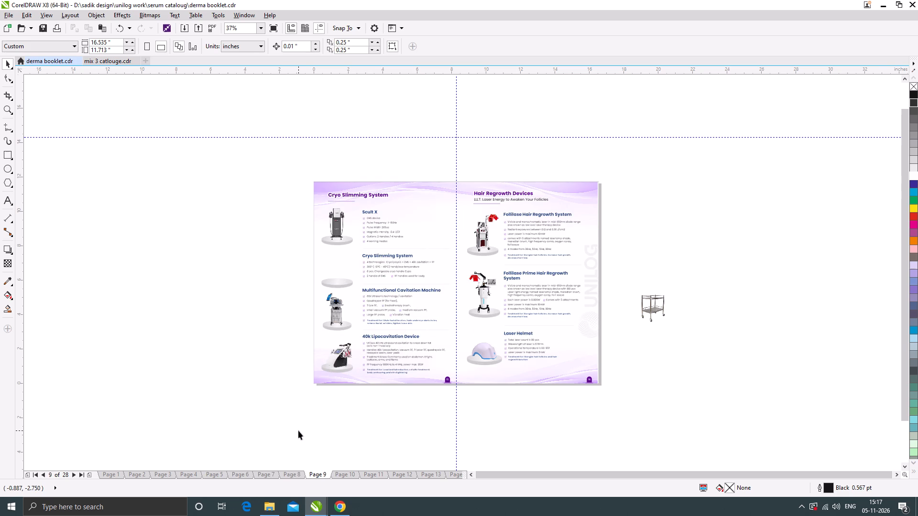
key(Page_Down)
key(Page_Down)
key(Page_Down)
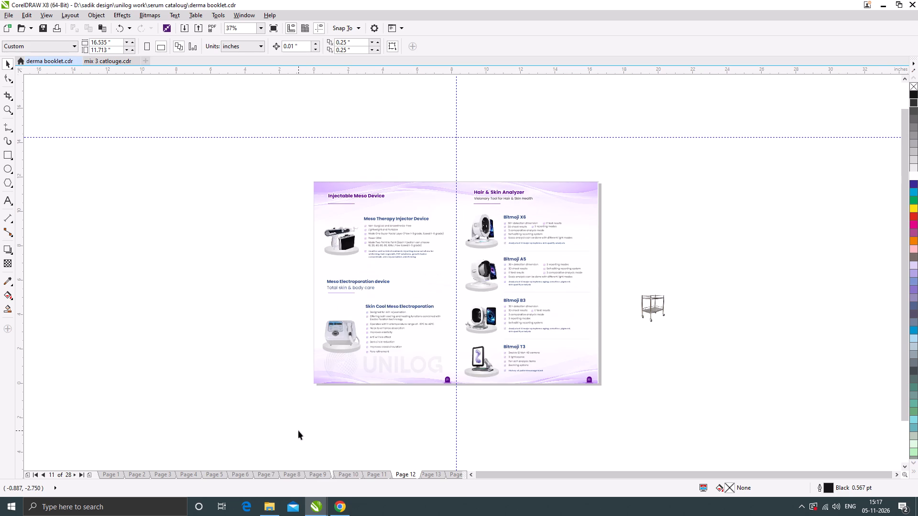
key(Page_Down)
key(Page_Down)
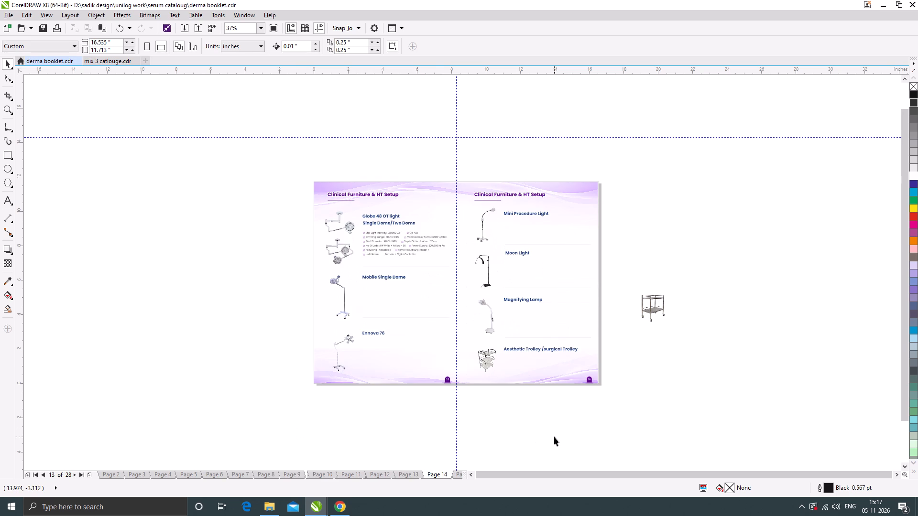
drag(662, 309, 639, 340)
scroll(635, 344, up, 1)
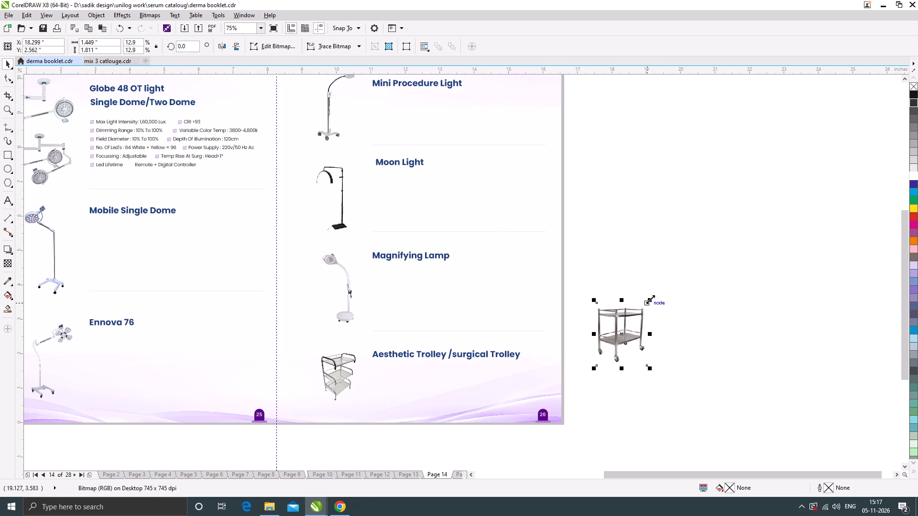
drag(650, 299, 649, 319)
drag(619, 347, 295, 397)
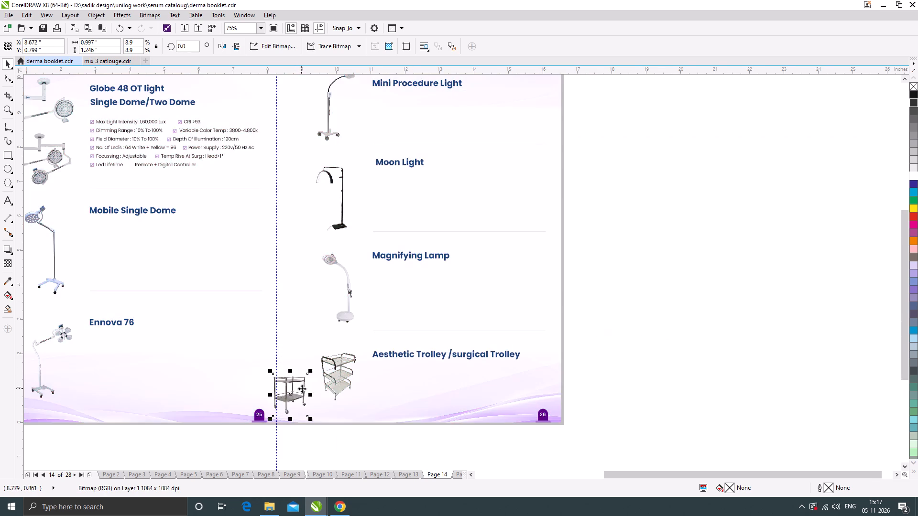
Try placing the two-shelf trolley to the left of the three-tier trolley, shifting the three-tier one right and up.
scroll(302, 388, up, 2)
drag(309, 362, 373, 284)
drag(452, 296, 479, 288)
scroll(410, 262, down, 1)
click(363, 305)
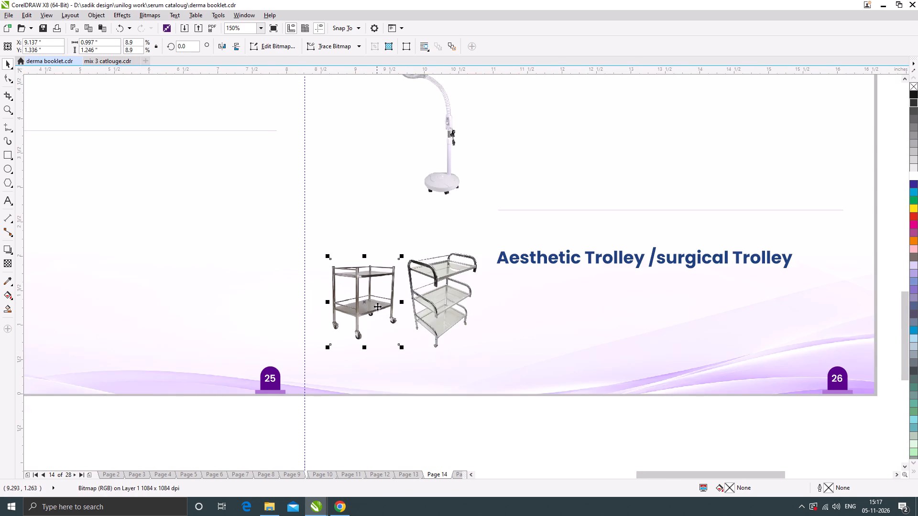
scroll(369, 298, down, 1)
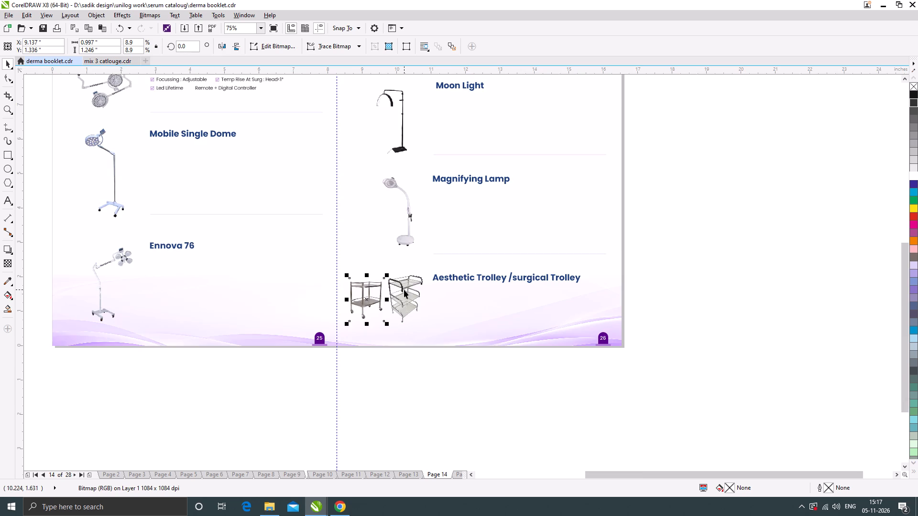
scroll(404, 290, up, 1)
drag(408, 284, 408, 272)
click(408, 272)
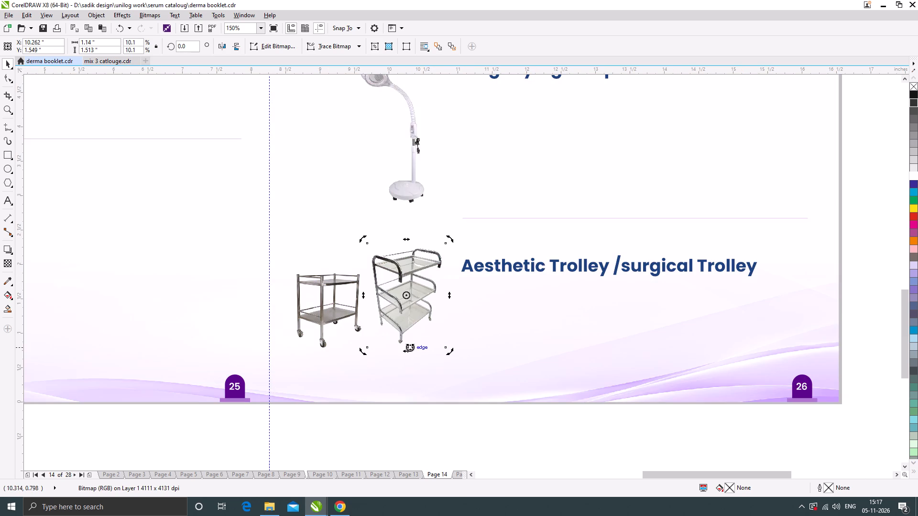
Swap the two trolley images so the three-tier trolley sits left and the two-shelf trolley sits nearer the heading.
click(333, 315)
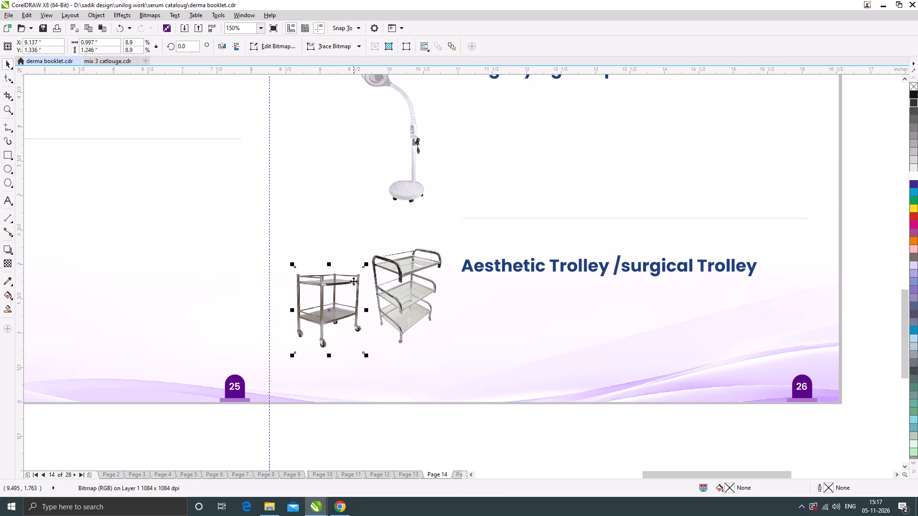
drag(353, 281, 475, 308)
drag(402, 269, 337, 285)
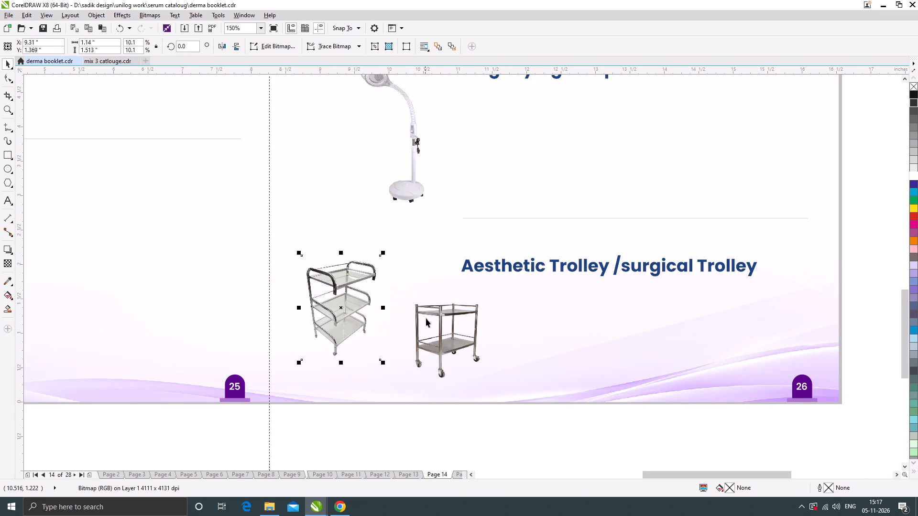
drag(432, 311, 398, 286)
click(359, 301)
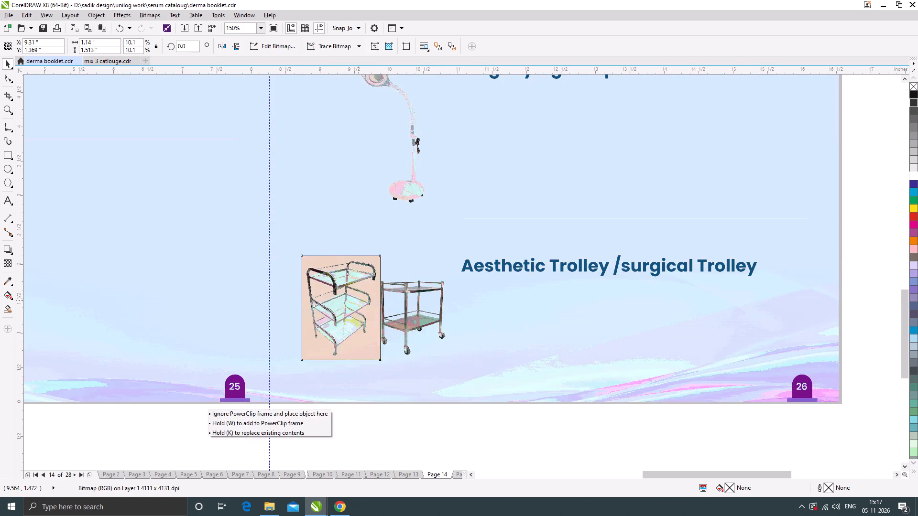
drag(416, 292, 421, 292)
Nudge both trolley images slightly right and the three-tier one slightly down, to fit beside the Aesthetic Trolley /surgical Trolley heading.
scroll(366, 301, up, 1)
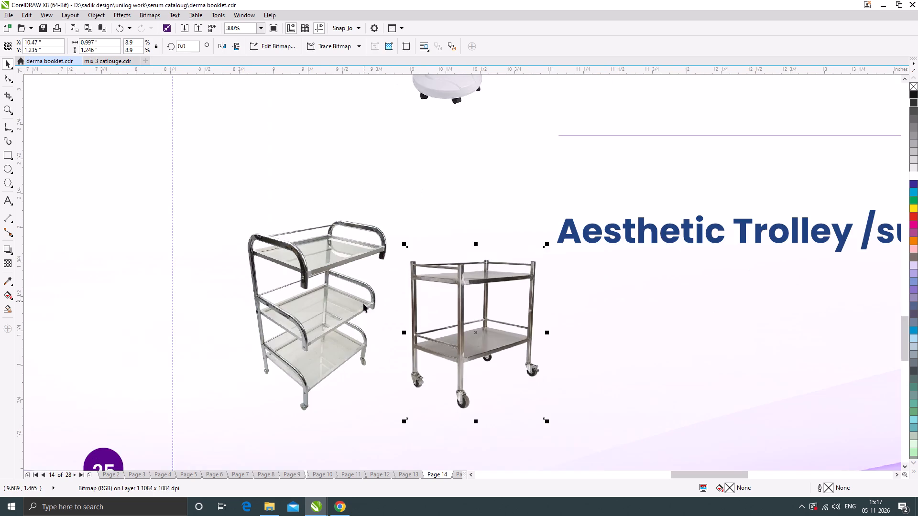
drag(363, 305, 369, 302)
scroll(369, 302, down, 2)
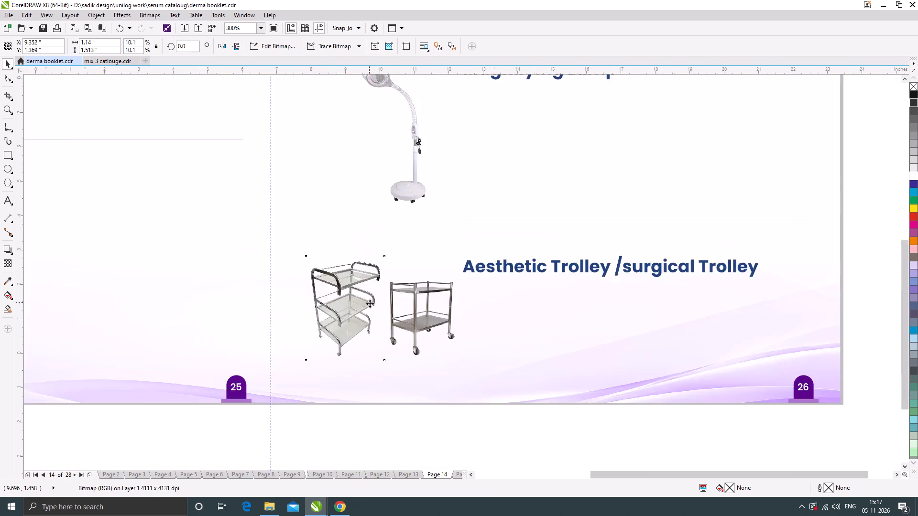
scroll(370, 303, down, 1)
click(404, 366)
scroll(389, 303, up, 3)
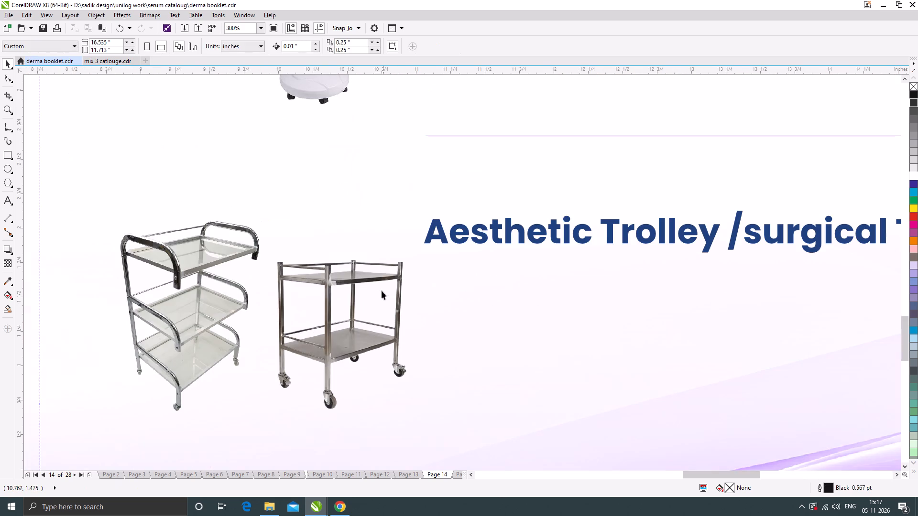
drag(372, 279, 380, 279)
drag(214, 262, 221, 261)
scroll(299, 273, down, 3)
click(423, 368)
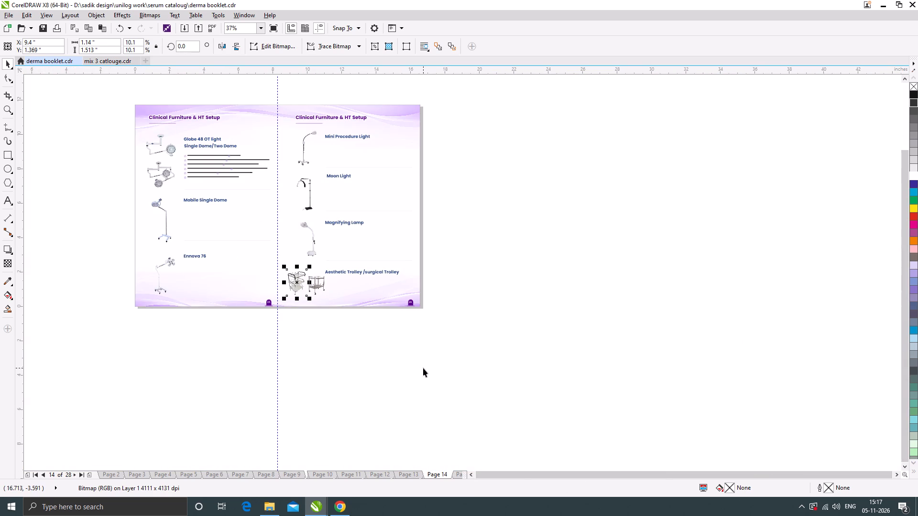
scroll(298, 288, up, 3)
drag(298, 286, 301, 292)
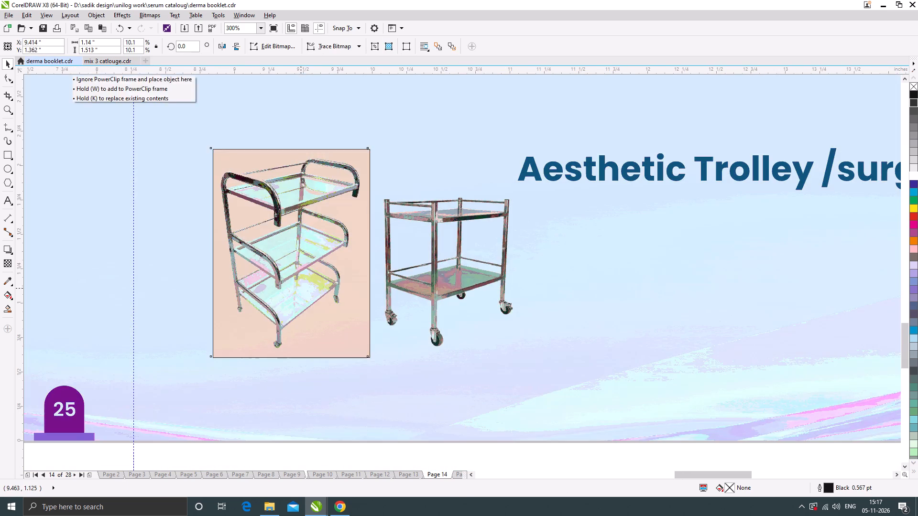
drag(301, 292, 301, 292)
scroll(304, 288, down, 2)
click(399, 347)
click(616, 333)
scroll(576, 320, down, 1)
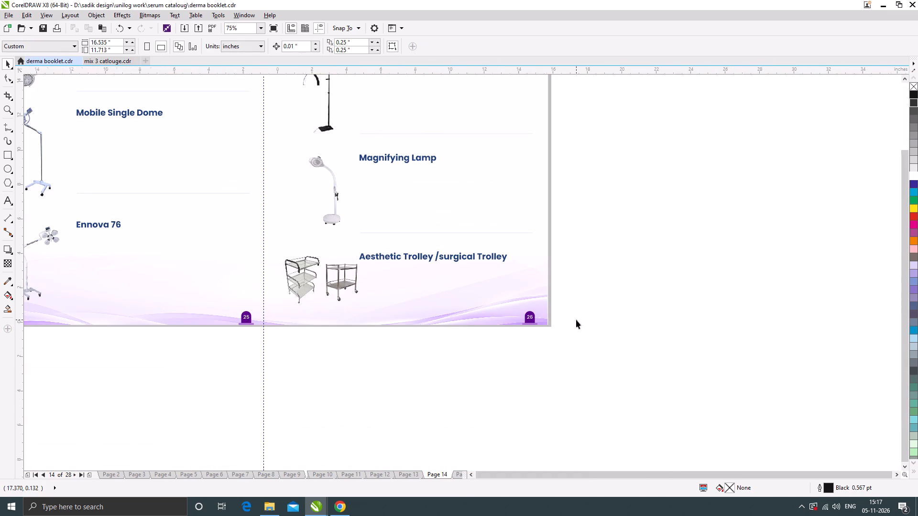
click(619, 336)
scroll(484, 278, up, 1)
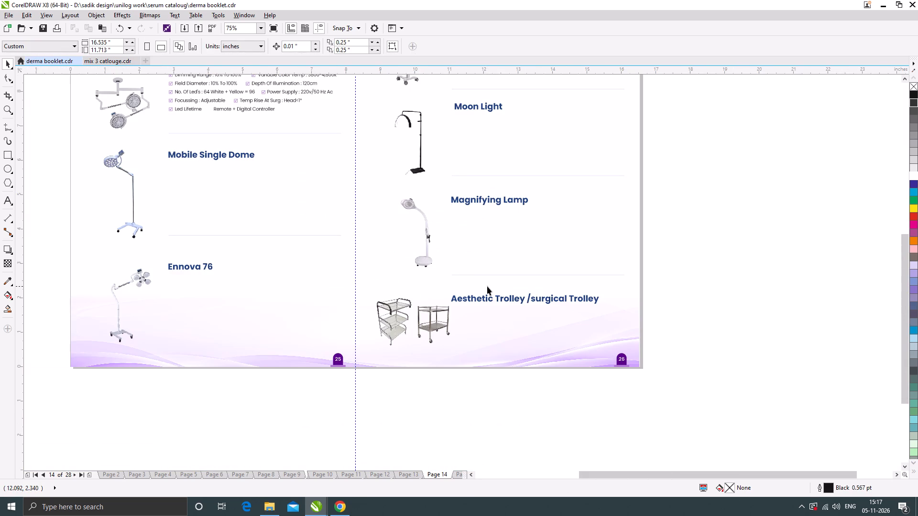
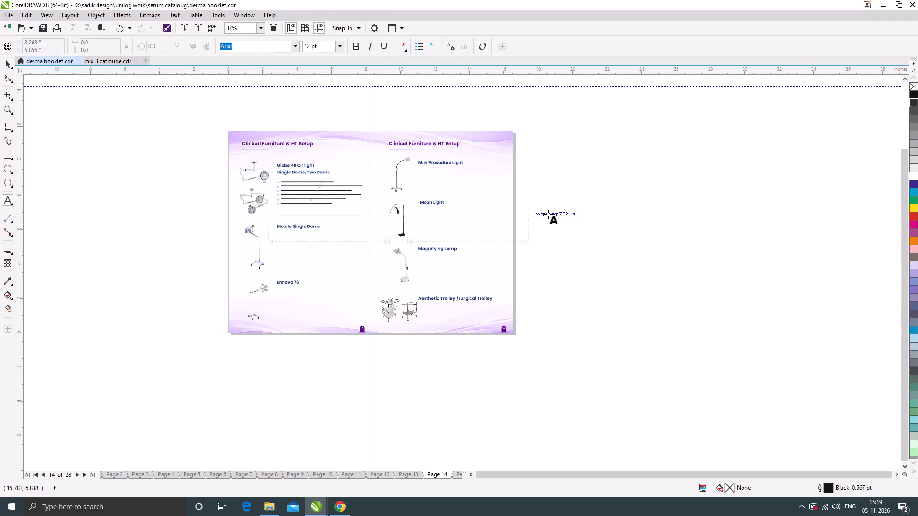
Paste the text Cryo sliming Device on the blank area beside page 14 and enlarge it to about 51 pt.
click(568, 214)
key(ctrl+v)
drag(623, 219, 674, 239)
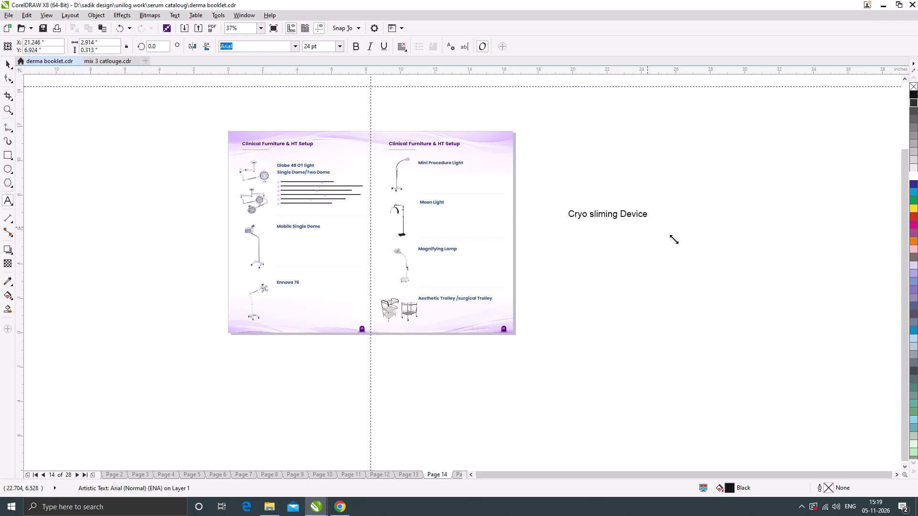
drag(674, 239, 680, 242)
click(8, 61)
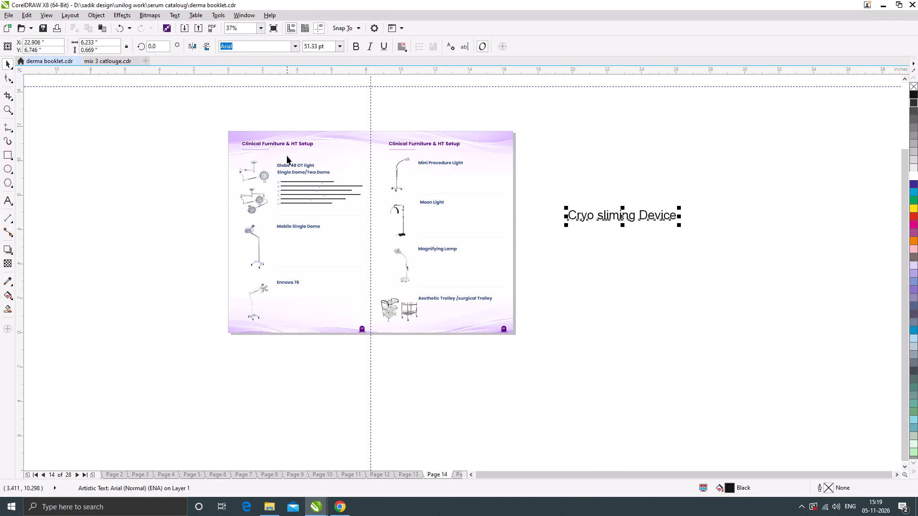
Go back to page 9 with the Cryo Slimming System products and delete the Cryo sliming Device note beside the page.
key(Page_Up)
scroll(429, 305, up, 1)
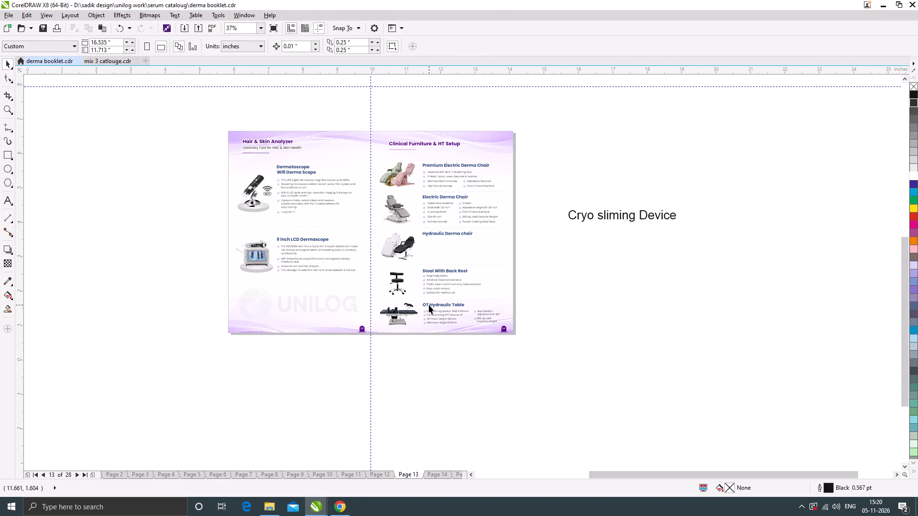
scroll(527, 330, down, 1)
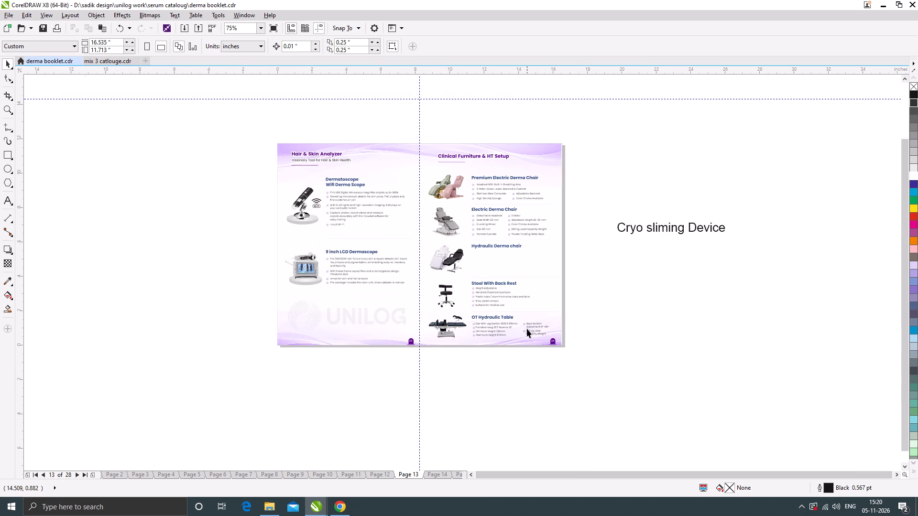
key(Page_Up)
key(Page_Up)
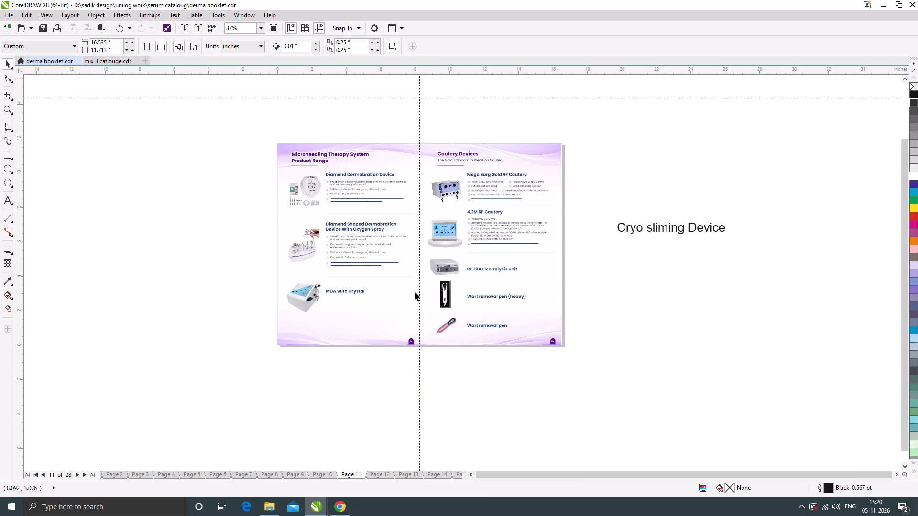
key(Page_Up)
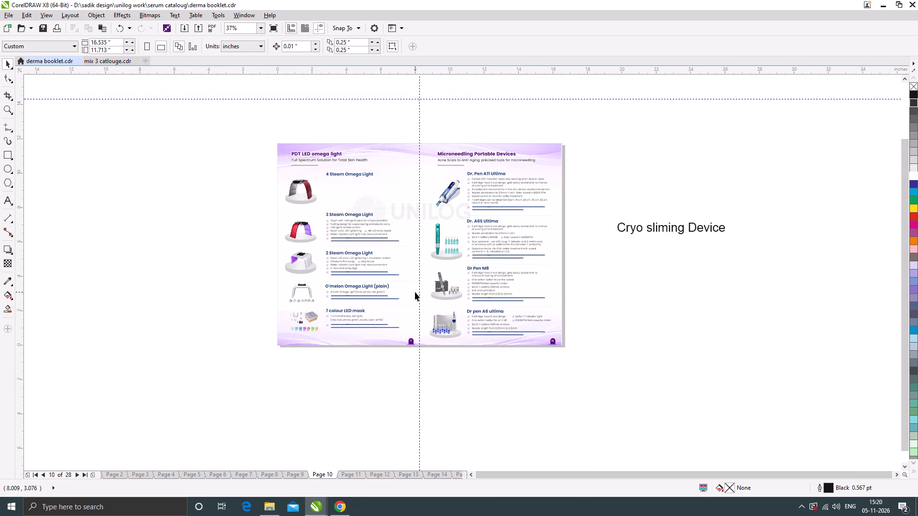
key(Page_Up)
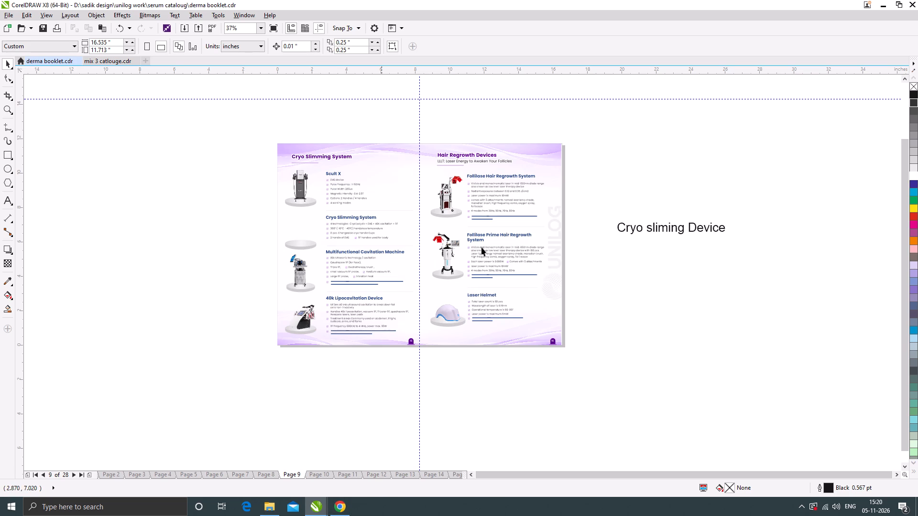
click(714, 230)
key(Delete)
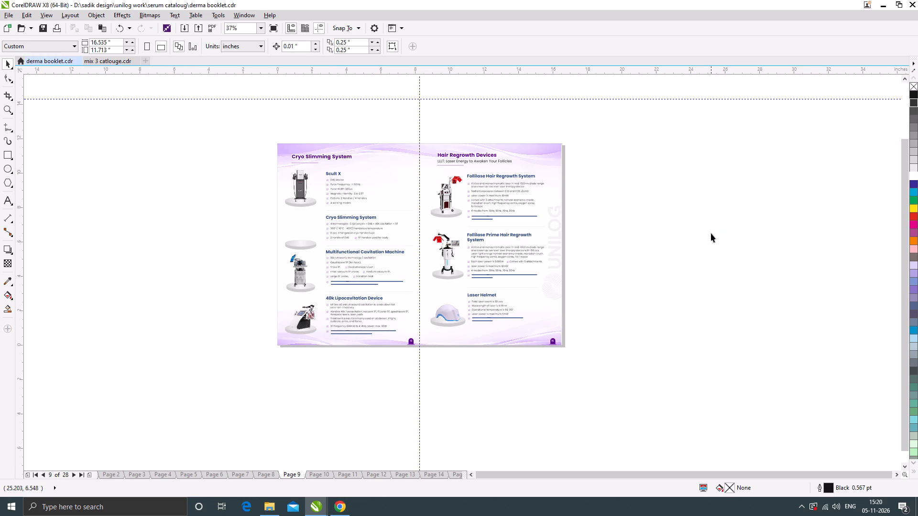
Look through the Downloads folder in File Explorer for a machine picture for the empty Cryo Slimming System entry.
click(270, 508)
scroll(437, 336, down, 2)
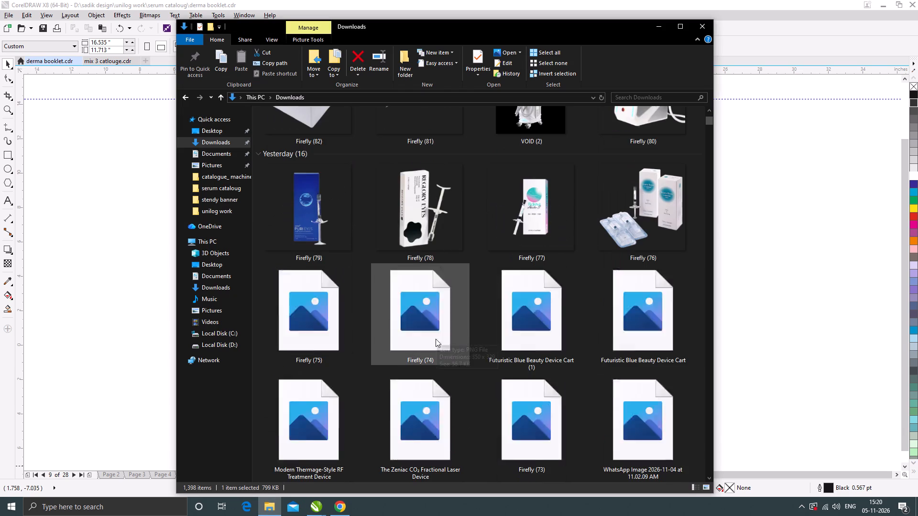
scroll(436, 339, up, 2)
scroll(435, 339, down, 1)
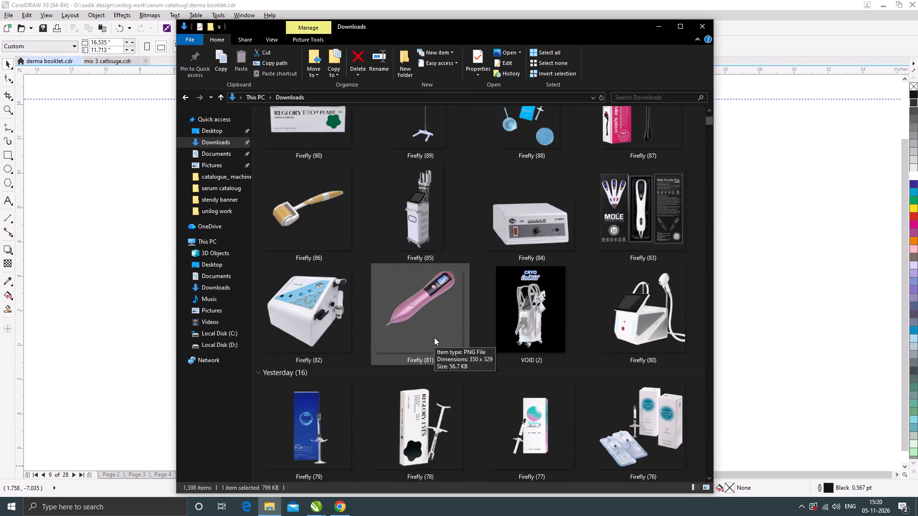
scroll(434, 337, down, 2)
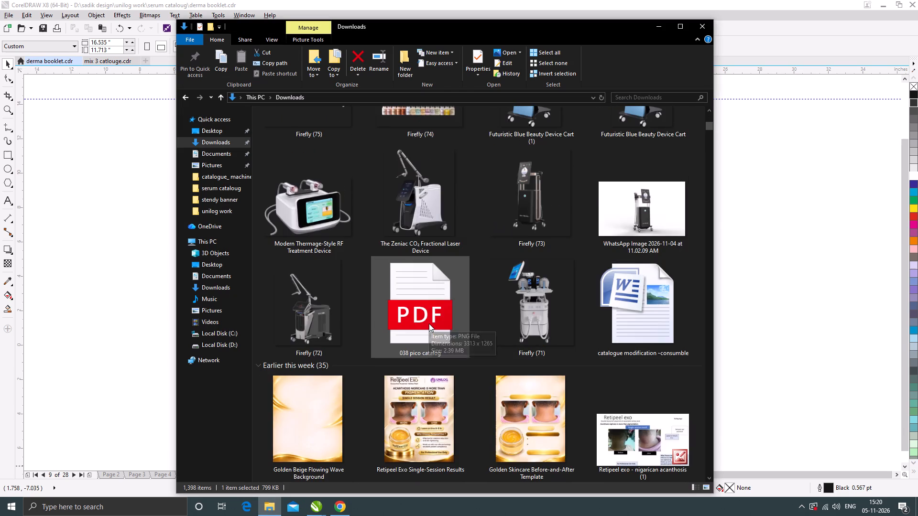
scroll(429, 324, down, 1)
scroll(440, 322, up, 1)
scroll(440, 323, down, 1)
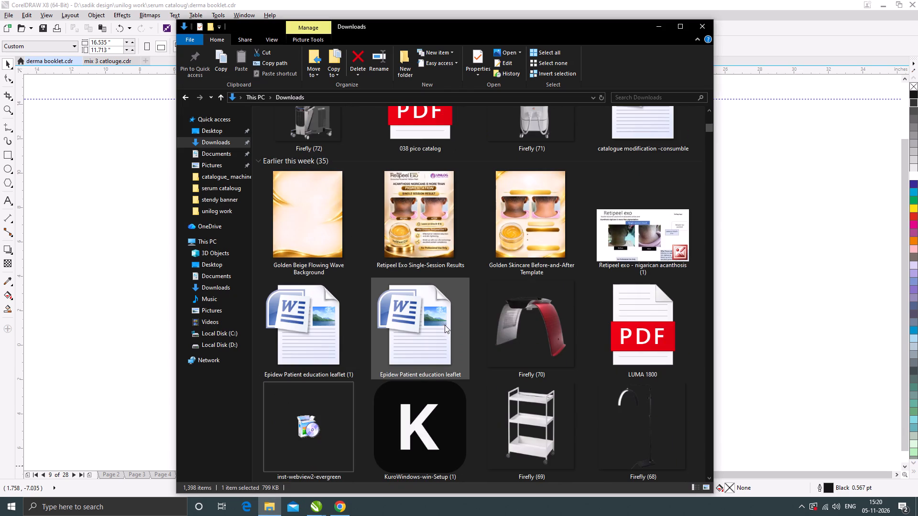
scroll(448, 327, up, 3)
scroll(448, 327, down, 4)
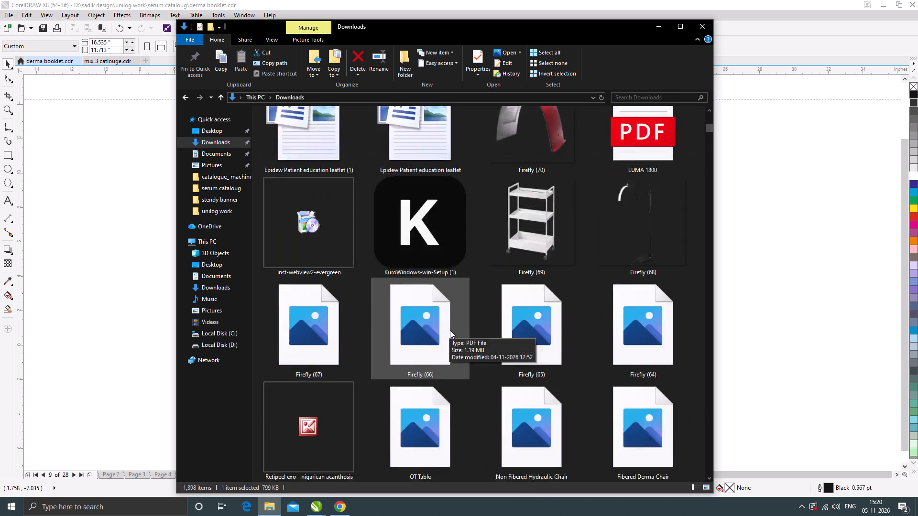
scroll(450, 330, down, 5)
scroll(455, 331, up, 3)
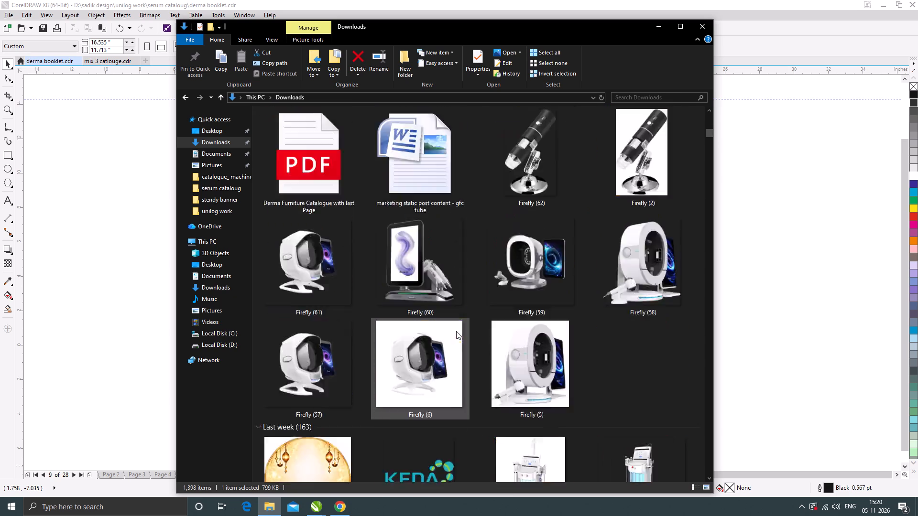
scroll(456, 331, up, 4)
scroll(542, 369, up, 3)
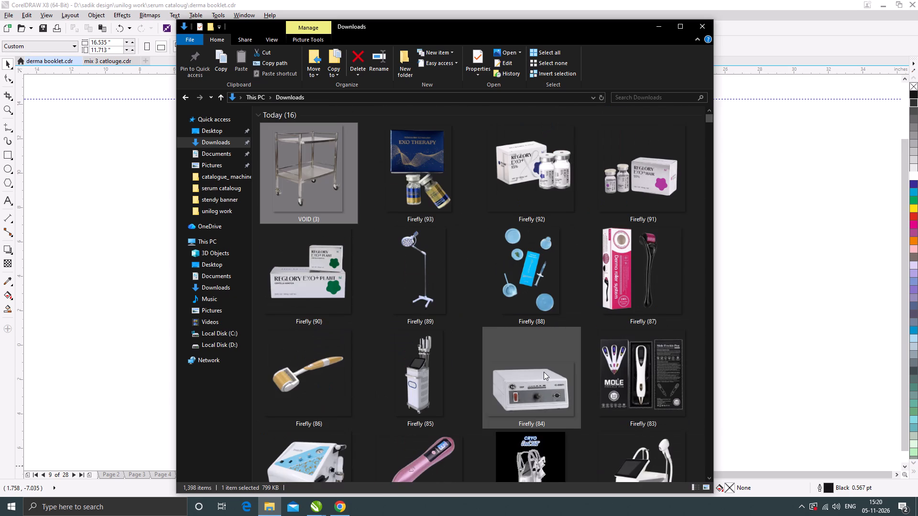
scroll(545, 376, up, 3)
scroll(441, 320, down, 2)
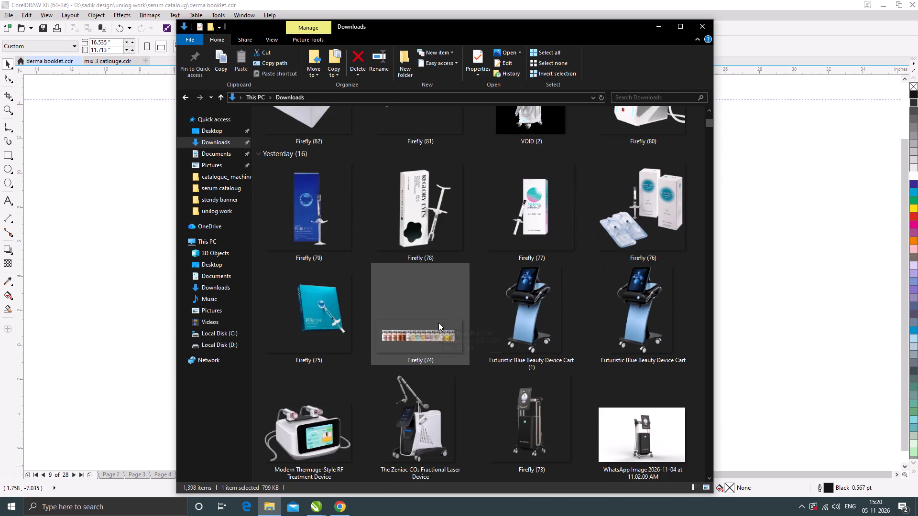
scroll(438, 324, up, 1)
scroll(478, 314, down, 1)
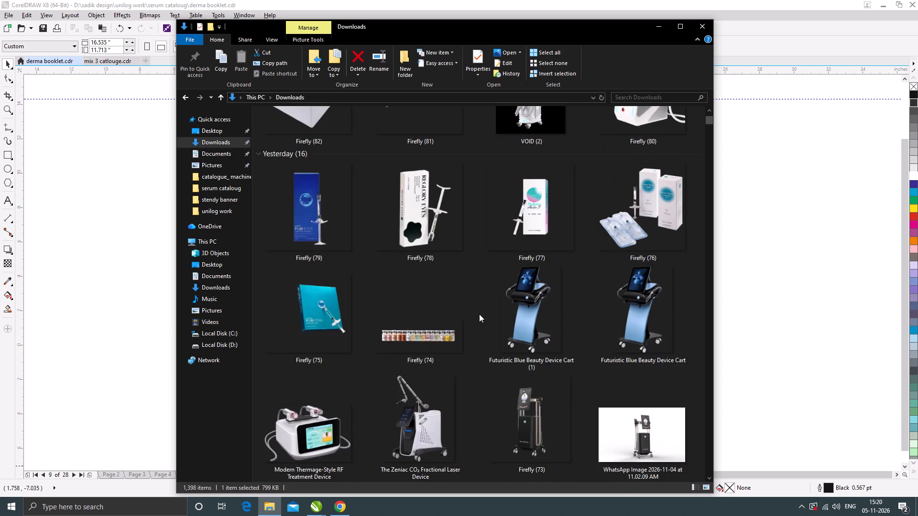
scroll(480, 314, down, 1)
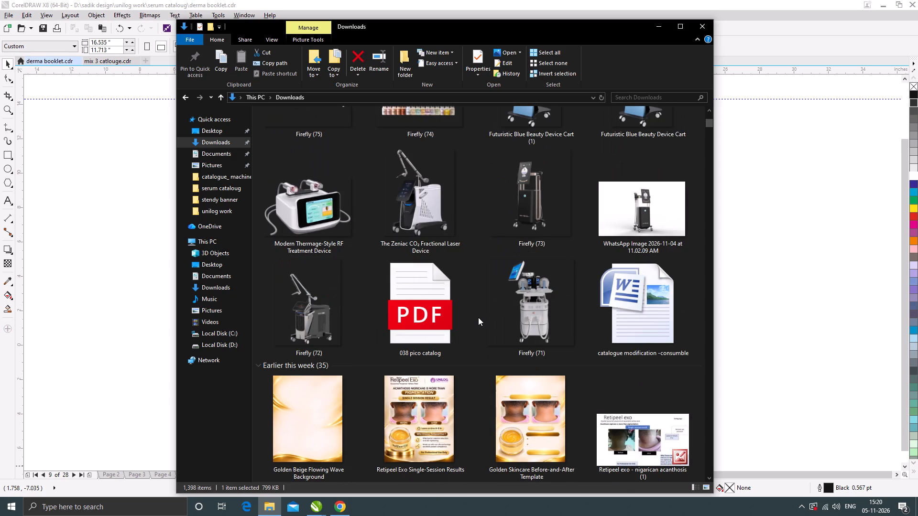
scroll(511, 326, down, 6)
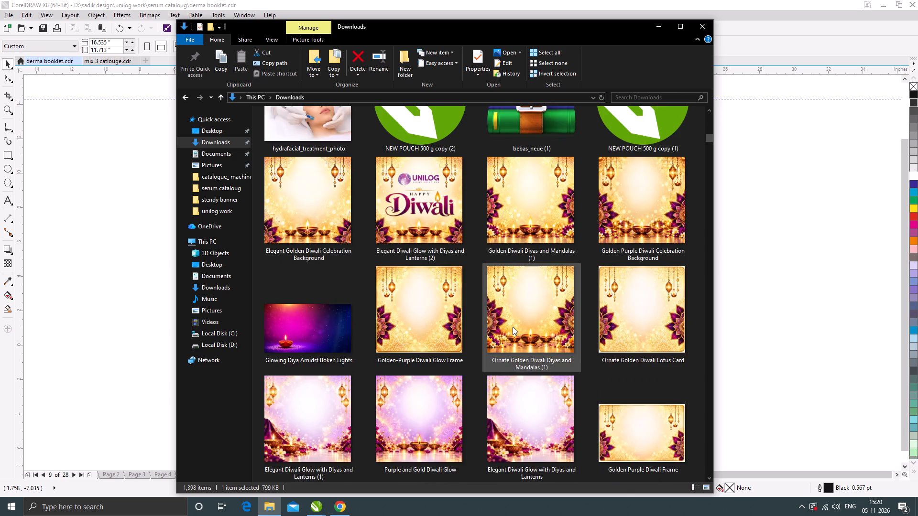
scroll(513, 327, down, 8)
click(797, 288)
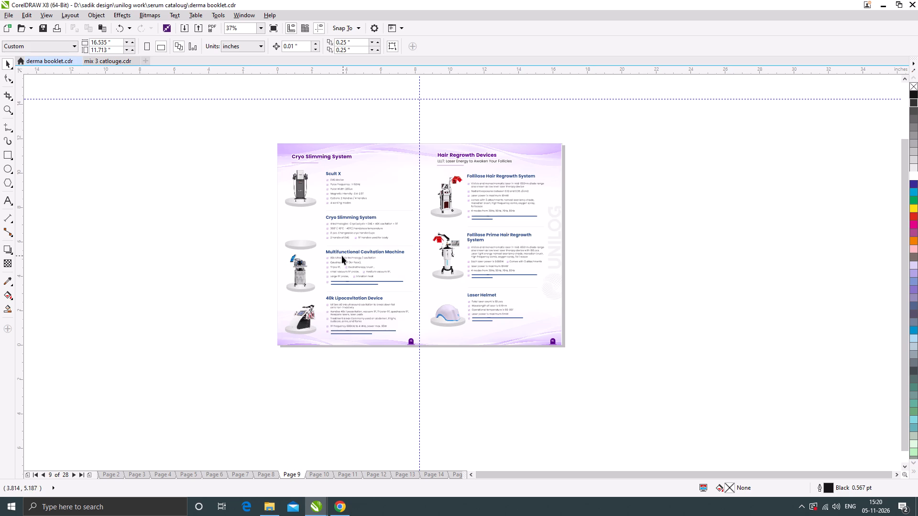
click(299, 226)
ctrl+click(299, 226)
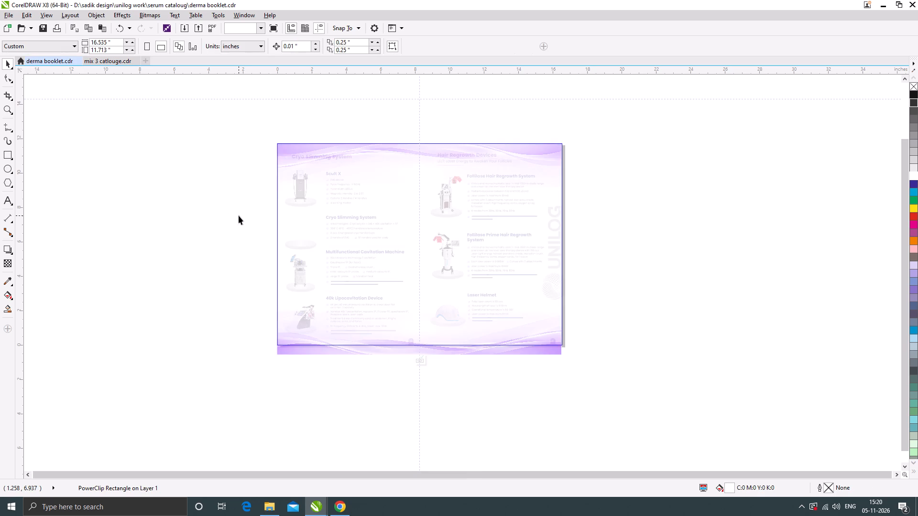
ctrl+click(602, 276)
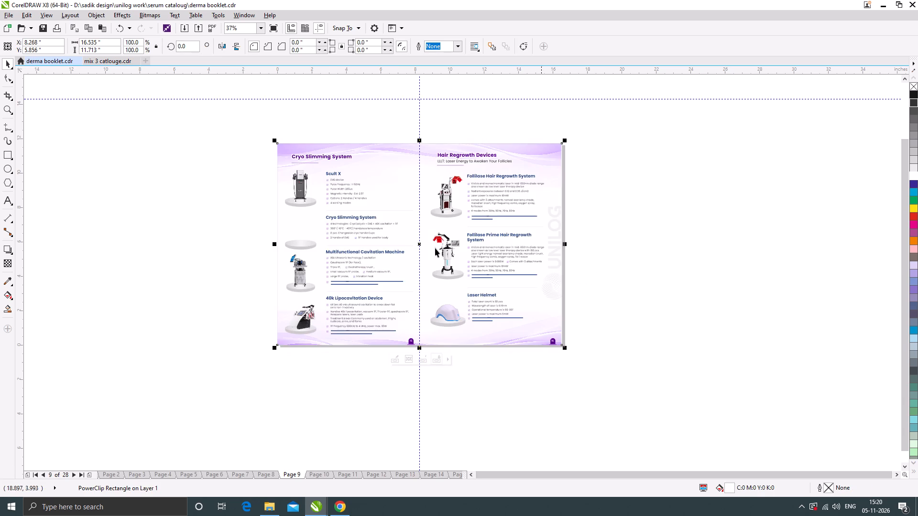
Open a drawing from the stendy banner folder inside unilog work.
click(21, 26)
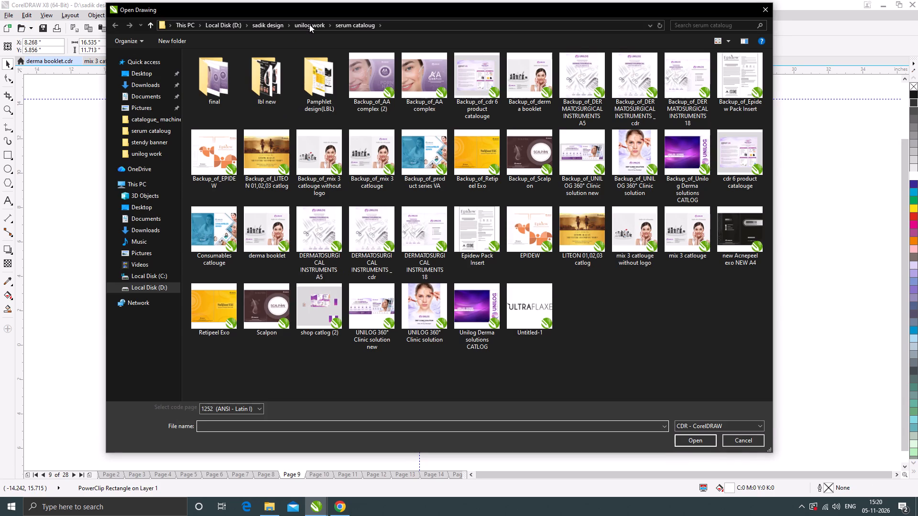
click(311, 22)
click(546, 238)
key(s)
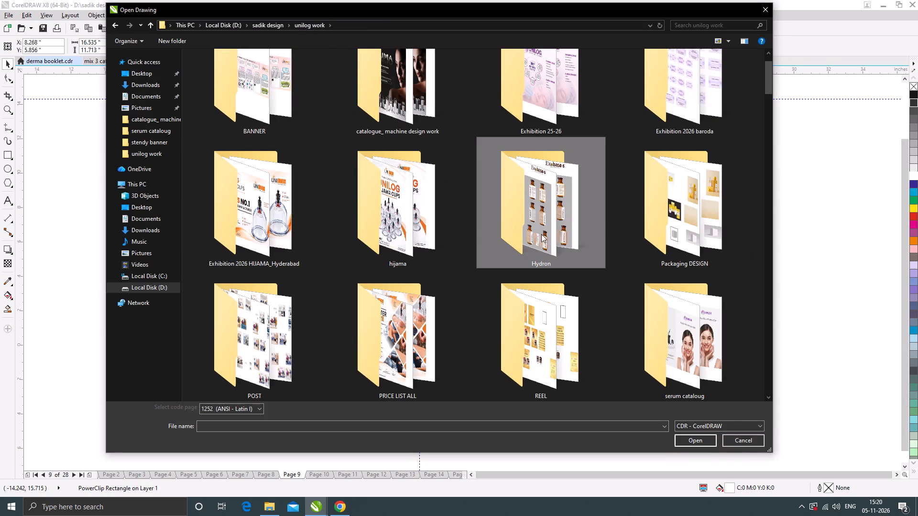
click(376, 210)
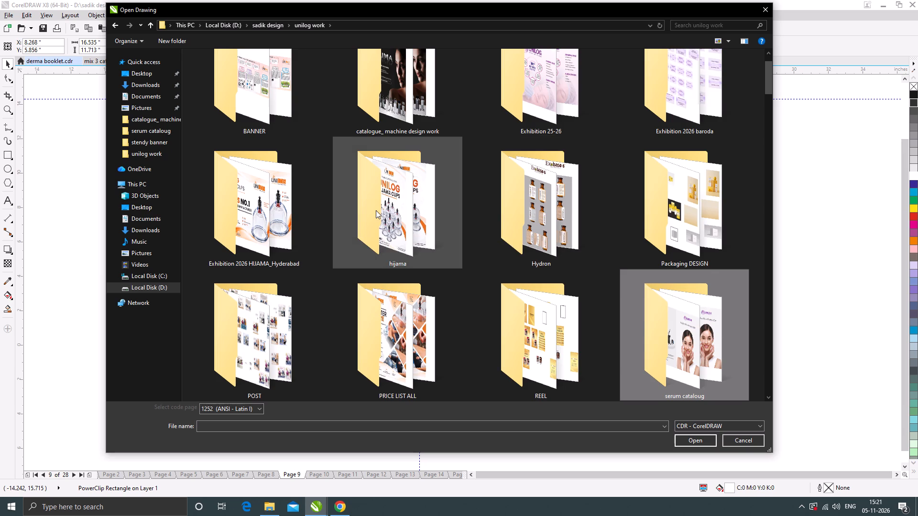
text(ss)
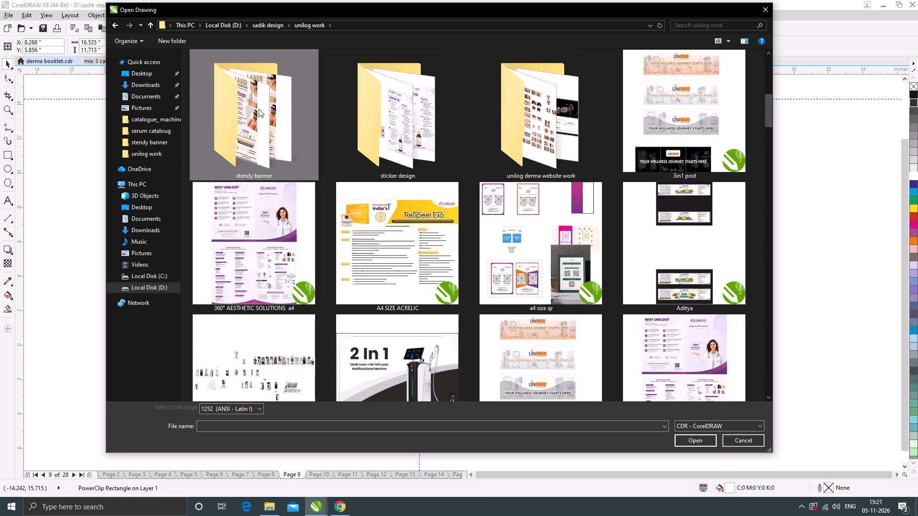
double_click(259, 109)
double_click(408, 99)
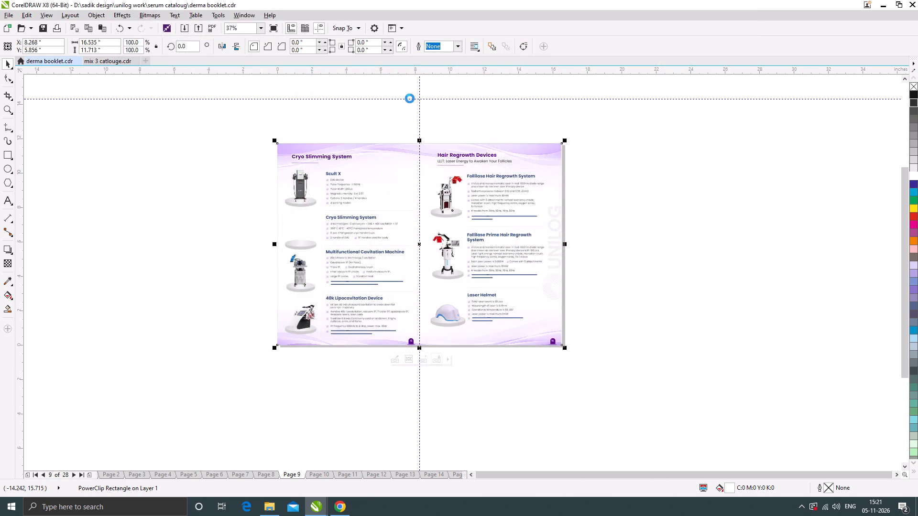
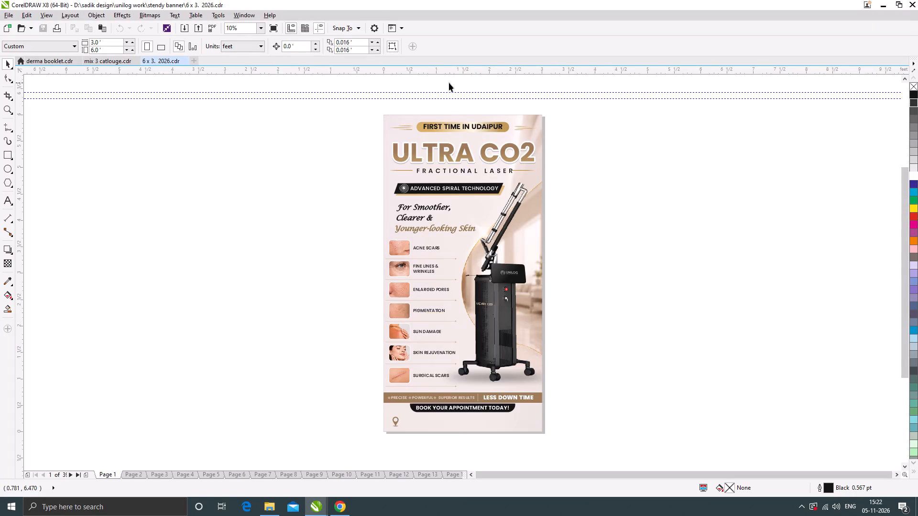
Look through the pages of the 6 x 3. 2026 banner file for a cryo slimming machine picture.
key(Page_Down)
key(Page_Down)
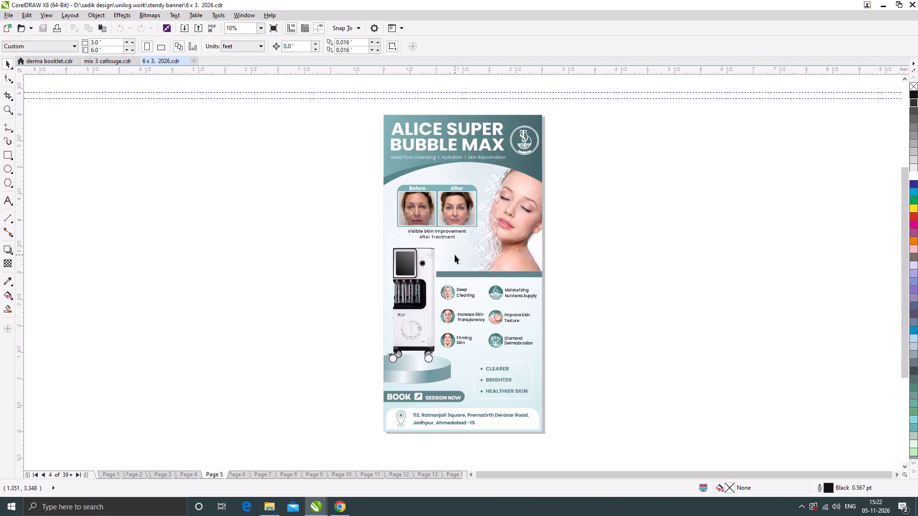
key(Page_Down)
key(Page_Down)
key(Page_Down)
key(Page_Down)
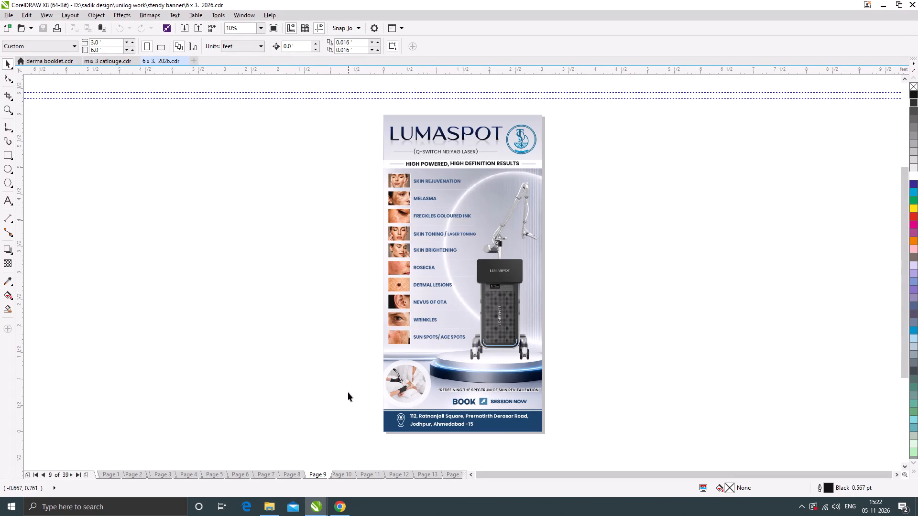
click(438, 474)
key(Page_Down)
key(Page_Down)
key(Page_Down)
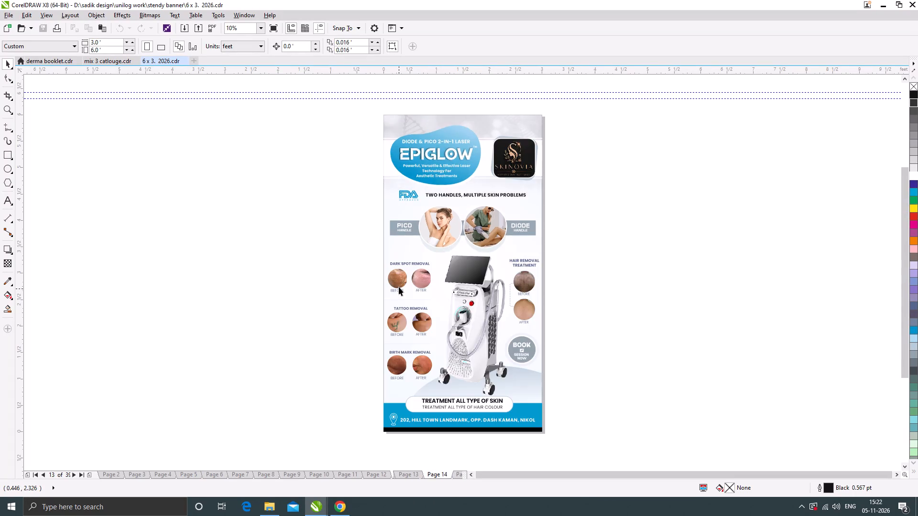
key(Page_Down)
key(Page_Down)
key(Page_Down)
key(Page_Up)
key(Page_Up)
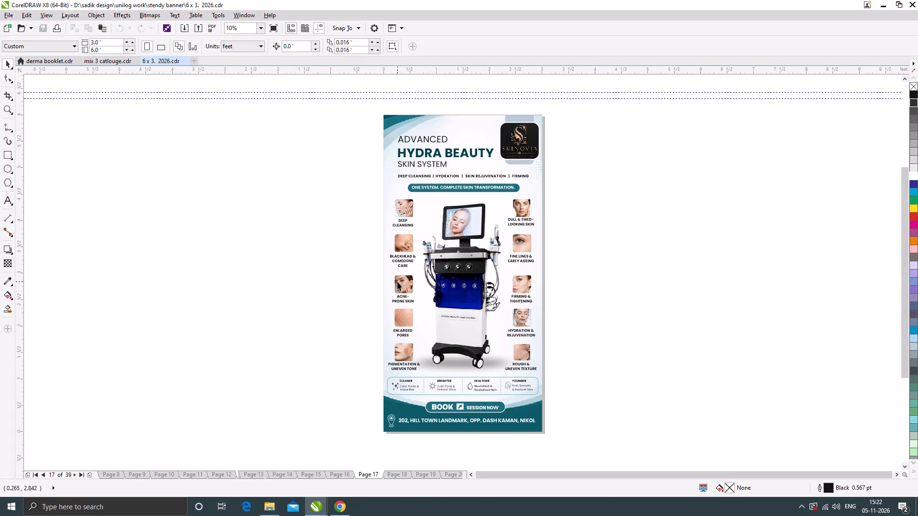
key(Page_Down)
key(Page_Down)
key(Page_Down)
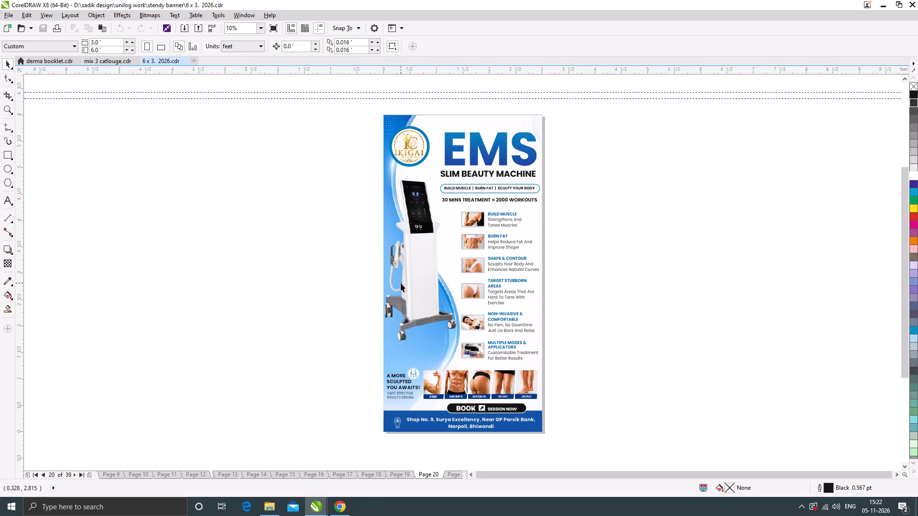
Copy the machine picture from the COOL CRYO 360 banner on page 21 into derma booklet.cdr page 9, placing it left of the spread.
key(Page_Down)
click(495, 226)
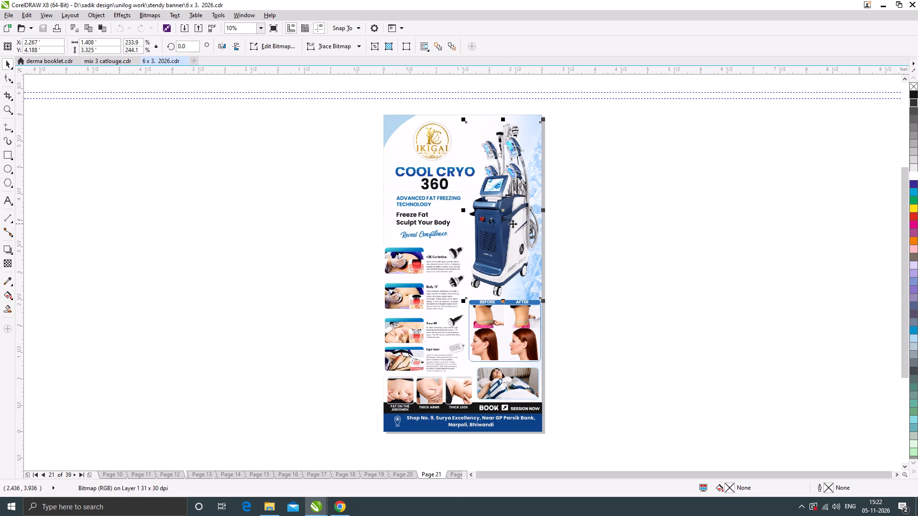
key(ctrl+c)
click(109, 61)
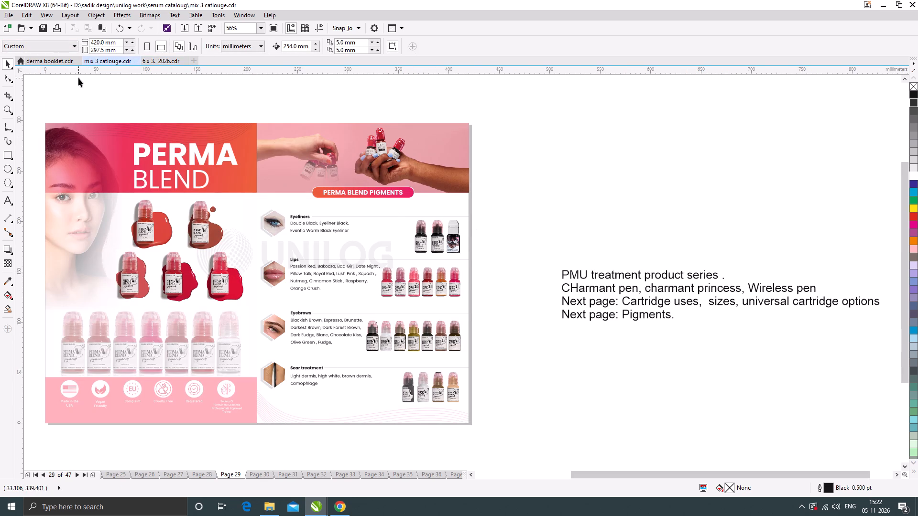
click(50, 59)
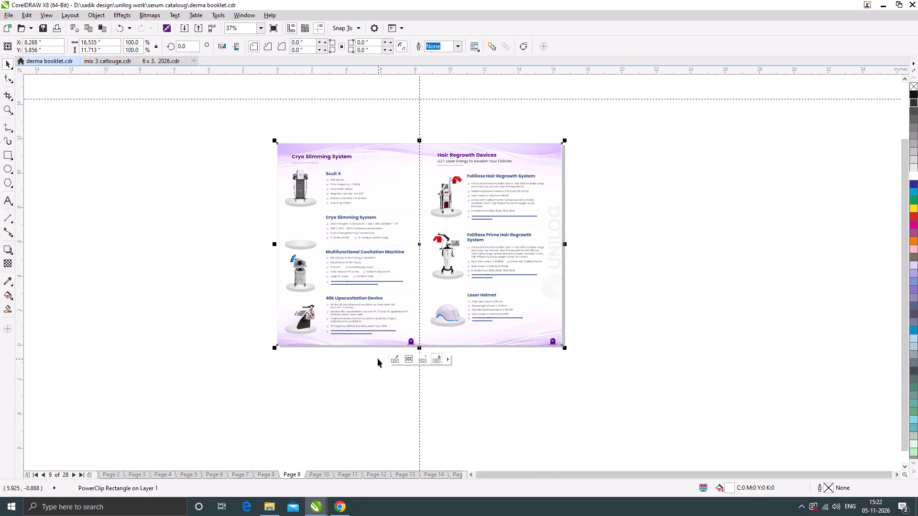
key(ctrl+v)
scroll(676, 269, down, 1)
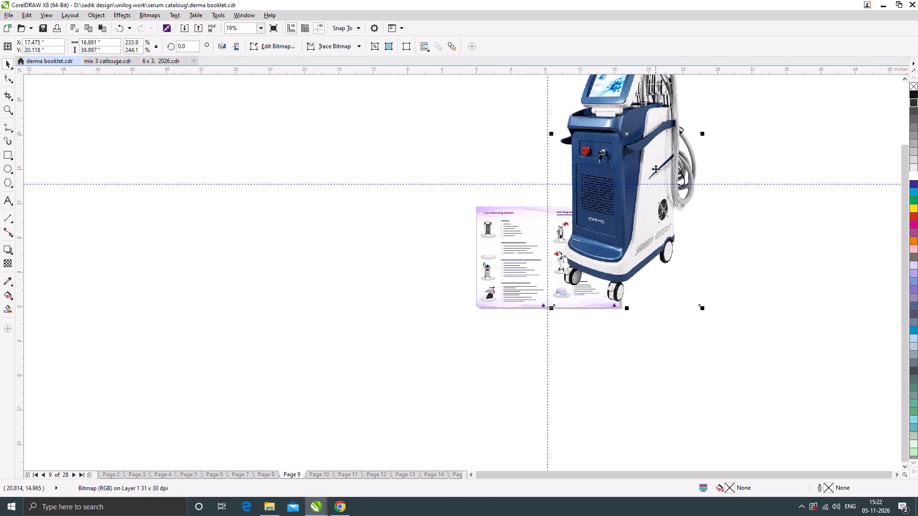
drag(652, 139, 407, 240)
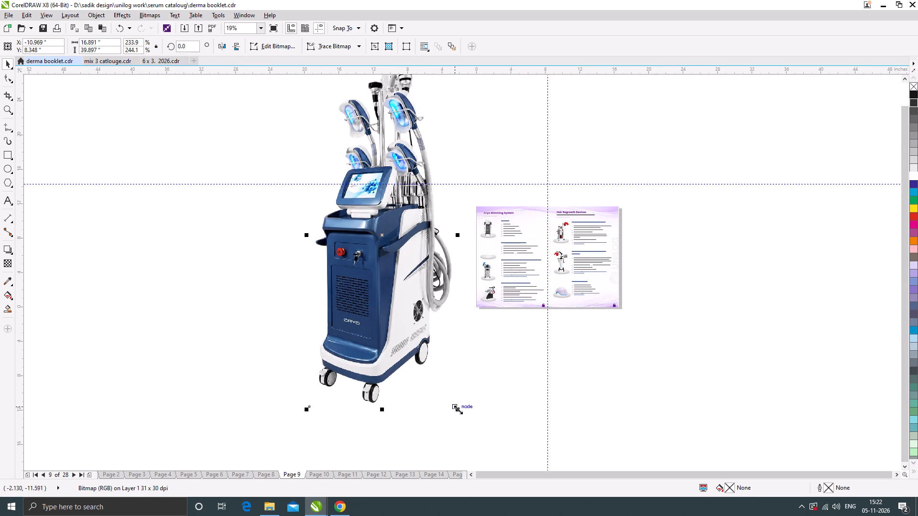
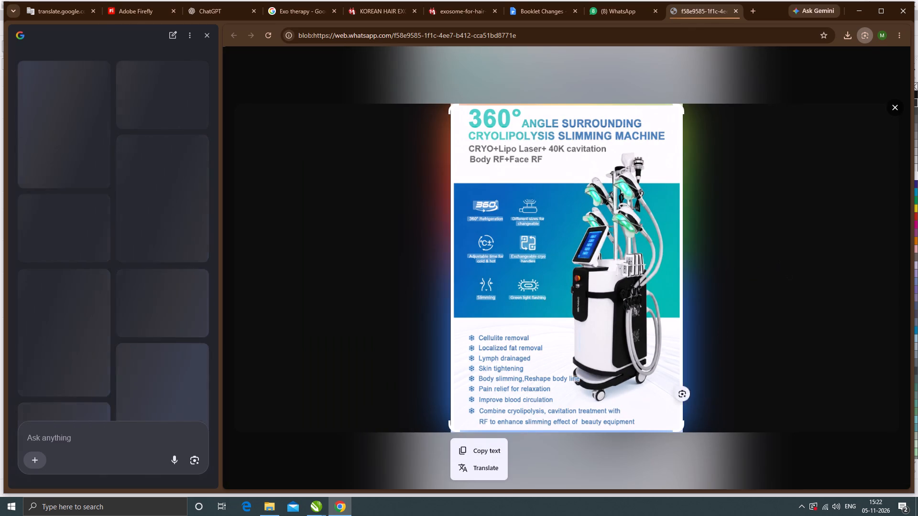
In Chrome, run an image search on just the machine in the 360° cryolipolysis slimming poster and open the DHgate match.
drag(672, 407, 542, 142)
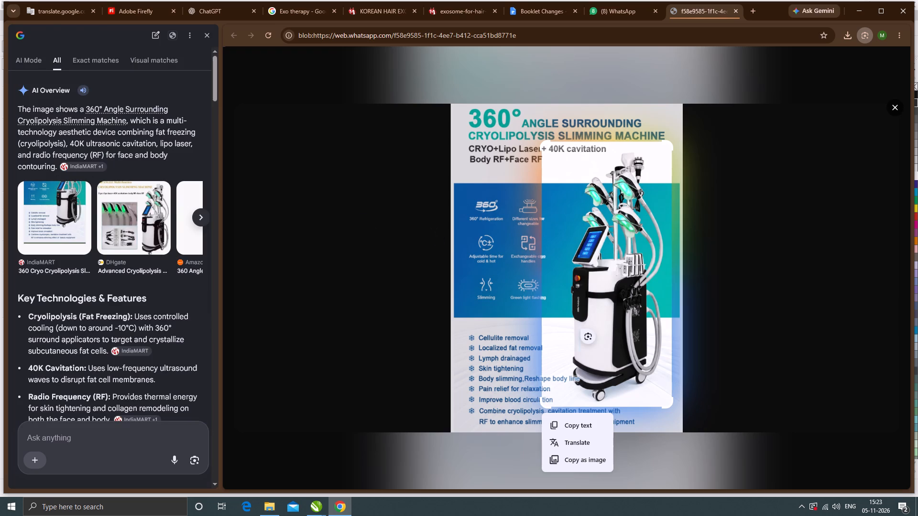
click(147, 235)
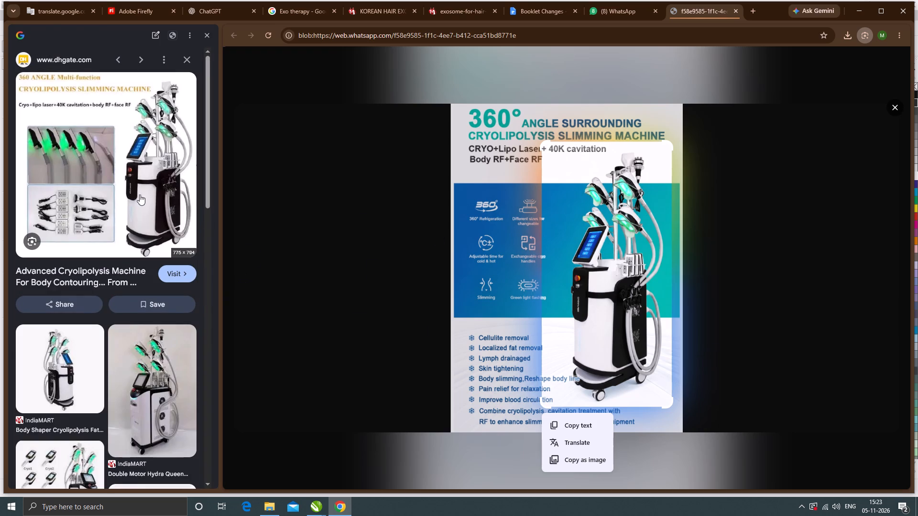
click(69, 367)
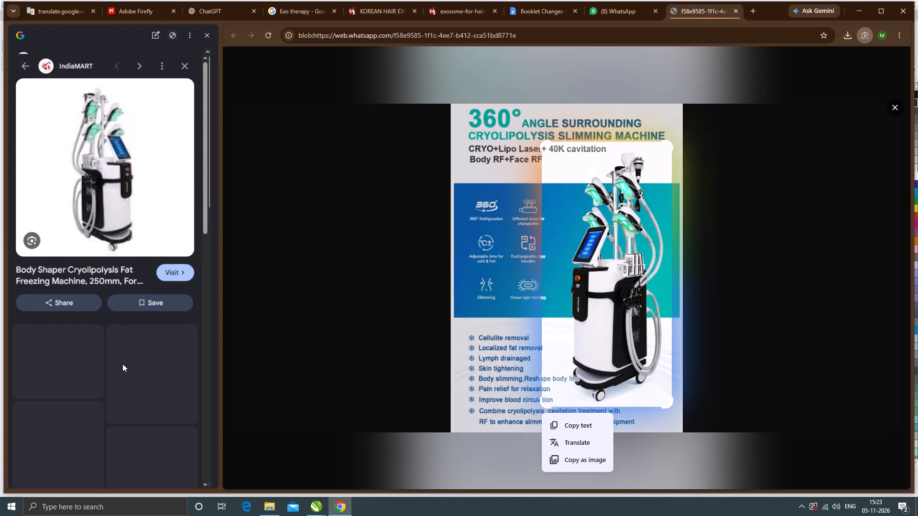
right_click(149, 182)
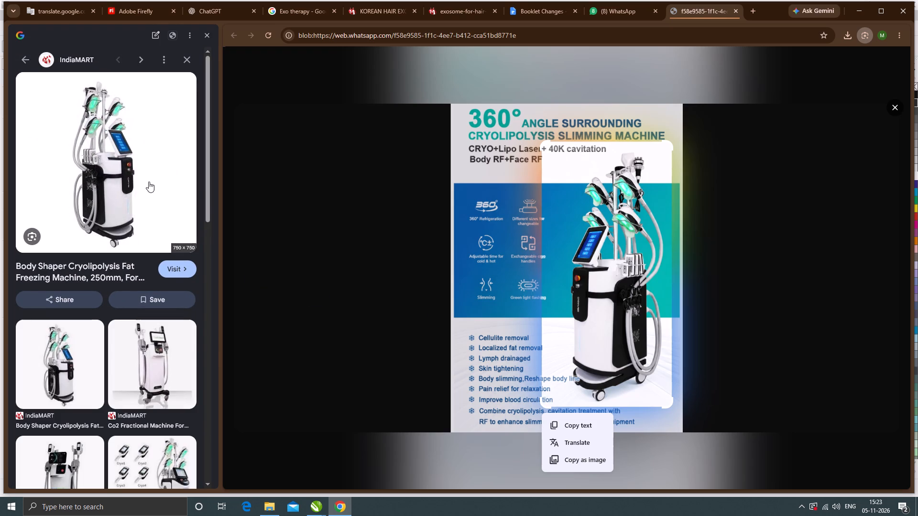
click(160, 278)
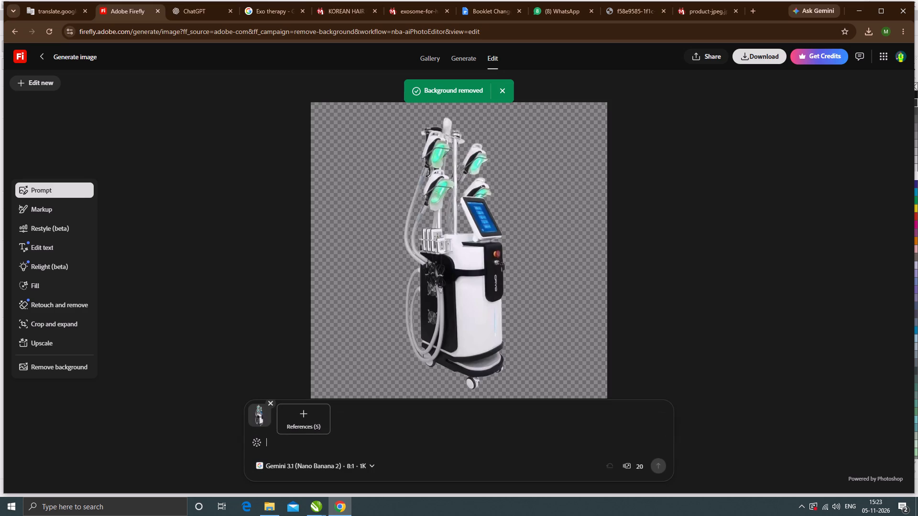
click(769, 60)
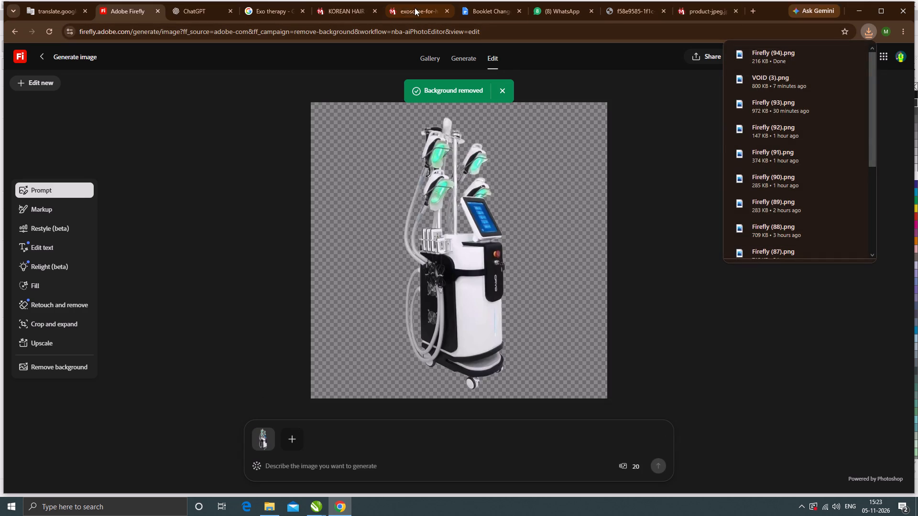
Close the exosome, Korean hair and WhatsApp slimming machine image tabs and return to CorelDRAW.
click(412, 10)
click(446, 11)
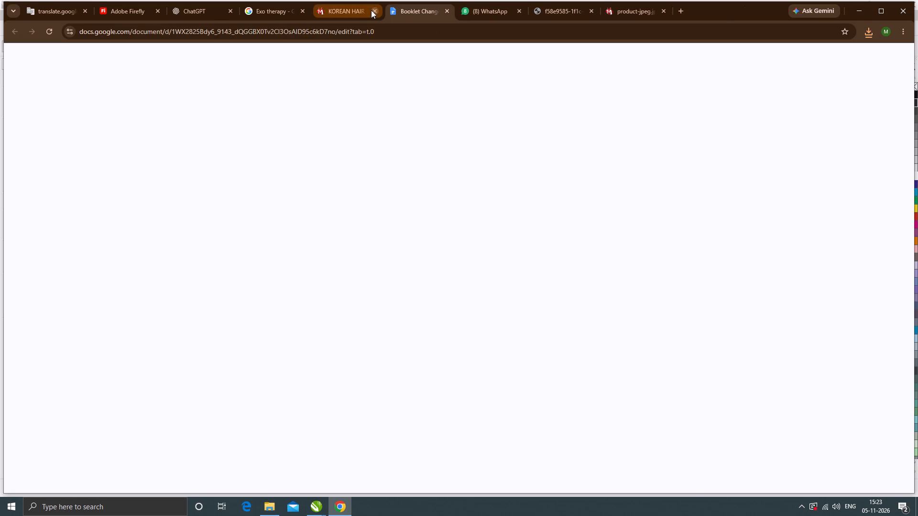
click(374, 11)
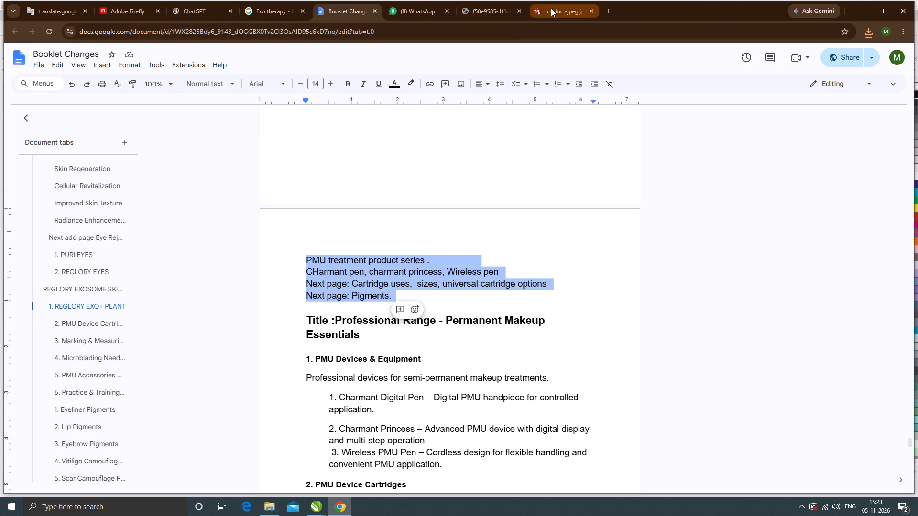
click(502, 8)
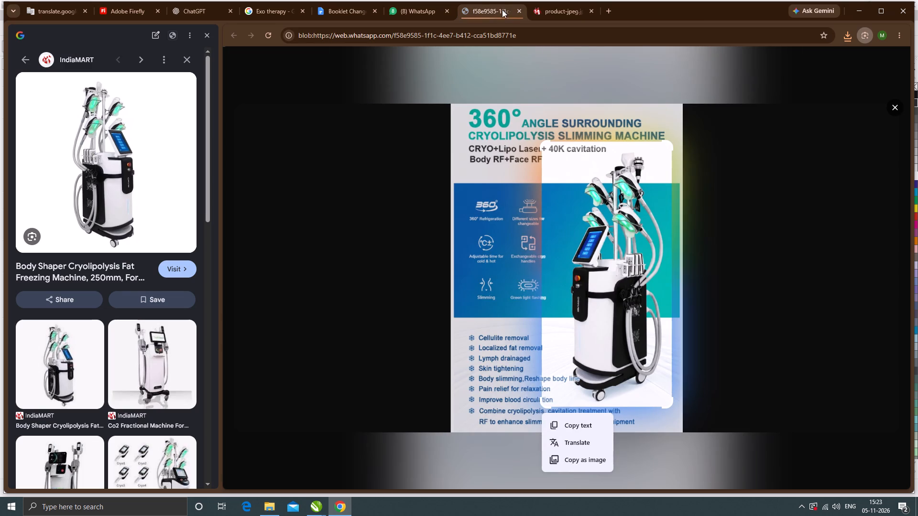
click(522, 11)
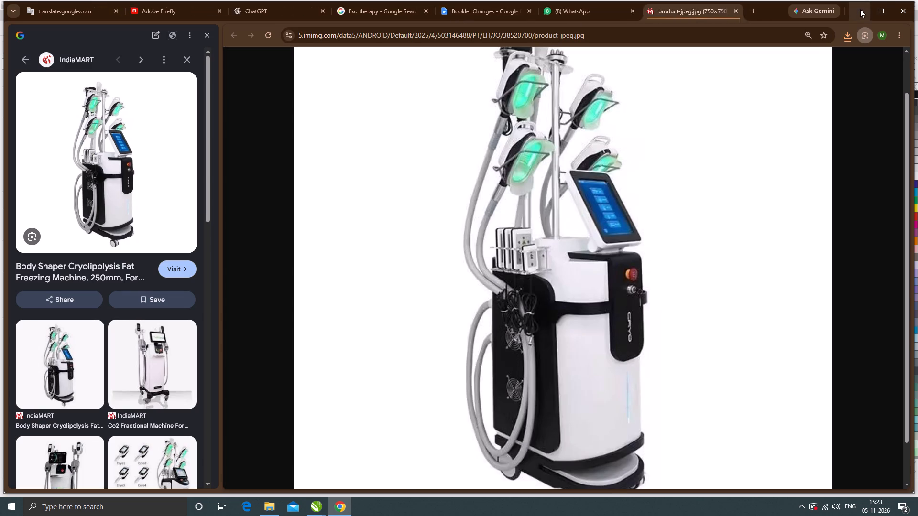
click(860, 9)
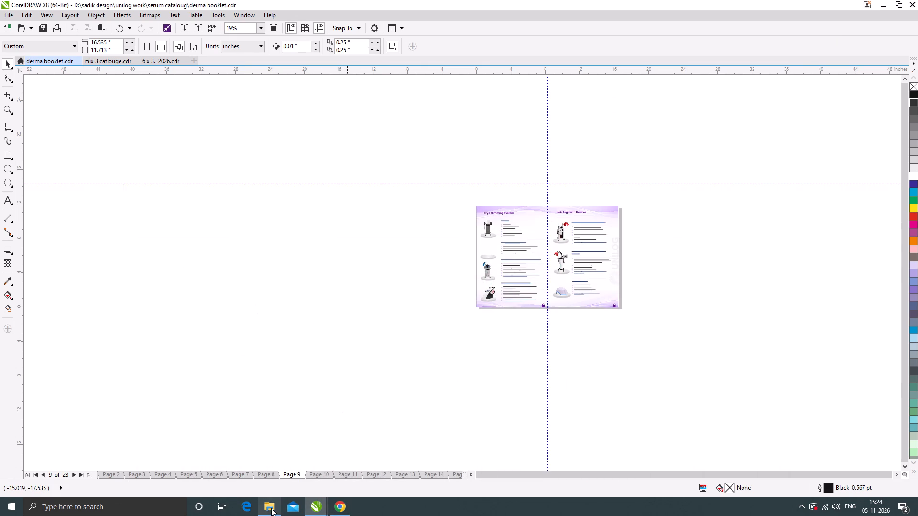
Bring the Firefly (94) machine cutout from the Downloads folder onto the blank area beside booklet page 9.
click(271, 508)
scroll(419, 274, up, 16)
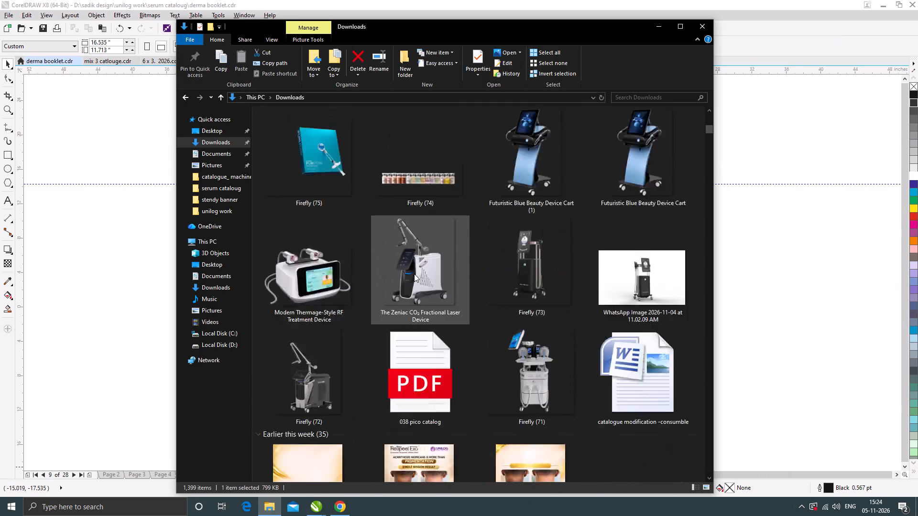
scroll(414, 274, up, 9)
right_click(366, 195)
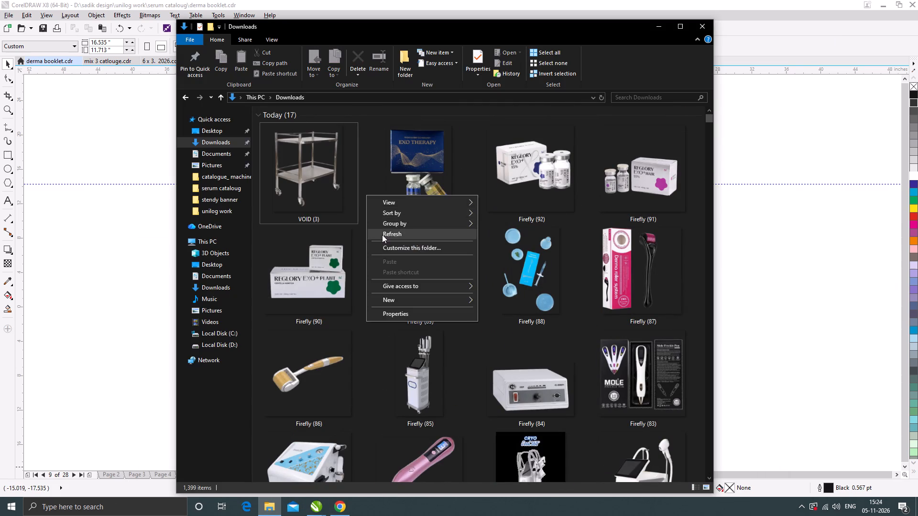
click(383, 235)
drag(313, 185, 119, 254)
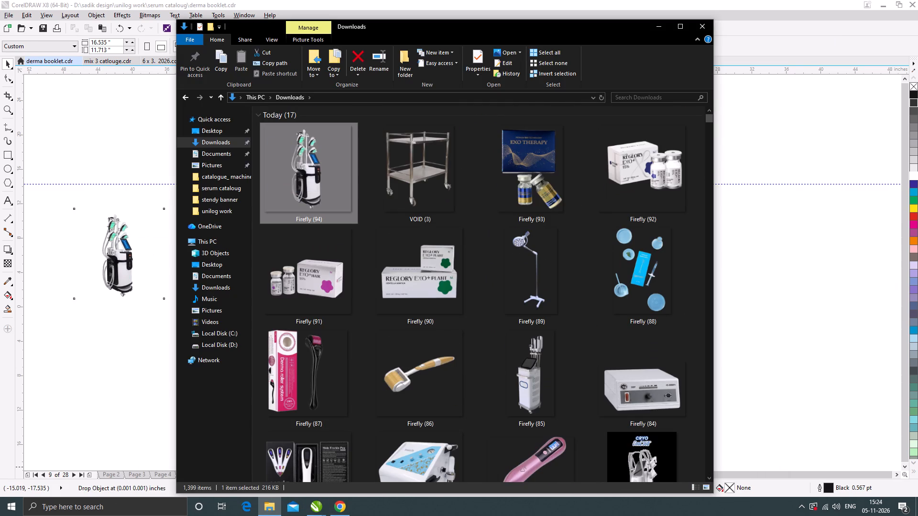
click(657, 28)
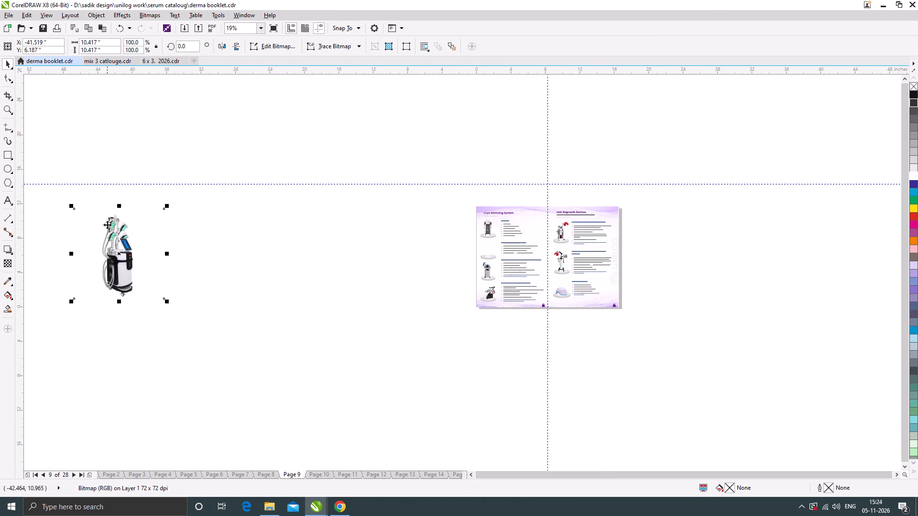
Move the machine cutout closer to page 9 and crop the empty areas on both sides to about 4.29 in wide.
drag(120, 253, 400, 253)
scroll(400, 253, up, 3)
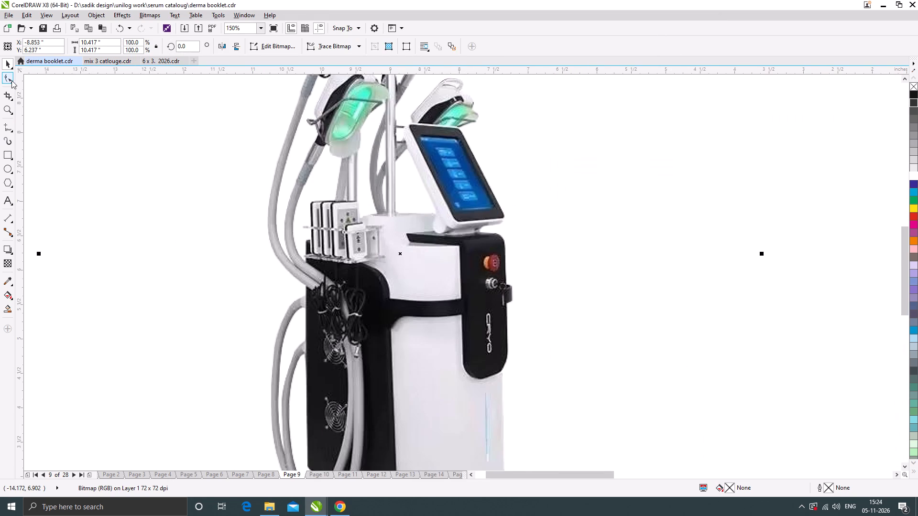
click(11, 77)
scroll(337, 186, down, 1)
drag(189, 225, 197, 225)
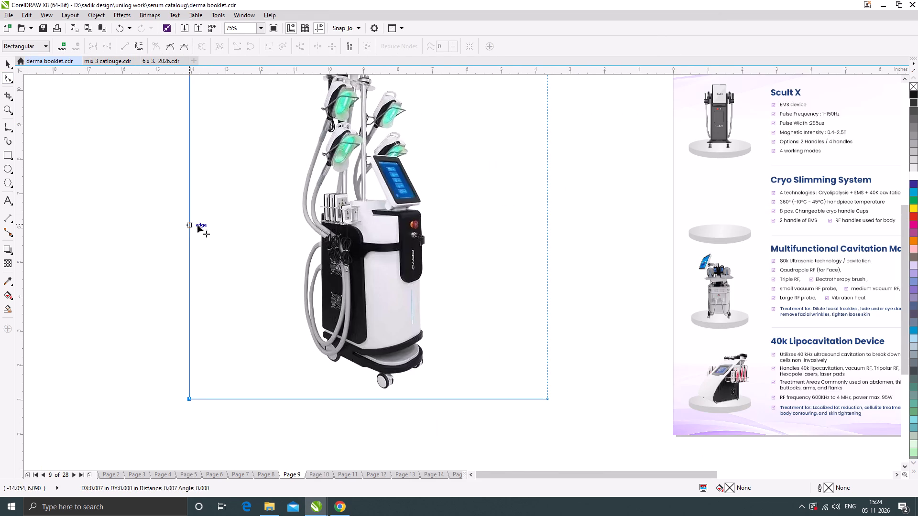
drag(197, 225, 292, 225)
drag(547, 231, 495, 232)
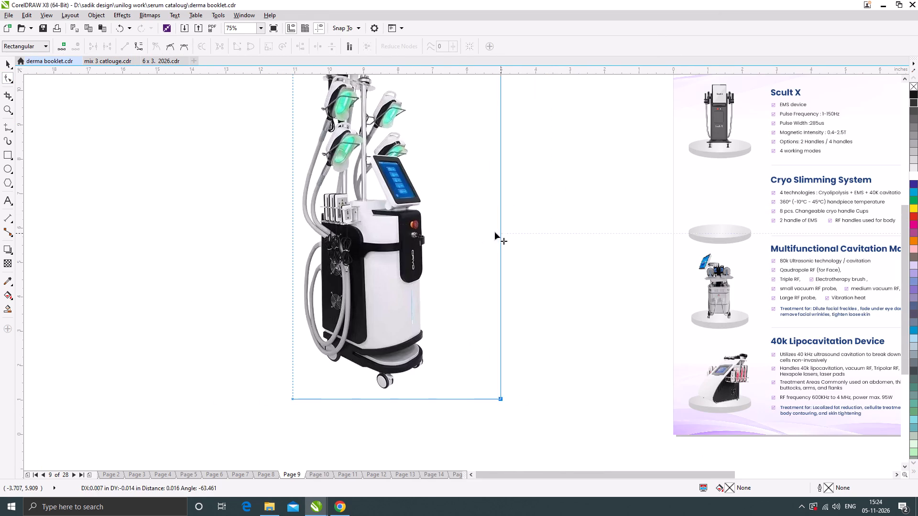
drag(495, 232, 440, 236)
scroll(441, 249, down, 1)
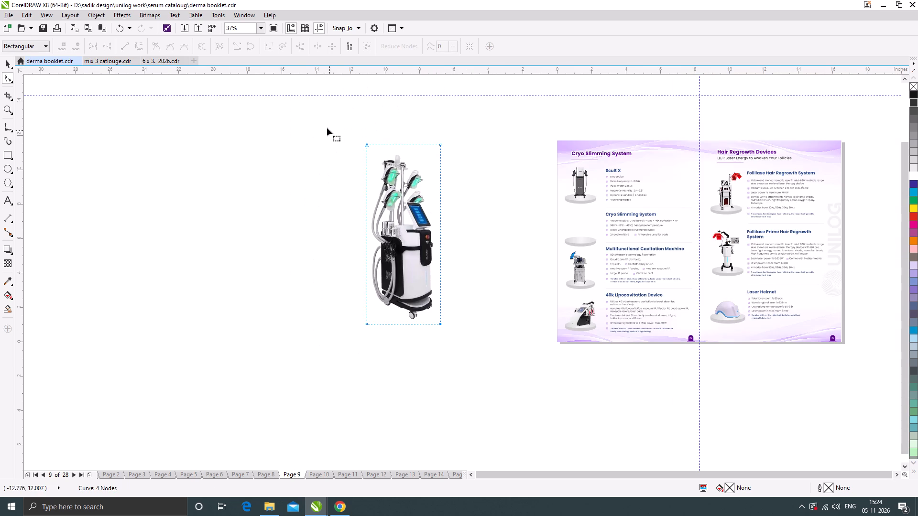
Scale the machine cutout down to about 0.79 × 1.92 in and place it on the empty podium beside Cryo Slimming System.
click(6, 61)
drag(398, 230, 475, 211)
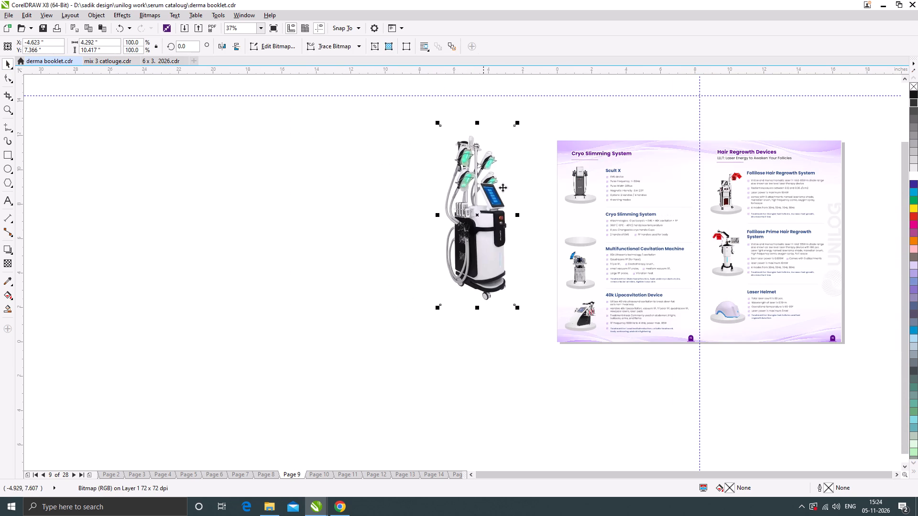
drag(517, 122, 507, 201)
drag(478, 221, 576, 230)
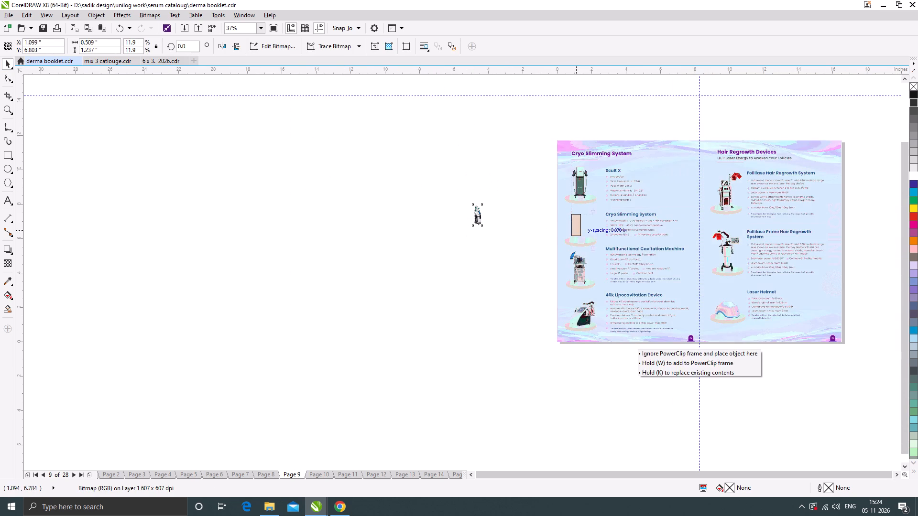
drag(576, 230, 579, 234)
scroll(583, 230, up, 2)
drag(594, 199, 624, 152)
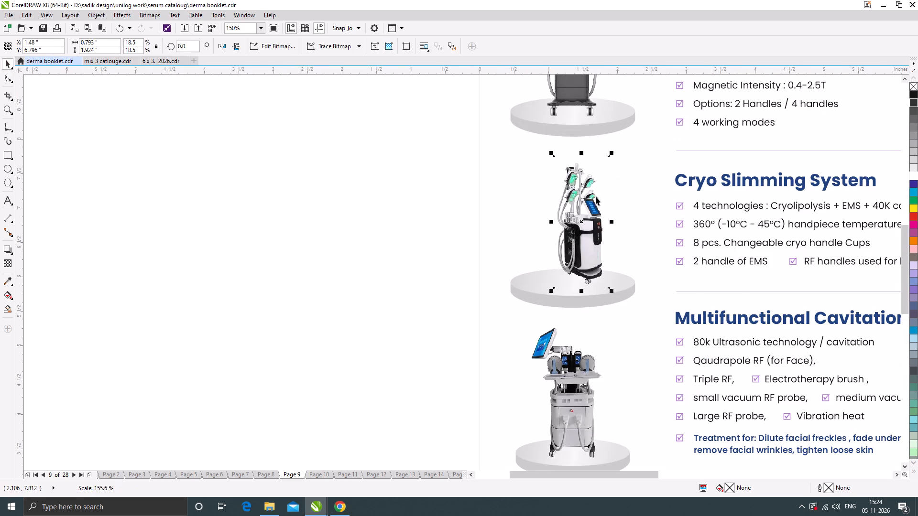
drag(581, 248, 572, 258)
Skew the machine picture slightly horizontally and stretch its width to about 0.86 in.
scroll(581, 258, up, 1)
click(582, 269)
scroll(563, 317, up, 1)
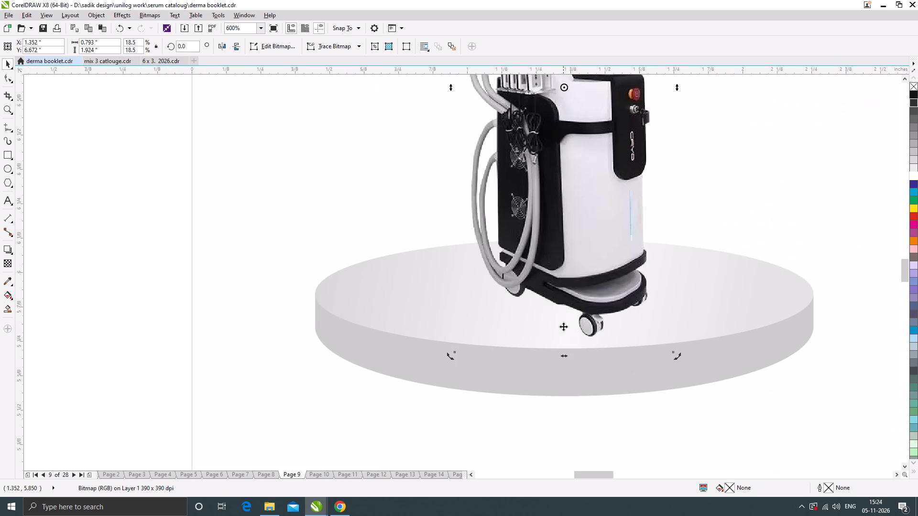
drag(565, 357, 554, 358)
scroll(568, 326, down, 2)
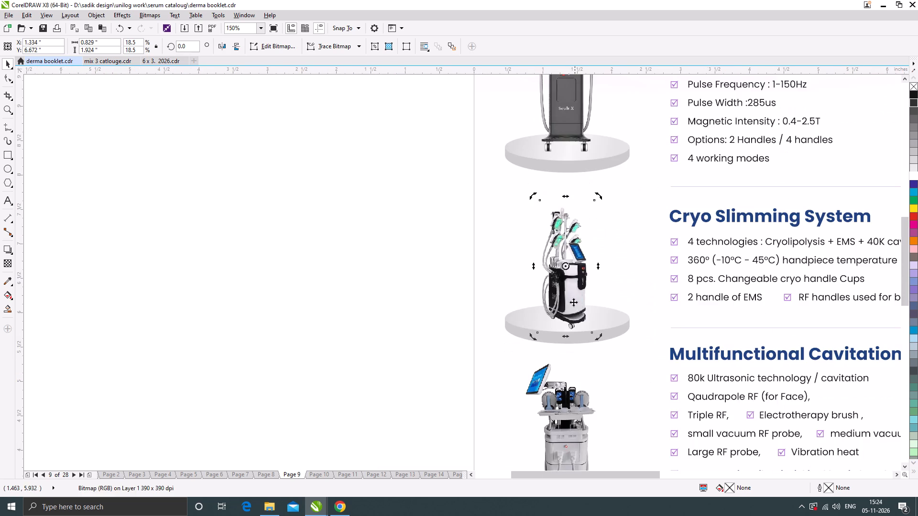
click(571, 290)
scroll(591, 275, up, 2)
drag(600, 258, 607, 266)
scroll(563, 263, down, 2)
scroll(523, 258, down, 1)
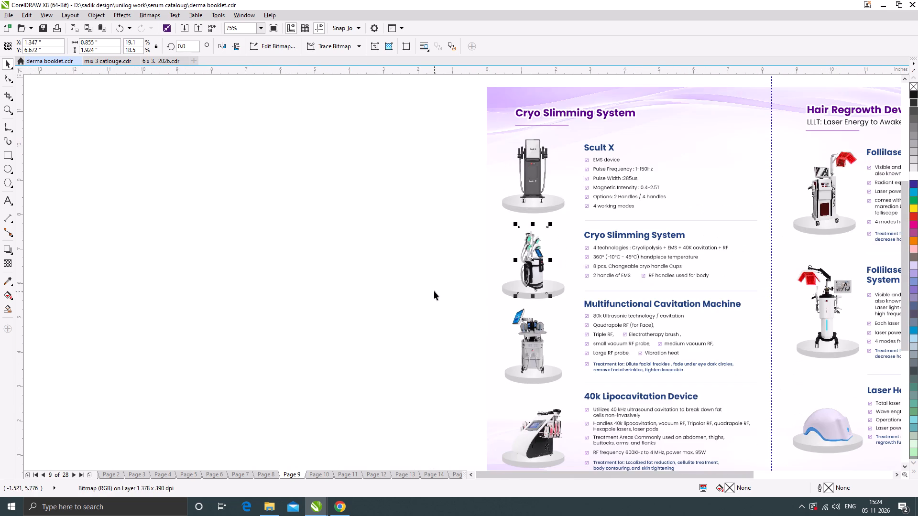
click(433, 291)
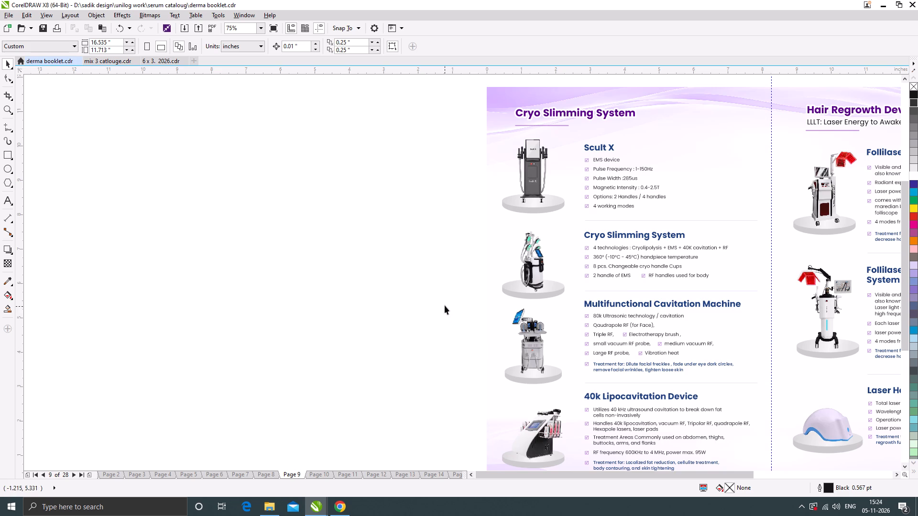
Move the Cryo Slimming System podium and its machine picture slightly upward.
drag(448, 305, 382, 313)
scroll(527, 253, up, 1)
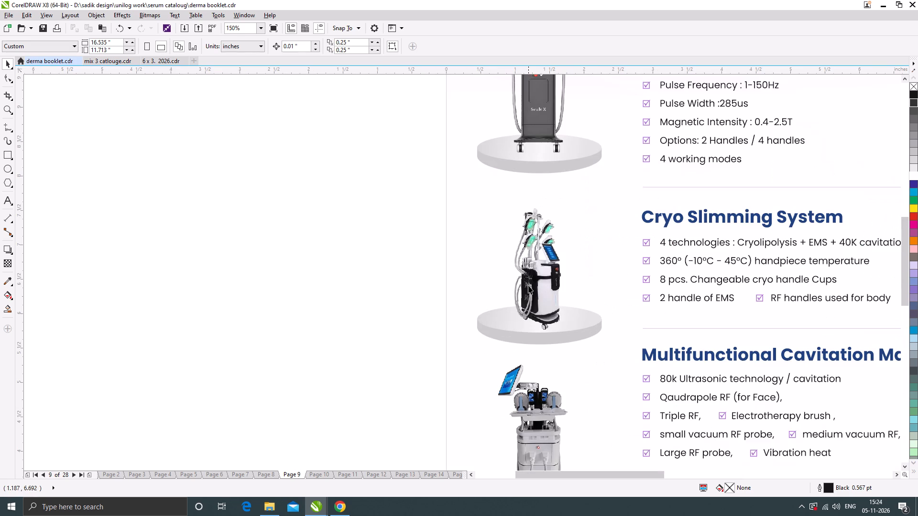
drag(399, 279, 625, 357)
scroll(578, 333, up, 1)
drag(579, 312, 579, 300)
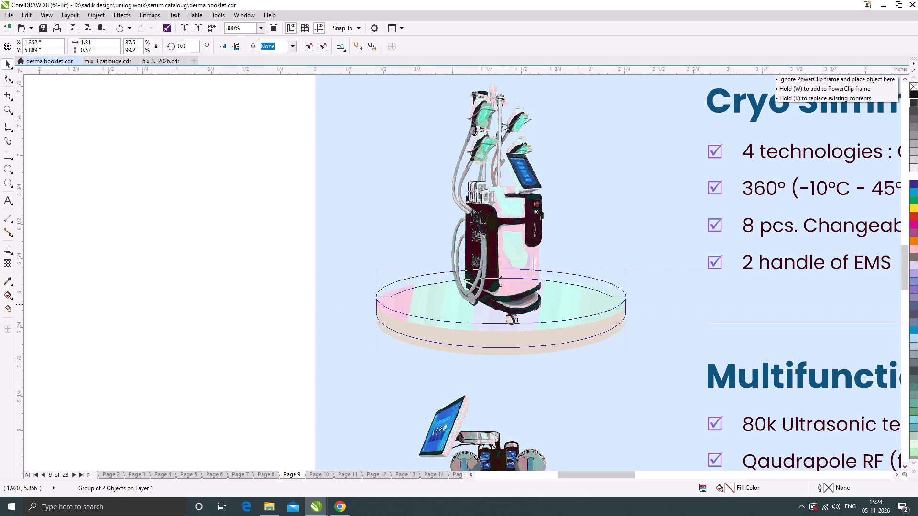
drag(579, 300, 579, 299)
drag(497, 205, 498, 193)
scroll(506, 264, down, 1)
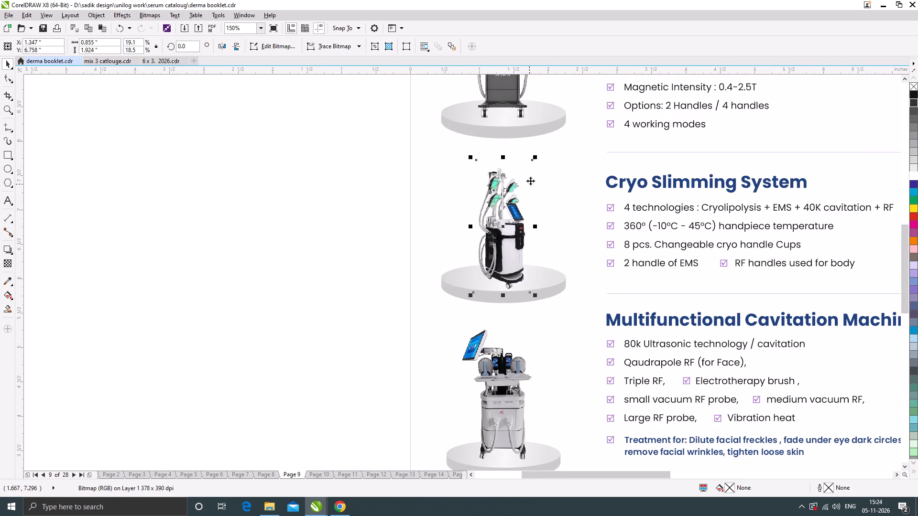
Enlarge the machine picture on the podium to about 0.93 × 2.10 in.
scroll(536, 168, up, 1)
drag(531, 150, 547, 123)
click(490, 320)
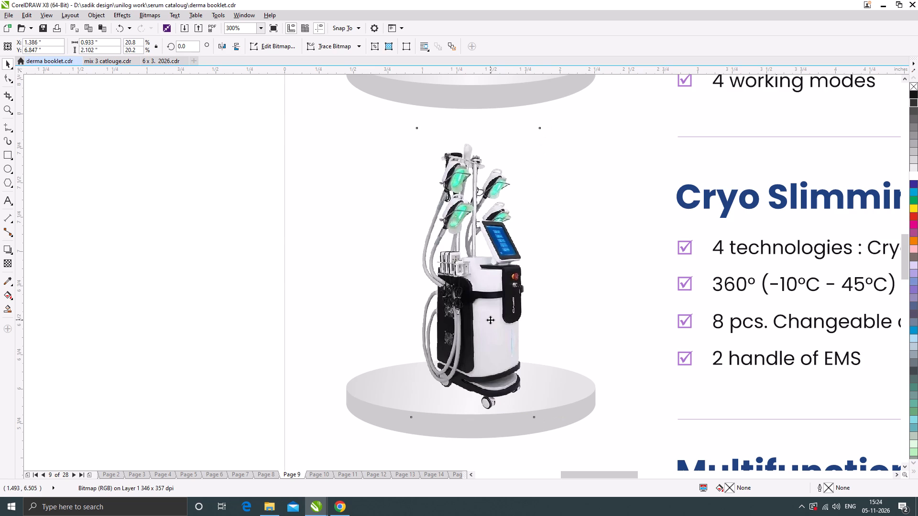
Narrow the podium under the Cryo Slimming System machine to about 1.65 in wide.
click(560, 396)
drag(599, 399, 588, 399)
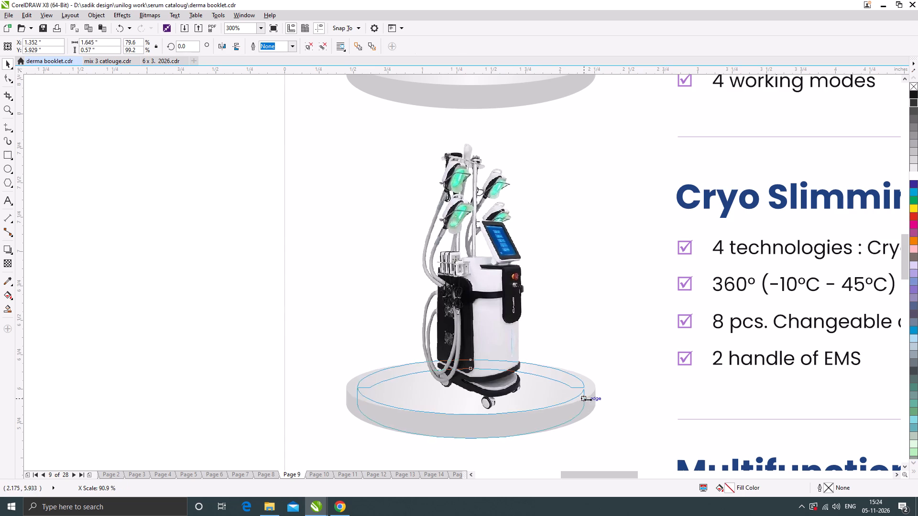
drag(588, 399, 587, 399)
scroll(510, 297, down, 2)
click(362, 327)
Move the cryo slimming machine picture slightly left so it sits more centrally on its podium.
scroll(510, 301, up, 2)
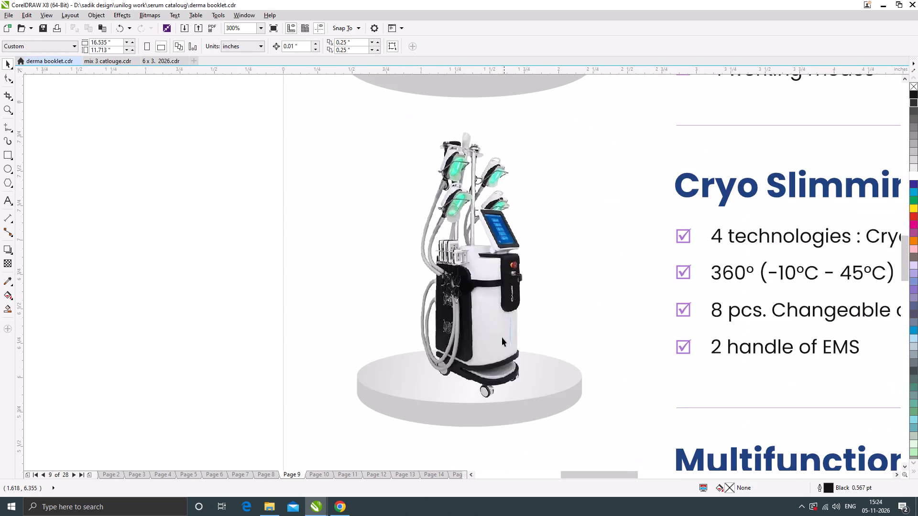
drag(502, 338, 497, 338)
scroll(518, 315, down, 1)
click(351, 319)
scroll(486, 266, down, 1)
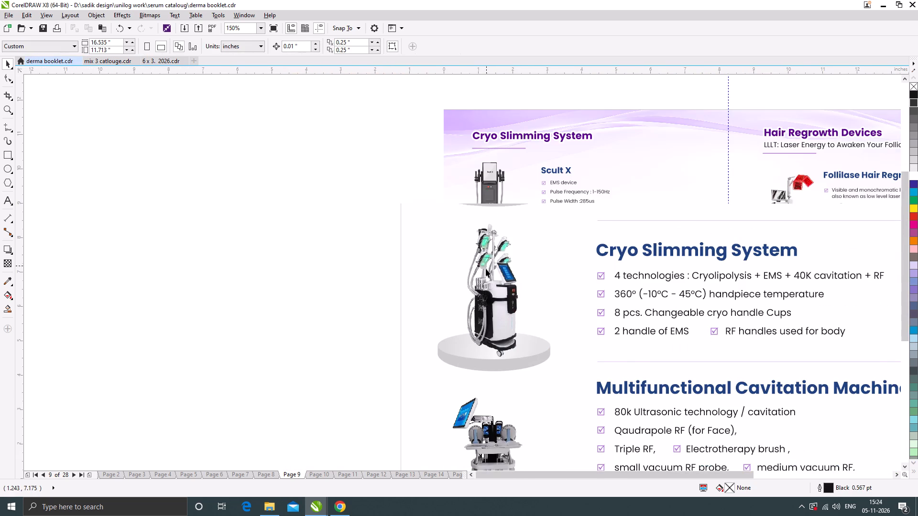
click(415, 238)
Select the Multifunctional Cavitation Machine picture with its podium and move both slightly right and down.
scroll(510, 278, down, 1)
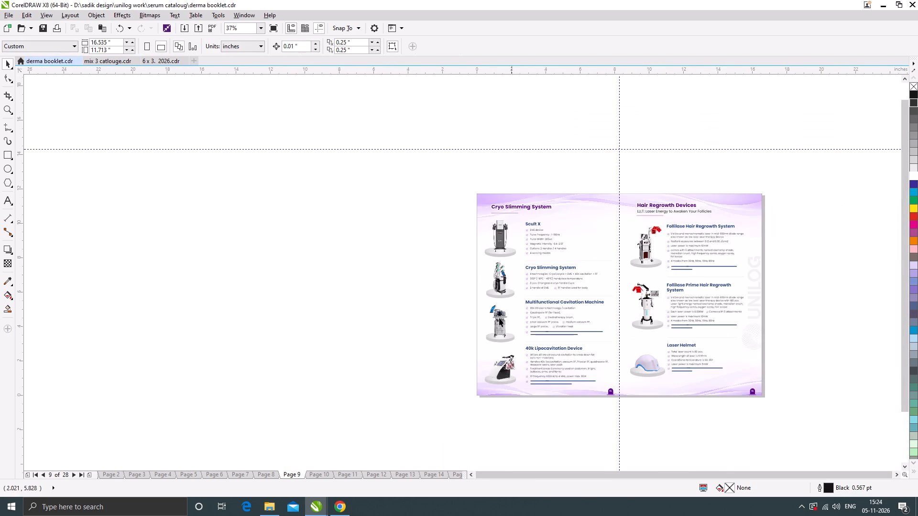
click(397, 333)
scroll(505, 361, up, 1)
drag(406, 236, 532, 322)
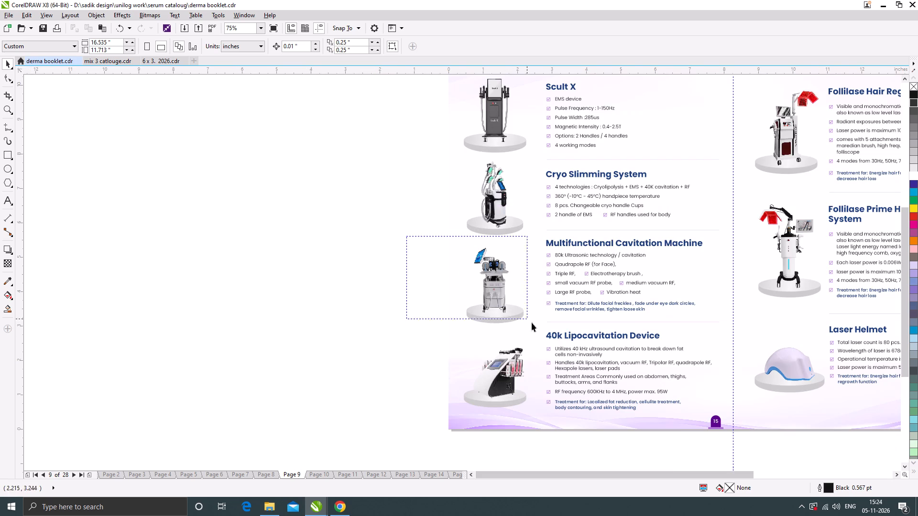
drag(532, 322, 541, 332)
scroll(496, 298, up, 2)
drag(496, 298, 503, 305)
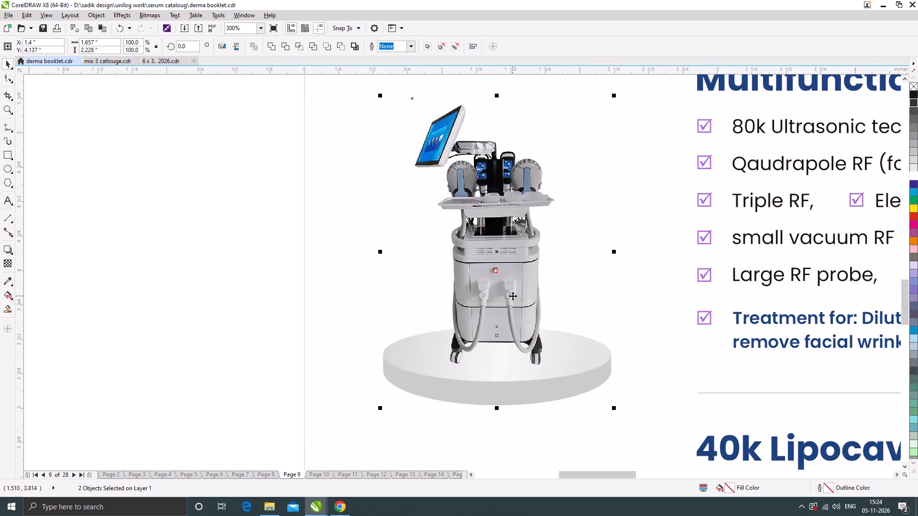
scroll(513, 296, down, 2)
click(356, 309)
scroll(428, 287, down, 1)
click(381, 308)
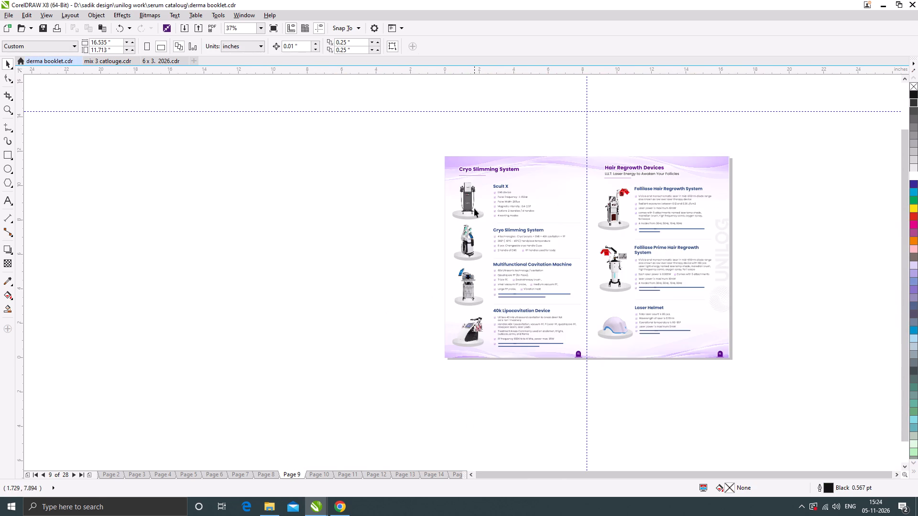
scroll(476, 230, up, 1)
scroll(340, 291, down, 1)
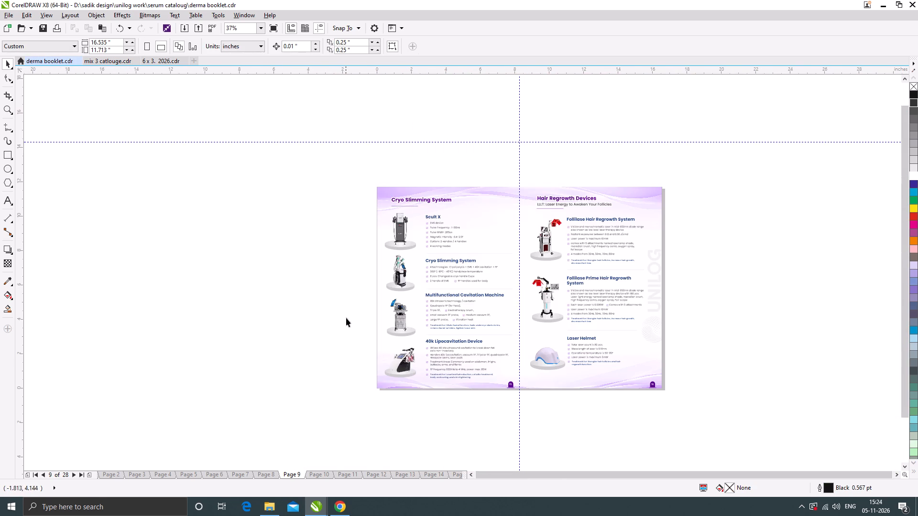
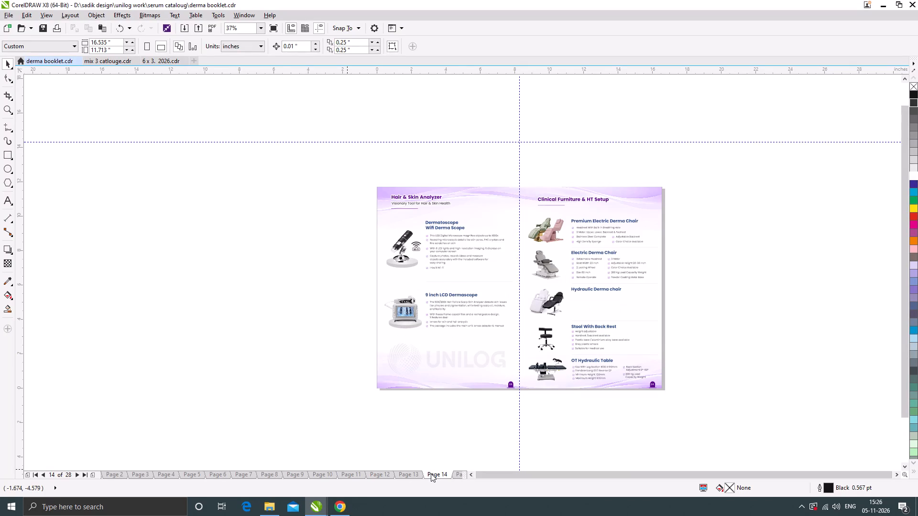
Look through the booklet's portable essentials and clinical furniture pages, around pages 14 to 16, checking their product images and layout.
click(454, 475)
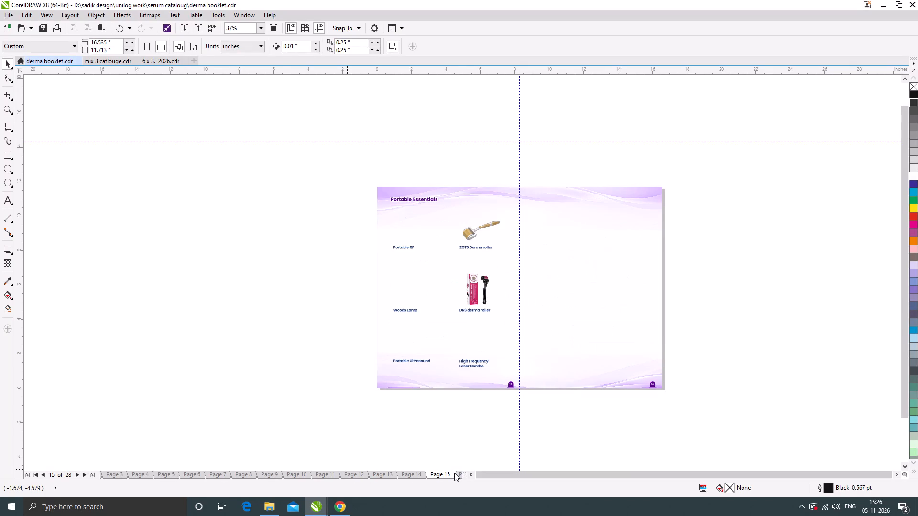
key(Page_Down)
key(Page_Up)
key(Page_Up)
key(Page_Up)
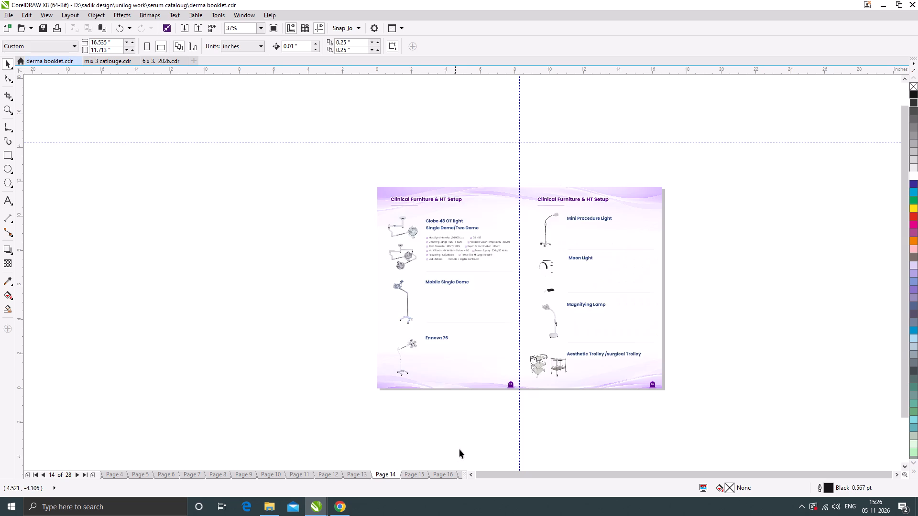
Review the booklet's product spreads from page 14 back to the diode laser pages and forward to page 10, checking pictures and layout.
key(Page_Up)
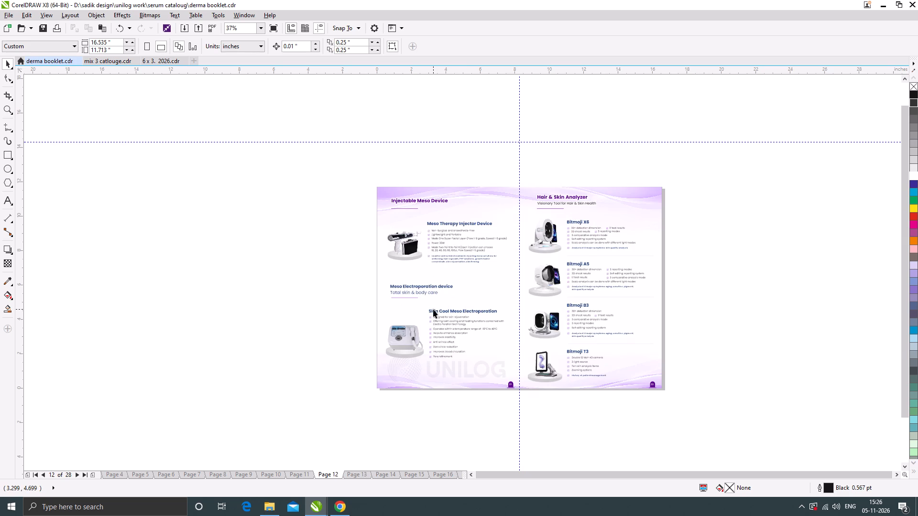
key(Page_Up)
key(Page_Up)
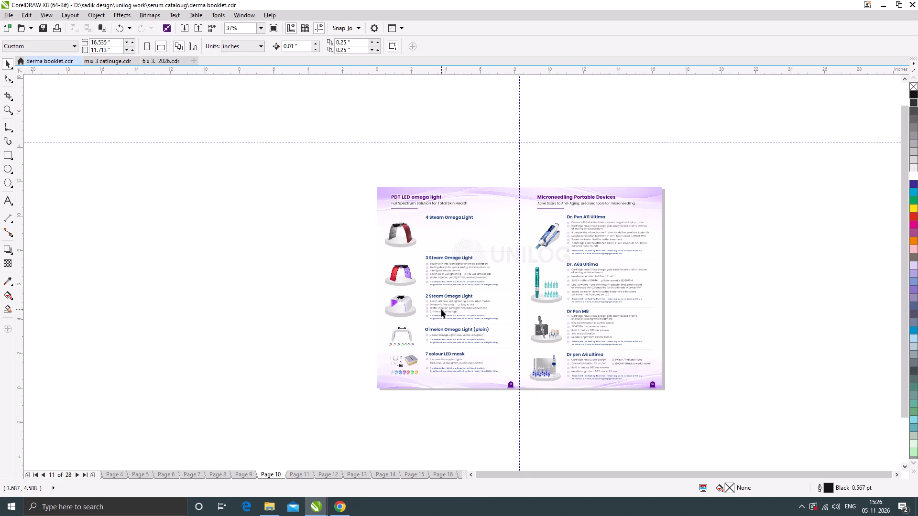
key(Page_Up)
key(Page_Up)
key(Page_Up)
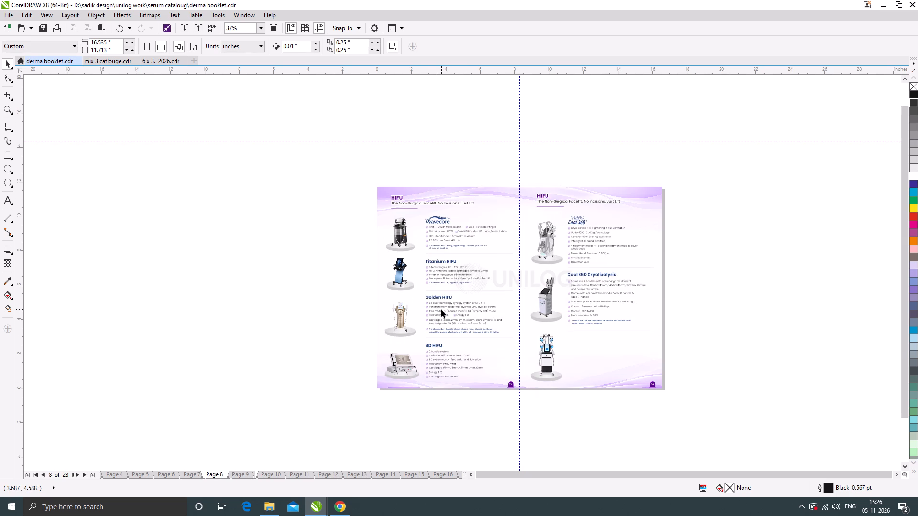
key(Page_Up)
key(Page_Up)
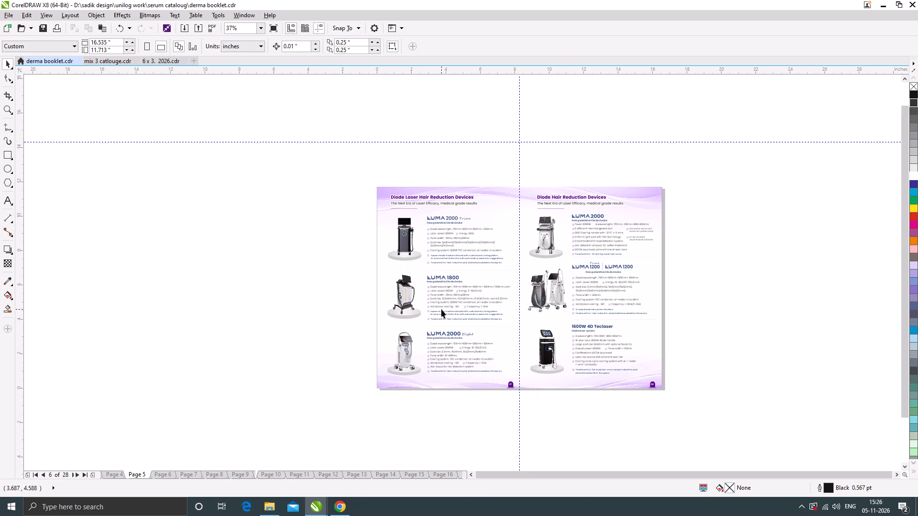
key(Page_Up)
key(Page_Down)
key(Page_Down)
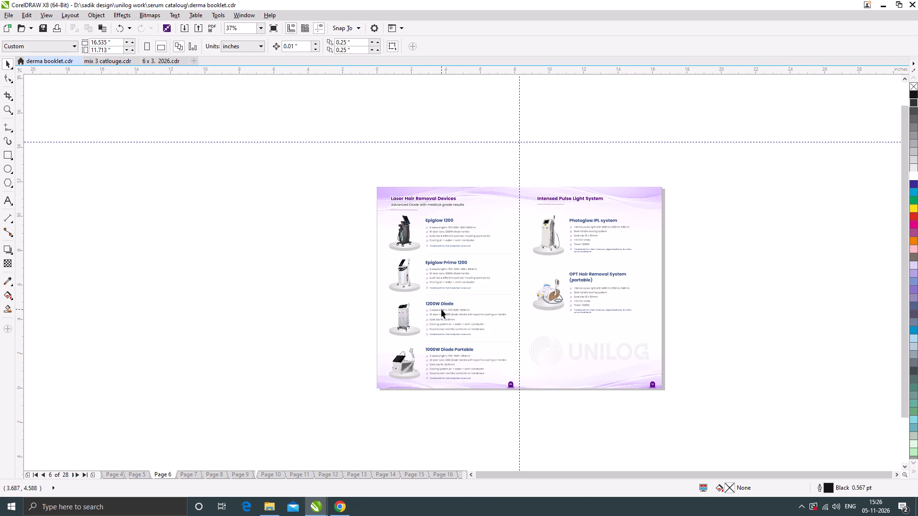
key(Page_Down)
key(Page_Down)
key(Page_Down)
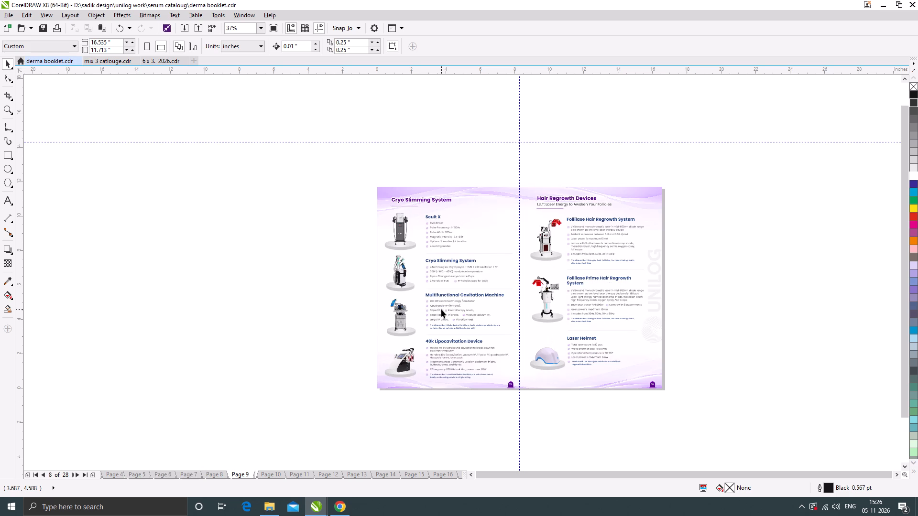
key(Page_Down)
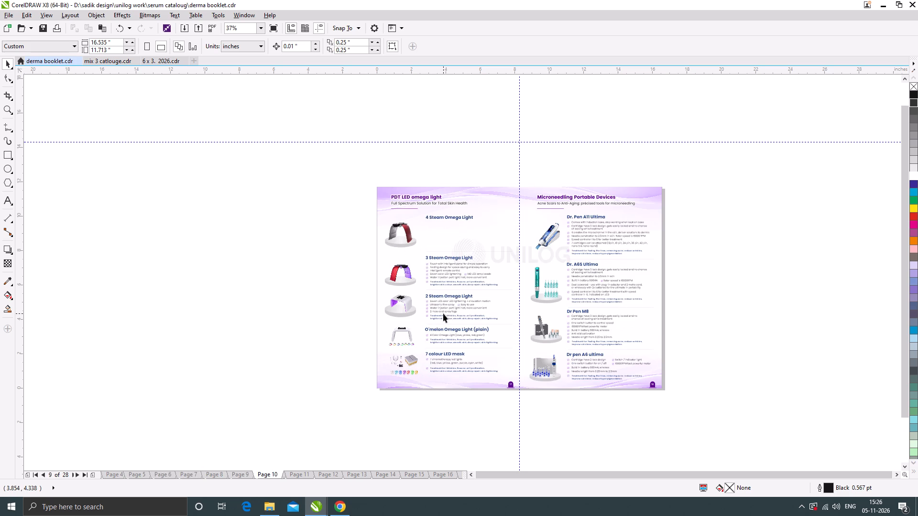
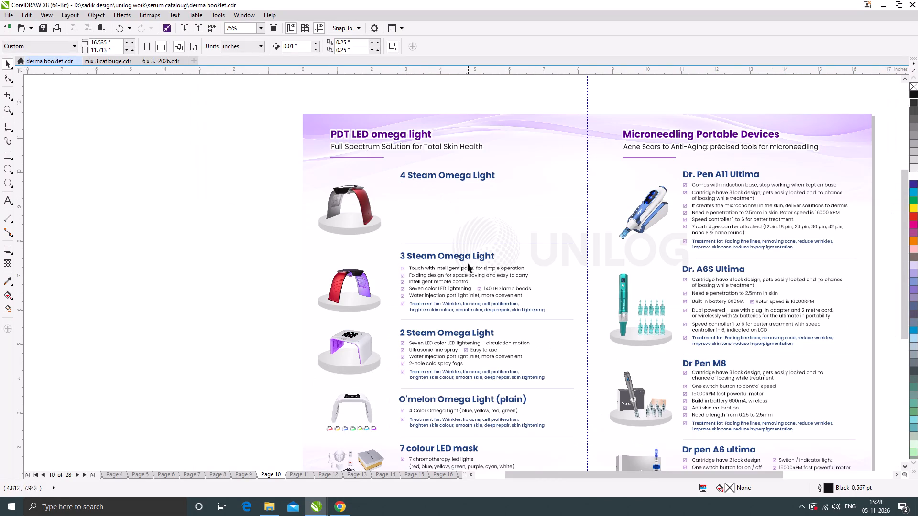
Examine the PDT LED omega light entries on page 10, checking the 4 Steam, 3 Steam and 2 Steam descriptions and images.
scroll(465, 293, up, 1)
scroll(427, 258, down, 1)
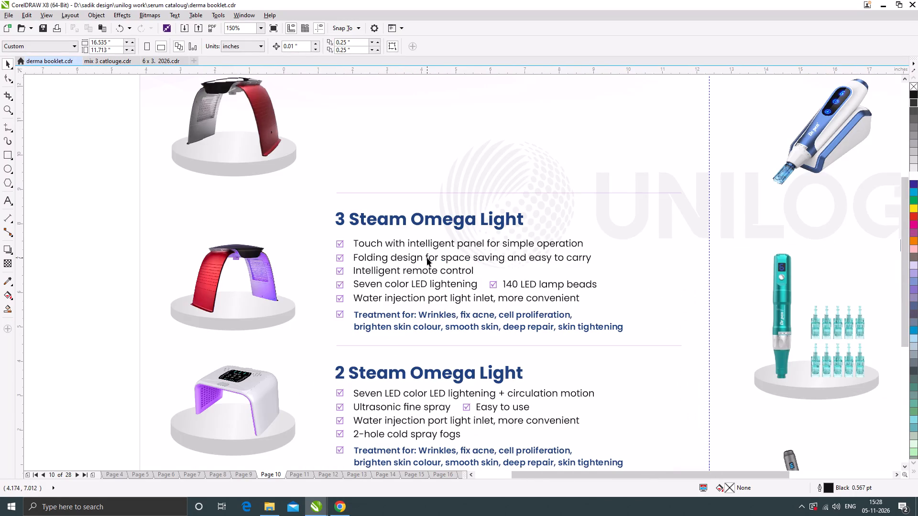
drag(240, 247, 539, 291)
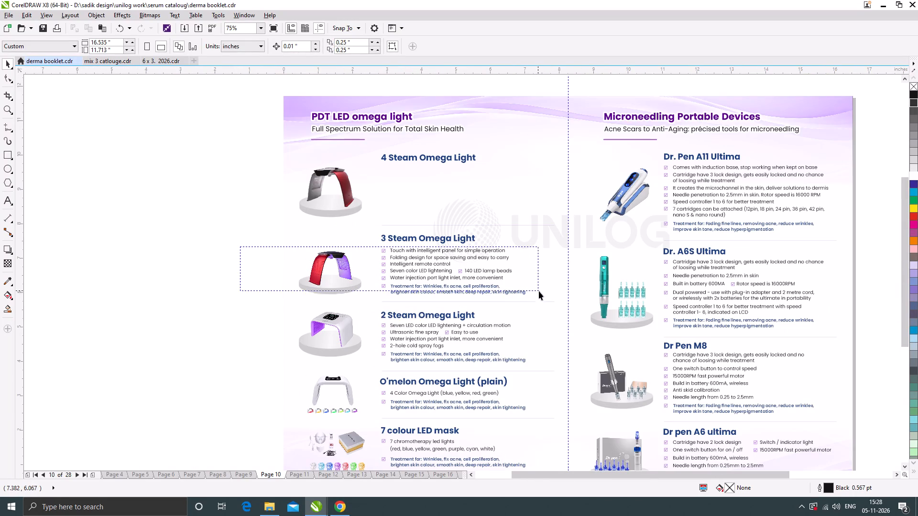
drag(539, 291, 543, 298)
click(231, 250)
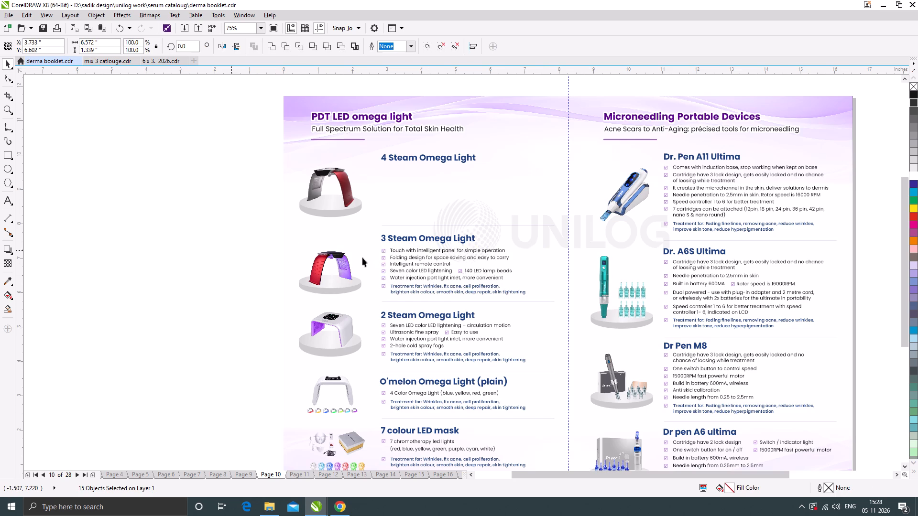
scroll(365, 257, up, 1)
scroll(382, 257, down, 1)
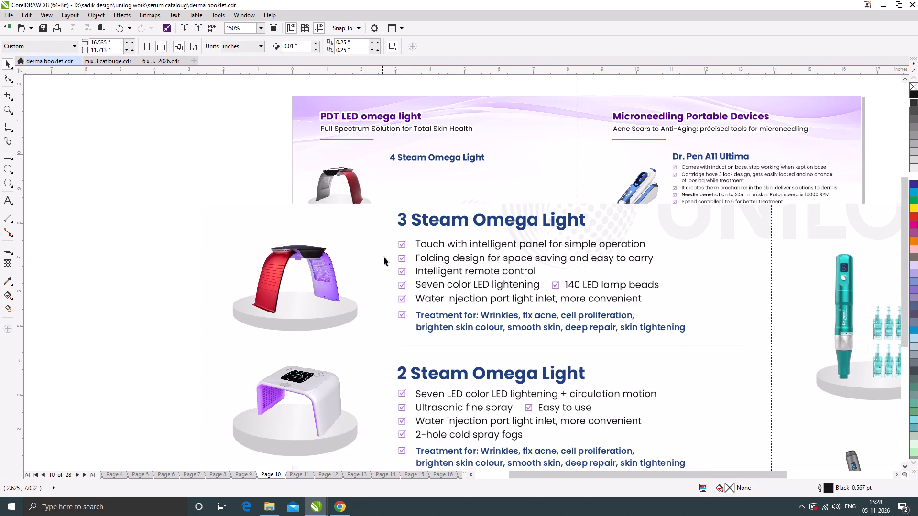
scroll(454, 255, up, 1)
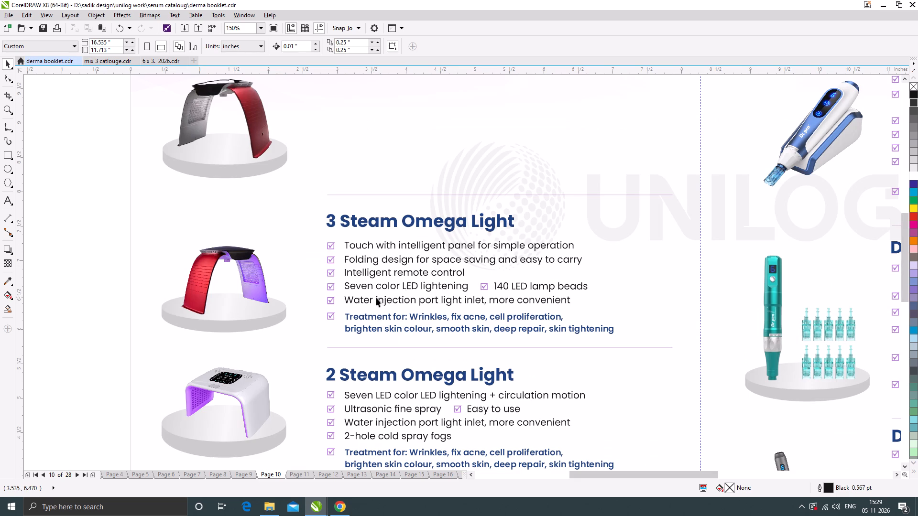
scroll(346, 247, down, 1)
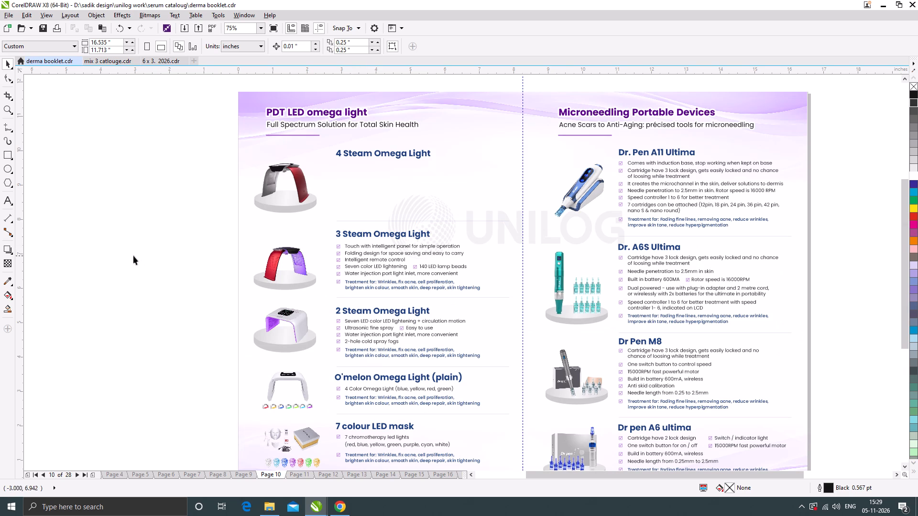
click(133, 256)
click(165, 309)
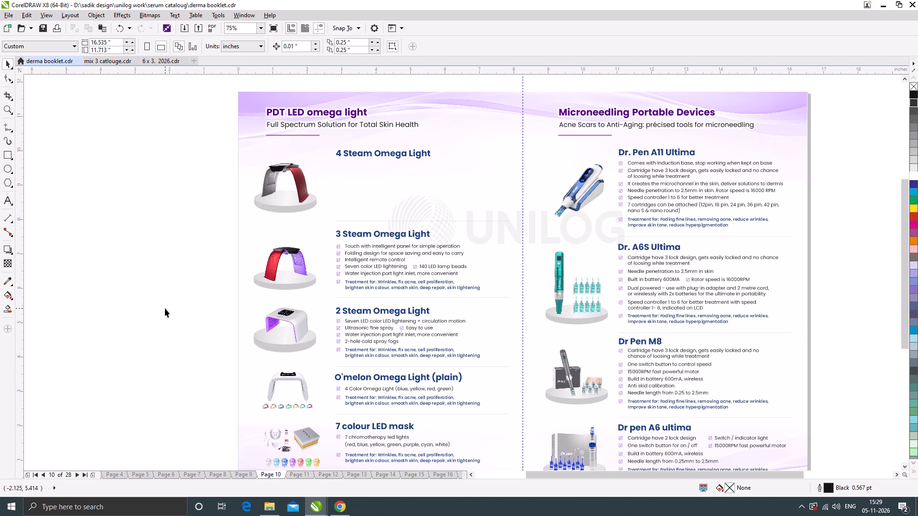
click(165, 308)
drag(215, 242, 328, 258)
drag(328, 258, 498, 293)
click(197, 266)
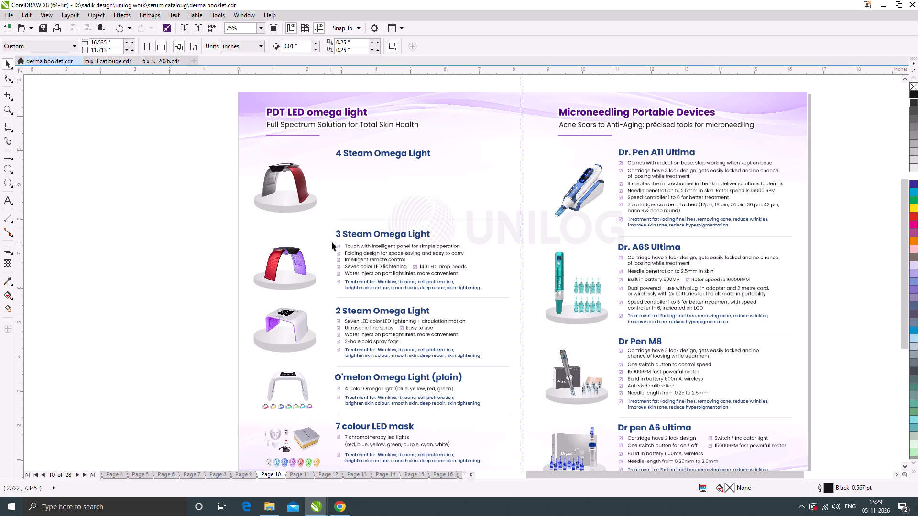
click(185, 237)
click(171, 243)
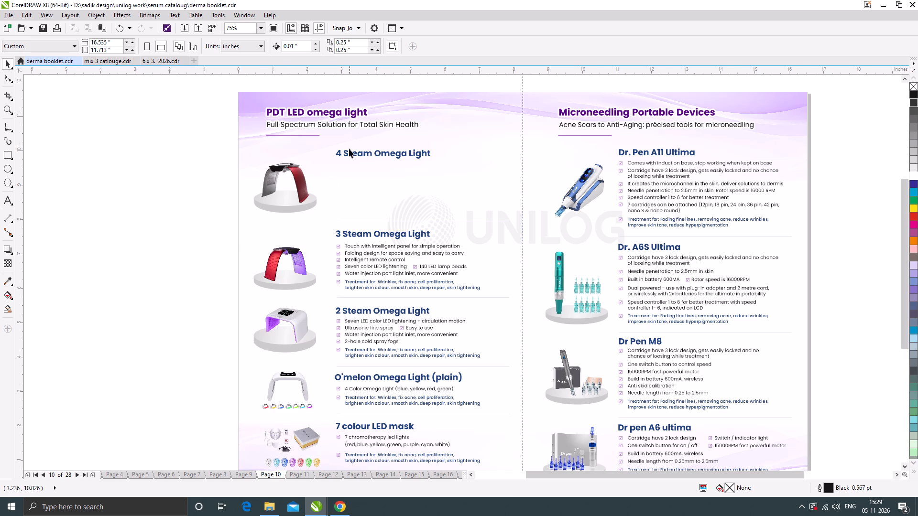
scroll(348, 156, up, 1)
scroll(351, 154, down, 1)
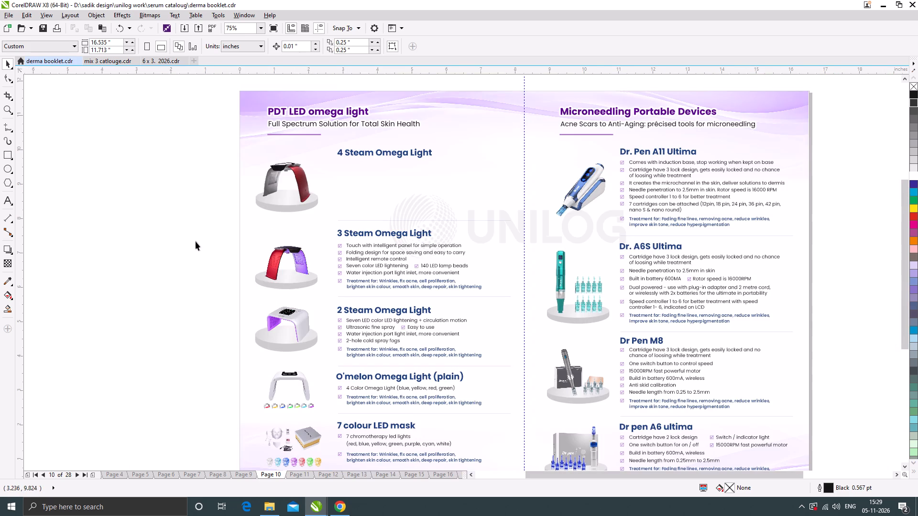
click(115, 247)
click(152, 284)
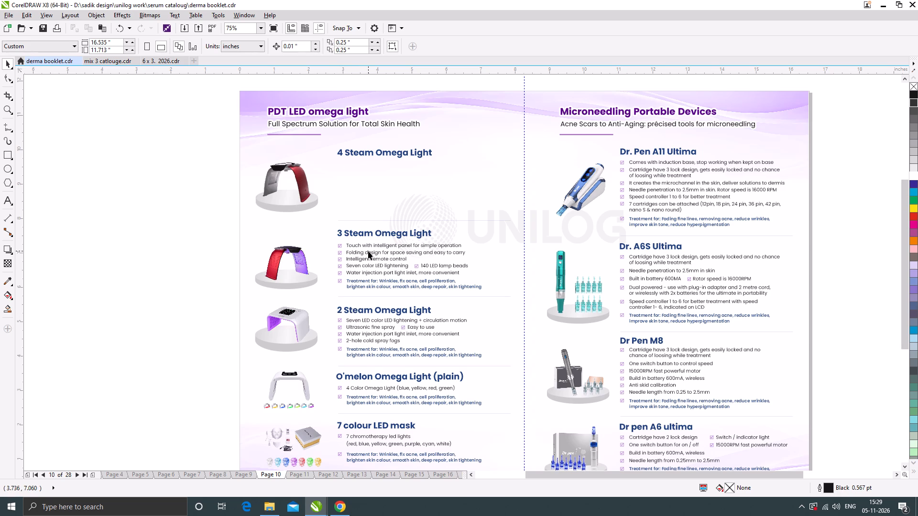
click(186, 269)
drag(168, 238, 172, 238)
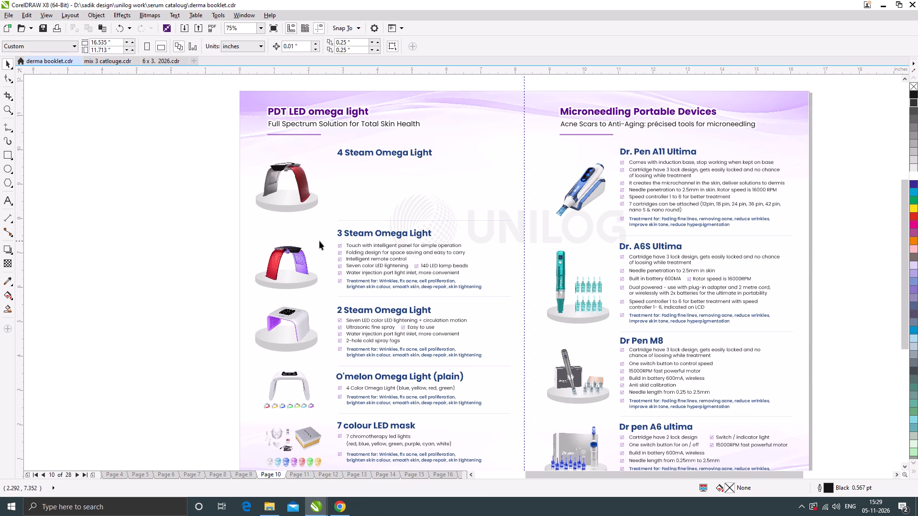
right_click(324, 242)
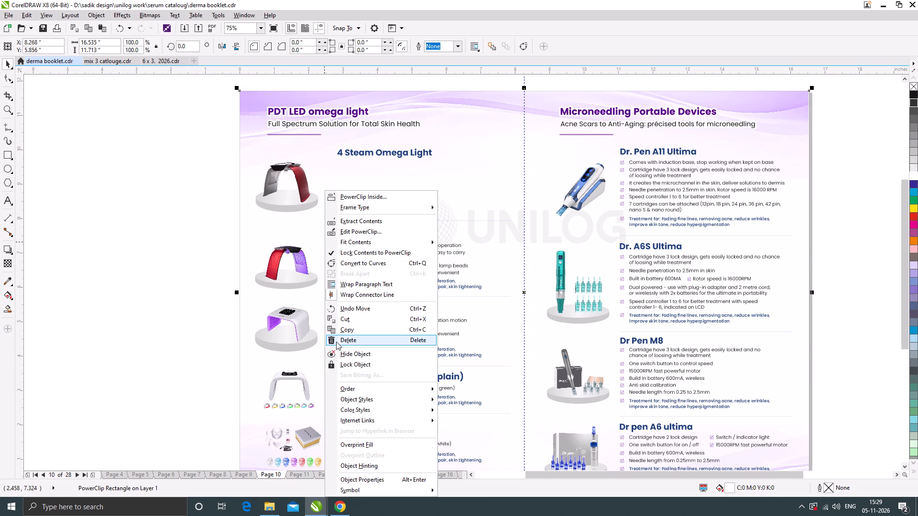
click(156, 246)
Capture a full-screen preview of page 10's PDT LED omega light section, framing the 4, 3 and 2 Steam Omega Light entries.
drag(7, 105, 12, 105)
drag(242, 90, 529, 371)
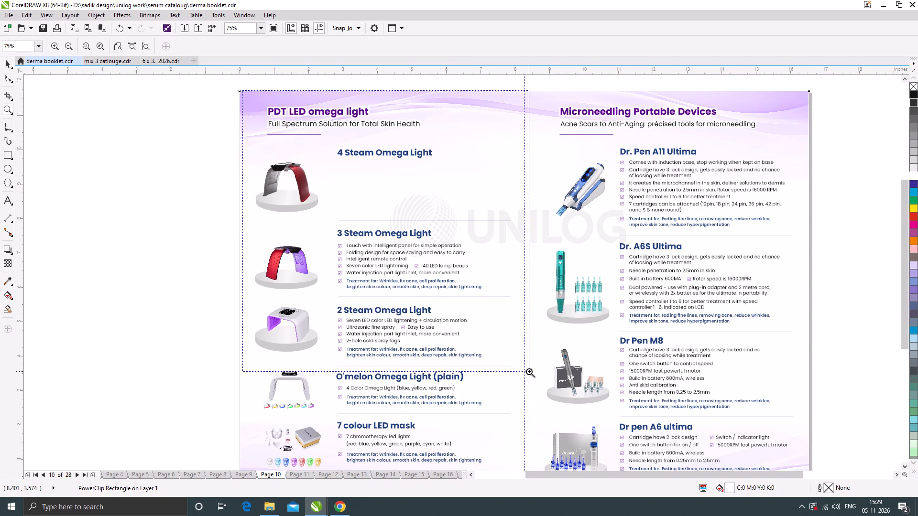
drag(529, 371, 529, 373)
key(F9)
key(Print)
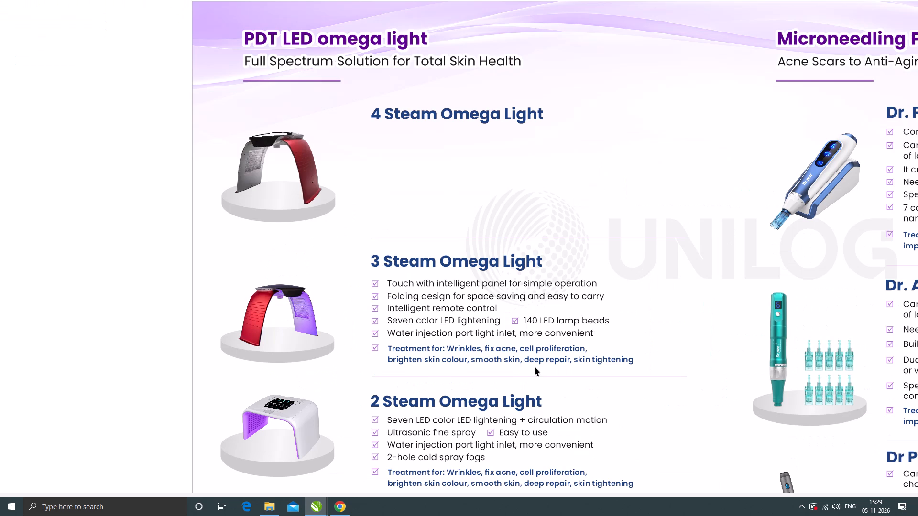
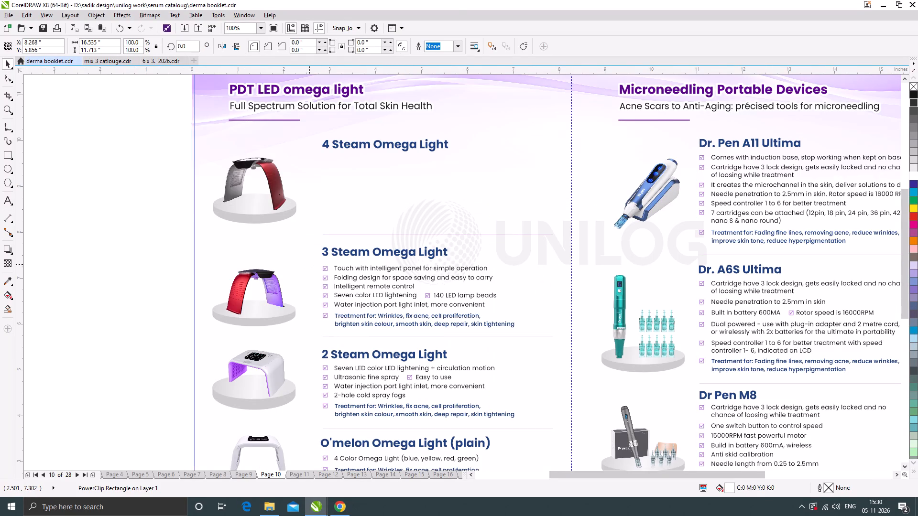
Undo the accidental shift of page 10's background rectangle and lock that background in place.
drag(313, 266, 351, 279)
key(ctrl+z)
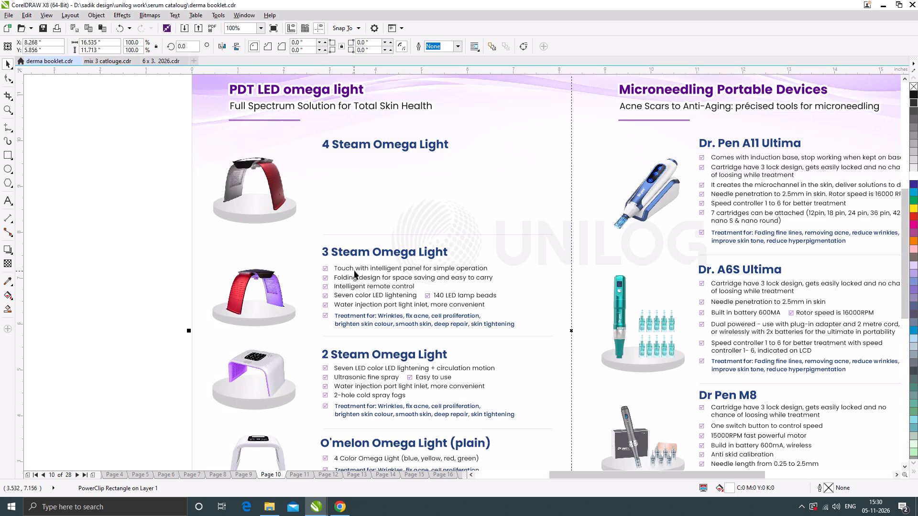
right_click(508, 185)
click(528, 361)
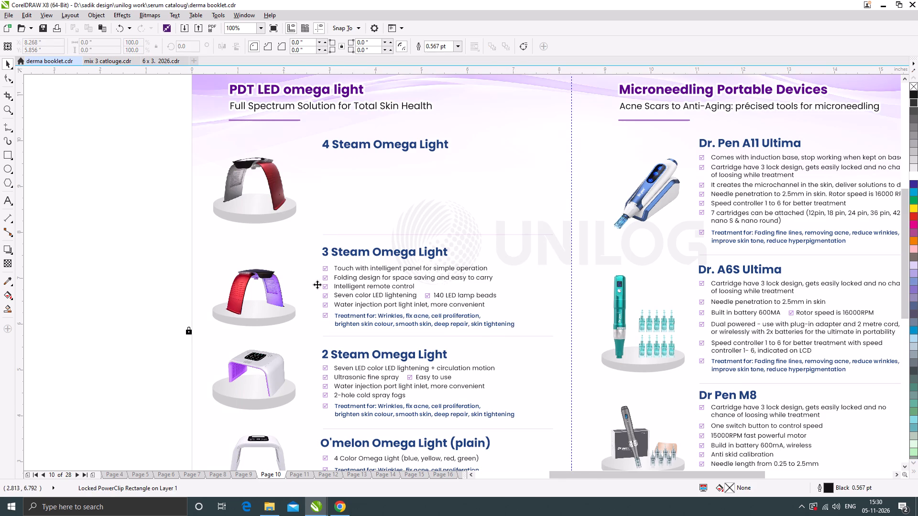
Copy the 3 Steam Omega Light feature list and treatment text into the empty space beneath the 4 Steam Omega Light heading.
click(316, 283)
drag(308, 261, 542, 331)
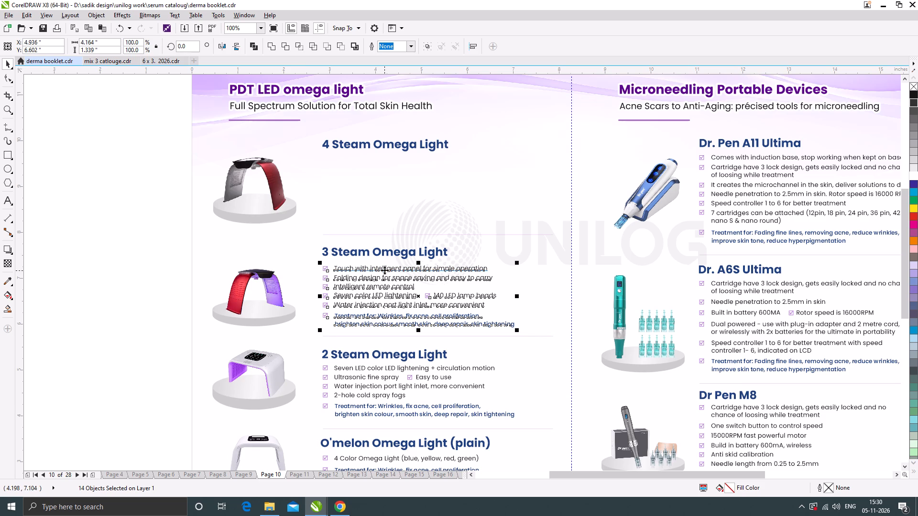
drag(384, 269, 393, 160)
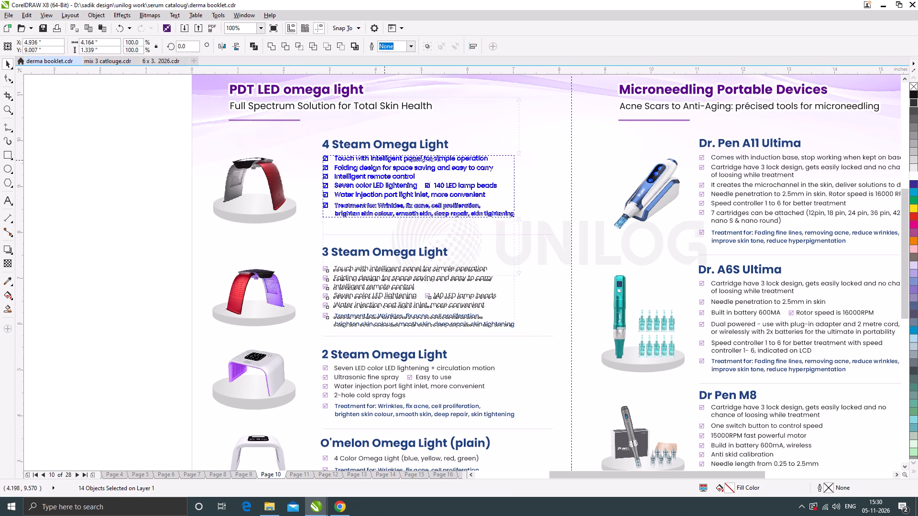
drag(393, 160, 393, 162)
shift+right_click(393, 162)
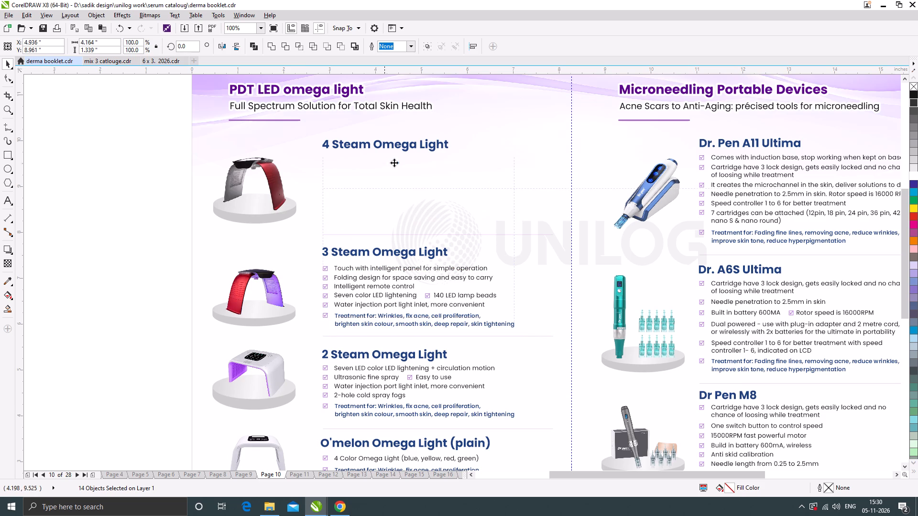
click(119, 231)
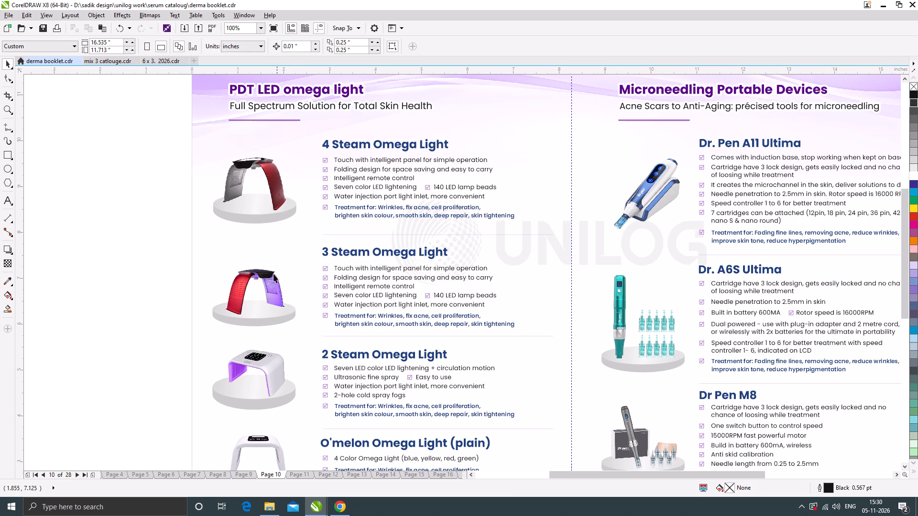
click(144, 220)
Examine page 10's omega light entries, comparing the 4 Steam and 3 Steam images, podiums and text spacing.
scroll(335, 203, down, 1)
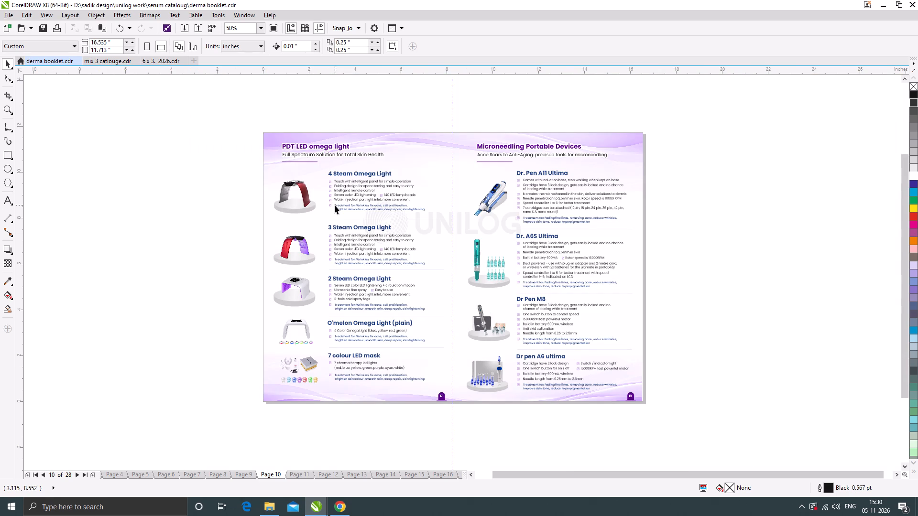
scroll(335, 196, up, 1)
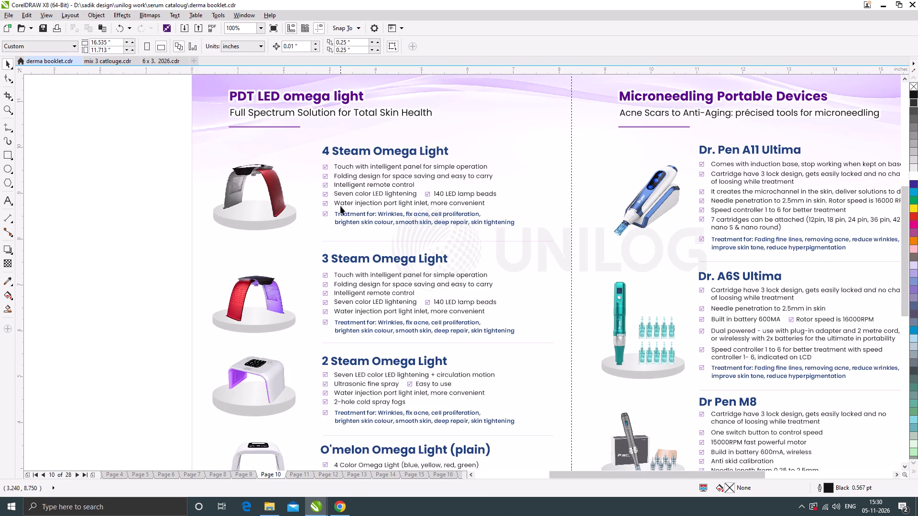
scroll(245, 312, up, 1)
scroll(284, 296, down, 1)
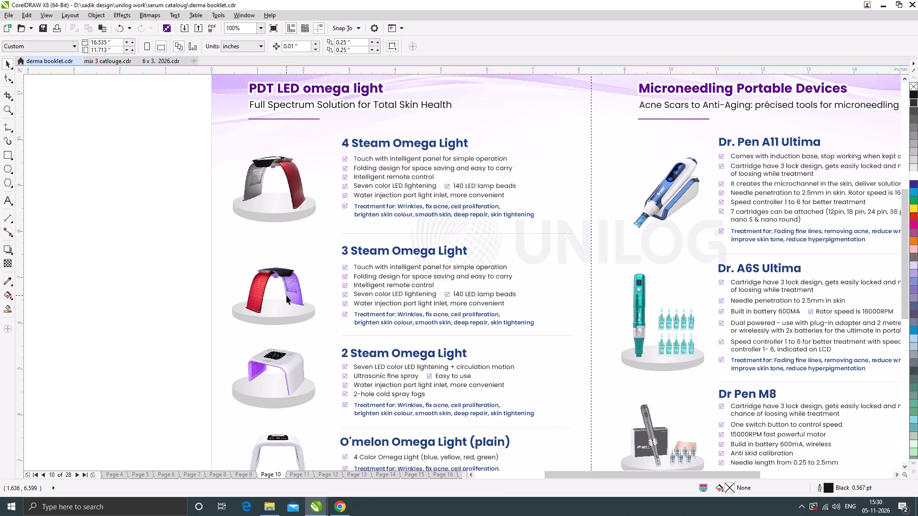
scroll(267, 213, up, 1)
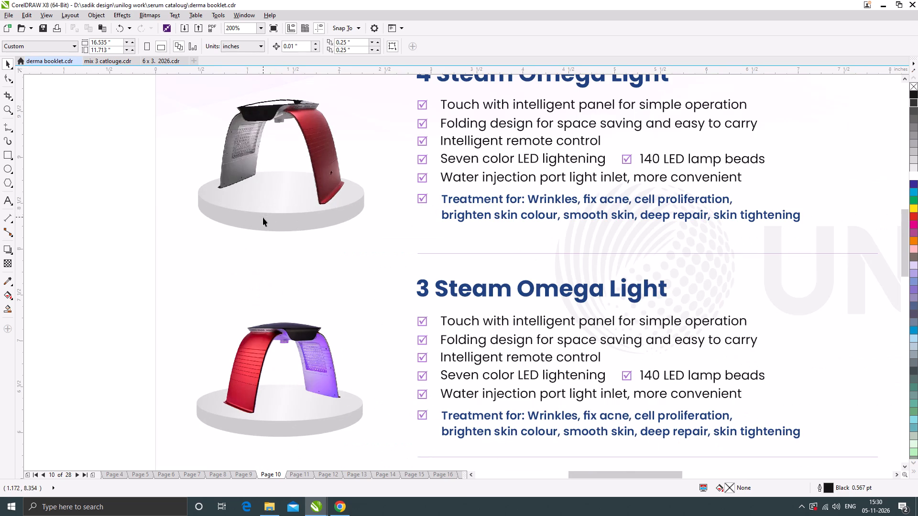
scroll(309, 181, down, 1)
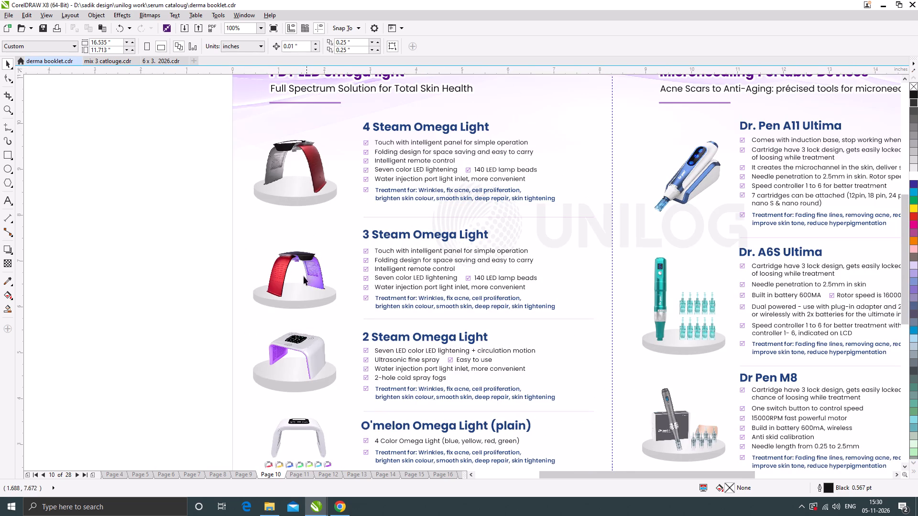
click(177, 280)
scroll(272, 180, up, 2)
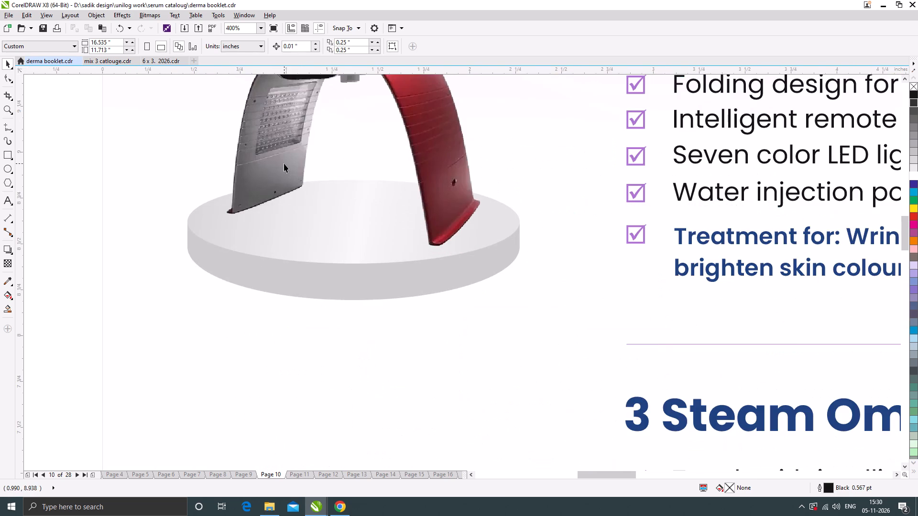
scroll(284, 165, down, 1)
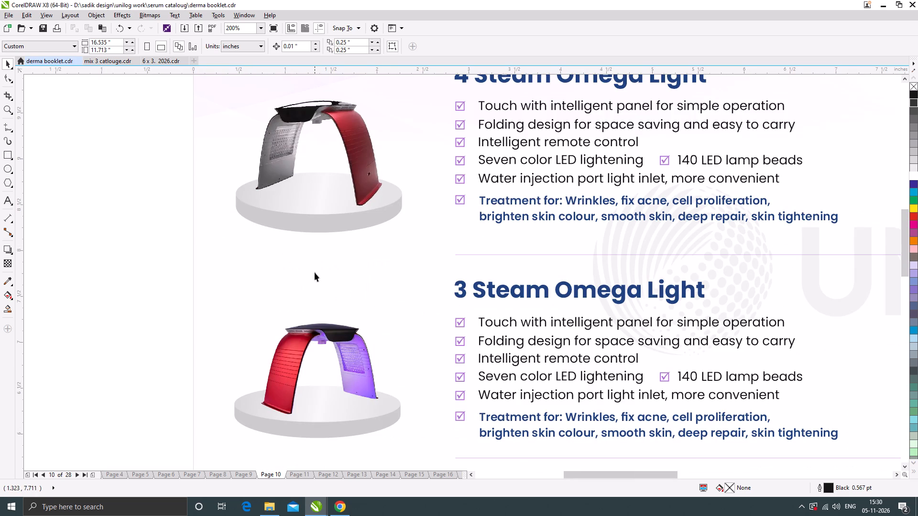
scroll(292, 208, down, 1)
click(176, 238)
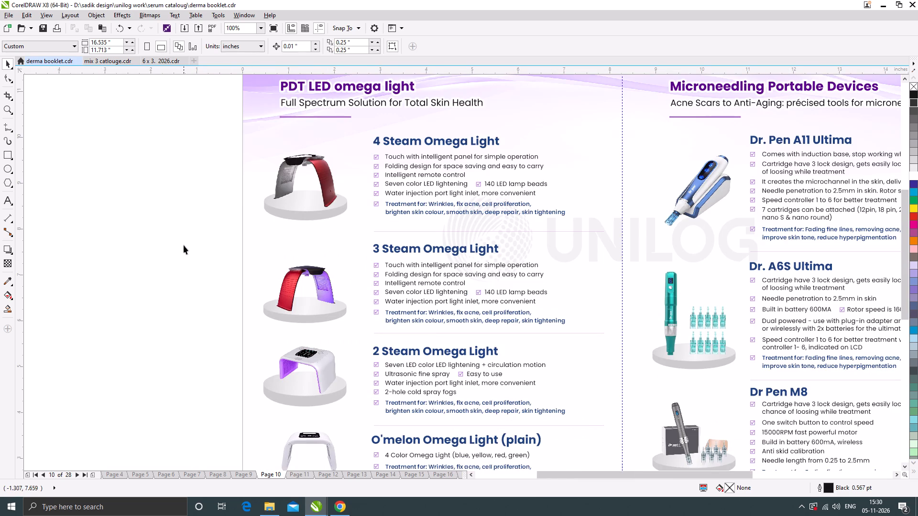
scroll(315, 204, down, 1)
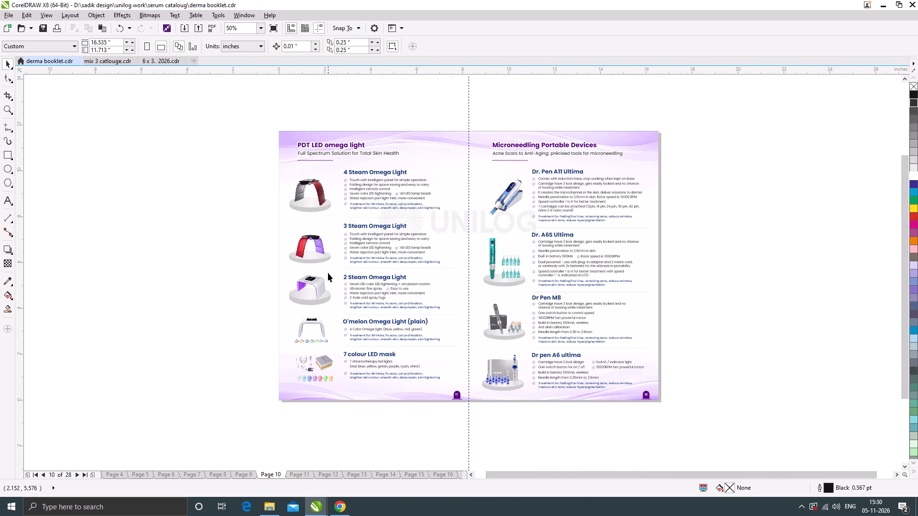
click(239, 275)
click(212, 248)
click(203, 258)
Move the 3 Steam Omega Light image together with its podium up about 0.14 inches.
scroll(295, 245, up, 1)
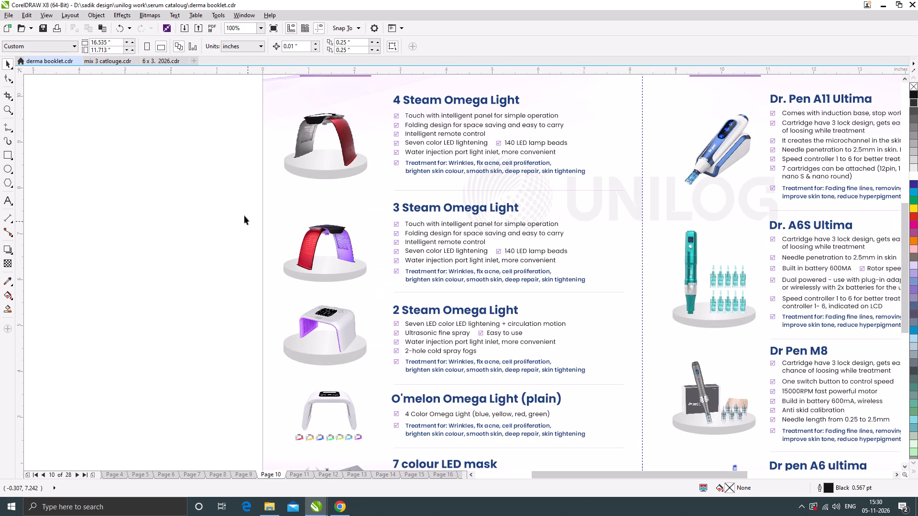
drag(238, 206, 381, 286)
scroll(336, 233, up, 1)
shift+drag(351, 248, 351, 239)
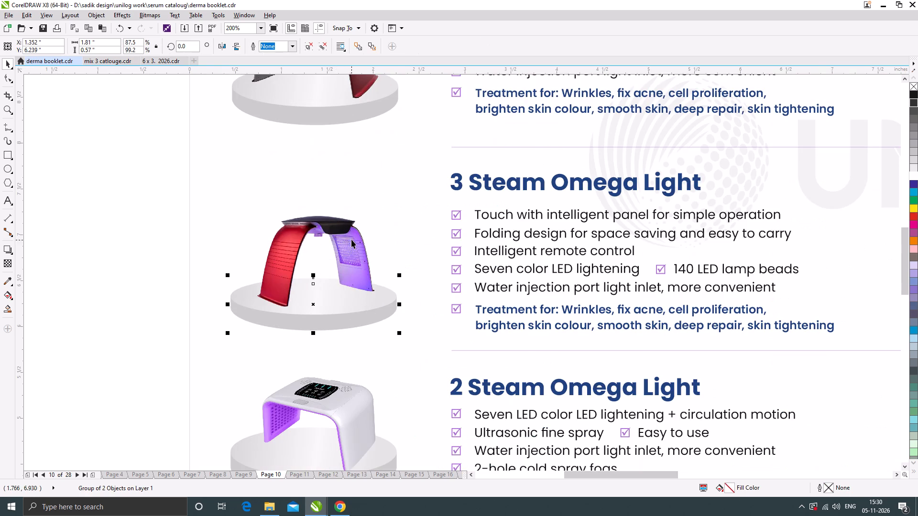
shift+drag(351, 239, 351, 233)
drag(75, 182, 431, 352)
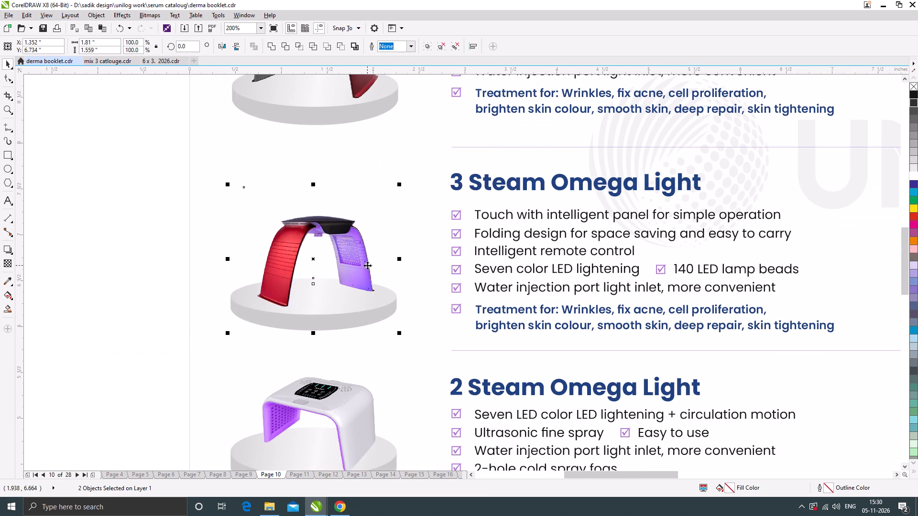
drag(367, 265, 369, 252)
scroll(359, 248, down, 2)
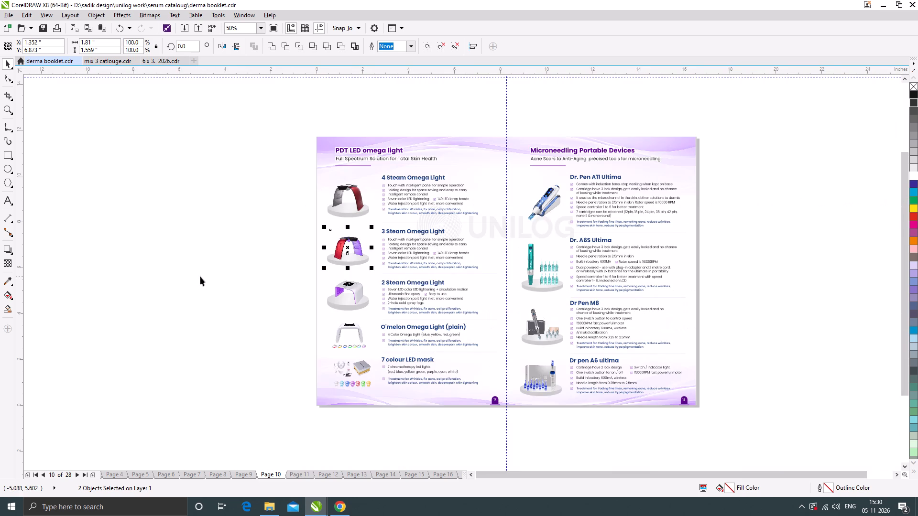
click(201, 277)
click(215, 279)
Copy the words "4 Steam" from the 4 Steam Omega Light heading.
scroll(415, 205, up, 1)
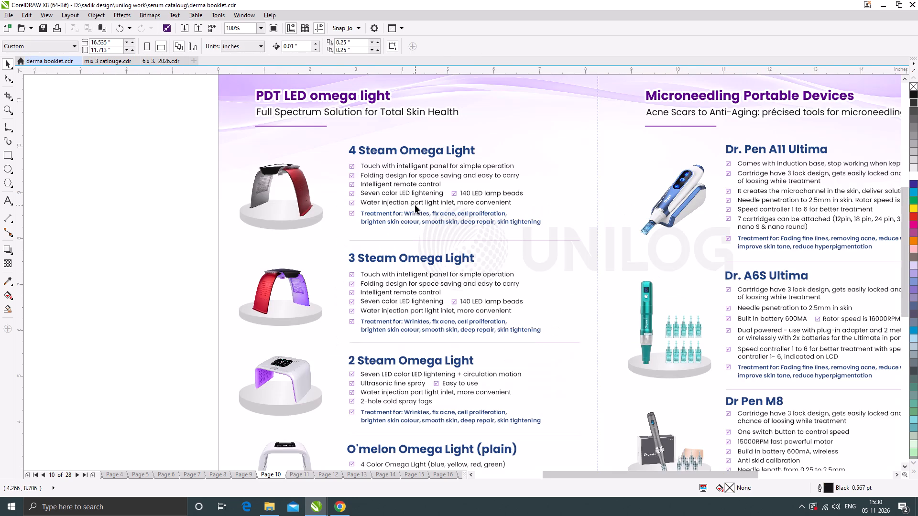
click(165, 236)
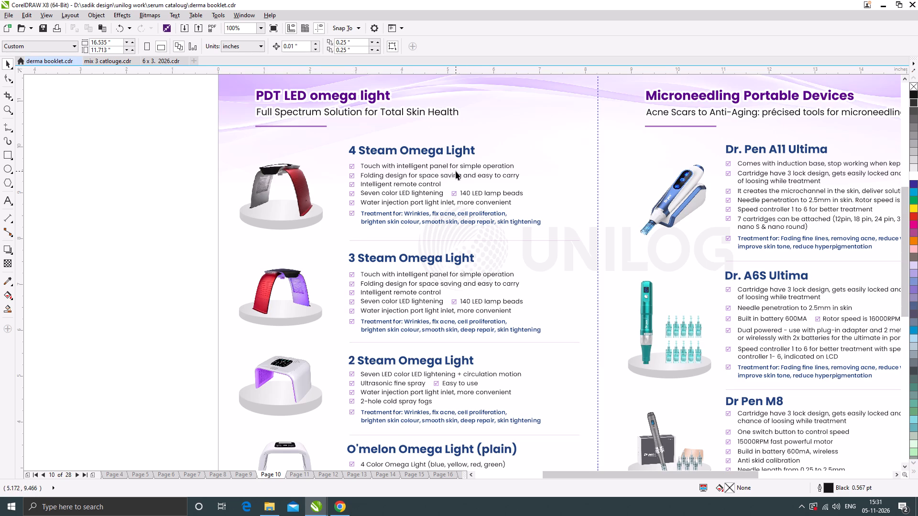
scroll(456, 171, up, 1)
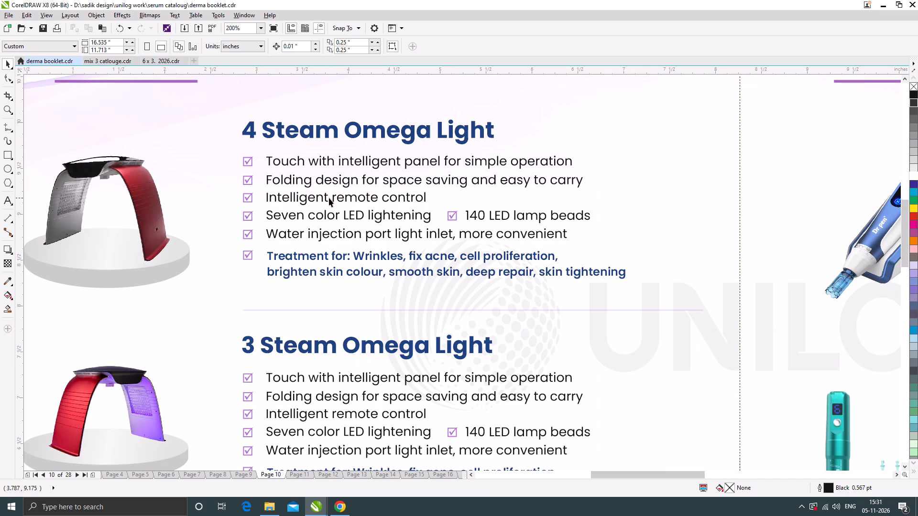
scroll(329, 197, down, 1)
scroll(331, 165, up, 1)
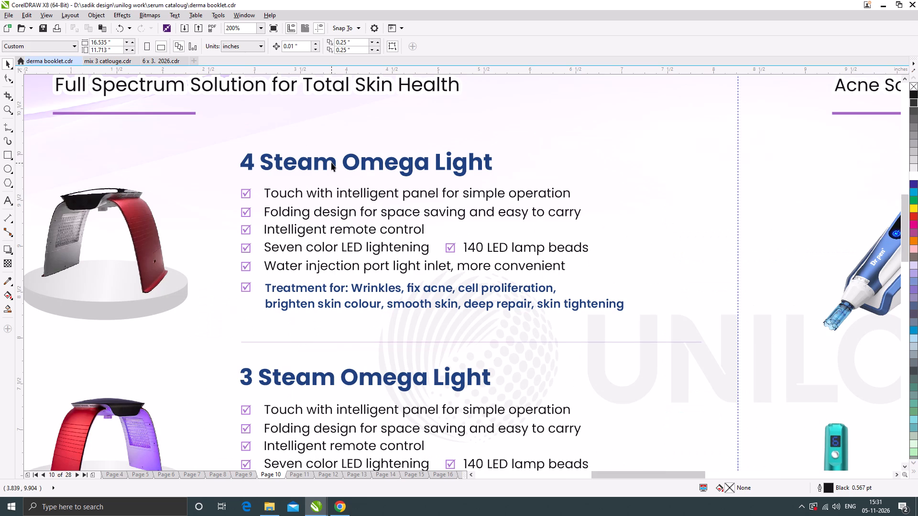
double_click(331, 161)
drag(336, 160, 244, 162)
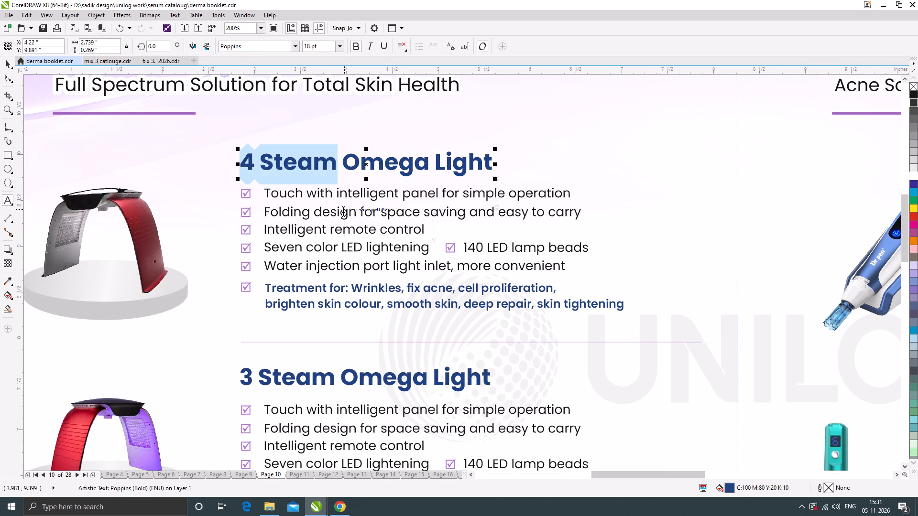
key(ctrl+c)
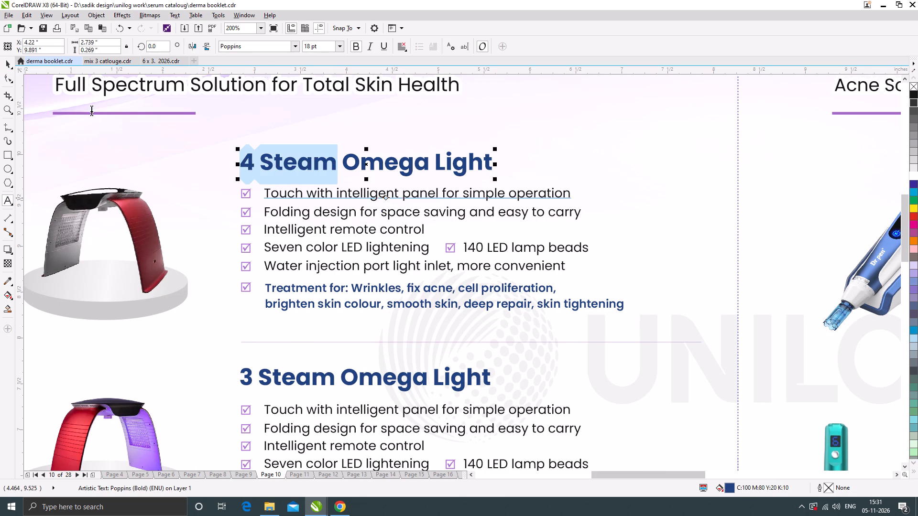
click(9, 65)
Duplicate the 4 Steam entry's "Intelligent remote control" line beside the original on the same row, at about X 6.21 inches.
click(410, 231)
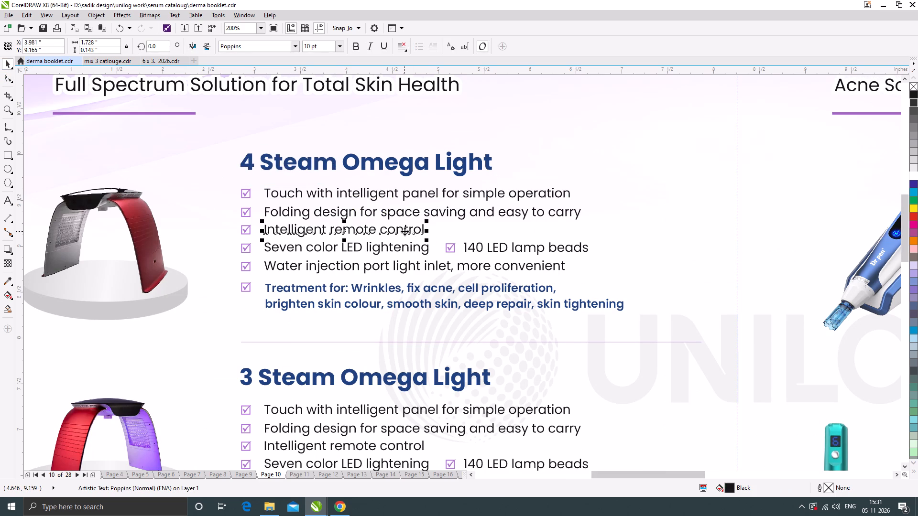
drag(404, 231, 590, 230)
shift+right_click(590, 230)
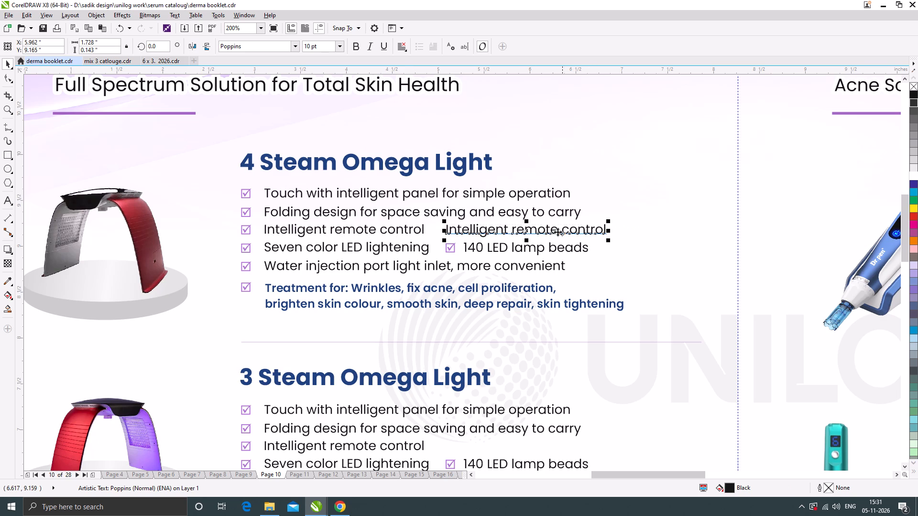
drag(536, 233, 541, 233)
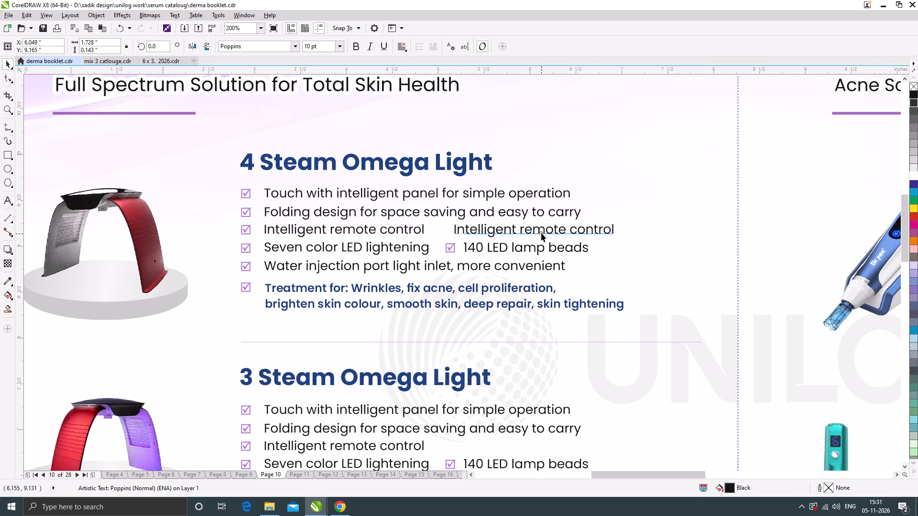
key(ctrl+z)
drag(505, 233, 528, 233)
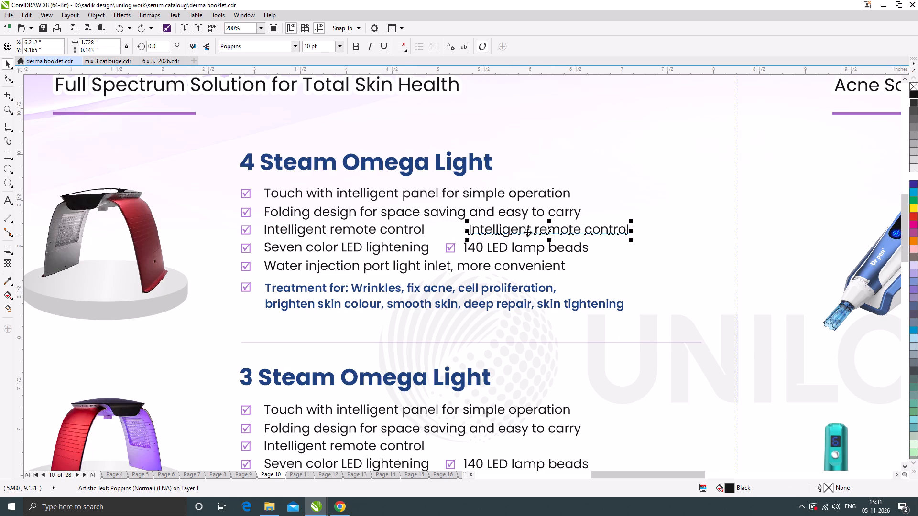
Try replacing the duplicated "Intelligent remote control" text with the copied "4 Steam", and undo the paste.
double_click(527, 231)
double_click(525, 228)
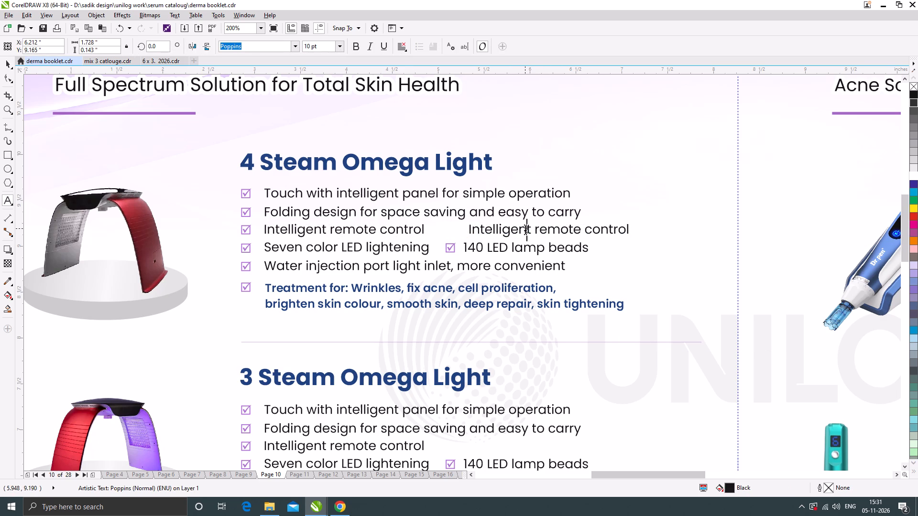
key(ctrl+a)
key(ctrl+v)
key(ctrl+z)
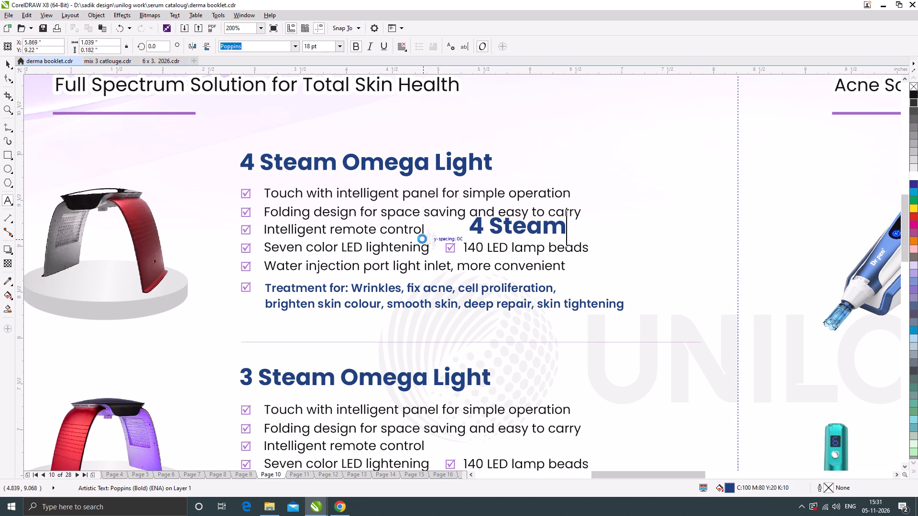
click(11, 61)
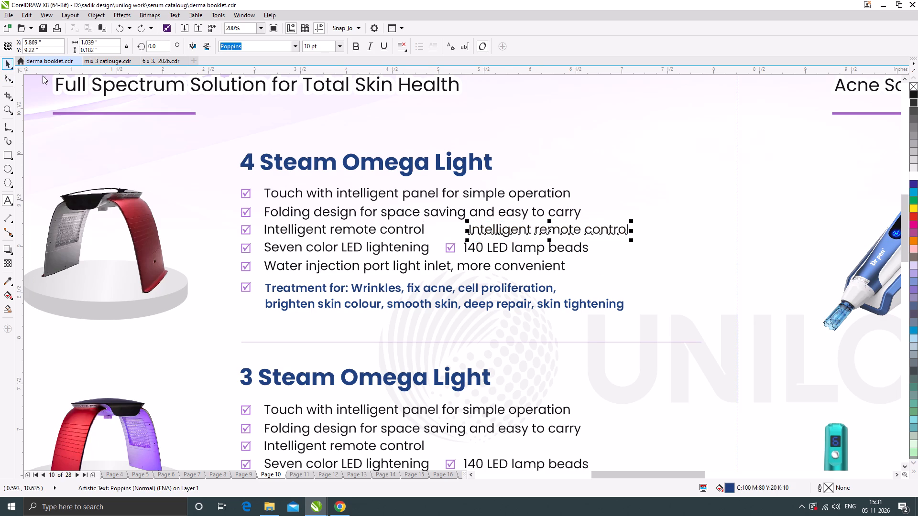
Delete the duplicated "Intelligent remote control" text beside the original in the 4 Steam Omega Light entry.
scroll(508, 233, down, 1)
key(Delete)
scroll(361, 185, down, 1)
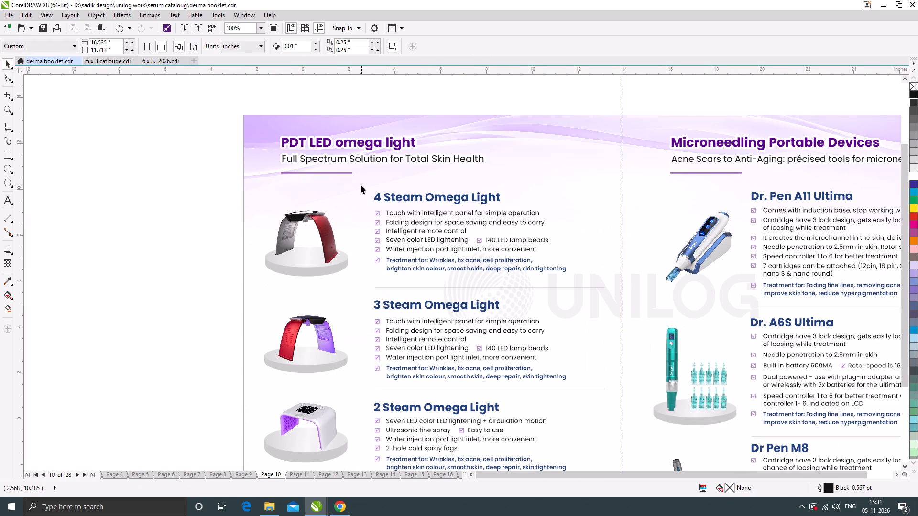
click(197, 242)
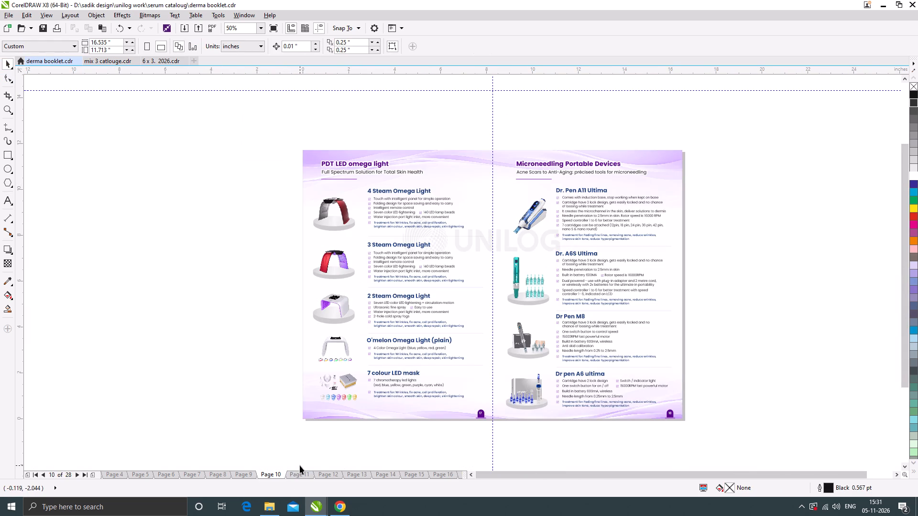
Review the layouts of pages 11 to 15 for missing images and details, and return to page 11.
key(Page_Down)
scroll(386, 403, up, 1)
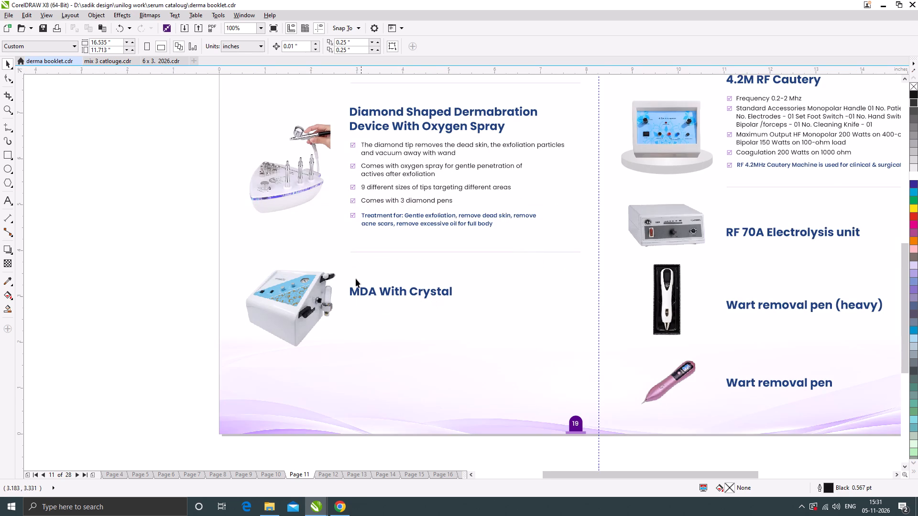
scroll(354, 278, down, 1)
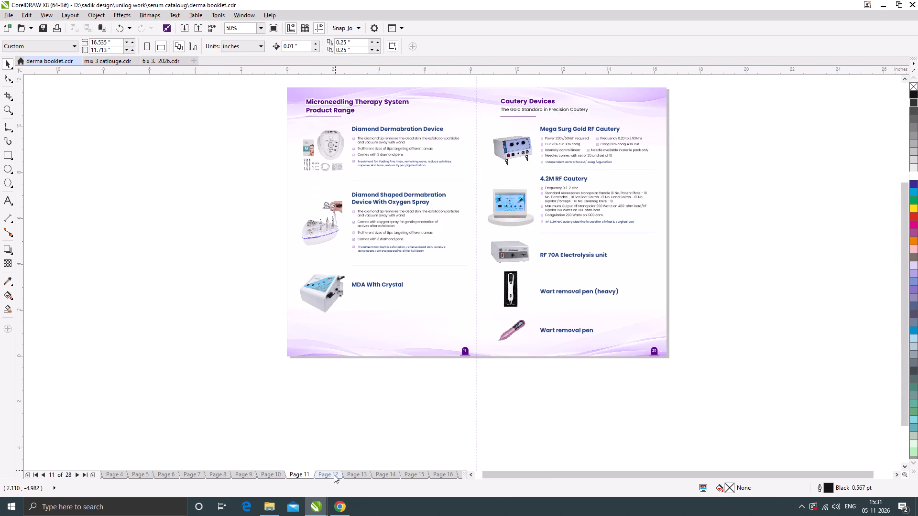
click(334, 474)
key(Page_Down)
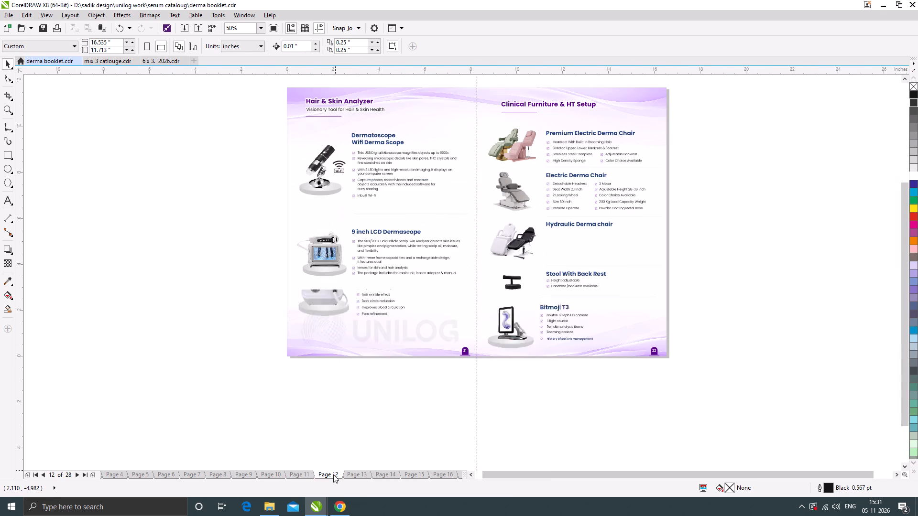
key(Page_Down)
key(Page_Up)
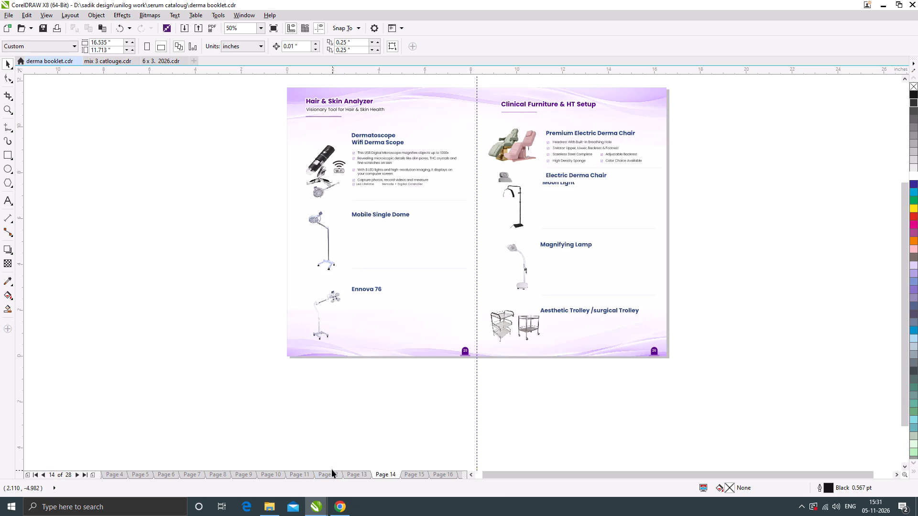
key(Page_Down)
scroll(360, 258, up, 1)
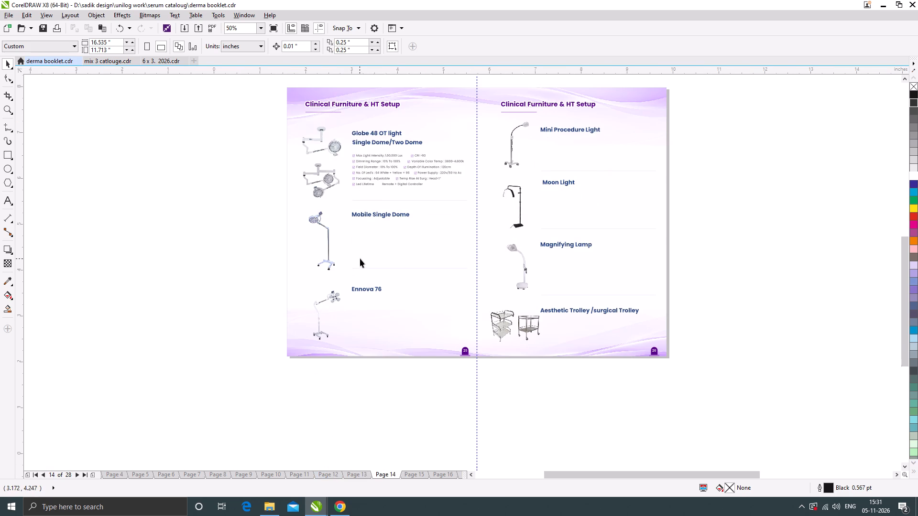
scroll(385, 251, down, 1)
click(796, 250)
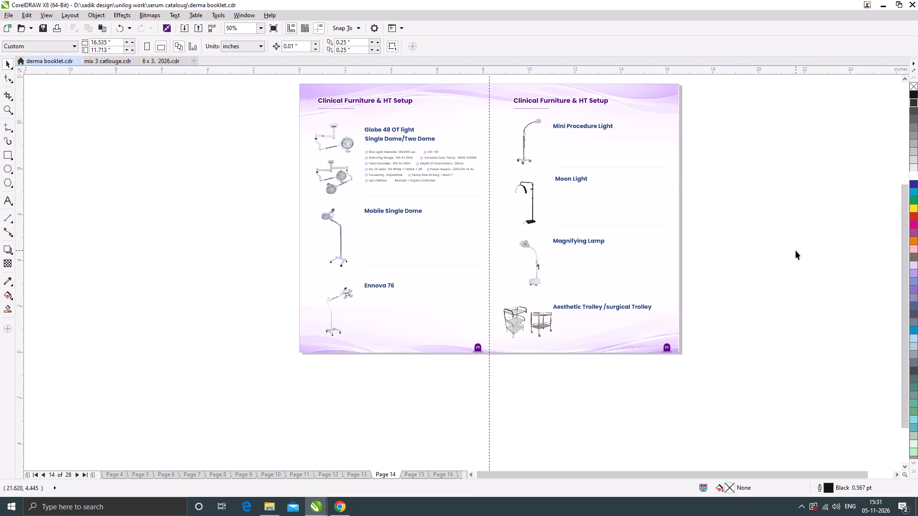
click(585, 405)
click(411, 473)
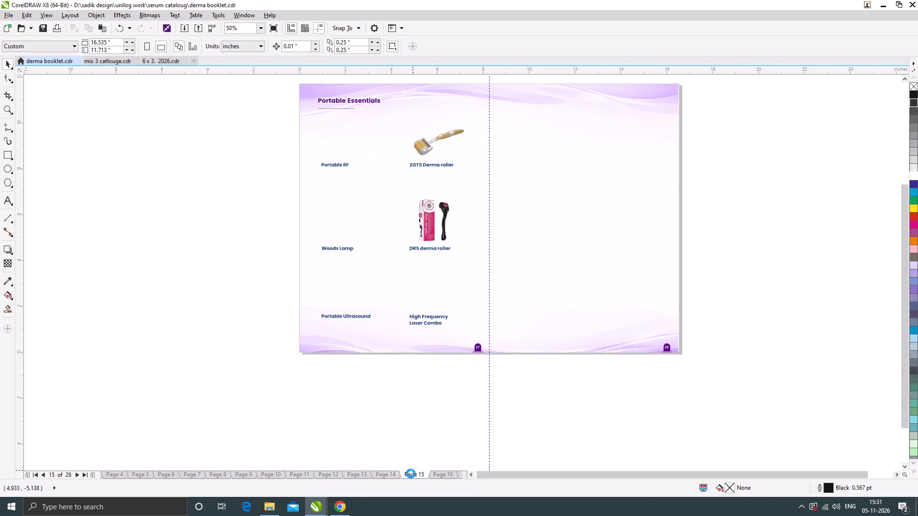
key(Page_Up)
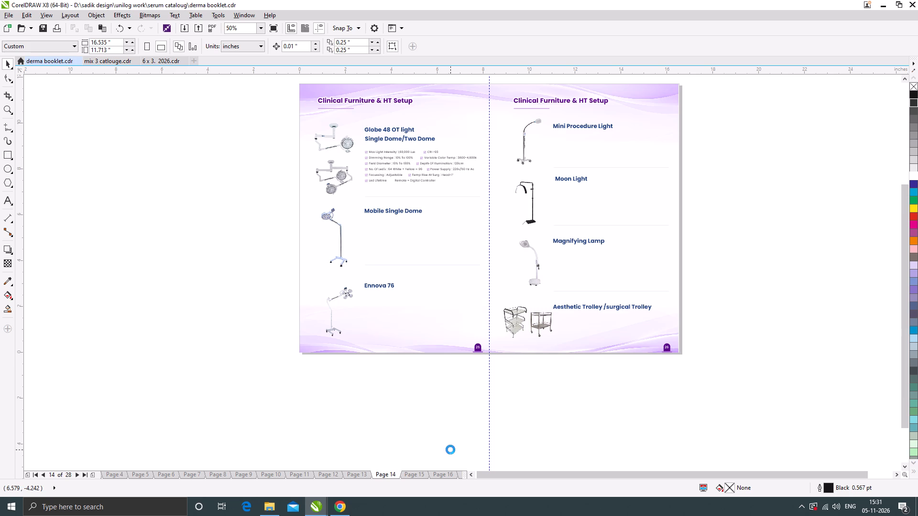
key(Page_Up)
key(Page_Up)
key(Page_Up)
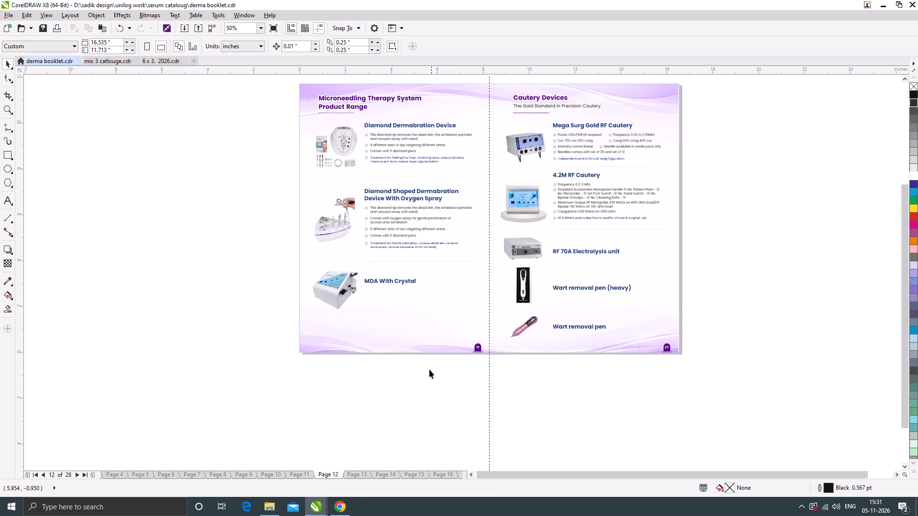
click(175, 268)
Move the "Wart removal pen (heavy)" image on page 11 slightly down and to the right, closer in line with its heading.
scroll(520, 246, up, 1)
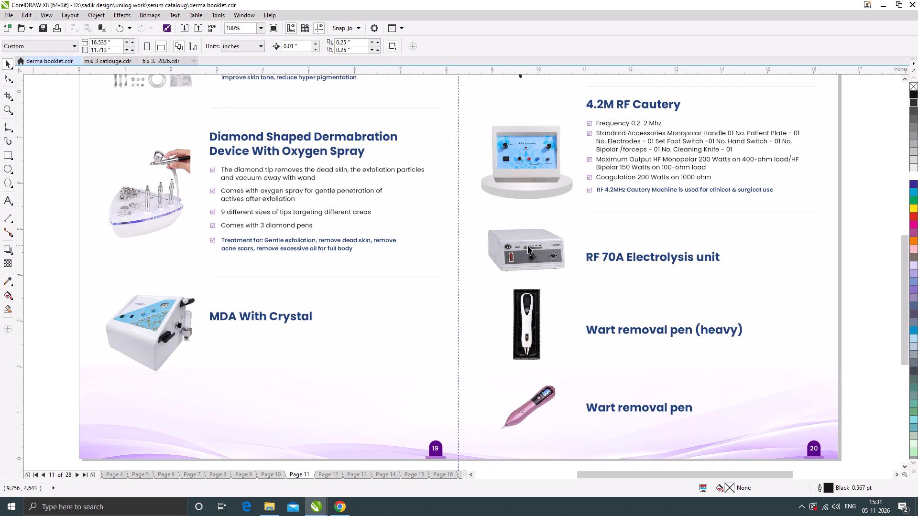
click(528, 246)
click(532, 328)
scroll(532, 338, up, 1)
drag(533, 316, 537, 322)
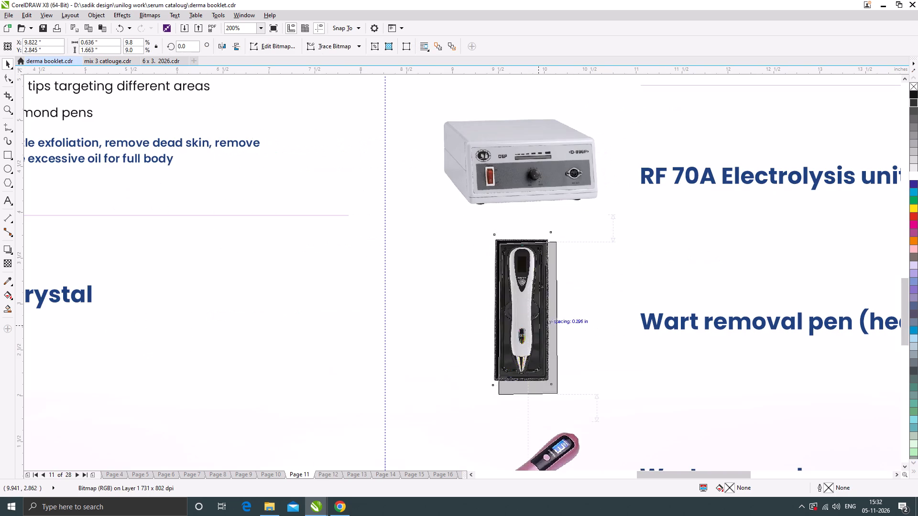
drag(537, 322, 539, 323)
scroll(467, 238, down, 2)
click(692, 263)
click(573, 381)
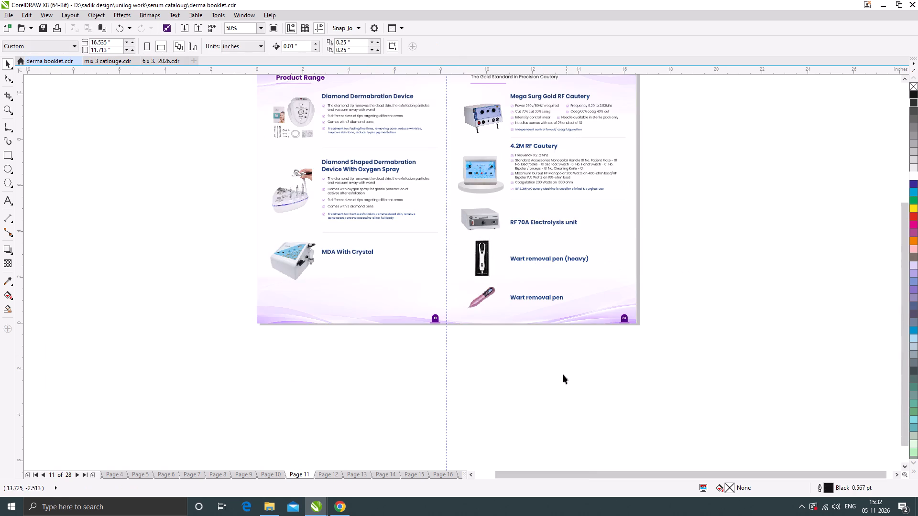
click(517, 393)
Enlarge the "Wart removal pen" image to about 1.51 by 1.37 inches and shift it slightly down and left.
click(355, 383)
scroll(493, 307, up, 1)
click(473, 290)
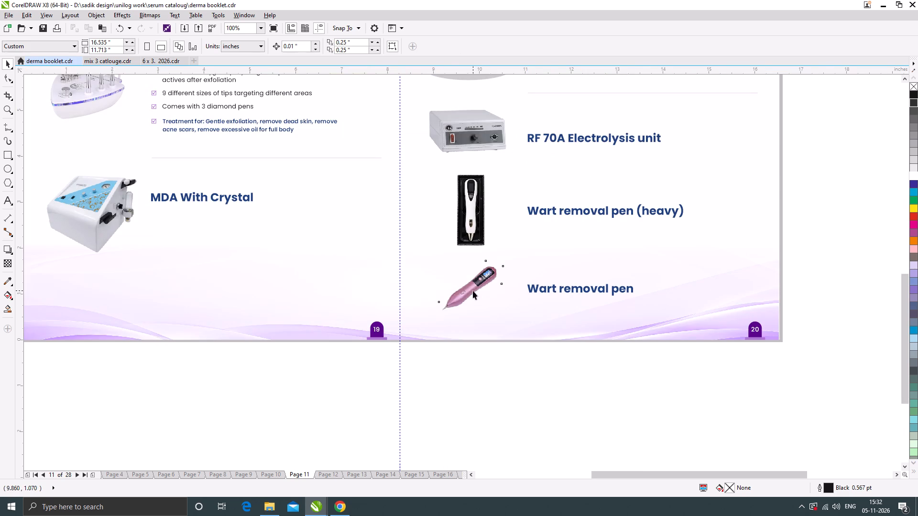
scroll(458, 299, up, 1)
drag(554, 219, 566, 209)
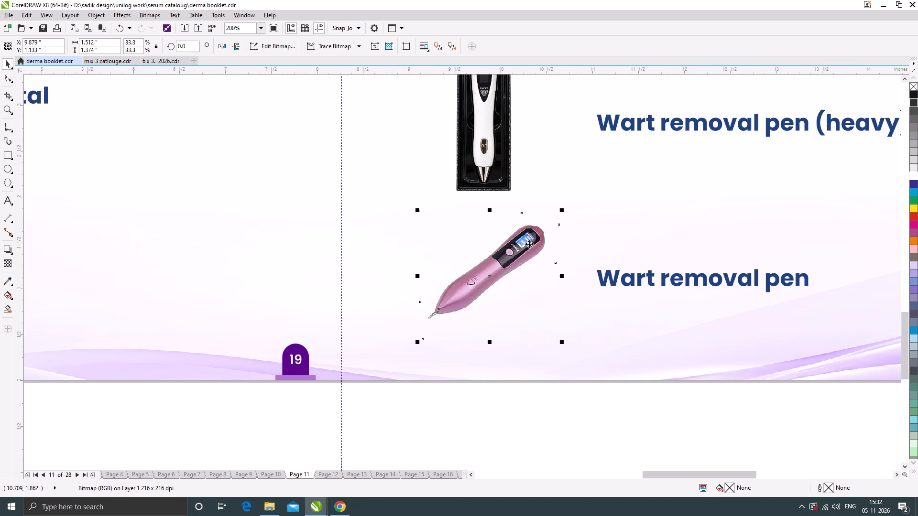
drag(527, 245, 524, 249)
scroll(515, 256, down, 2)
click(537, 343)
click(555, 340)
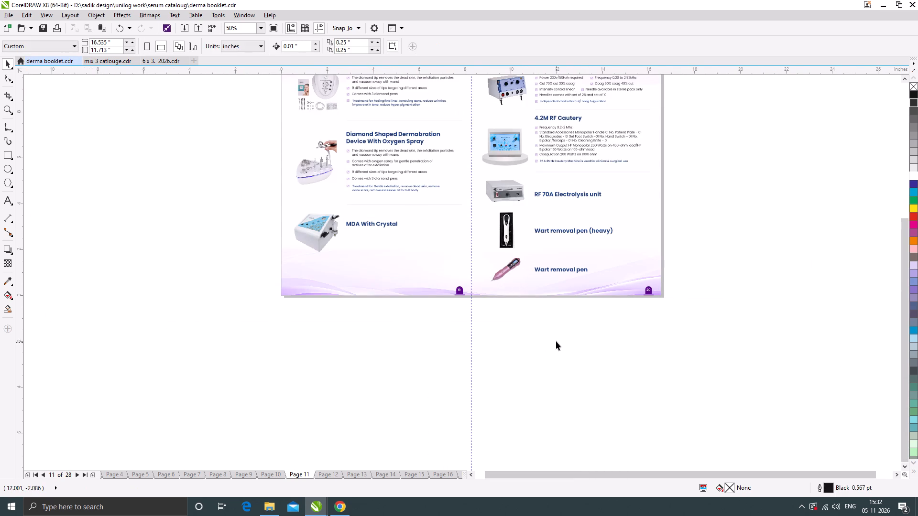
Review the layouts of the preceding pages, going back from page 10 to page 6.
key(Page_Up)
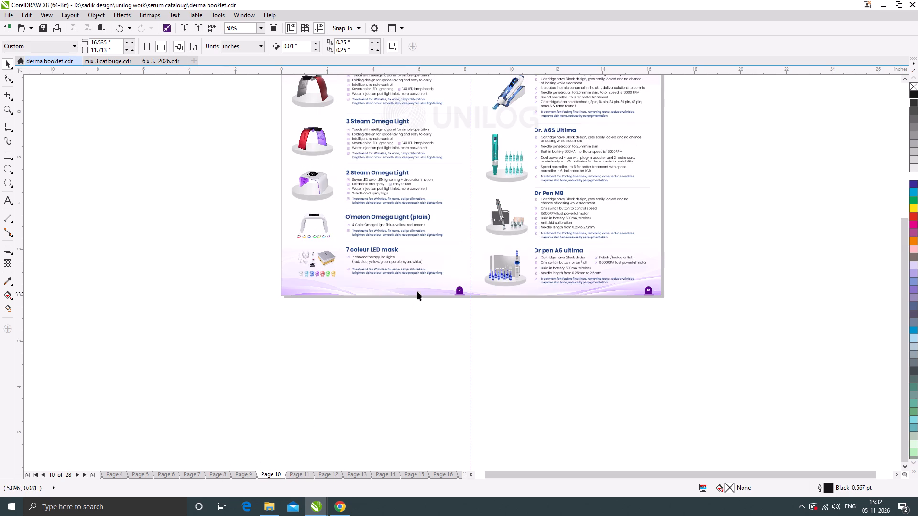
key(Page_Up)
scroll(448, 305, down, 1)
key(Page_Up)
key(Page_Up)
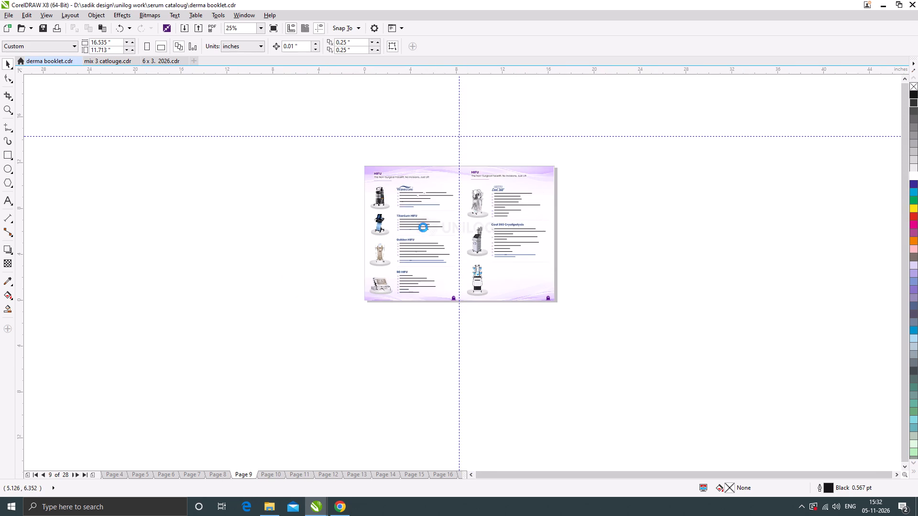
key(Page_Up)
key(Page_Up)
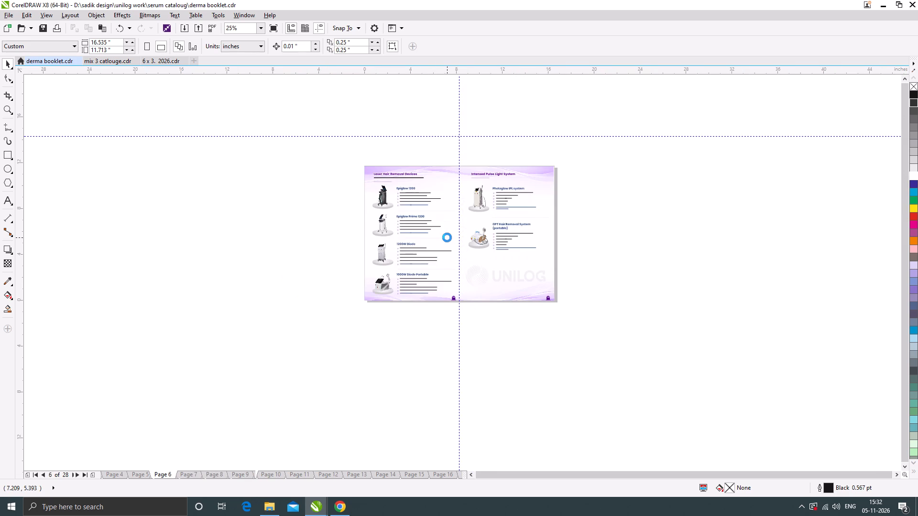
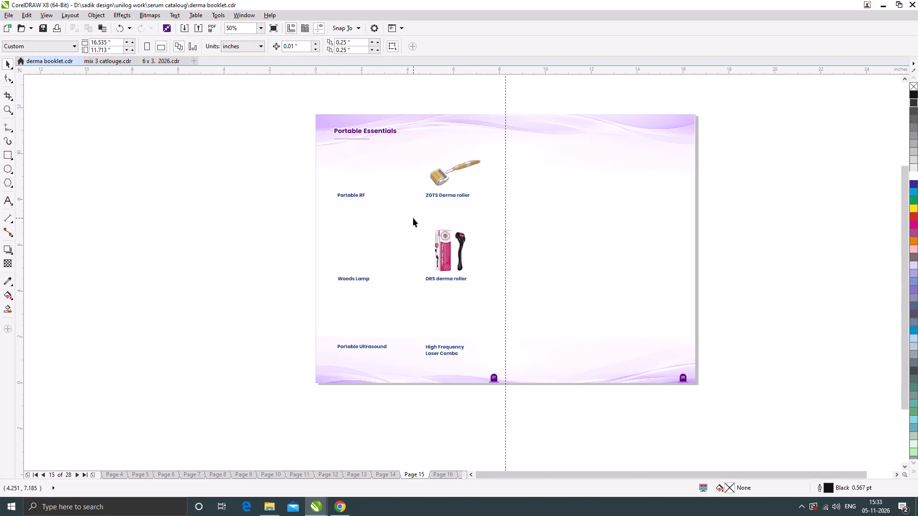
Examine the Portable Essentials spread on page 15 up close and in full-screen preview for missing product images.
scroll(419, 213, up, 1)
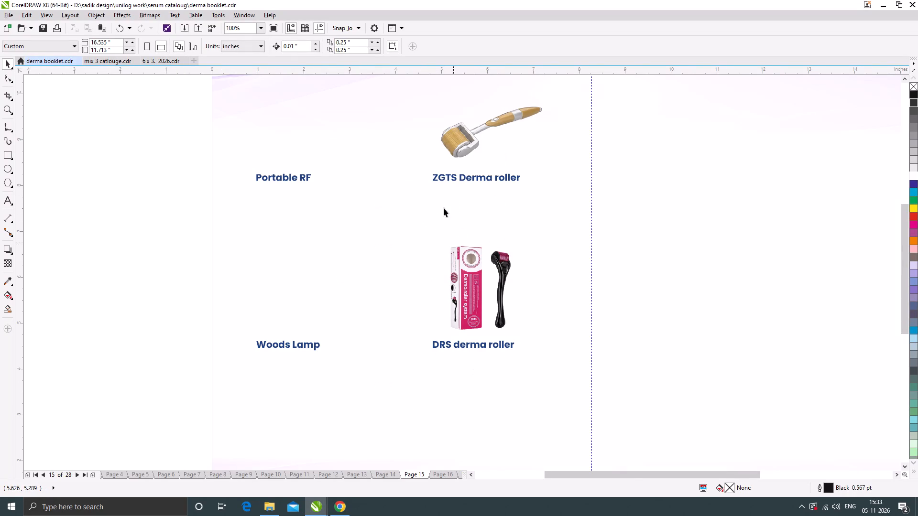
scroll(437, 172, down, 1)
scroll(448, 299, up, 1)
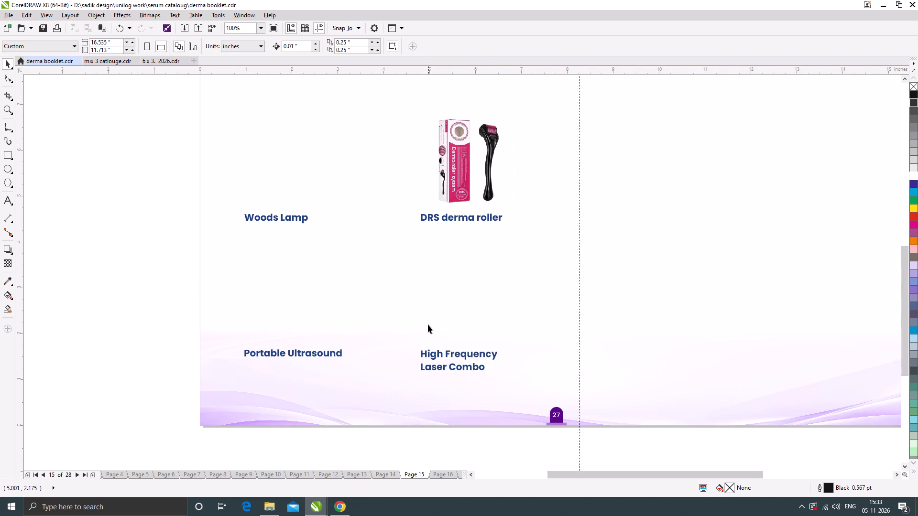
scroll(428, 324, down, 1)
scroll(415, 234, up, 1)
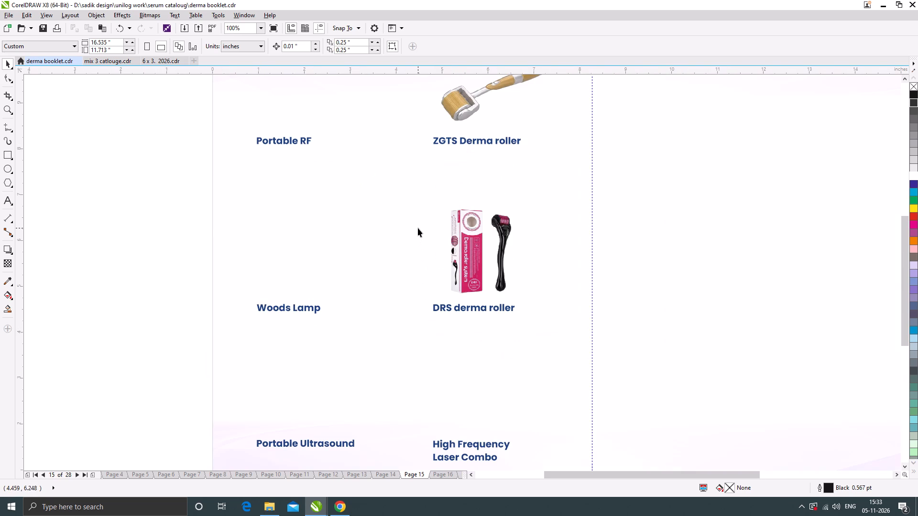
scroll(425, 225, down, 1)
click(268, 241)
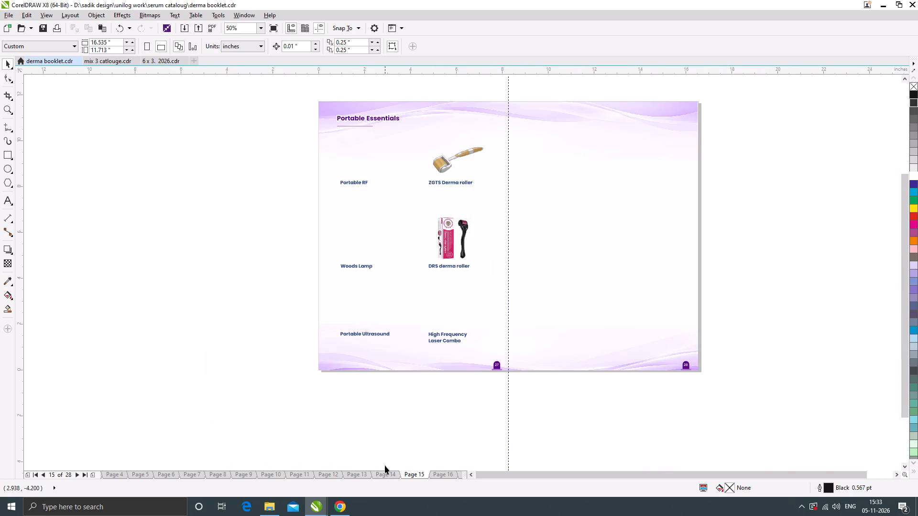
key(F4)
key(F9)
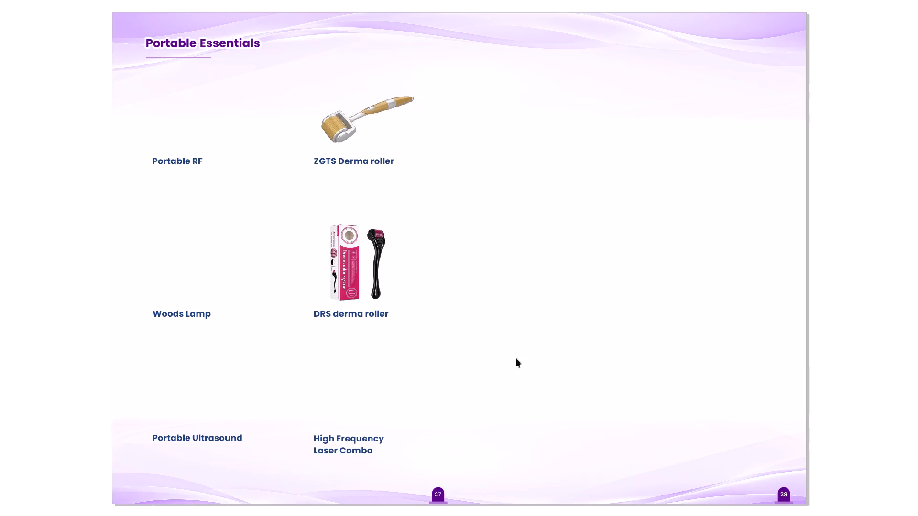
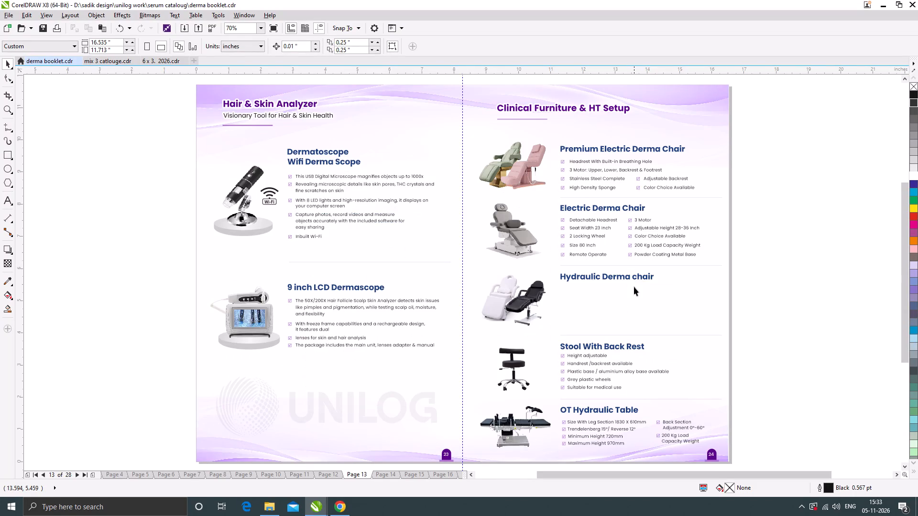
Examine the Hydraulic Derma chair entry on page 13 up close, where the feature details are missing.
click(9, 110)
drag(467, 263, 730, 337)
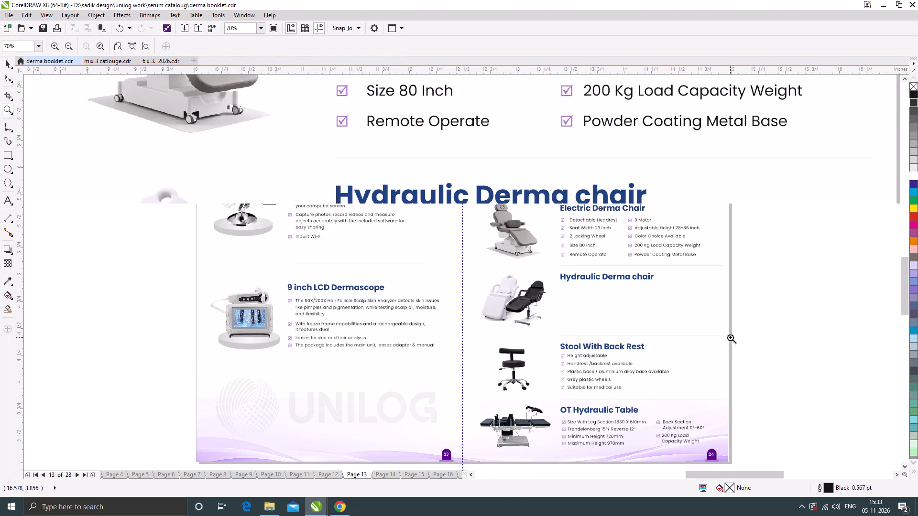
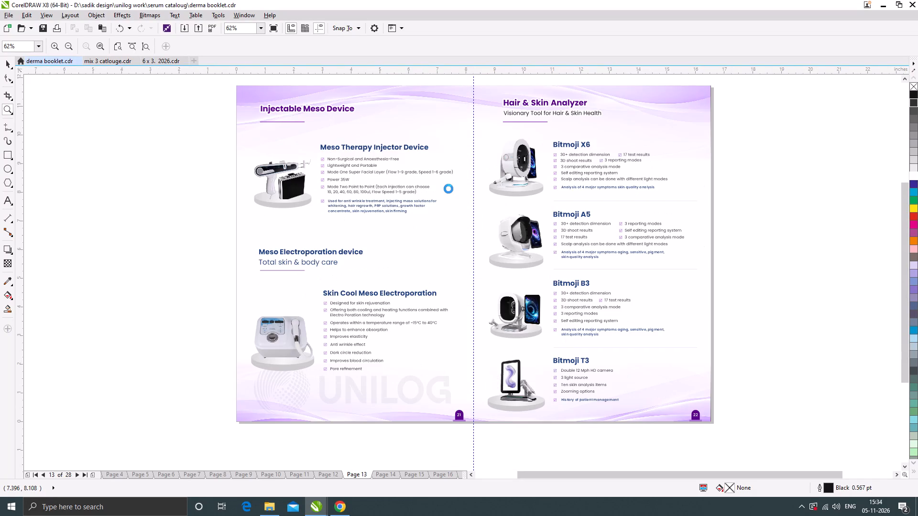
Examine the MDA With Crystal entry on page 11 up close and preview the whole spread full screen.
key(Page_Up)
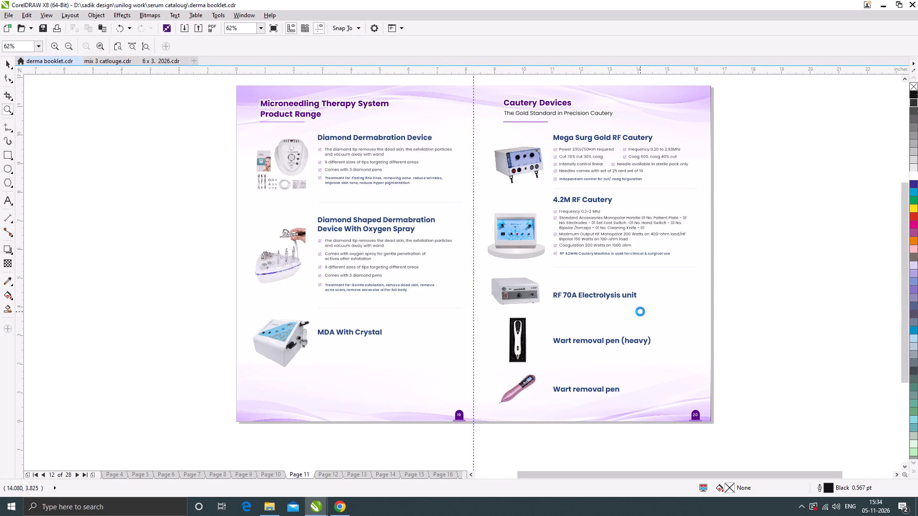
drag(247, 310, 463, 405)
scroll(385, 283, down, 2)
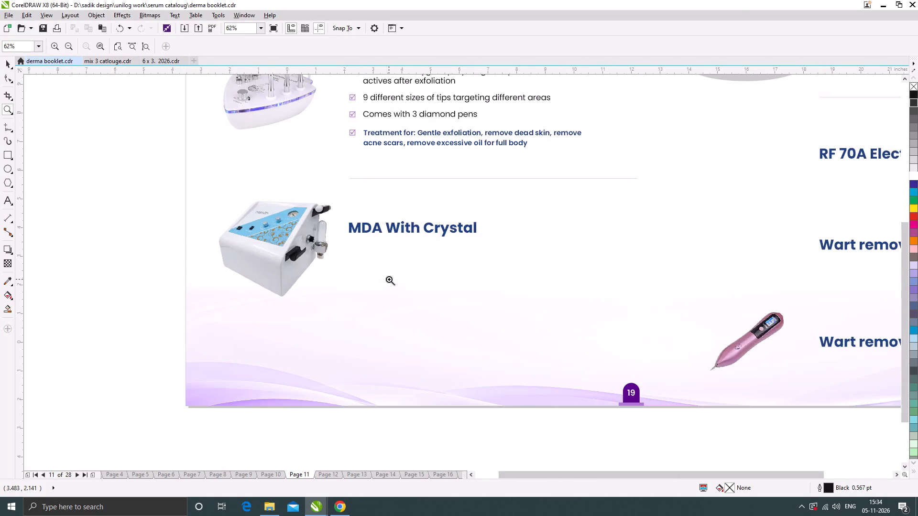
drag(300, 217, 406, 281)
scroll(417, 271, down, 2)
scroll(342, 227, down, 1)
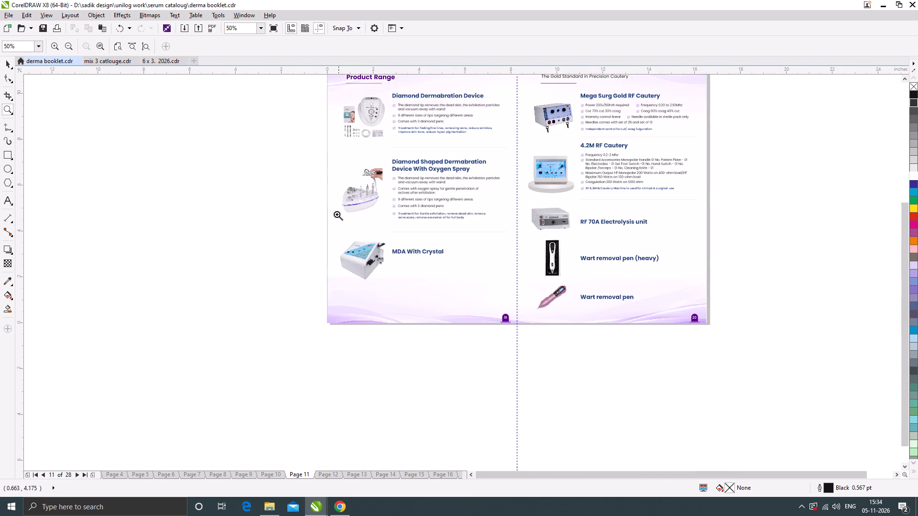
scroll(332, 208, down, 1)
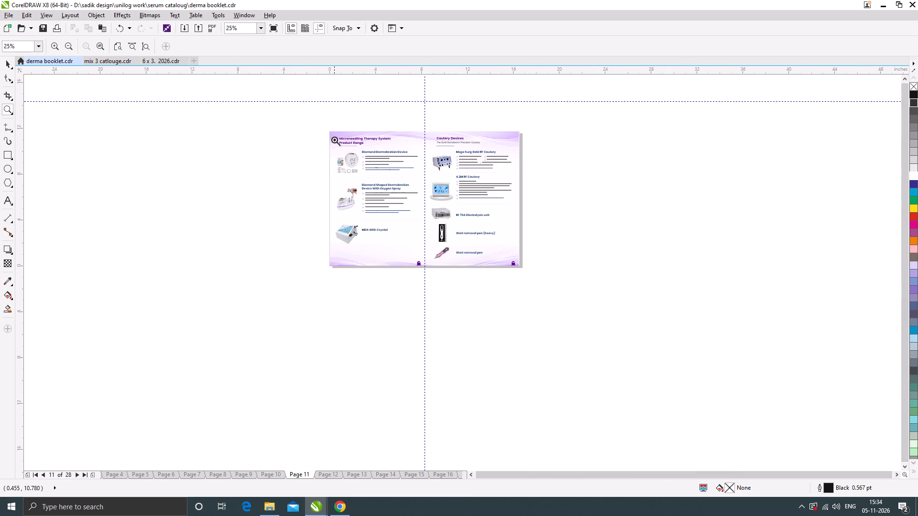
drag(329, 129, 522, 268)
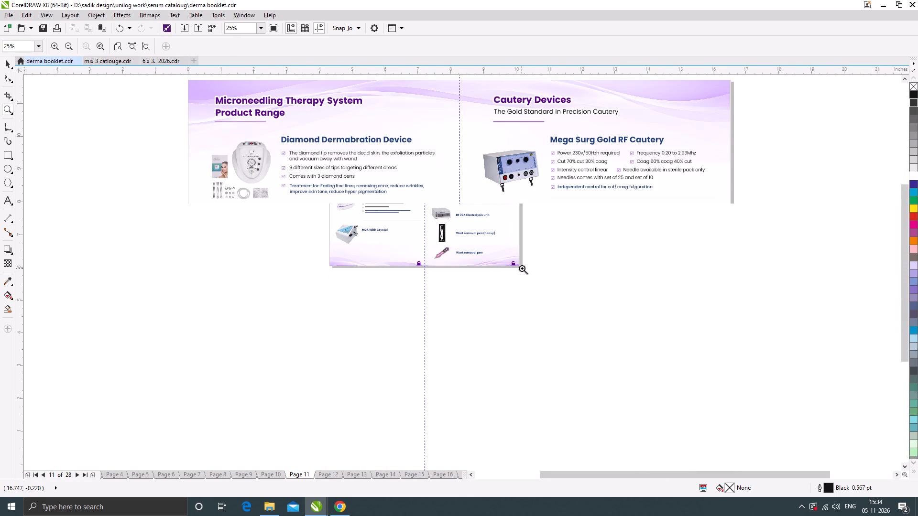
key(F9)
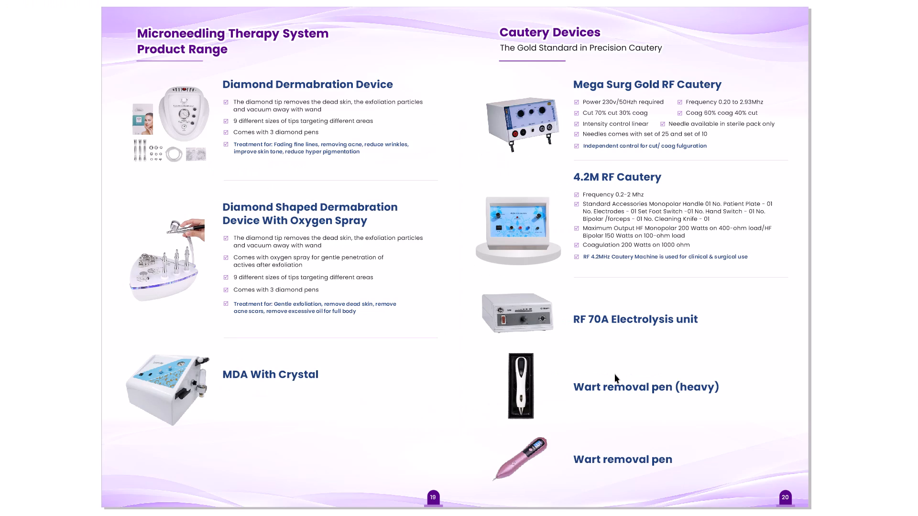
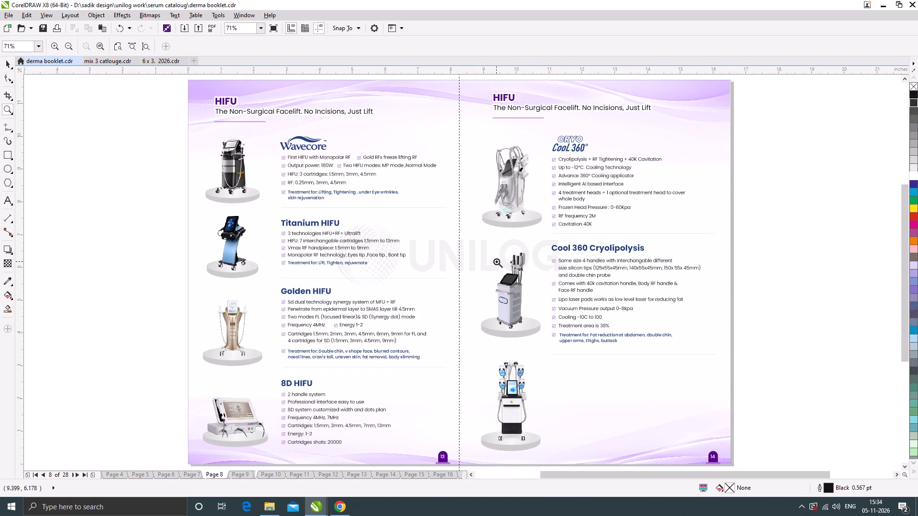
Frame the HIFU spread with page 14 in full view, preview it full screen and capture a screenshot.
scroll(466, 125, down, 1)
drag(458, 98, 578, 257)
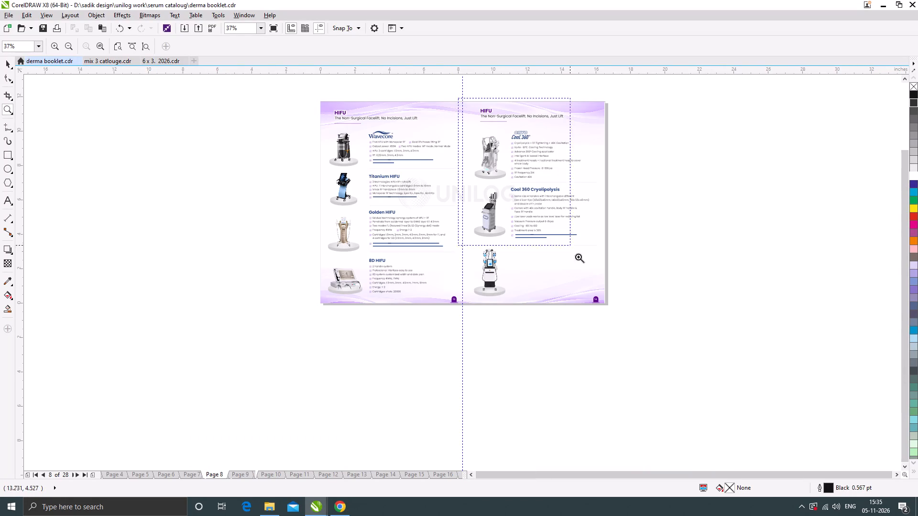
drag(578, 257, 618, 317)
key(Print)
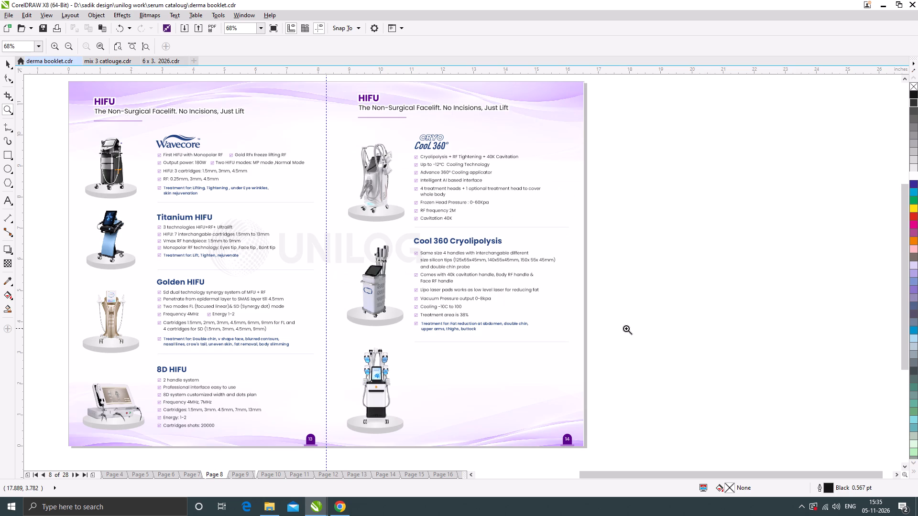
key(Print)
key(F9)
click(662, 325)
scroll(533, 226, down, 1)
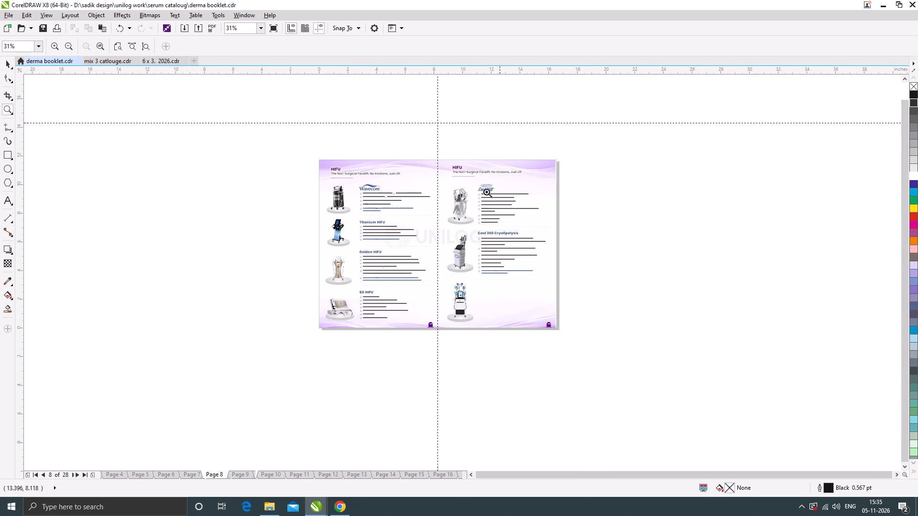
drag(429, 157, 564, 333)
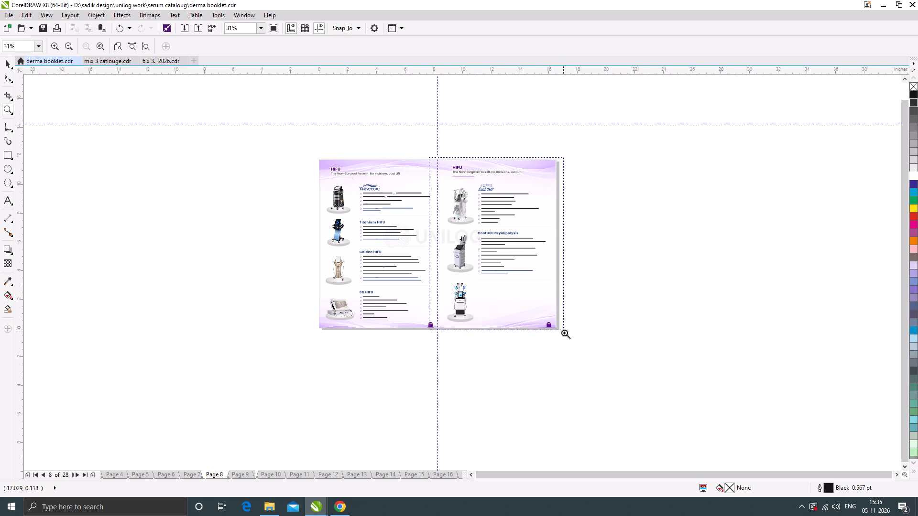
drag(564, 333, 566, 343)
key(F9)
key(Print)
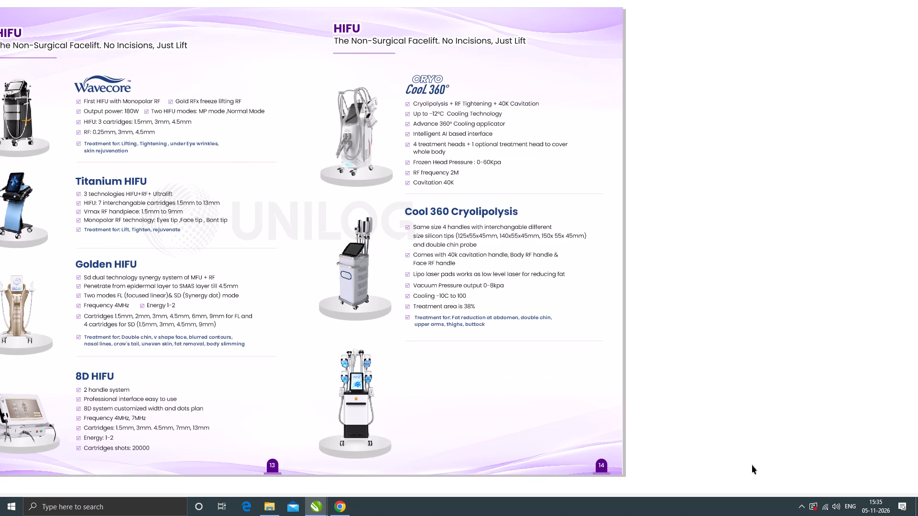
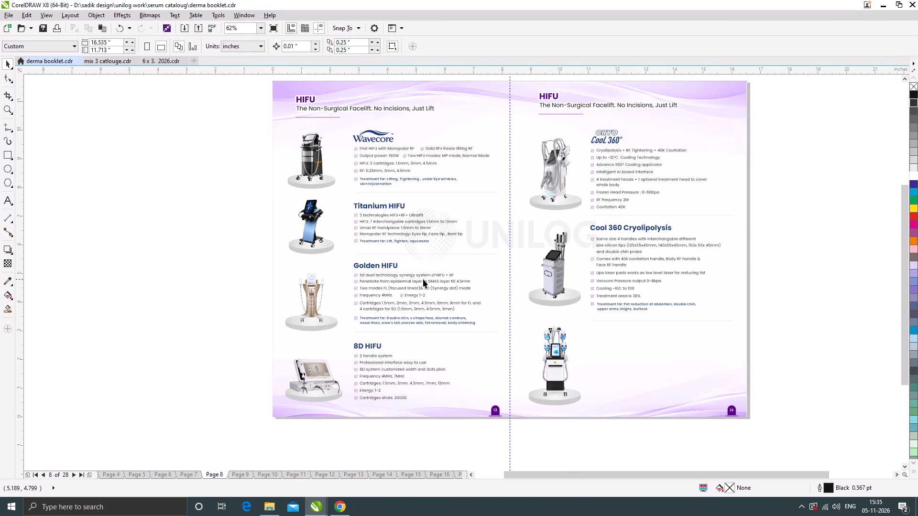
Review the booklet spreads from HIFU back to the cover and forward to the Clinical Furniture & HT Setup lights spread.
key(Page_Up)
key(Page_Up)
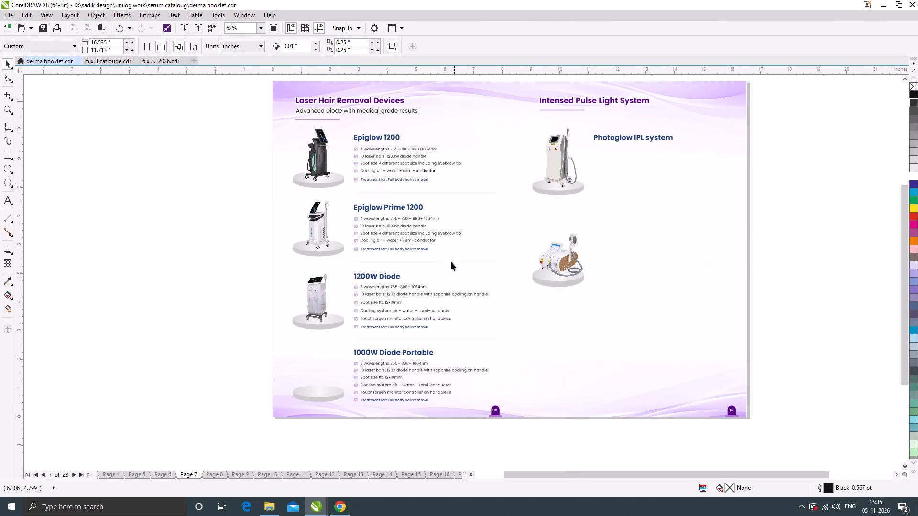
key(Page_Up)
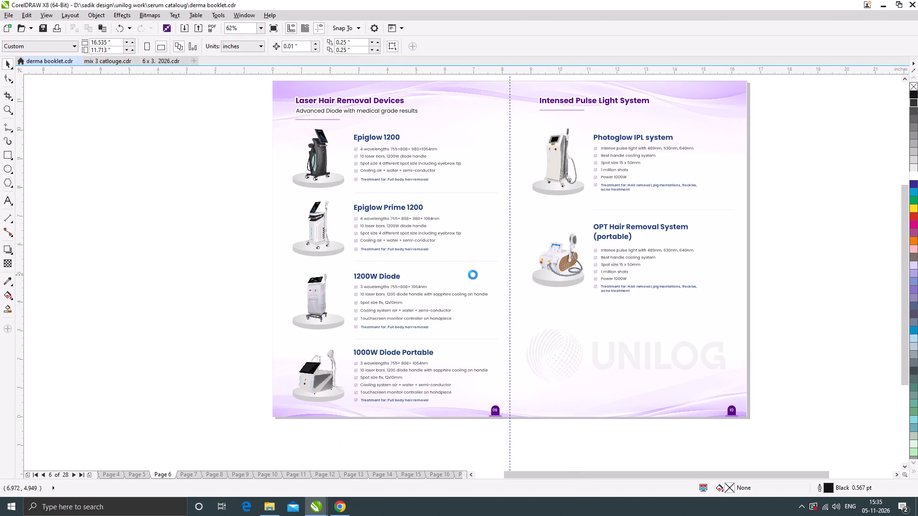
key(Page_Up)
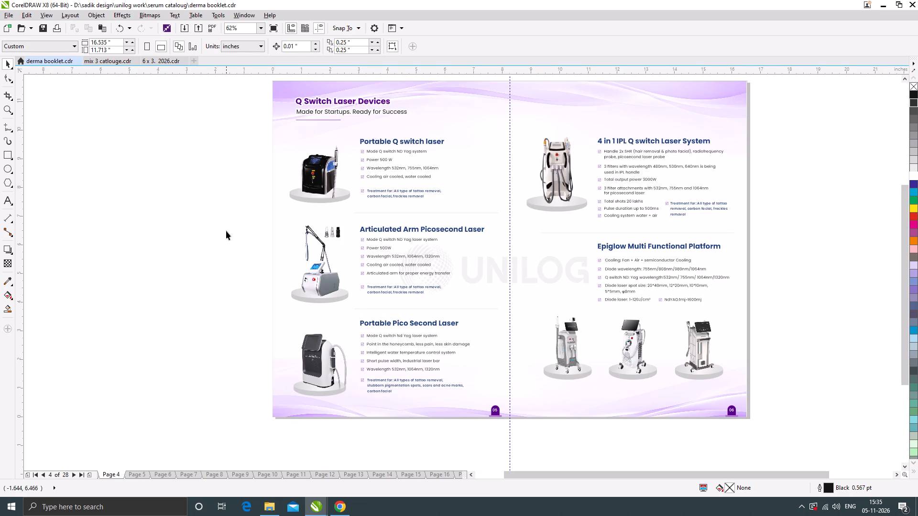
key(Page_Up)
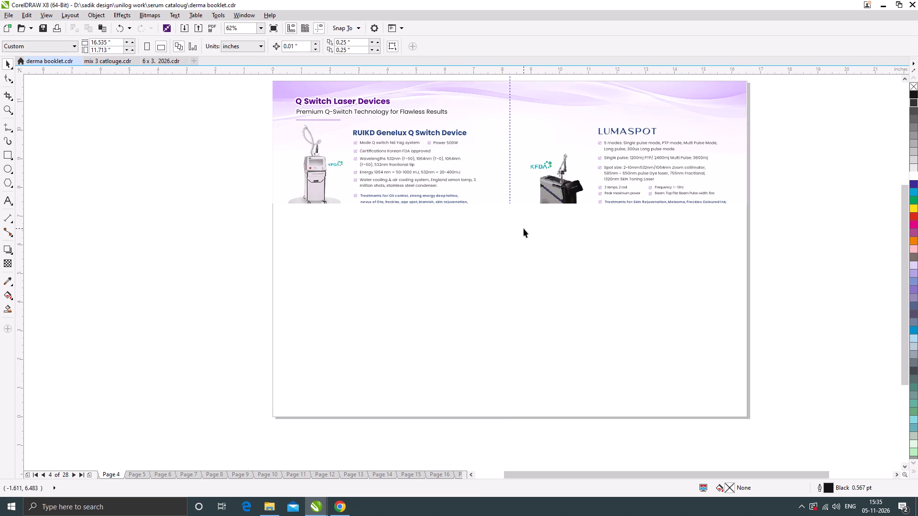
key(Page_Up)
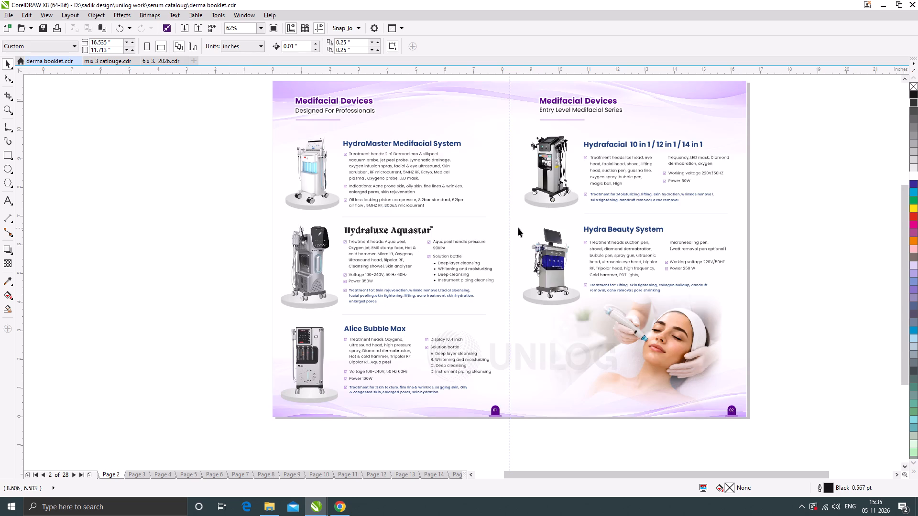
key(Page_Up)
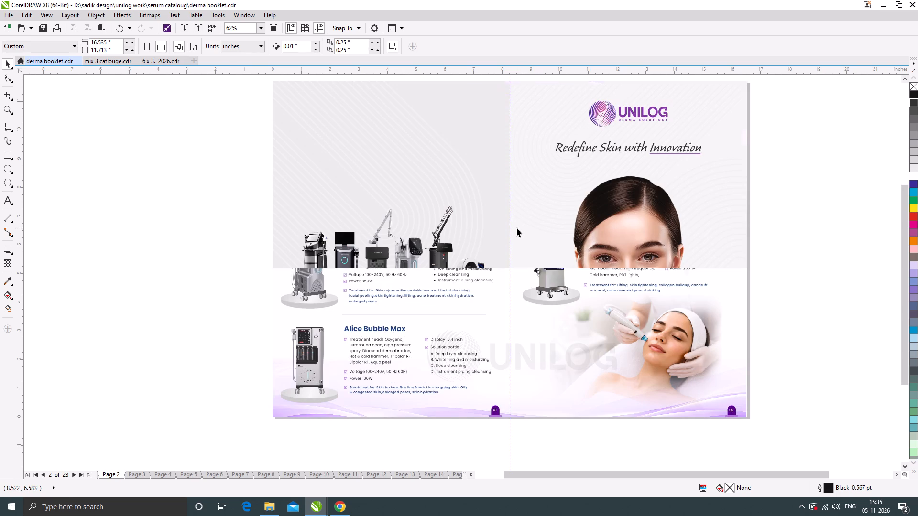
key(Page_Down)
key(Page_Down)
key(Page_Down)
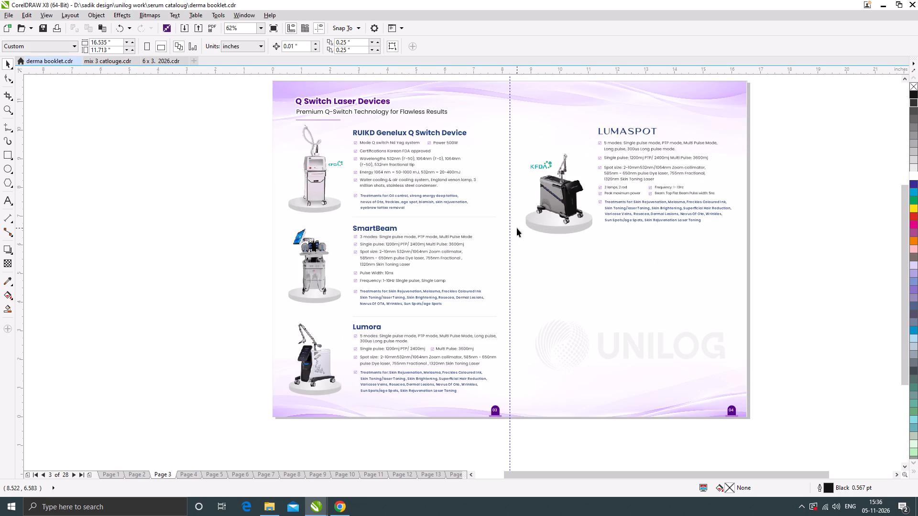
key(Page_Down)
key(Page_Down)
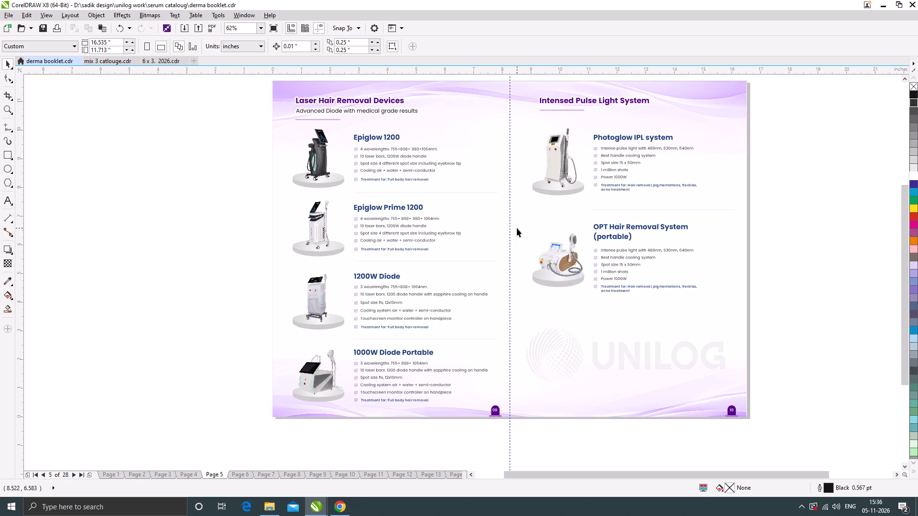
key(Page_Down)
key(Page_Down)
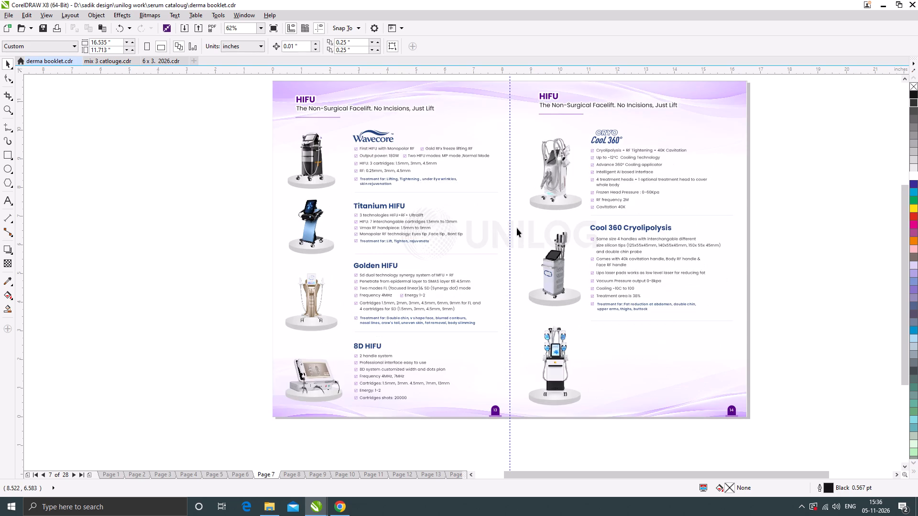
key(Page_Down)
key(Page_Down)
key(Page_Down)
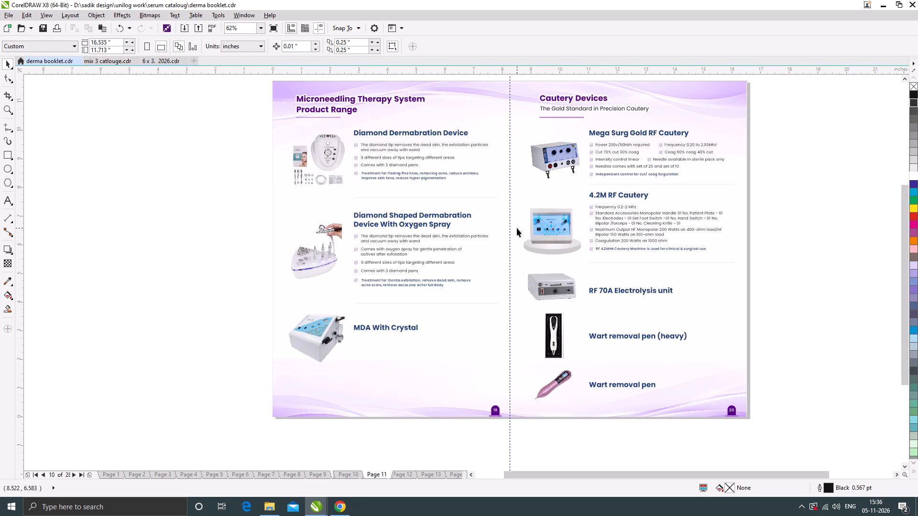
key(Page_Down)
key(Page_Down)
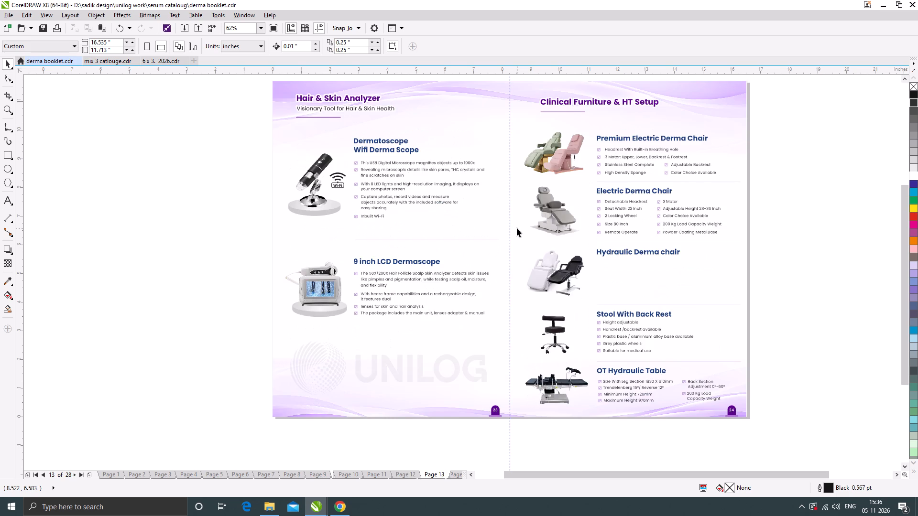
key(Page_Down)
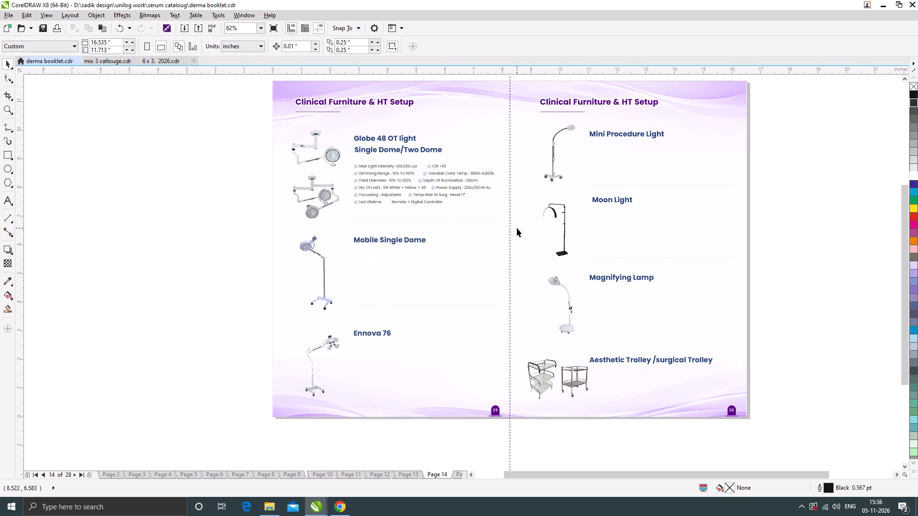
On the PDT LED omega light spread, copy the "4 Steam Omega Light" heading beside the page and set it to Poppins Regular, 10 pt.
key(Page_Up)
key(Page_Up)
key(Page_Up)
key(Page_Up)
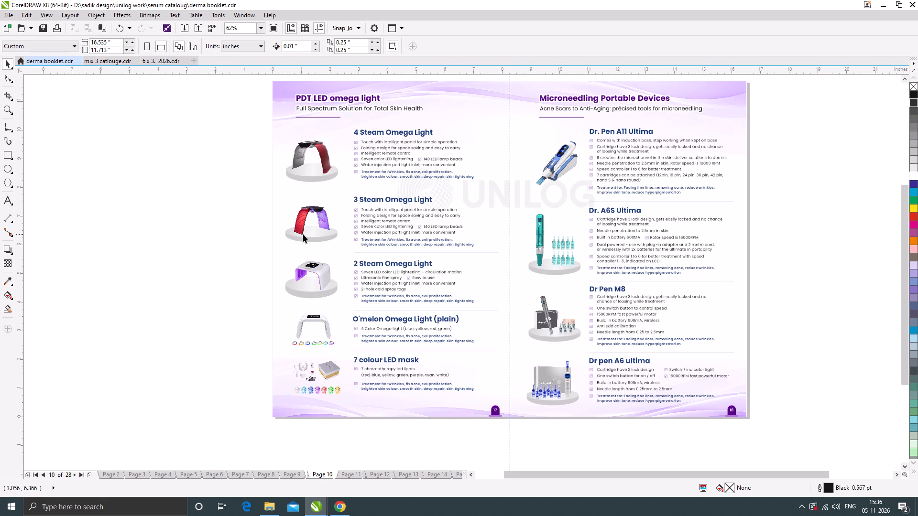
click(202, 231)
scroll(254, 113, up, 1)
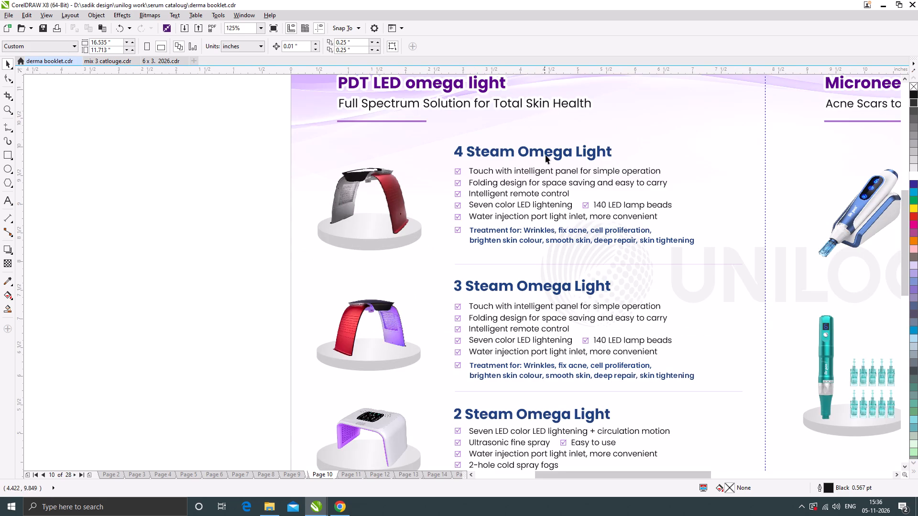
drag(539, 150, 231, 214)
right_click(231, 214)
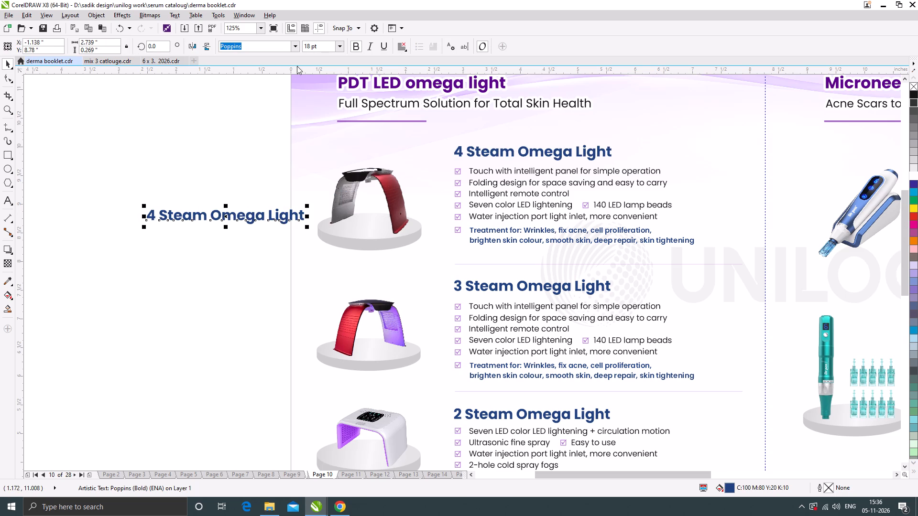
drag(325, 46, 287, 54)
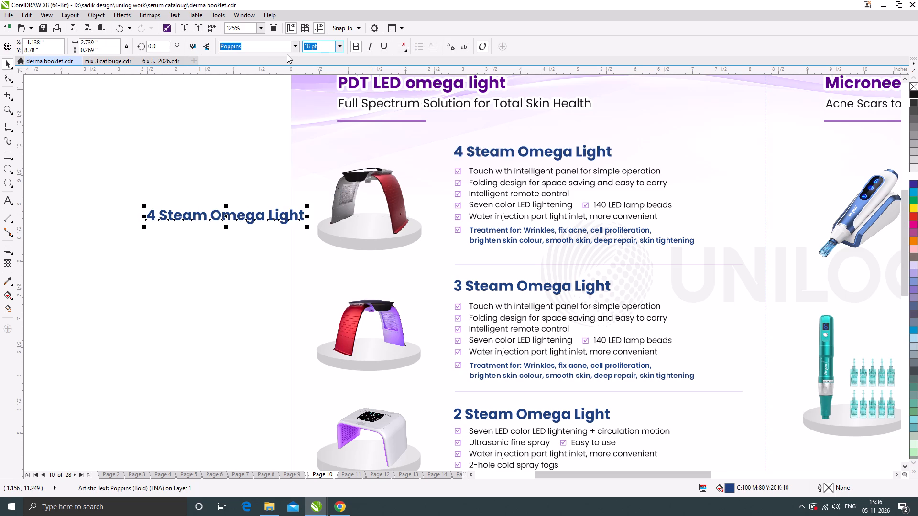
text(10)
key(Return)
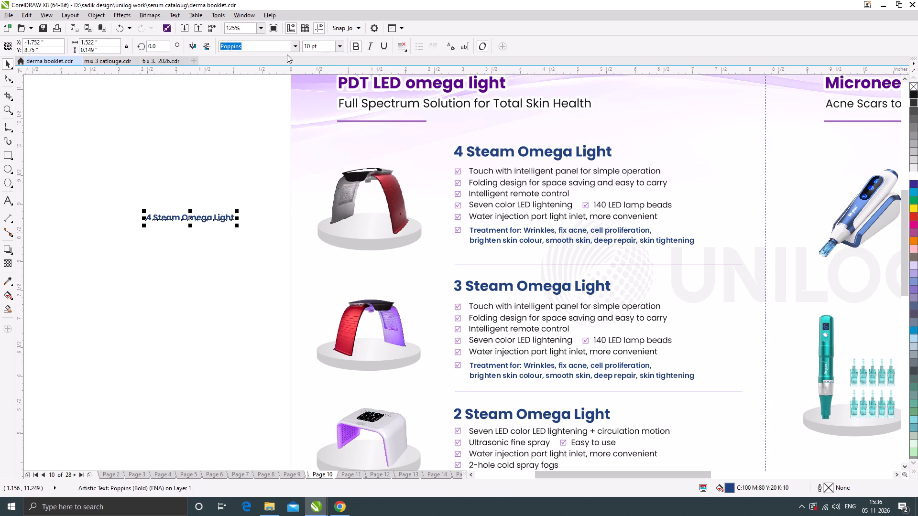
click(294, 44)
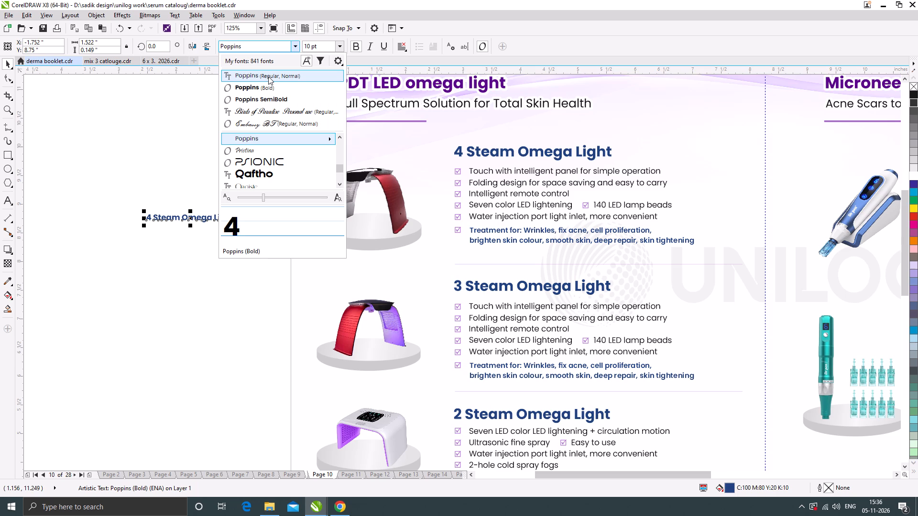
click(268, 75)
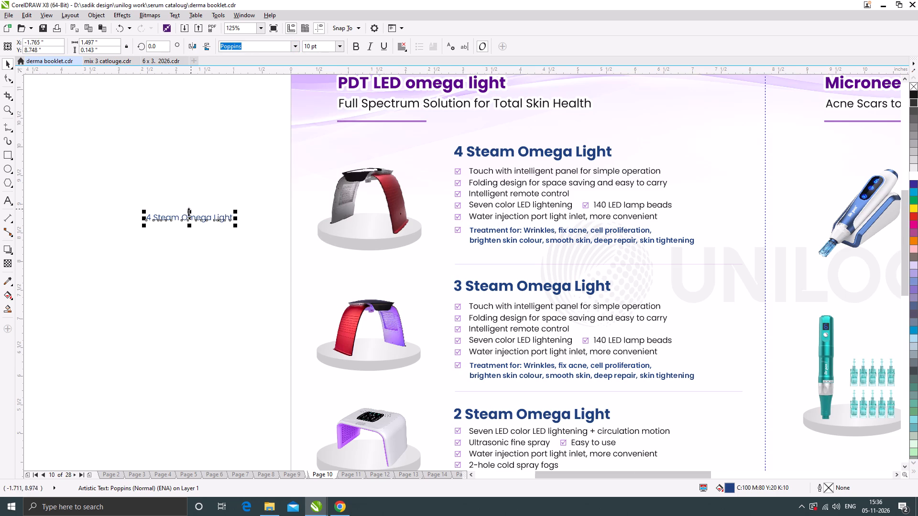
Shorten the copied heading text beside the page to "4 Steam".
scroll(188, 213, up, 1)
double_click(176, 226)
drag(176, 226, 288, 226)
key(Delete)
click(6, 63)
scroll(92, 223, down, 1)
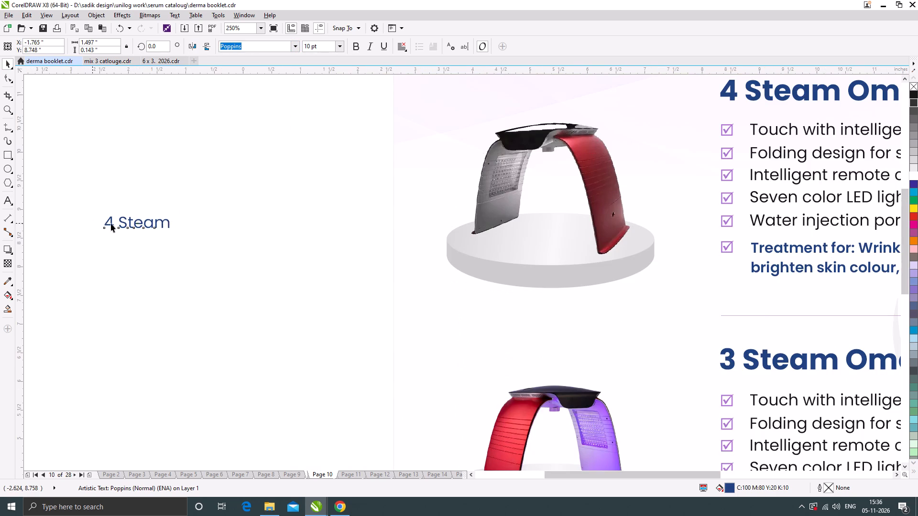
Place the "4 Steam" text beside "Intelligent remote control" in the 4 Steam Omega Light list and colour it black.
drag(118, 223, 567, 198)
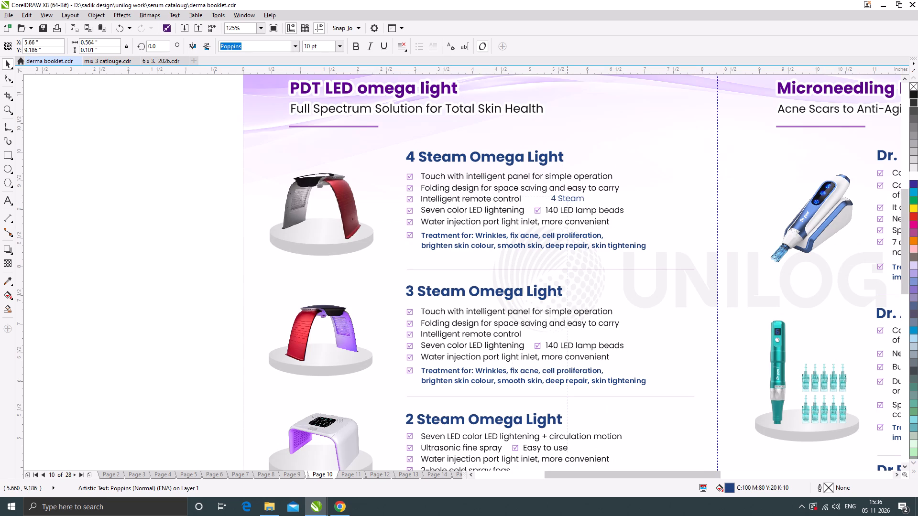
drag(567, 198, 563, 199)
scroll(567, 198, up, 2)
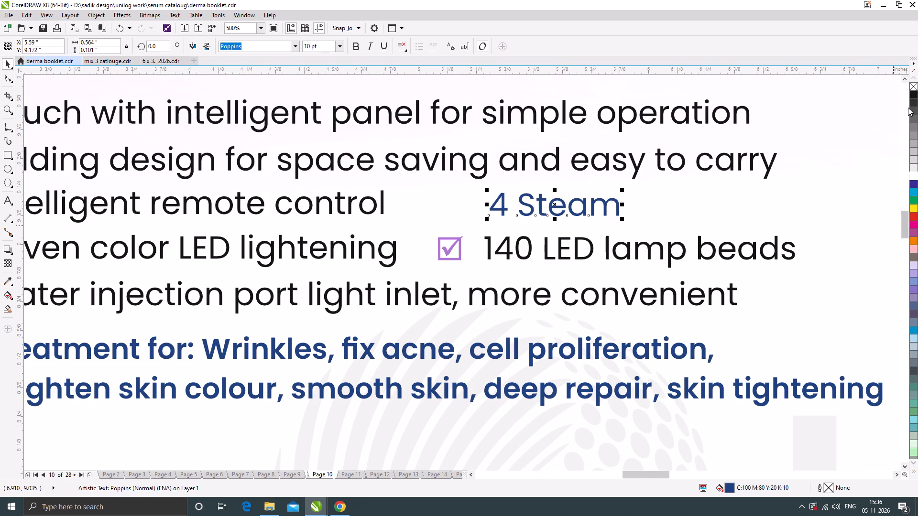
click(913, 94)
Copy the checkbox from "140 LED lamp beads" up beside "4 Steam" and shift that text closer to it.
drag(455, 239, 455, 216)
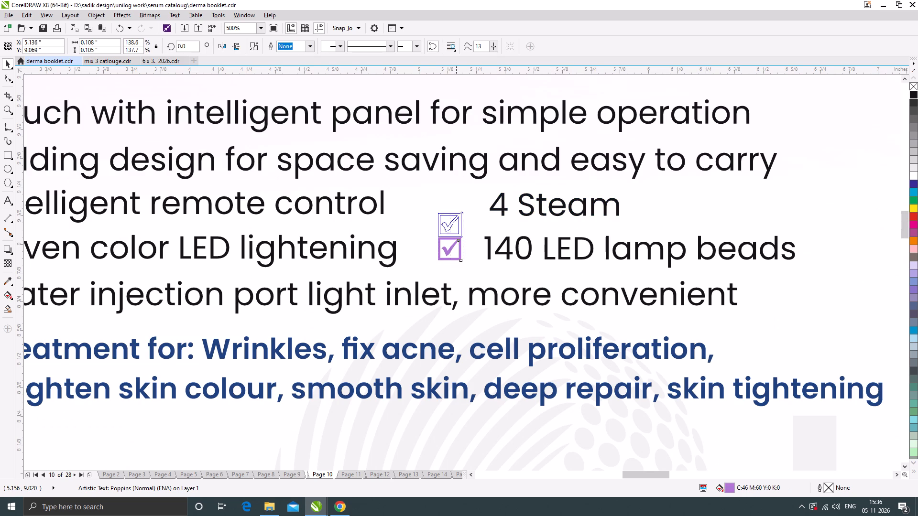
drag(455, 216, 458, 196)
shift+right_click(458, 196)
scroll(503, 188, up, 1)
drag(503, 202, 501, 202)
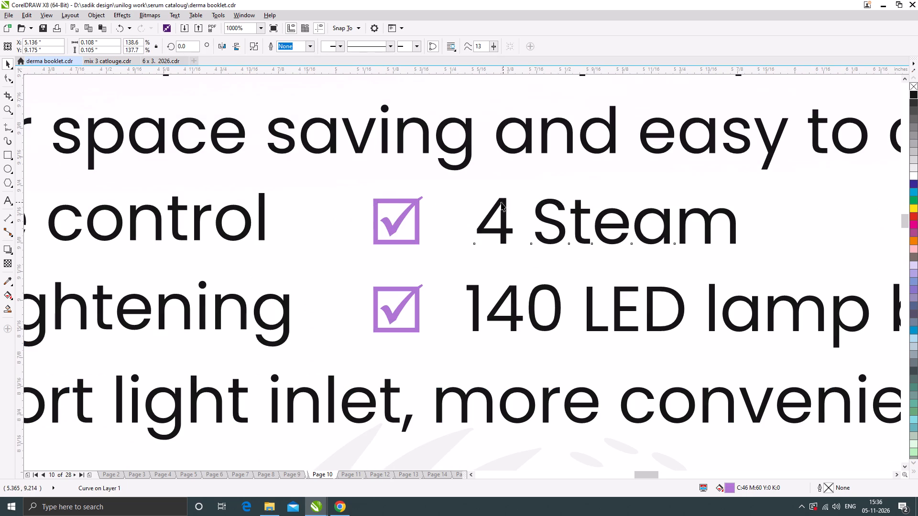
drag(501, 202, 483, 202)
scroll(500, 222, down, 1)
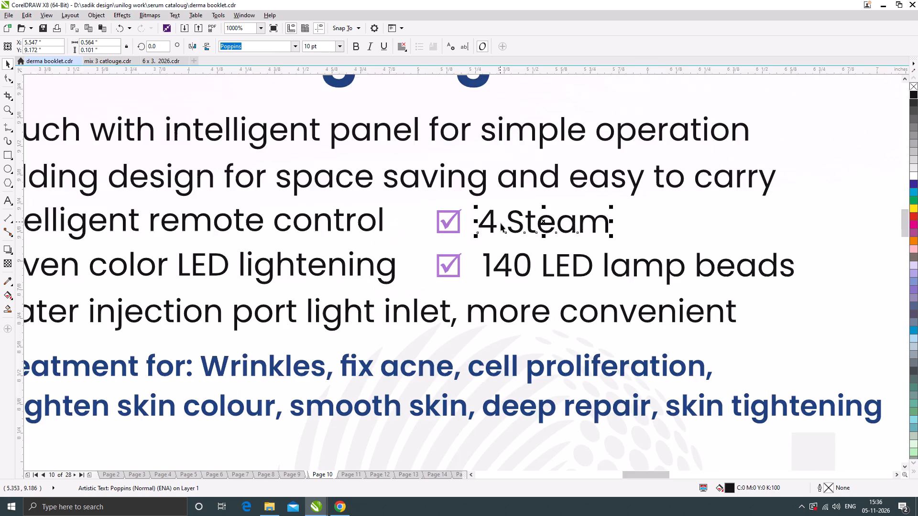
scroll(501, 223, down, 2)
click(149, 250)
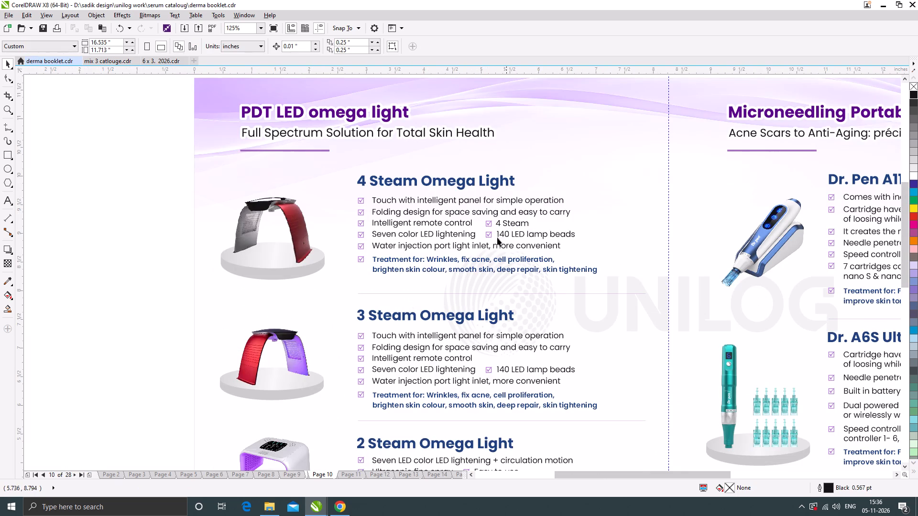
Lower the 4 Steam Omega Light treatment text by about 0.07 in and move its checkbox down to match.
scroll(485, 236, down, 1)
click(493, 253)
scroll(456, 252, up, 2)
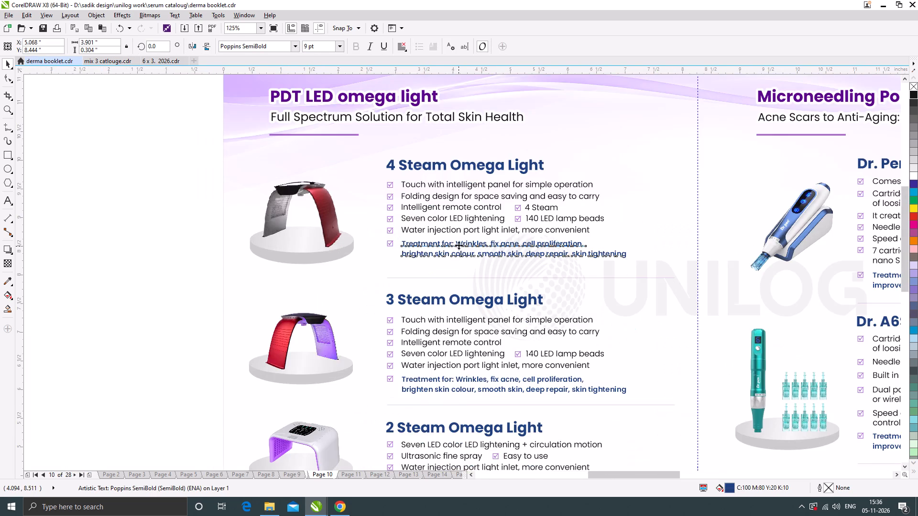
drag(461, 244, 460, 251)
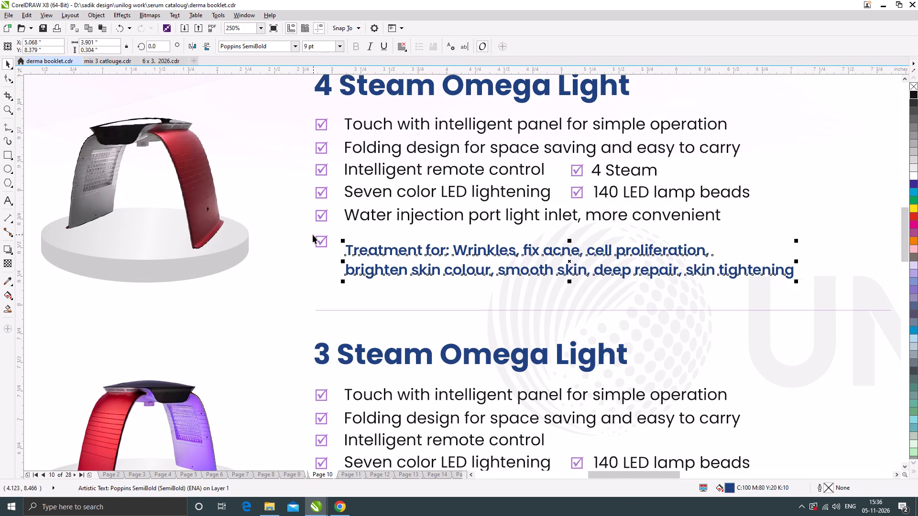
click(323, 243)
scroll(324, 242, up, 1)
drag(323, 238, 320, 254)
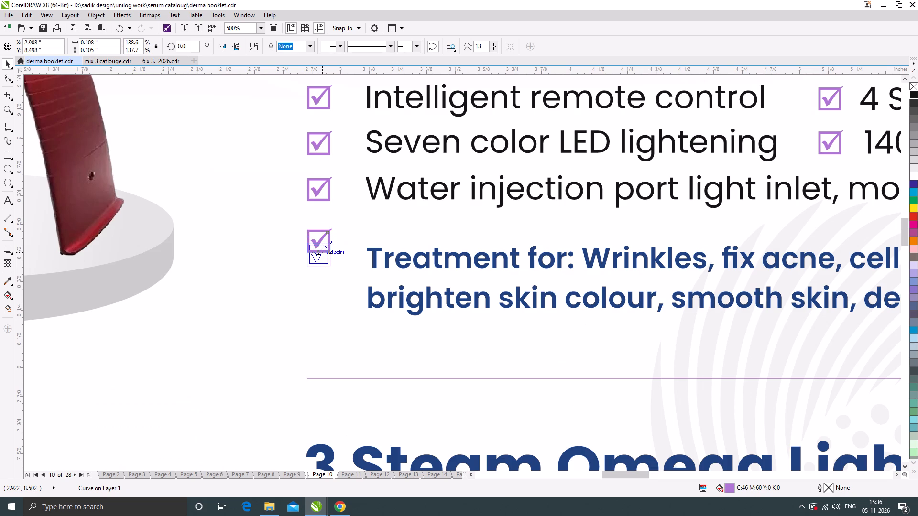
drag(320, 254, 320, 256)
Lower the 4 Steam "Water injection port light inlet, more convenient" line and its checkbox by about 0.04 in.
click(373, 198)
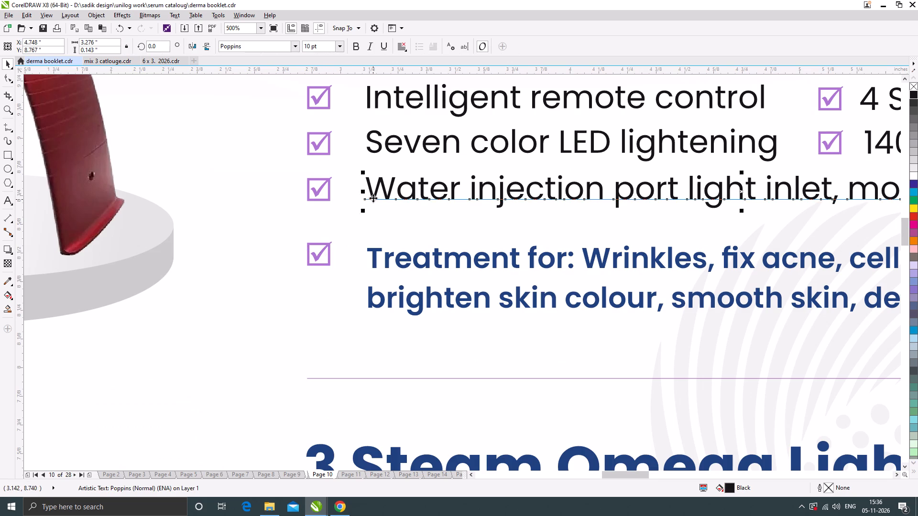
scroll(342, 231, down, 1)
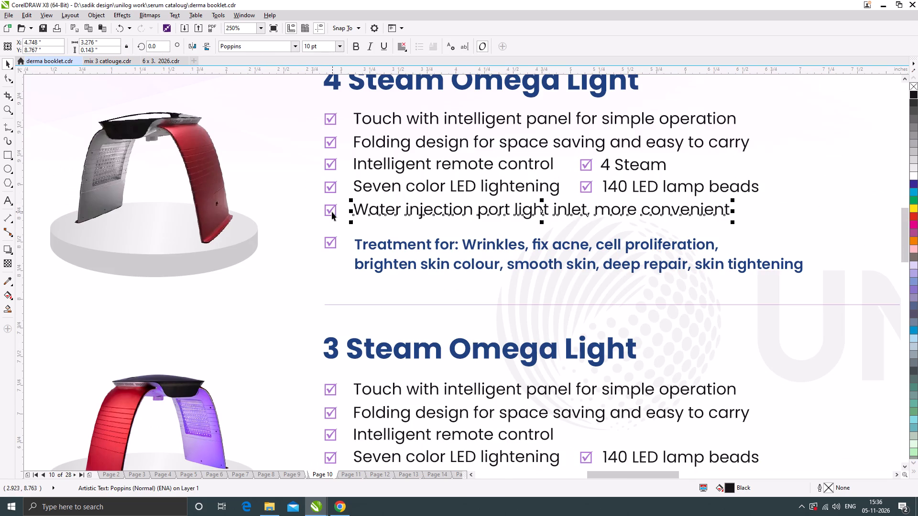
shift+click(331, 212)
scroll(379, 207, up, 1)
drag(385, 210, 386, 219)
scroll(385, 249, down, 2)
Lower the 4 Steam row with "Seven color LED lightening", "140 LED lamp beads" and both checkboxes by about 0.02 in.
scroll(505, 229, up, 1)
click(503, 229)
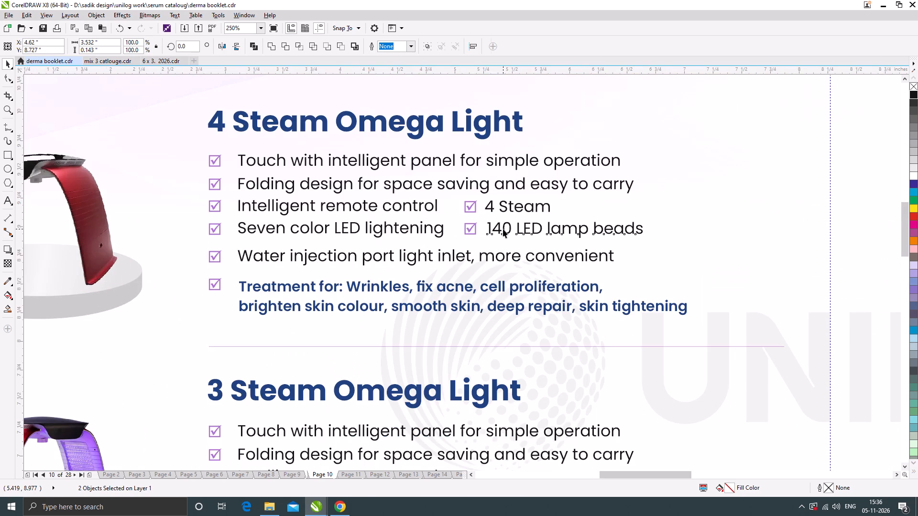
shift+click(469, 230)
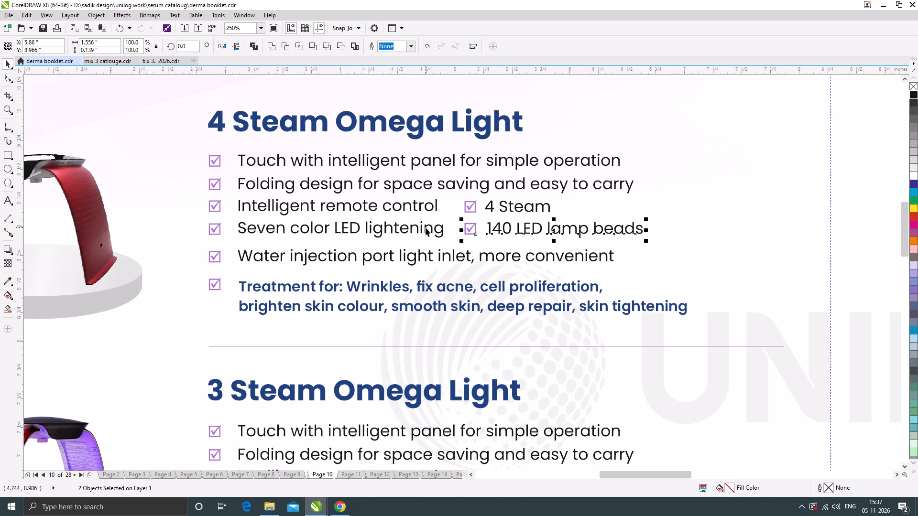
shift+click(426, 227)
shift+click(214, 230)
scroll(259, 231, up, 3)
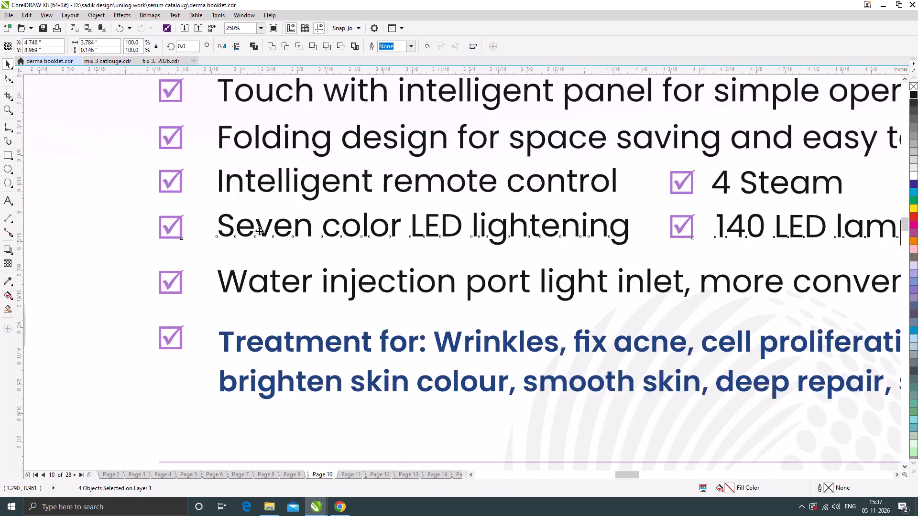
drag(262, 226, 263, 236)
scroll(324, 258, down, 2)
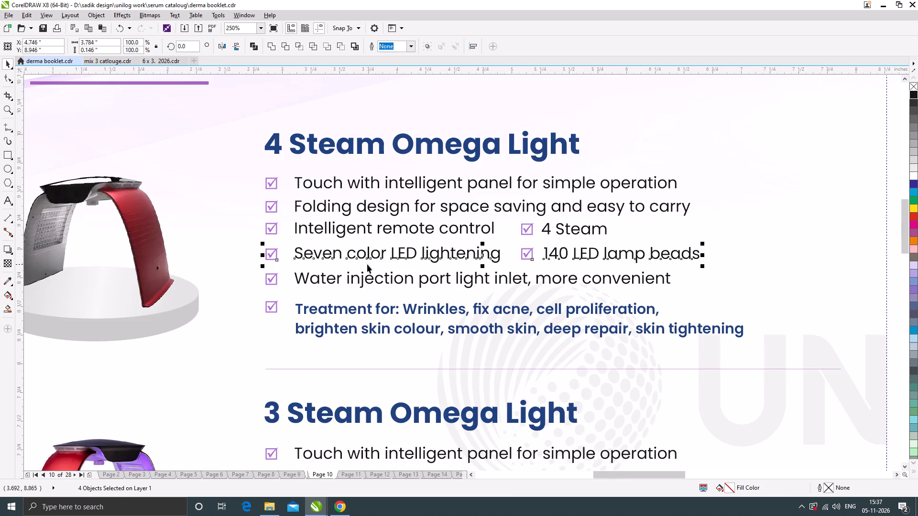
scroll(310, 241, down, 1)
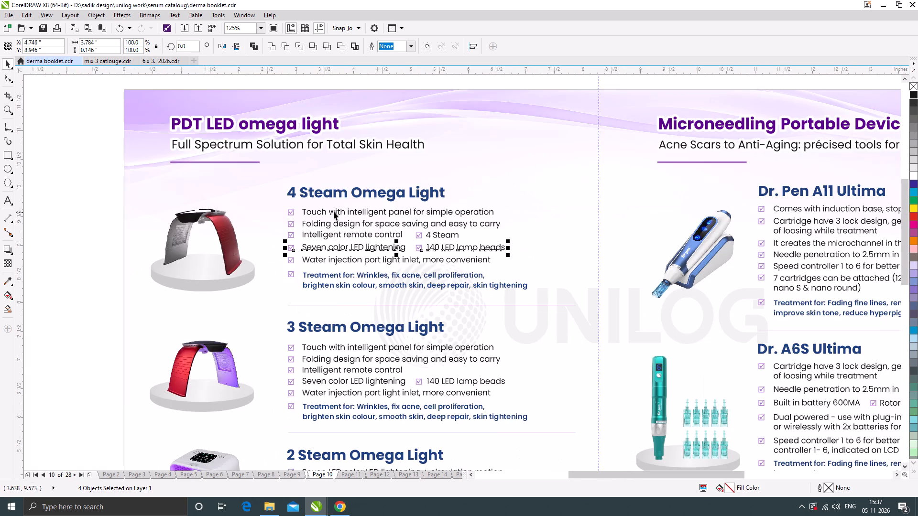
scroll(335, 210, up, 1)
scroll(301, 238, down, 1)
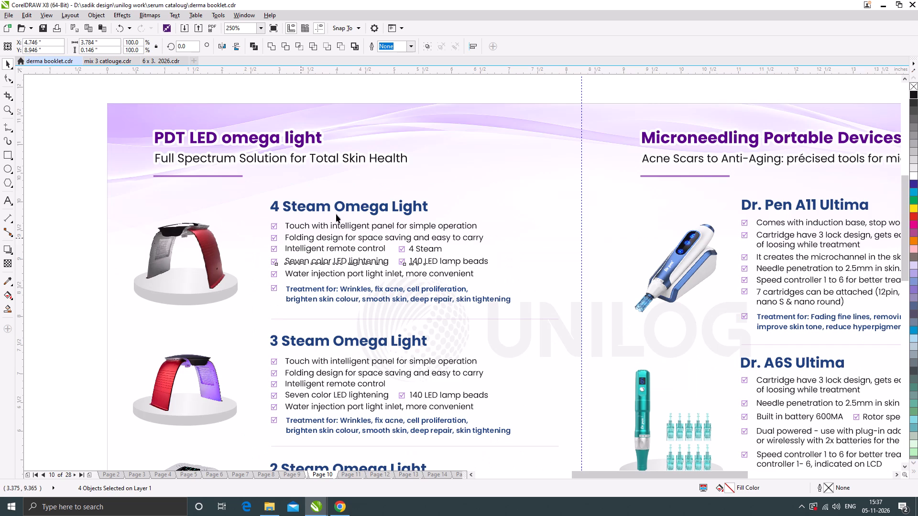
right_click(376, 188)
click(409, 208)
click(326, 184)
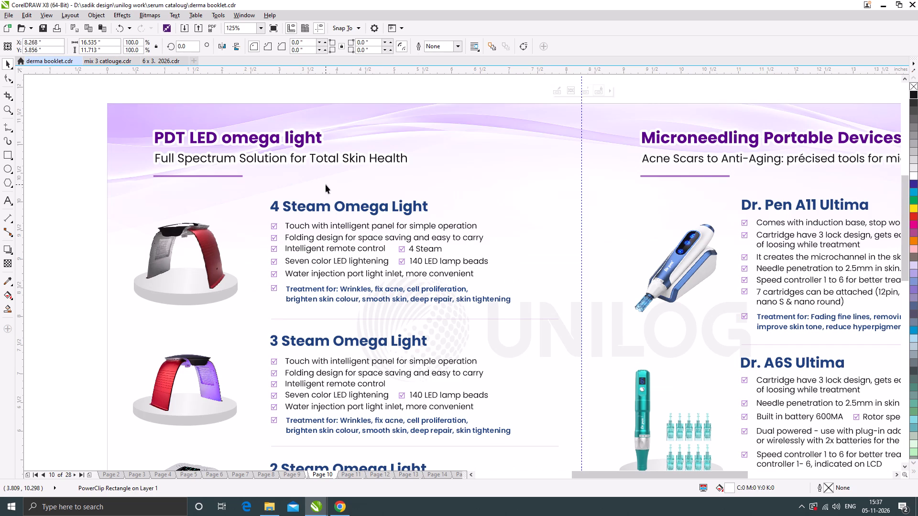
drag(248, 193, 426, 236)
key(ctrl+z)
Lock the PowerClip background rectangle of page 10 in place.
right_click(403, 185)
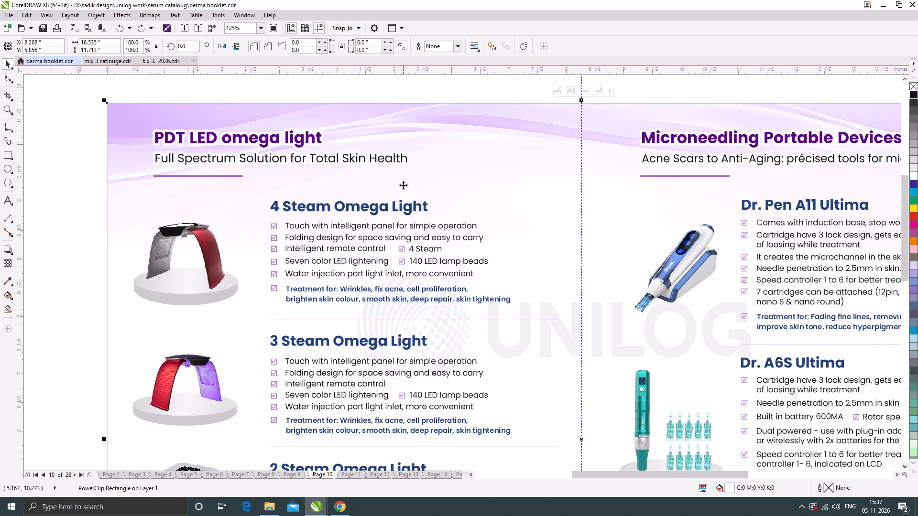
click(418, 359)
click(415, 186)
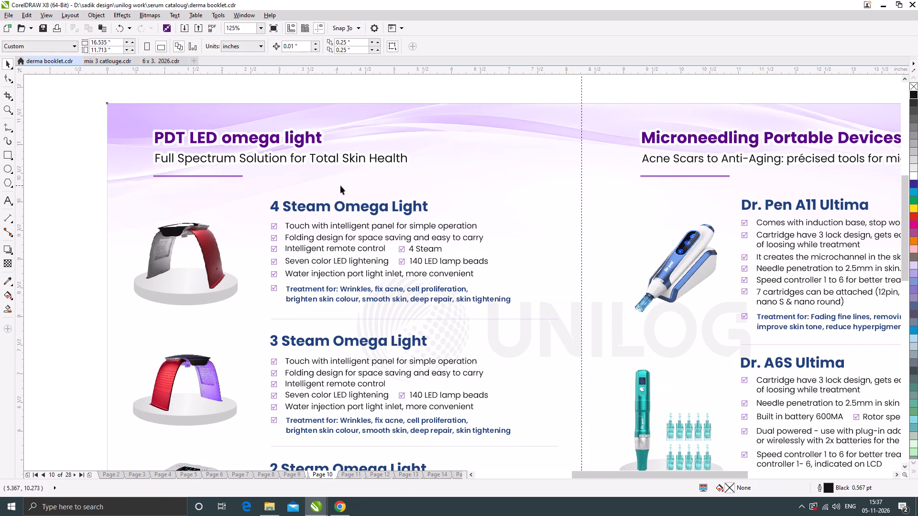
Raise the 4 Steam Omega Light heading and its first two feature lines with their checkboxes by about 0.03 in.
drag(244, 188, 518, 245)
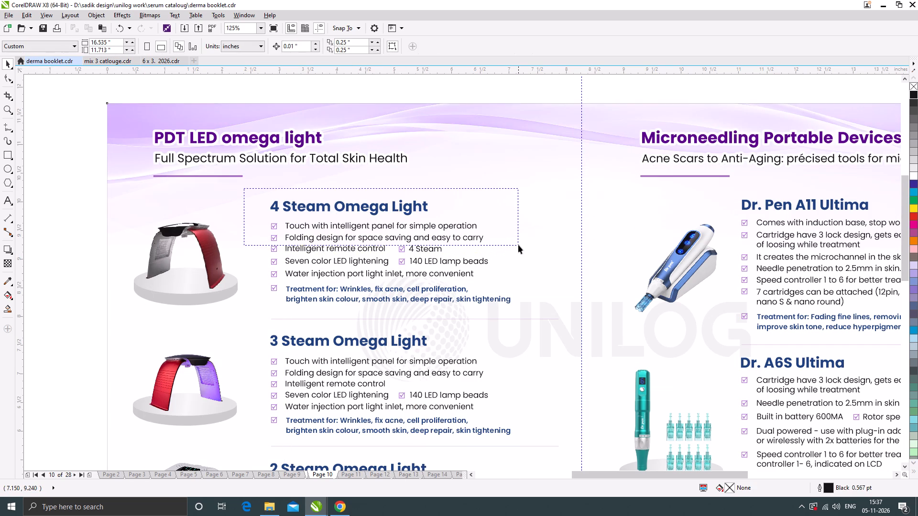
drag(518, 245, 519, 244)
scroll(366, 241, up, 3)
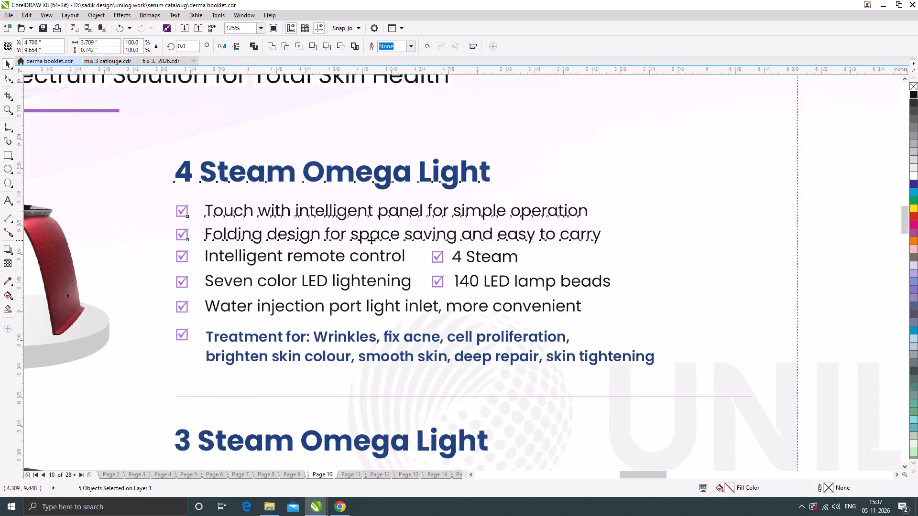
scroll(371, 240, up, 2)
drag(380, 228, 381, 215)
scroll(400, 249, down, 2)
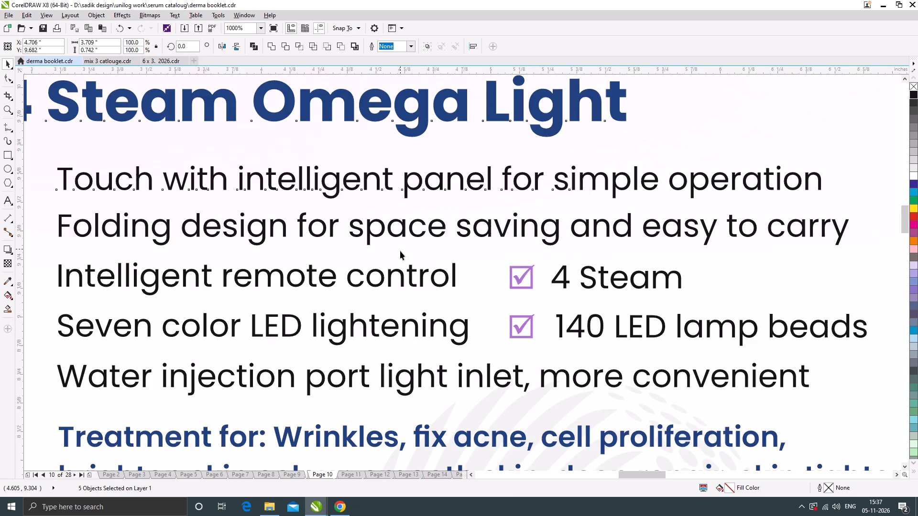
click(668, 228)
Raise the 4 Steam "Touch with intelligent panel for simple operation" line and its checkbox slightly to even out the line spacing.
scroll(514, 231, down, 1)
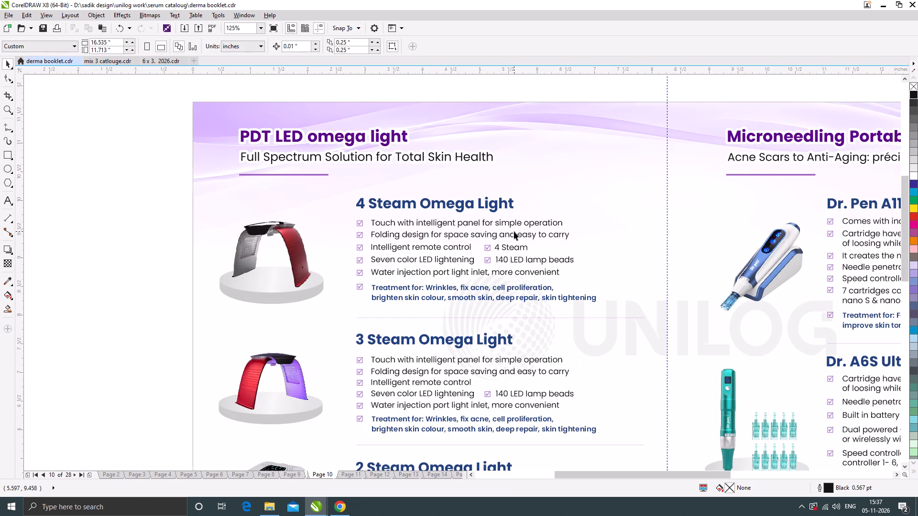
scroll(400, 197, down, 1)
click(251, 237)
scroll(423, 207, up, 1)
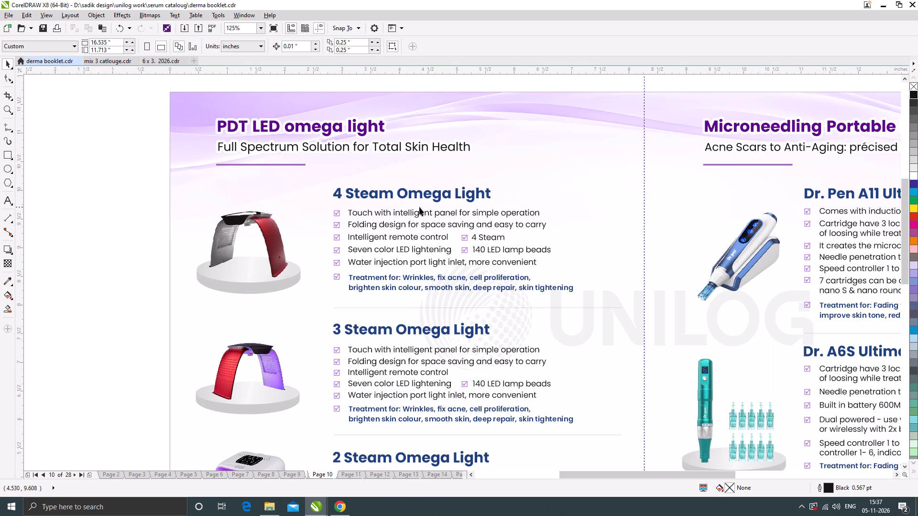
drag(316, 202, 586, 221)
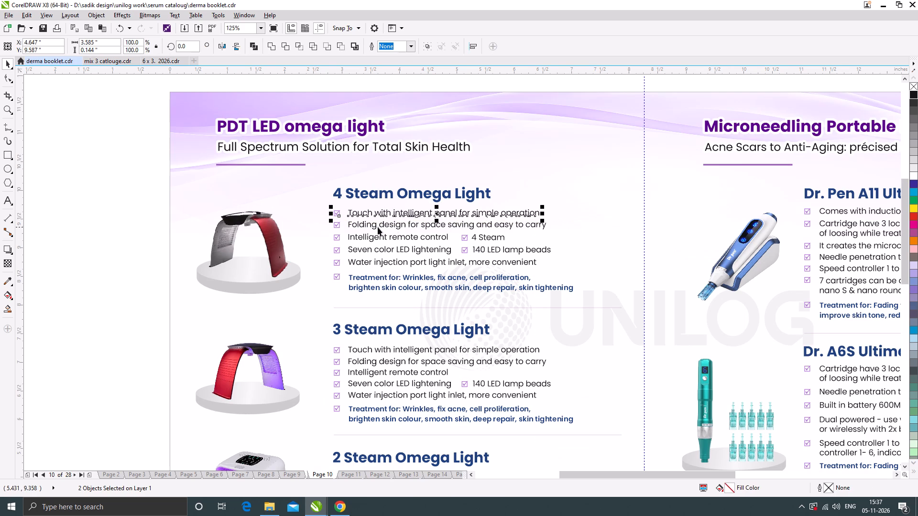
scroll(355, 215, up, 4)
drag(350, 199, 351, 194)
scroll(358, 207, down, 3)
click(554, 174)
right_click(563, 164)
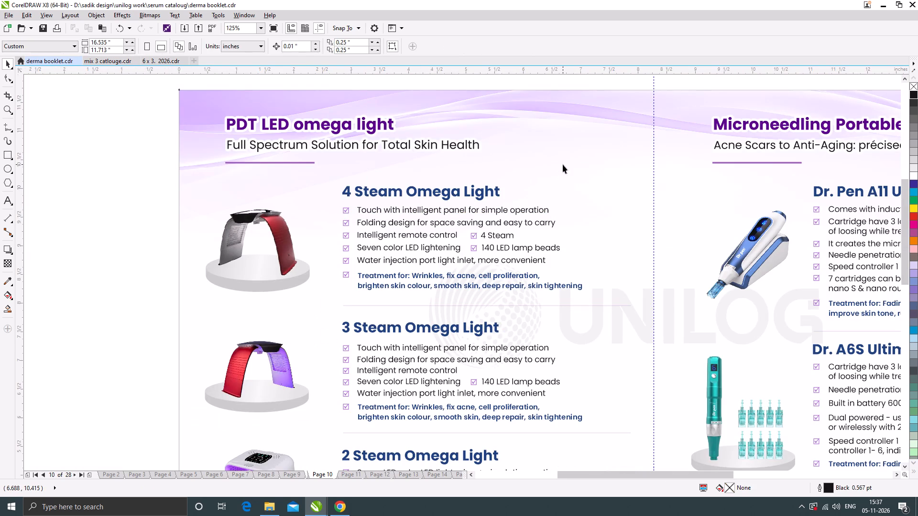
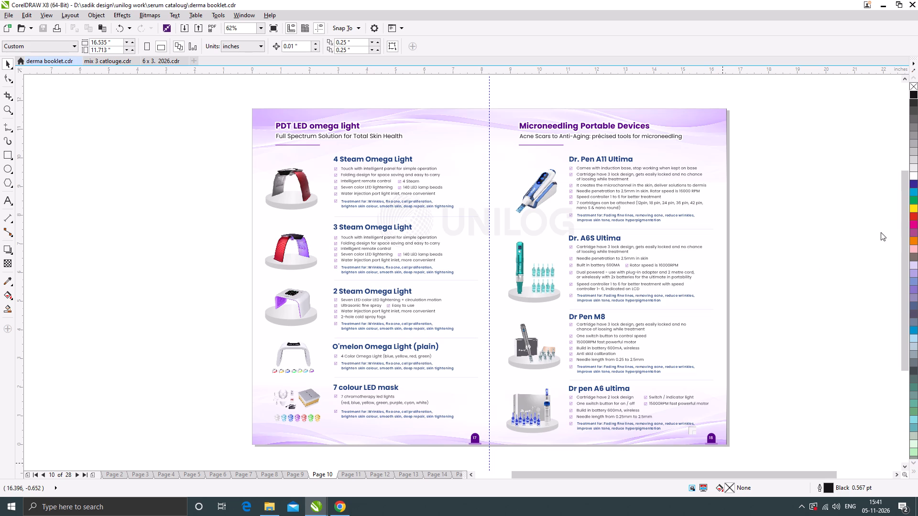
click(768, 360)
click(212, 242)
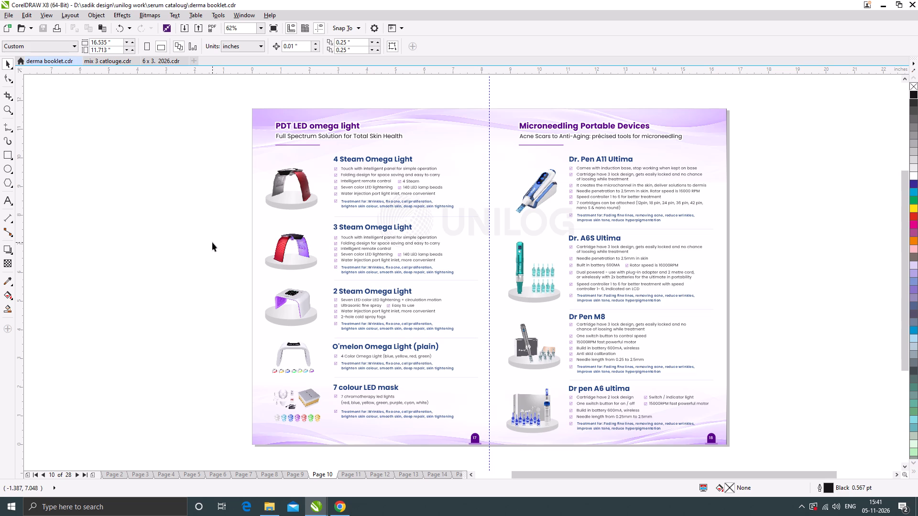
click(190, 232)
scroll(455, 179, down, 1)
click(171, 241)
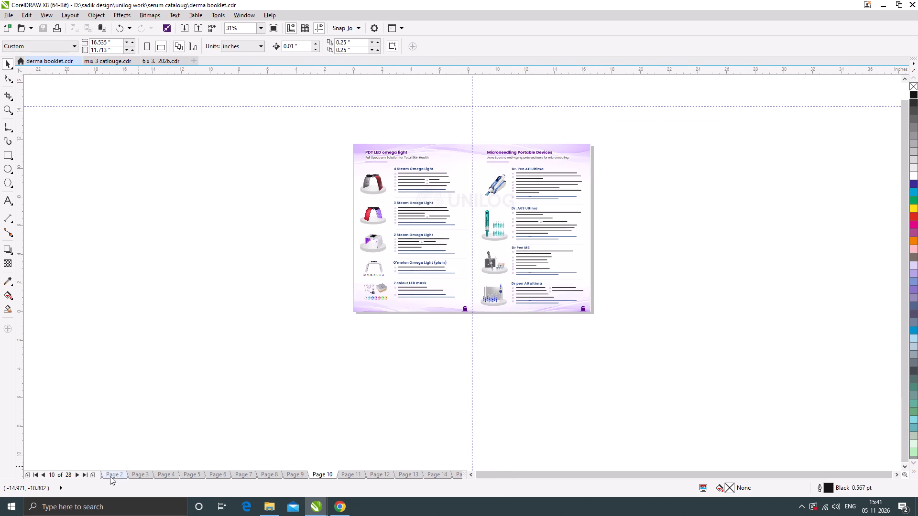
Review the cover, Medifacial, Q Switch, picosecond and diode hair reduction pages of the booklet in full-screen preview.
click(109, 473)
key(F4)
key(F9)
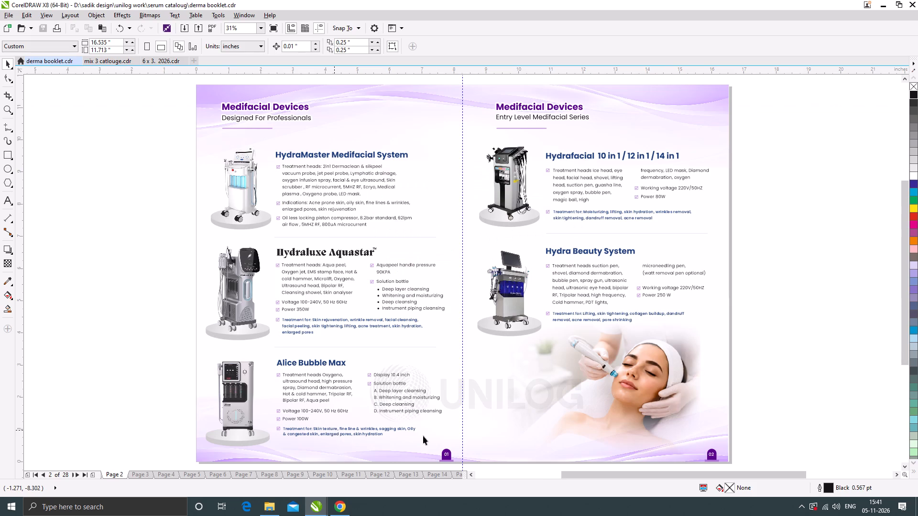
key(Pause)
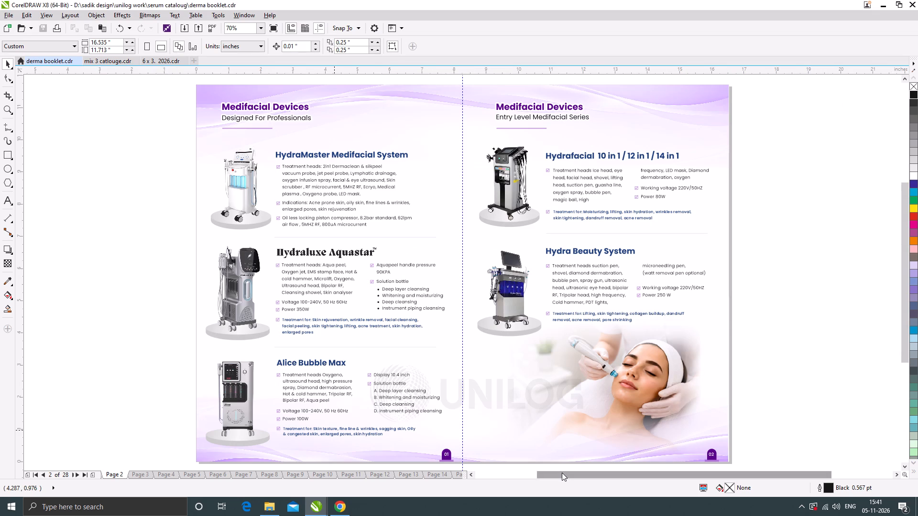
key(F4)
key(F9)
key(Page_Up)
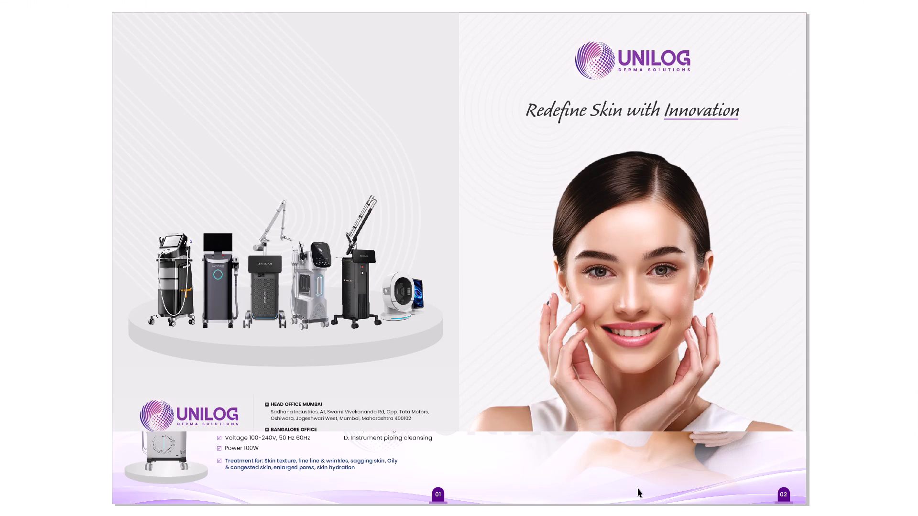
key(Page_Down)
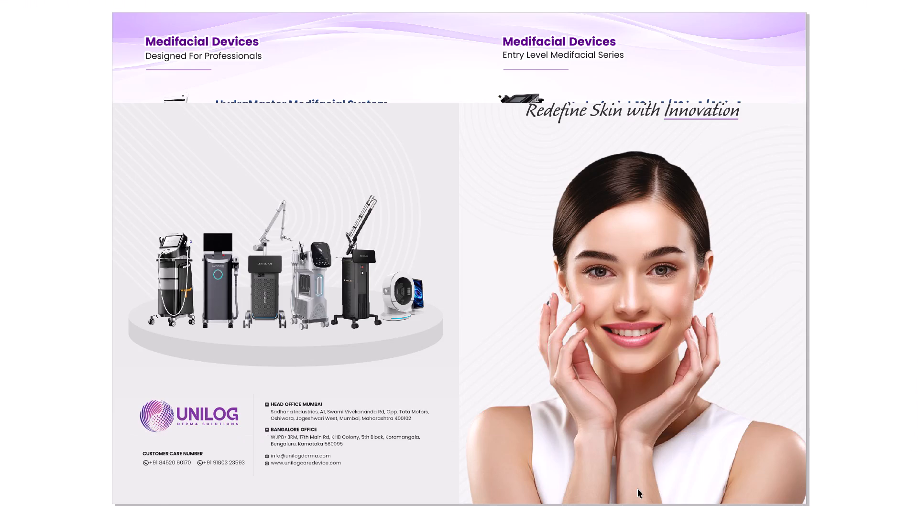
key(Page_Down)
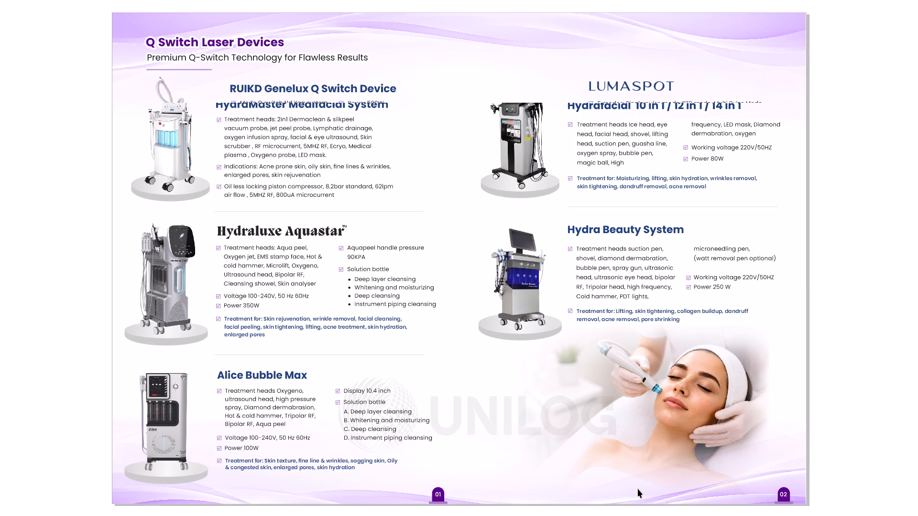
key(Page_Down)
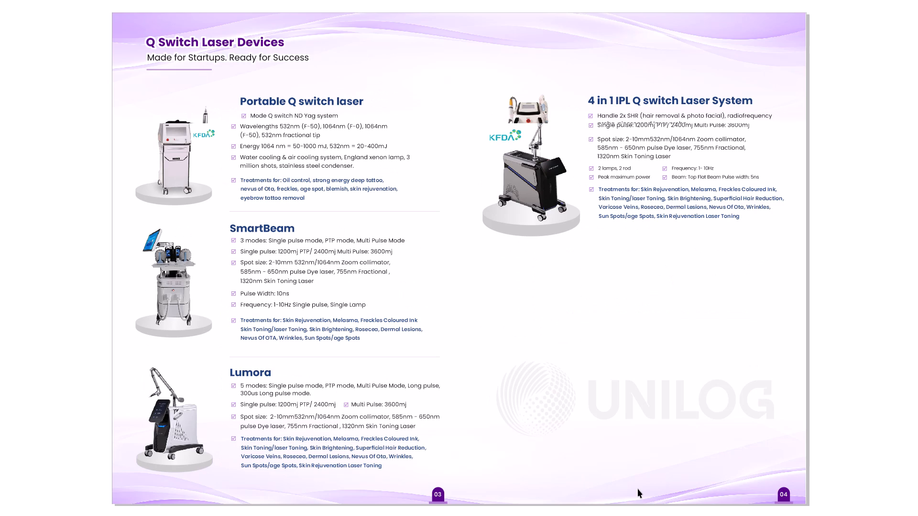
key(Page_Down)
key(Page_Up)
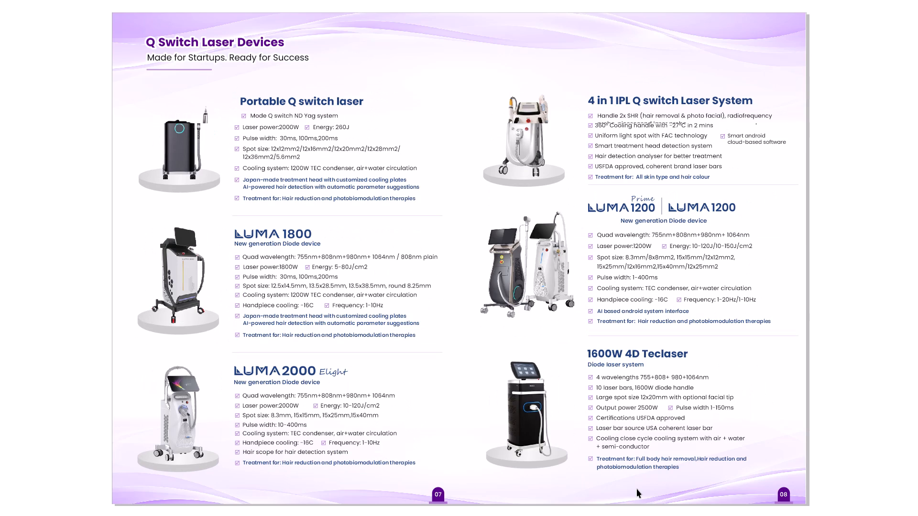
key(Page_Down)
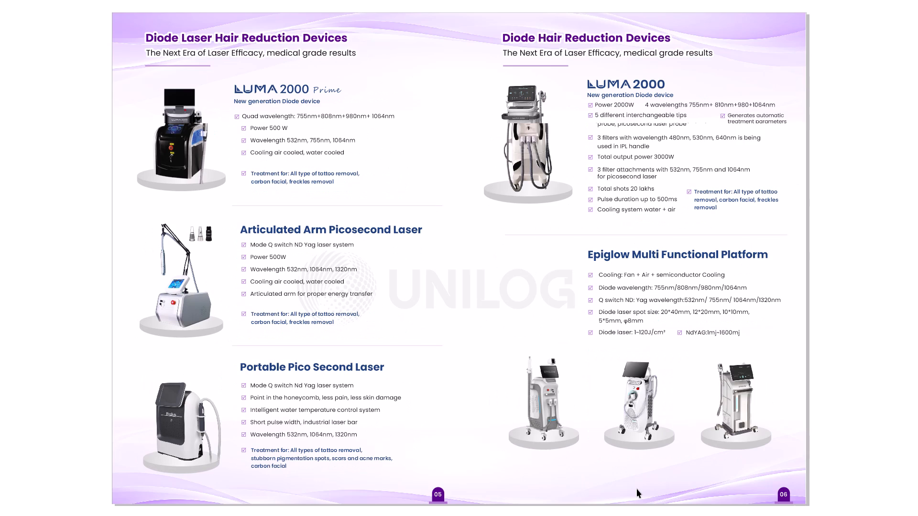
key(Page_Down)
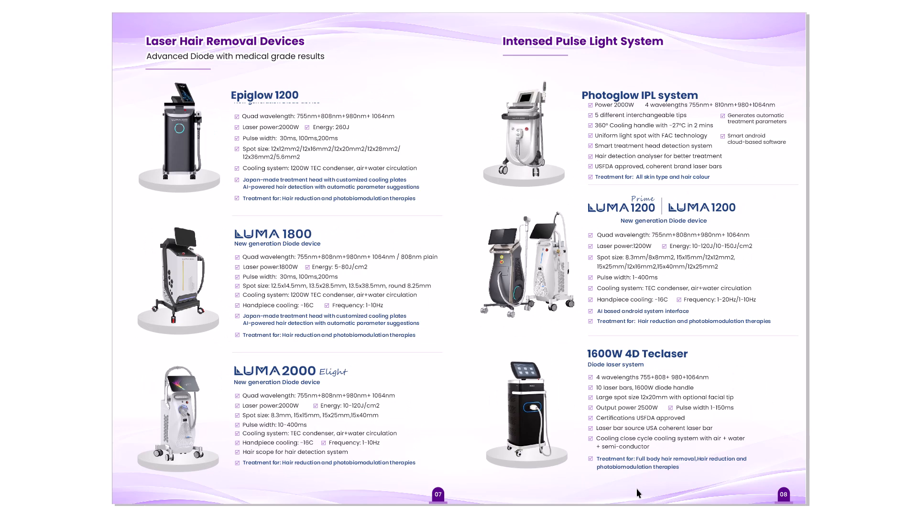
Review the spreads from CO2 Fractional Laser and HIFU through Cryo Slimming, PDT LED and Cautery to Hair & Skin Analyzer in full-screen preview.
key(Page_Down)
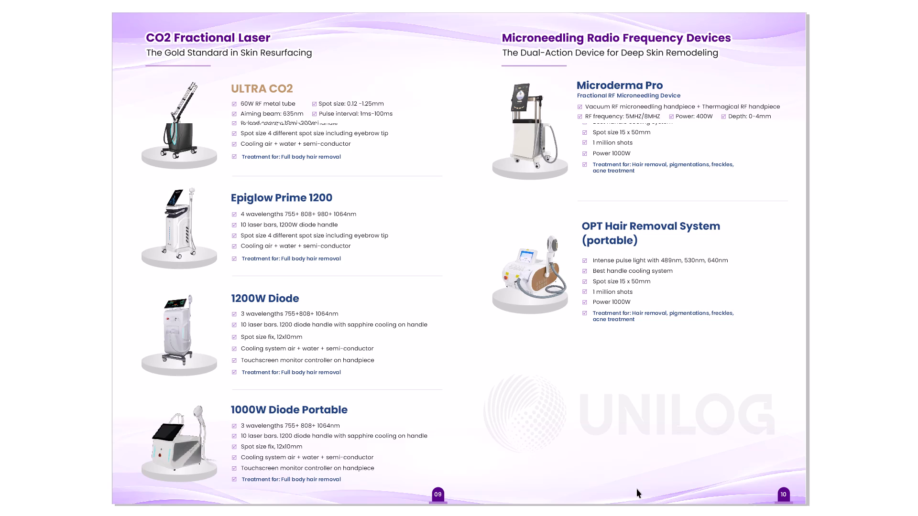
key(Page_Down)
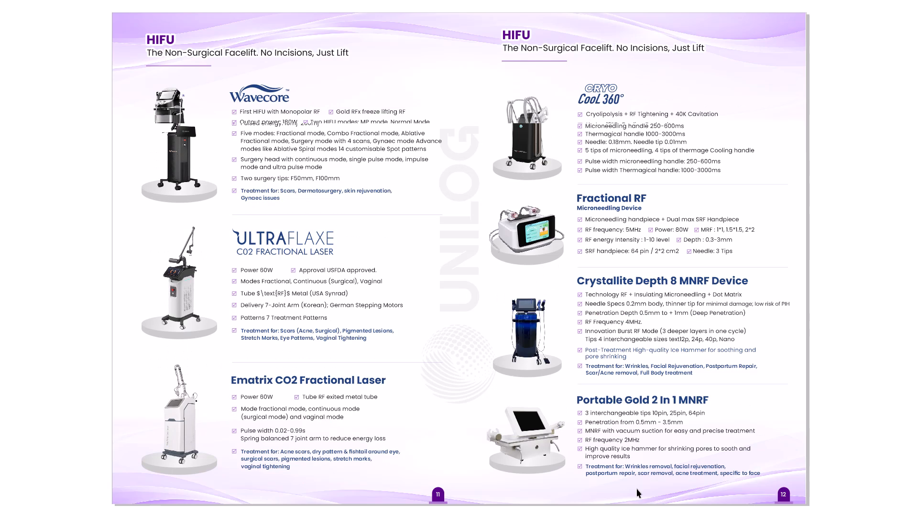
key(Page_Down)
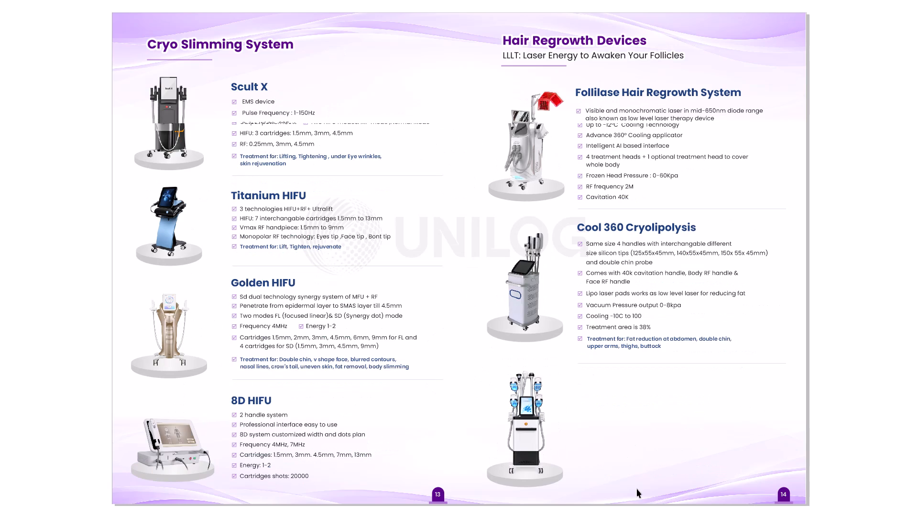
key(Page_Down)
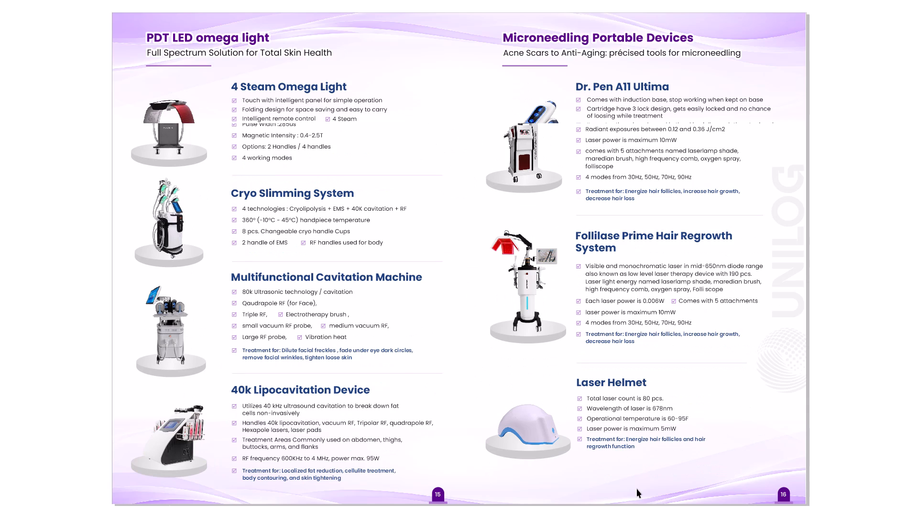
key(Page_Down)
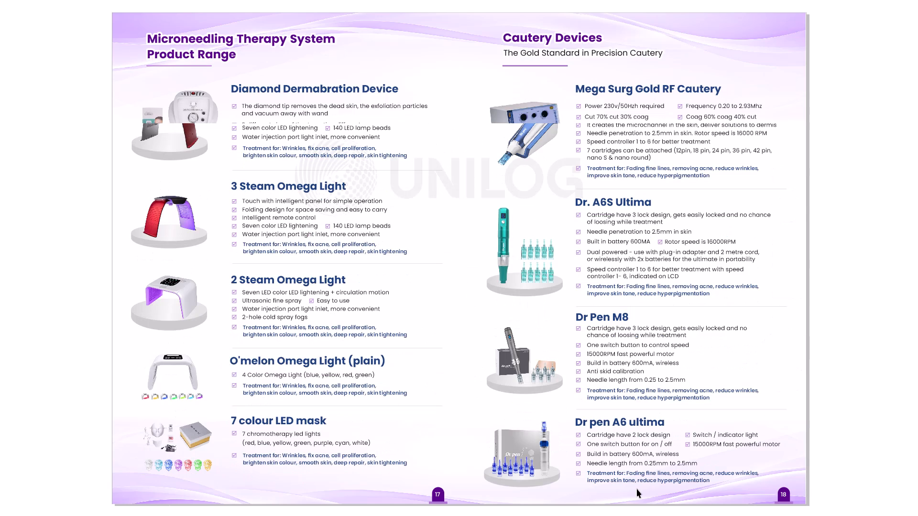
key(Page_Down)
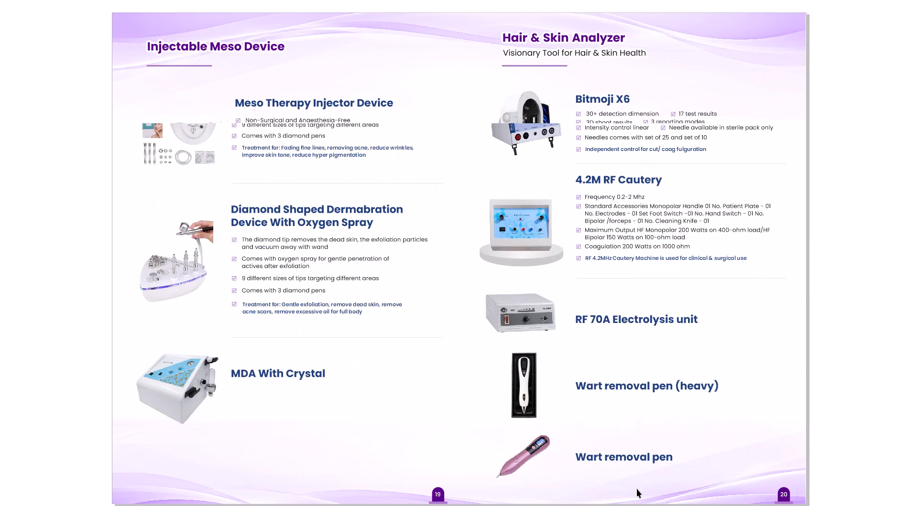
key(Page_Down)
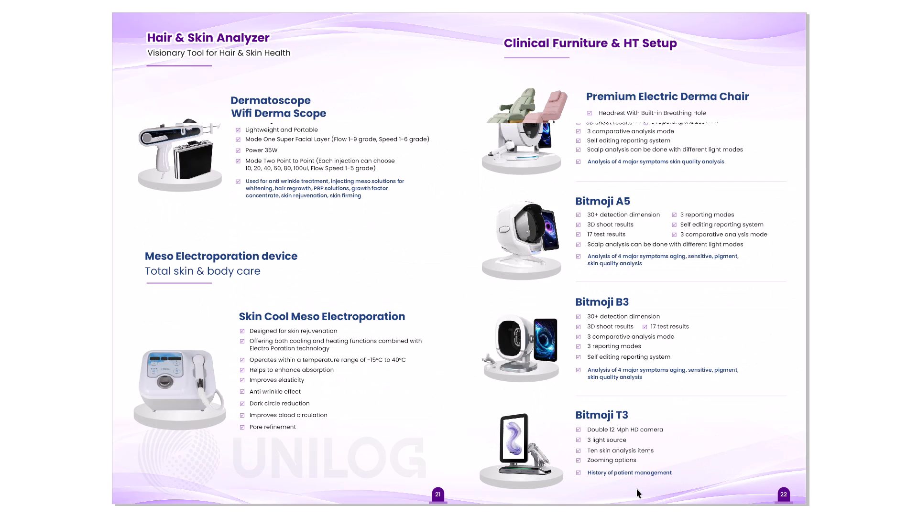
Compare the Clinical Furniture & HT Setup spreads with the Portable Essentials spread in full-screen preview.
key(Page_Down)
key(Page_Up)
key(Page_Down)
key(Page_Down)
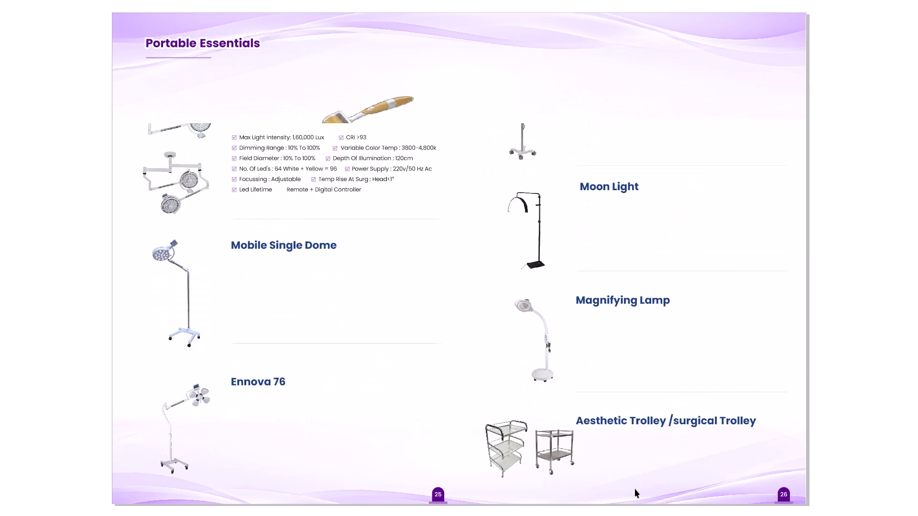
key(Page_Up)
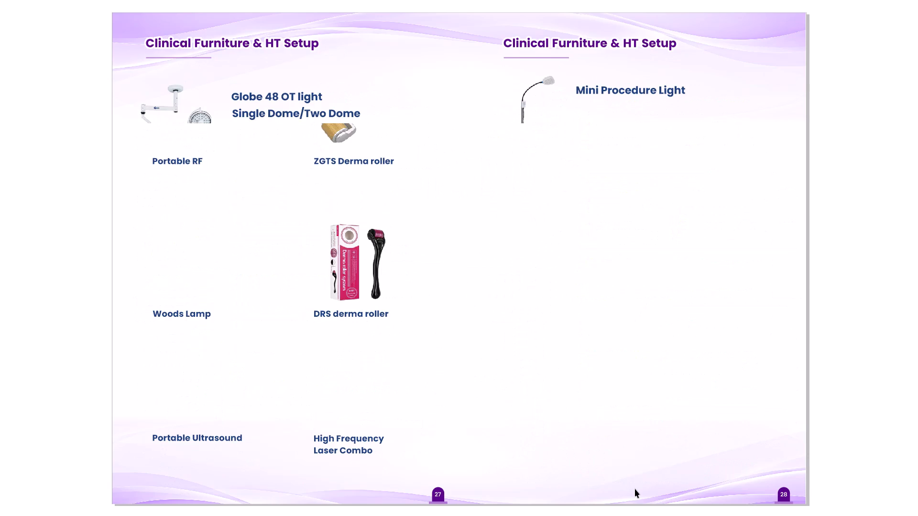
key(Page_Down)
key(Page_Up)
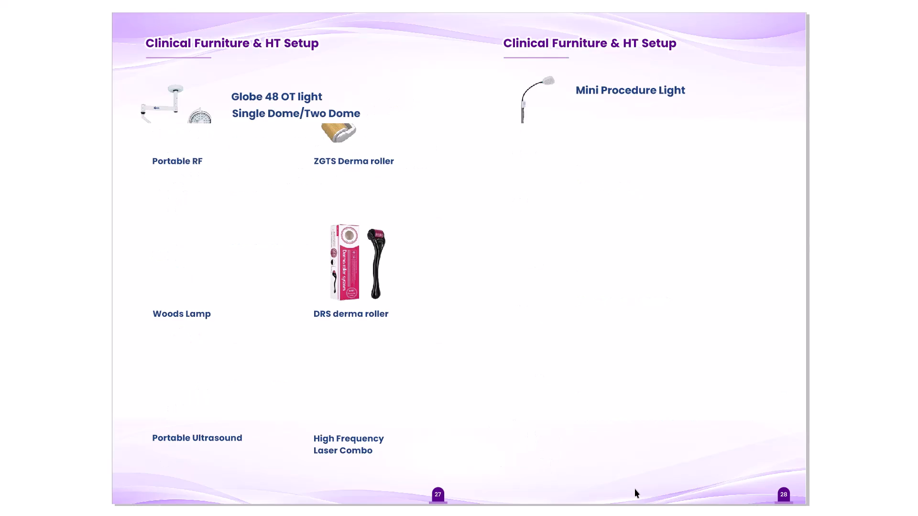
key(Page_Up)
key(Page_Down)
key(Page_Down)
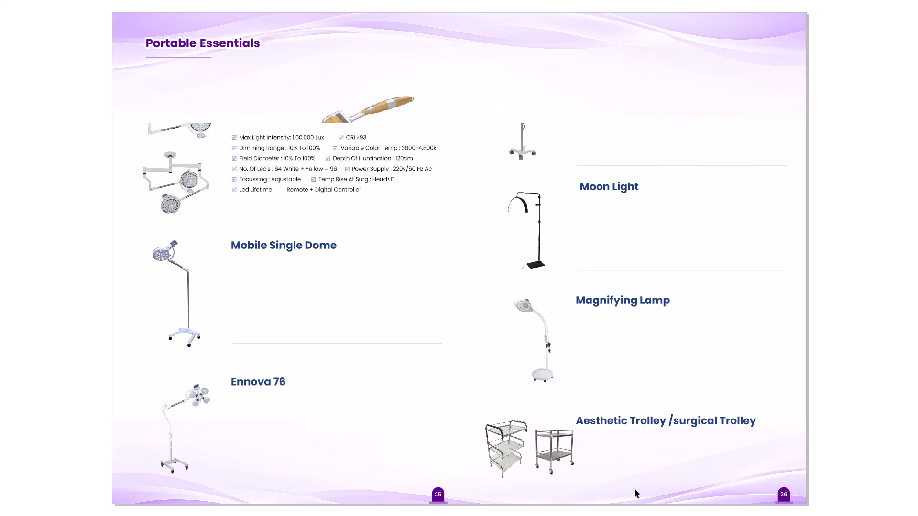
Review the spreads from Portable Essentials and the Consumables Series divider through Microneedling Therapy and BB Glow Ampoule to Skin Booster in full-screen preview.
key(Page_Down)
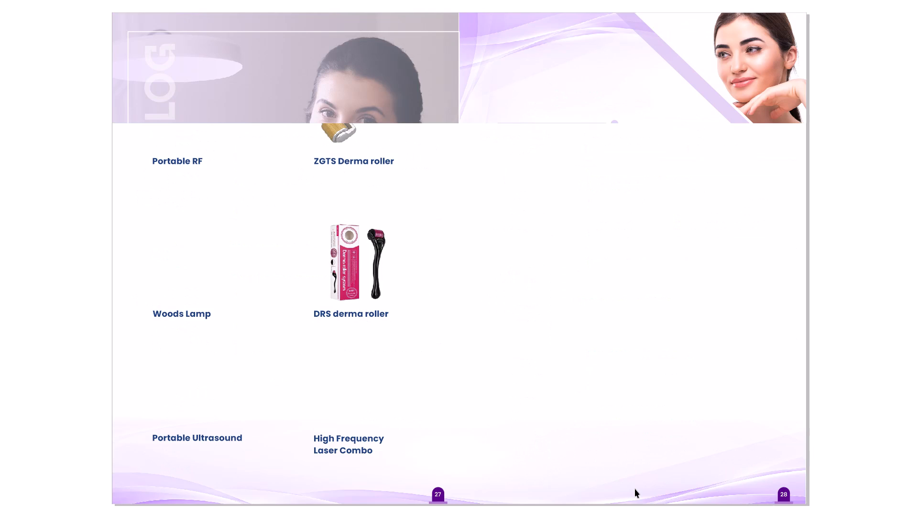
key(Page_Down)
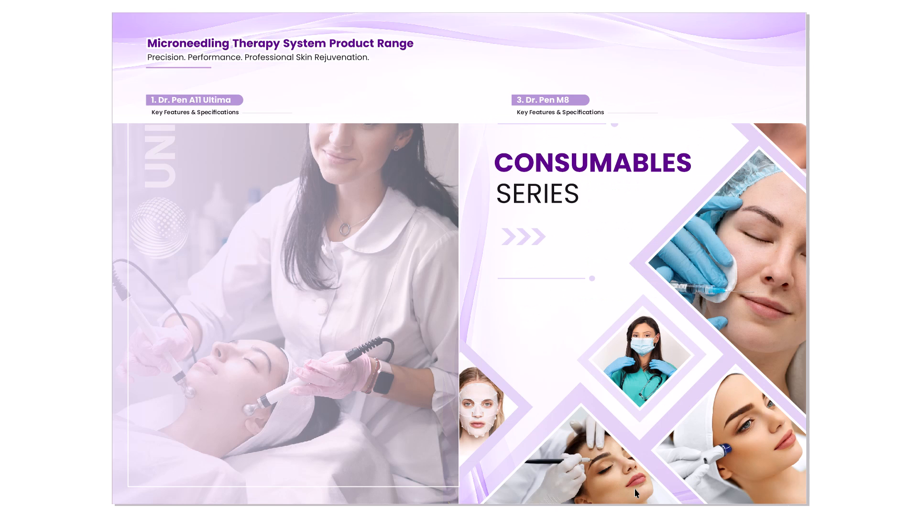
key(Page_Down)
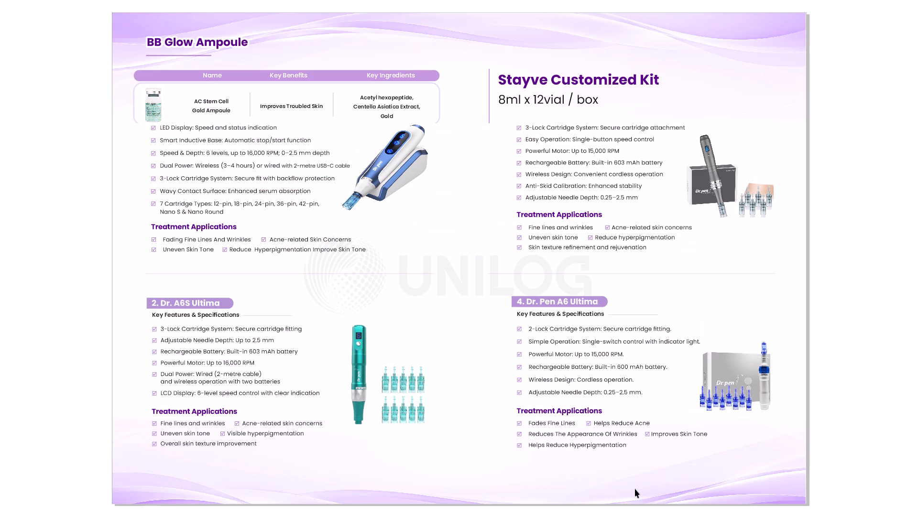
key(Page_Down)
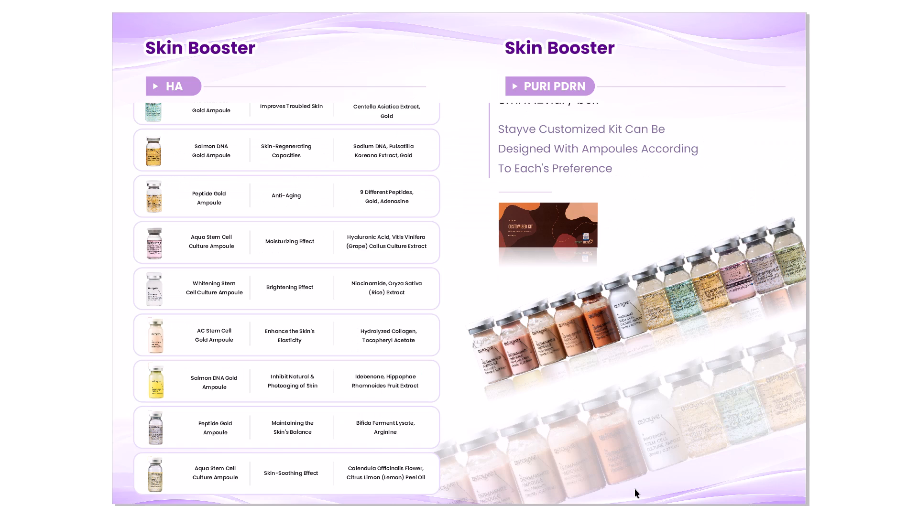
key(Page_Down)
Compare the HA and PURI PDRN Skin Booster spread with the KIARA REJU and REJUVA HEALER spread in full-screen preview.
key(Page_Up)
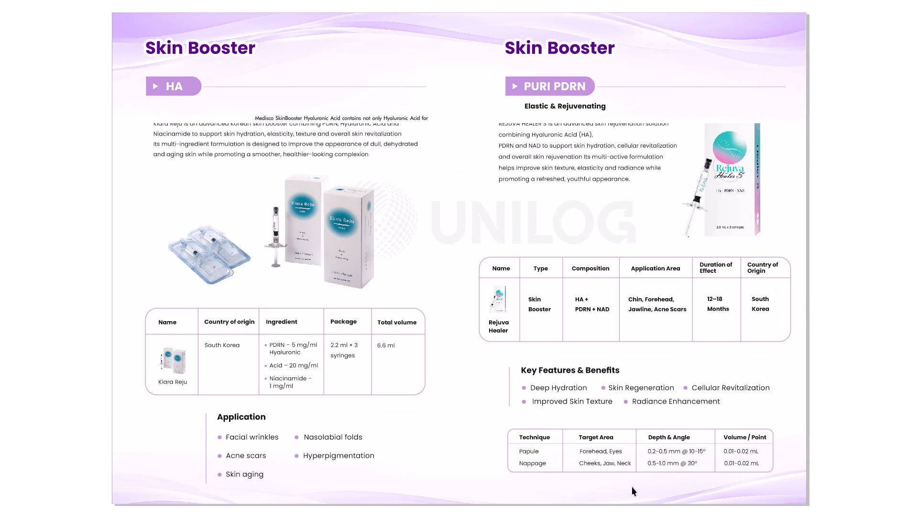
key(Page_Down)
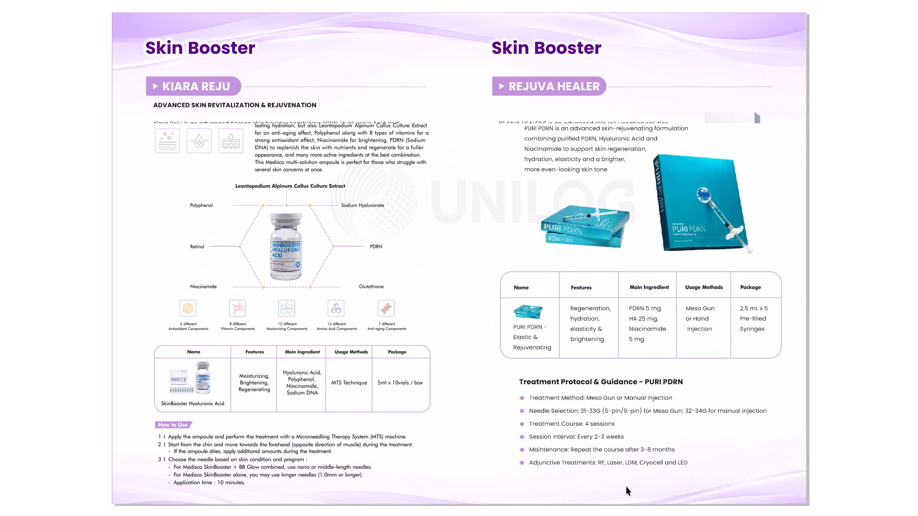
key(Page_Up)
key(Page_Down)
key(Page_Up)
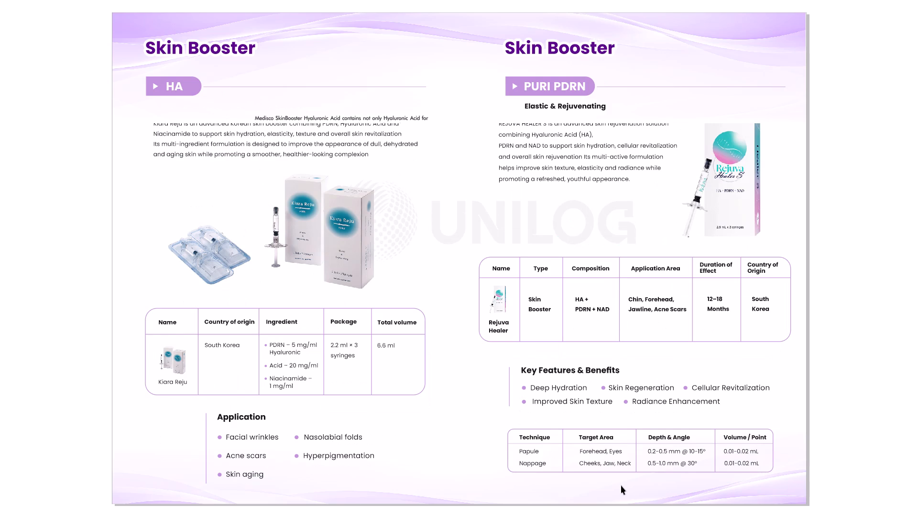
key(Page_Down)
key(Page_Up)
key(Page_Down)
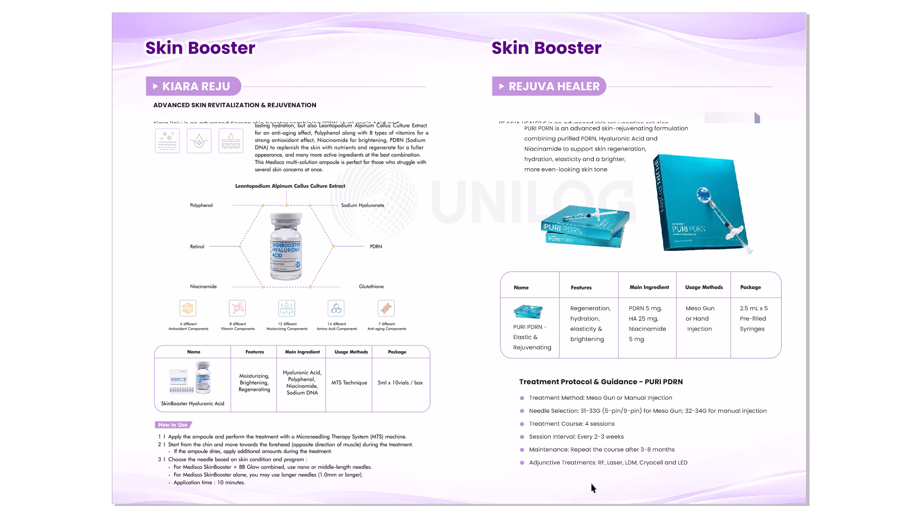
Compare the PURI EYES Skin Booster spread with its neighbouring Skin Booster, Medisco Meso and Phoenix Meso spreads, ending the preview on Phoenix Meso.
key(Page_Down)
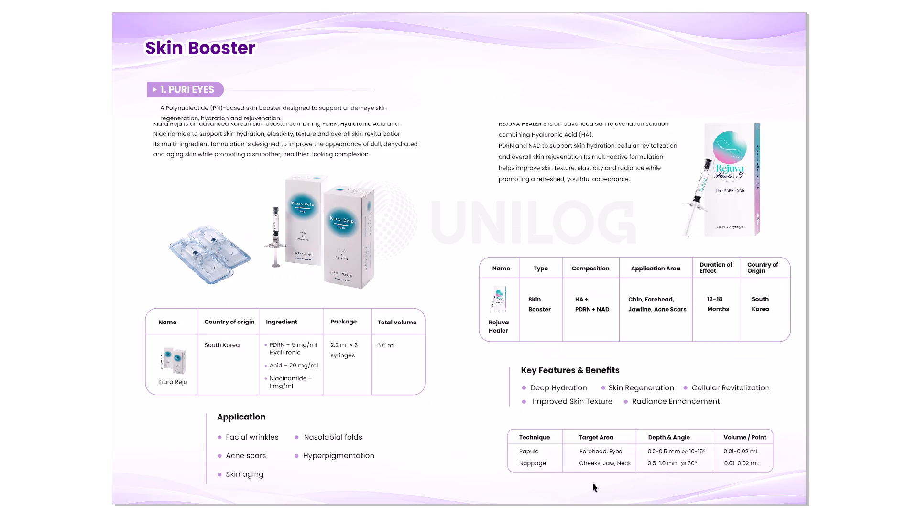
key(Page_Down)
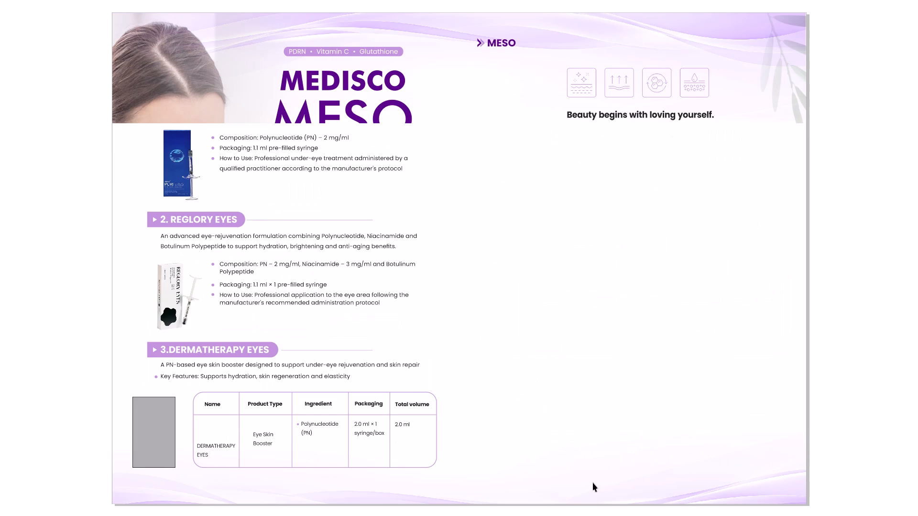
key(Page_Down)
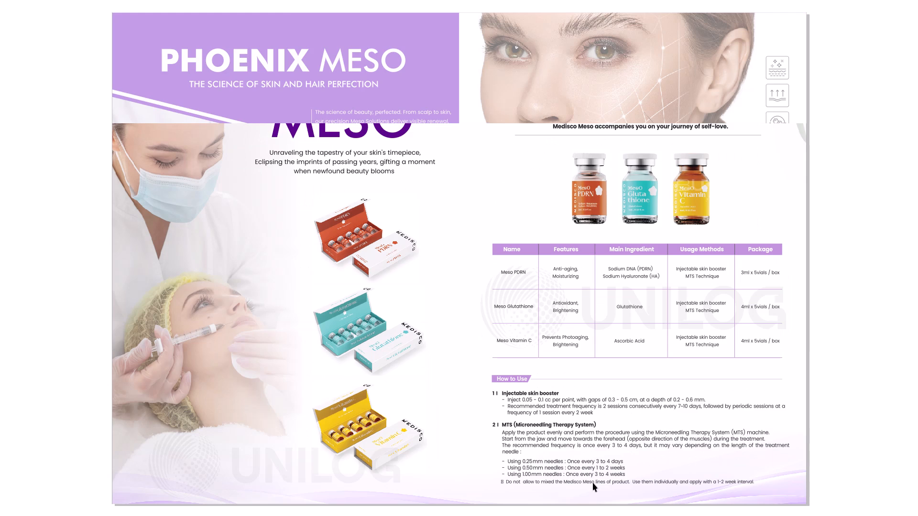
key(Page_Up)
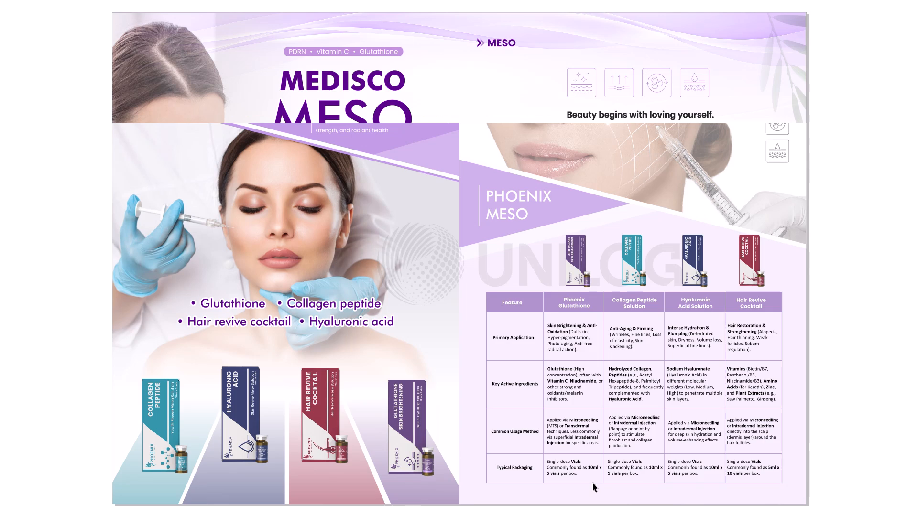
key(Page_Up)
key(Page_Down)
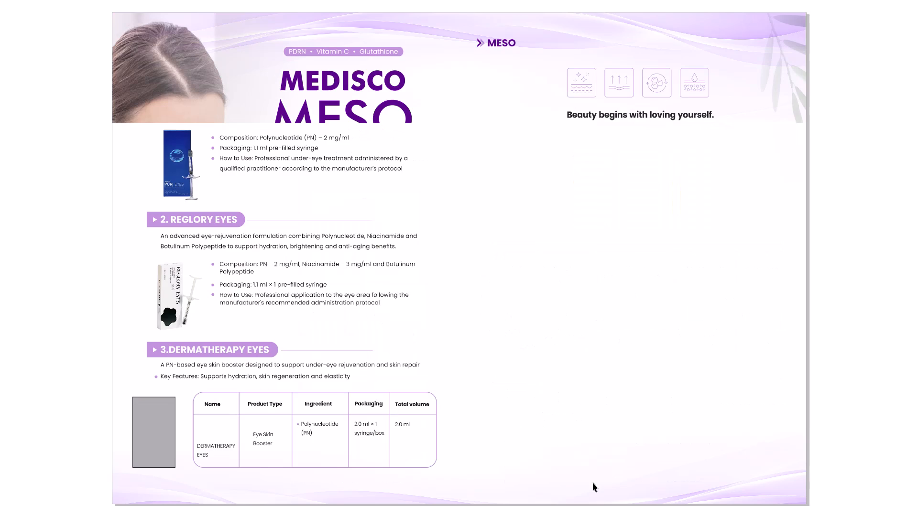
key(Page_Up)
key(Page_Down)
key(Page_Up)
key(Page_Up)
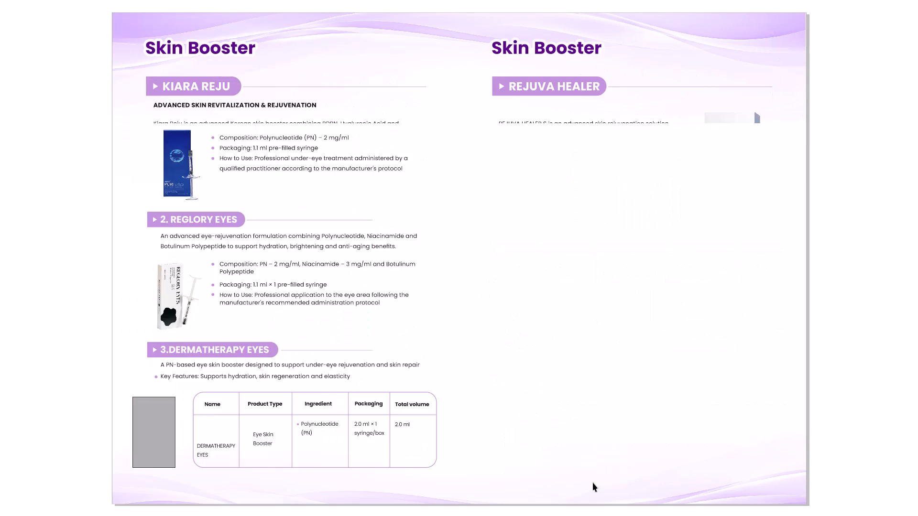
key(Page_Down)
key(Page_Down)
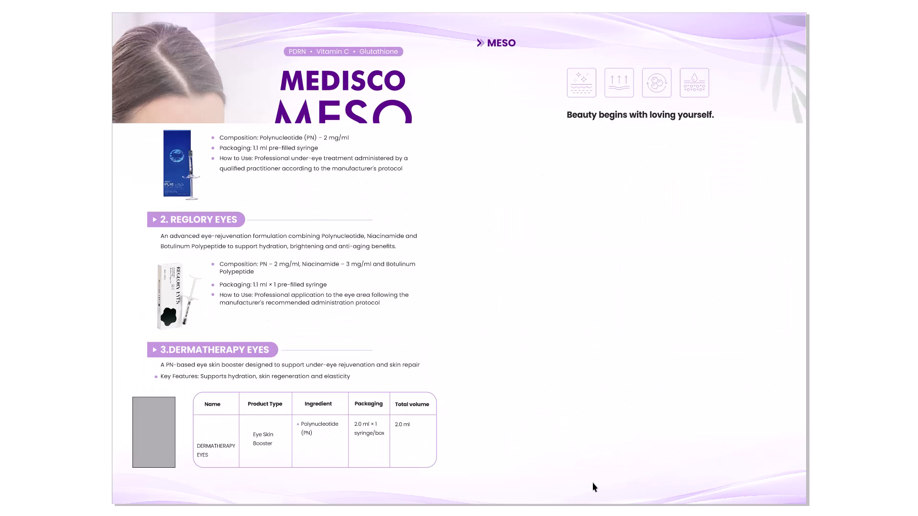
key(Page_Down)
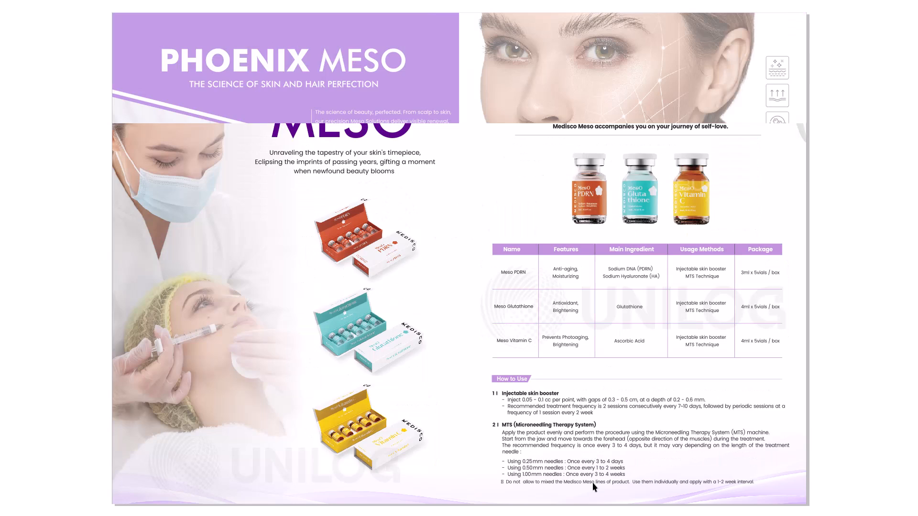
key(Page_Down)
key(Page_Up)
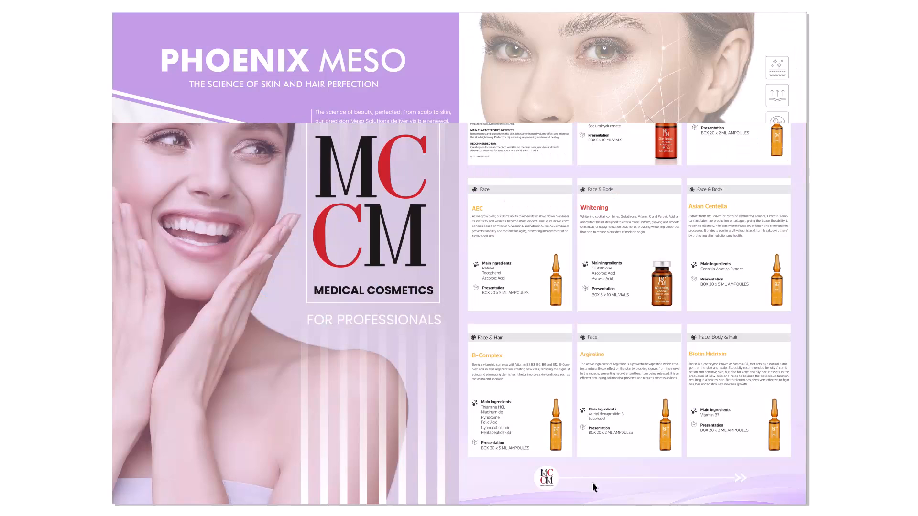
click(534, 378)
Draw a rectangle about 7.05 × 4.09 inches over the Phoenix Meso feature table's body, with a white fill and no outline.
scroll(421, 292, down, 1)
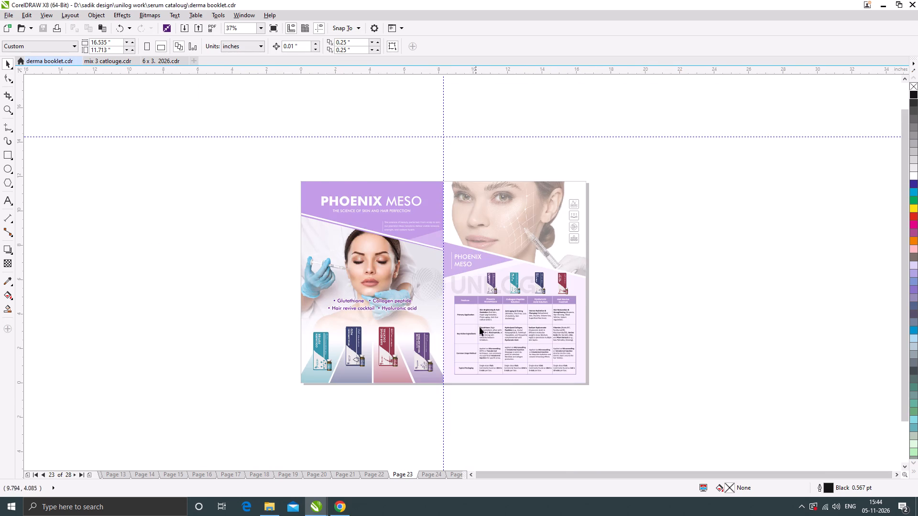
scroll(487, 333, up, 1)
click(6, 156)
scroll(492, 356, up, 1)
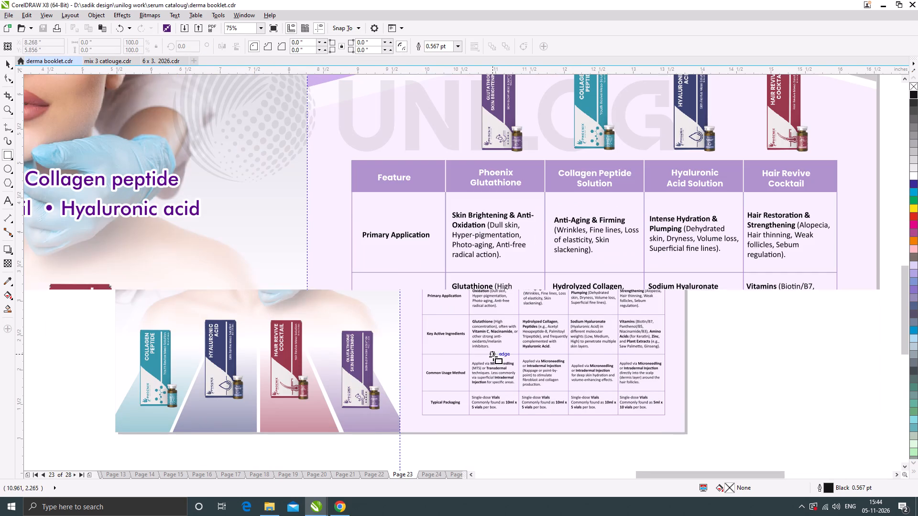
scroll(350, 187, down, 1)
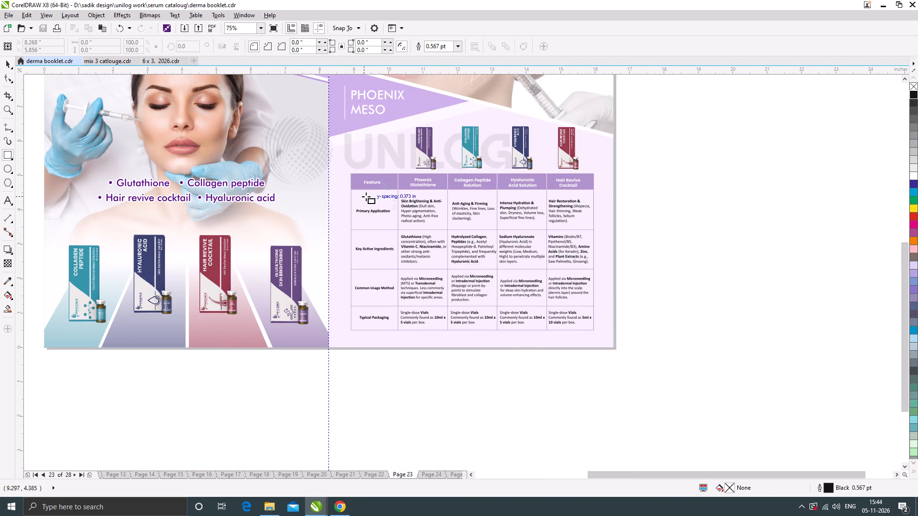
drag(352, 189, 457, 287)
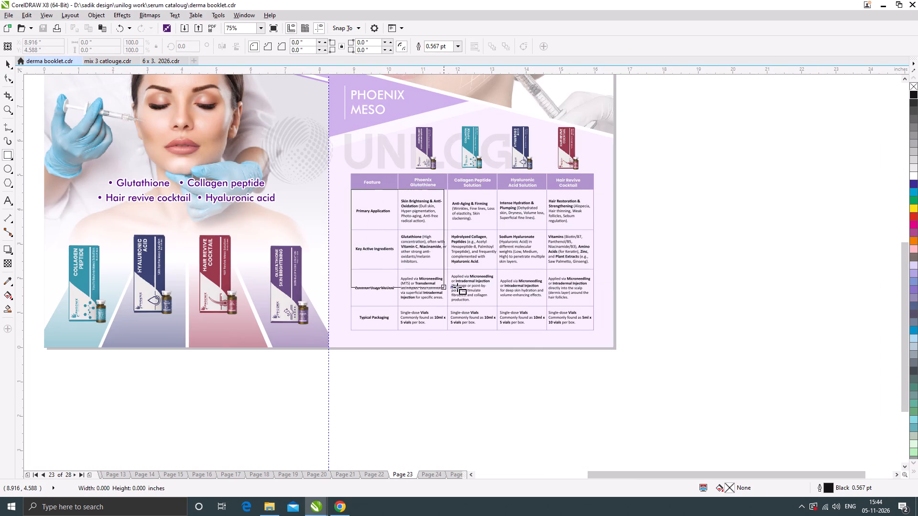
drag(457, 287, 592, 329)
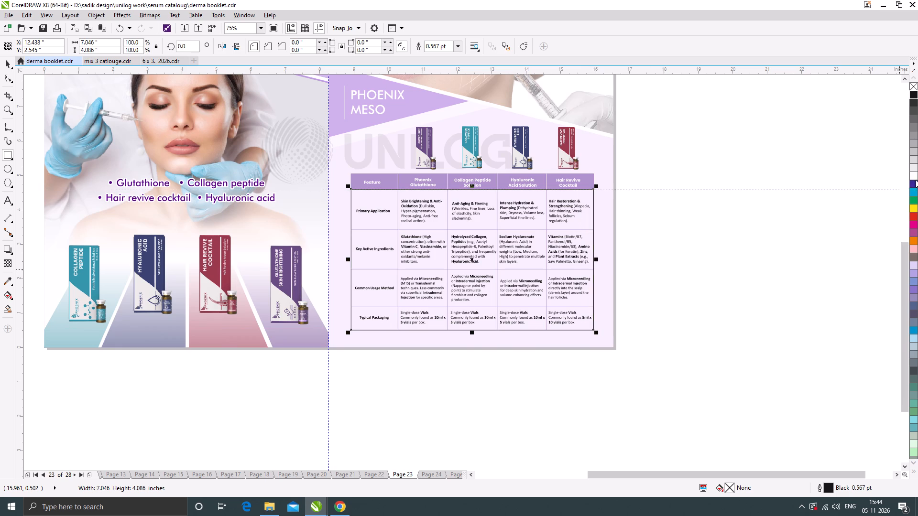
click(912, 175)
right_click(914, 86)
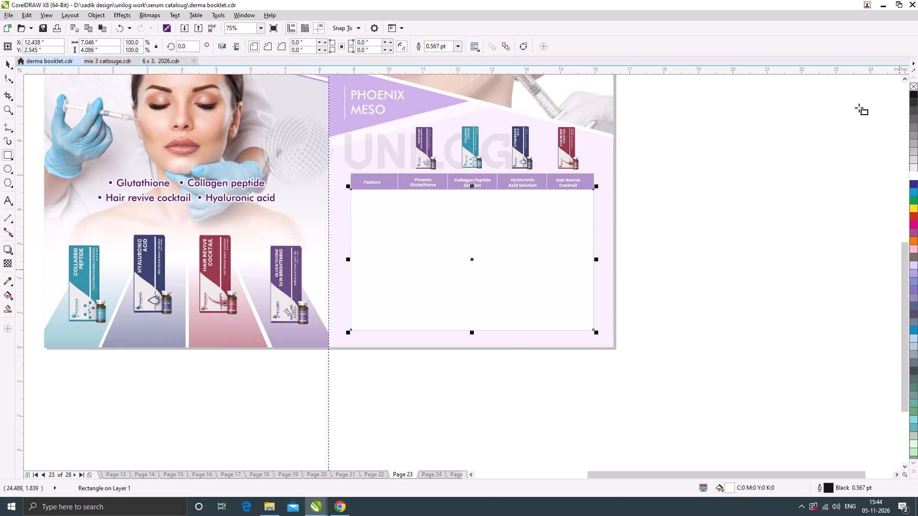
Move the white rectangle back in the stacking order so it sits just behind the feature table's text and grid lines.
key(ctrl+Page_Down)
key(ctrl+Page_Down)
key(ctrl+Page_Down)
key(ctrl+Page_Down)
key(ctrl+Page_Down)
key(ctrl+Page_Down)
key(ctrl+Page_Down)
key(ctrl+Page_Down)
key(ctrl+Page_Down)
key(ctrl+Page_Down)
key(ctrl+Page_Down)
key(ctrl+Page_Down)
key(ctrl+Page_Down)
key(ctrl+Page_Down)
key(ctrl+Page_Down)
key(ctrl+Page_Down)
key(ctrl+Page_Down)
key(ctrl+Page_Down)
key(ctrl+Page_Down)
key(ctrl+Page_Down)
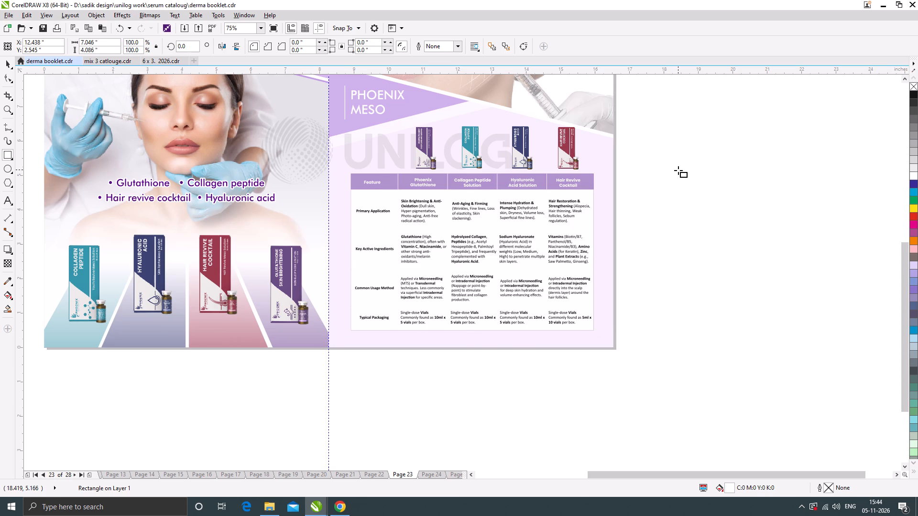
key(ctrl+Page_Up)
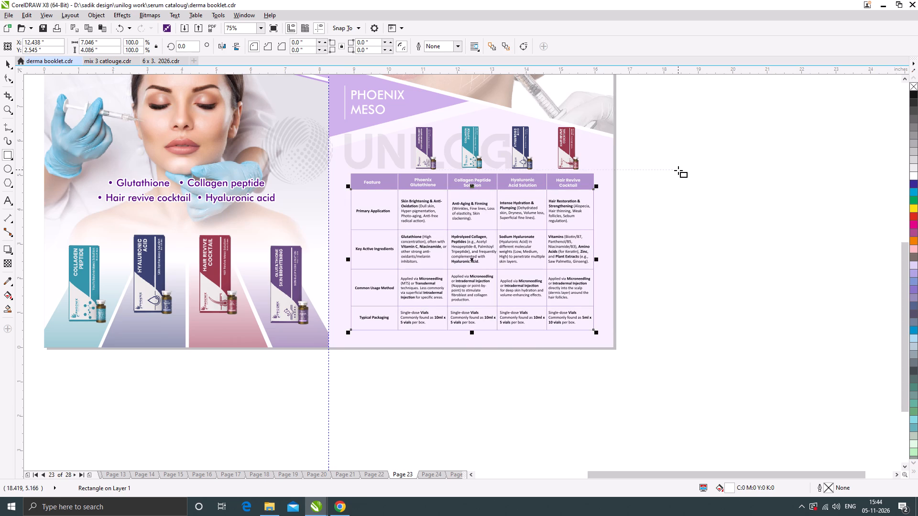
key(ctrl+Page_Up)
key(ctrl+Page_Up)
Apply a uniform transparency of 49 to the white rectangle behind the Phoenix Meso feature table.
click(6, 260)
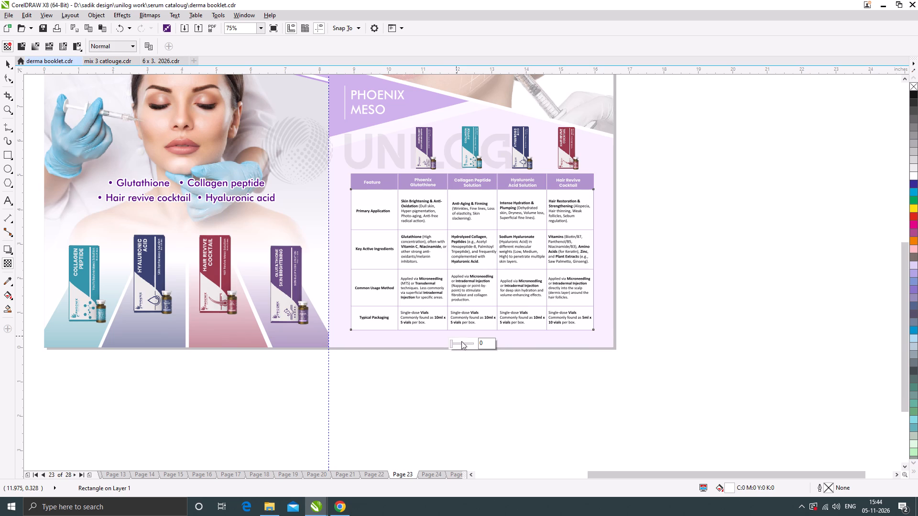
click(462, 343)
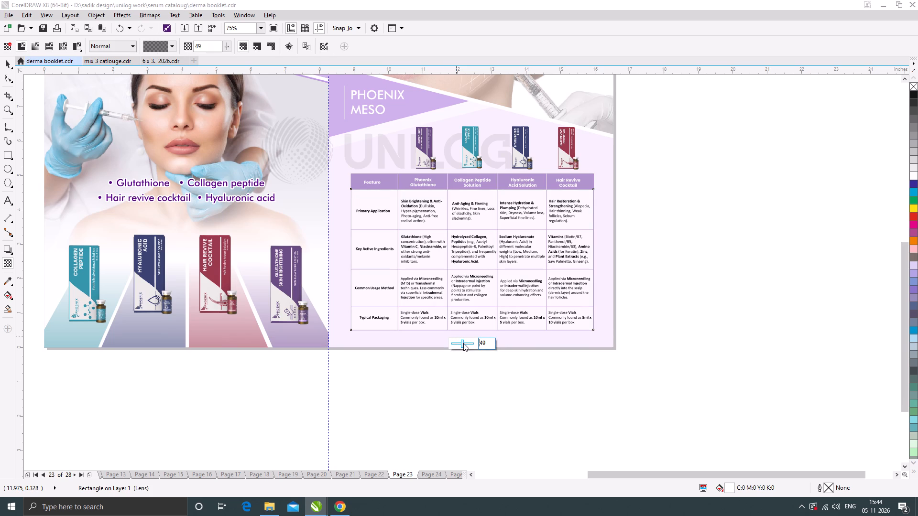
click(5, 63)
click(683, 259)
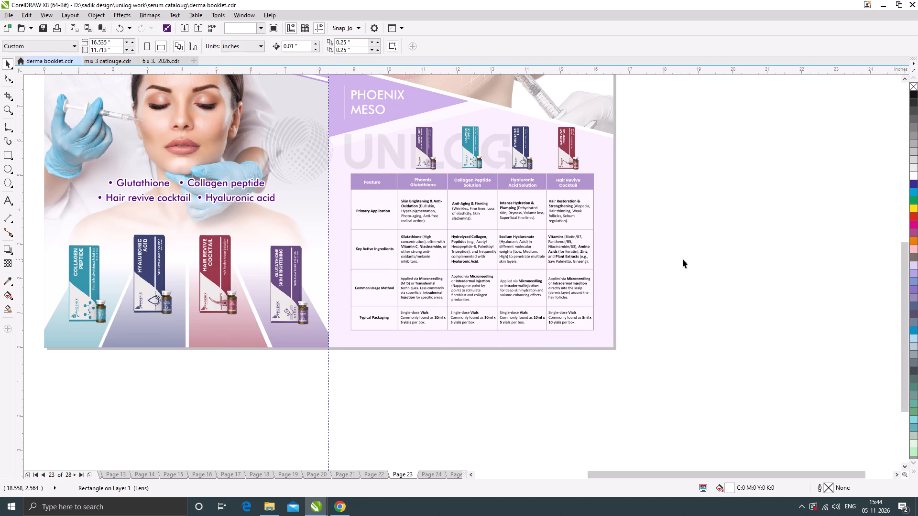
Review the Phoenix Meso, MCCM Medical Cosmetics, Exosome Reglory, EXO THERAPY and HAIRNA spreads through the last page in full-screen preview.
key(F4)
key(F9)
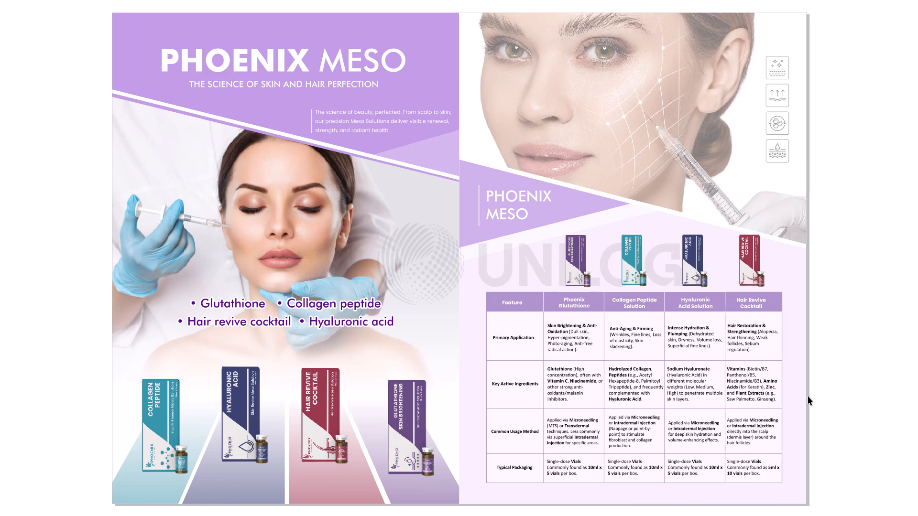
key(Page_Down)
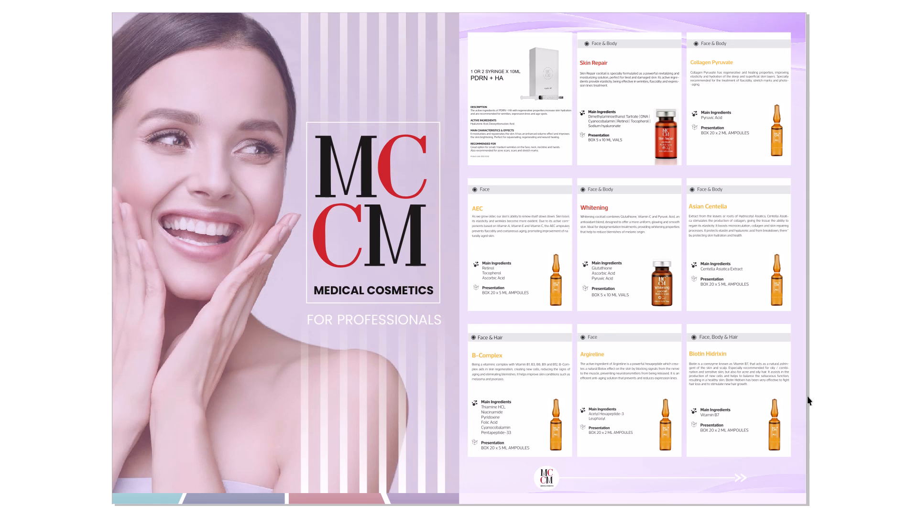
key(Page_Down)
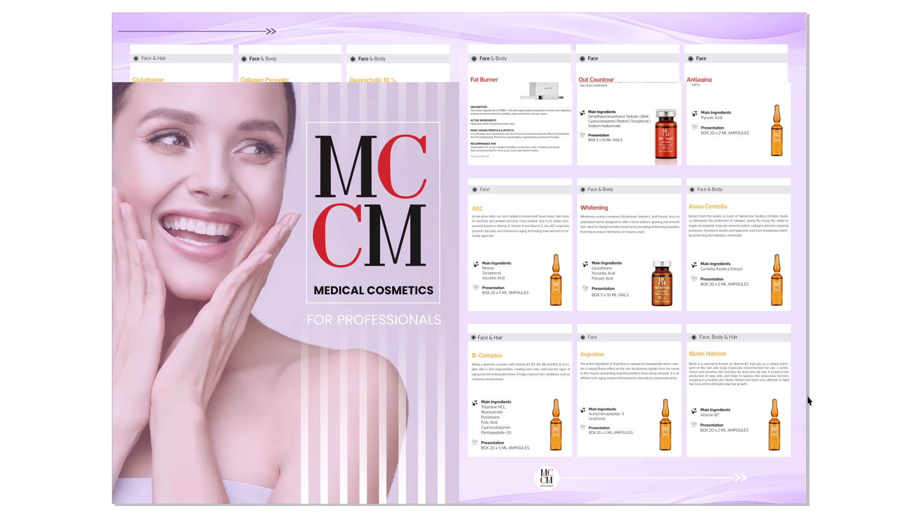
key(Page_Down)
key(Page_Up)
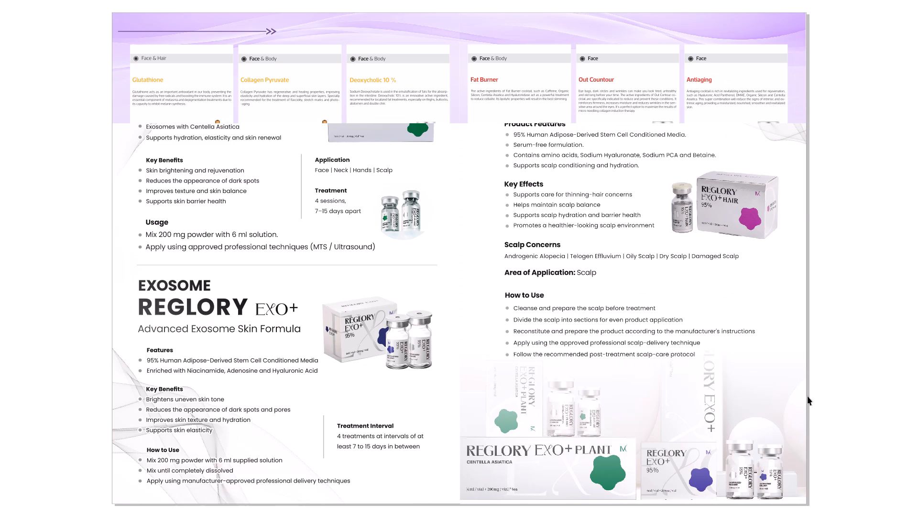
key(Page_Down)
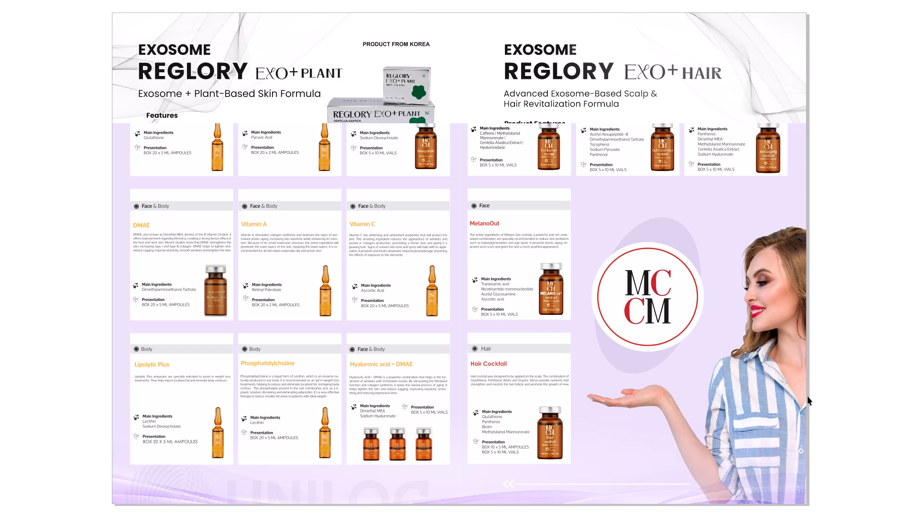
key(Page_Down)
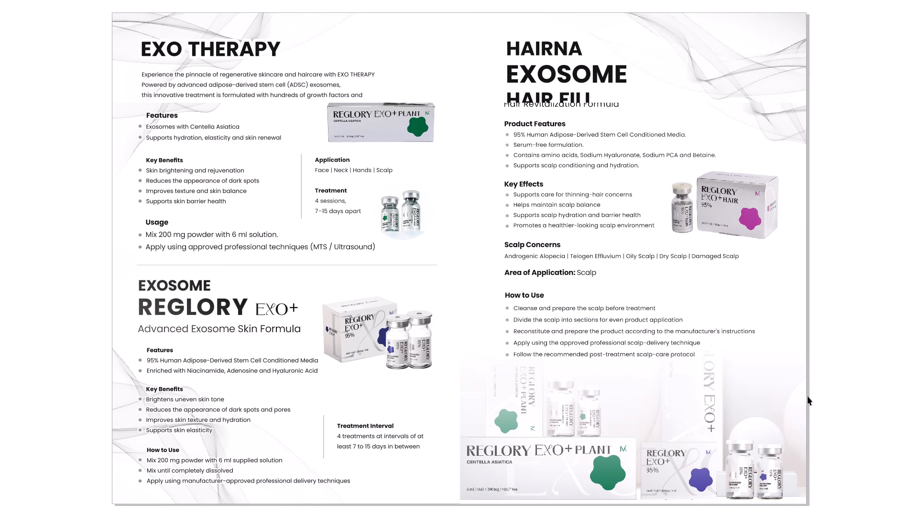
key(Page_Down)
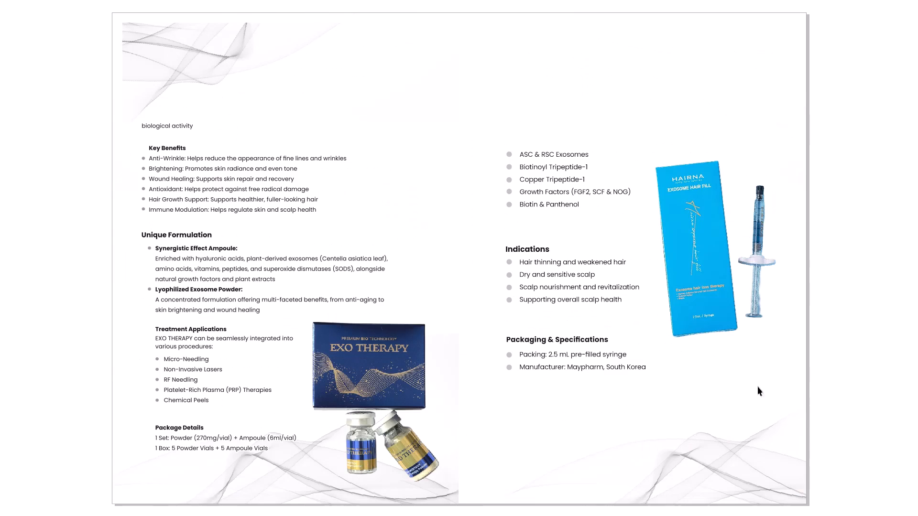
click(615, 333)
scroll(525, 275, down, 1)
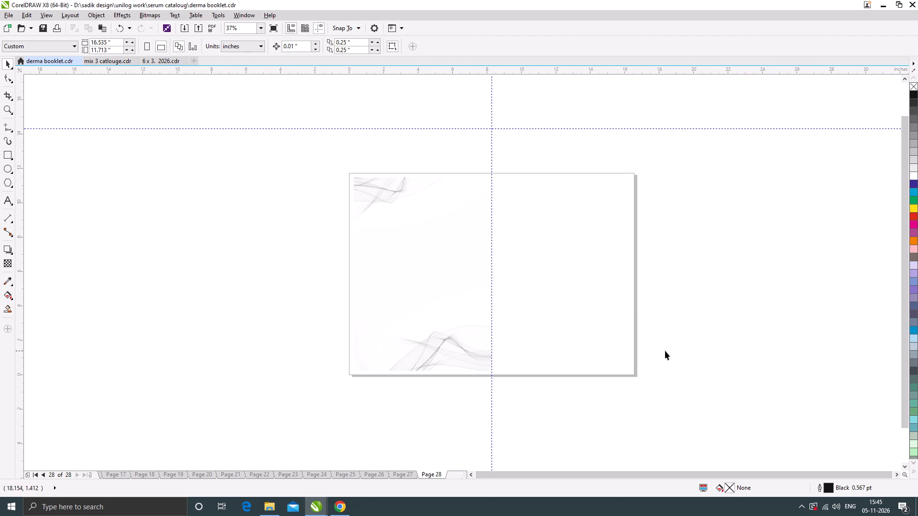
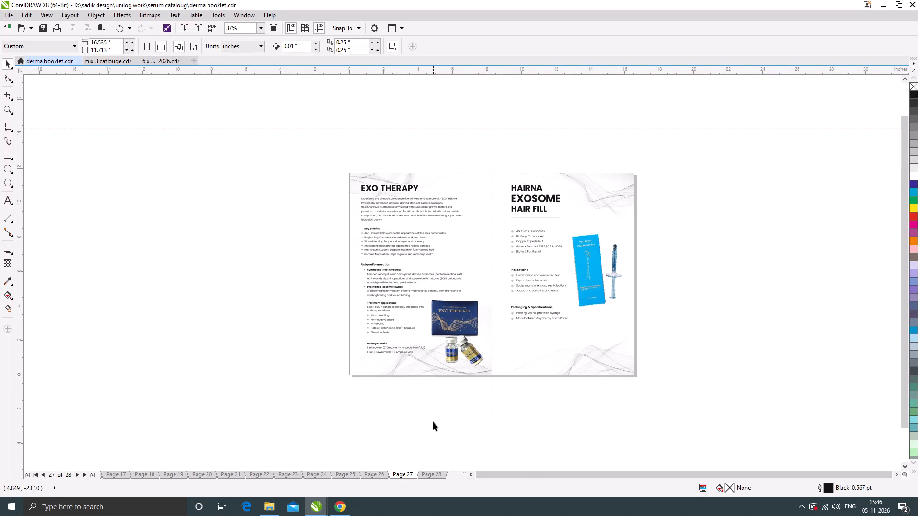
Preview the EXO THERAPY spread, and place a duplicate of its box-and-vials image higher up beside the Key Benefits text.
key(F4)
key(F9)
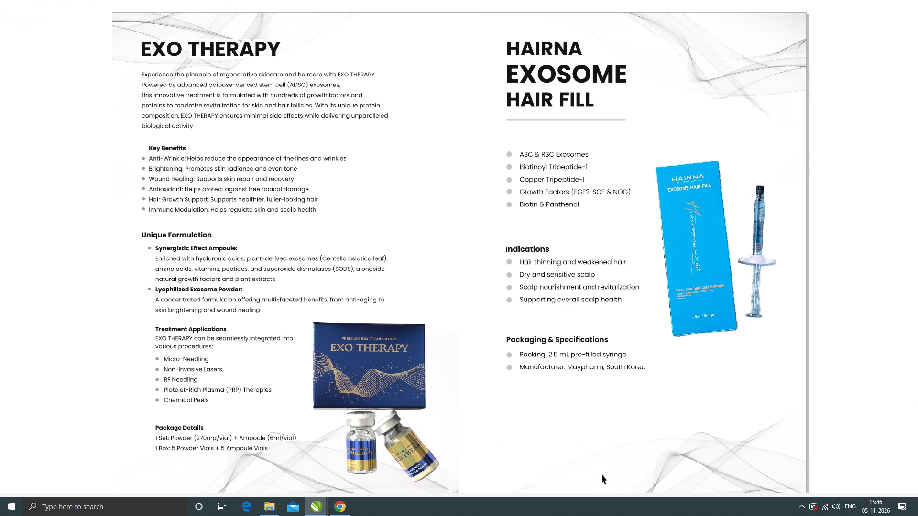
click(335, 344)
click(393, 374)
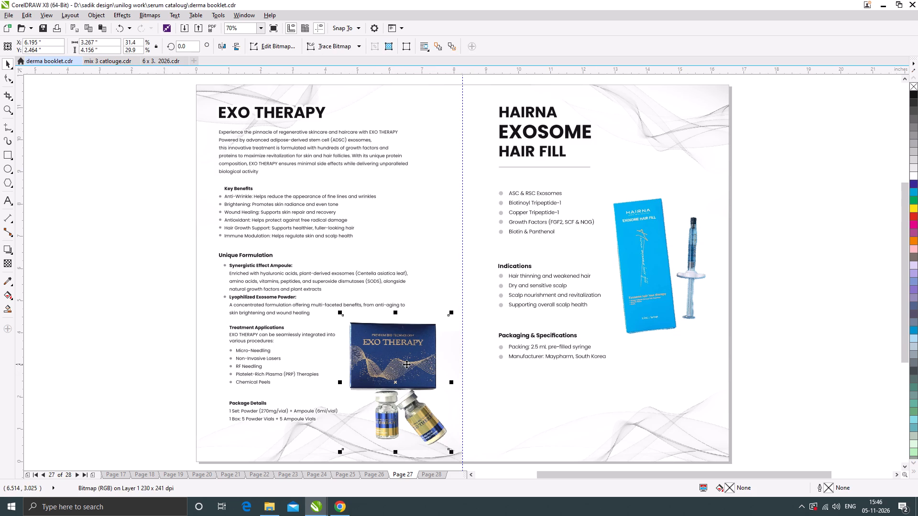
drag(406, 364, 428, 184)
right_click(428, 184)
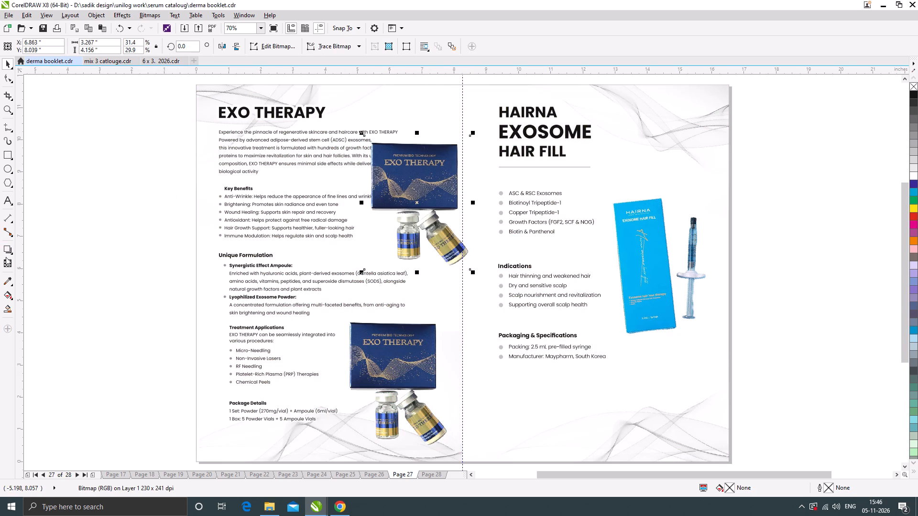
Apply a strong uniform transparency to the duplicated EXO THERAPY product image so it looks like a faint watermark.
click(7, 260)
click(413, 283)
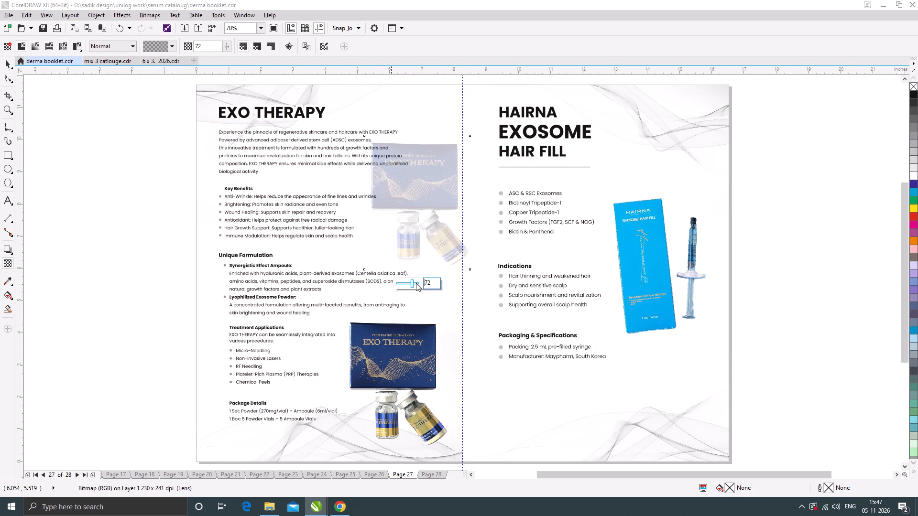
click(416, 283)
click(10, 60)
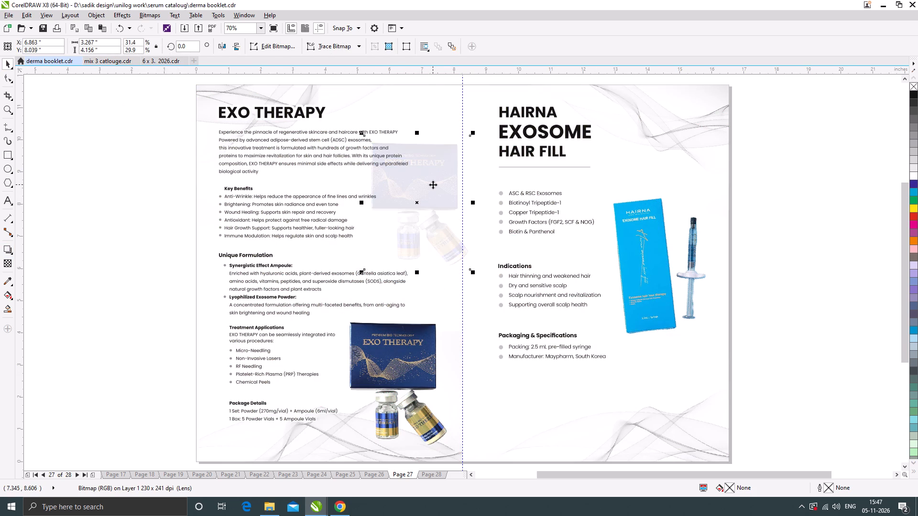
Shift the faded duplicate slightly left and crop it by its edges so only the two vials remain.
drag(433, 184, 422, 183)
click(8, 76)
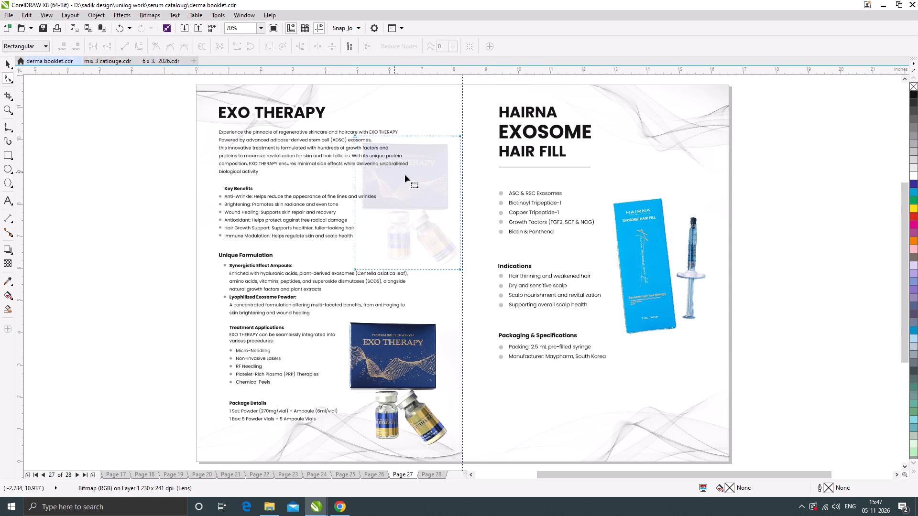
scroll(428, 148, up, 1)
drag(426, 123, 410, 224)
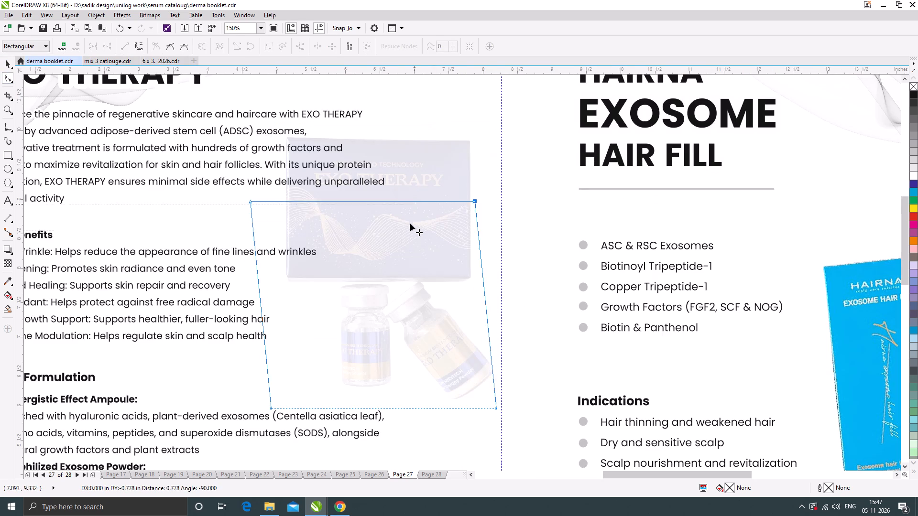
drag(410, 224, 422, 282)
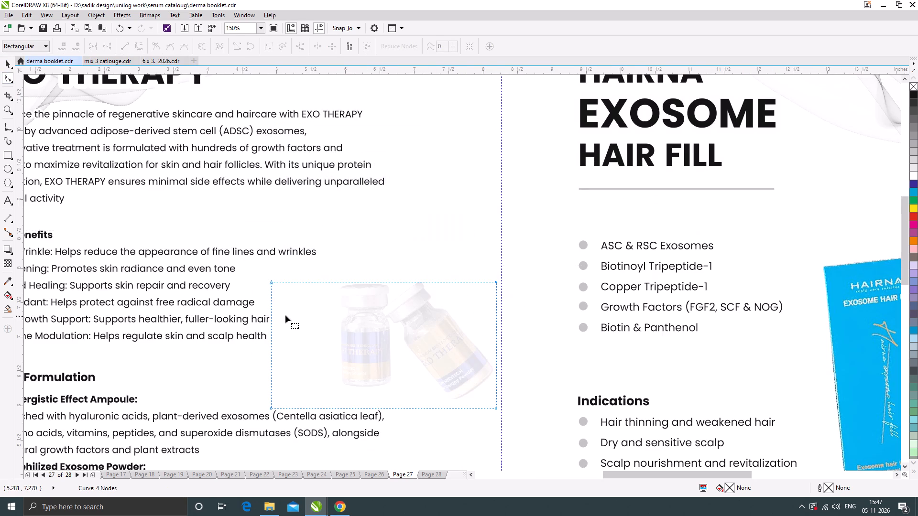
drag(271, 320, 334, 315)
drag(418, 408, 420, 402)
click(10, 62)
Move the faded vials up and left, rotate them to about 340.7°, enlarge them to about 3.31 × 2.86 inches, and skew them slightly.
drag(405, 315, 383, 286)
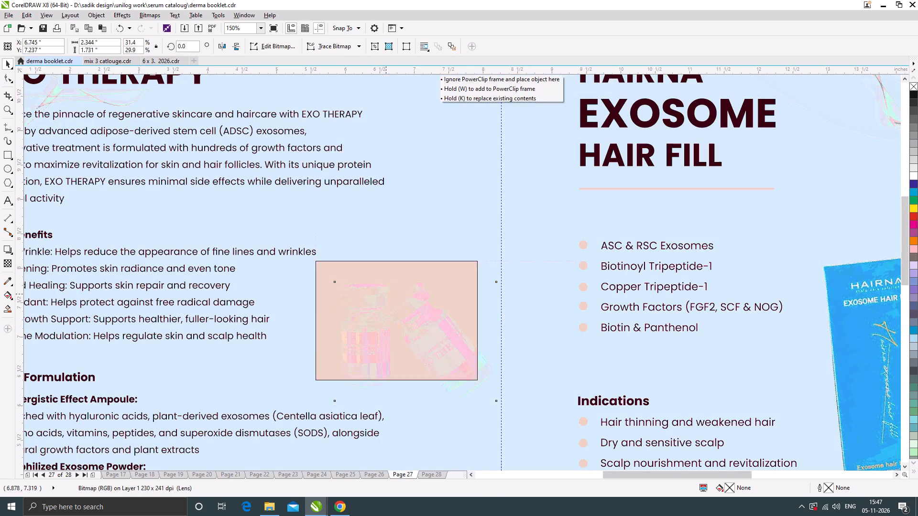
drag(383, 286, 382, 283)
click(402, 285)
drag(479, 245, 479, 281)
click(431, 312)
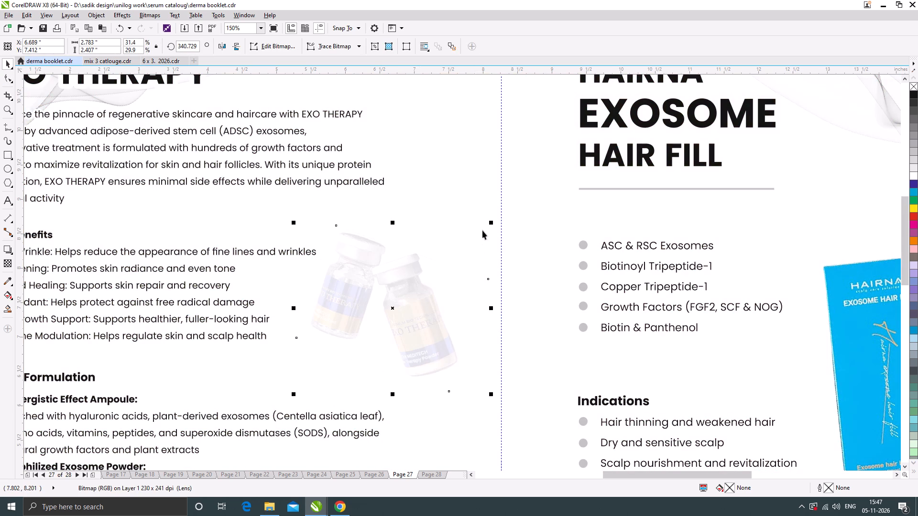
drag(491, 221, 509, 195)
click(382, 285)
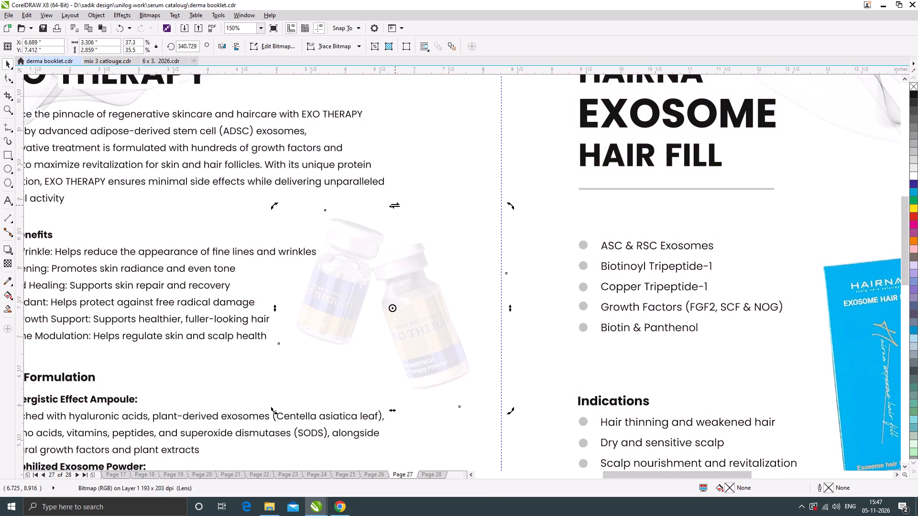
drag(395, 205, 401, 205)
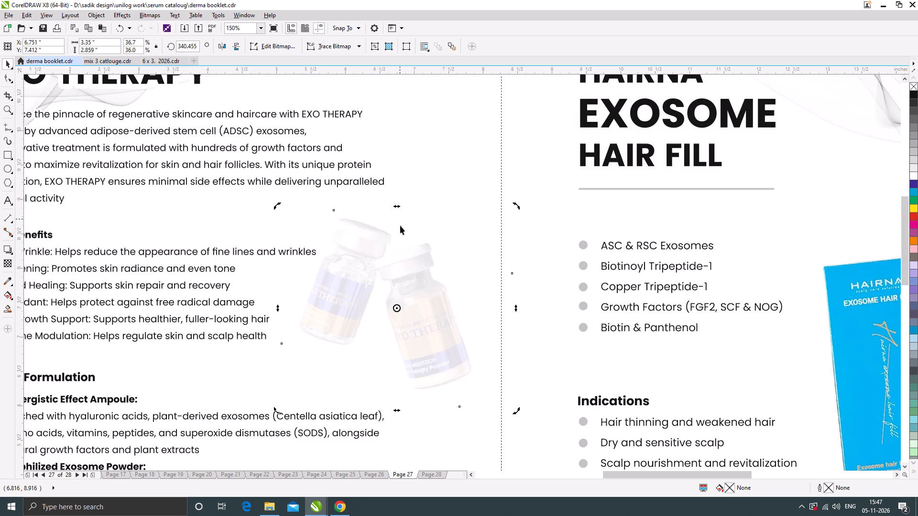
scroll(416, 315, down, 2)
click(190, 306)
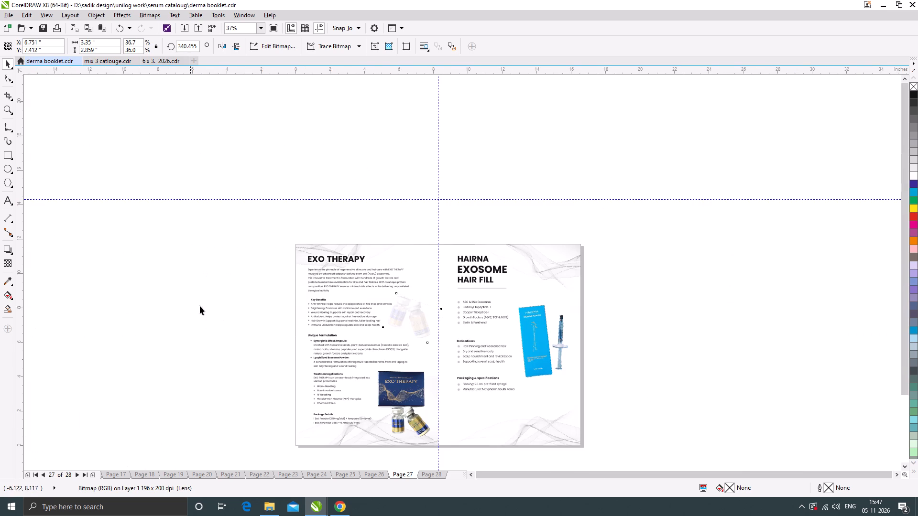
Enlarge the faded vials to about 3.64 × 3.10 inches and shift them left, closer to the Key Benefits list.
scroll(416, 323, up, 1)
click(423, 322)
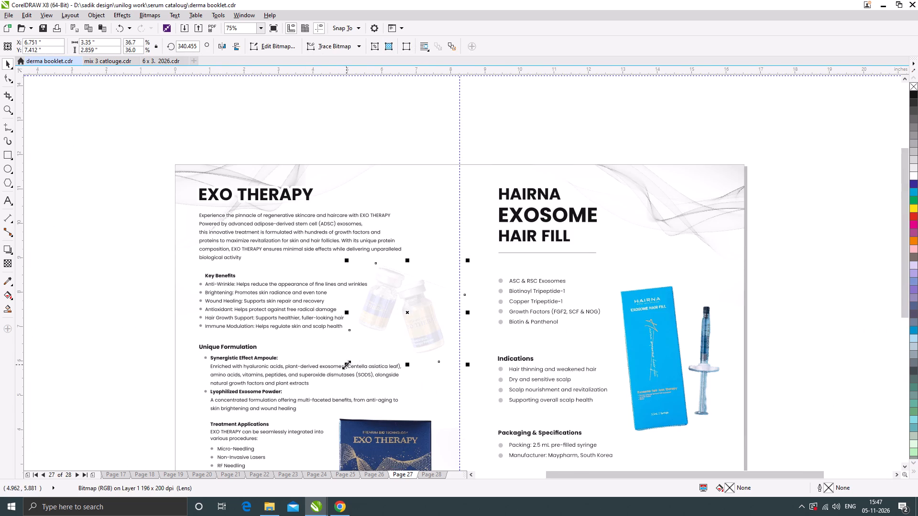
drag(347, 364, 342, 373)
scroll(427, 325, up, 1)
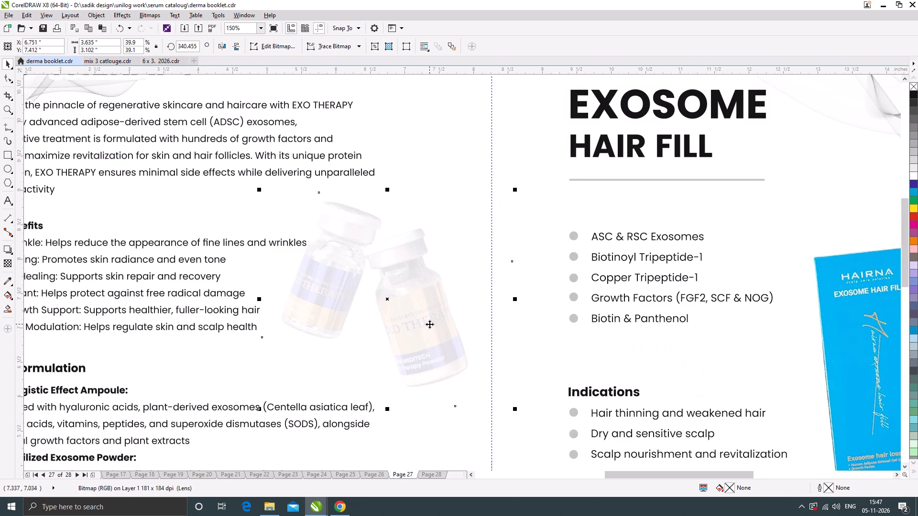
drag(429, 324, 434, 324)
drag(435, 322, 409, 322)
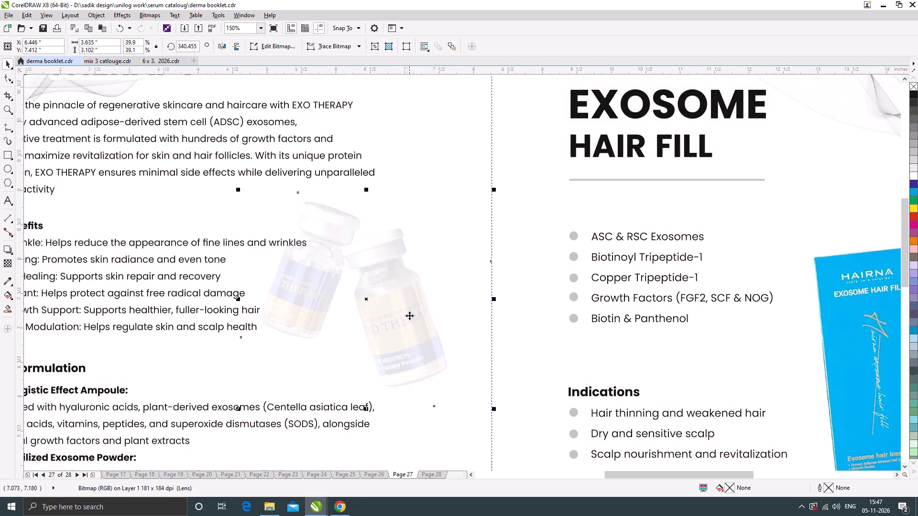
scroll(409, 315, down, 1)
click(115, 292)
scroll(427, 294, down, 1)
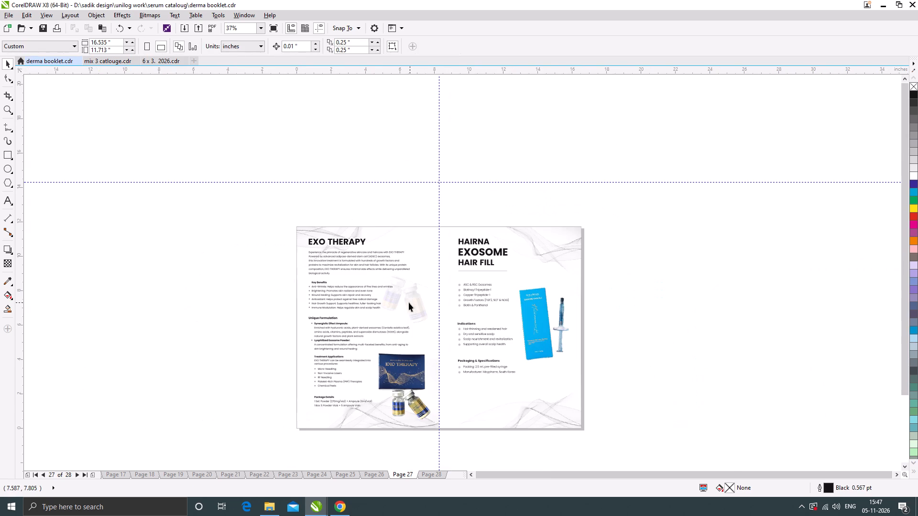
scroll(409, 302, up, 1)
click(417, 298)
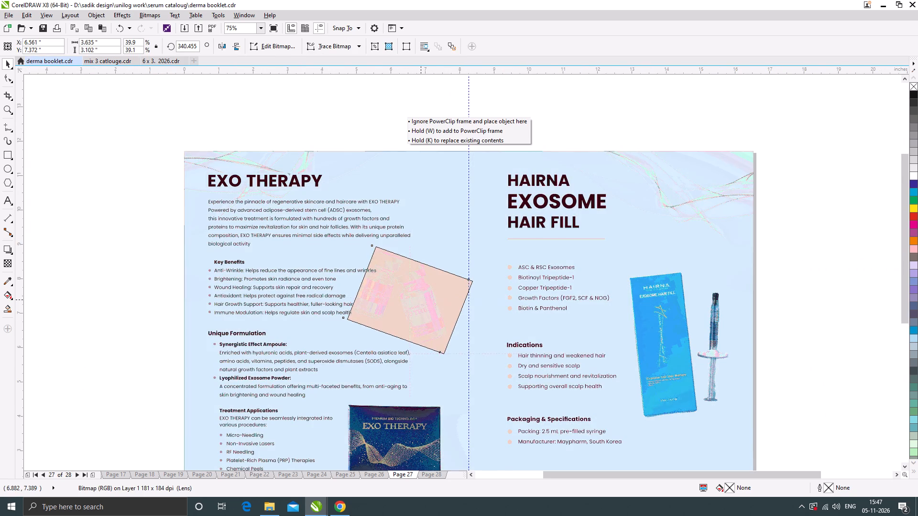
drag(420, 299, 415, 298)
Rotate the faded vials to about 10.4° and raise them by about 0.29 inch beside the Key Benefits list.
scroll(414, 296, up, 1)
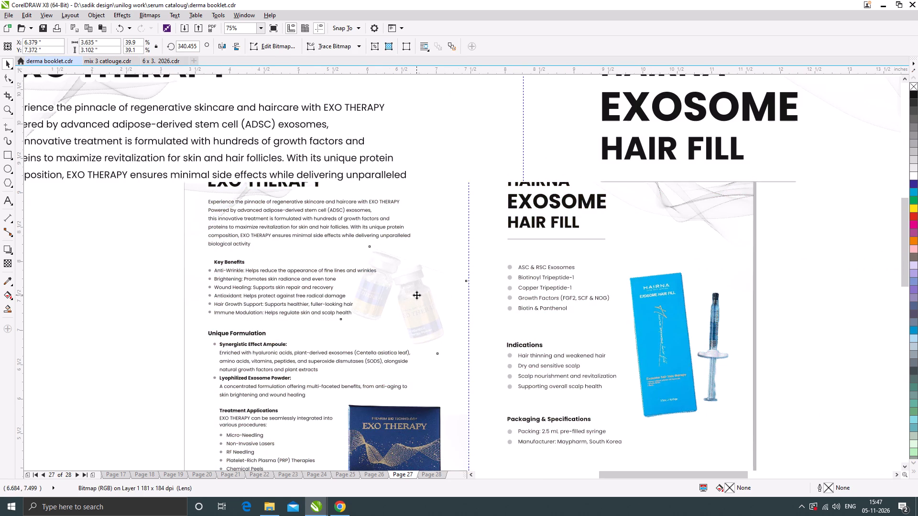
click(416, 295)
drag(524, 193, 481, 154)
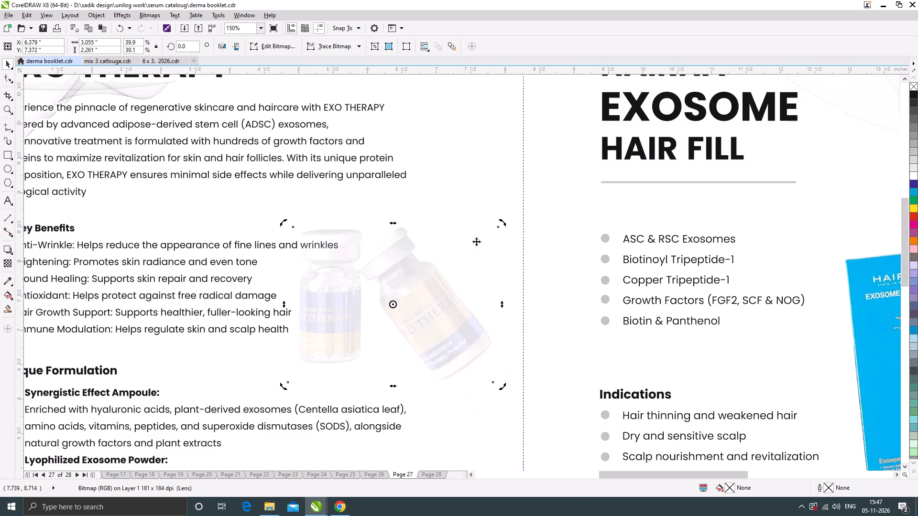
drag(504, 224, 496, 193)
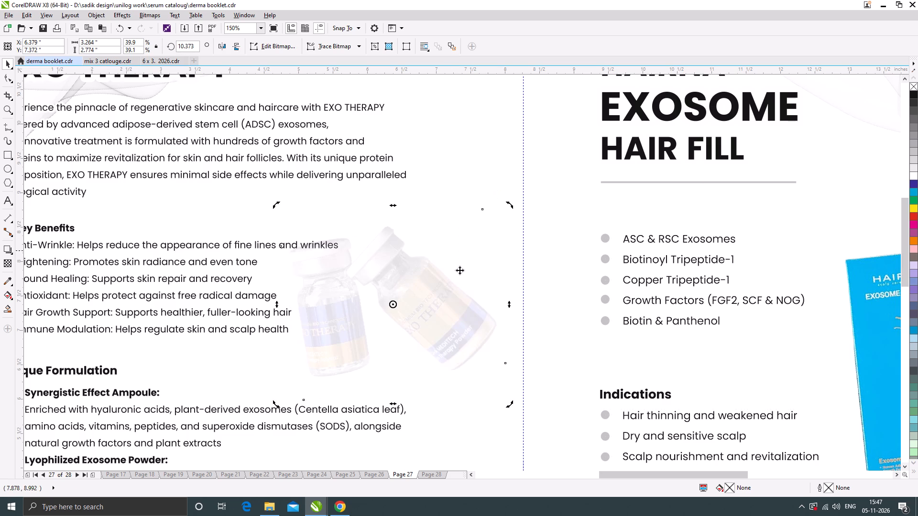
click(438, 301)
drag(444, 294, 446, 277)
scroll(427, 279, down, 1)
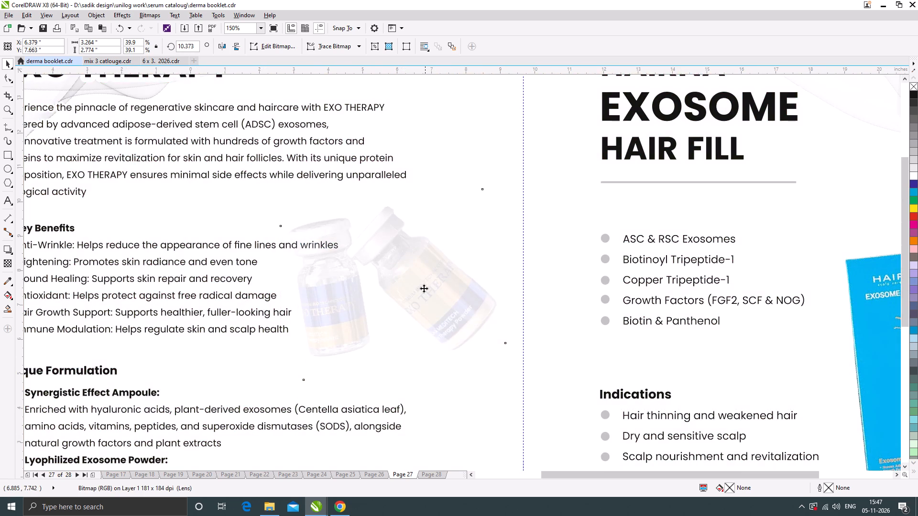
click(89, 279)
scroll(447, 260, down, 1)
scroll(432, 270, up, 1)
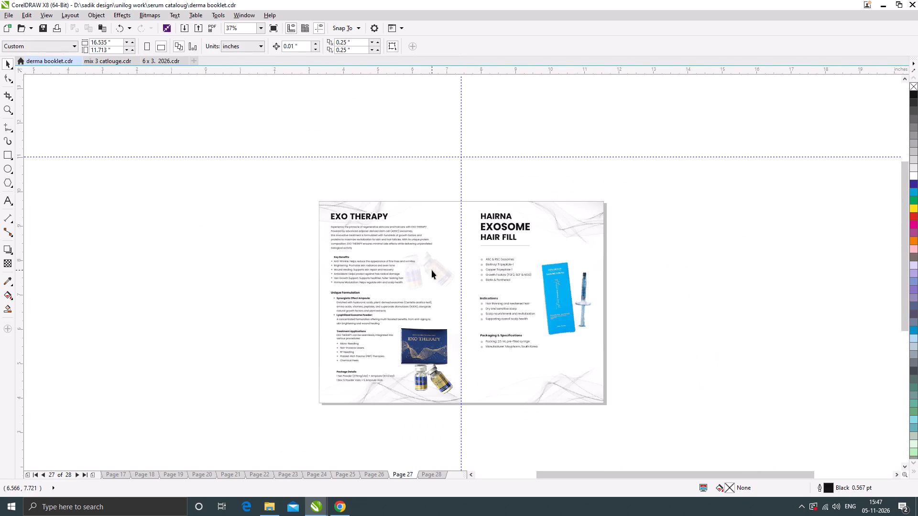
PowerClip the faded vials inside the EXO THERAPY page's background frame so they sit behind the text.
click(439, 269)
scroll(384, 317, up, 2)
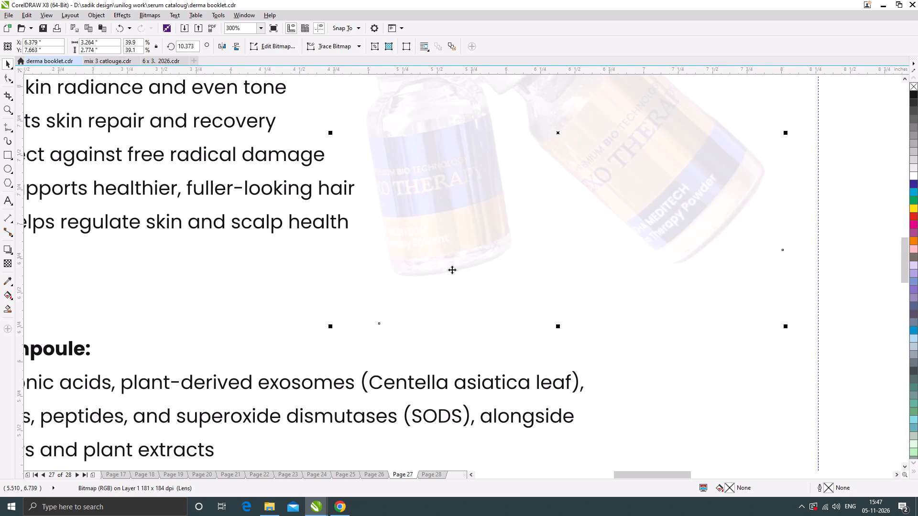
scroll(456, 274, down, 2)
right_click(498, 212)
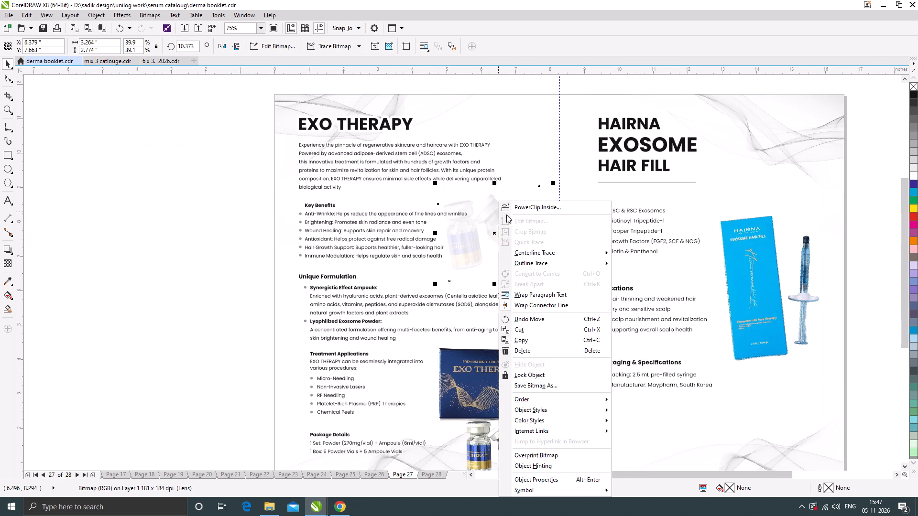
click(513, 204)
click(492, 120)
click(170, 247)
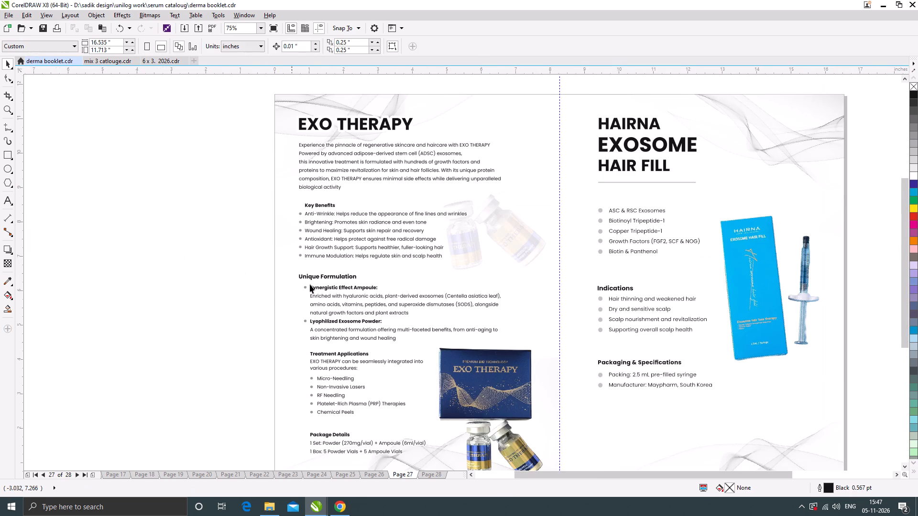
scroll(402, 288, down, 1)
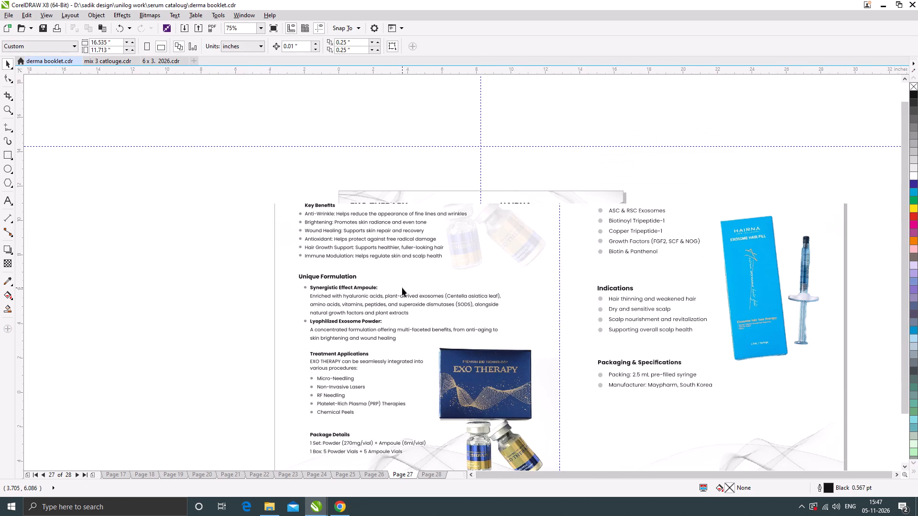
Check the EXO THERAPY spread in full-screen preview, and look over pages 26, 24 and 25.
key(F4)
key(F9)
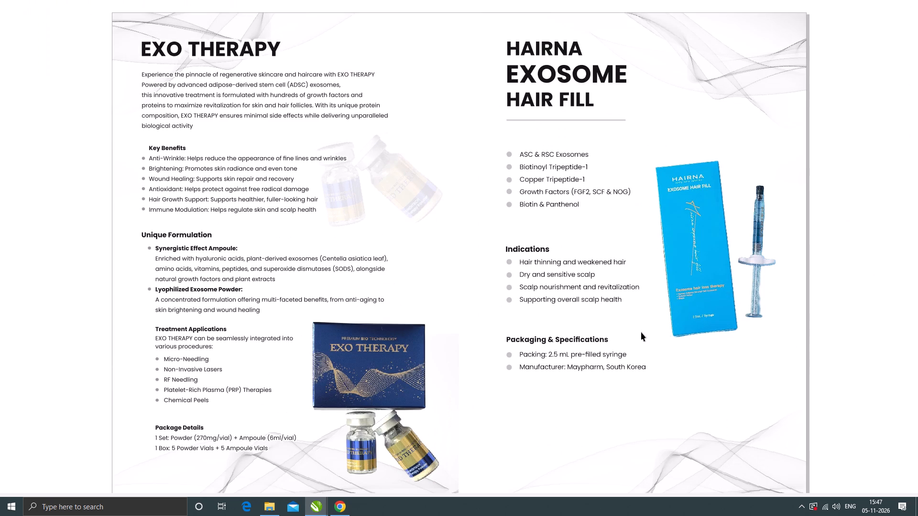
click(818, 364)
click(386, 476)
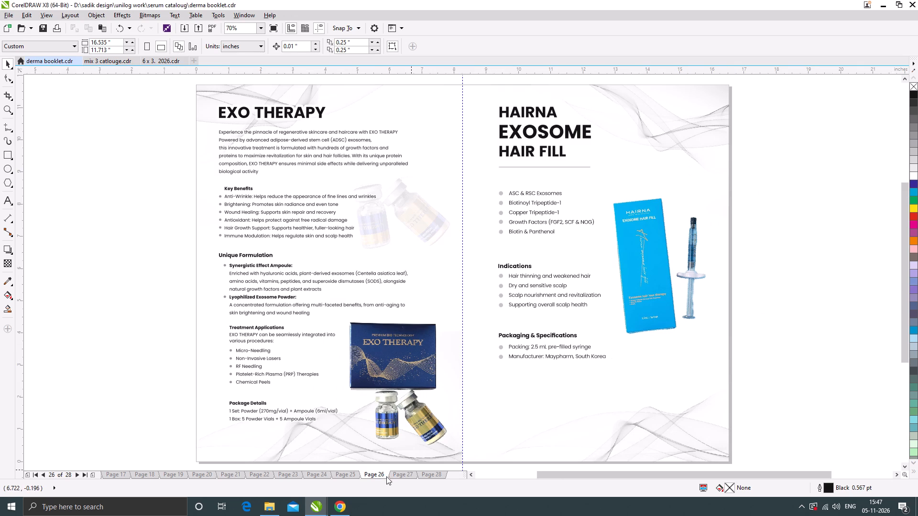
scroll(415, 253, down, 1)
click(340, 476)
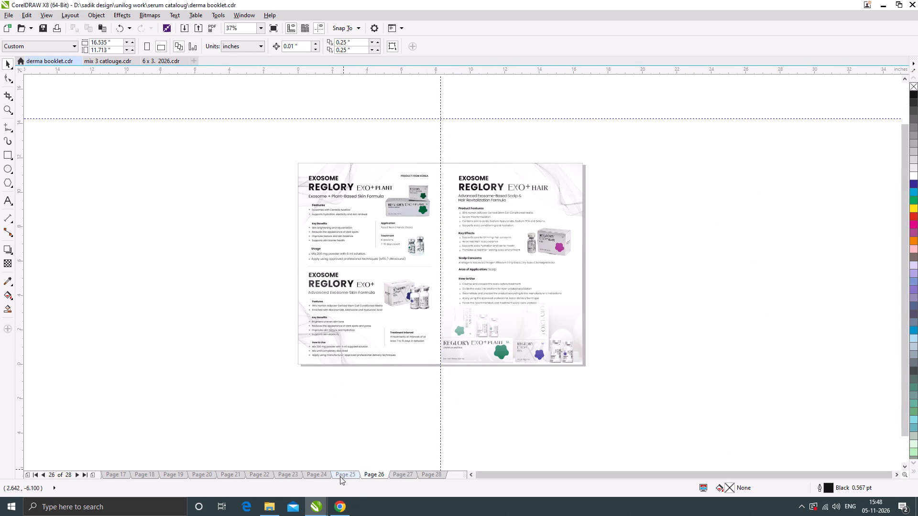
click(317, 474)
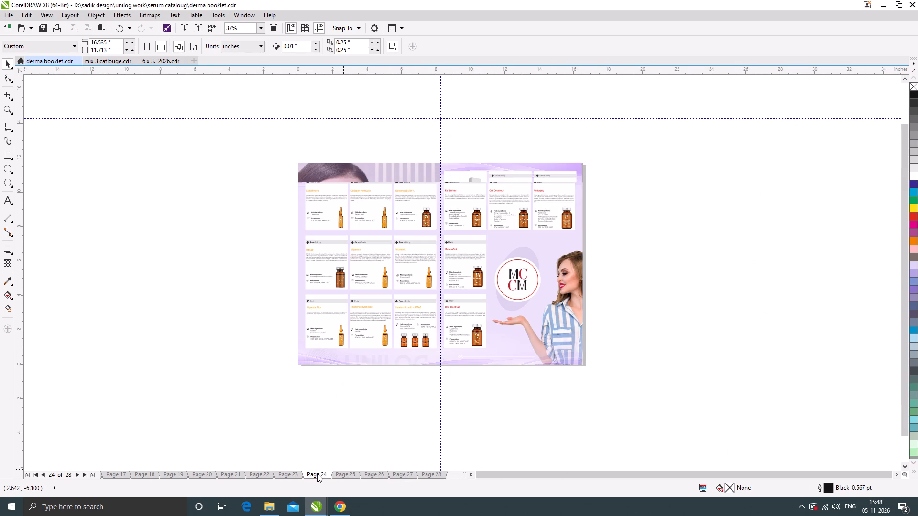
click(343, 472)
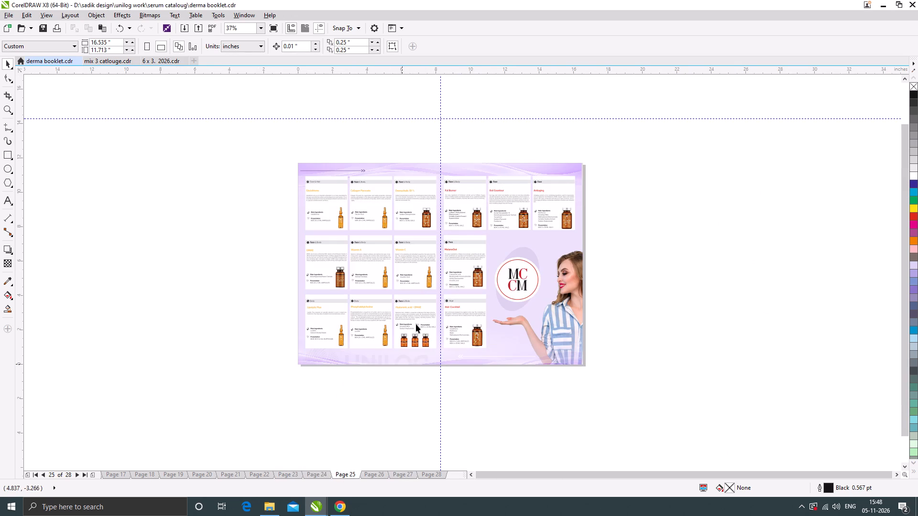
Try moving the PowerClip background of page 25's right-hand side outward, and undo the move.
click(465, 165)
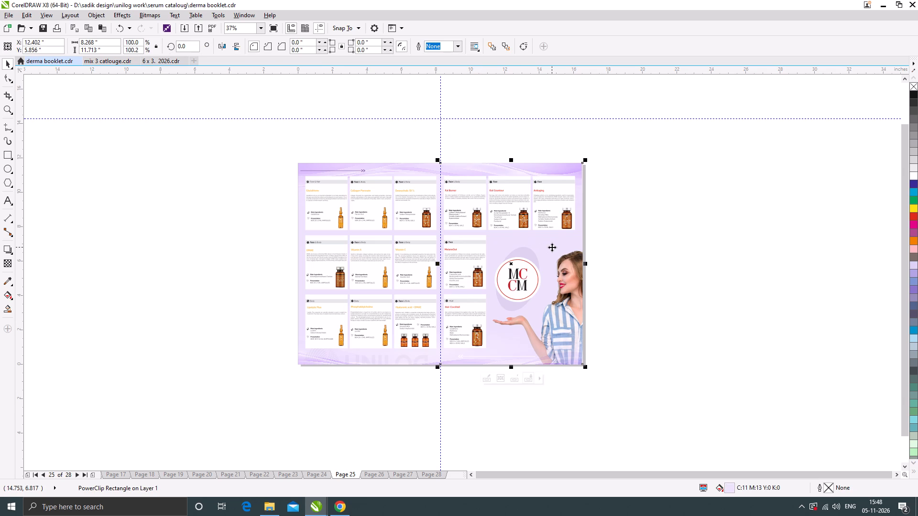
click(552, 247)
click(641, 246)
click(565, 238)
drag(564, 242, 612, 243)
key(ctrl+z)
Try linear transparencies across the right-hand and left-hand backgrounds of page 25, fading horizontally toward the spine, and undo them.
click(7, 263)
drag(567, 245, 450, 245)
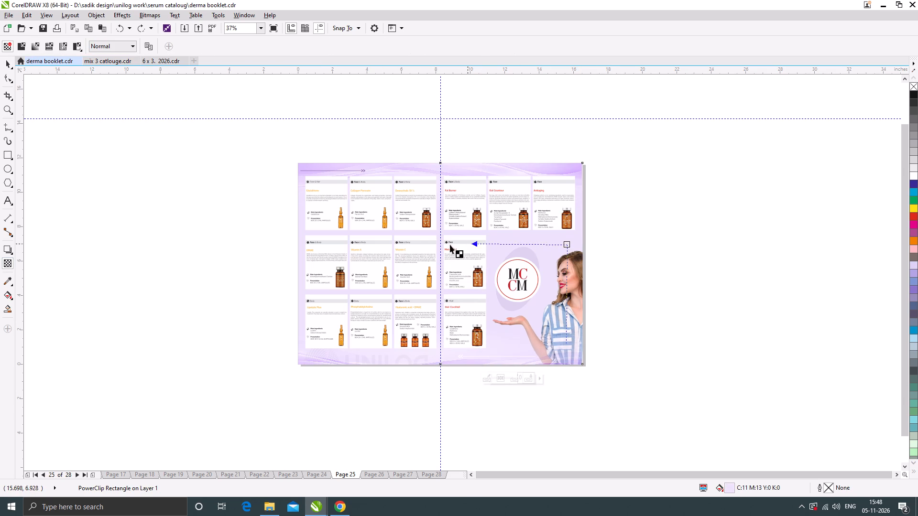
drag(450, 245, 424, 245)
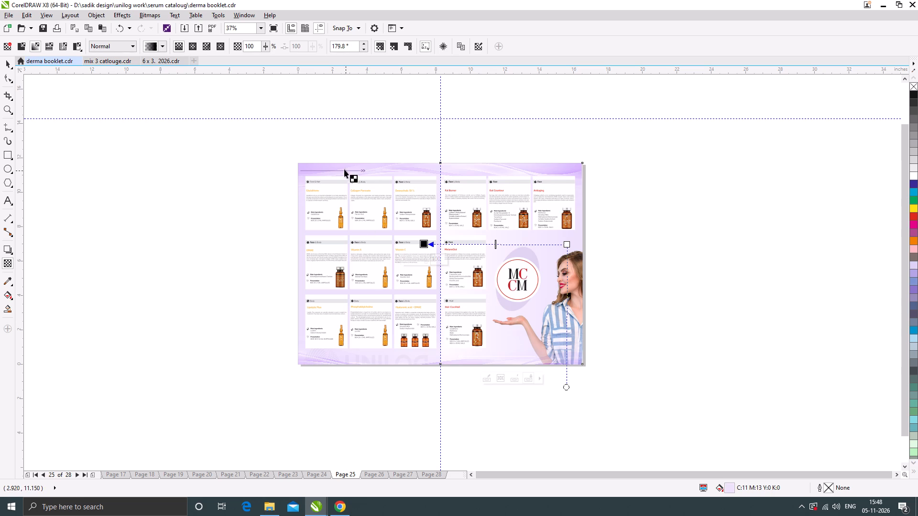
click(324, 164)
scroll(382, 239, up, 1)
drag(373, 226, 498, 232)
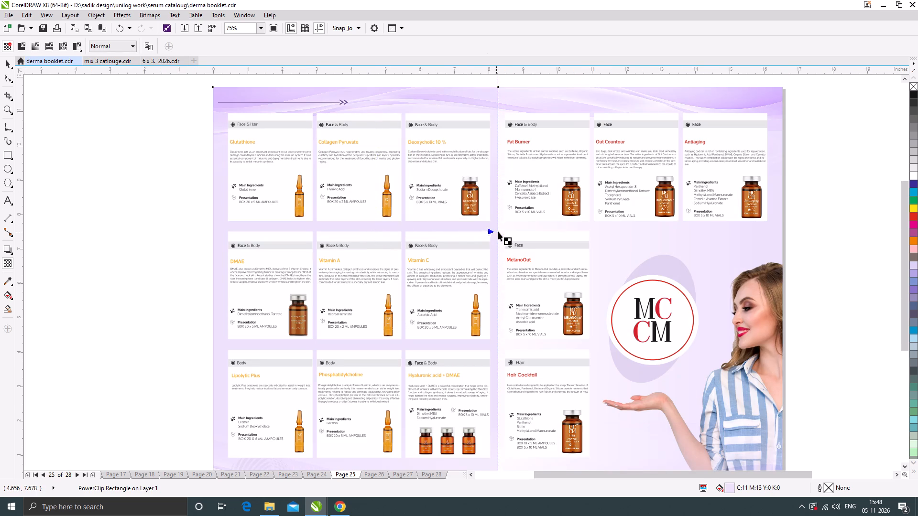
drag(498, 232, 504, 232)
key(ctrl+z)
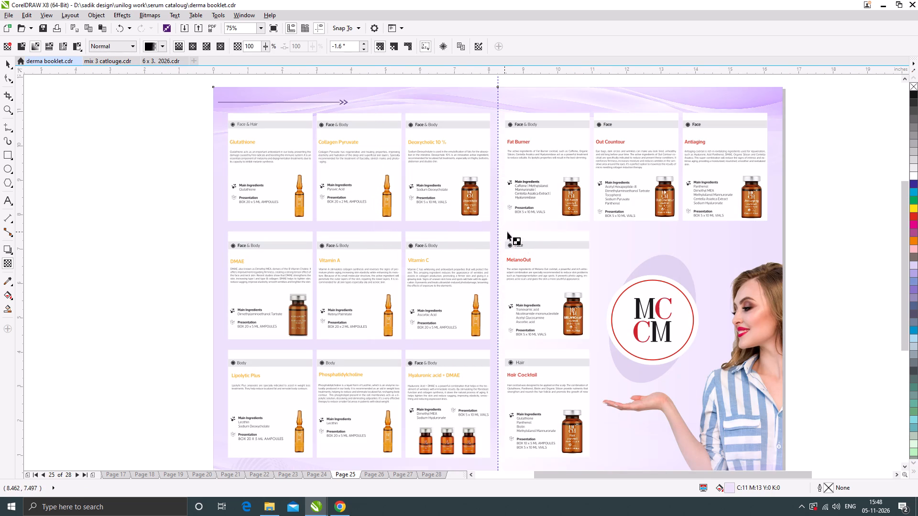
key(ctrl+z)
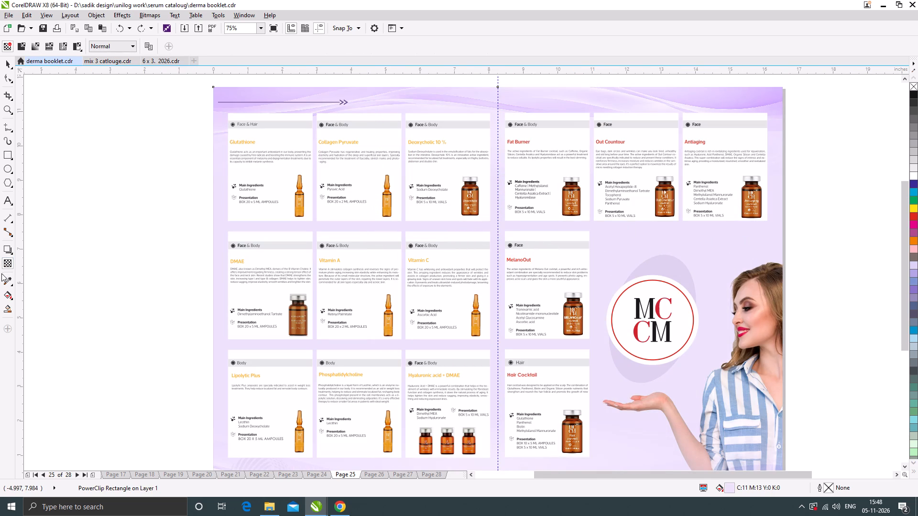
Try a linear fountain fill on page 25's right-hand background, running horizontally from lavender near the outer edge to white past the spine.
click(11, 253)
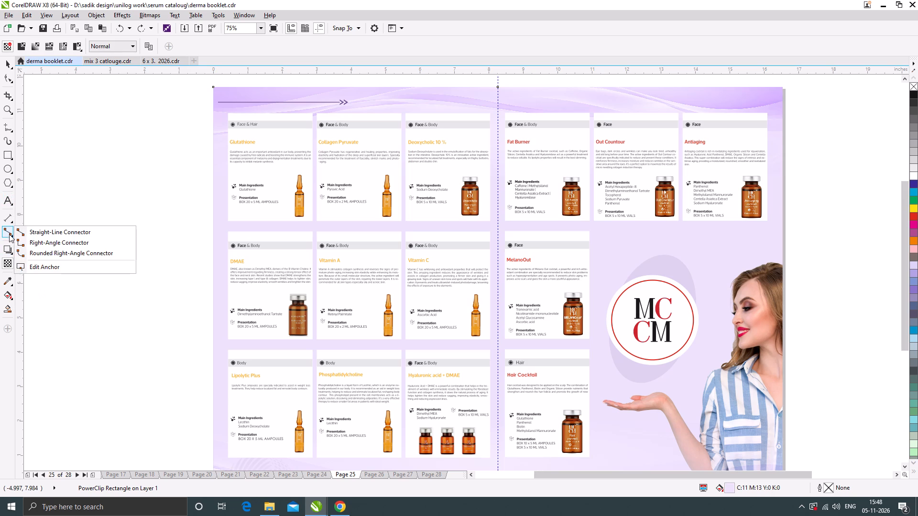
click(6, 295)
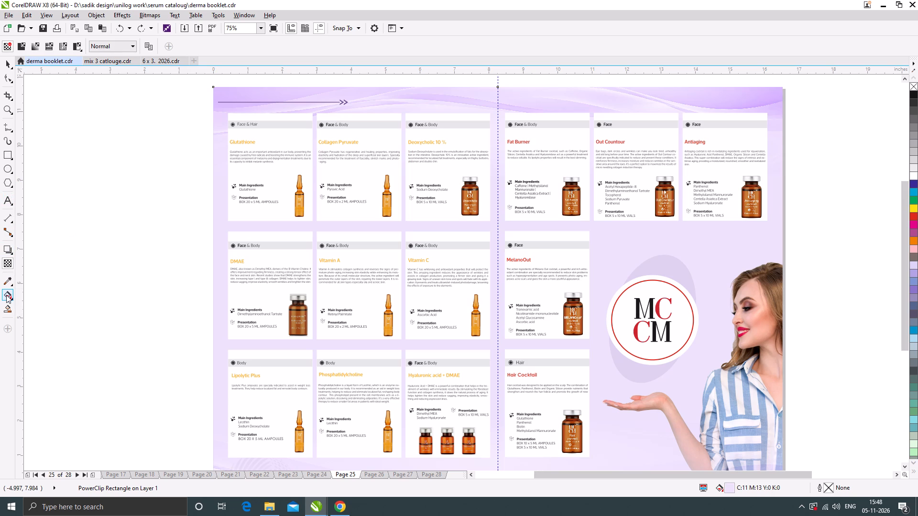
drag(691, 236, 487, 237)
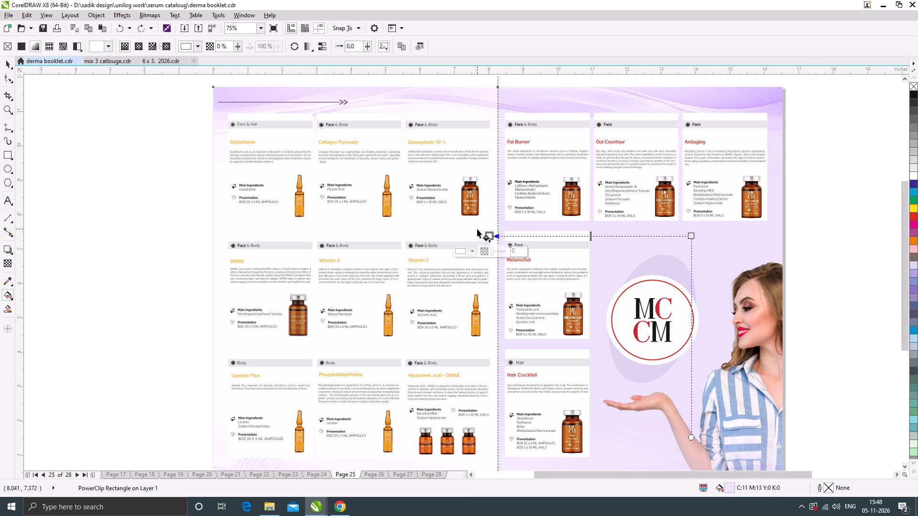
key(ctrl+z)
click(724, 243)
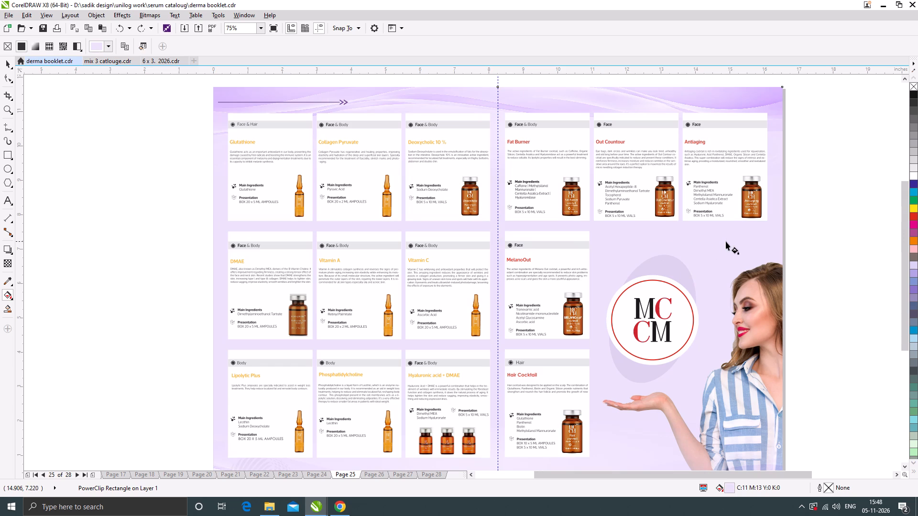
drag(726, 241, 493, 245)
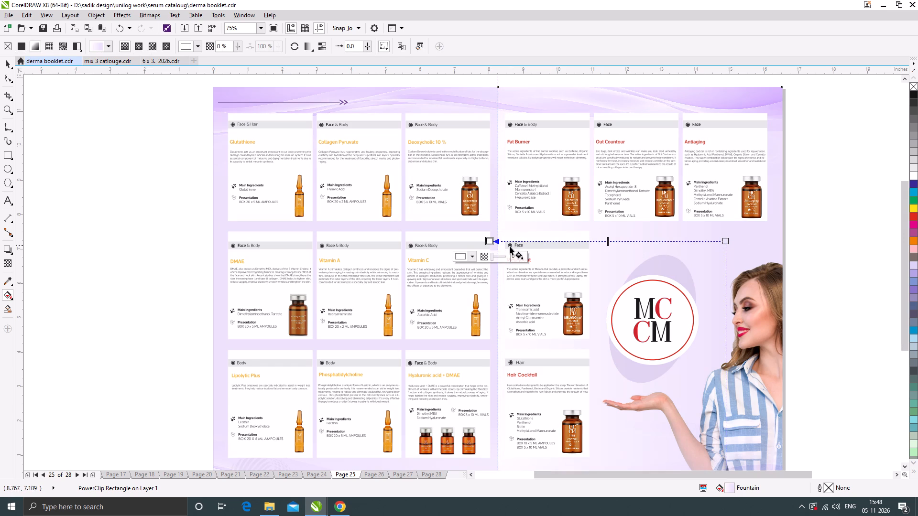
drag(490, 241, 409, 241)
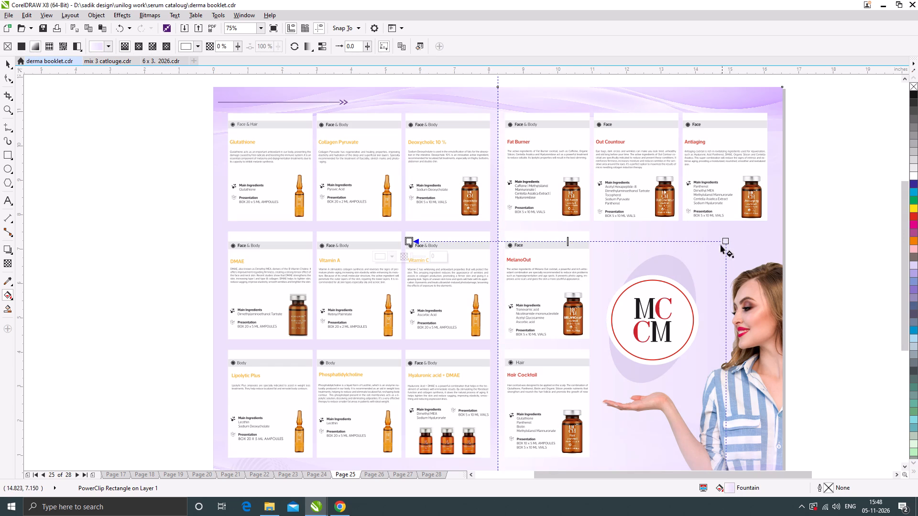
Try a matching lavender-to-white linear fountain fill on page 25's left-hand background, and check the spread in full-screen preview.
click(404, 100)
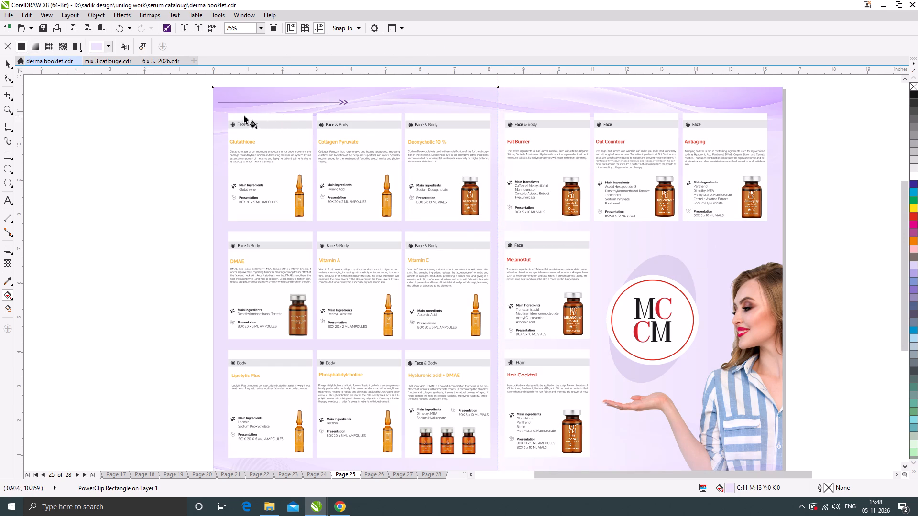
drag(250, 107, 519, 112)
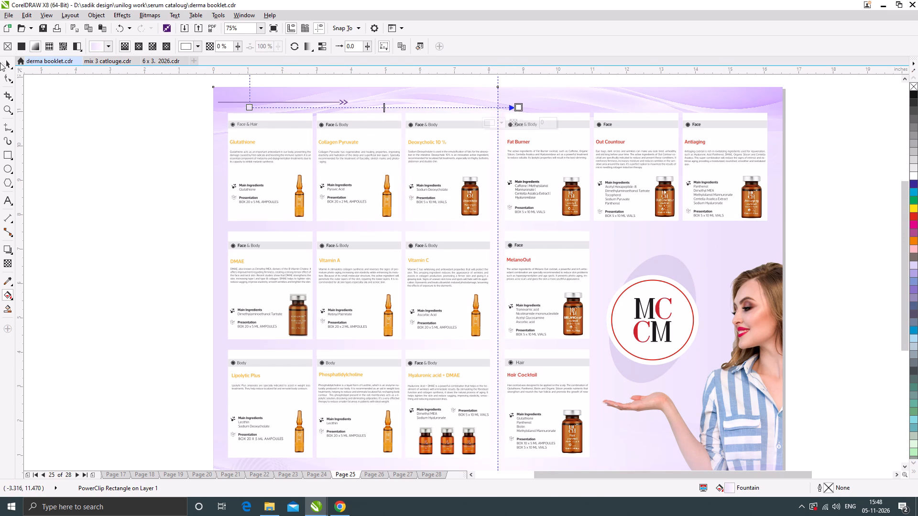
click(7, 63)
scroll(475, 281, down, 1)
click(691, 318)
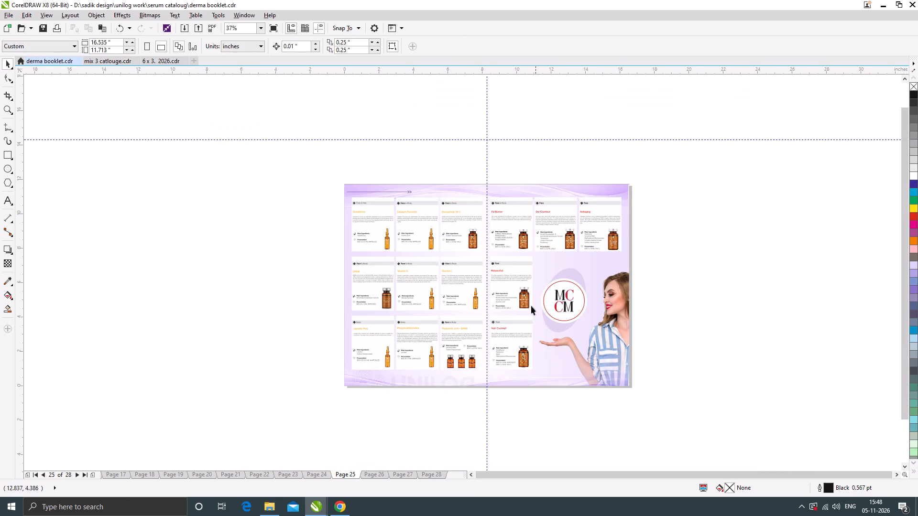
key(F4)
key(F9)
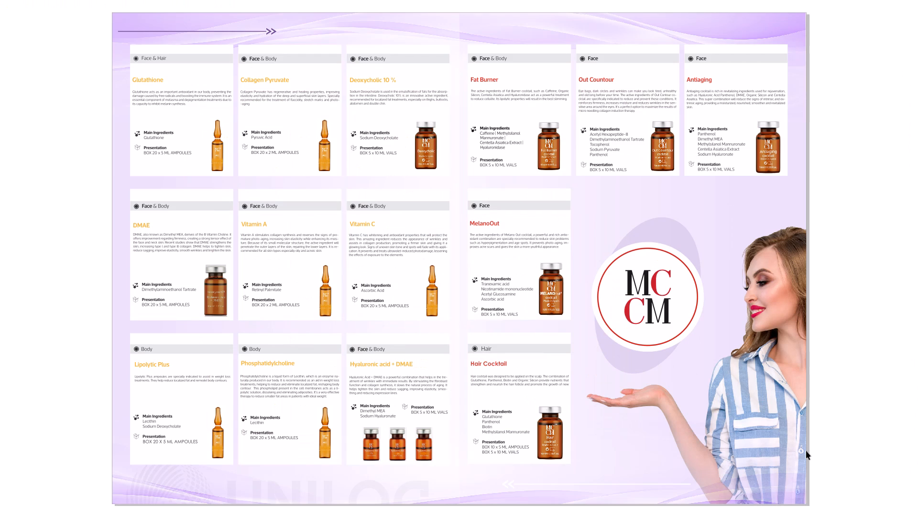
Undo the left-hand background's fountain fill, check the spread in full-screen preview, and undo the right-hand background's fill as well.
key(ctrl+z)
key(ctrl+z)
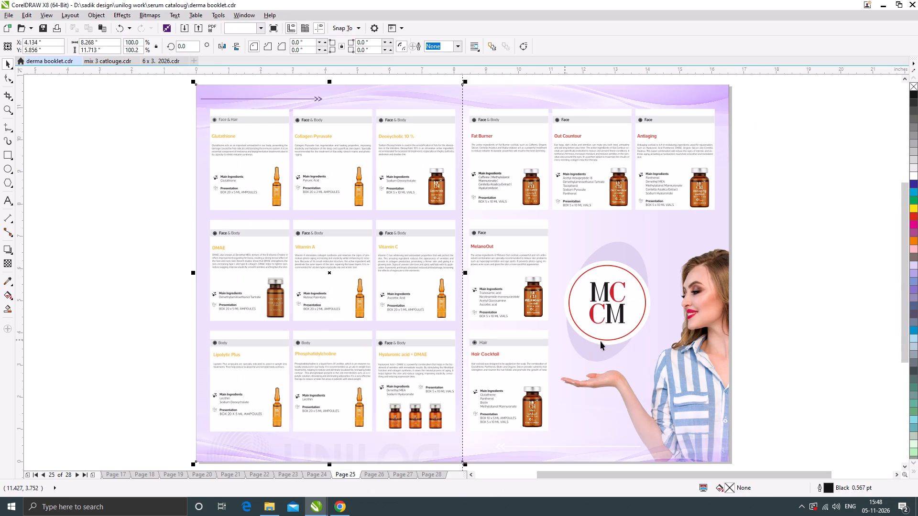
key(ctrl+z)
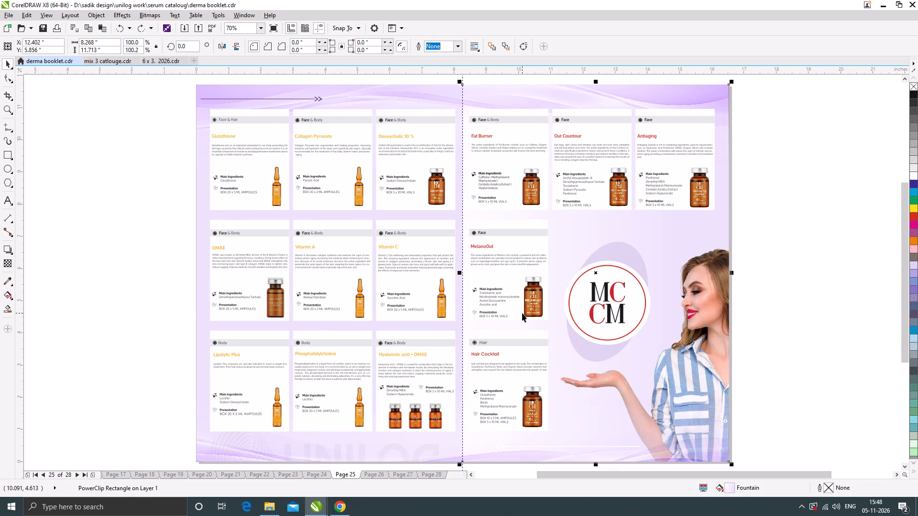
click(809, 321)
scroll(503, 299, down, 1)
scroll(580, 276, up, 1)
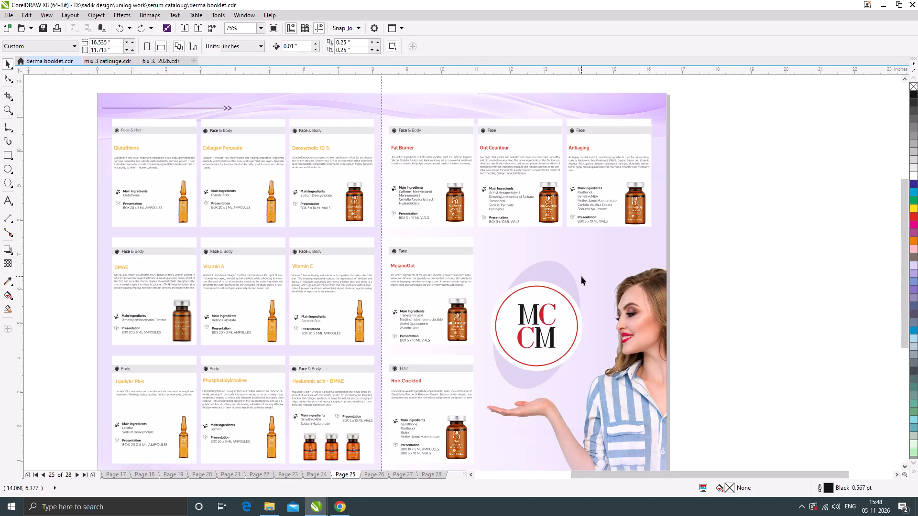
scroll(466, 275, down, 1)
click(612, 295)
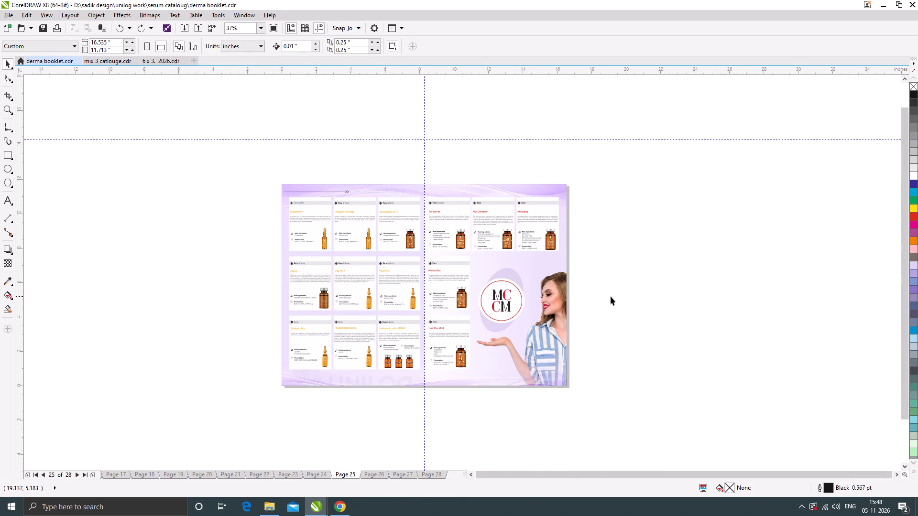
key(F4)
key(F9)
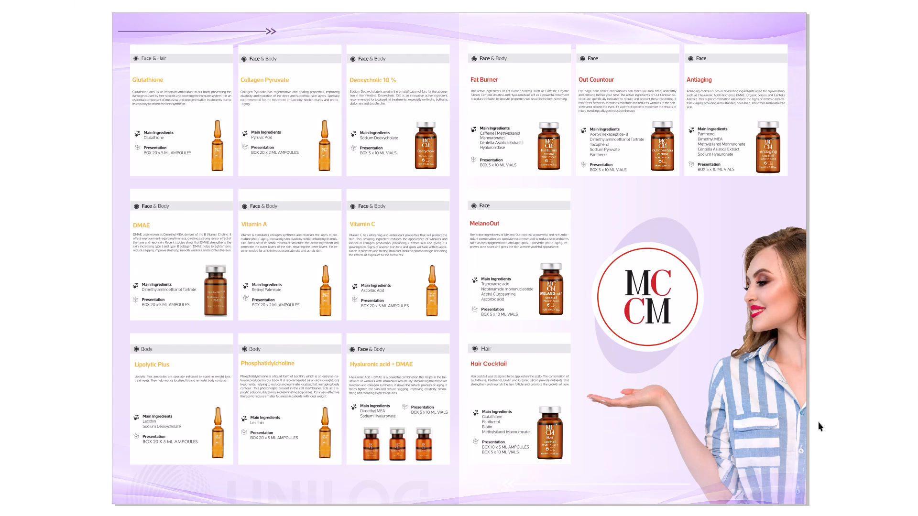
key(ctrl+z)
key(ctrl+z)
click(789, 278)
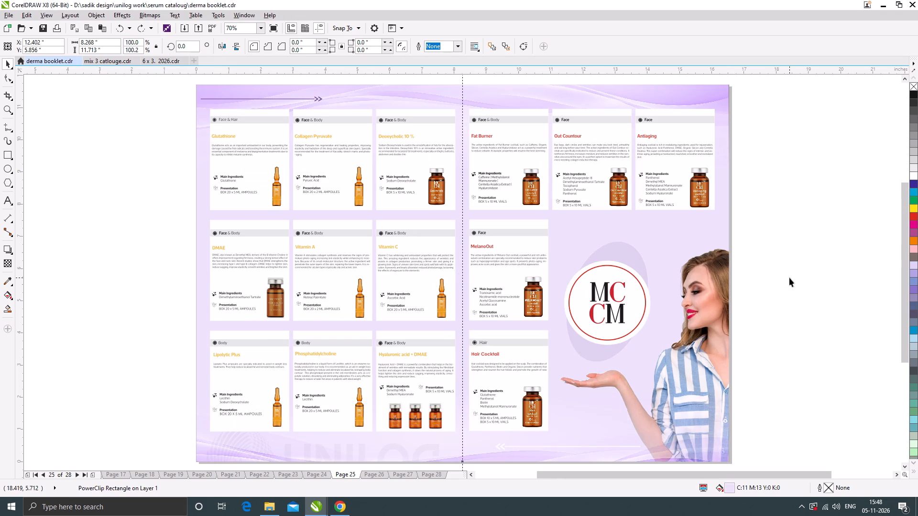
Apply an elliptical fountain fill to page 25's right-hand background, white at the centre and lavender outside, and widen the ellipse slightly.
click(512, 93)
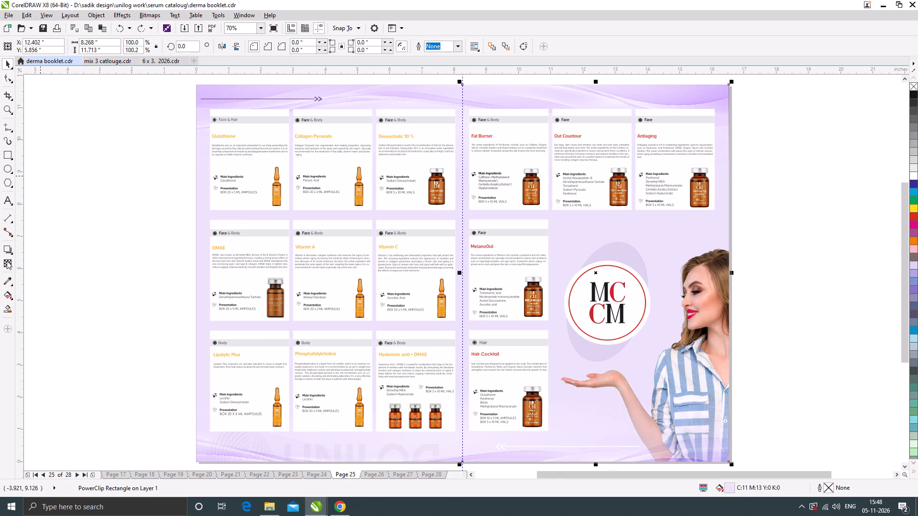
click(9, 296)
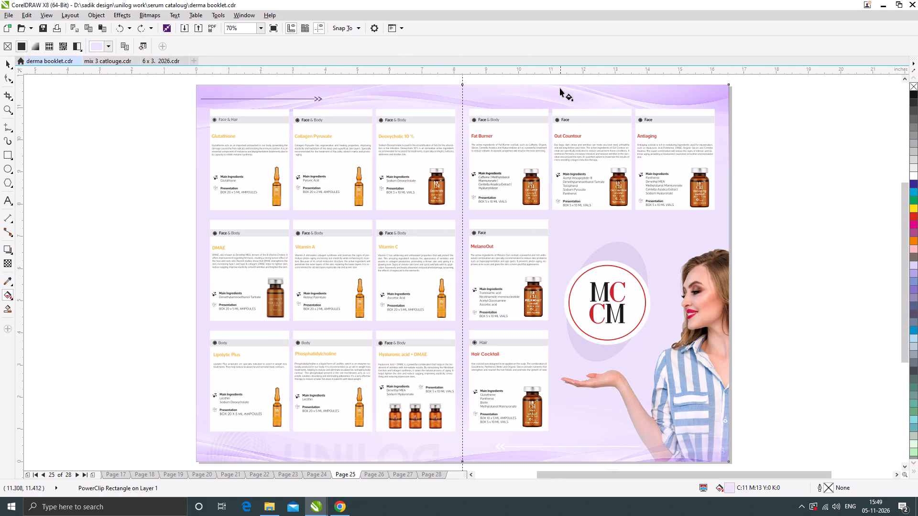
drag(560, 88, 628, 433)
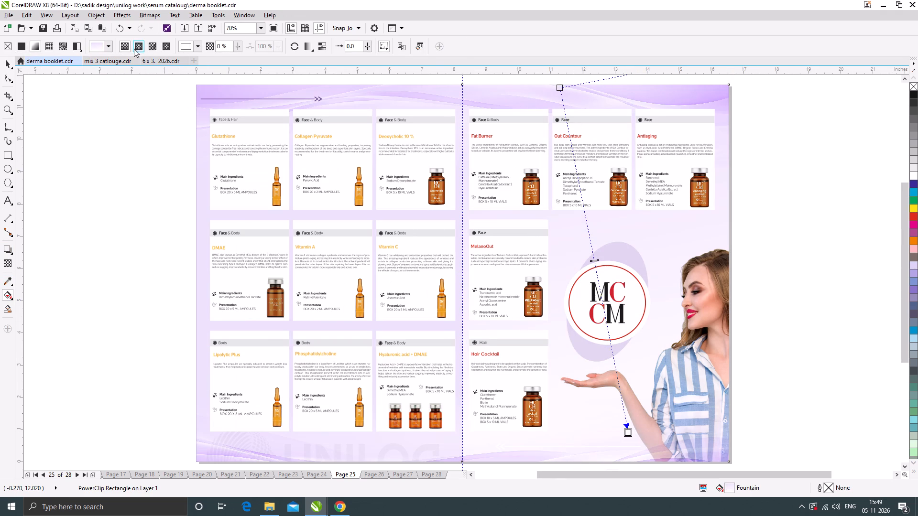
click(138, 44)
scroll(634, 274, down, 1)
scroll(673, 257, up, 1)
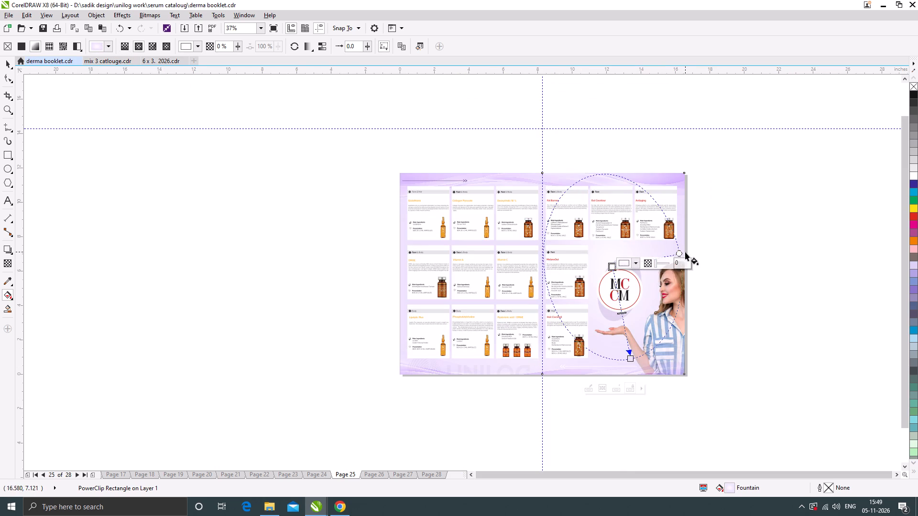
drag(681, 253, 687, 250)
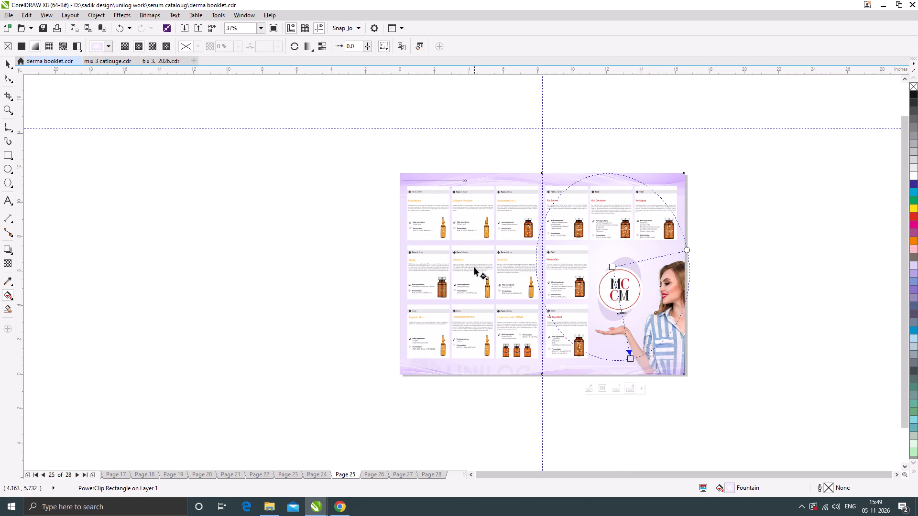
Give page 25's left-hand background a linear fountain fill from lavender at mid-page to white past the outer edge, and preview the spread full screen.
click(501, 173)
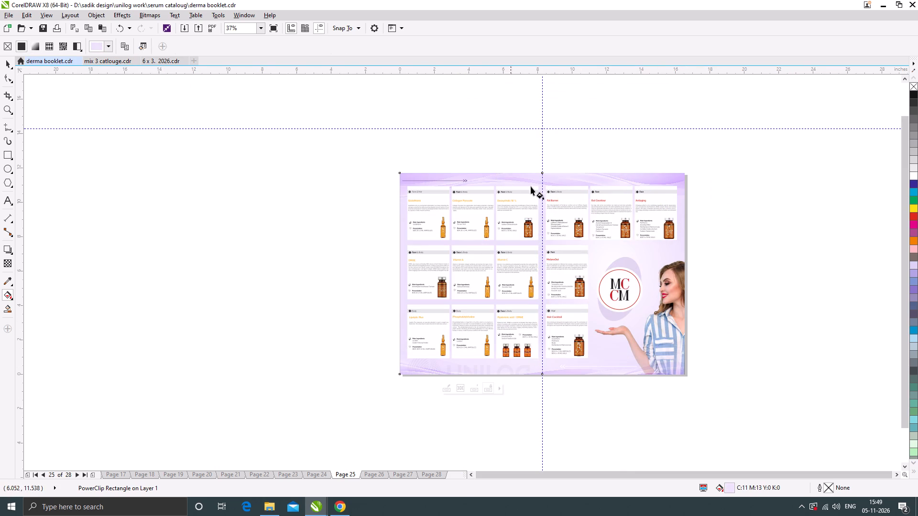
scroll(610, 204, up, 1)
scroll(636, 227, down, 1)
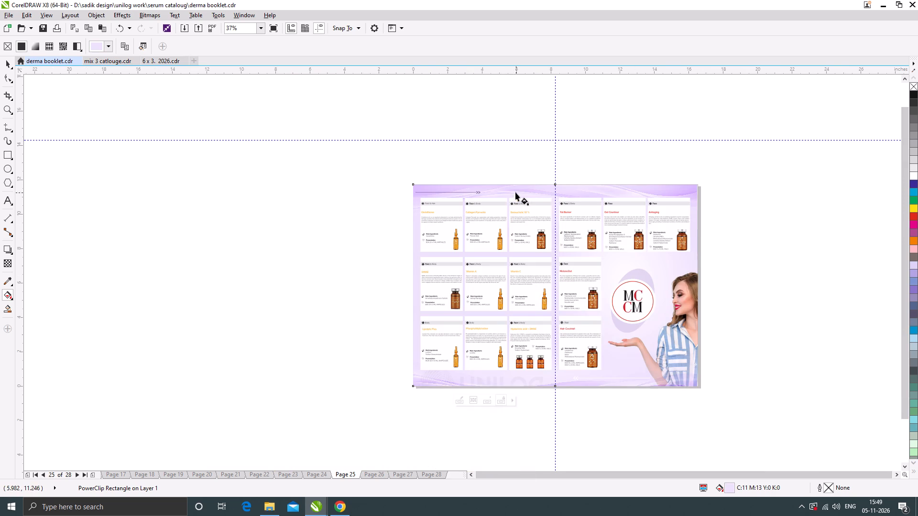
drag(515, 192, 473, 386)
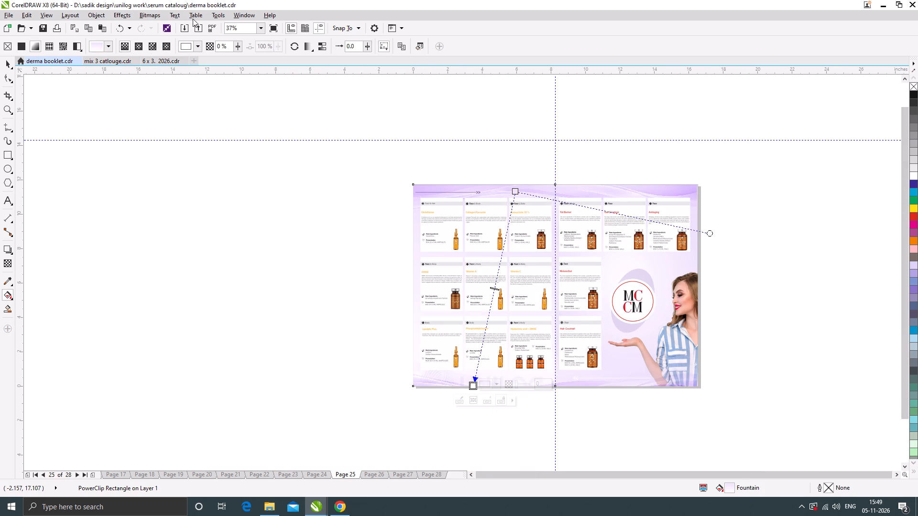
click(137, 47)
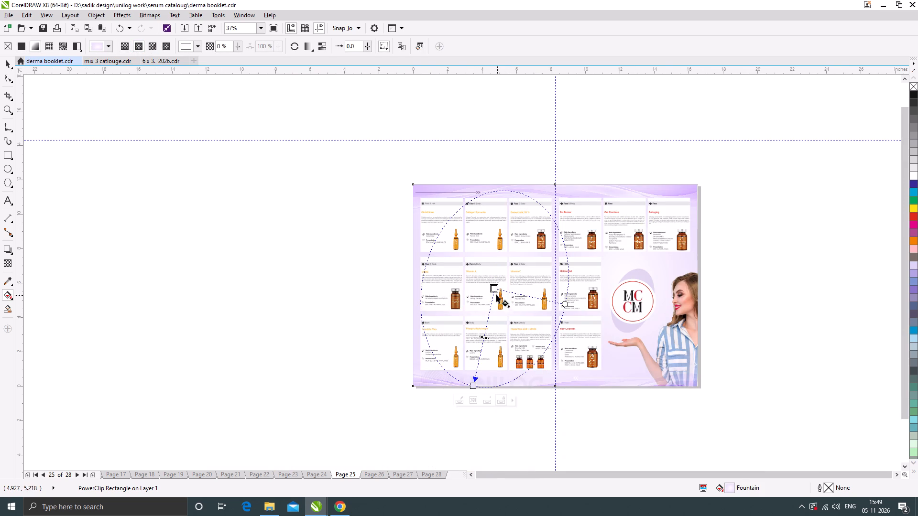
scroll(496, 291, up, 1)
key(ctrl+z)
scroll(483, 211, down, 1)
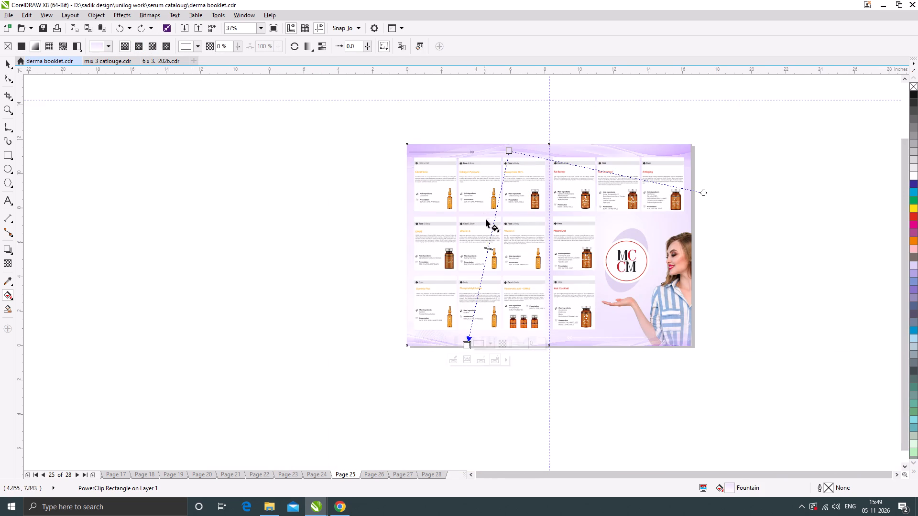
drag(467, 345, 370, 237)
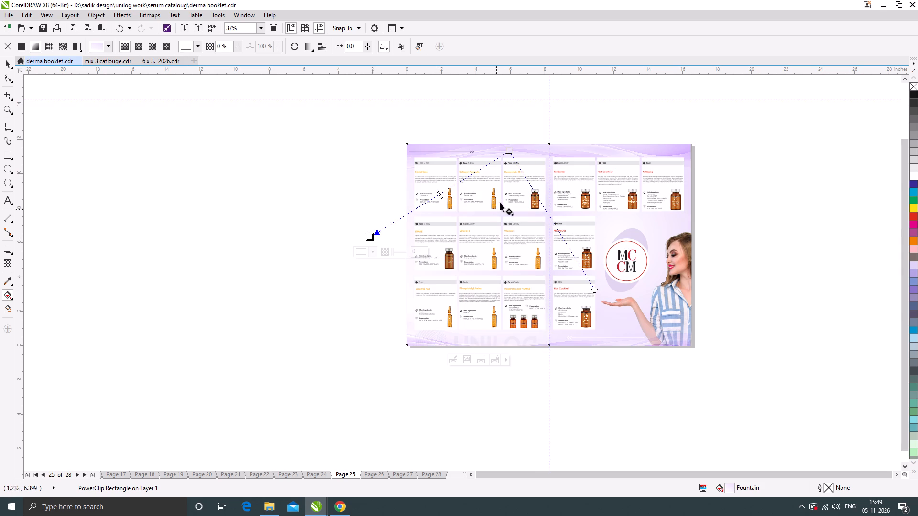
drag(510, 150, 495, 210)
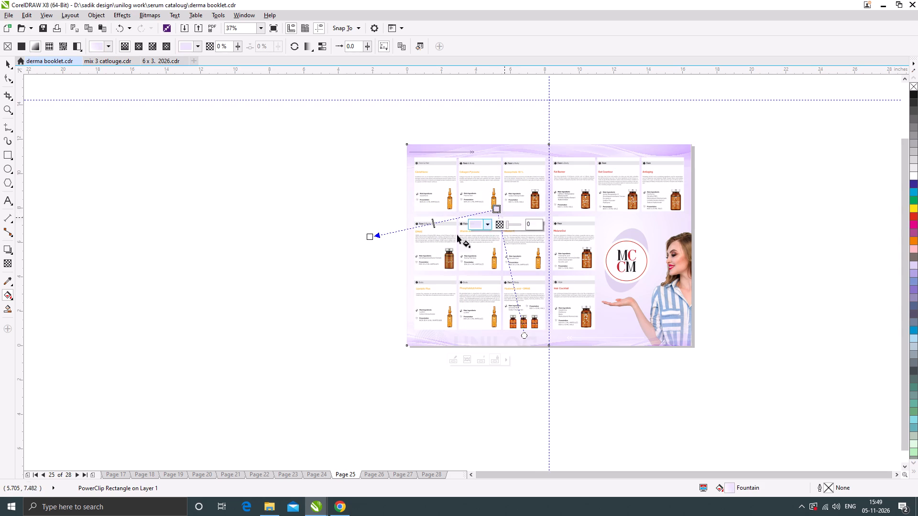
click(5, 62)
key(F4)
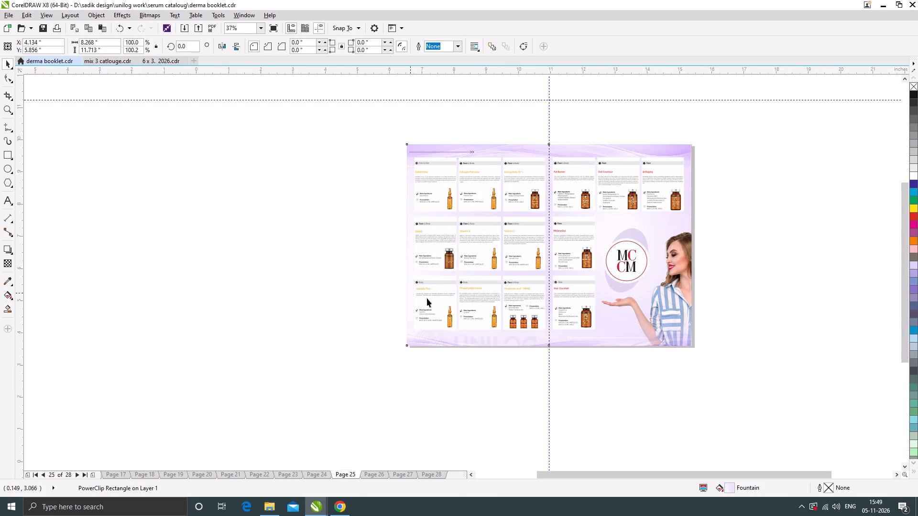
key(F9)
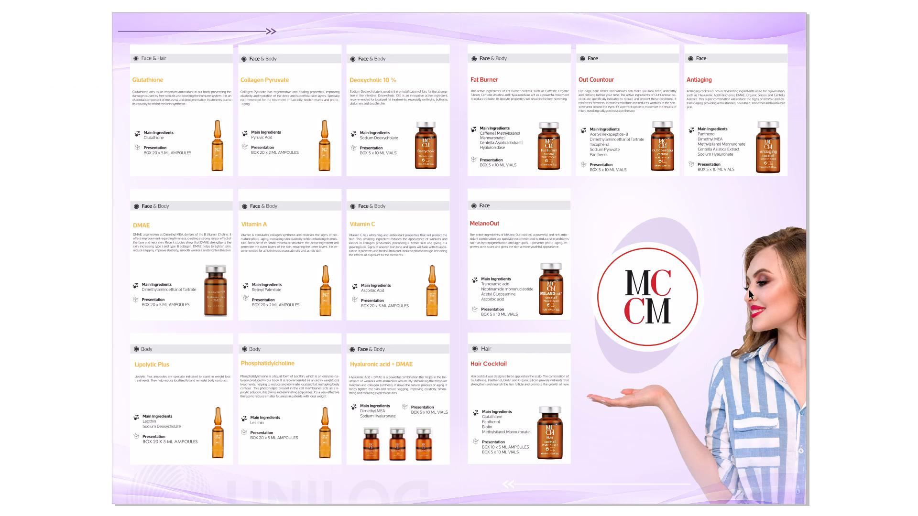
Review page 24's cover image, MCCM branding and product-card layout, and return to page 25 for comparison.
click(747, 259)
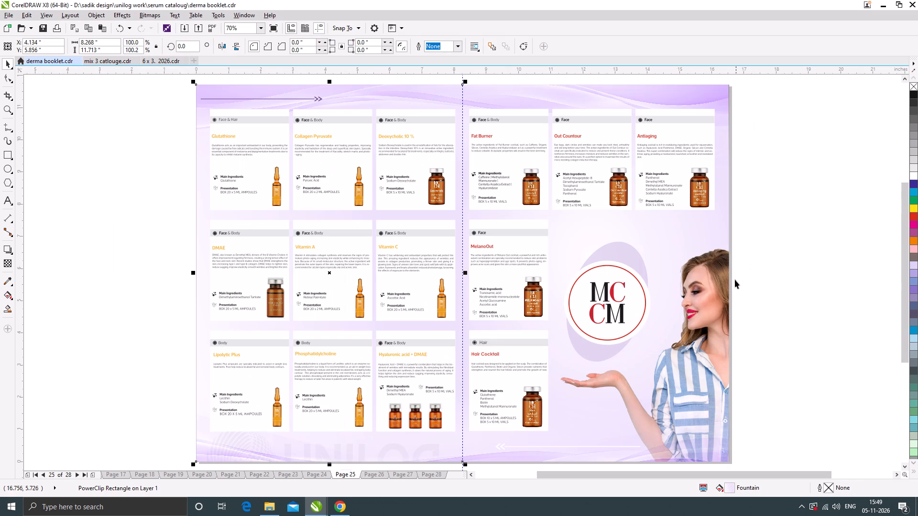
key(Page_Up)
scroll(454, 290, down, 1)
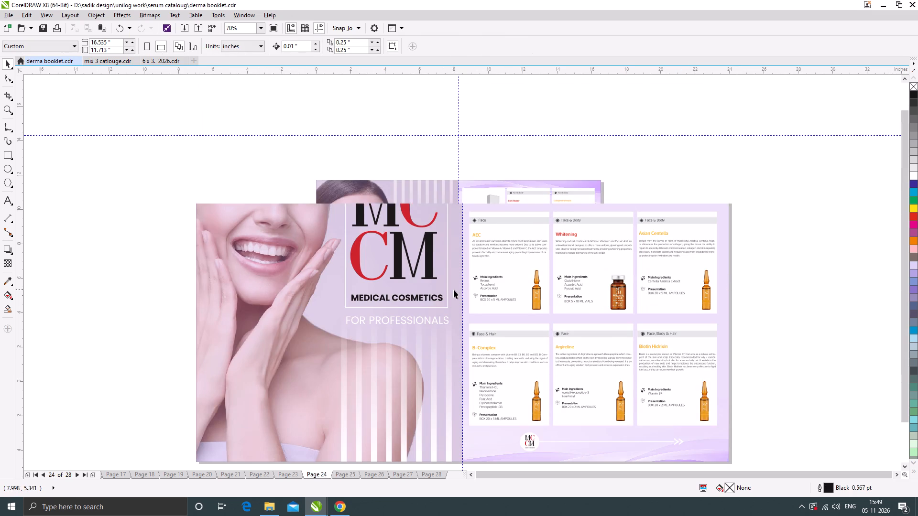
scroll(510, 249, up, 1)
scroll(523, 288, down, 1)
click(743, 352)
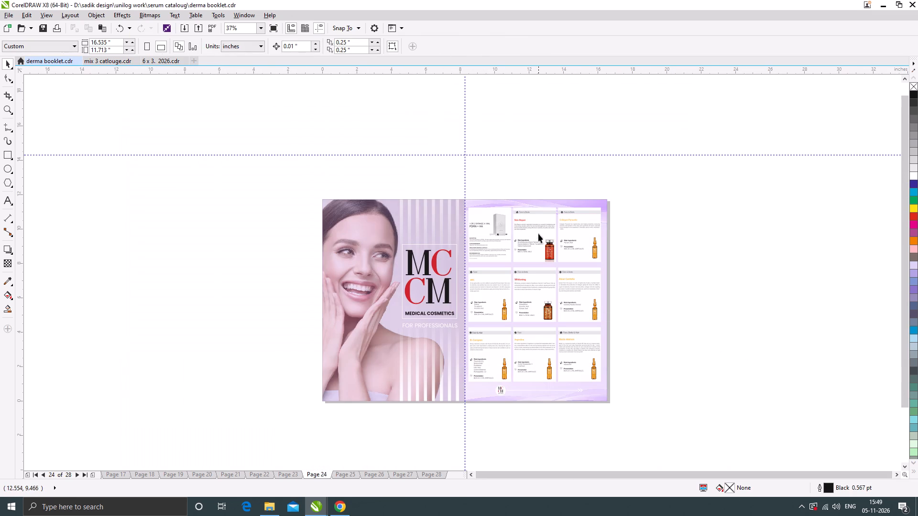
scroll(561, 206, up, 1)
scroll(606, 250, down, 1)
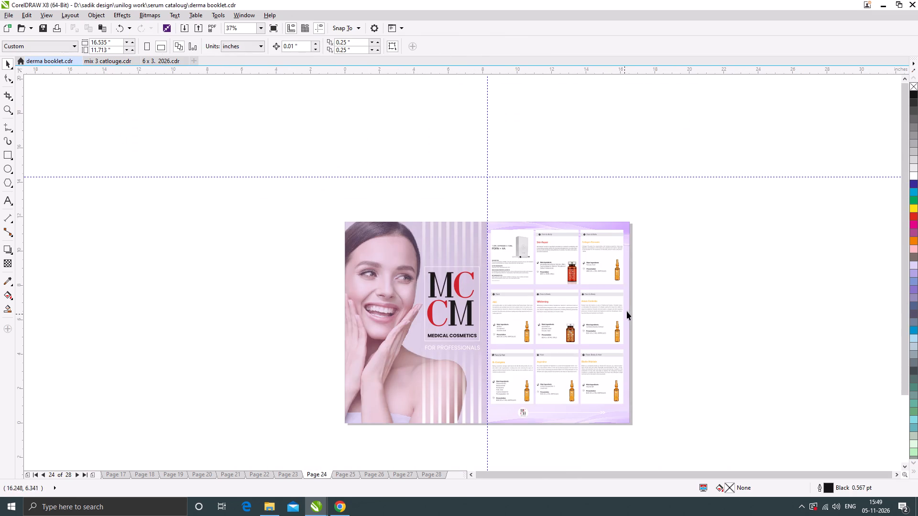
scroll(436, 307, up, 1)
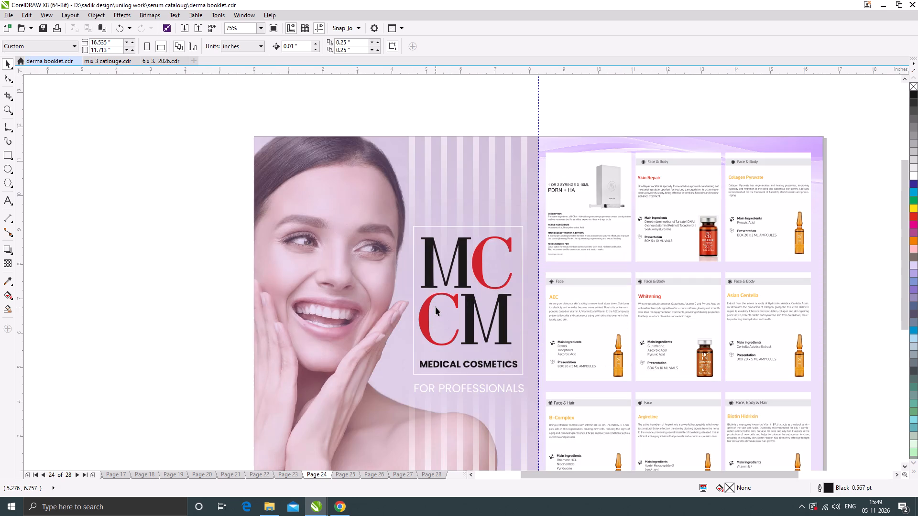
scroll(448, 268, down, 1)
key(Page_Down)
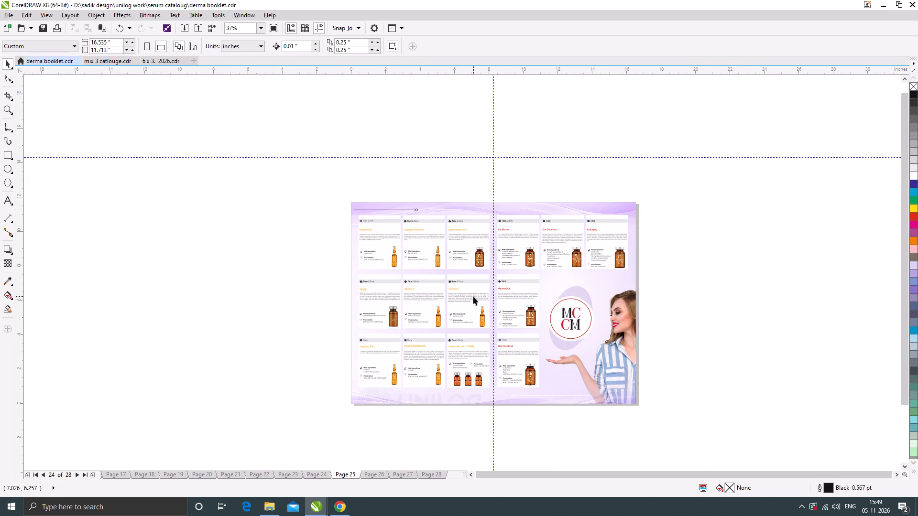
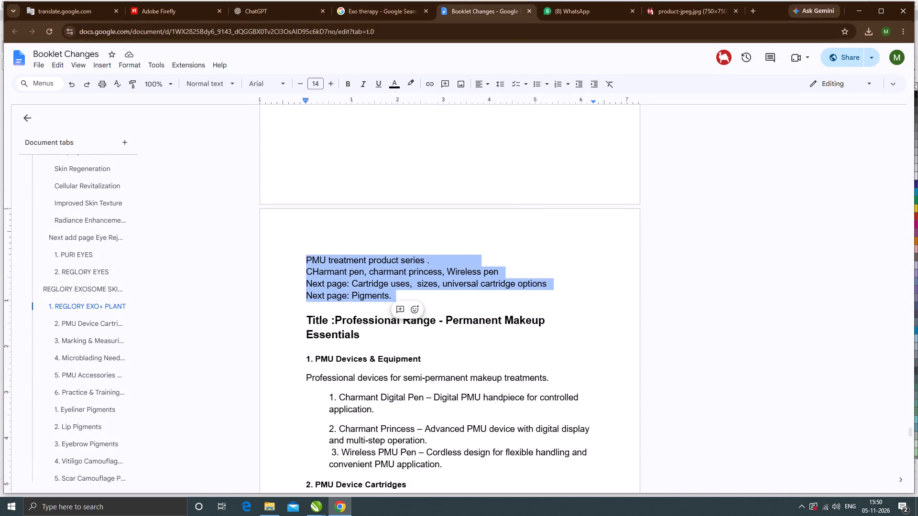
Switch to CorelDRAW and delete the PMU treatment product series notes placed beside page 29 of mix 3 catlouge.cdr.
scroll(390, 326, down, 1)
scroll(381, 333, up, 3)
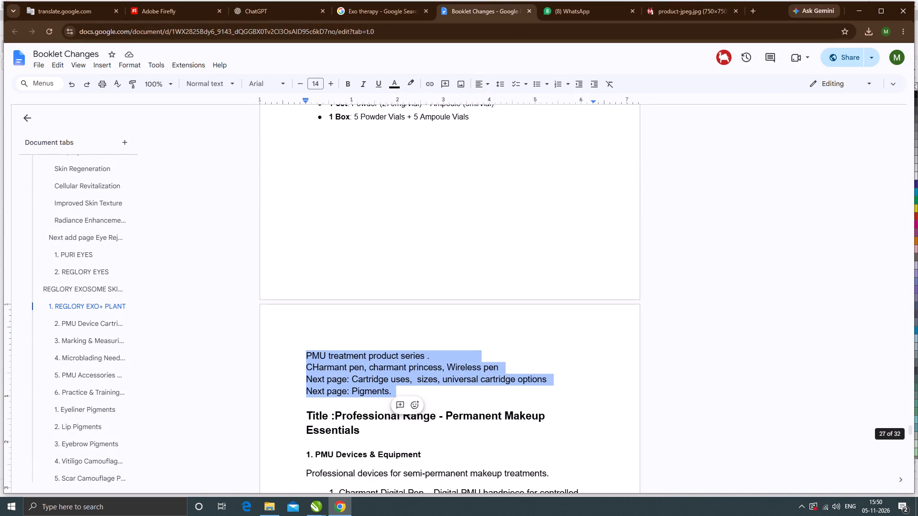
click(530, 321)
scroll(339, 384, up, 1)
scroll(340, 383, down, 5)
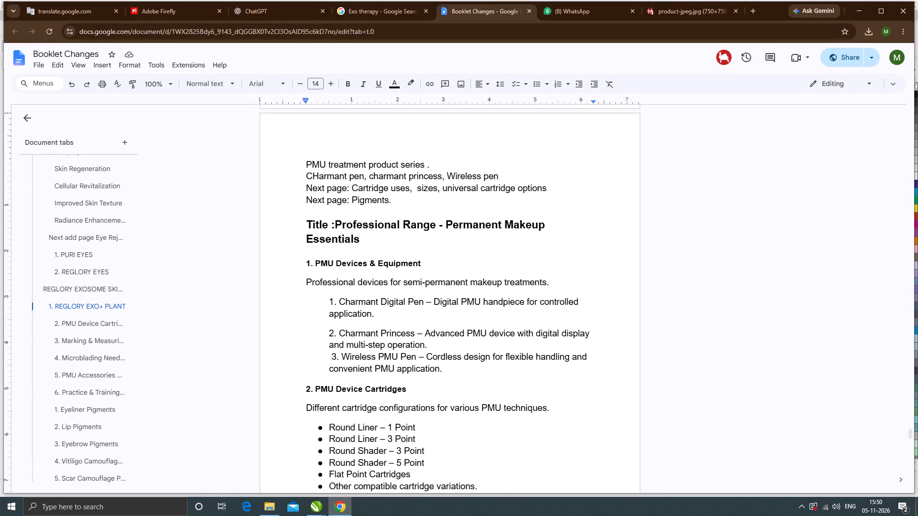
click(862, 10)
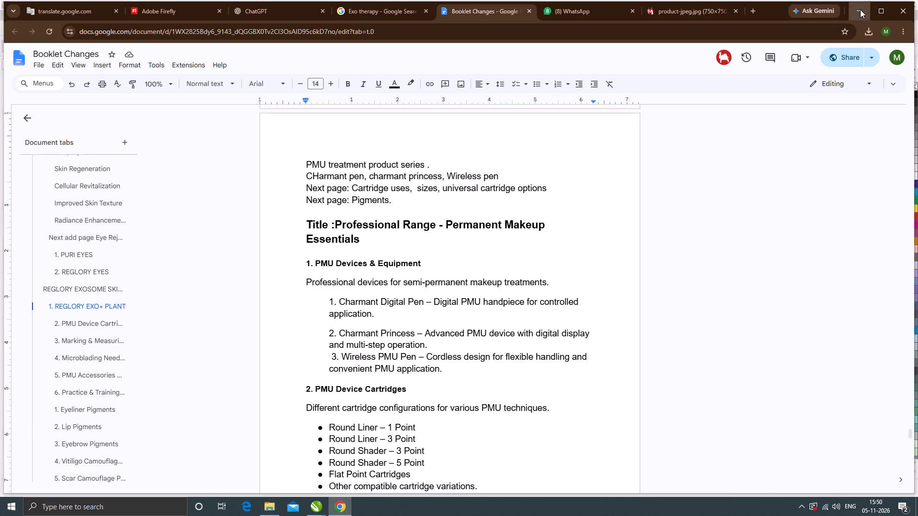
click(111, 62)
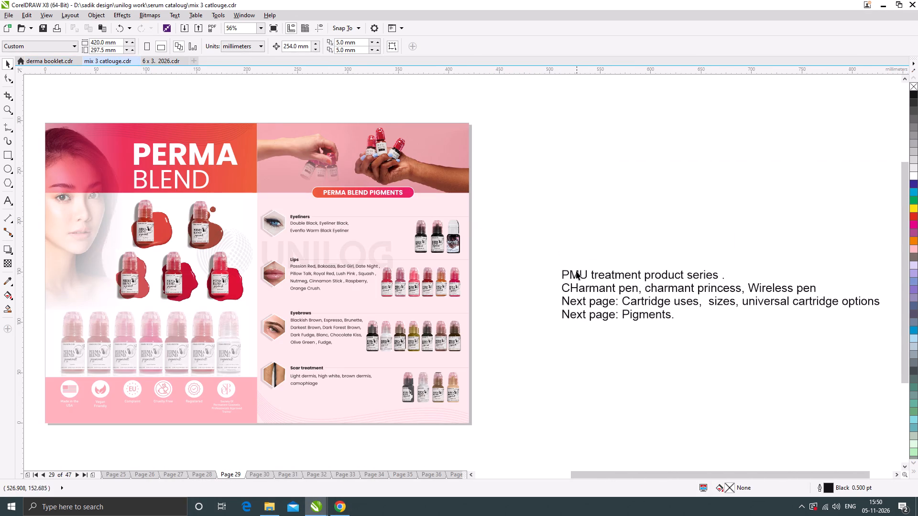
click(576, 273)
key(Delete)
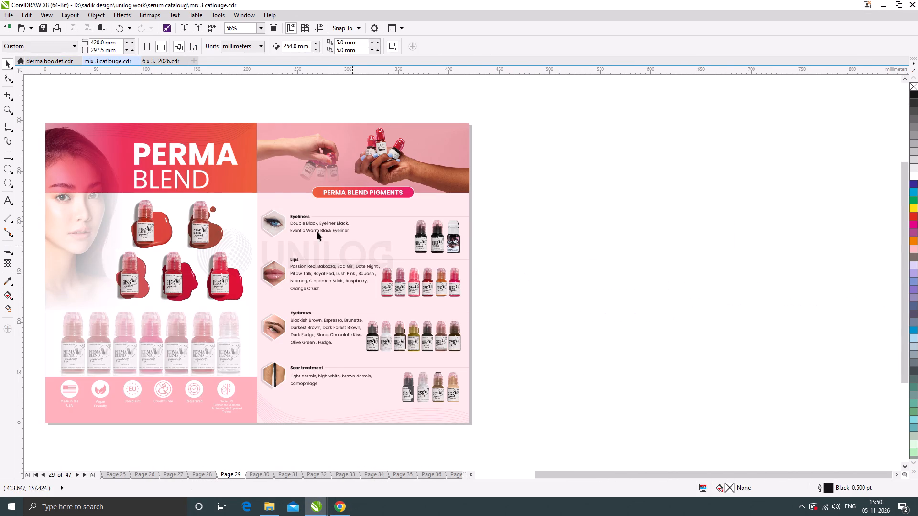
Examine catalogue pages 28 to 30, comparing the Exosome, Perma Blend and PMU Consumables spreads.
scroll(376, 222, down, 1)
scroll(273, 220, up, 1)
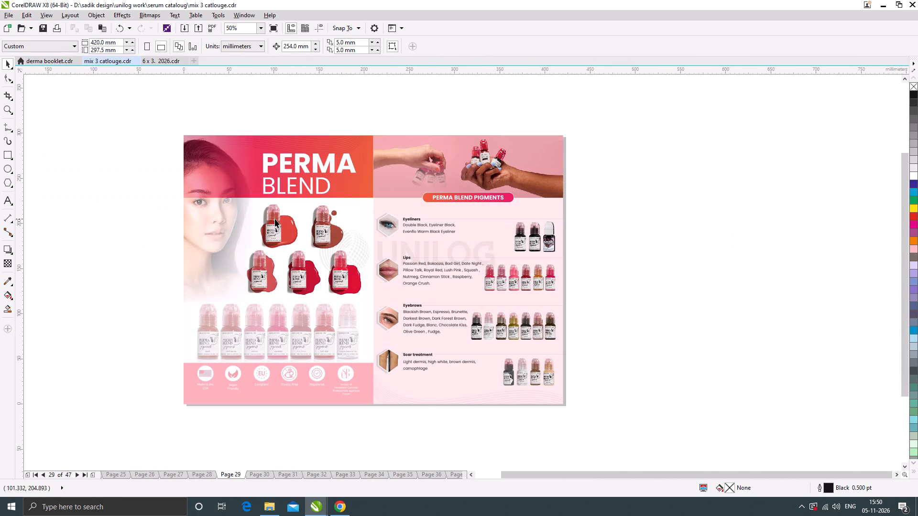
click(119, 222)
click(135, 228)
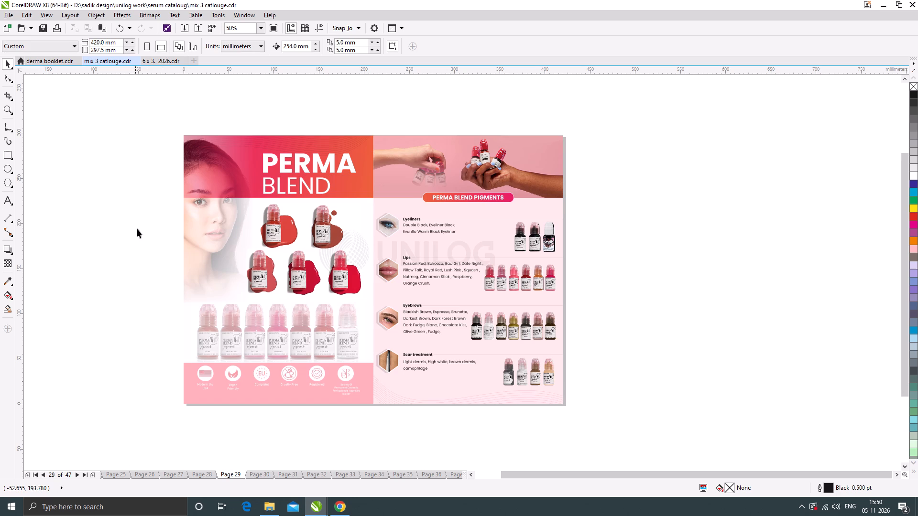
click(208, 475)
click(228, 474)
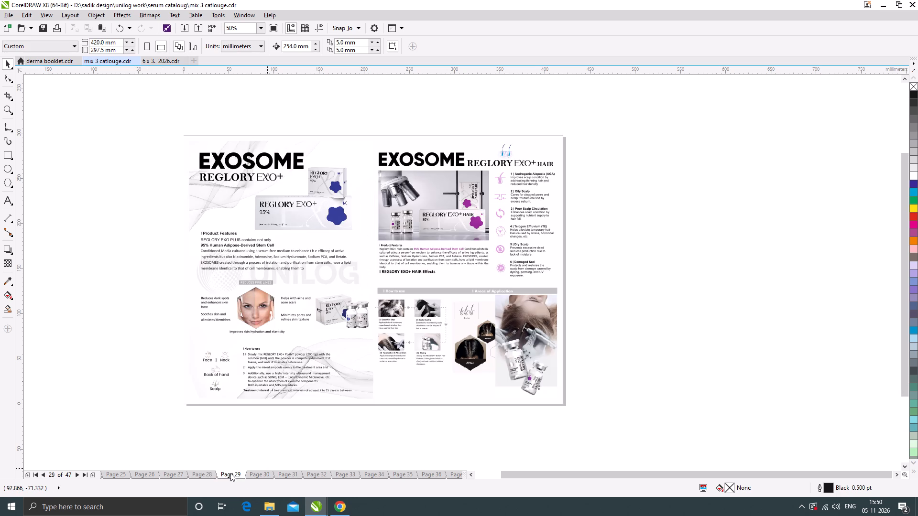
click(131, 184)
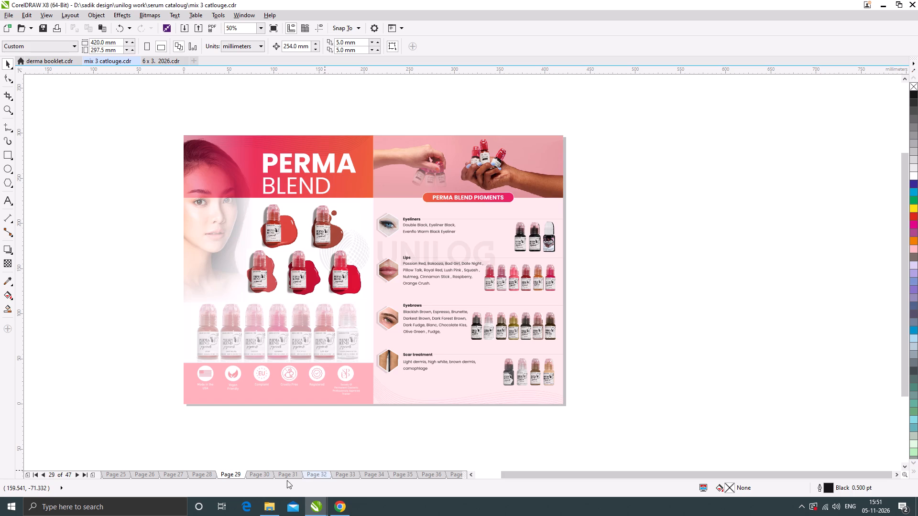
click(262, 476)
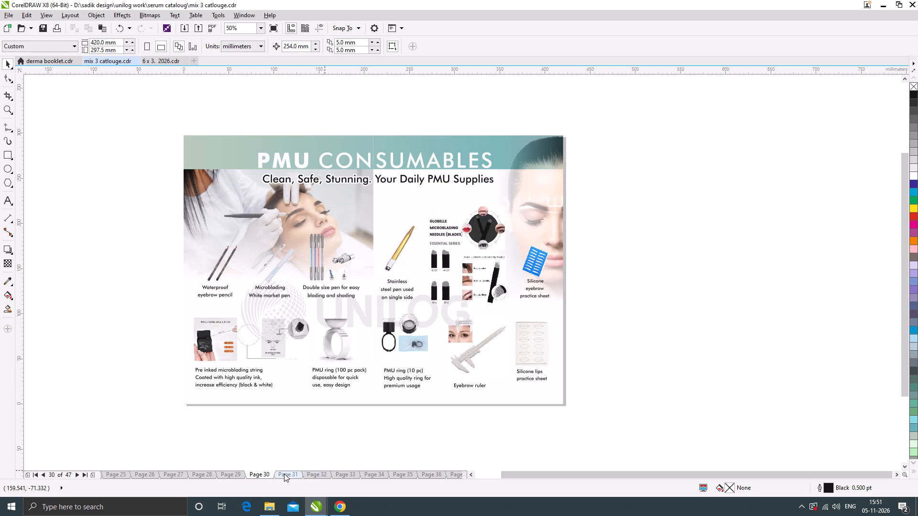
click(237, 474)
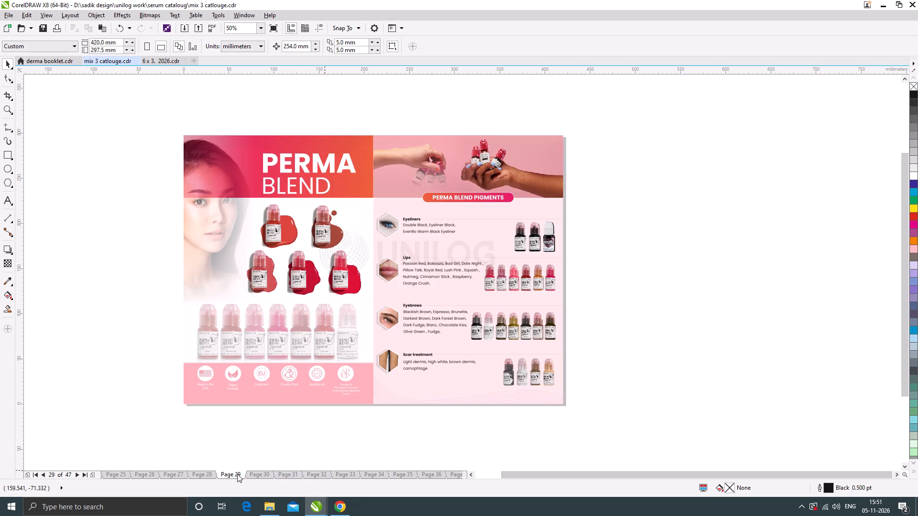
click(261, 474)
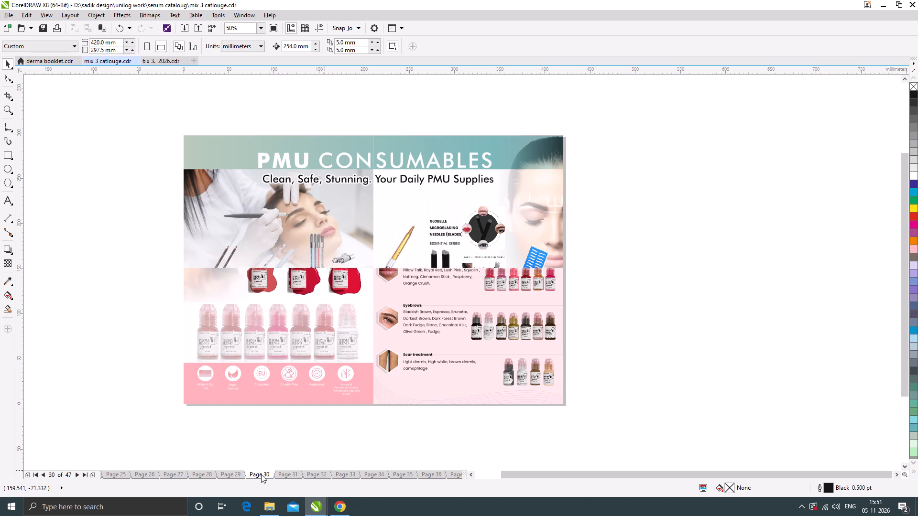
Switch to Chrome and read the PMU treatment product series notes in the Booklet Changes document, including the lines on cartridge and pigment pages.
click(339, 511)
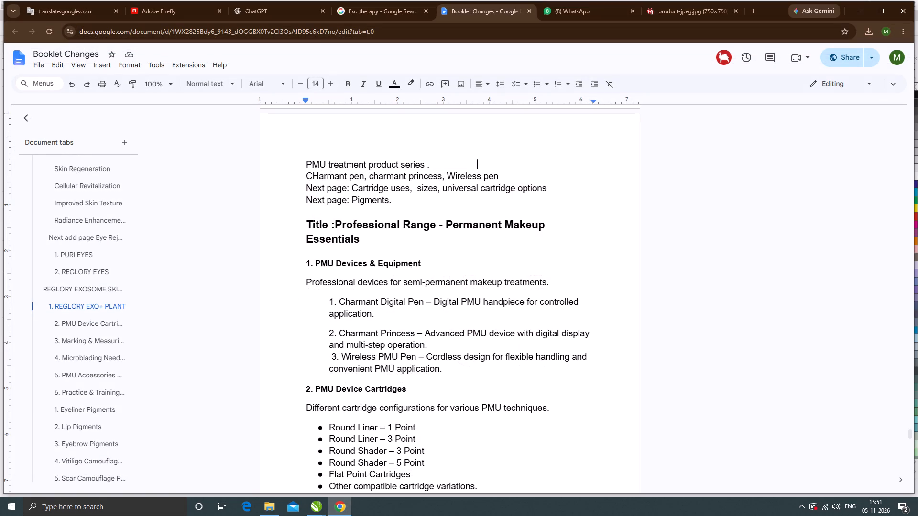
click(305, 174)
drag(308, 176, 443, 177)
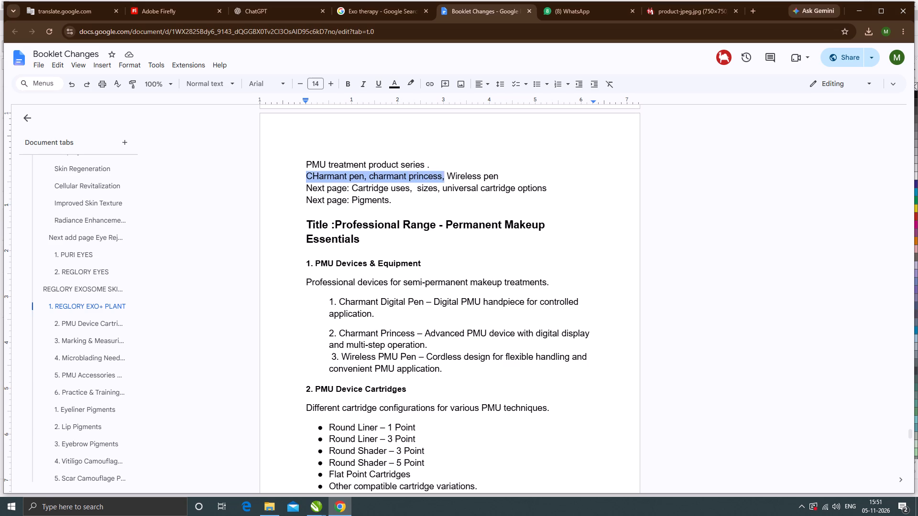
drag(443, 177, 503, 177)
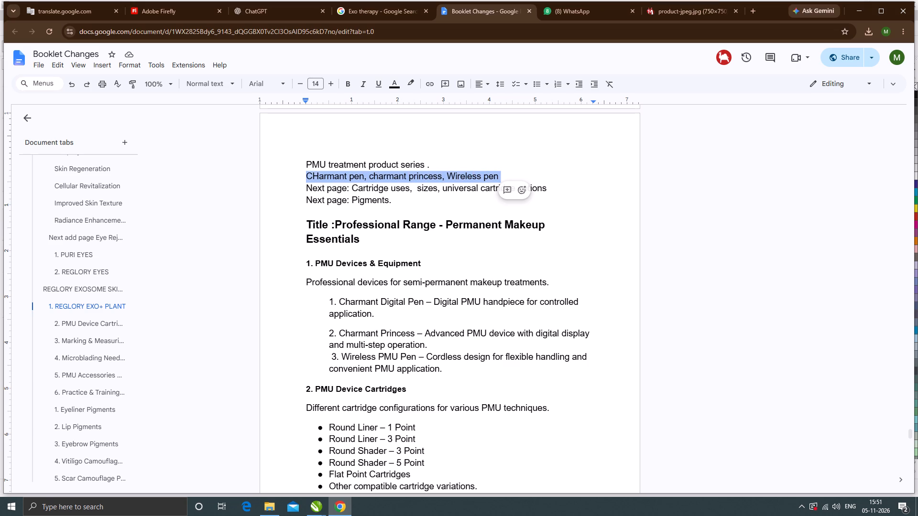
click(480, 148)
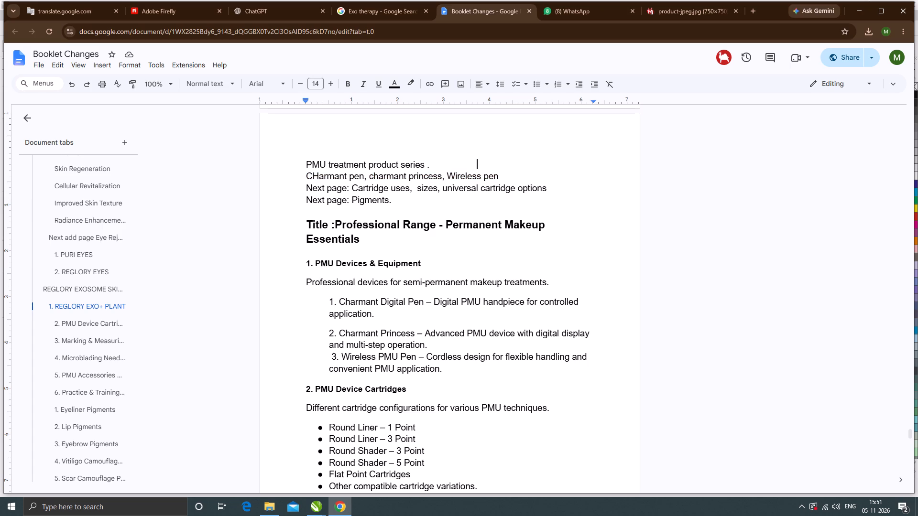
click(520, 175)
drag(304, 186, 403, 200)
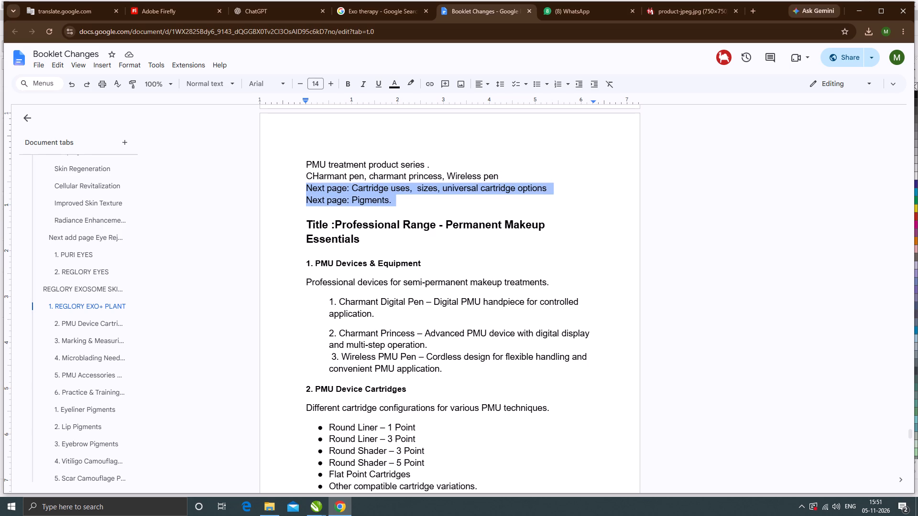
drag(403, 200, 285, 183)
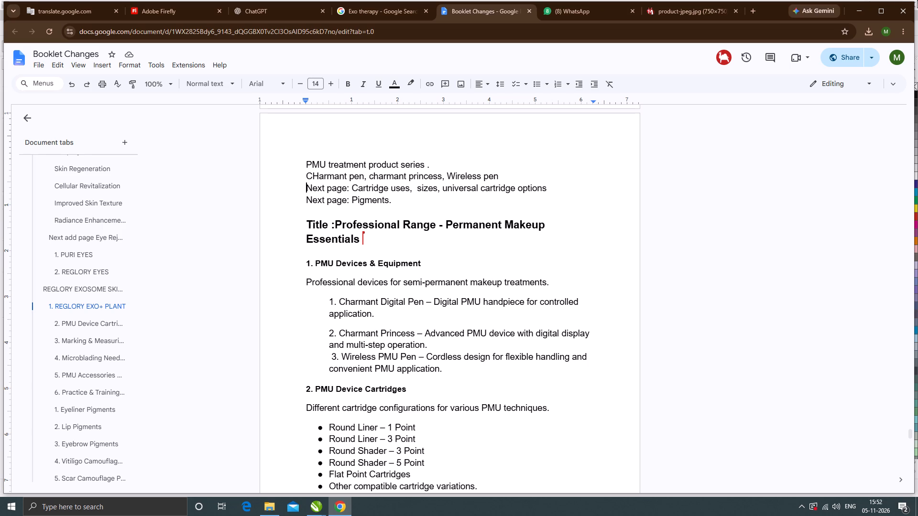
Compare the PMU Consumables spread on page 30 of mix 3 catlouge.cdr with the PMU product list in Booklet Changes, and check page 31.
click(858, 8)
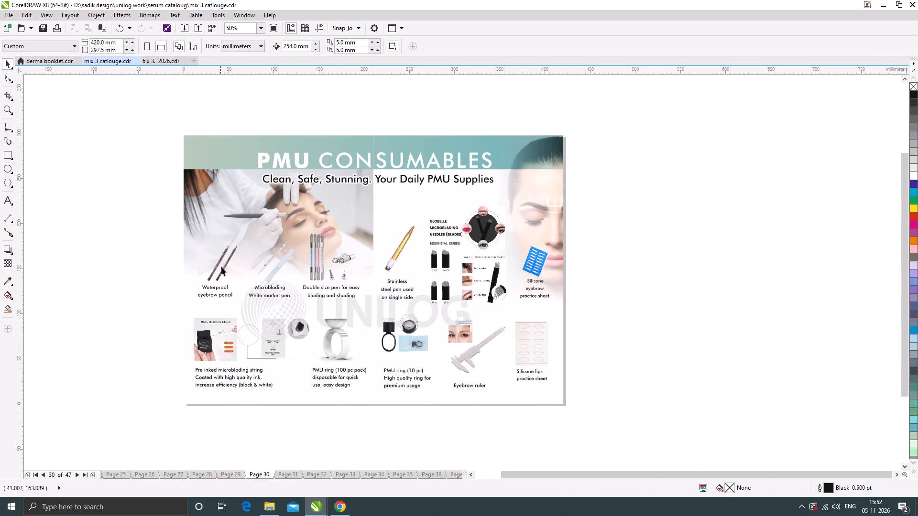
scroll(225, 304, up, 1)
scroll(444, 215, down, 1)
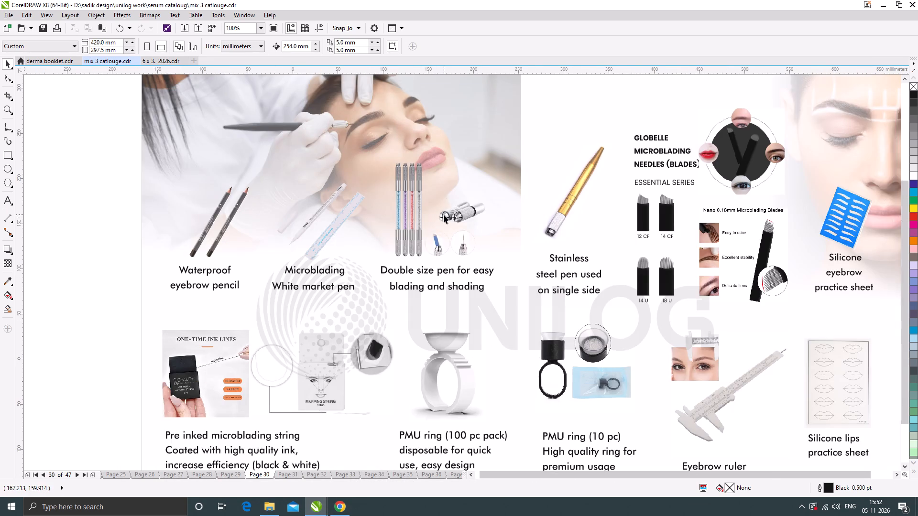
click(336, 507)
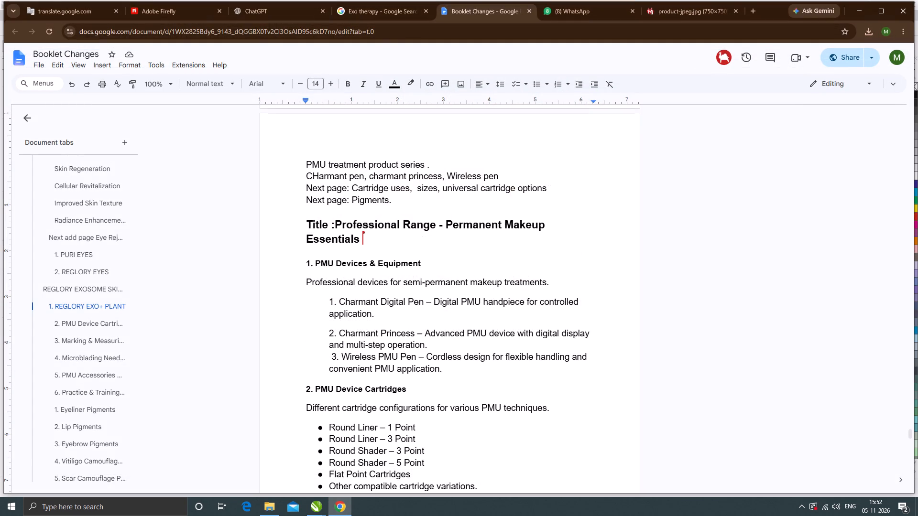
scroll(328, 280, down, 1)
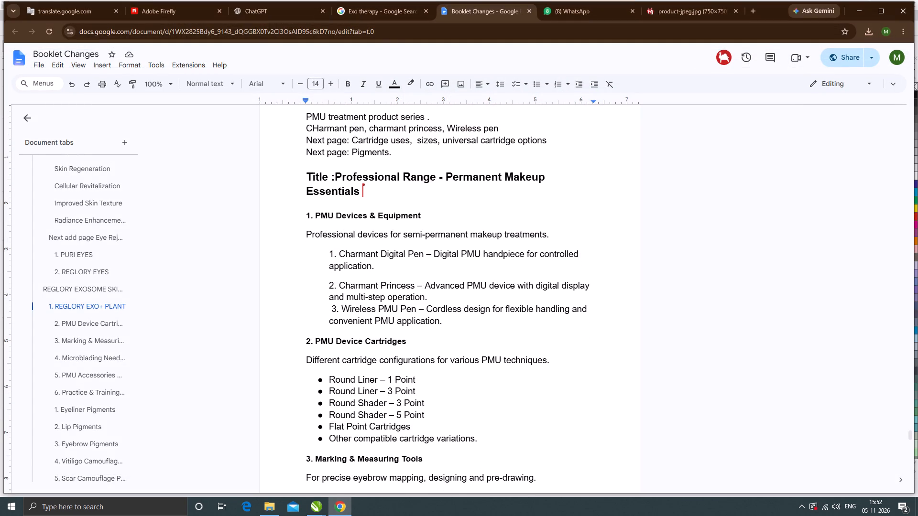
click(342, 507)
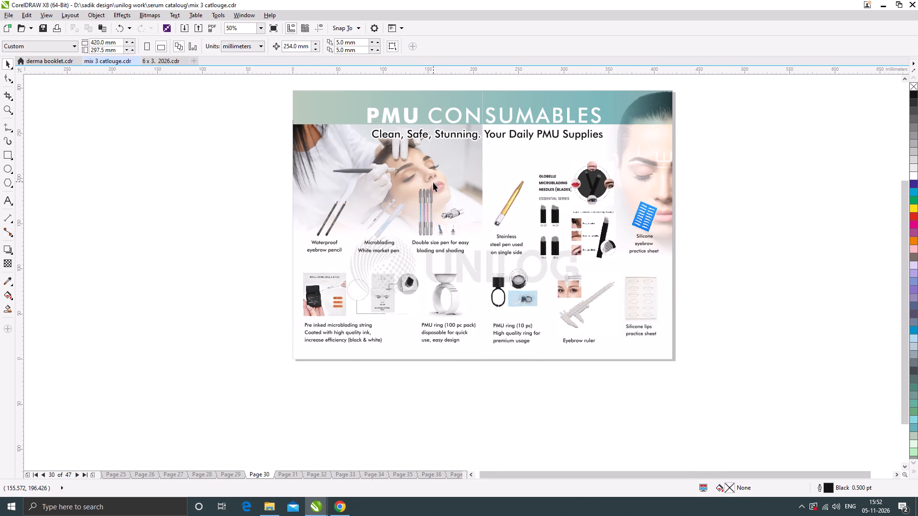
scroll(372, 243, up, 1)
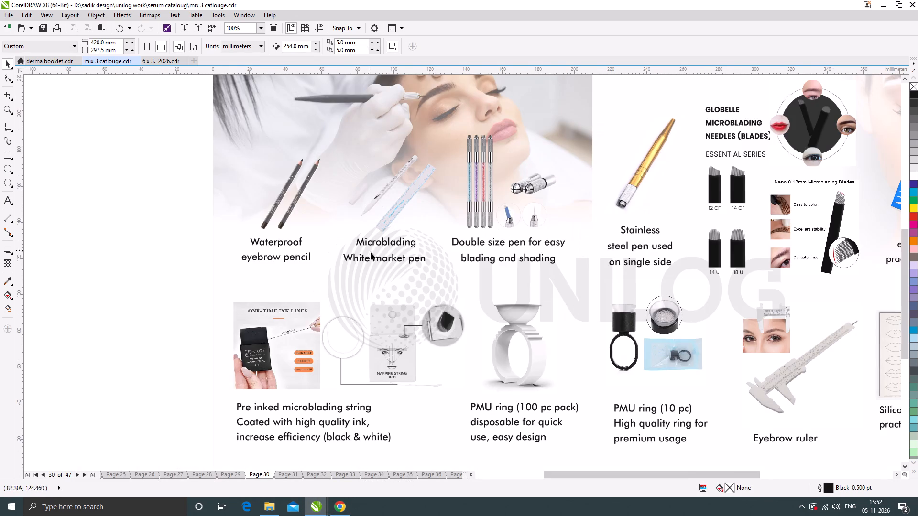
scroll(317, 237, down, 1)
click(287, 473)
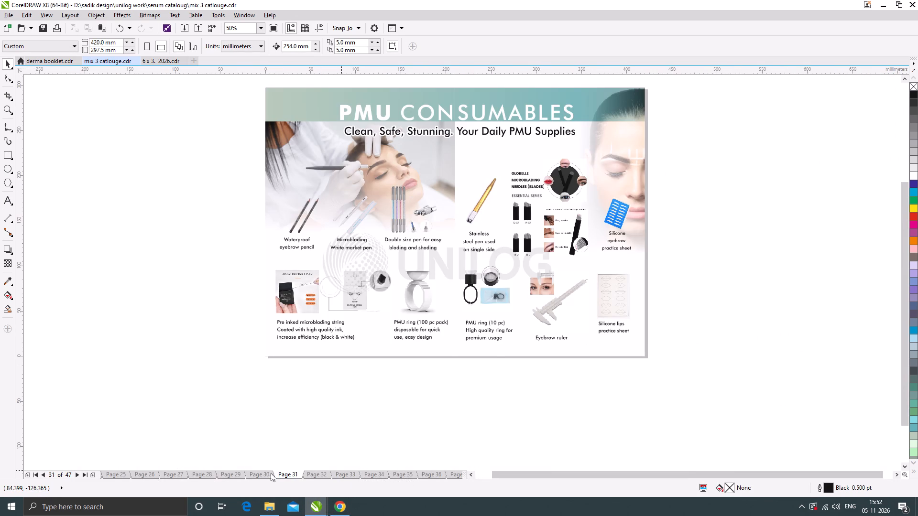
click(266, 473)
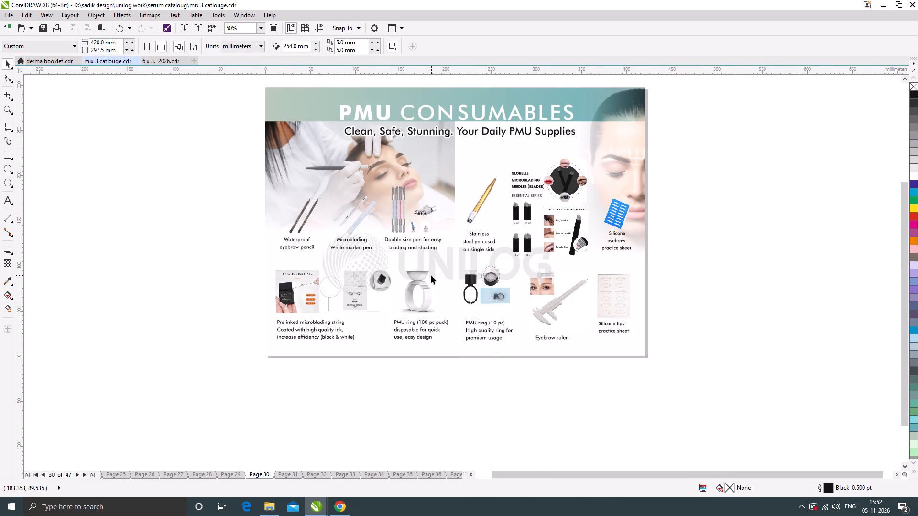
Capture a screenshot of page 30's PMU Consumables spread in full-screen preview.
key(F4)
key(F9)
key(Print)
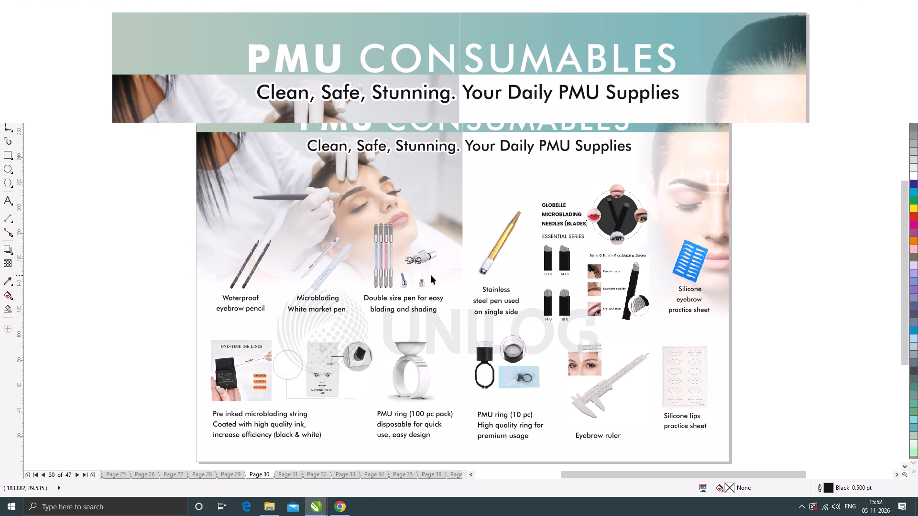
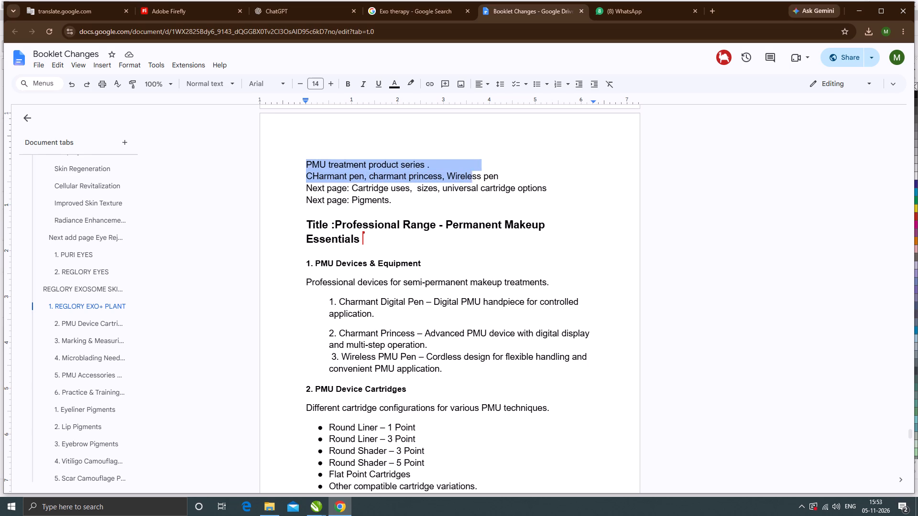
Review the PMU treatment product series lines and Permanent Makeup Essentials title in Booklet Changes against CorelDRAW's PMU Consumables page, returning to CorelDRAW.
drag(474, 181, 508, 182)
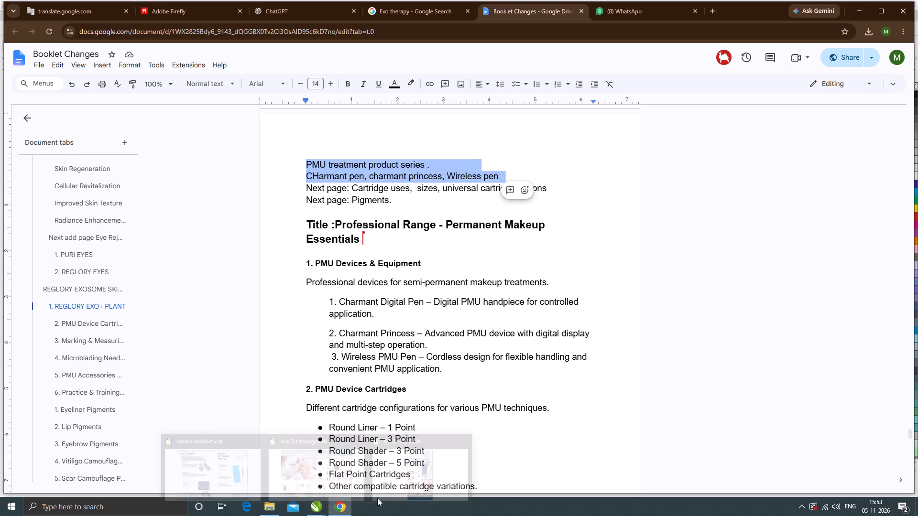
click(320, 508)
click(325, 474)
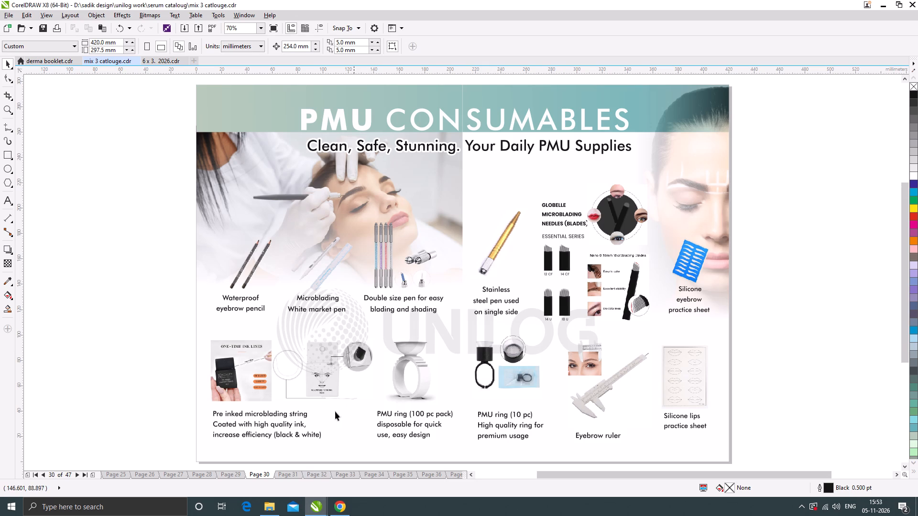
click(343, 513)
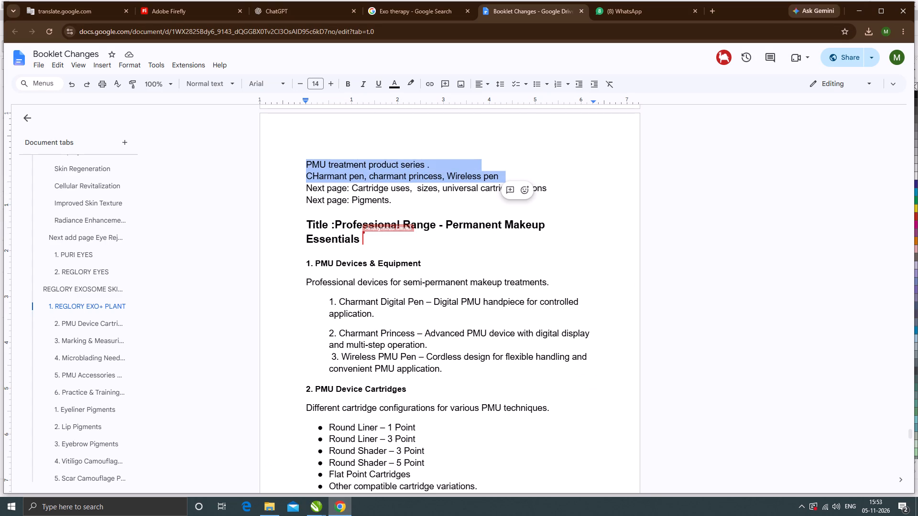
click(408, 205)
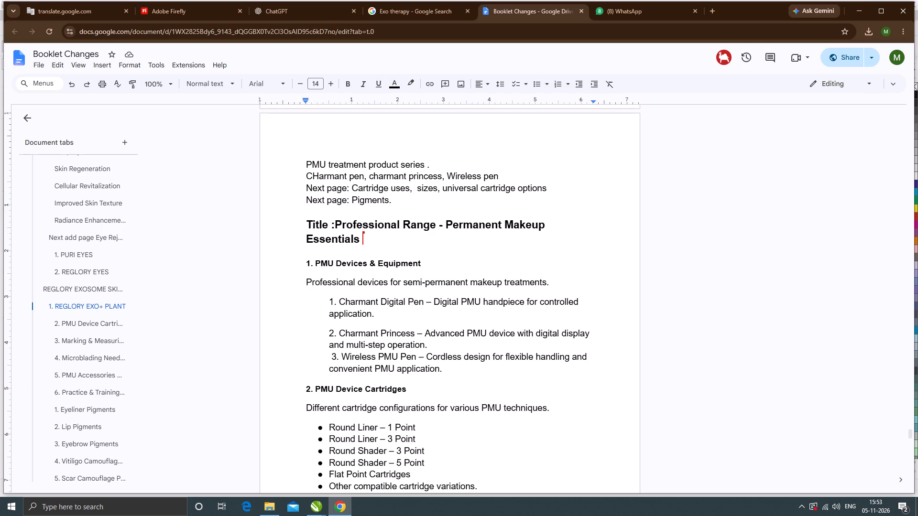
drag(306, 158, 528, 175)
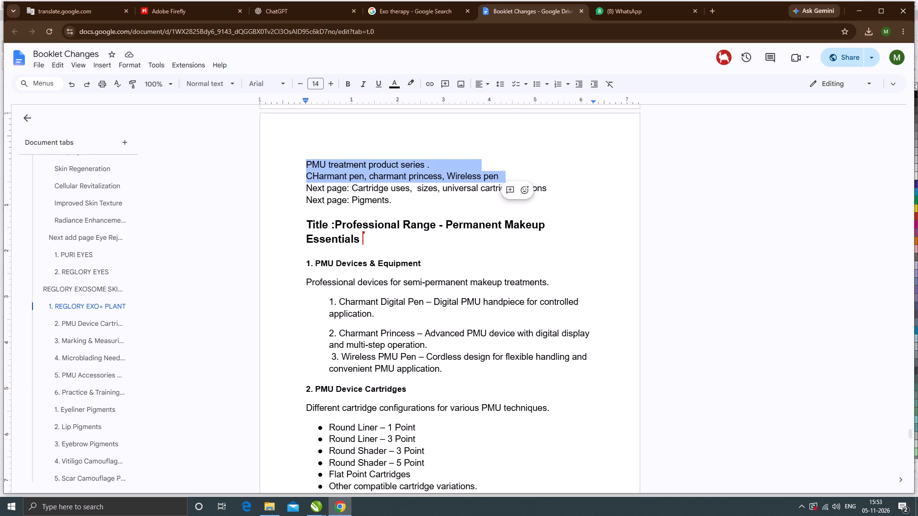
click(581, 205)
drag(306, 158, 523, 176)
drag(523, 176, 525, 177)
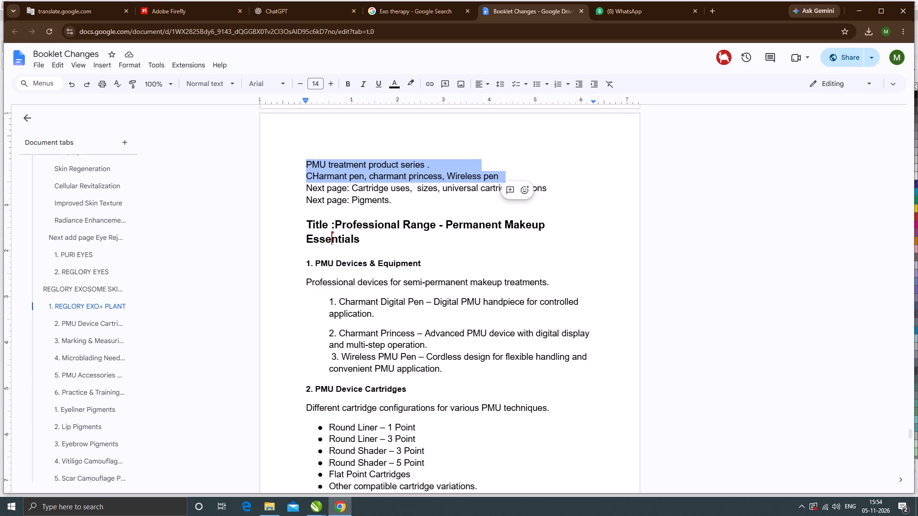
click(366, 243)
drag(371, 238, 296, 229)
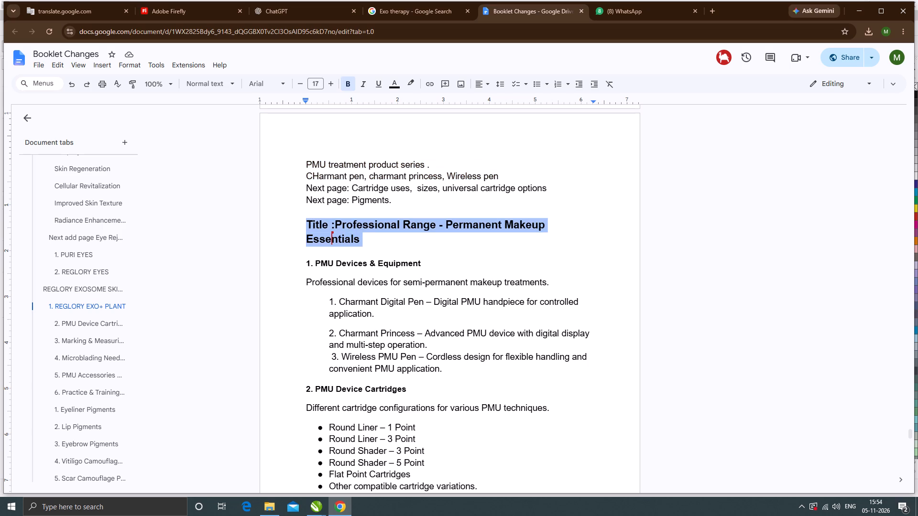
drag(296, 229, 295, 227)
click(577, 230)
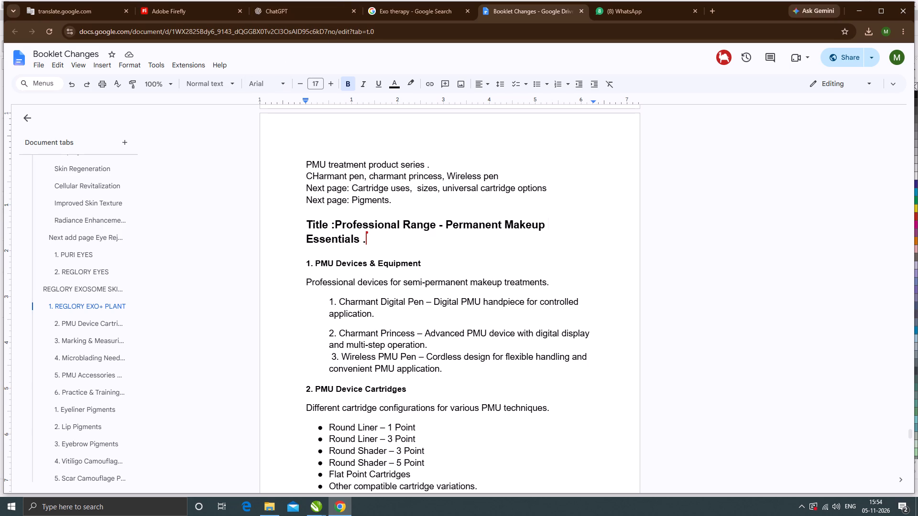
click(859, 7)
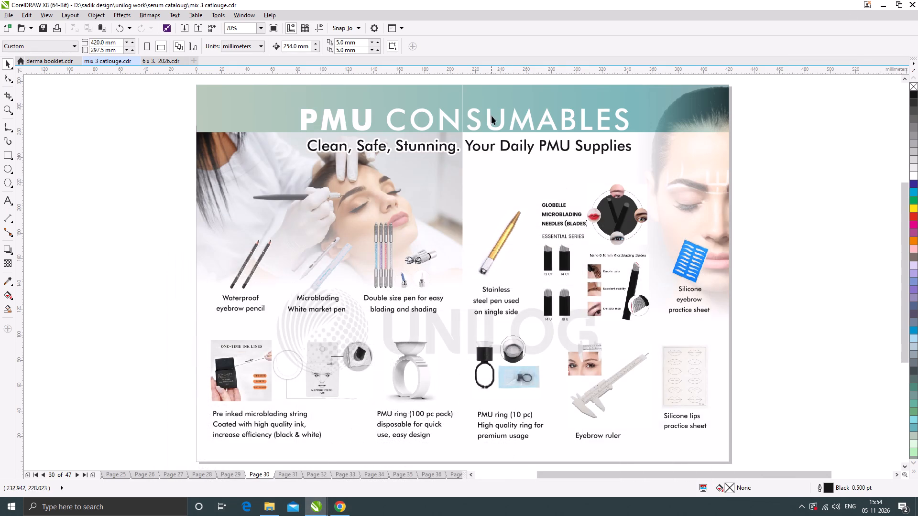
Switch to the Booklet Changes document in Chrome and review the PMU Devices & Equipment, PMU Device Cartridges and Marking & Measuring Tools notes.
click(345, 506)
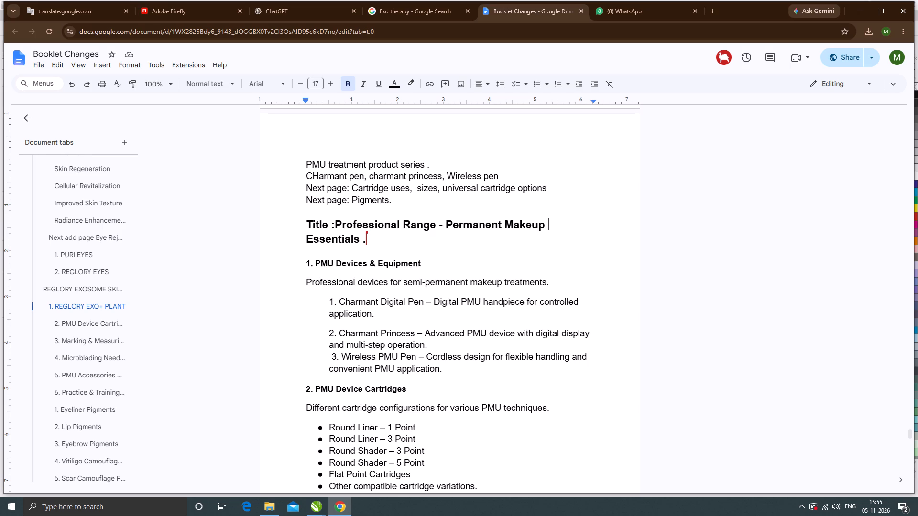
scroll(329, 291, down, 1)
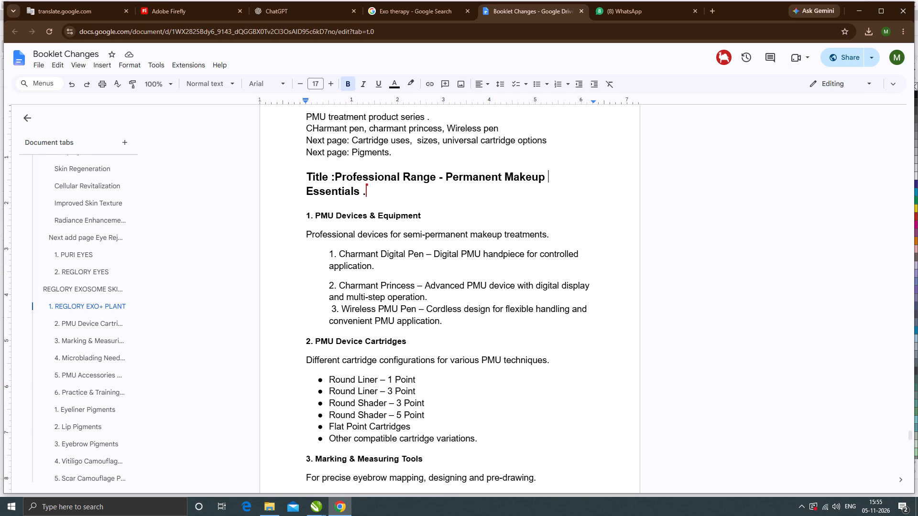
click(457, 324)
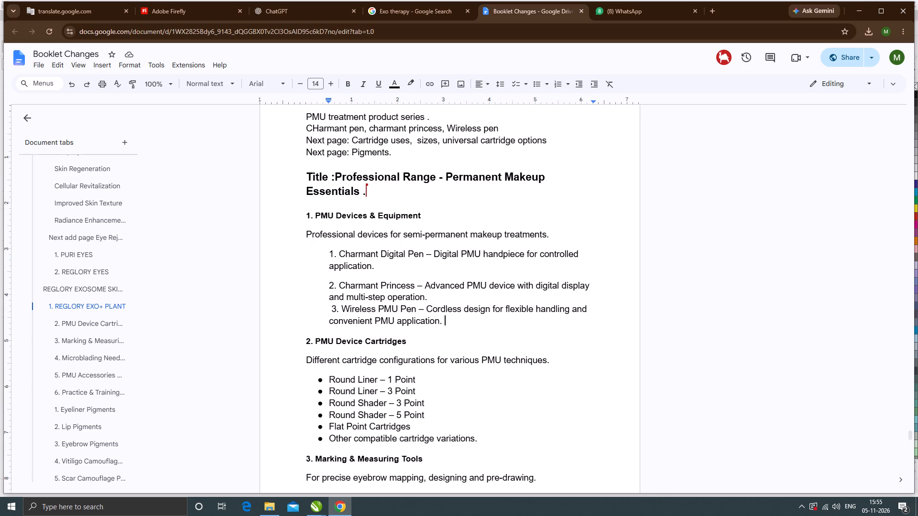
scroll(377, 282, down, 2)
scroll(377, 284, up, 4)
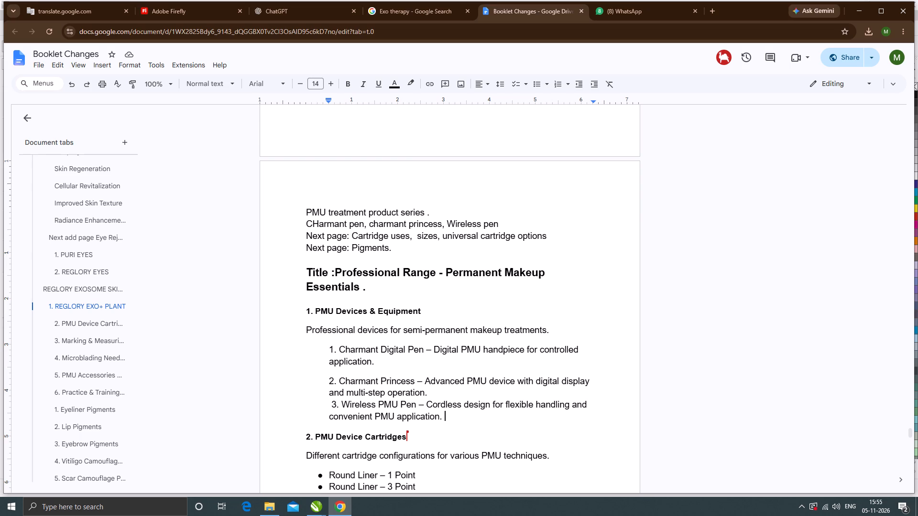
scroll(377, 284, down, 2)
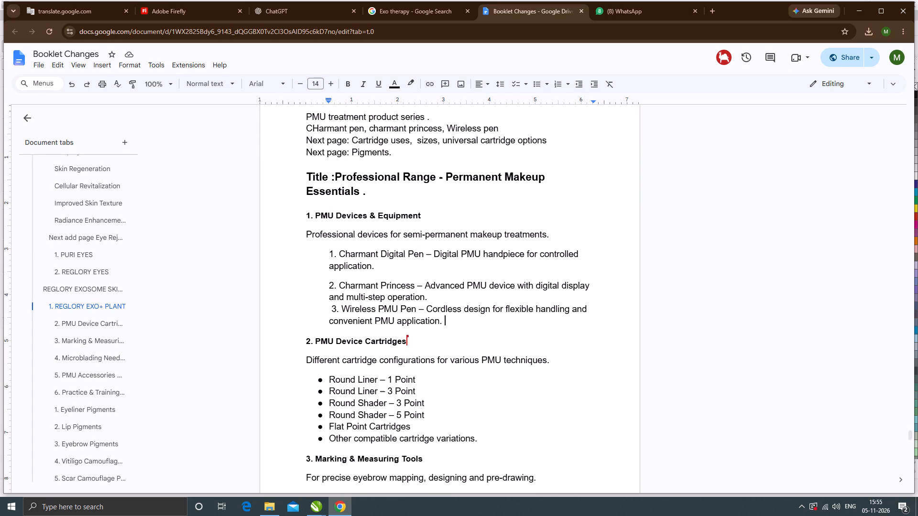
scroll(413, 349, down, 3)
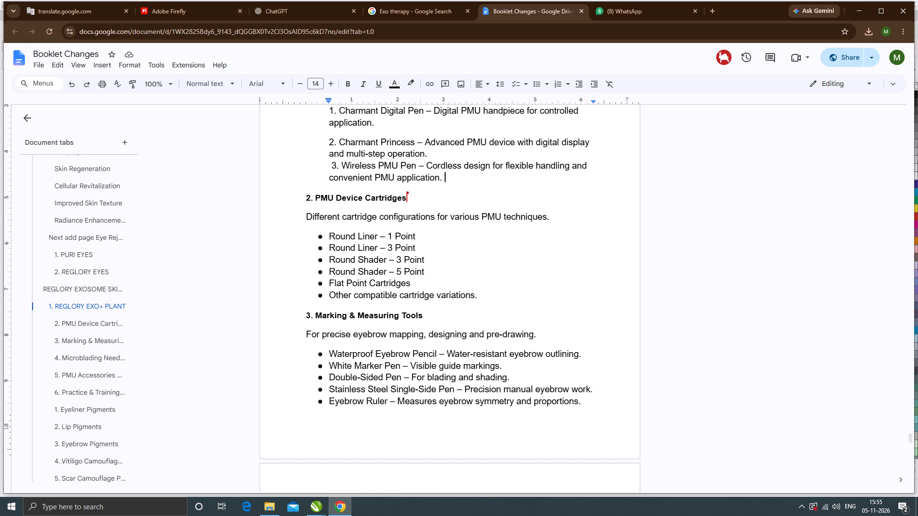
scroll(421, 373, up, 7)
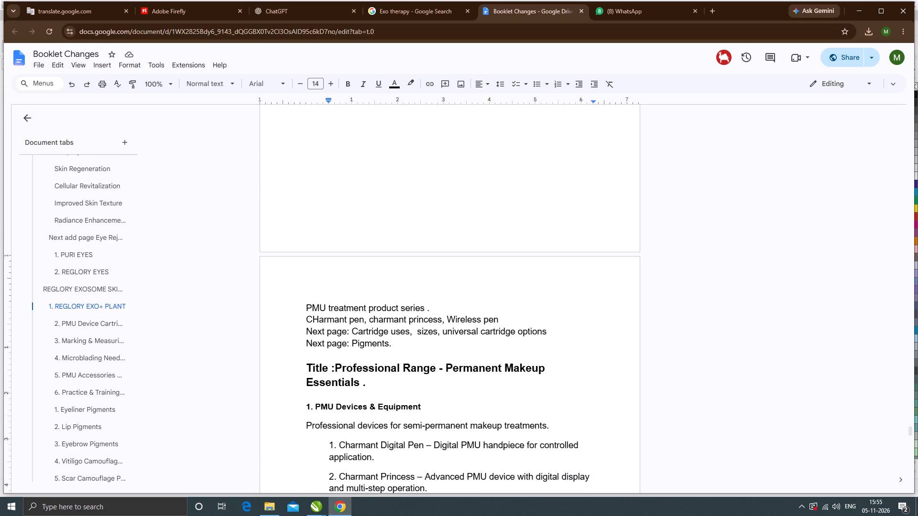
scroll(433, 365, down, 7)
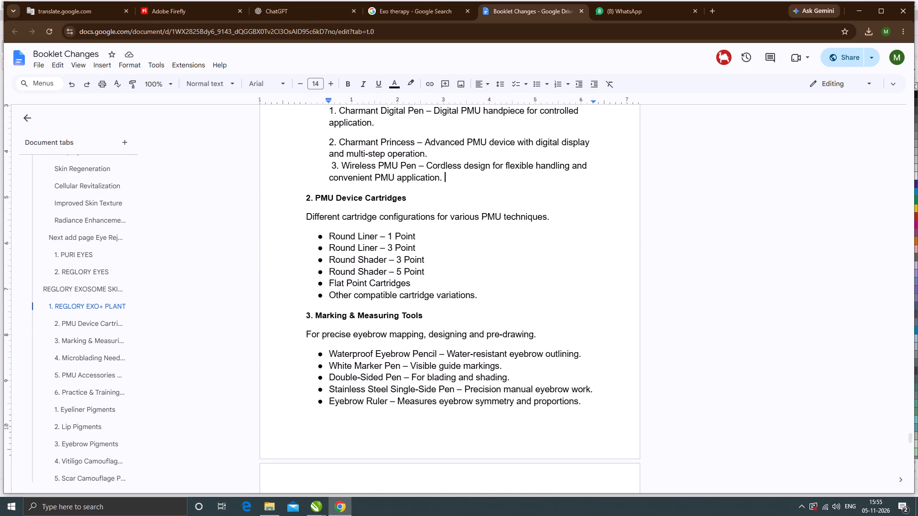
Read the microblading needles, PMU accessories and practice supplies notes, through to the start of the Perma blend Professional Pigment Range page.
scroll(433, 364, down, 5)
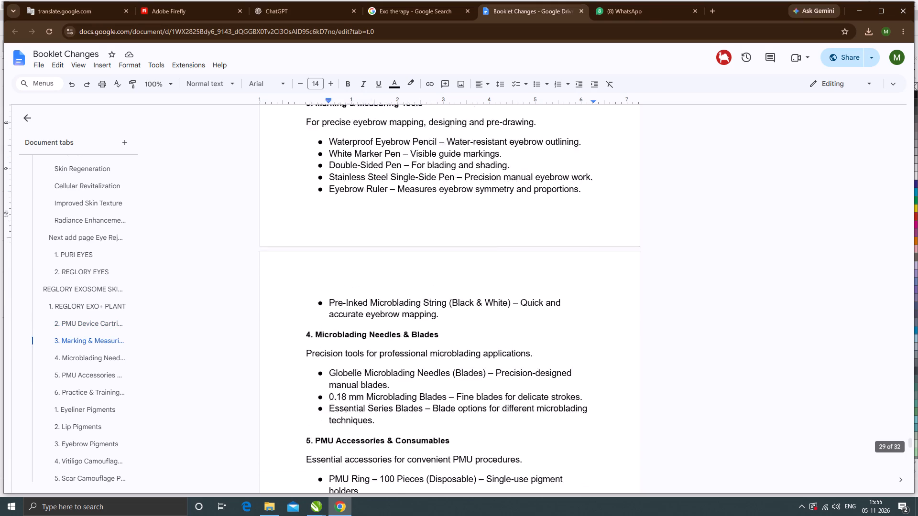
scroll(432, 363, down, 3)
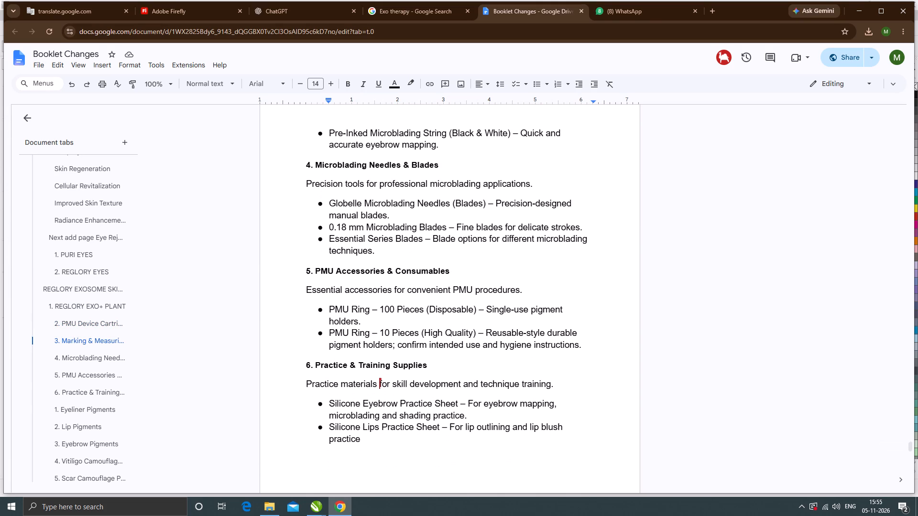
scroll(431, 363, down, 1)
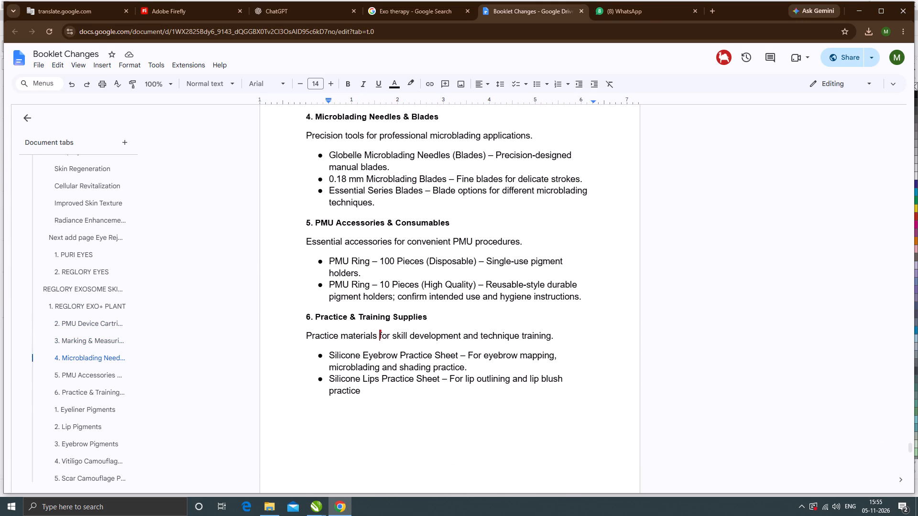
scroll(431, 363, down, 1)
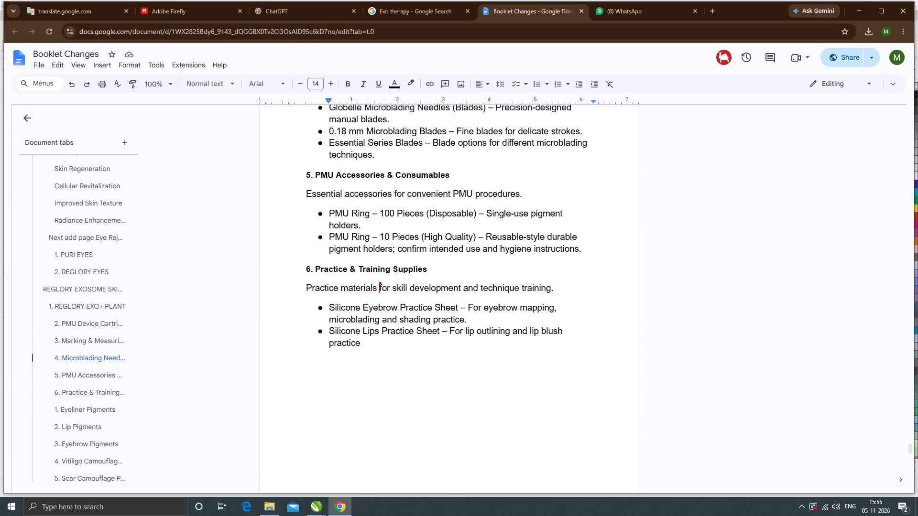
scroll(431, 363, down, 6)
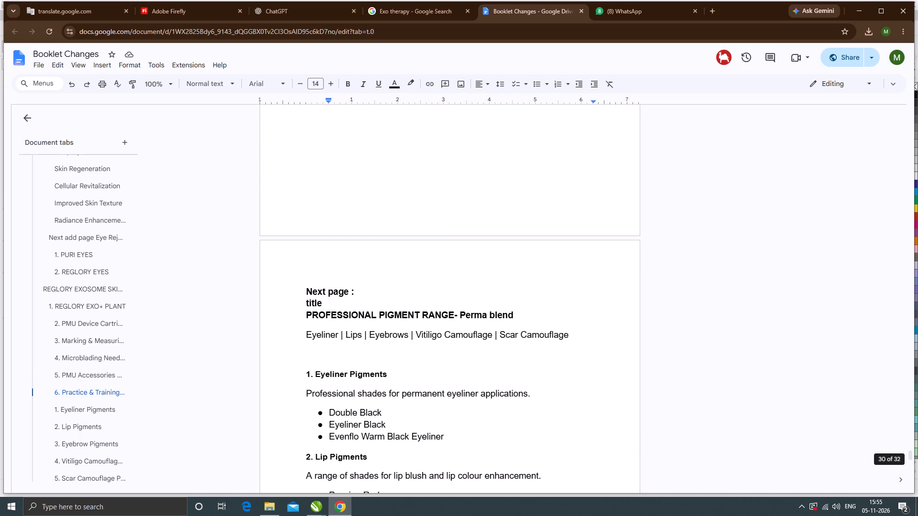
Reread the Permanent Makeup Essentials notes, from PMU Devices & Equipment through to Practice & Training Supplies.
scroll(431, 363, up, 4)
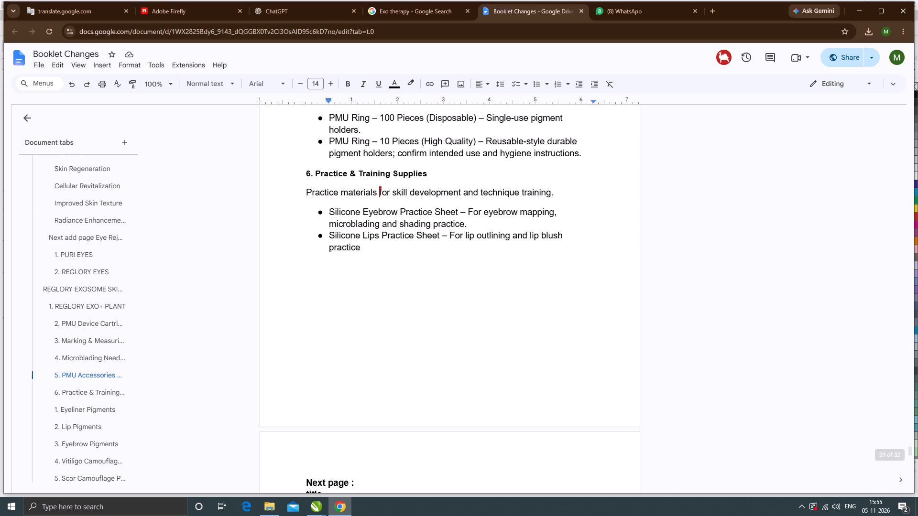
scroll(393, 333, down, 4)
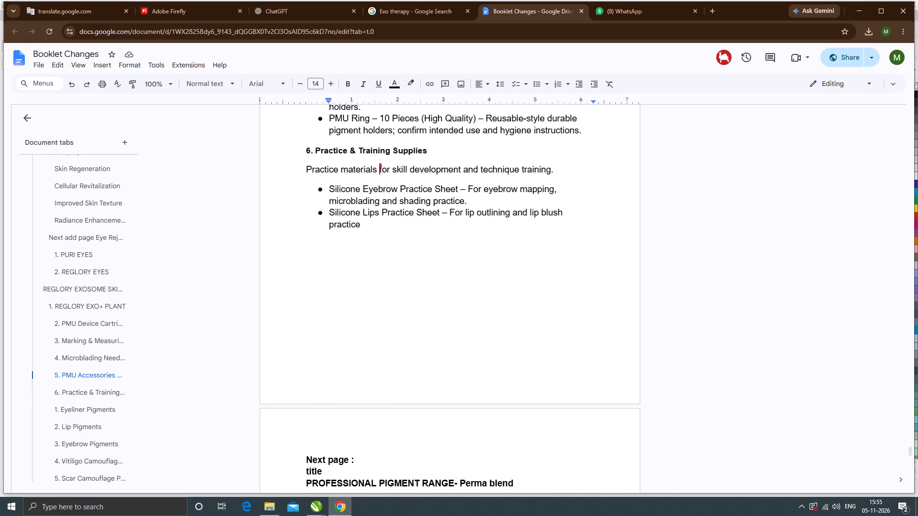
scroll(393, 334, up, 14)
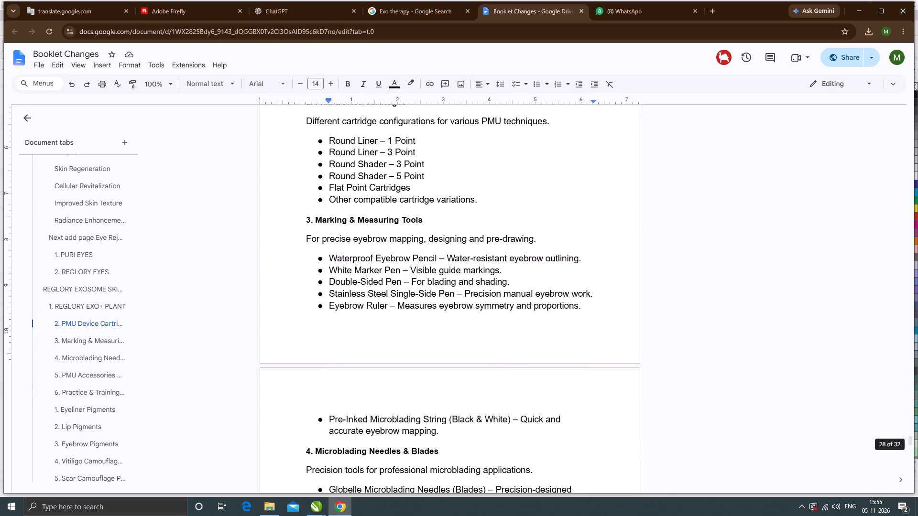
scroll(392, 335, up, 5)
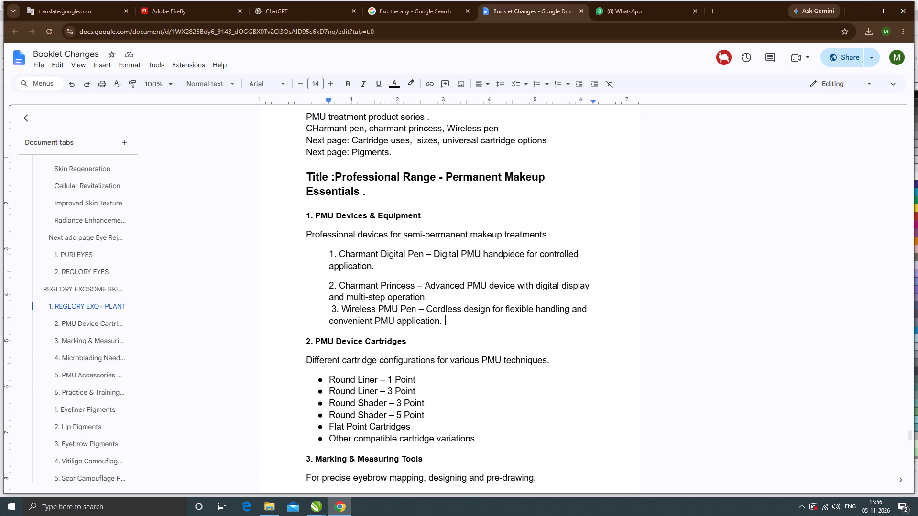
scroll(359, 231, down, 2)
scroll(363, 274, down, 6)
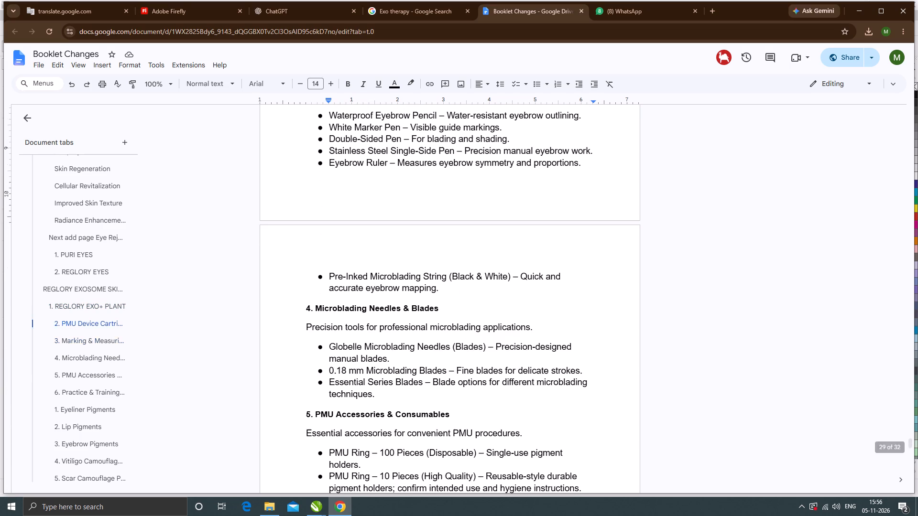
scroll(397, 296, down, 4)
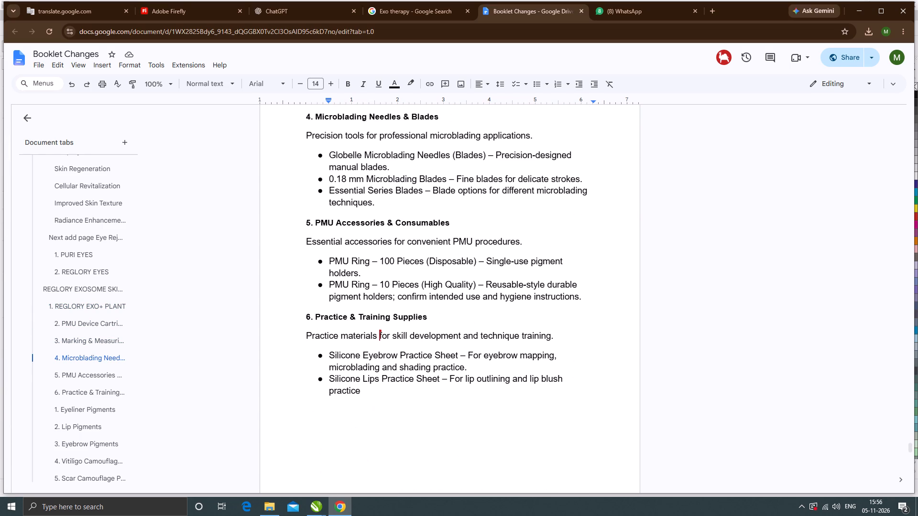
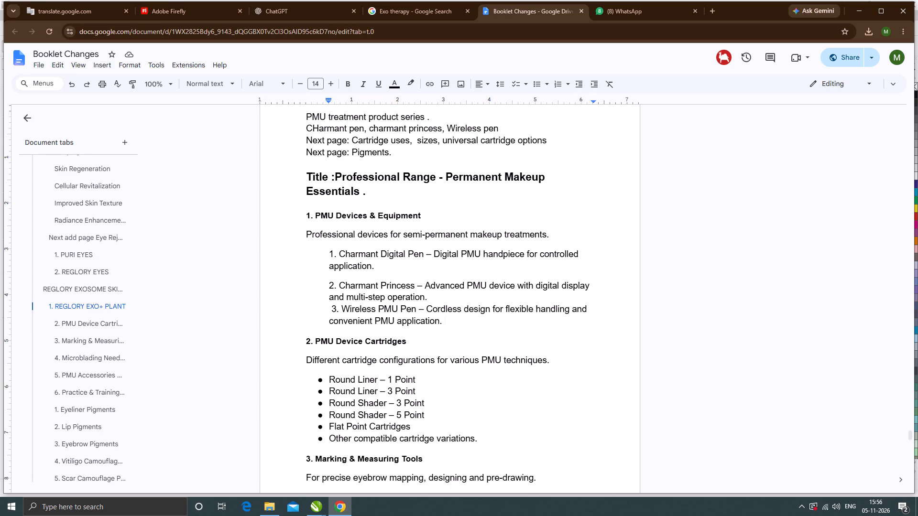
Reread the PMU Devices & Equipment, PMU Device Cartridges and Marking & Measuring Tools notes in the Booklet Changes document.
scroll(411, 301, down, 1)
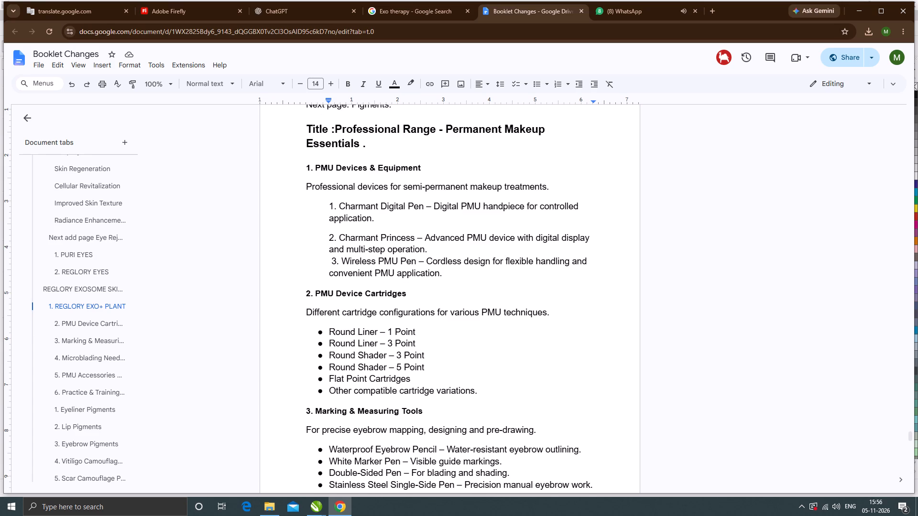
scroll(411, 301, down, 3)
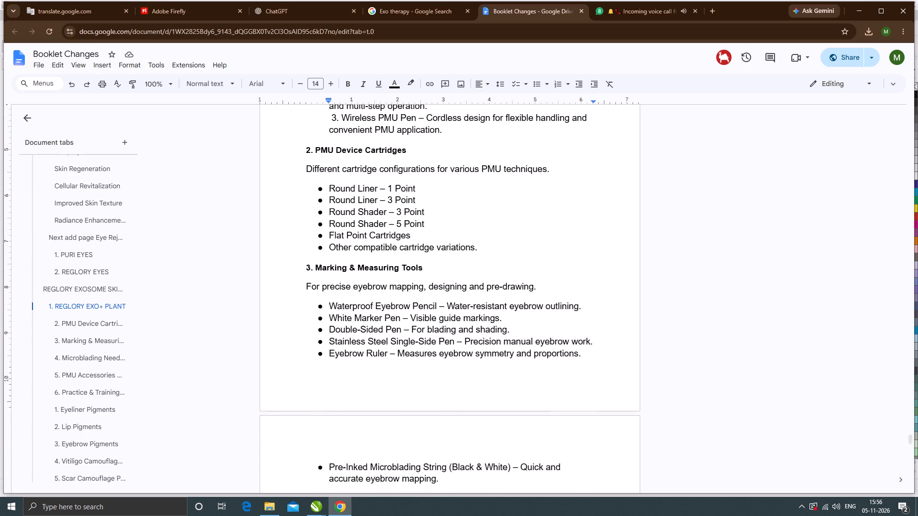
scroll(411, 301, down, 4)
scroll(410, 300, up, 5)
scroll(410, 300, down, 1)
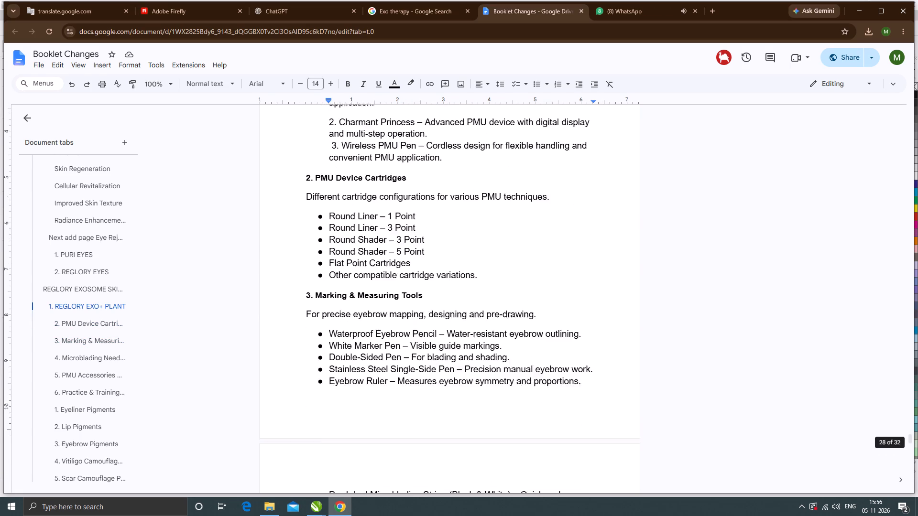
scroll(410, 300, up, 2)
scroll(320, 267, up, 2)
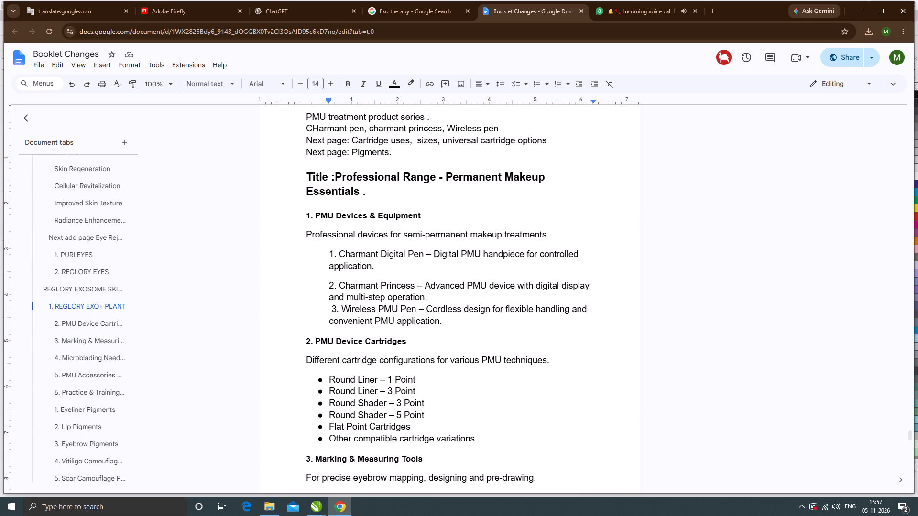
scroll(338, 209, up, 1)
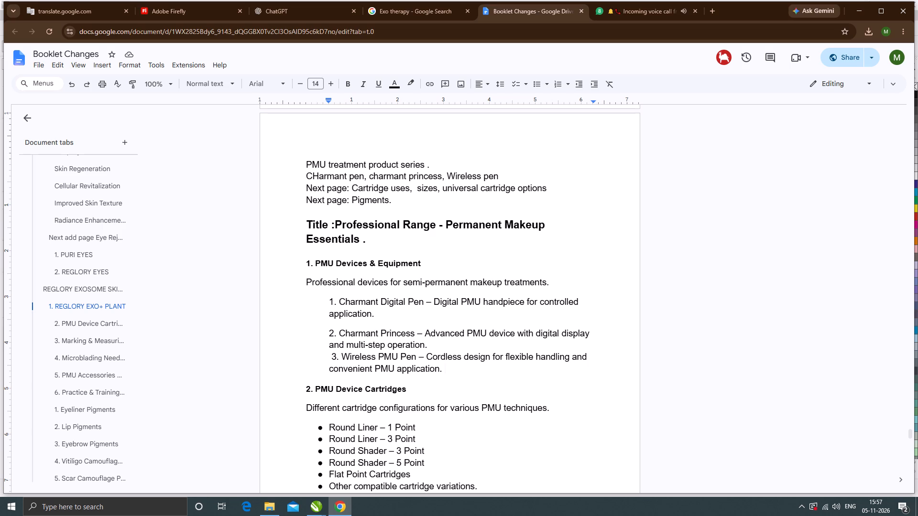
scroll(367, 337, down, 8)
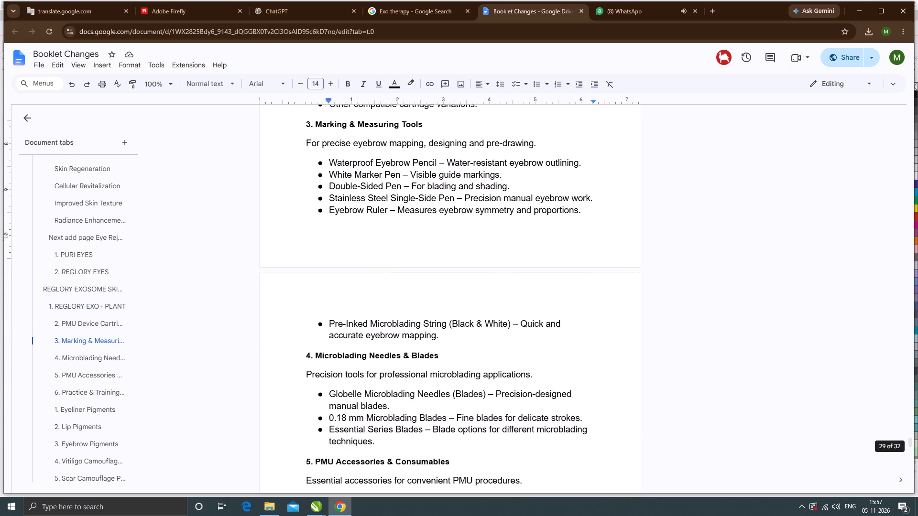
scroll(366, 340, up, 11)
scroll(362, 342, down, 4)
scroll(361, 342, up, 2)
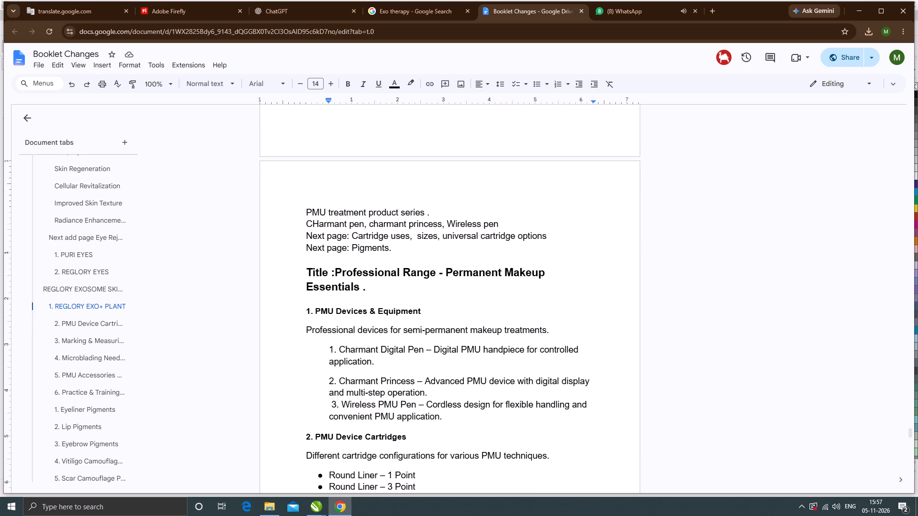
Skim the notes from microblading needles through to the Perma blend pigment page, and return to the start of the PMU section.
scroll(381, 261, down, 11)
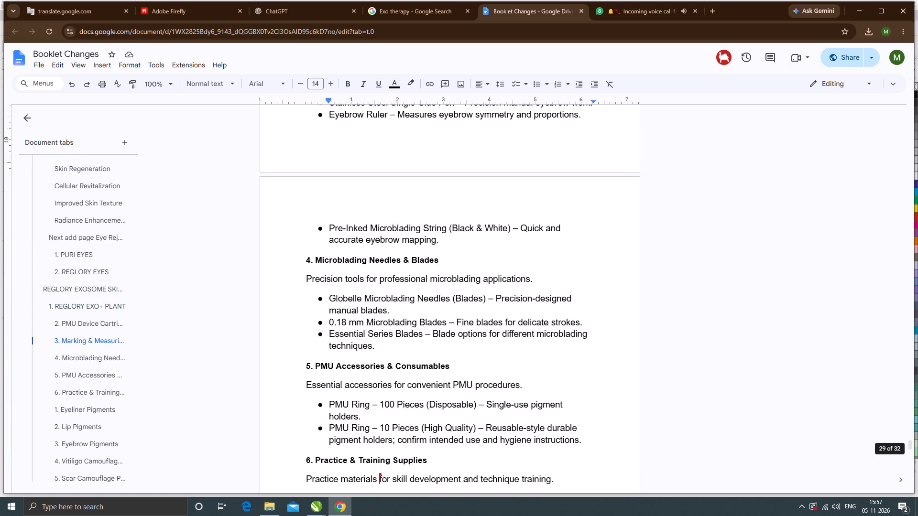
scroll(382, 262, down, 10)
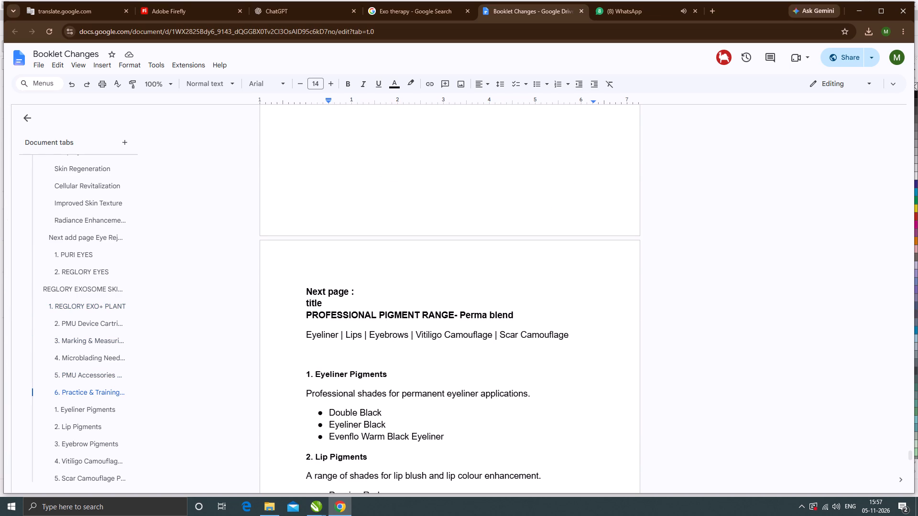
scroll(383, 334, down, 4)
scroll(395, 386, up, 4)
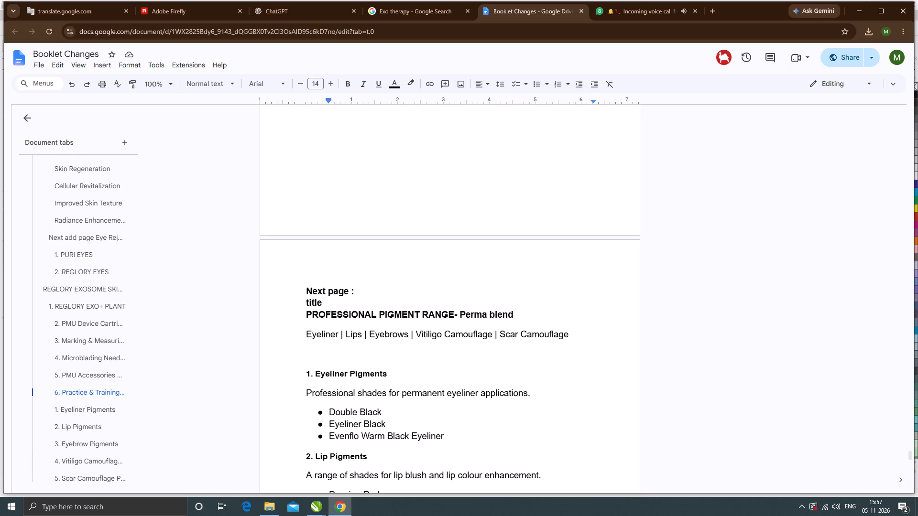
scroll(393, 396, up, 4)
scroll(393, 396, down, 1)
scroll(393, 398, up, 13)
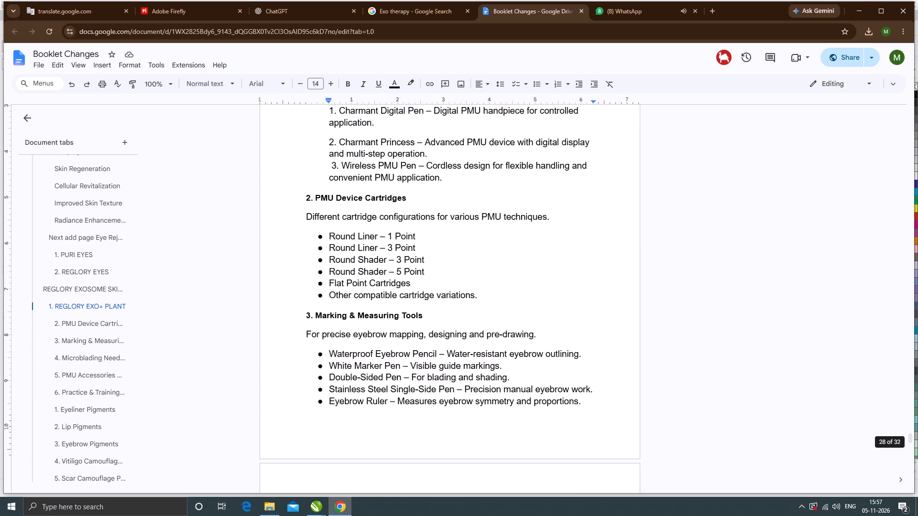
scroll(392, 381, up, 7)
scroll(323, 318, down, 2)
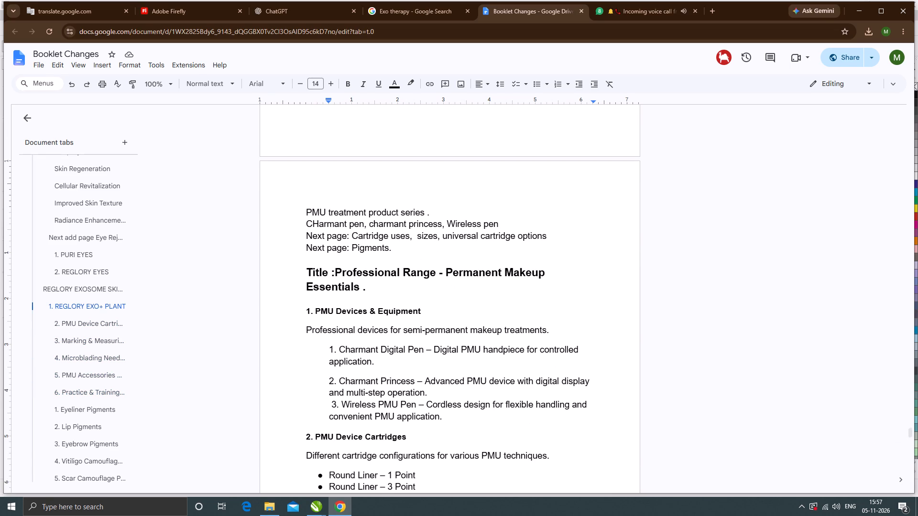
Examine the PMU treatment product series page-order notes and the Professional Range - Permanent Makeup Essentials title, highlighting the lines while reading.
drag(303, 211, 417, 251)
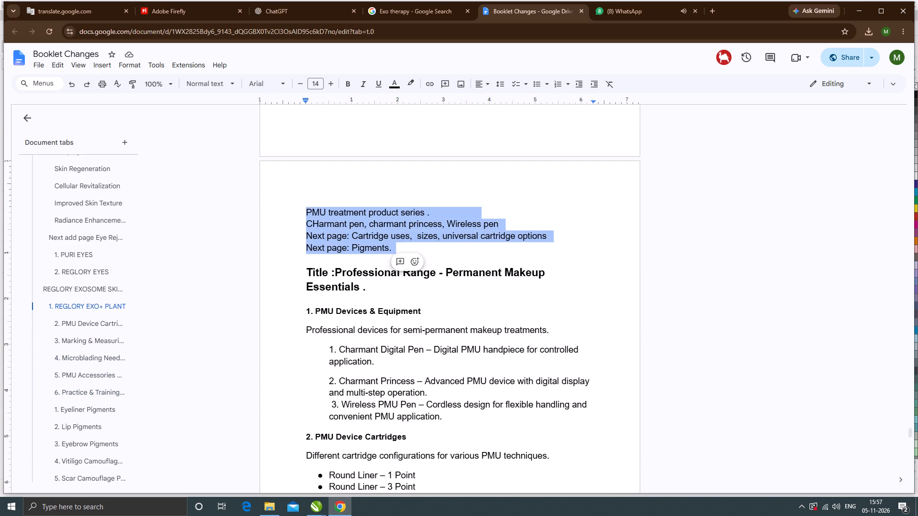
click(305, 204)
drag(303, 206, 415, 253)
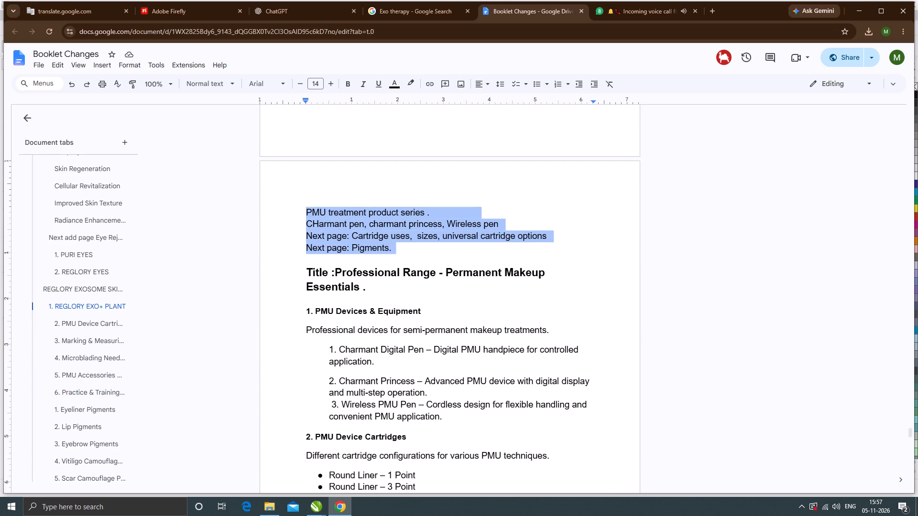
drag(415, 253, 415, 252)
drag(326, 210, 304, 213)
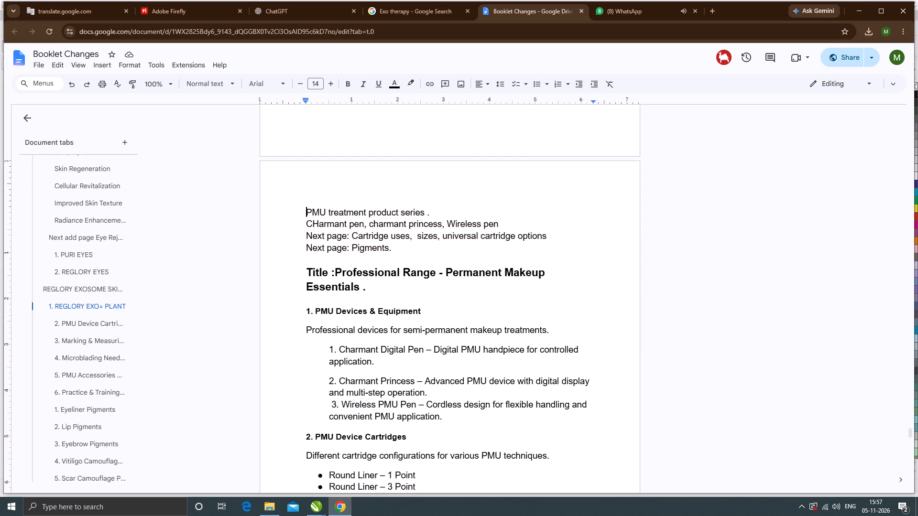
drag(306, 210, 521, 230)
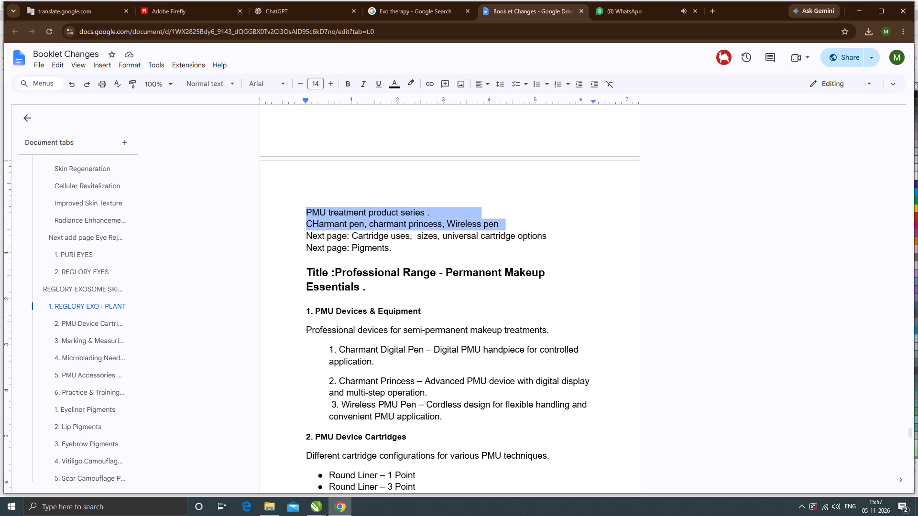
drag(521, 230, 521, 229)
drag(301, 269, 389, 297)
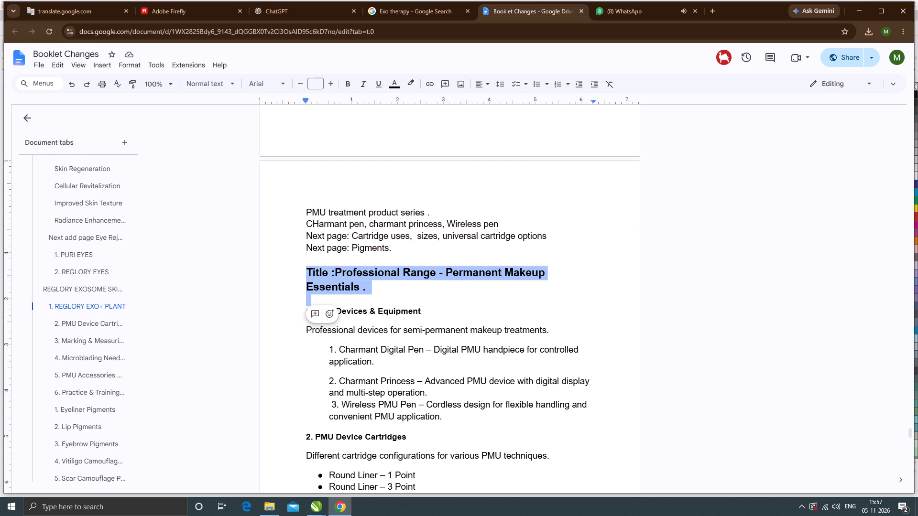
drag(306, 207, 405, 257)
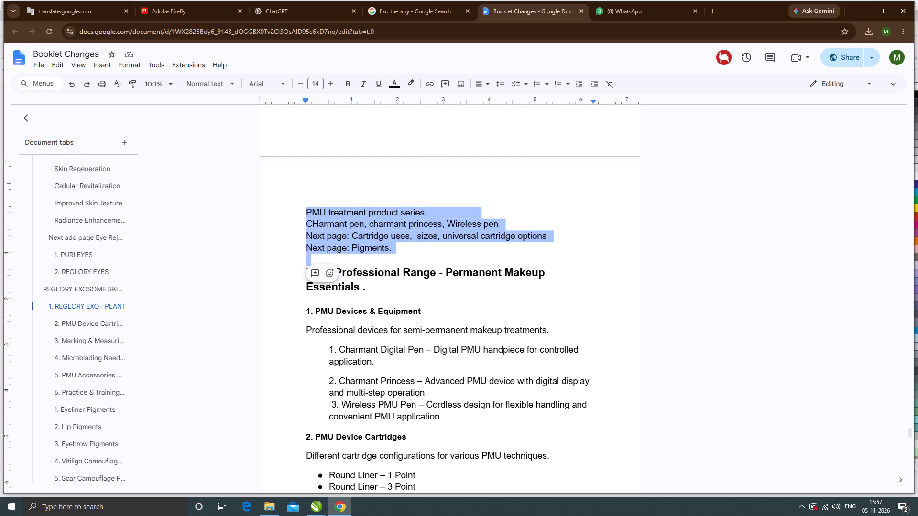
click(619, 218)
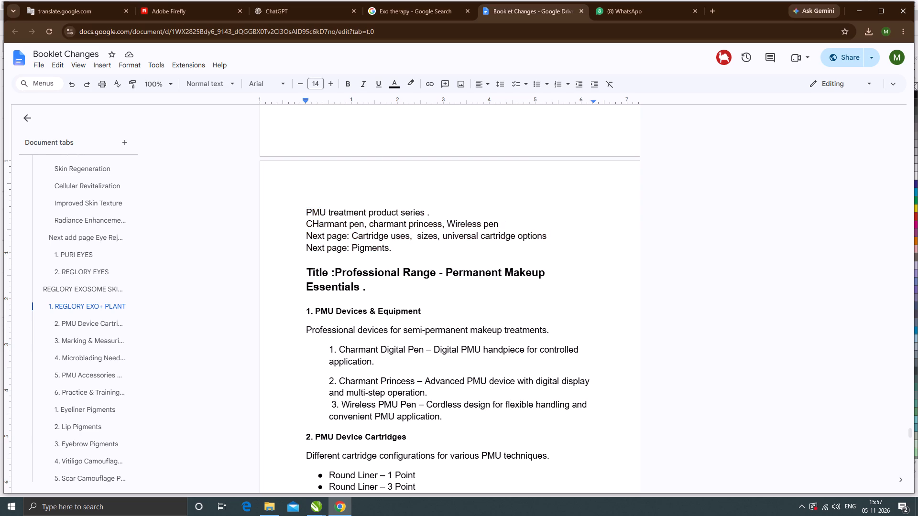
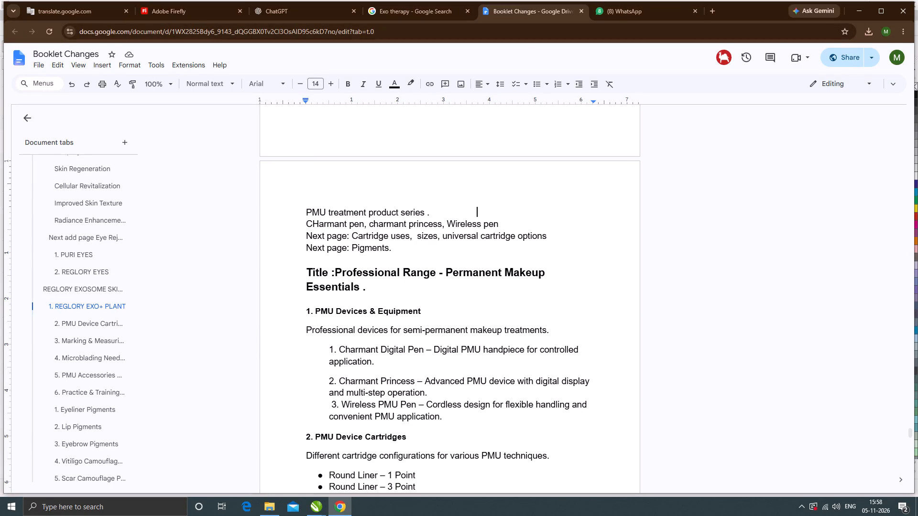
Reread the PMU treatment product series page-order notes and the Permanent Makeup Essentials title, highlighting the lines while reading.
scroll(326, 209, down, 1)
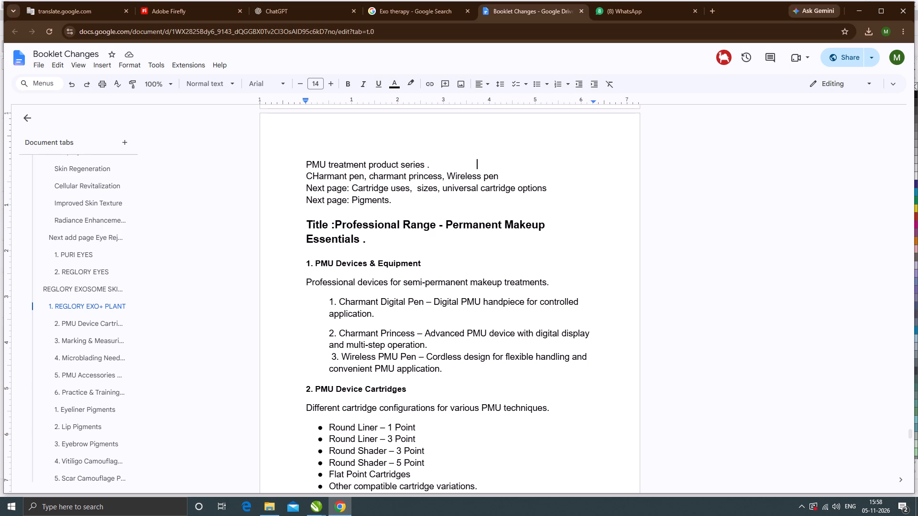
scroll(308, 224, down, 1)
scroll(310, 187, up, 1)
scroll(330, 231, up, 2)
scroll(331, 232, down, 3)
scroll(333, 235, up, 1)
drag(336, 226, 347, 234)
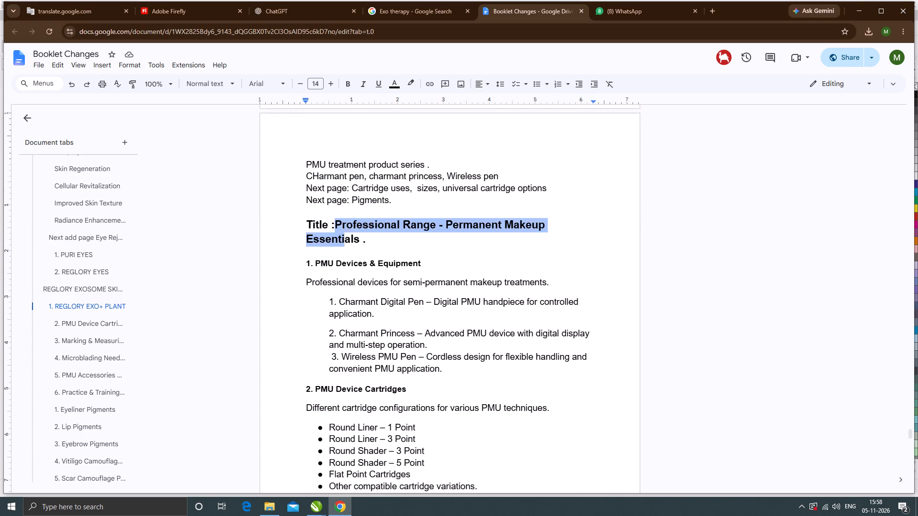
drag(347, 234, 372, 242)
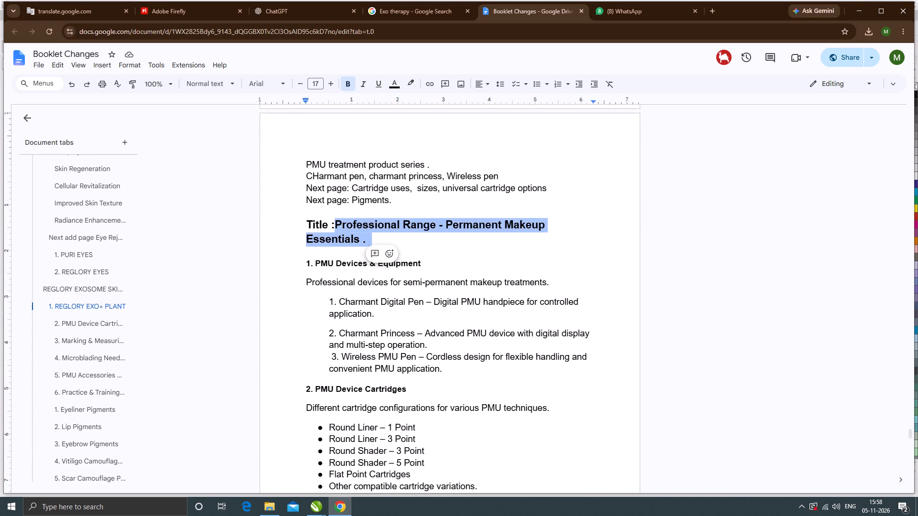
drag(297, 156, 417, 204)
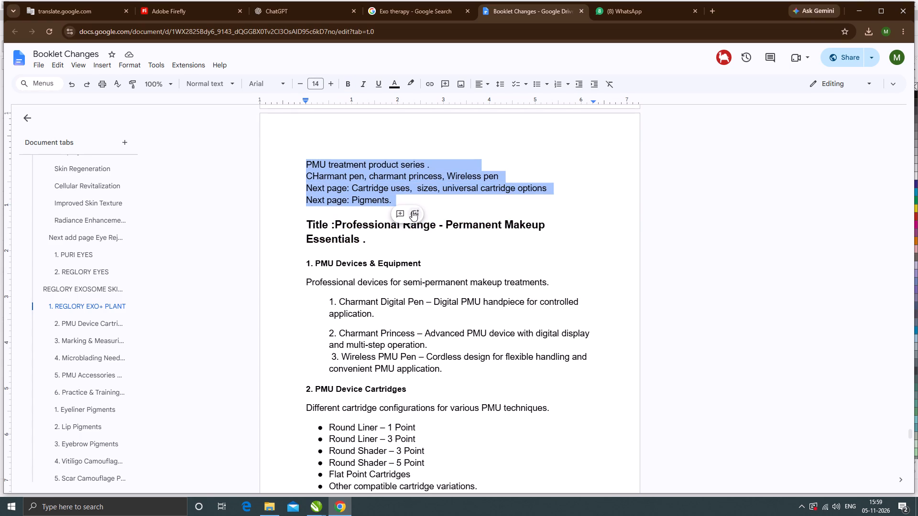
click(295, 159)
drag(300, 157, 414, 206)
click(297, 161)
drag(303, 161, 396, 207)
click(381, 140)
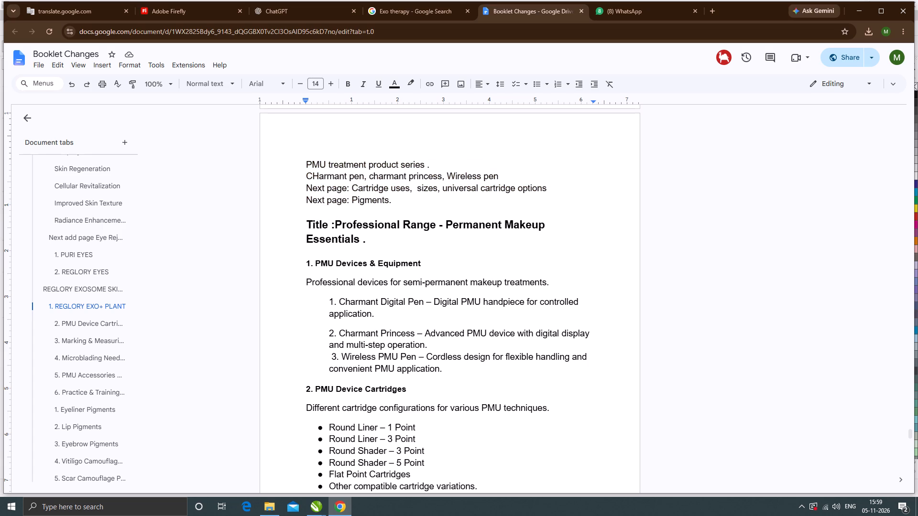
drag(399, 203, 299, 161)
click(585, 203)
drag(391, 201, 303, 167)
click(321, 144)
Examine the Professional Range - Permanent Makeup Essentials title together with the PMU Devices & Equipment heading, highlighting both while reading.
scroll(317, 210, down, 1)
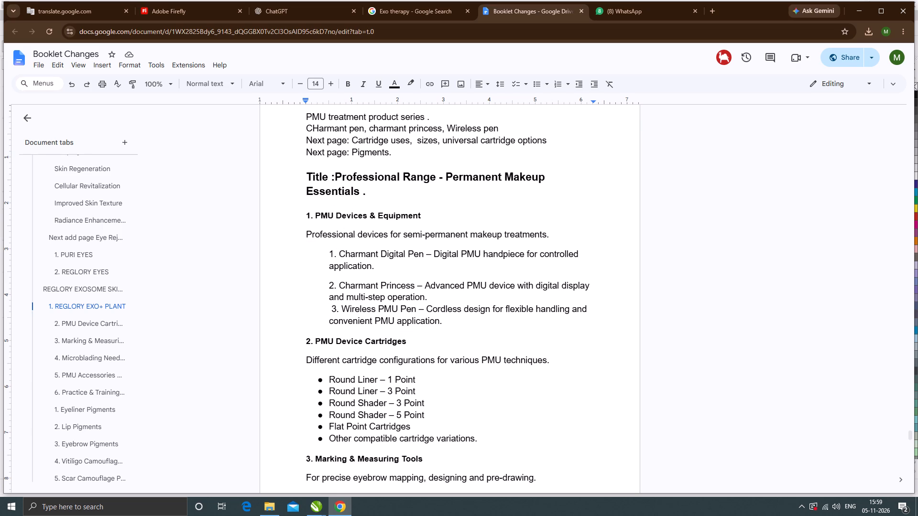
scroll(351, 211, down, 1)
drag(306, 126, 339, 140)
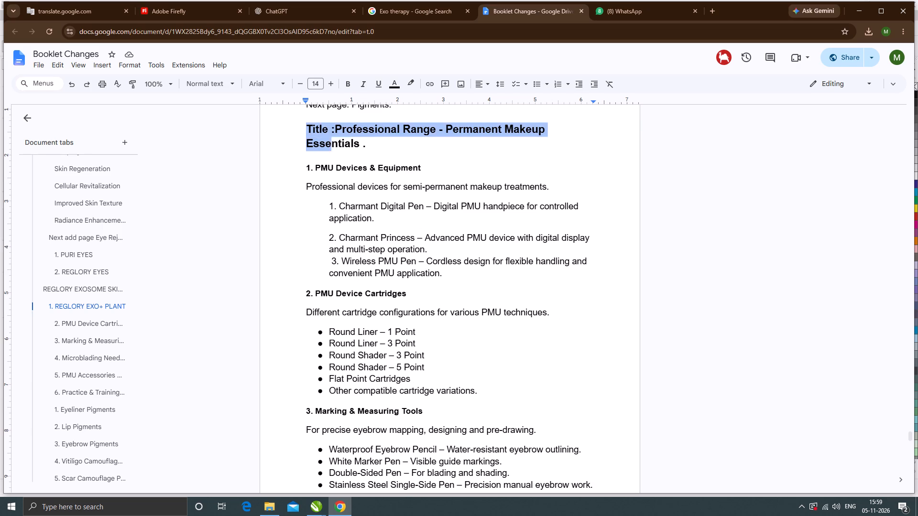
drag(339, 140, 372, 155)
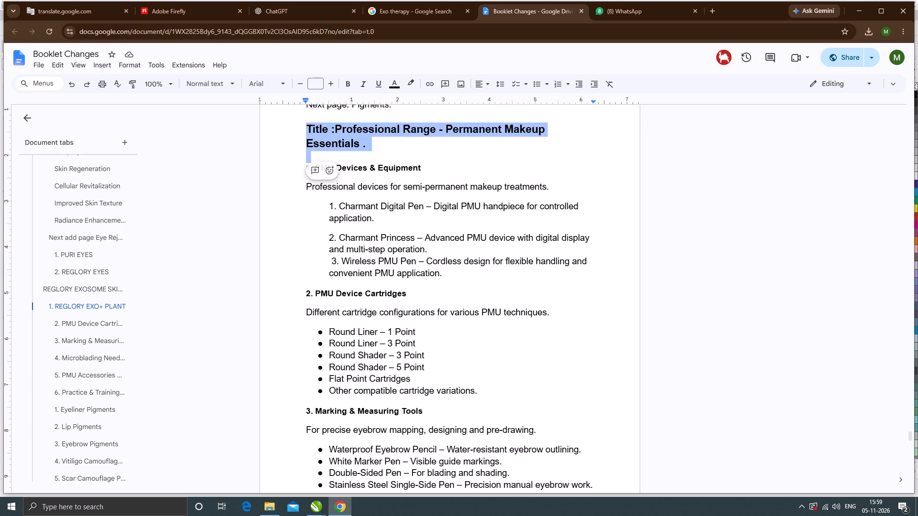
click(283, 184)
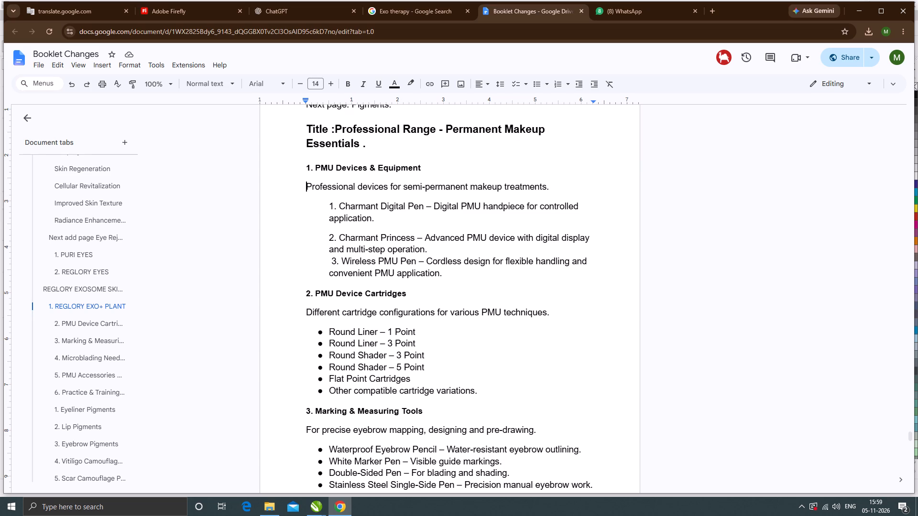
drag(305, 166, 318, 171)
drag(318, 171, 299, 165)
scroll(348, 184, up, 1)
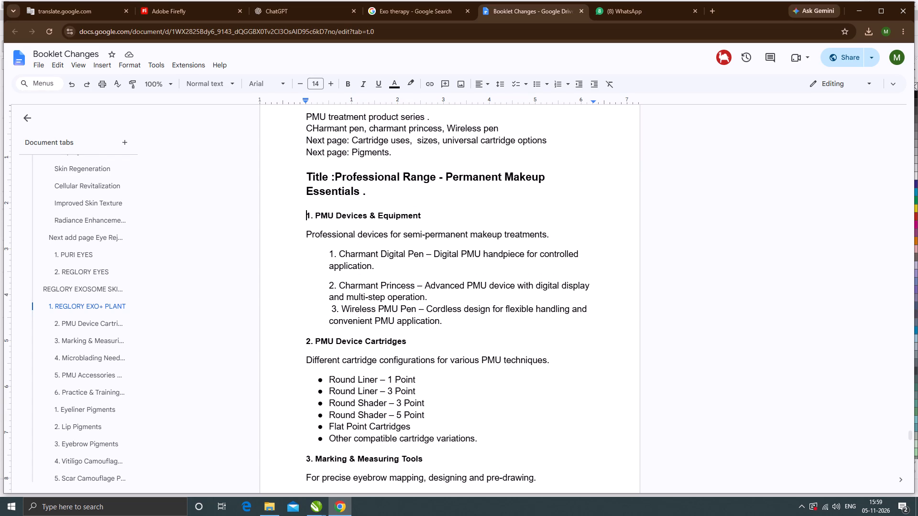
click(291, 179)
drag(306, 173, 420, 215)
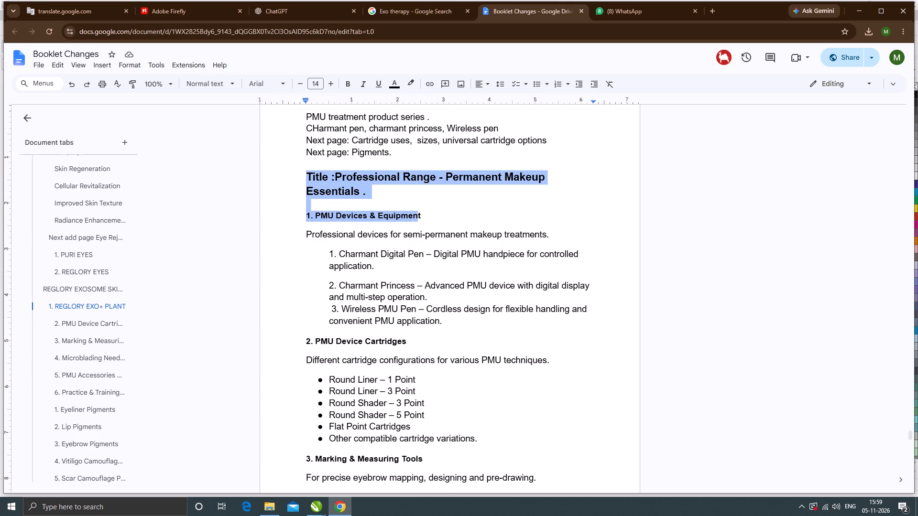
drag(420, 215, 425, 217)
click(448, 208)
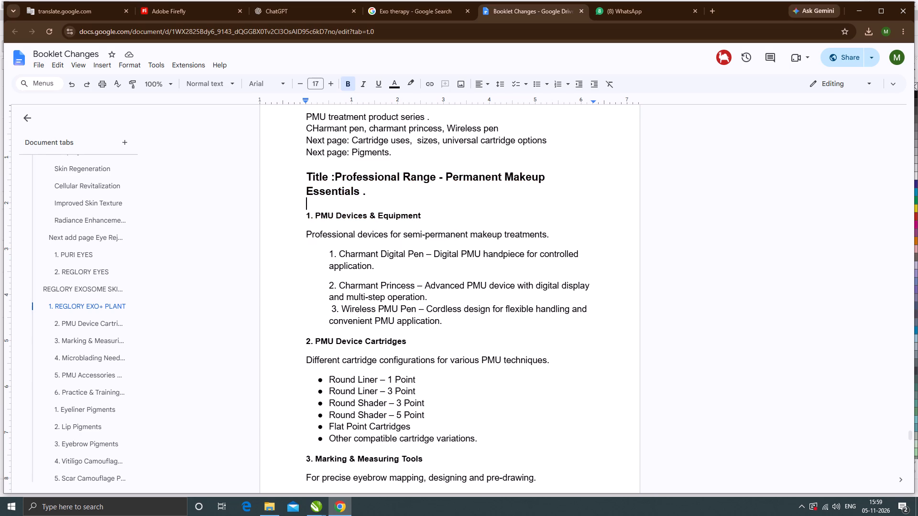
drag(303, 173, 305, 174)
drag(305, 174, 431, 212)
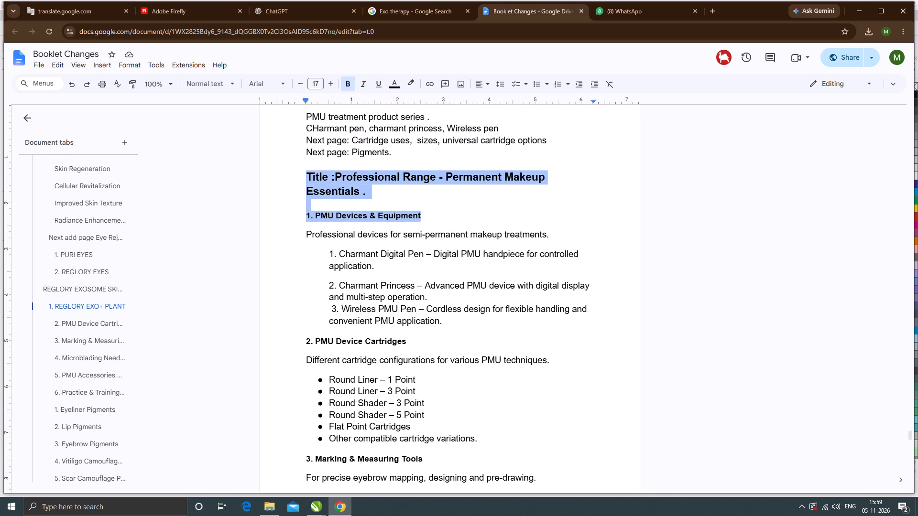
drag(431, 212, 404, 200)
click(421, 203)
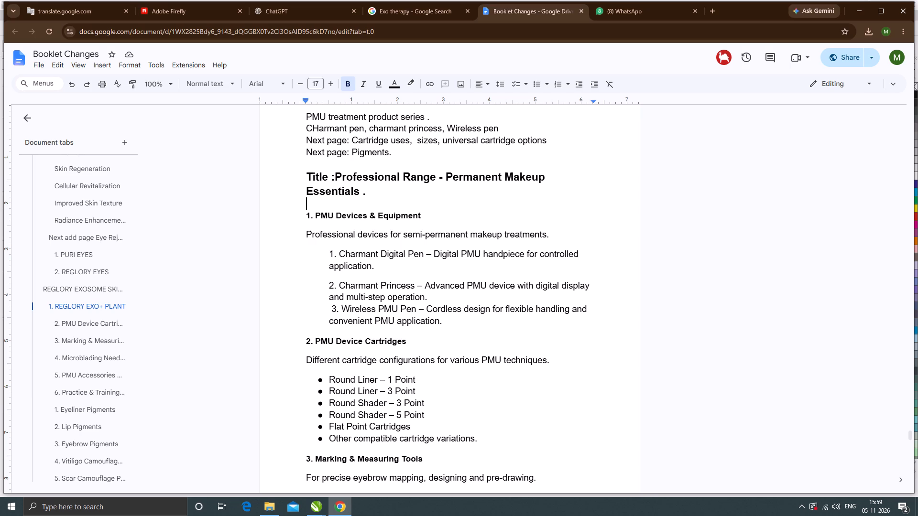
Review the notes from PMU Devices & Equipment through Marking & Measuring Tools, highlighting the PMU Device Cartridges heading.
scroll(353, 240, down, 1)
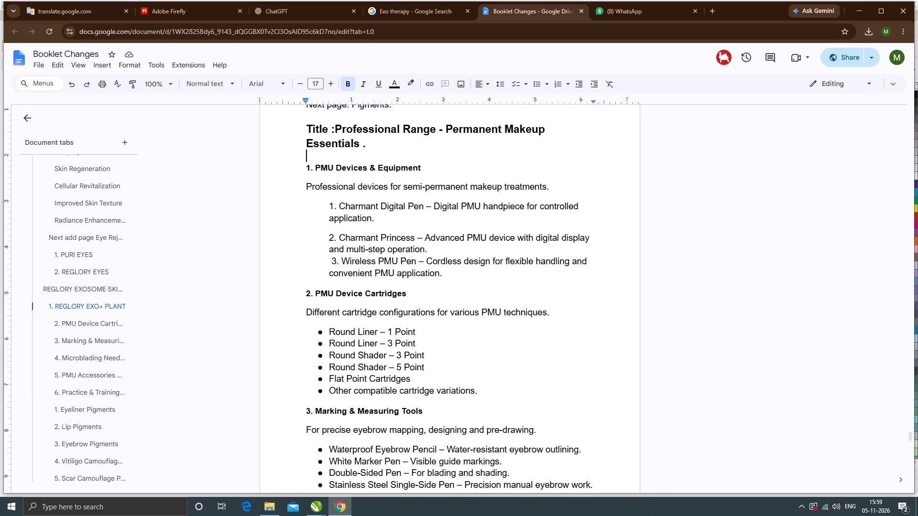
scroll(370, 285, down, 2)
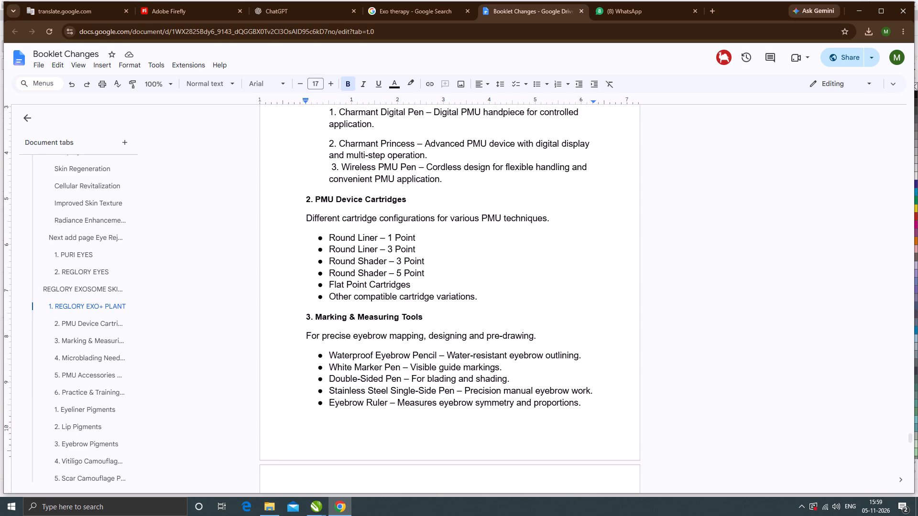
scroll(355, 284, up, 3)
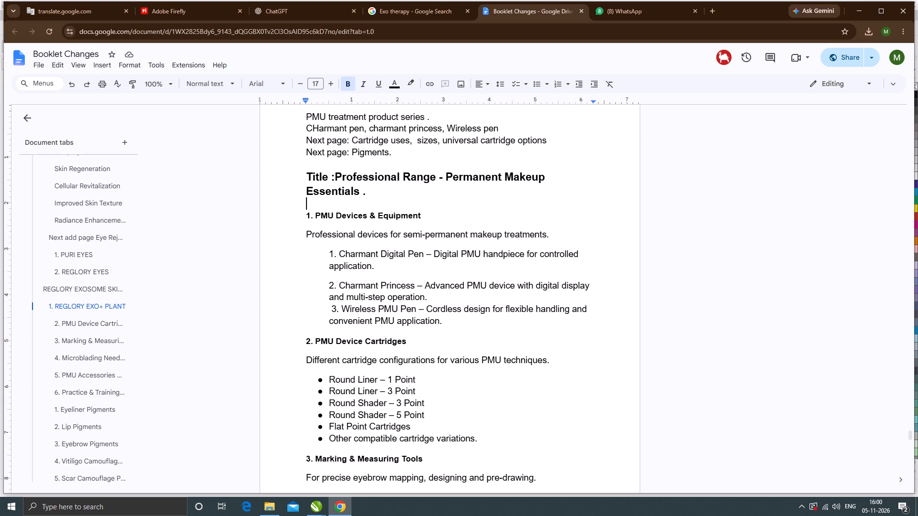
scroll(356, 285, down, 2)
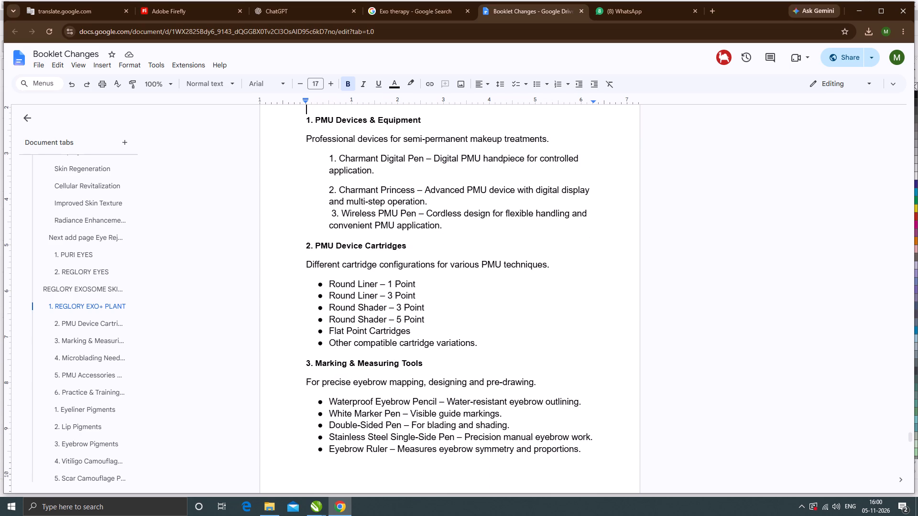
scroll(357, 286, up, 2)
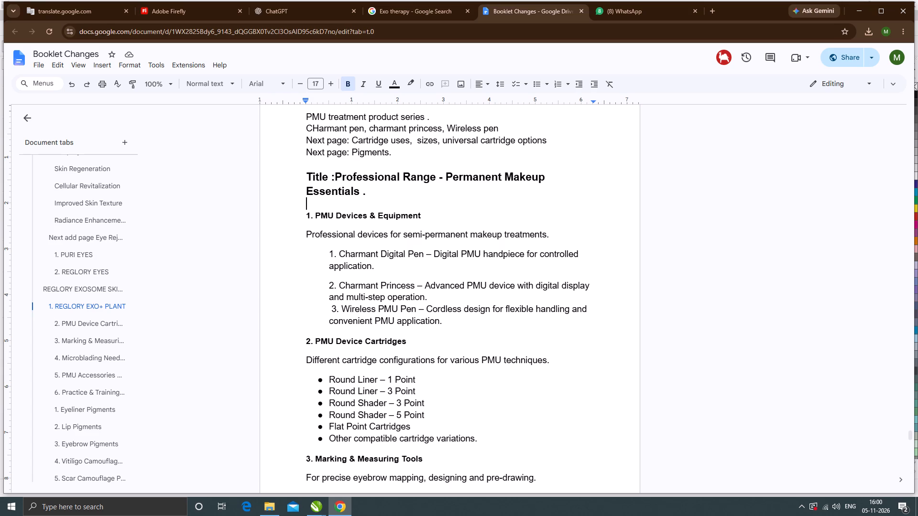
scroll(357, 286, down, 2)
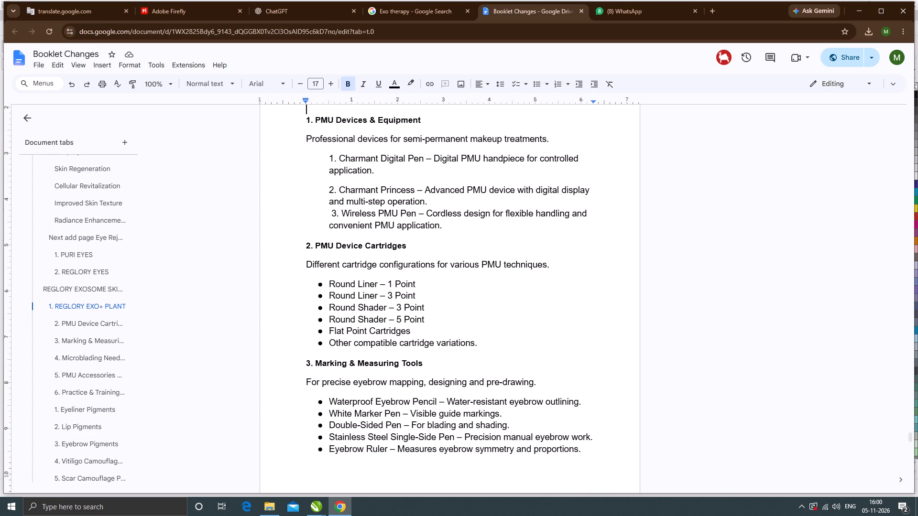
drag(315, 246, 408, 249)
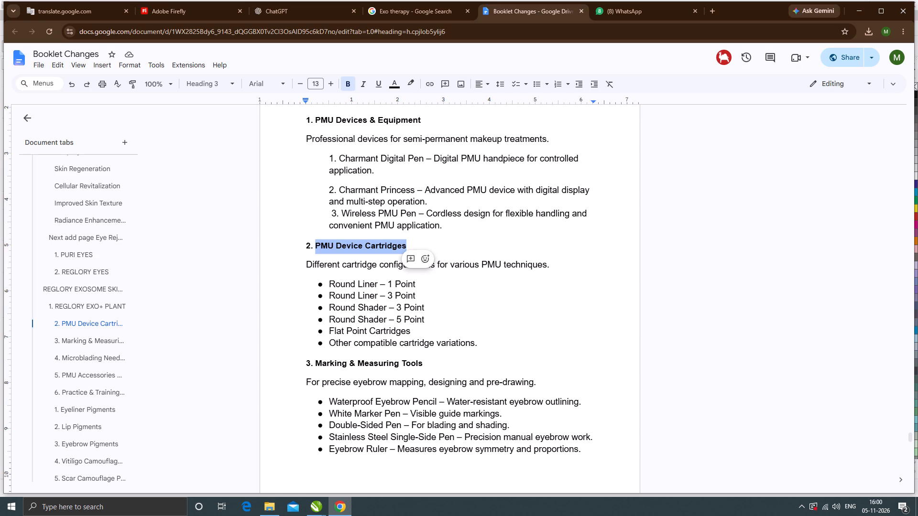
click(300, 250)
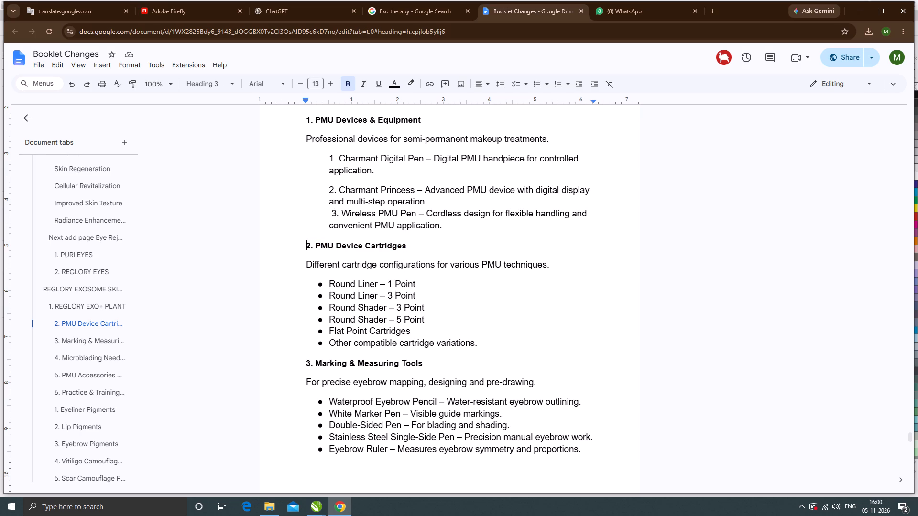
drag(301, 245, 422, 253)
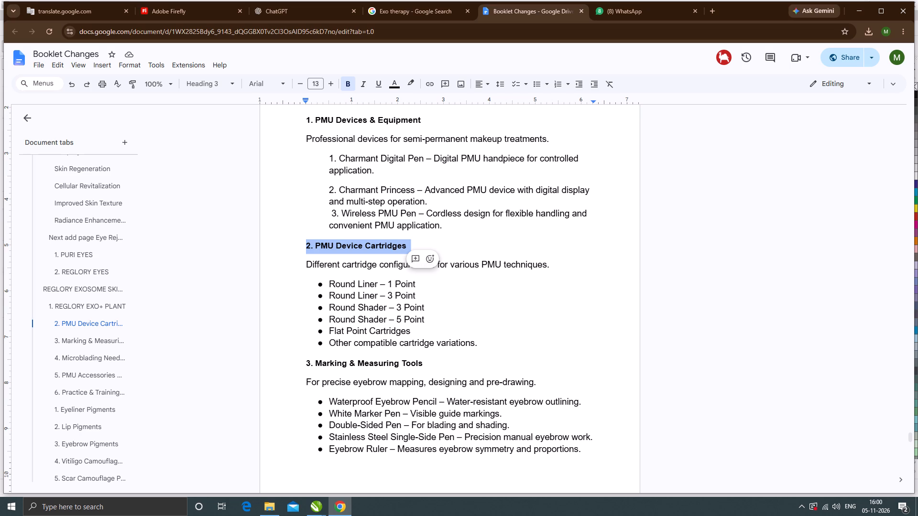
click(301, 267)
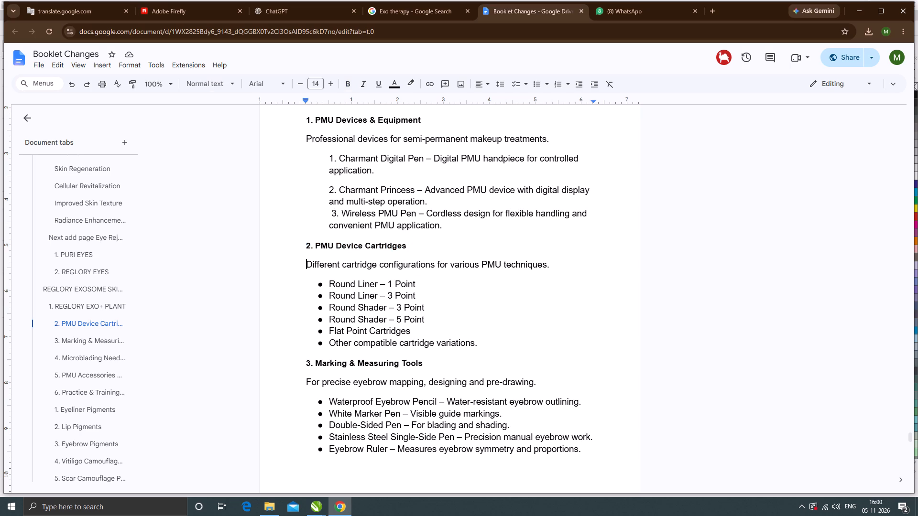
drag(303, 241, 418, 244)
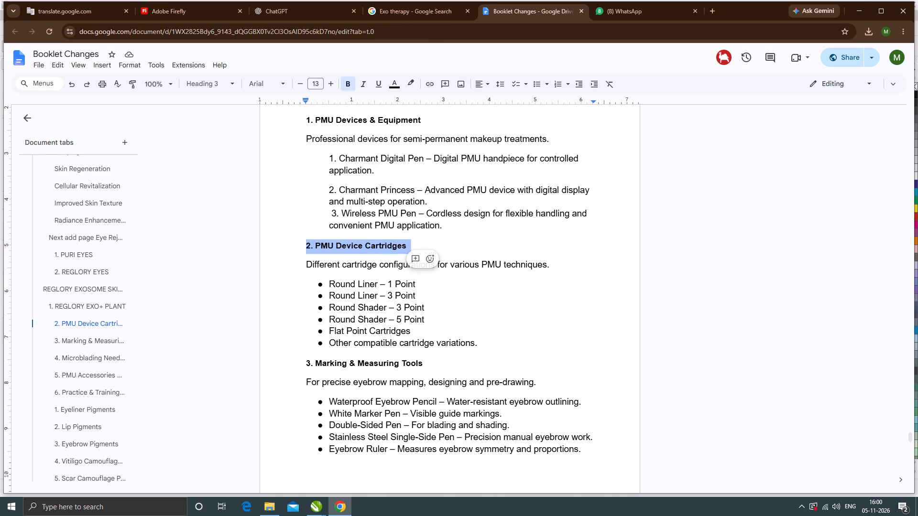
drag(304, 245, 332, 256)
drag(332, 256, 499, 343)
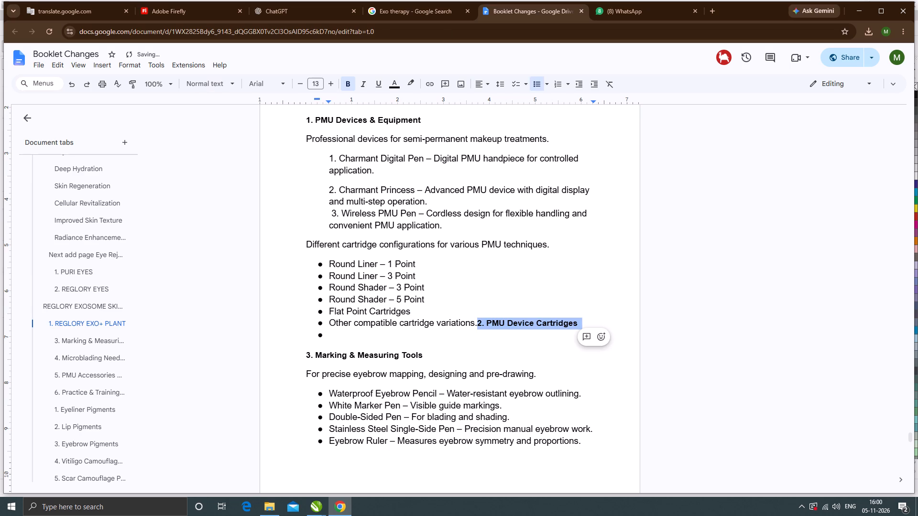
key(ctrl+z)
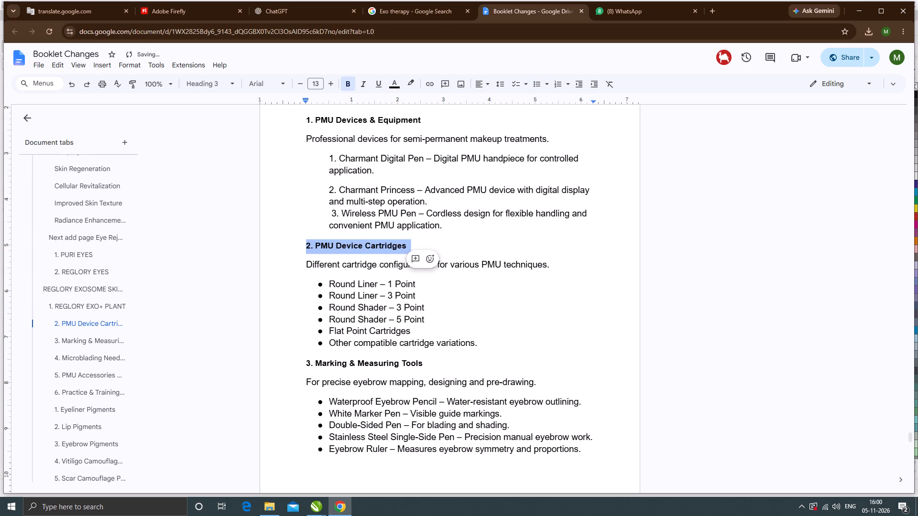
Review the notes from PMU Devices & Equipment through the start of Microblading Needles & Blades.
scroll(458, 340, down, 2)
click(293, 280)
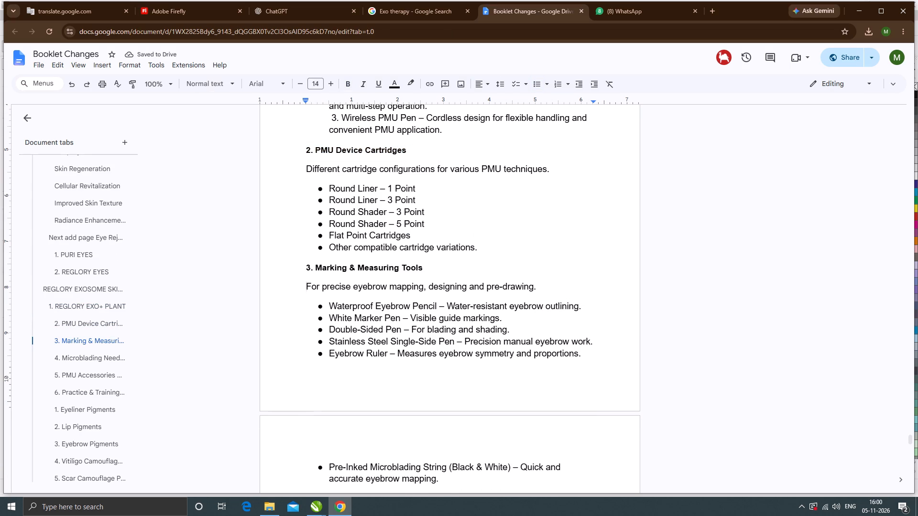
scroll(464, 319, down, 2)
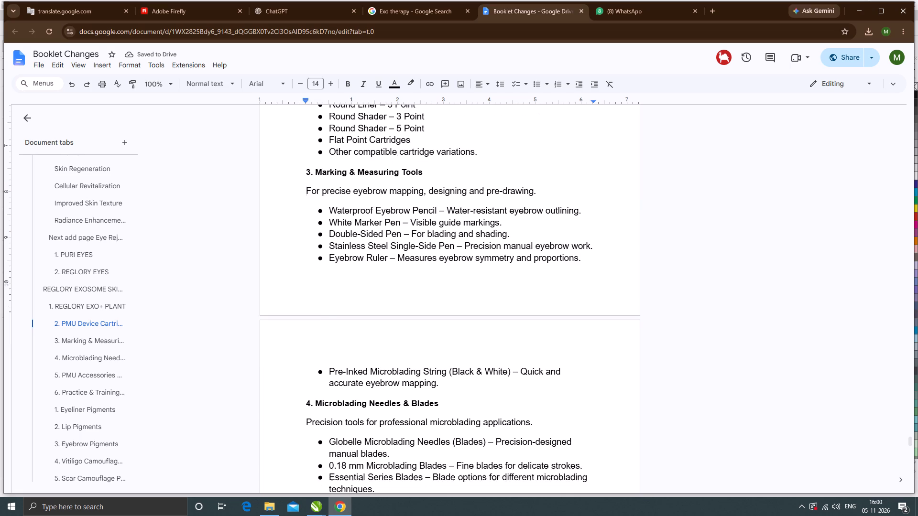
scroll(465, 329, up, 6)
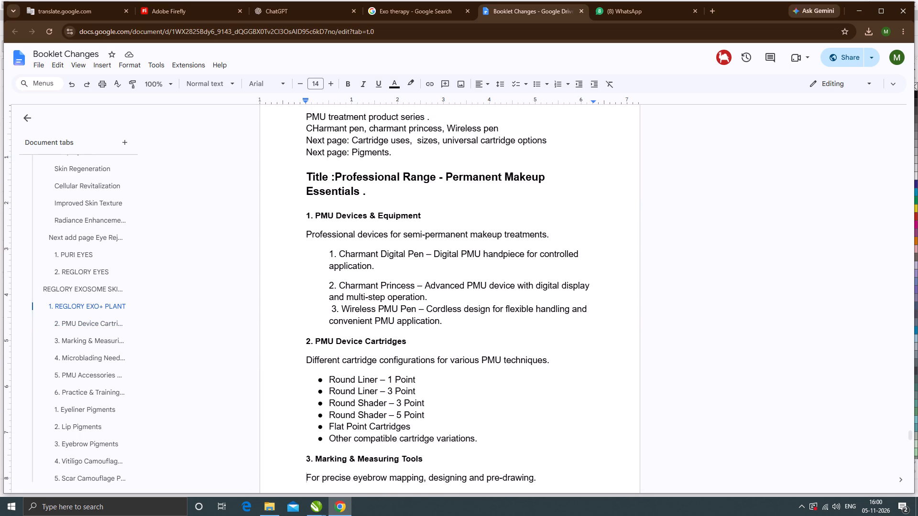
scroll(359, 252, down, 1)
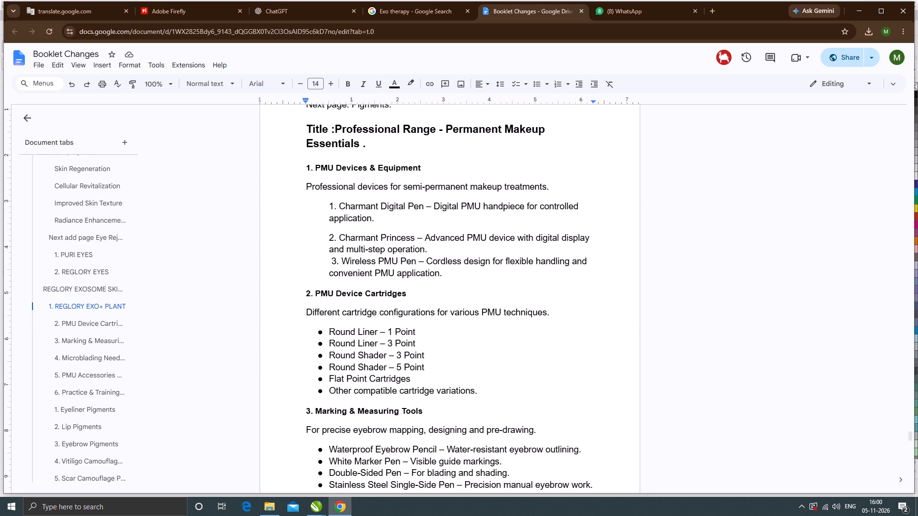
scroll(303, 164, down, 1)
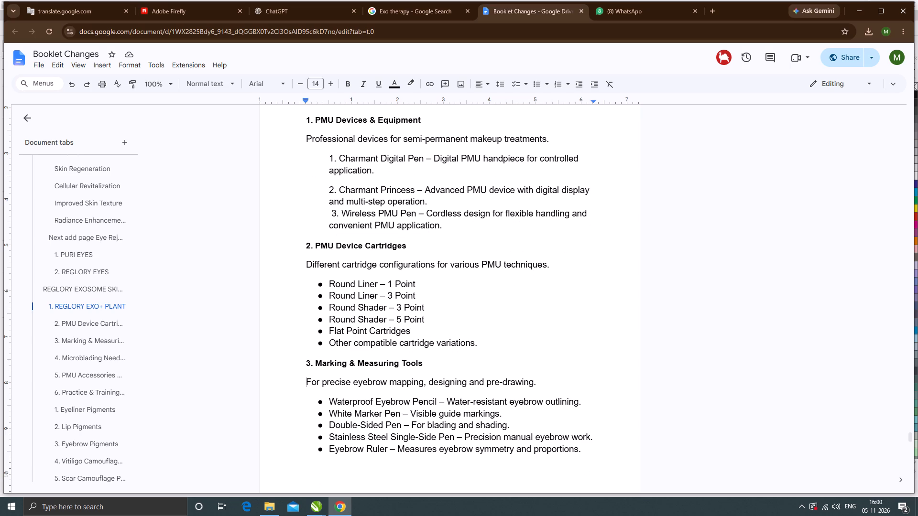
Examine the six numbered PMU sections, highlighting Microblading Needles & Blades through Practice & Training Supplies while reading.
drag(302, 116, 611, 459)
scroll(401, 310, down, 9)
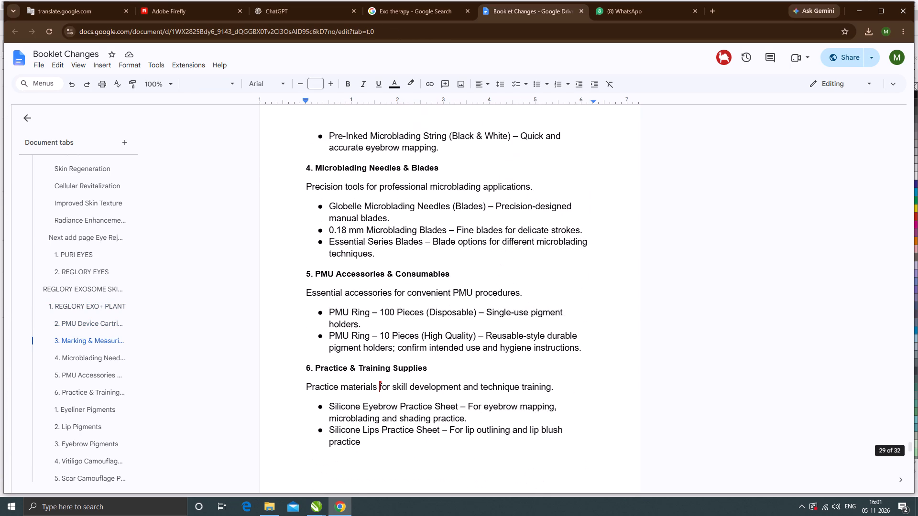
drag(299, 161, 550, 419)
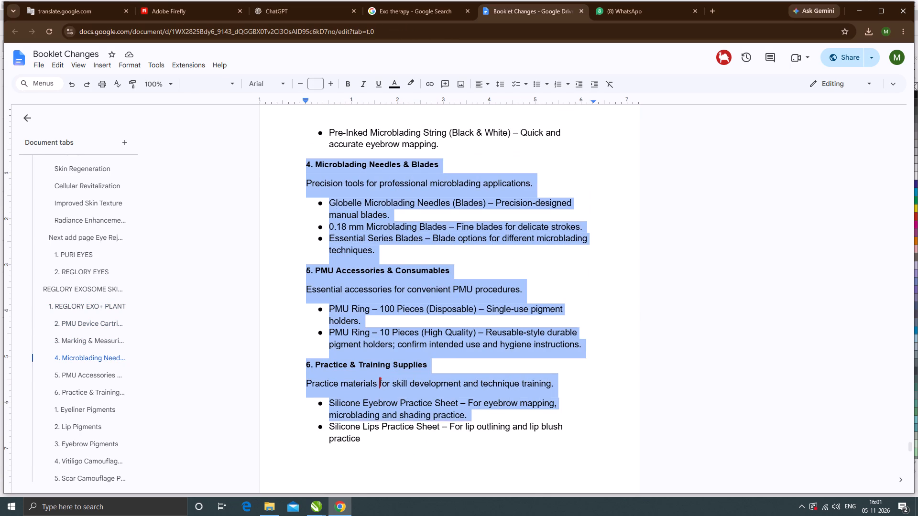
drag(550, 419, 587, 449)
scroll(447, 344, up, 8)
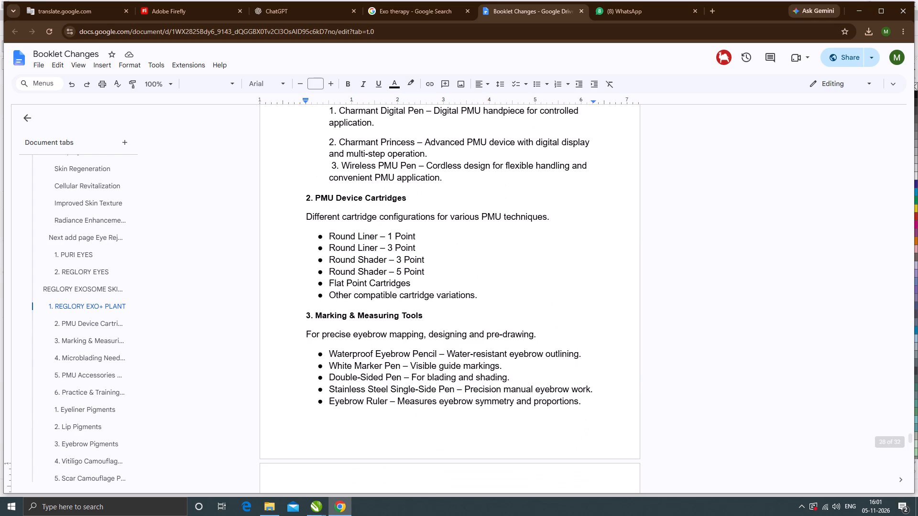
scroll(492, 405, up, 1)
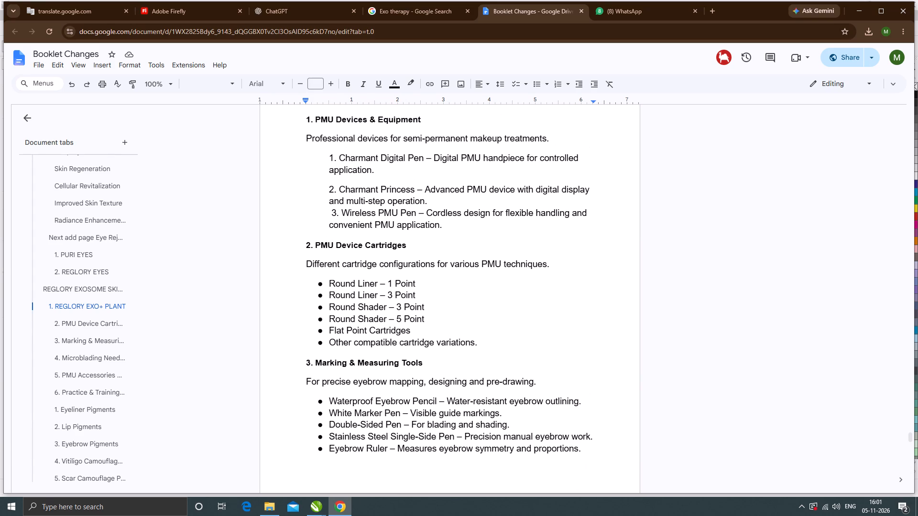
scroll(386, 200, up, 1)
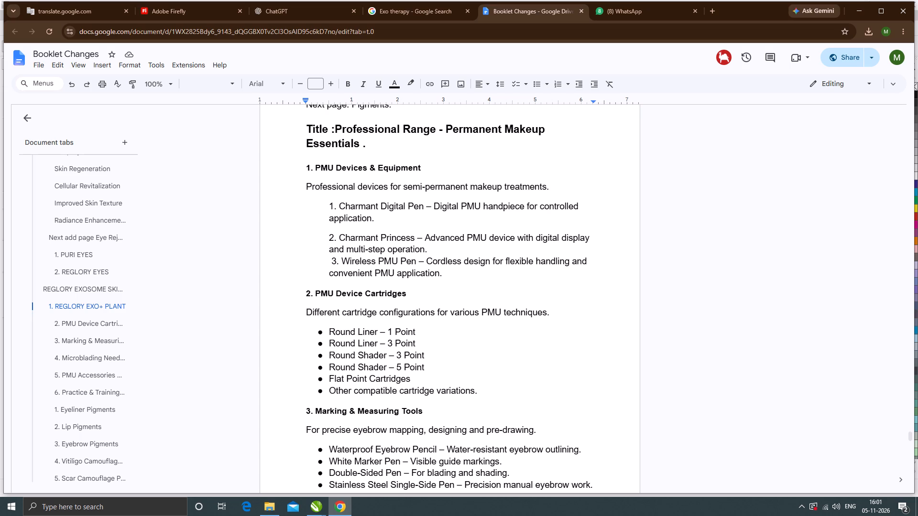
Reread the PMU notes from the Permanent Makeup Essentials title through Practice & Training Supplies.
scroll(399, 228, down, 2)
scroll(461, 297, down, 10)
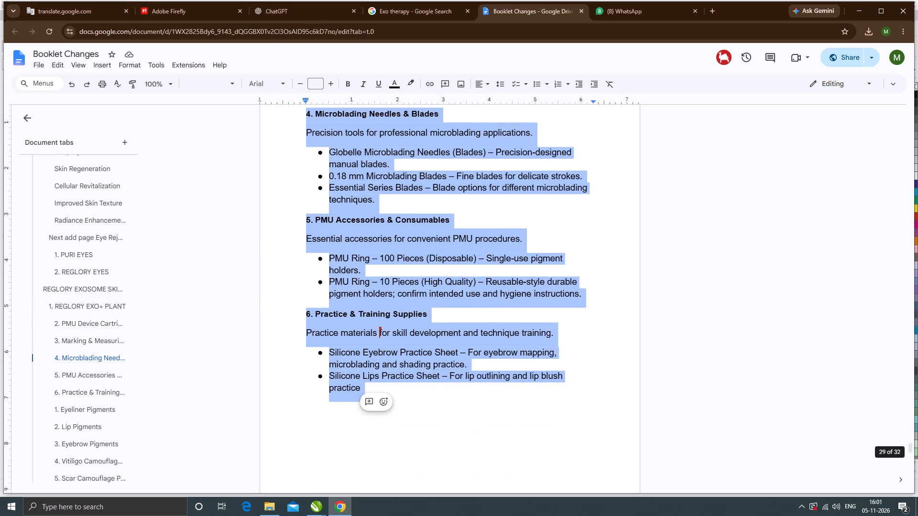
scroll(423, 339, down, 3)
scroll(423, 339, up, 5)
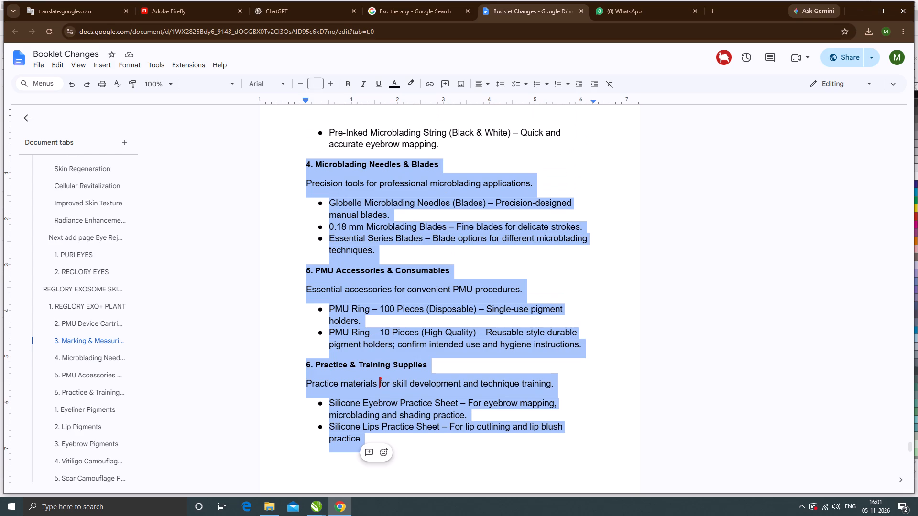
scroll(383, 226, up, 7)
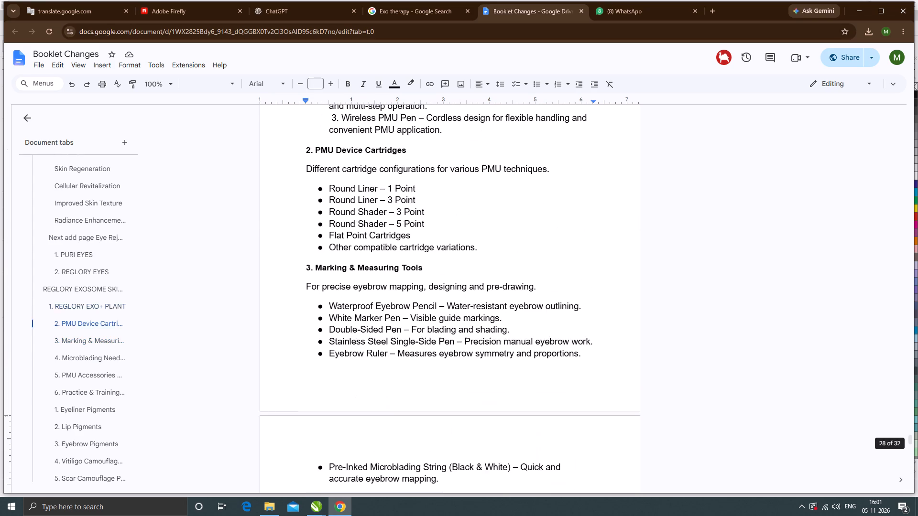
scroll(415, 226, up, 4)
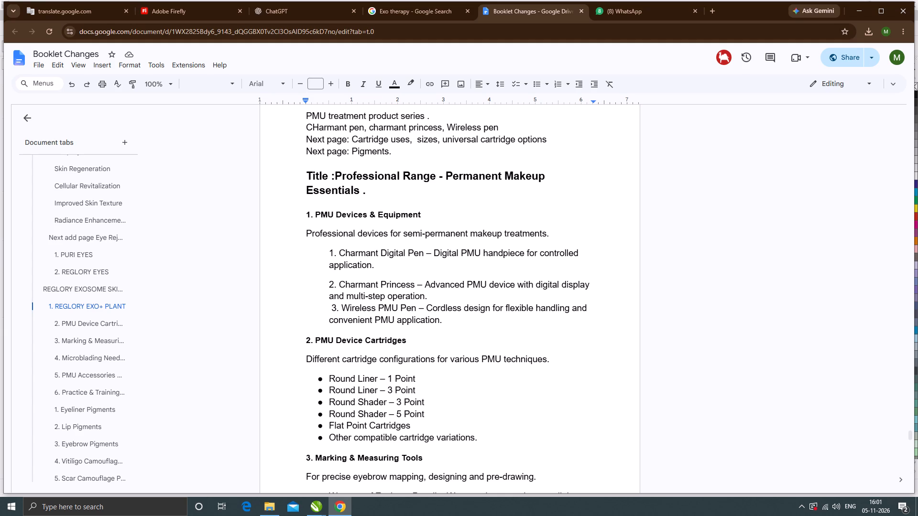
Copy the title text "Professional Range - Permanent Makeup Essentials" from the notes and switch to CorelDRAW.
drag(335, 175, 358, 192)
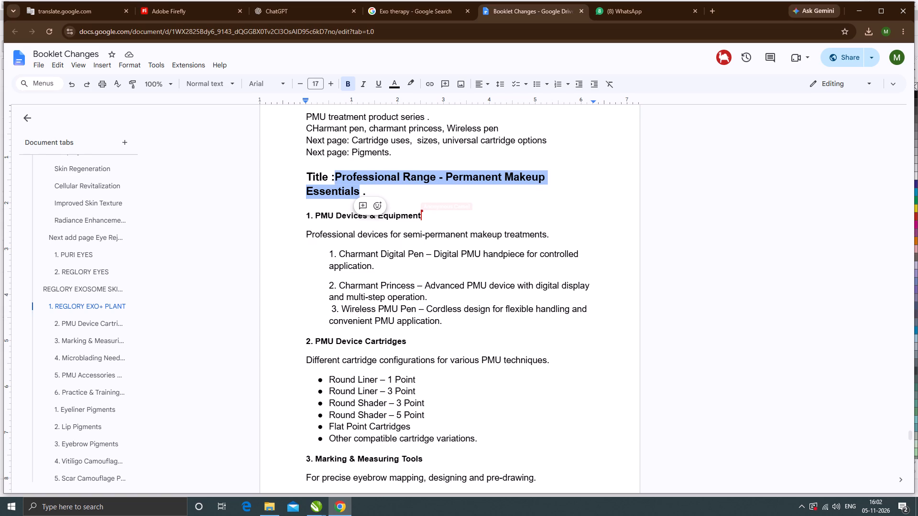
key(ctrl+c)
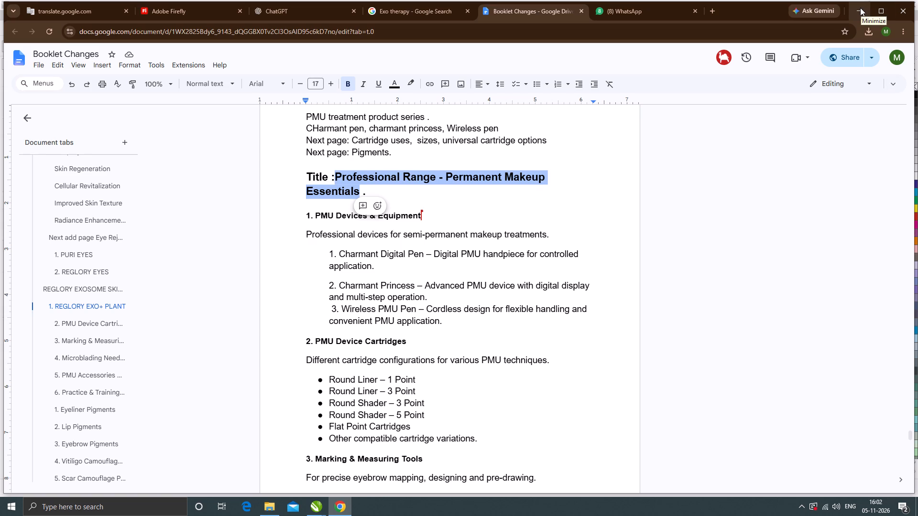
click(860, 8)
Close the 6 x 3. 2026.cdr document.
scroll(446, 228, down, 1)
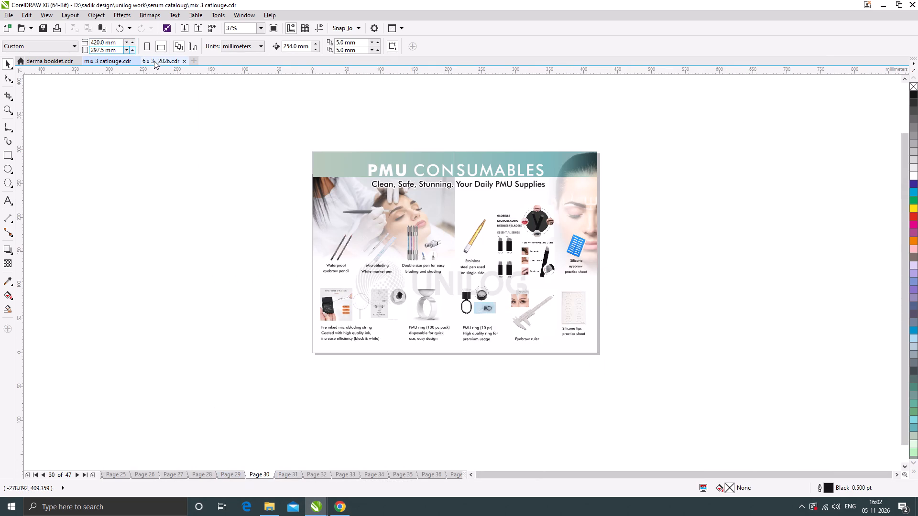
click(183, 60)
Delete the grey wave background from page 28 of derma booklet.cdr.
click(50, 61)
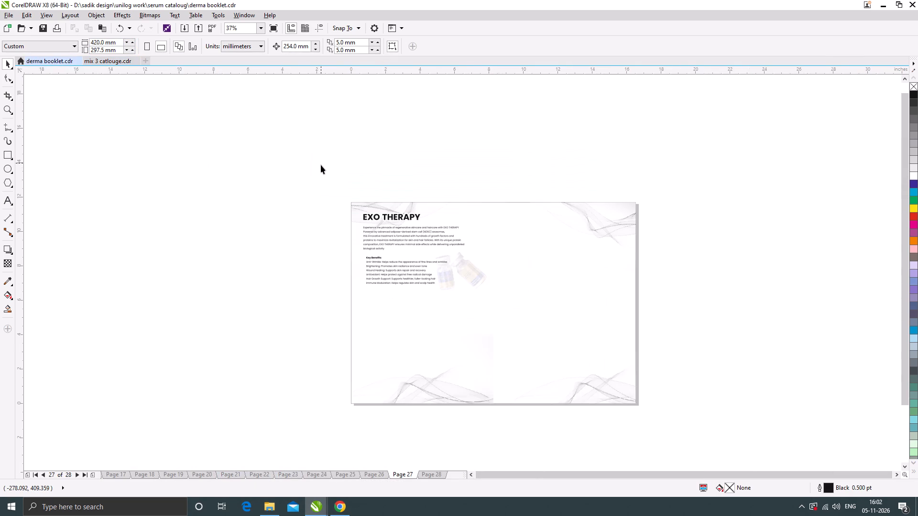
click(432, 473)
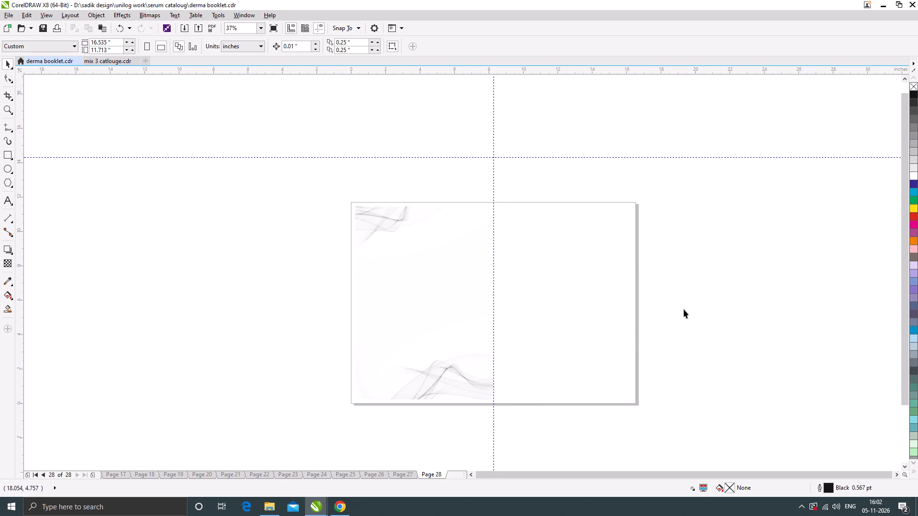
click(691, 306)
click(381, 243)
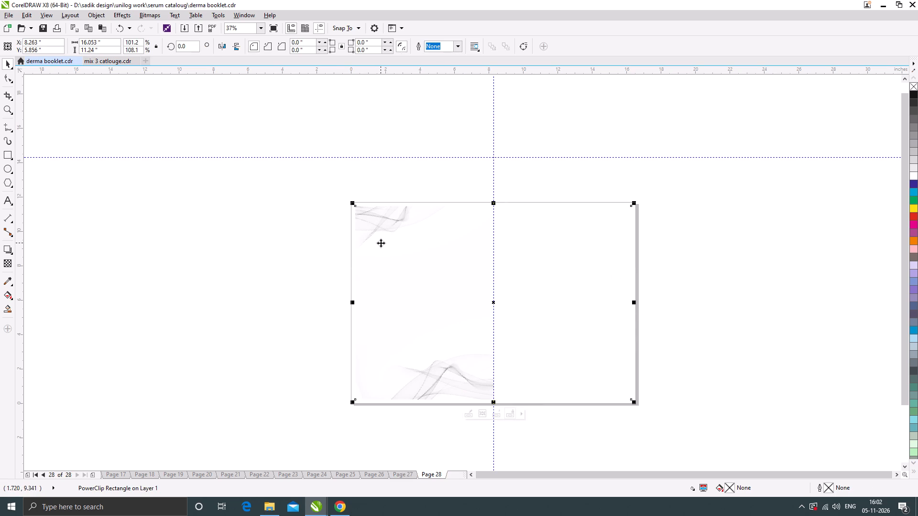
key(Delete)
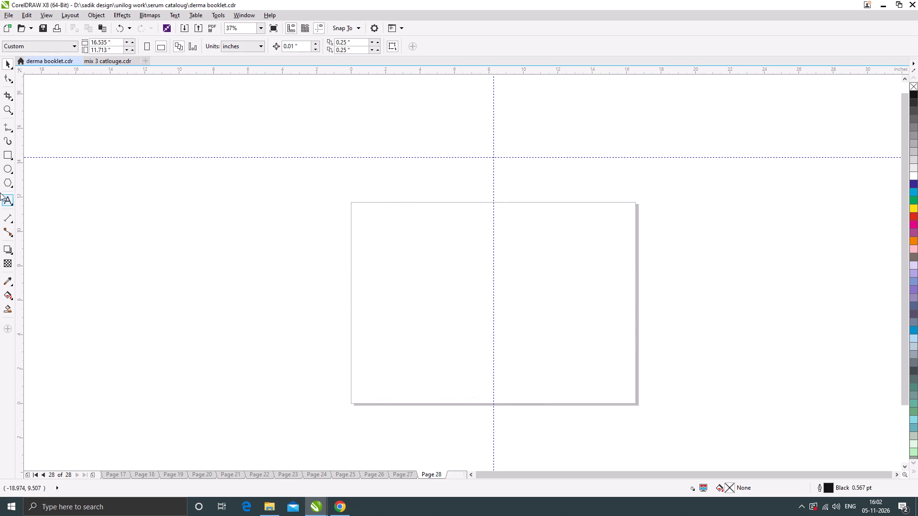
Paste the copied title as artistic text in the empty area beside page 28.
click(10, 198)
click(147, 222)
key(ctrl+v)
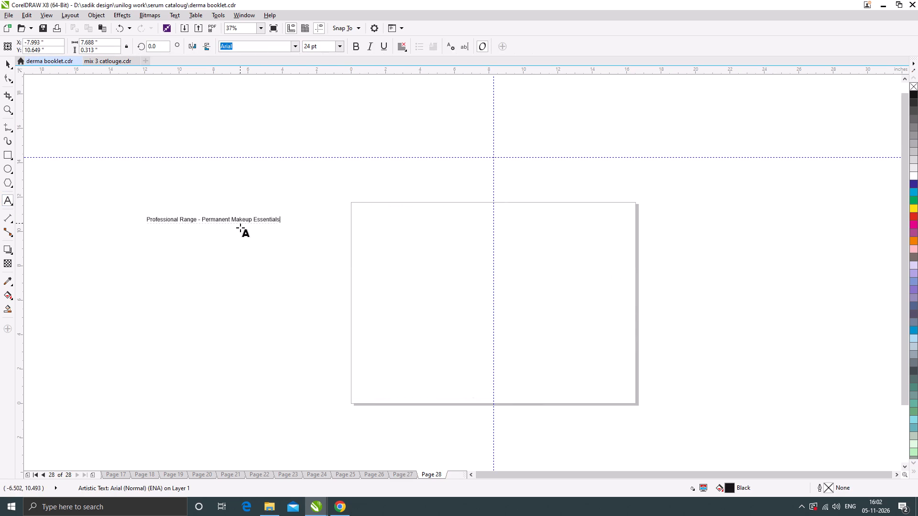
click(5, 63)
click(132, 299)
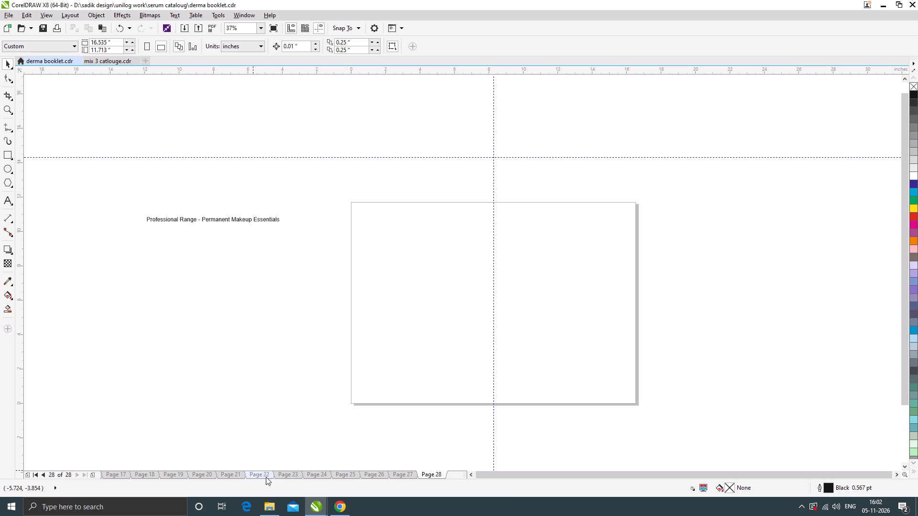
Copy the purple wave background from the Skin Booster spread on page 19 and paste it onto page 28.
click(266, 477)
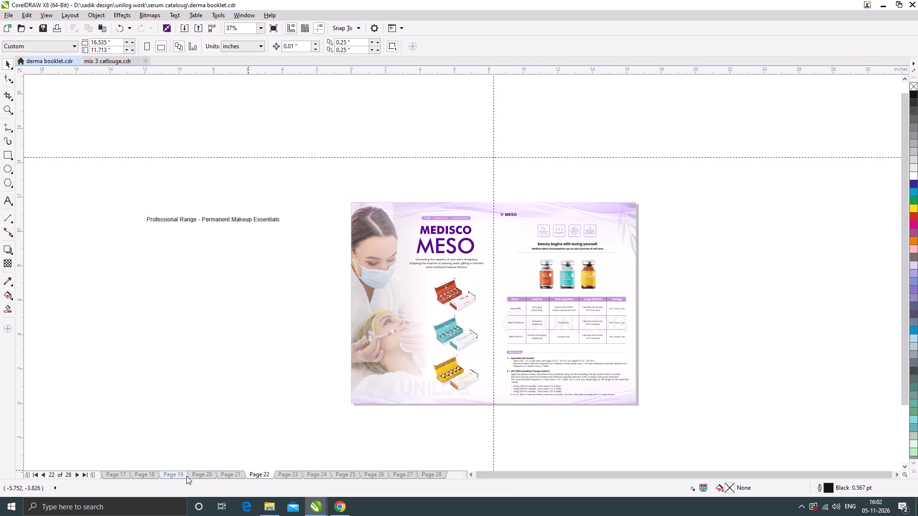
click(186, 476)
click(615, 210)
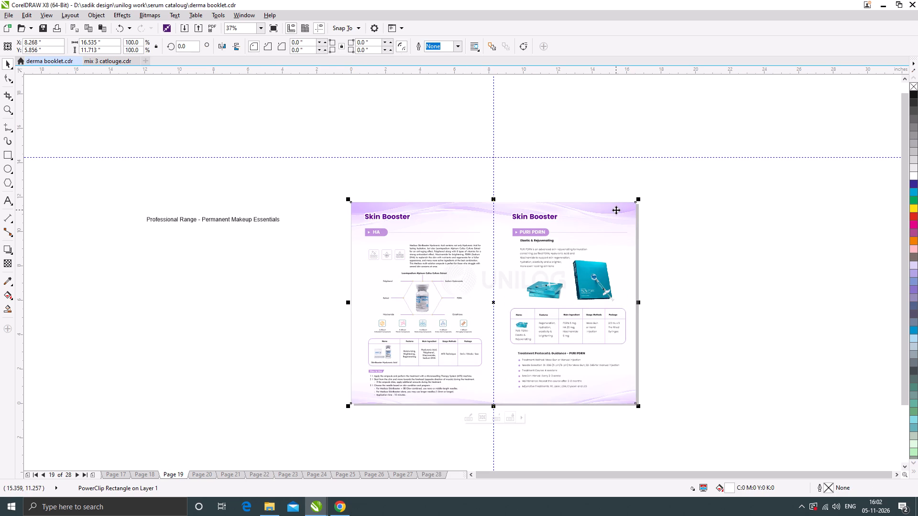
key(ctrl+c)
click(435, 478)
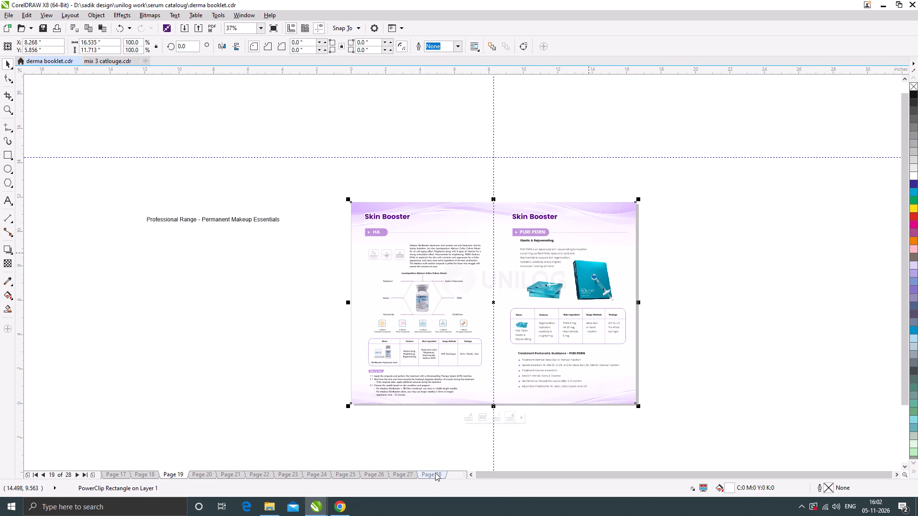
click(435, 473)
key(ctrl+v)
click(753, 307)
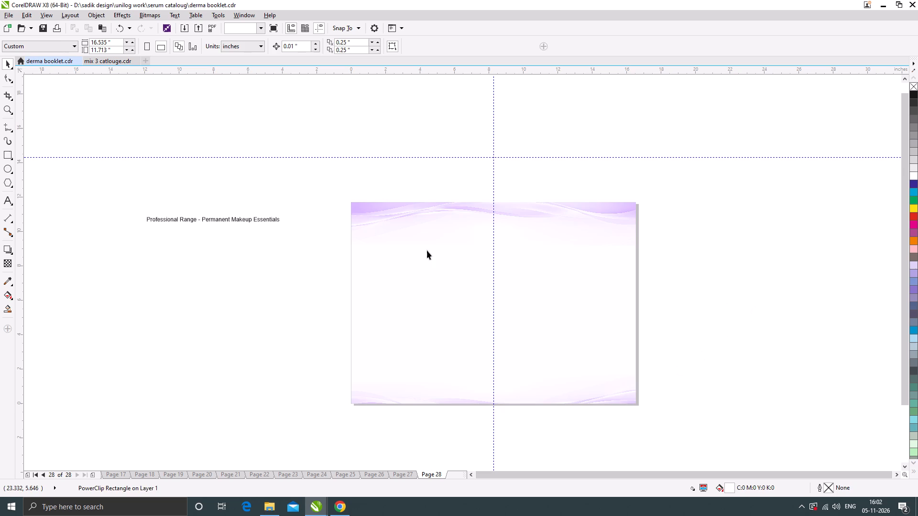
Move the Permanent Makeup Essentials title onto page 28, near the upper edge of its left half.
drag(251, 219, 469, 219)
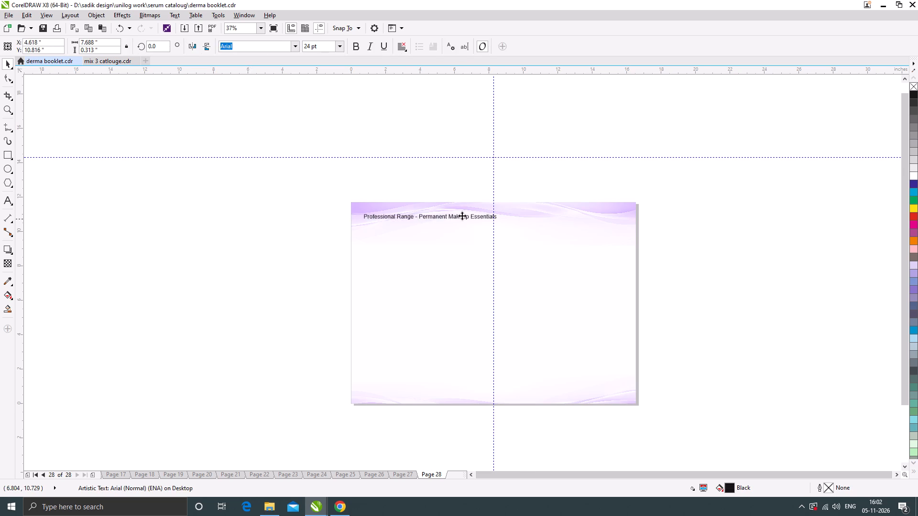
Lock the purple wave background on page 28.
scroll(455, 211, up, 1)
click(450, 204)
right_click(451, 203)
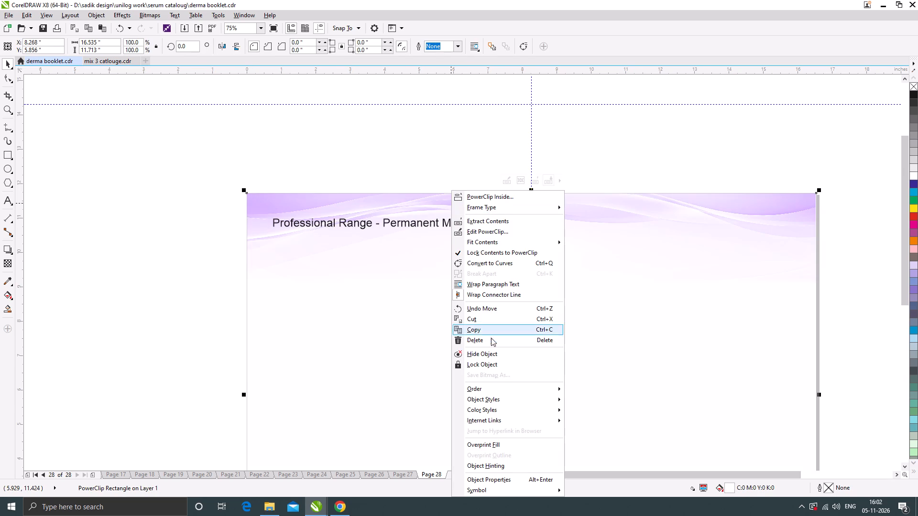
click(471, 365)
click(165, 259)
Move the title slightly lower on page 28, centring it at about X 4.45 in, Y 10.39 in.
drag(396, 225, 396, 227)
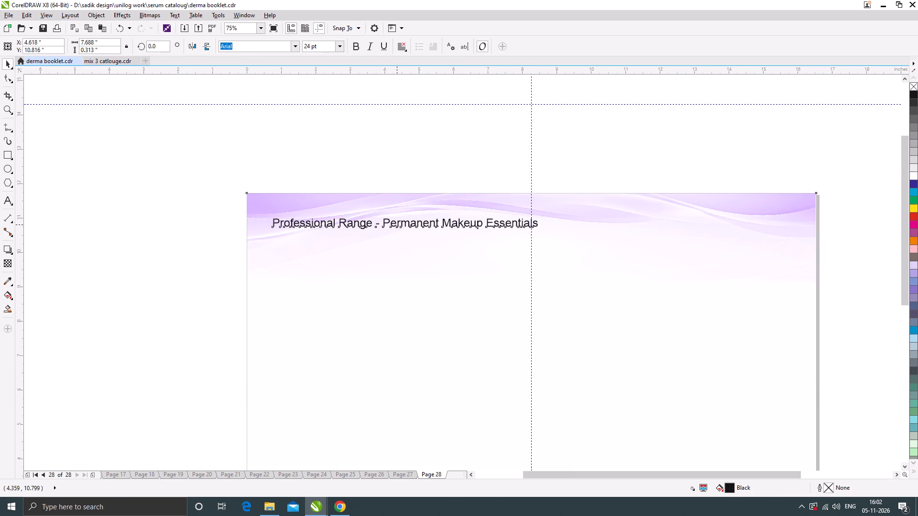
drag(396, 227, 391, 239)
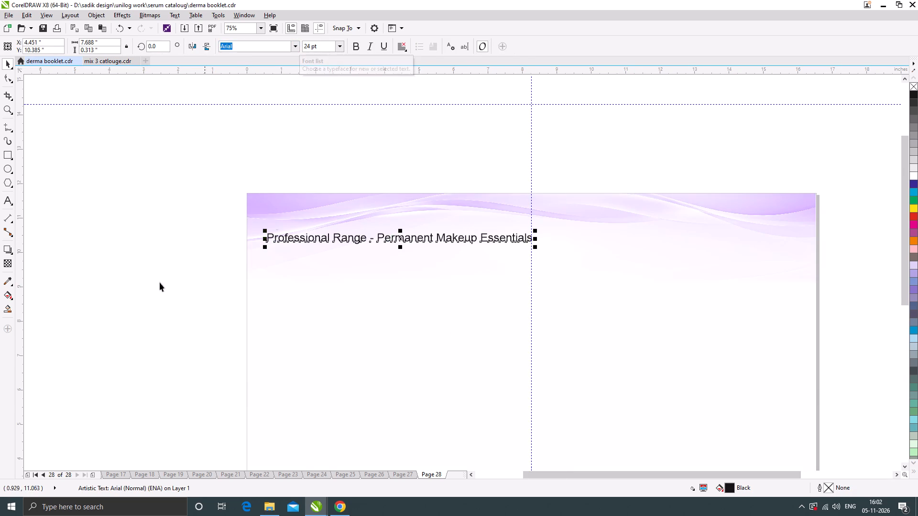
Duplicate the Skin Booster heading from page 21 into the blank area above the page and return to page 28.
click(238, 474)
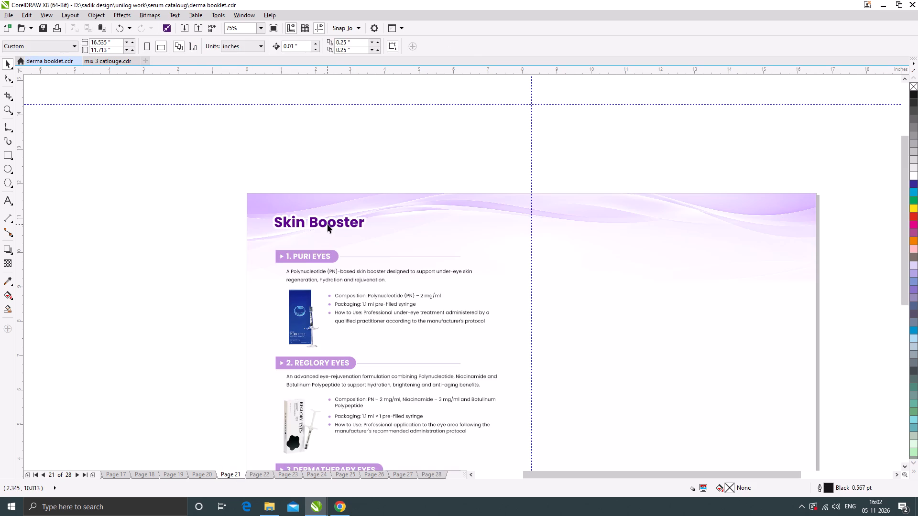
drag(328, 224, 349, 165)
right_click(349, 165)
click(433, 476)
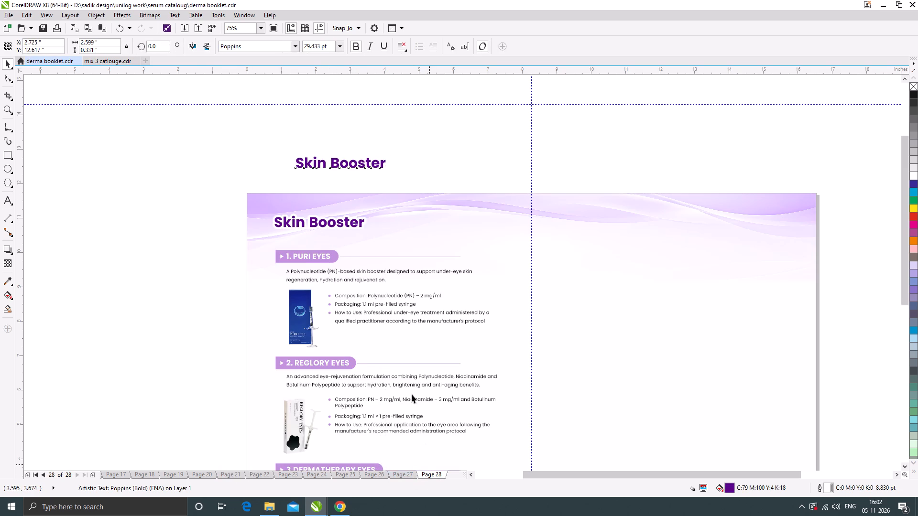
Using page 17's heading as reference, move the horizontal guideline to about Y 11.2 in, add a vertical guideline at about X 0.80 in, and return to page 28.
click(348, 477)
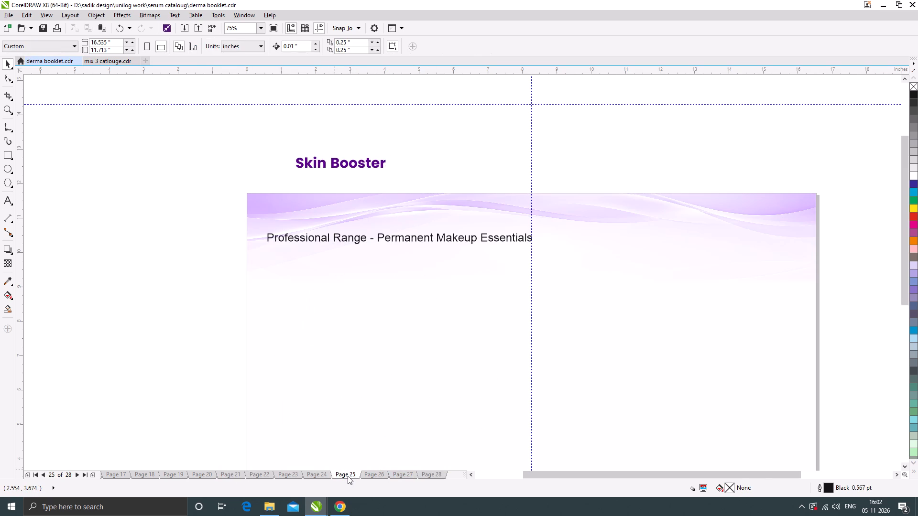
click(214, 477)
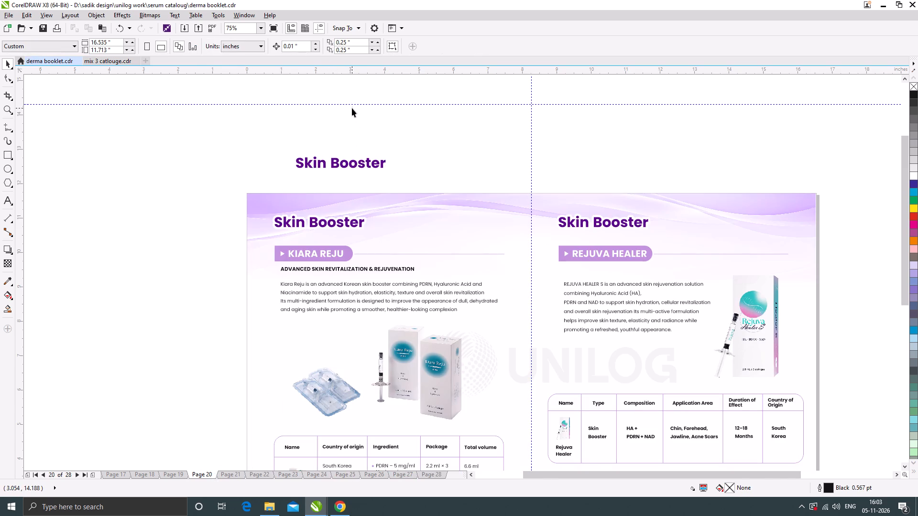
click(119, 473)
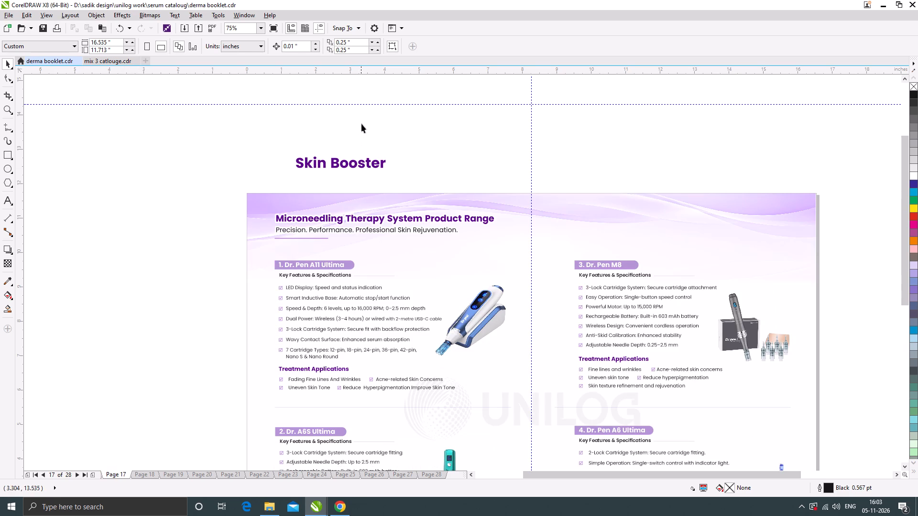
drag(373, 104, 385, 209)
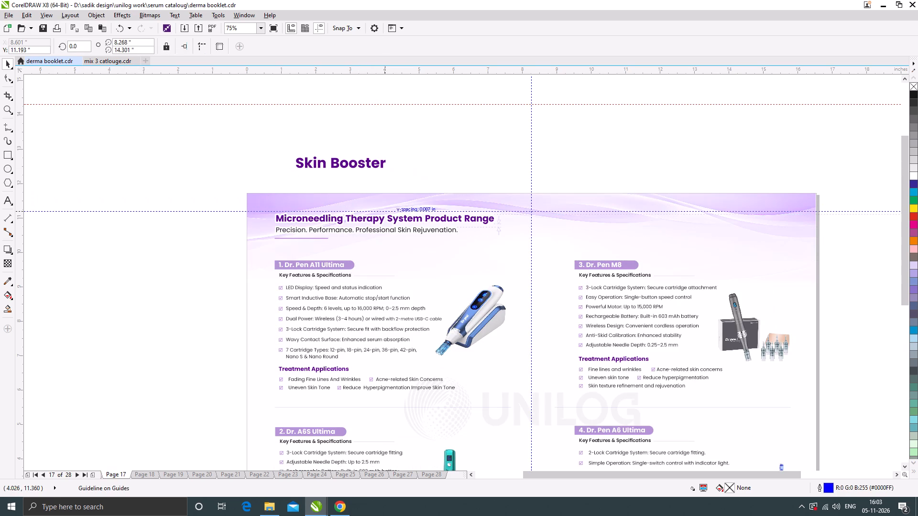
drag(385, 209, 384, 212)
drag(23, 266, 274, 264)
click(435, 474)
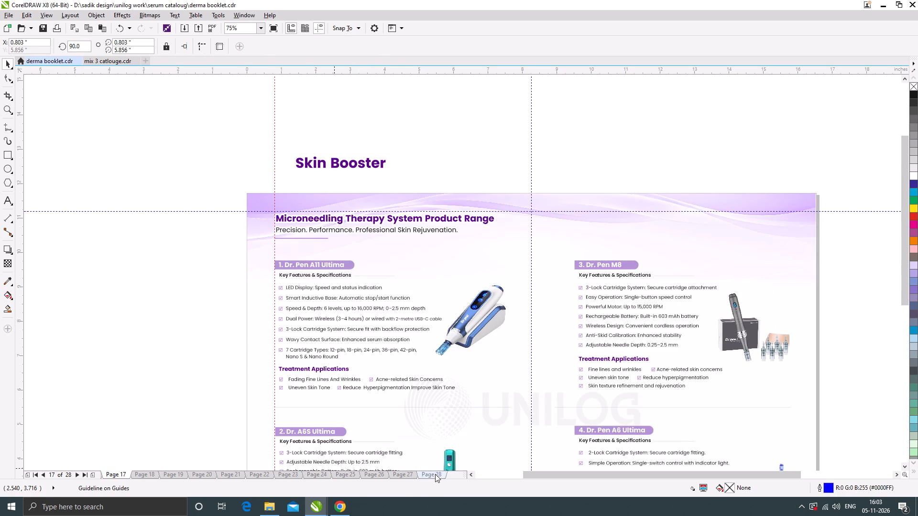
Move the Permanent Makeup Essentials title off page 28 into the blank area above the Skin Booster heading.
drag(324, 238, 381, 139)
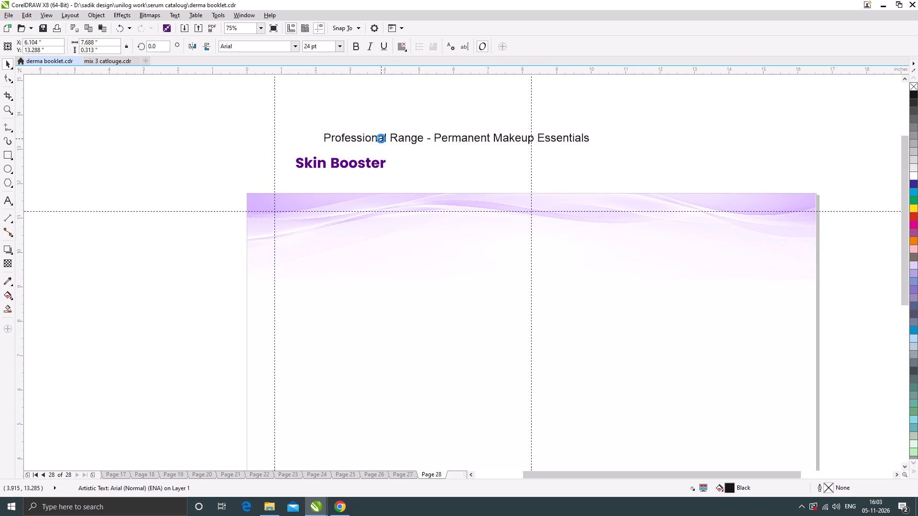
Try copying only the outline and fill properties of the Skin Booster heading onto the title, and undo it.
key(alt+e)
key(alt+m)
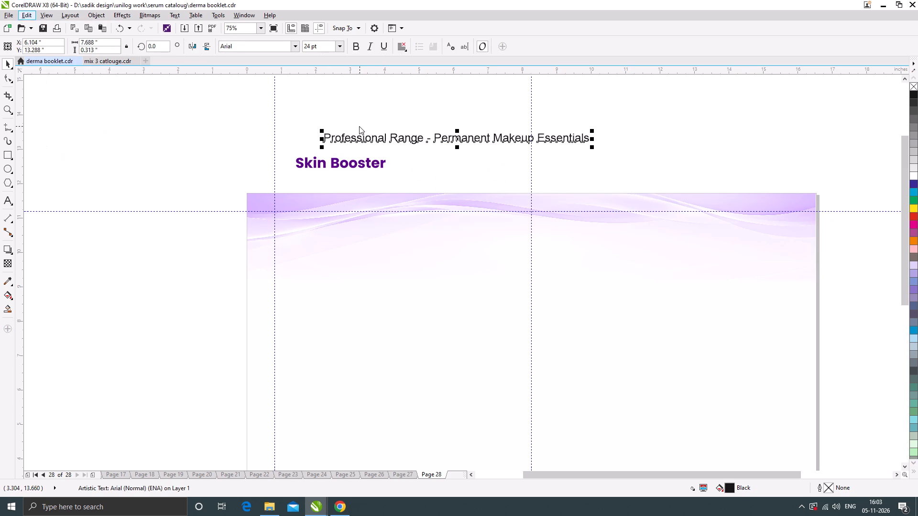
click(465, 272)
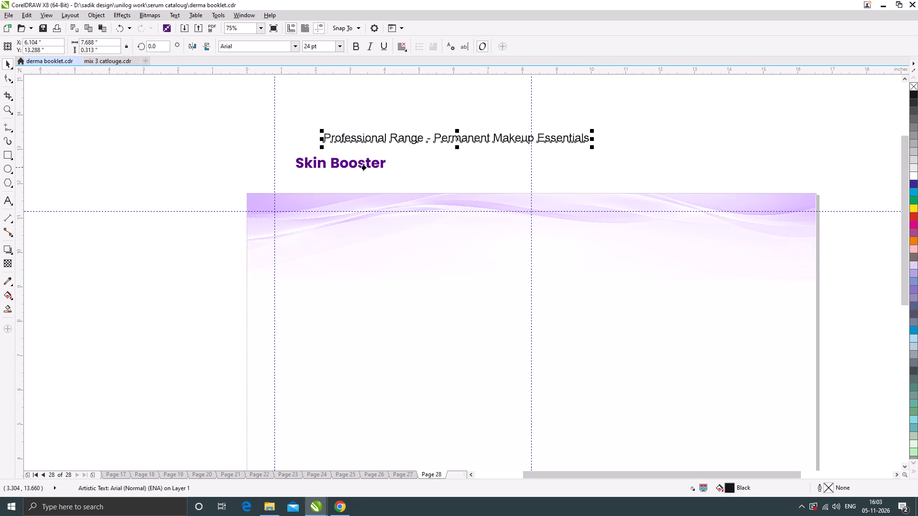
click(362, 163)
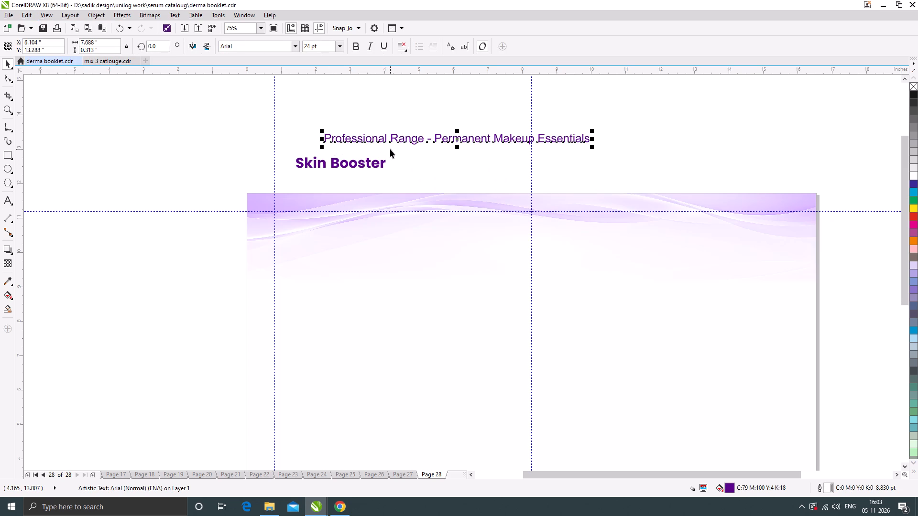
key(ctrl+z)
Copy the Skin Booster heading's outline, fill and text properties onto the Professional Range - Permanent Makeup Essentials title.
scroll(357, 133, up, 1)
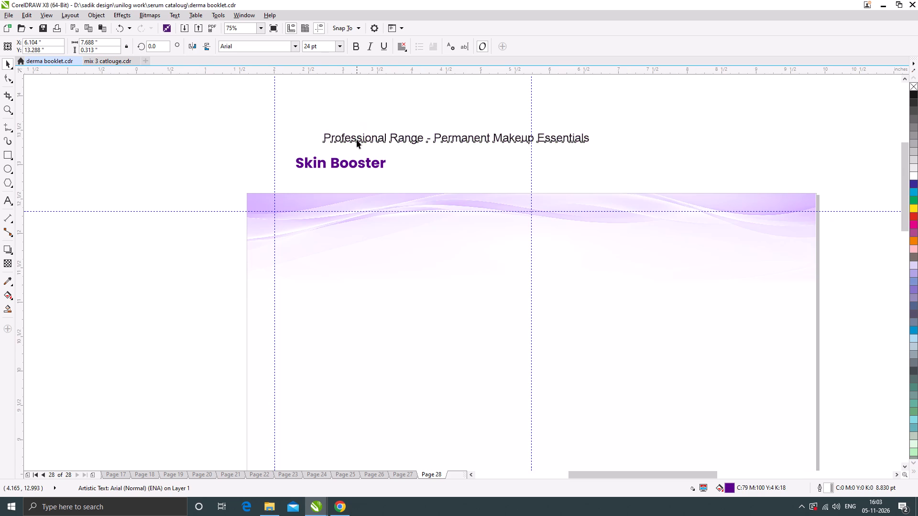
key(alt+e)
key(alt+m)
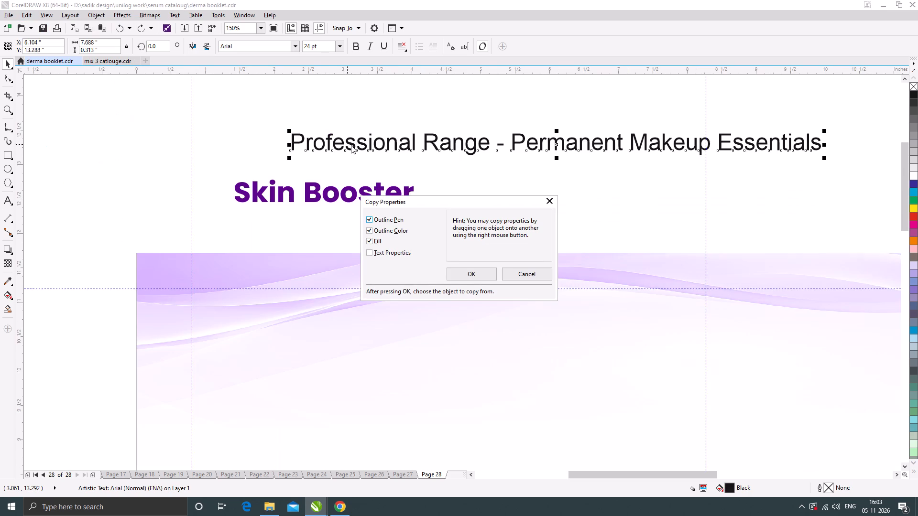
click(378, 252)
click(463, 273)
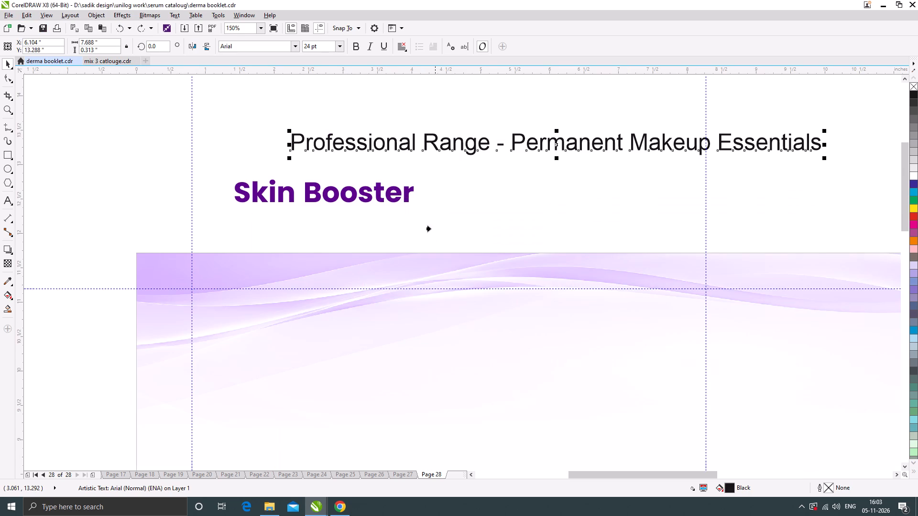
click(396, 188)
Move the restyled title back onto page 28, aligned just below the horizontal guideline and starting at the left margin guideline.
scroll(446, 168, down, 1)
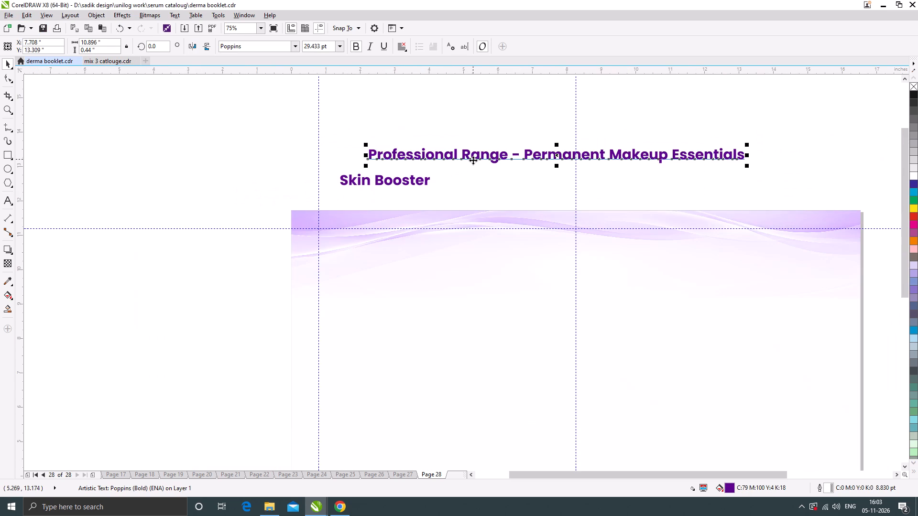
drag(474, 159, 427, 241)
Remove the hyphen from the title, put Permanent Makeup Essentials on a second line, and break the two lines into separate text objects.
double_click(479, 240)
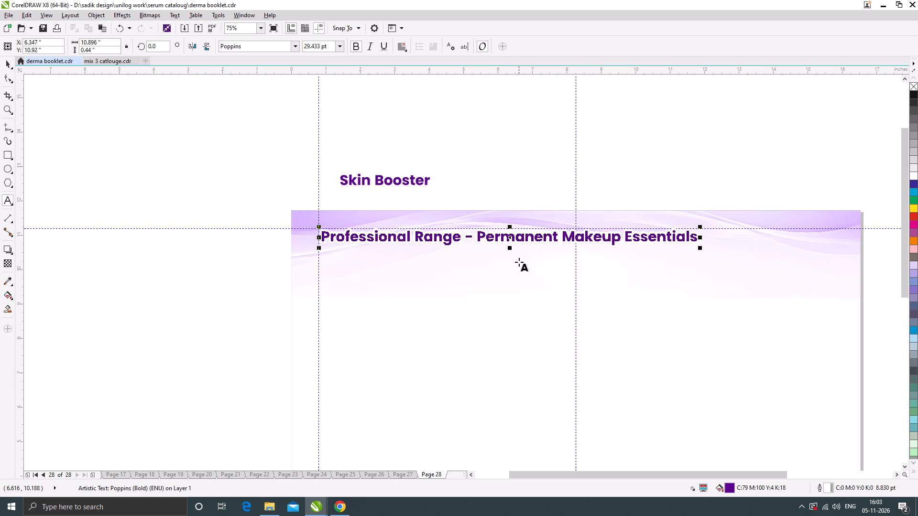
key(BackSpace)
key(BackSpace)
key(BackSpace)
key(Return)
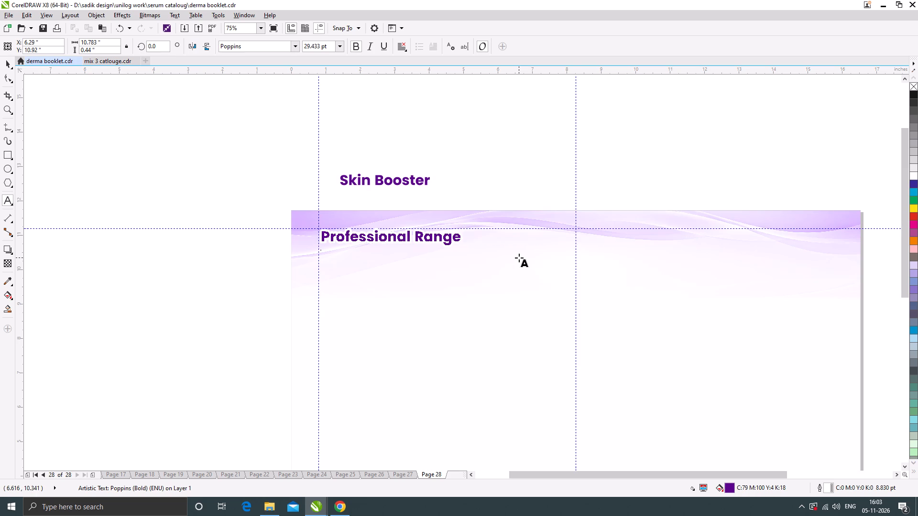
key(ctrl+k)
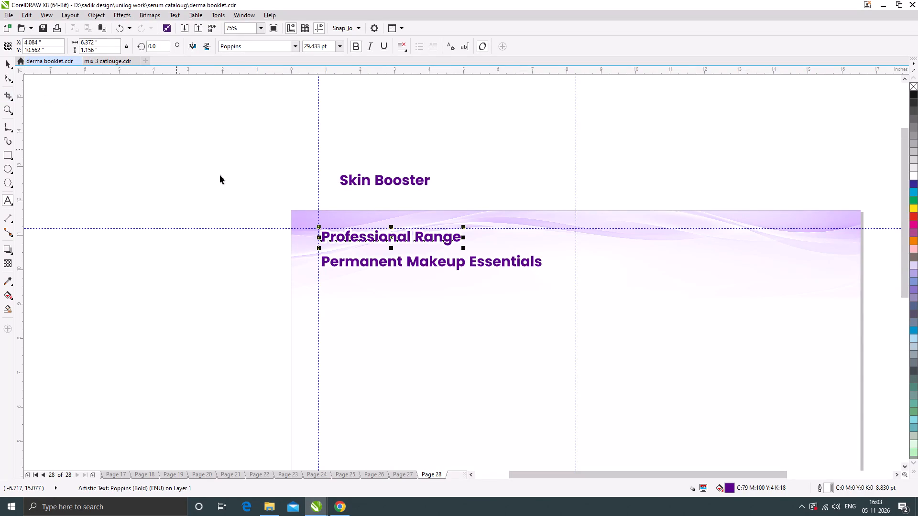
Scale the Permanent Makeup Essentials line down to about 21.3 pt and move it up close beneath Professional Range, at about Y 10.46 in.
click(362, 262)
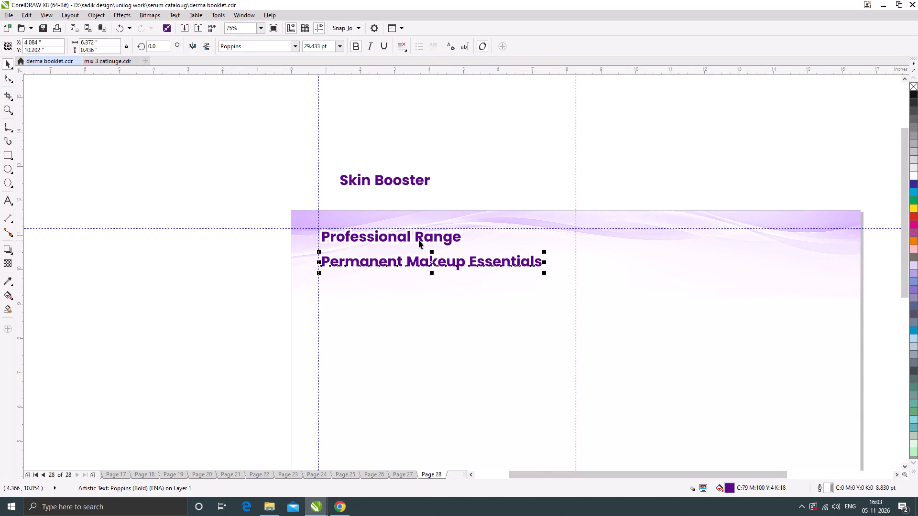
drag(546, 252, 486, 247)
scroll(390, 252, up, 1)
drag(387, 276, 384, 251)
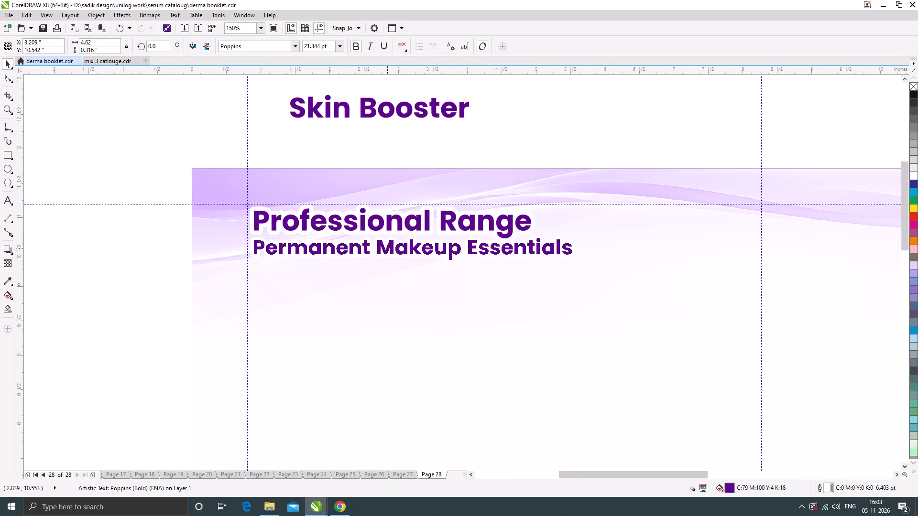
drag(384, 251, 384, 254)
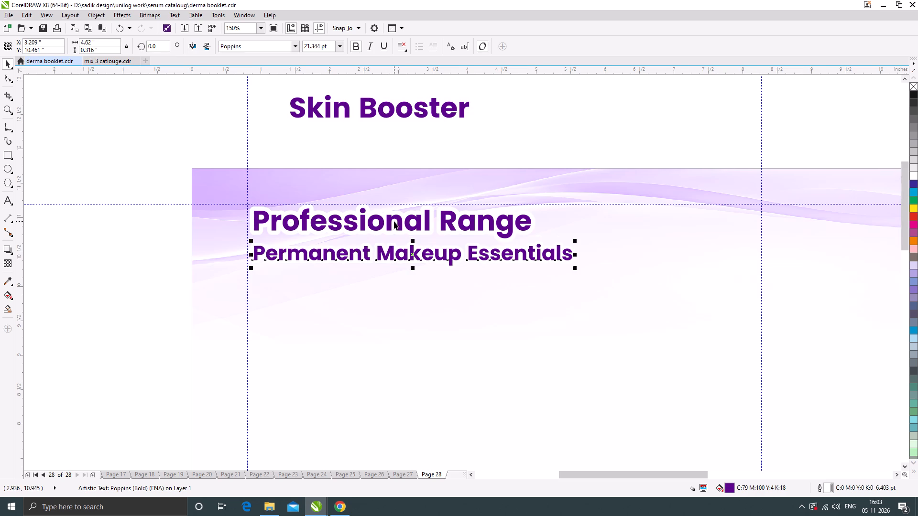
Delete the reference Skin Booster heading above page 28.
scroll(394, 221, down, 1)
click(250, 270)
click(392, 165)
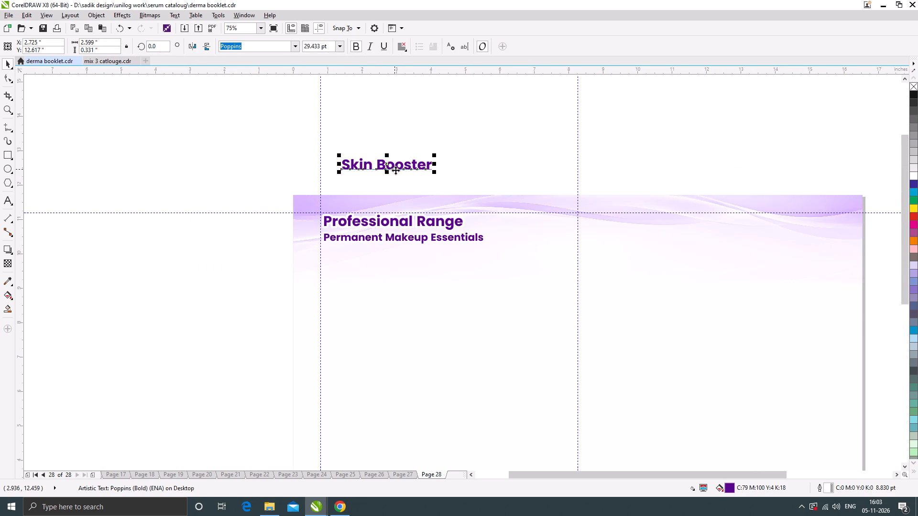
key(Delete)
click(393, 168)
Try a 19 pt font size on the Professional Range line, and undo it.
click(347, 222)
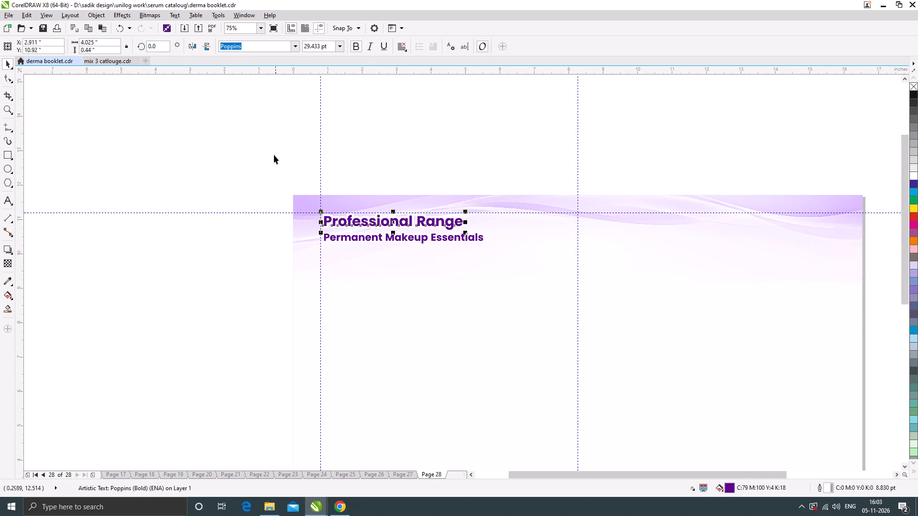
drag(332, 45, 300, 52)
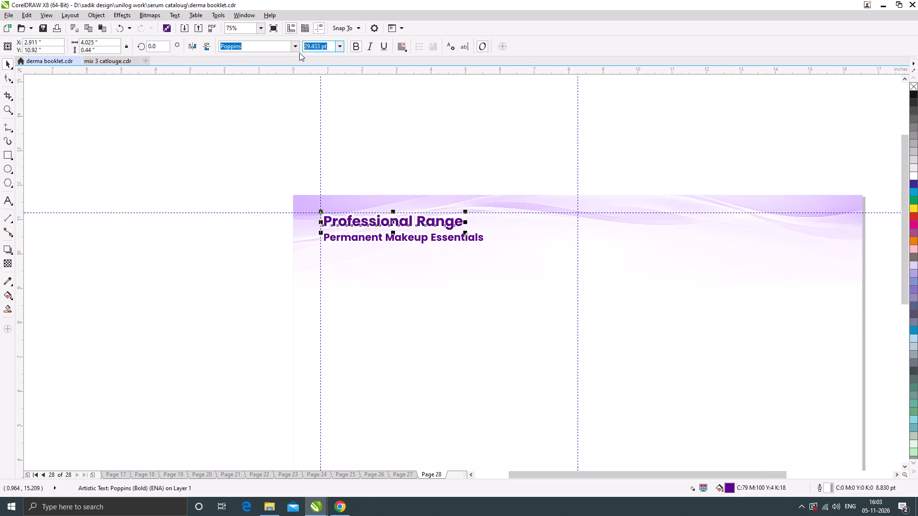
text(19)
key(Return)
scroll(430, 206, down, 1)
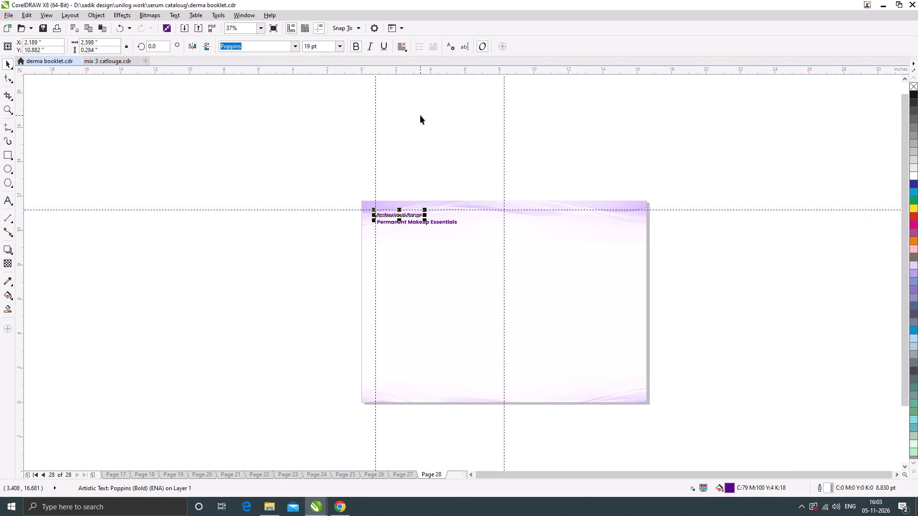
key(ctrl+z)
Scale the Permanent Makeup Essentials line down to about 18.6 pt so its width matches the Professional Range line.
scroll(384, 180, up, 1)
scroll(526, 256, up, 1)
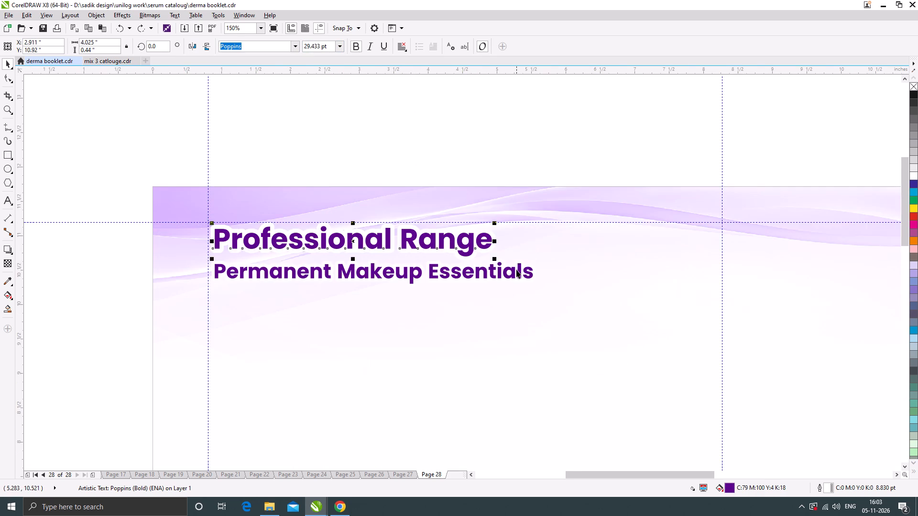
click(516, 269)
drag(535, 258, 499, 248)
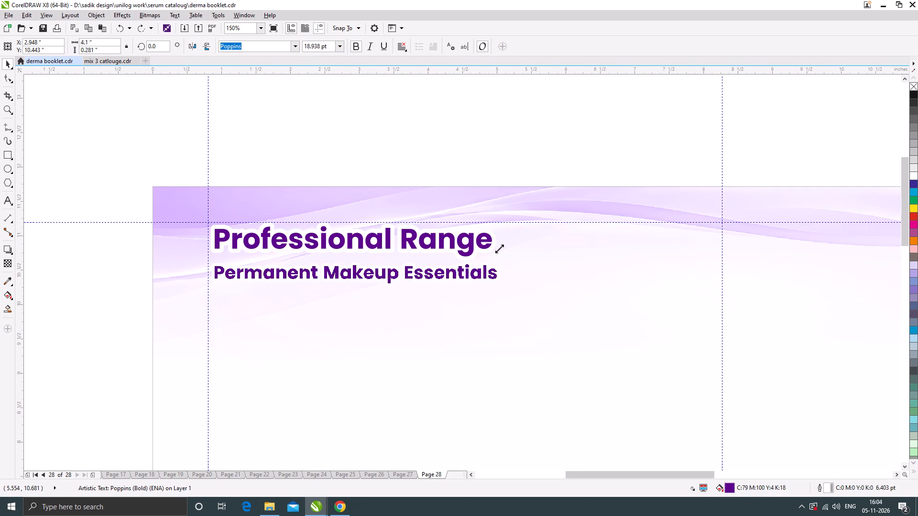
drag(499, 248, 498, 248)
scroll(414, 215, down, 1)
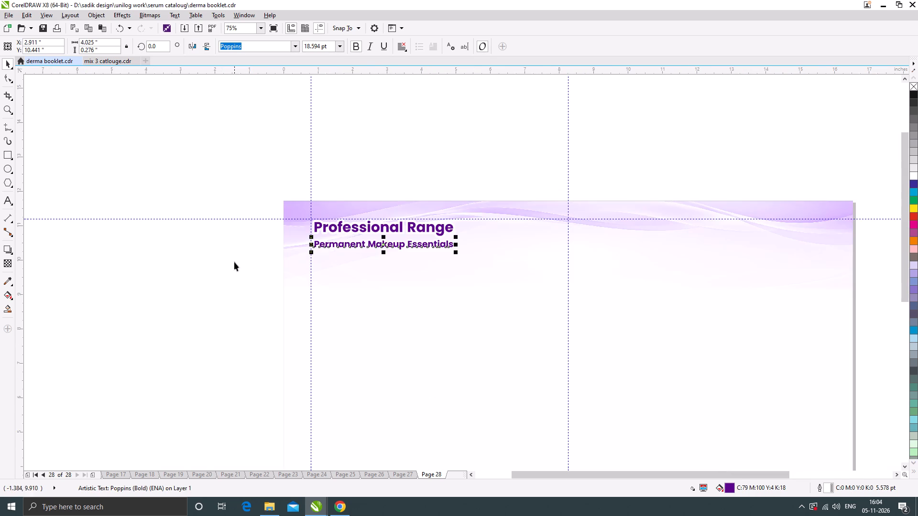
click(234, 262)
scroll(317, 221, down, 1)
click(255, 252)
scroll(334, 235, up, 1)
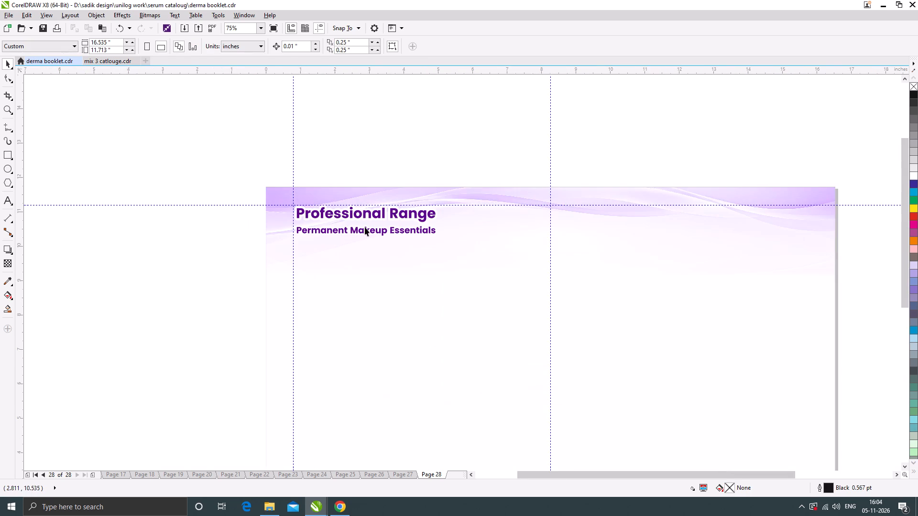
Set the Professional Range line's font size to 25 pt.
click(421, 214)
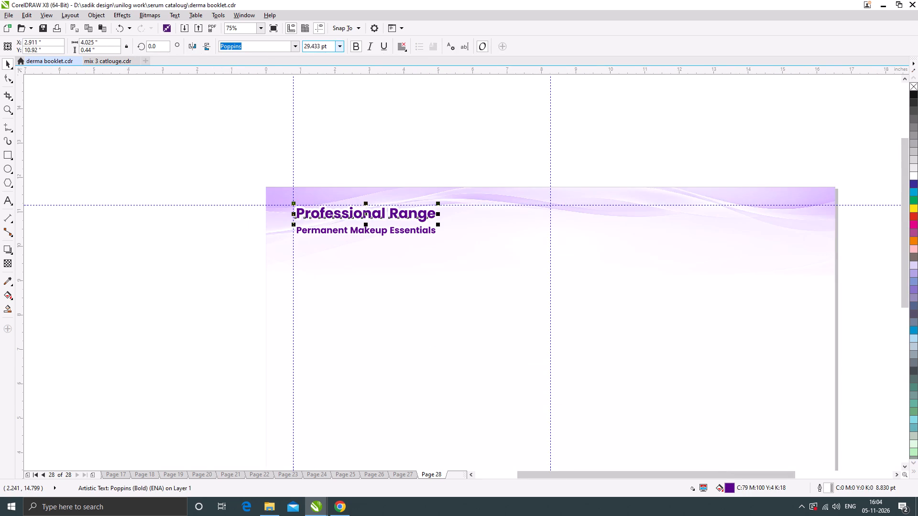
drag(331, 47, 300, 54)
text(25)
key(Return)
click(236, 251)
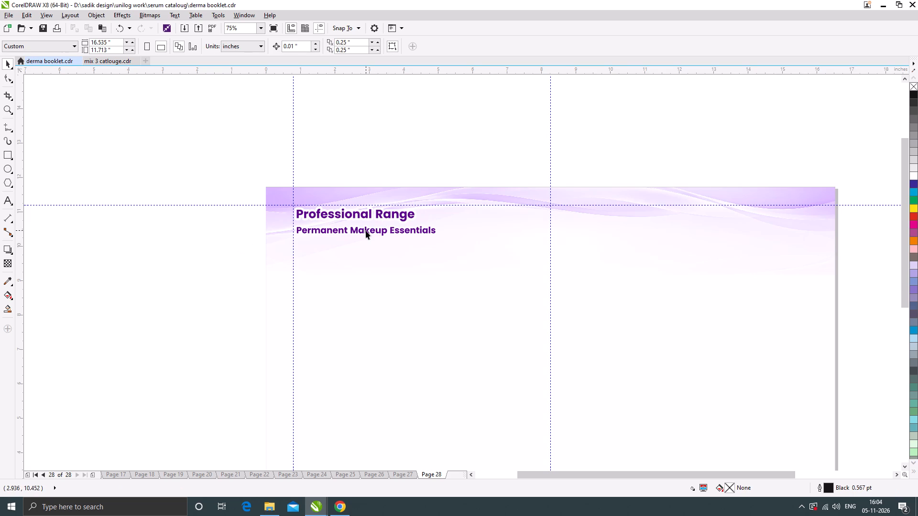
Remove the bold style from the Permanent Makeup Essentials line.
click(366, 230)
scroll(359, 235, up, 1)
click(357, 47)
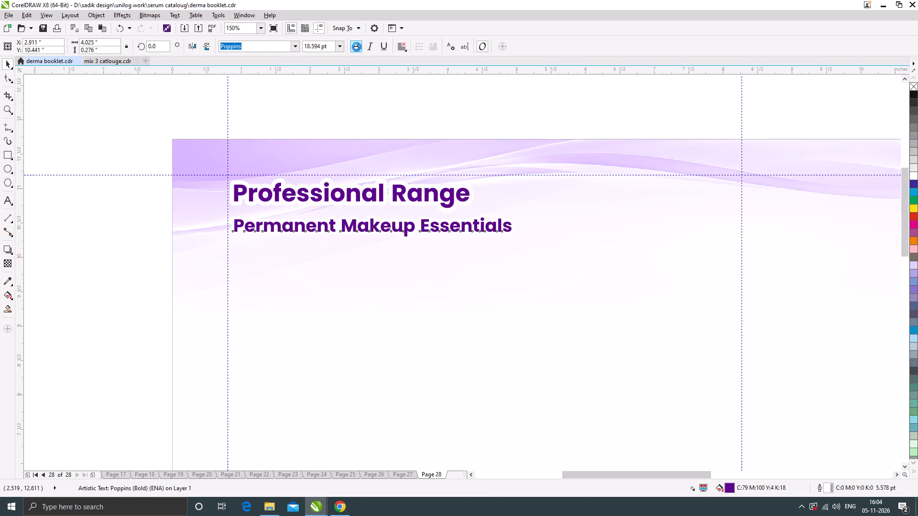
click(487, 226)
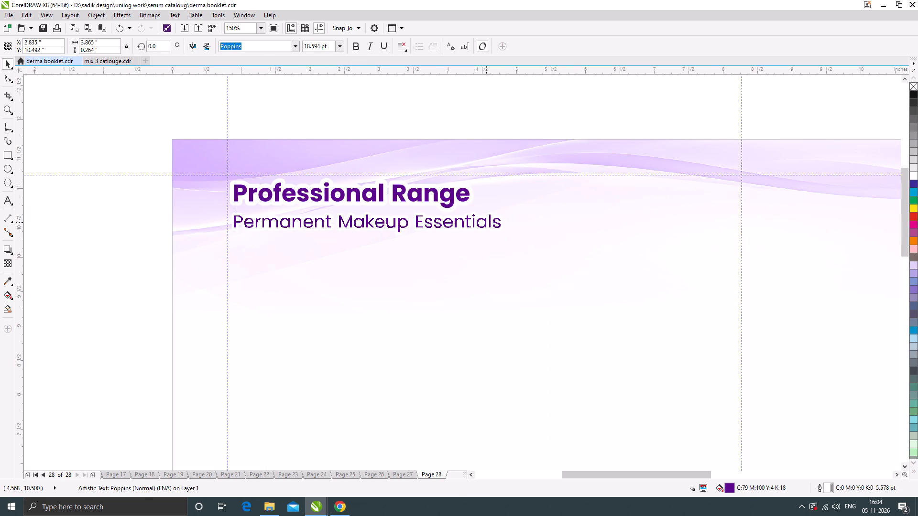
Align the left edges of the Professional Range and Permanent Makeup Essentials lines.
drag(192, 115, 535, 253)
key(l)
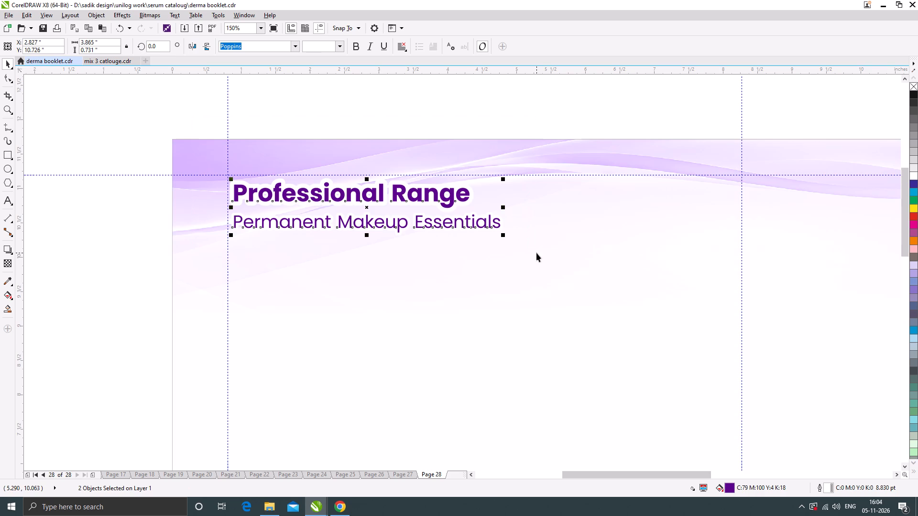
click(382, 108)
scroll(437, 223, down, 1)
click(183, 271)
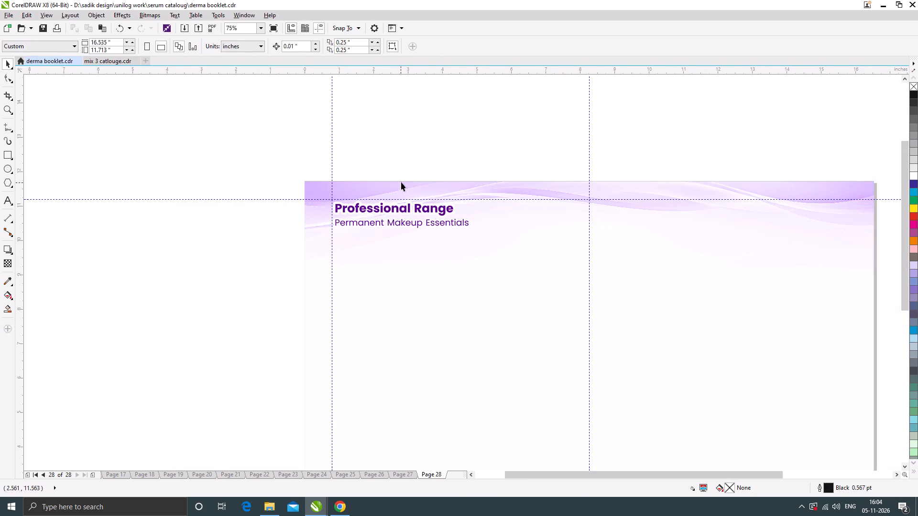
Preview page 28 full screen to check the layout of the two heading lines.
scroll(402, 182, down, 1)
click(299, 233)
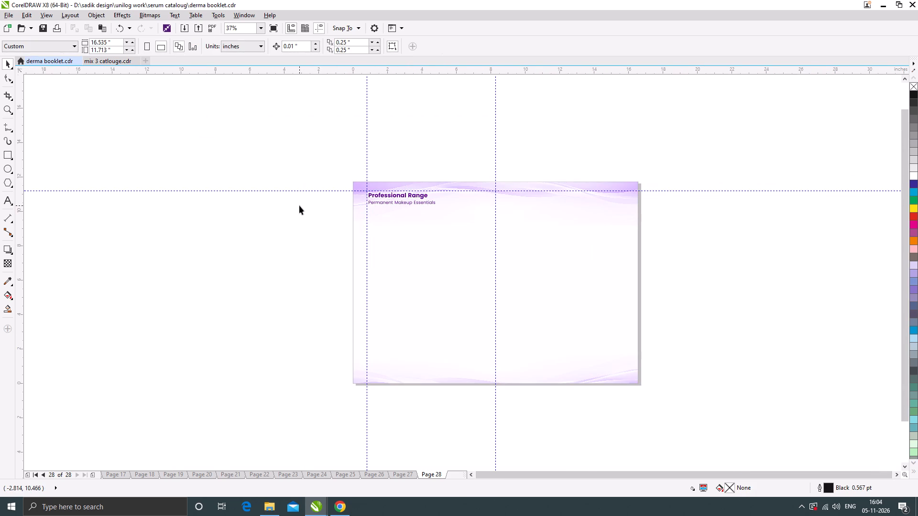
click(299, 205)
key(F4)
key(F9)
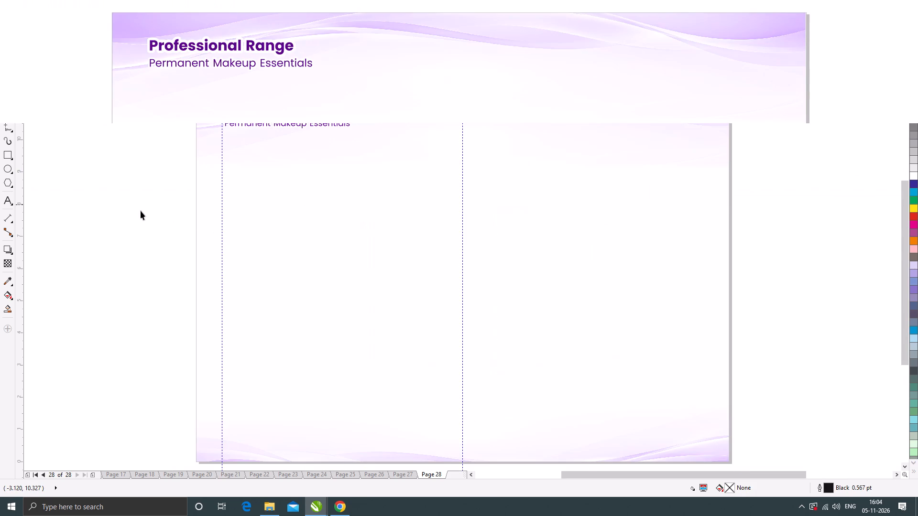
click(336, 219)
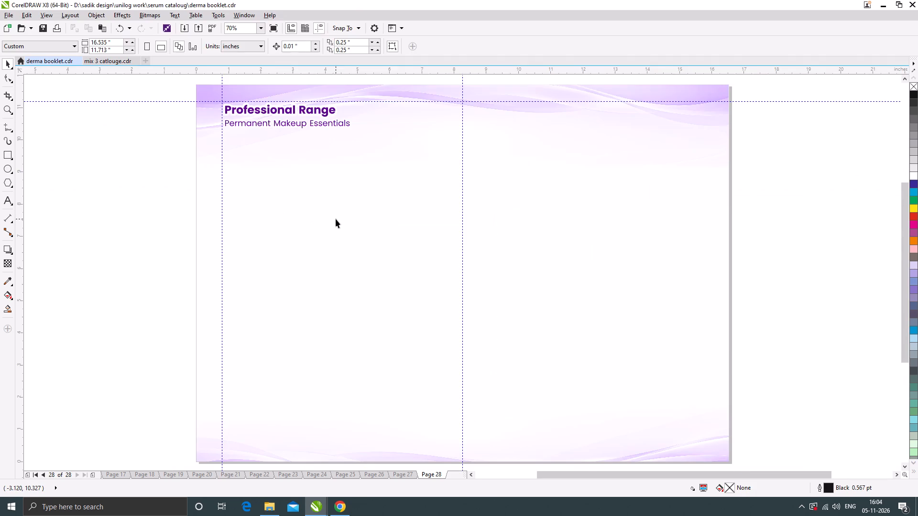
scroll(439, 219, down, 1)
click(238, 224)
Switch to the Booklet Changes document in Chrome and copy the section title "PMU Devices & Equipment" without its number.
click(339, 513)
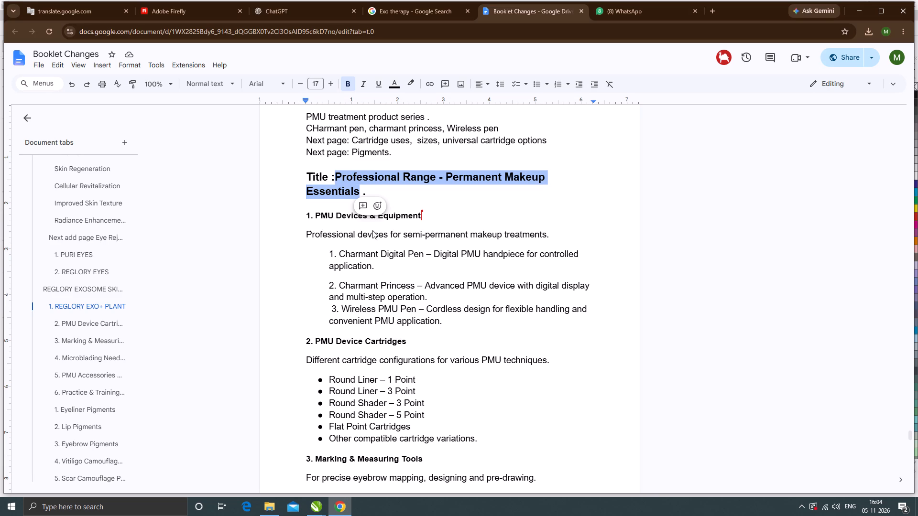
drag(301, 214, 387, 214)
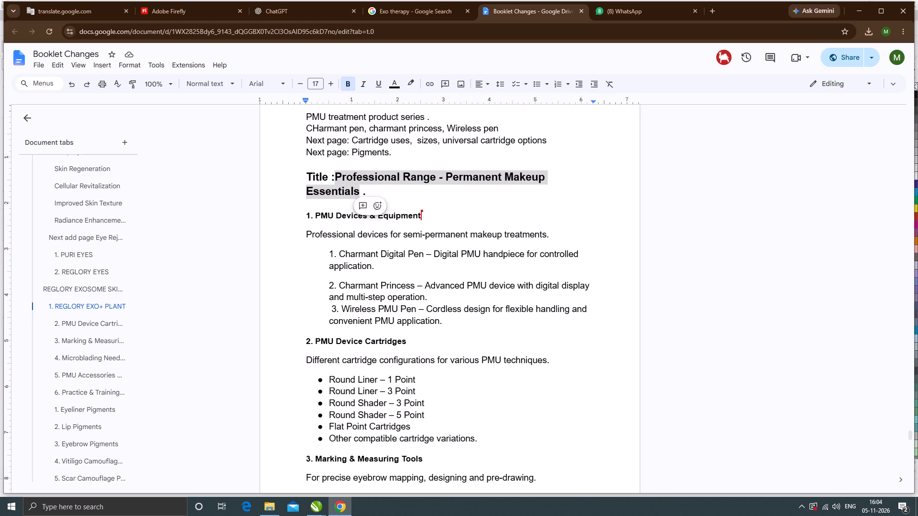
drag(387, 214, 433, 218)
click(301, 214)
drag(312, 213, 415, 217)
click(475, 206)
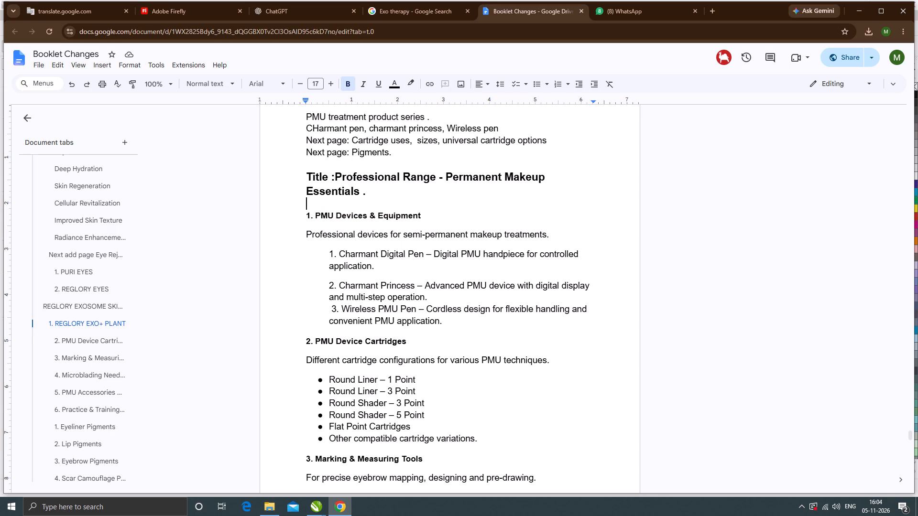
drag(316, 216, 426, 215)
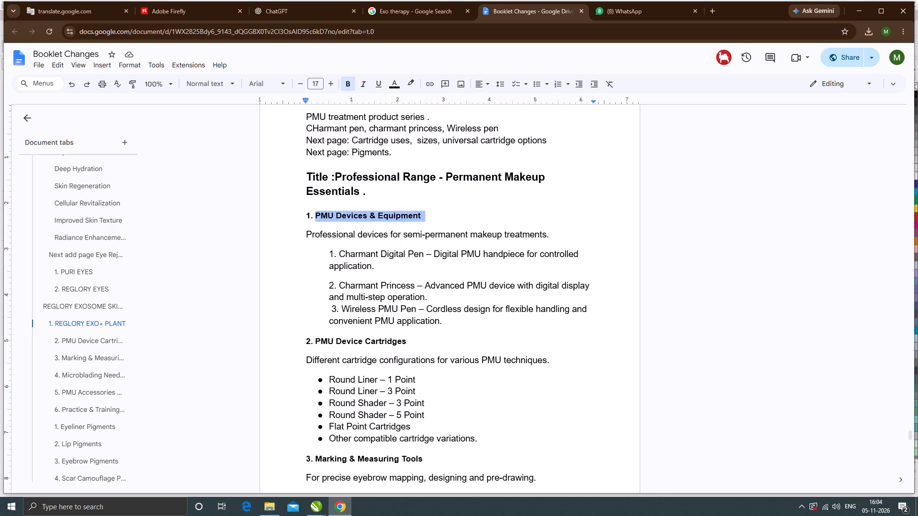
drag(426, 215, 426, 216)
key(ctrl+c)
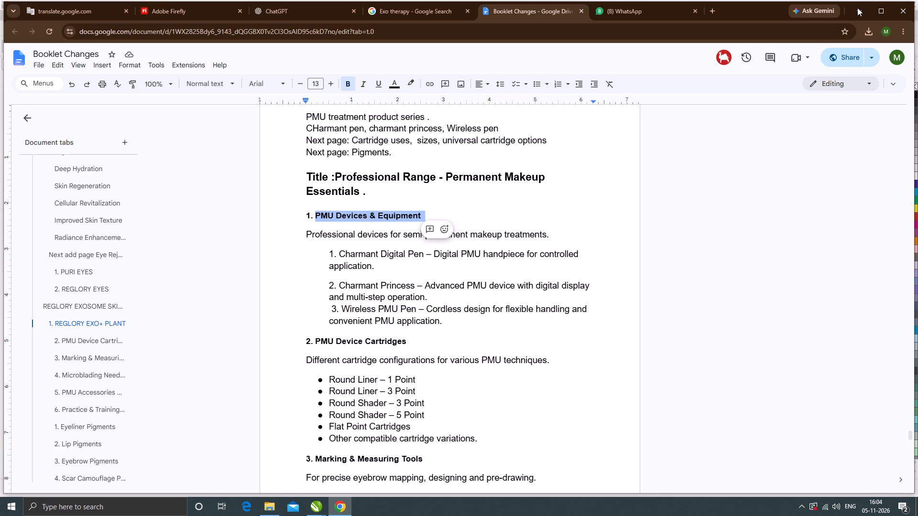
click(857, 8)
In CorelDRAW, duplicate the Permanent Makeup Essentials line just below itself and replace the copy's text with "PMU Devices & Equipment".
click(253, 226)
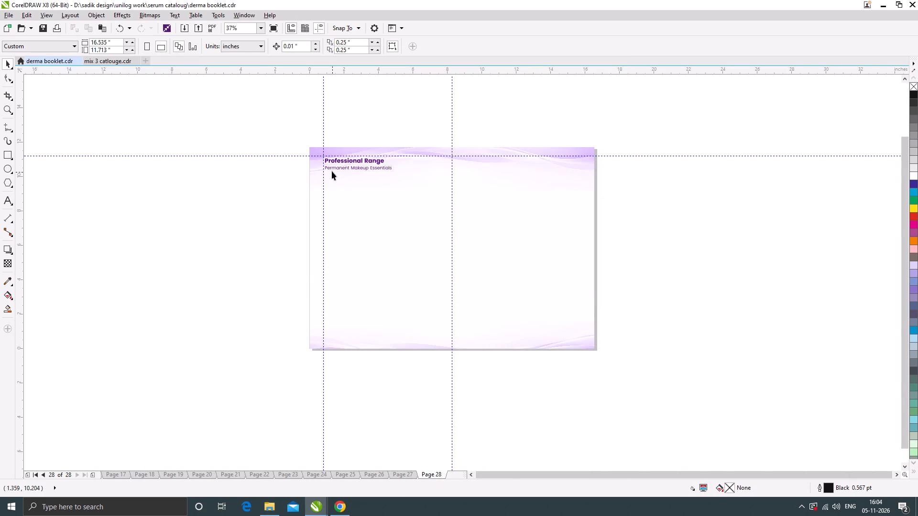
scroll(331, 171, up, 1)
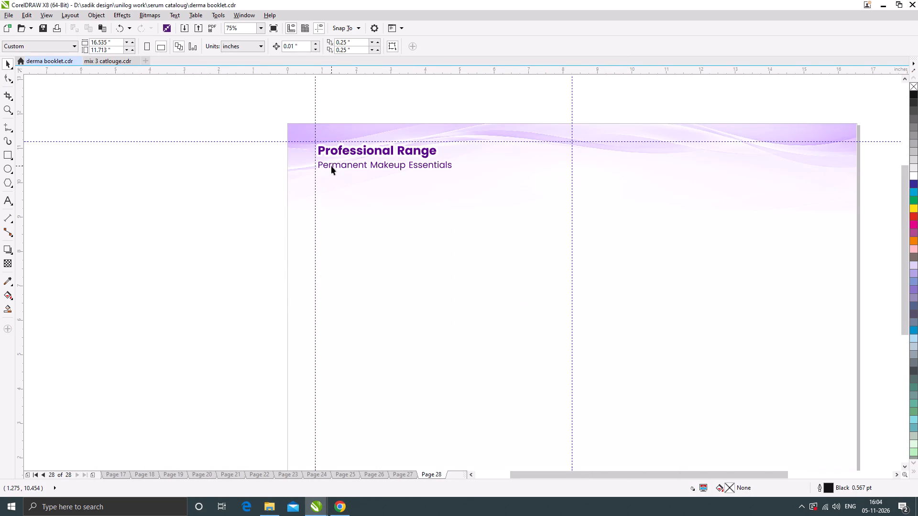
click(331, 166)
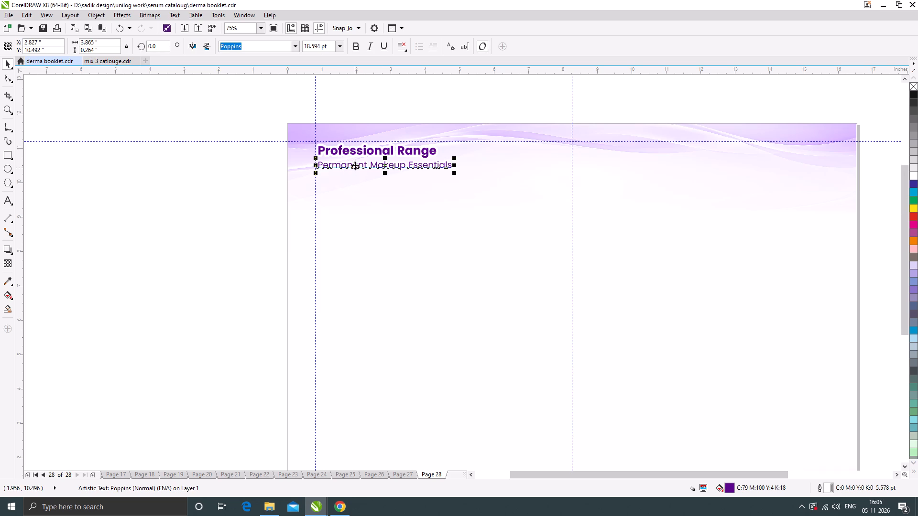
drag(355, 165, 358, 185)
shift+right_click(358, 185)
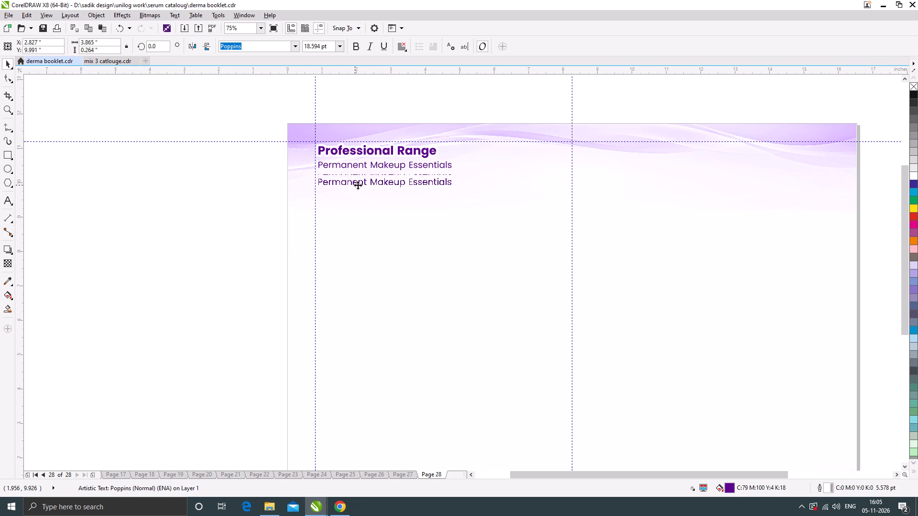
double_click(358, 185)
key(ctrl+a)
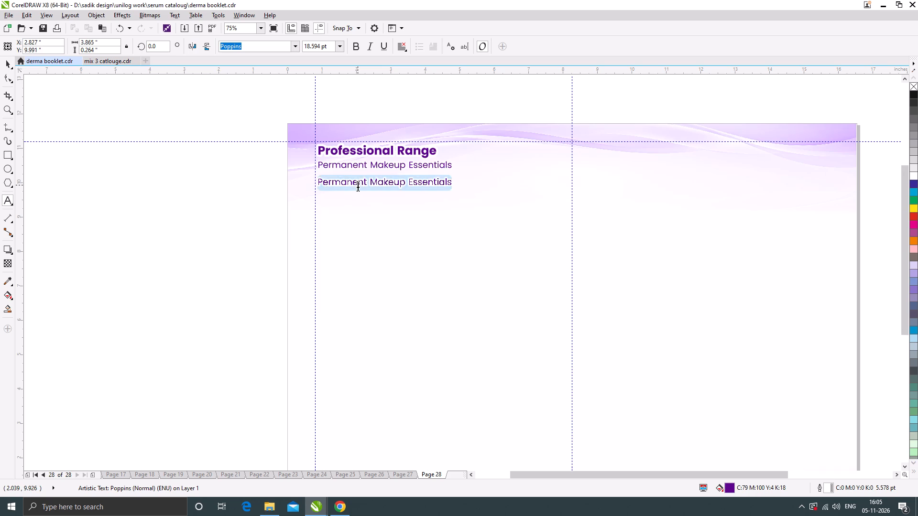
key(ctrl+v)
key(BackSpace)
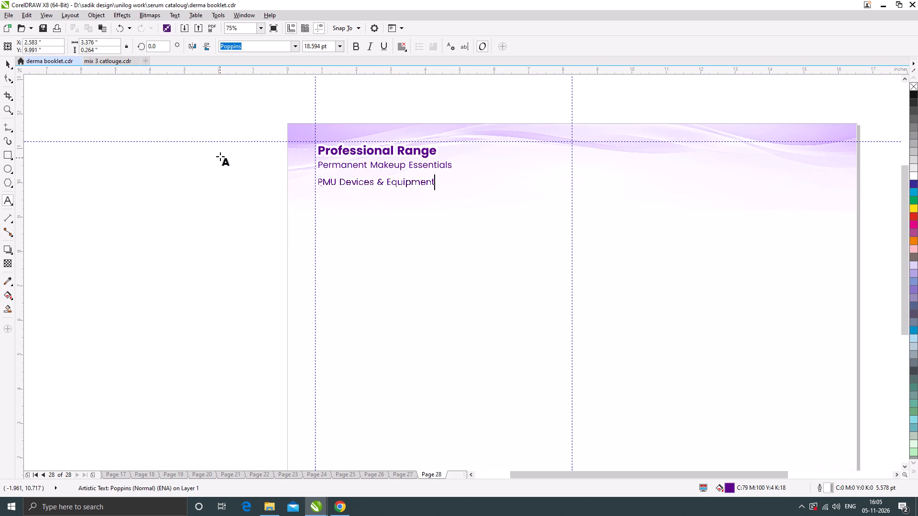
click(9, 60)
click(147, 225)
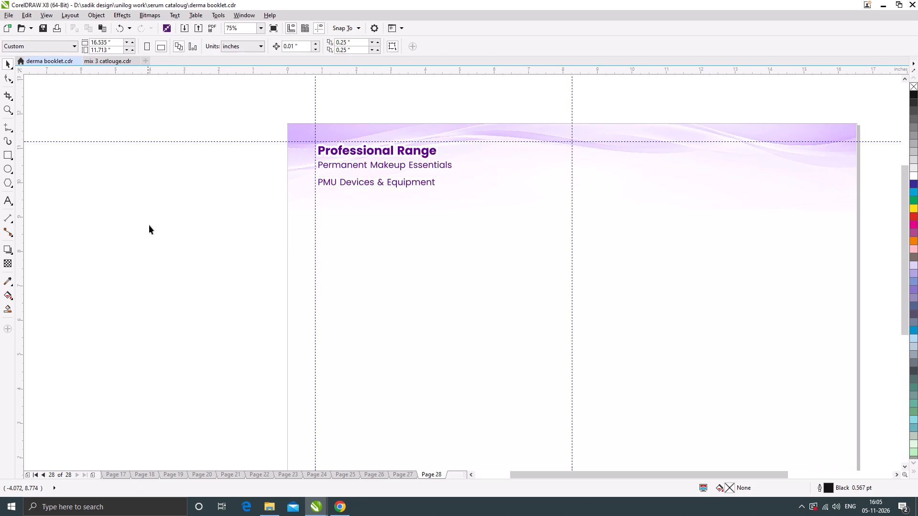
Bring "Professional devices for semi-permanent makeup treatments." from Booklet Changes into a duplicate of the PMU Devices & Equipment line placed below it.
click(339, 506)
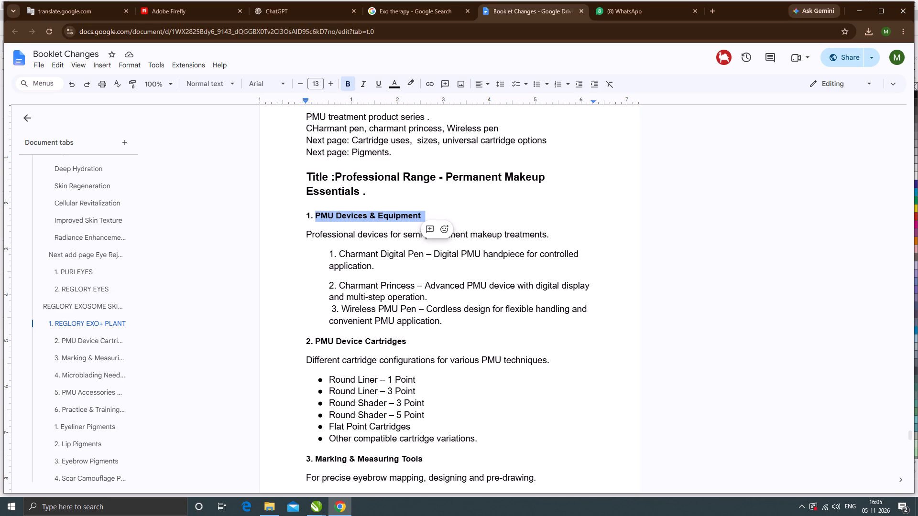
drag(307, 234, 565, 234)
key(ctrl+c)
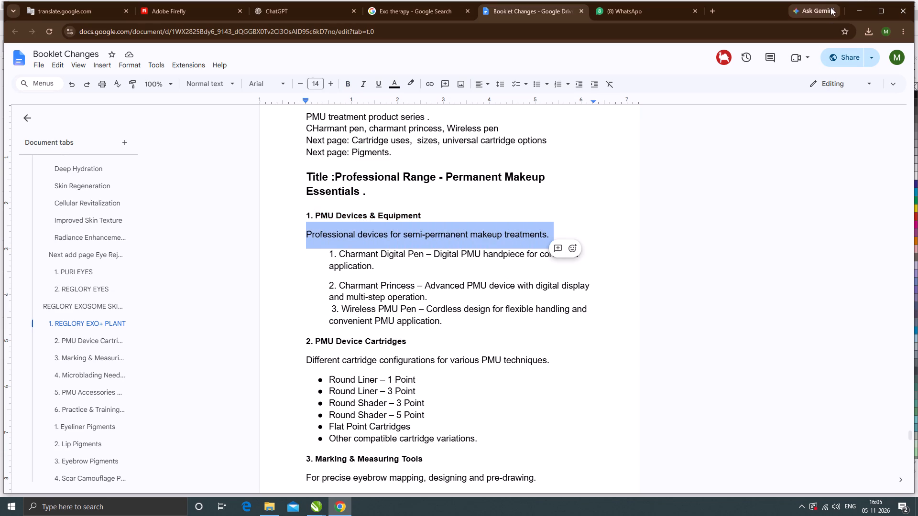
click(860, 9)
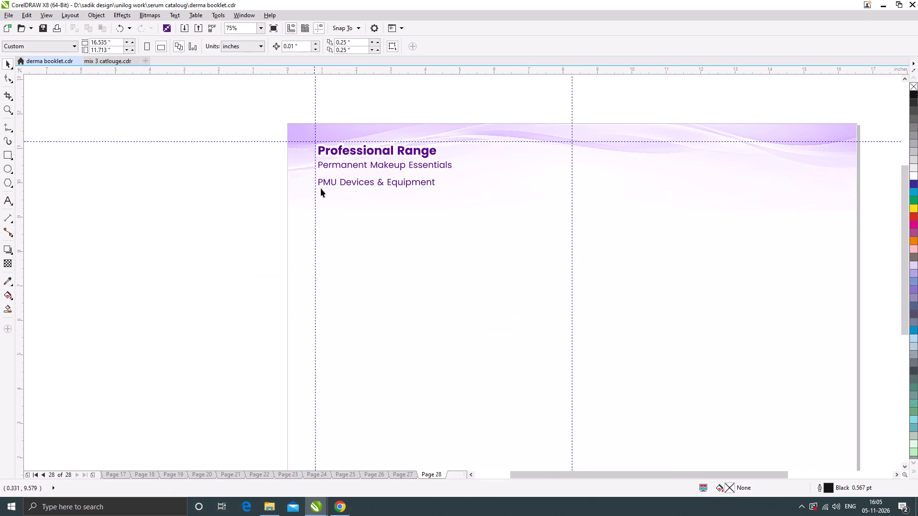
scroll(343, 179, up, 1)
drag(339, 186, 339, 206)
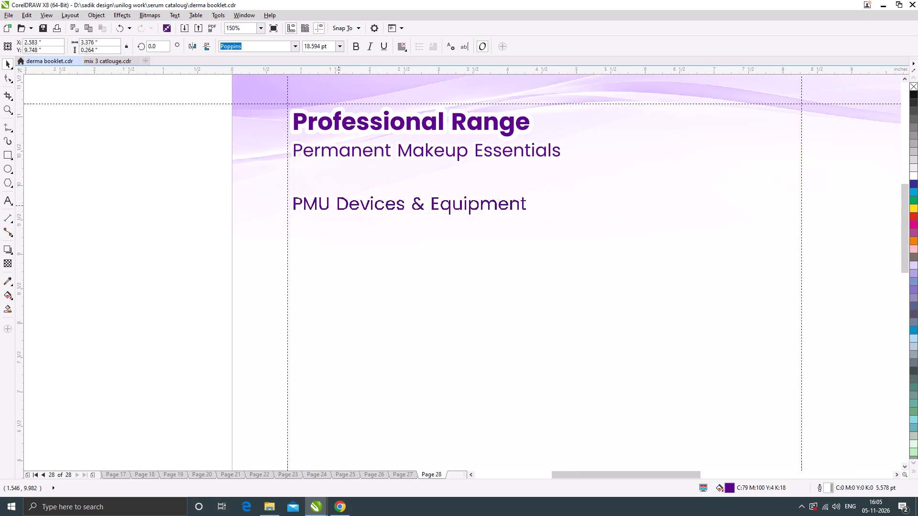
drag(339, 206, 339, 210)
shift+right_click(339, 210)
double_click(339, 210)
key(ctrl+a)
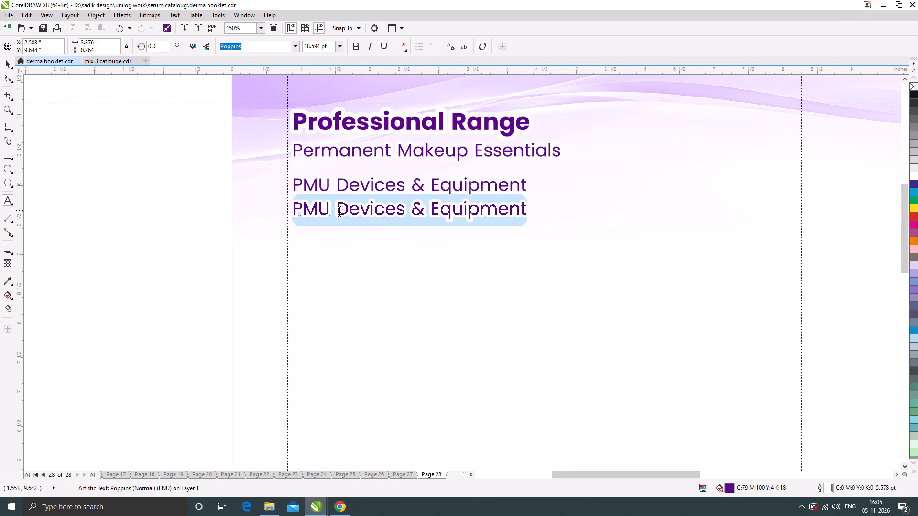
key(ctrl+v)
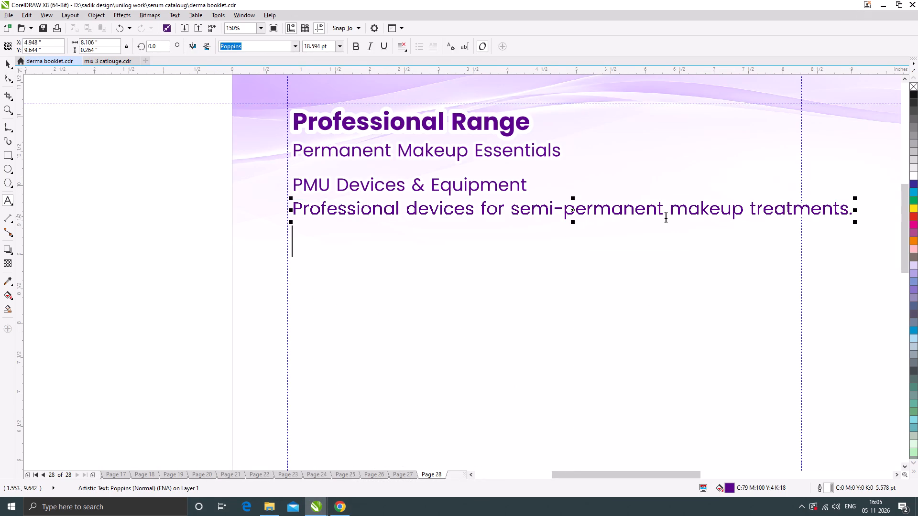
Break the description into two lines after "semi-permanent" and delete its final full stop.
click(673, 211)
key(Return)
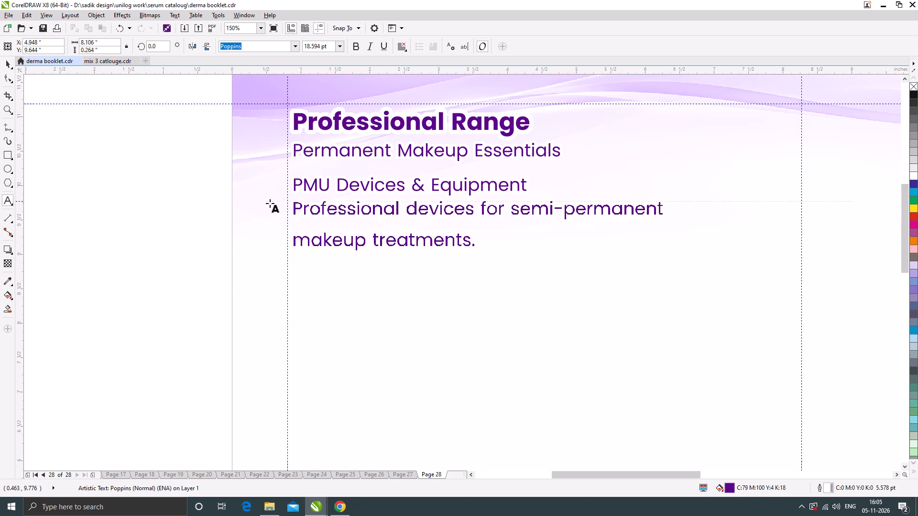
click(484, 243)
key(BackSpace)
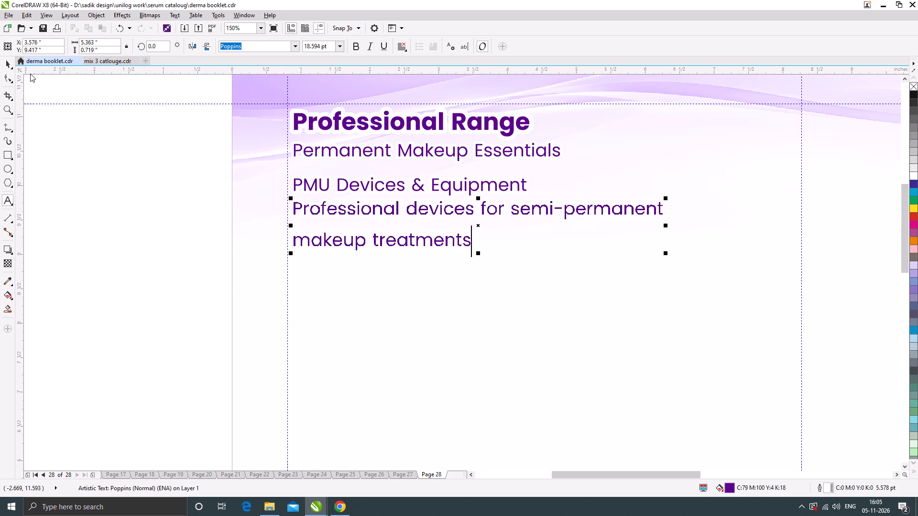
Tighten the line spacing of the two-line description with the Shape tool.
click(5, 75)
scroll(293, 237, up, 1)
drag(292, 268, 293, 232)
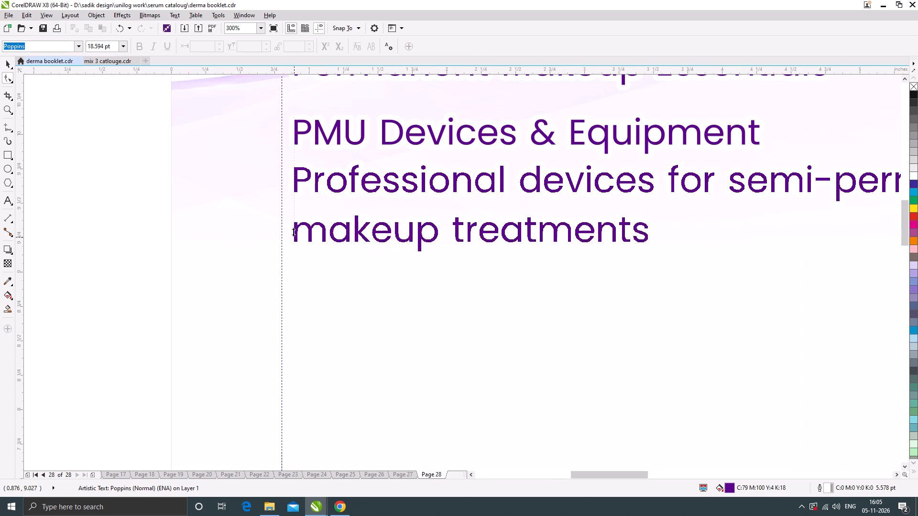
drag(293, 232, 296, 226)
scroll(414, 230, down, 1)
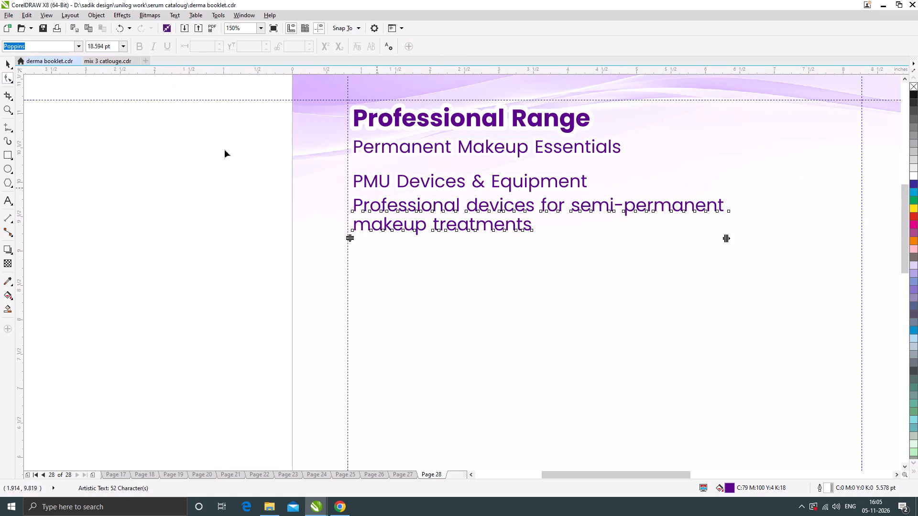
click(8, 64)
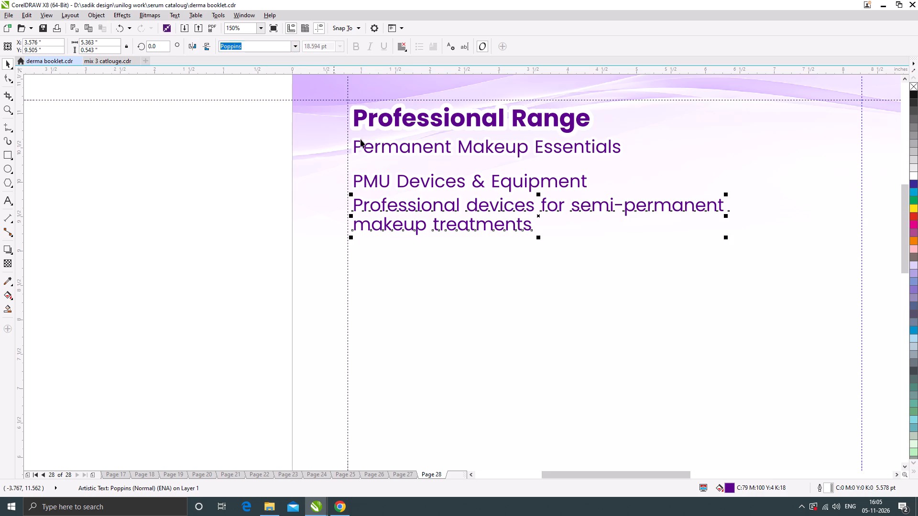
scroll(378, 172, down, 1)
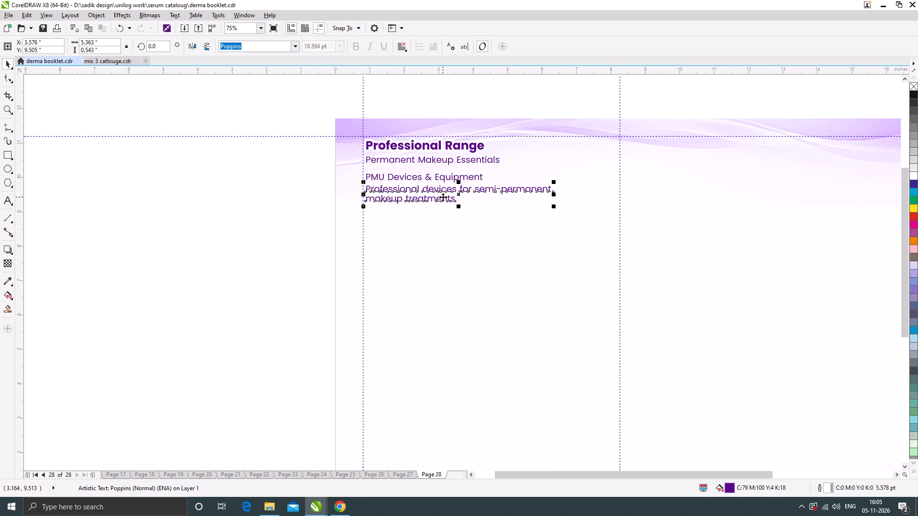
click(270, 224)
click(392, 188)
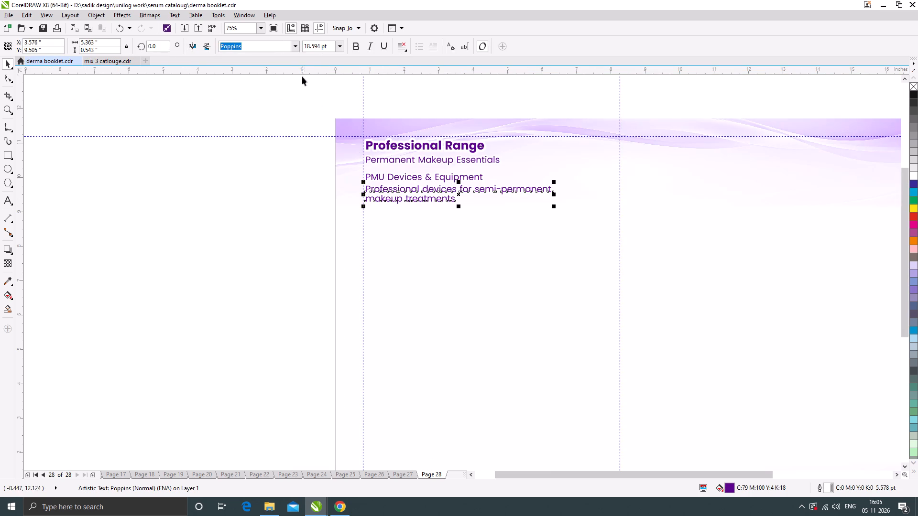
Set the font size of the two-line description under PMU Devices & Equipment to 10 pt.
drag(329, 44, 294, 51)
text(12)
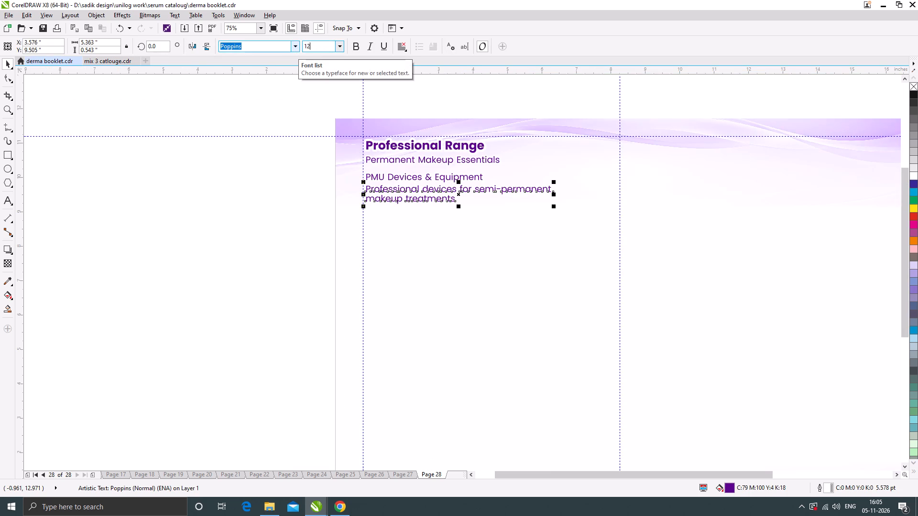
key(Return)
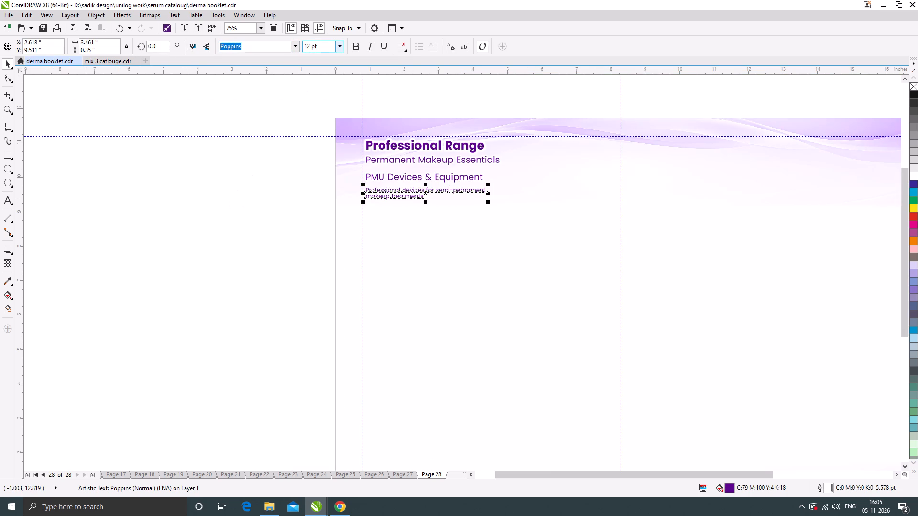
drag(327, 45, 290, 53)
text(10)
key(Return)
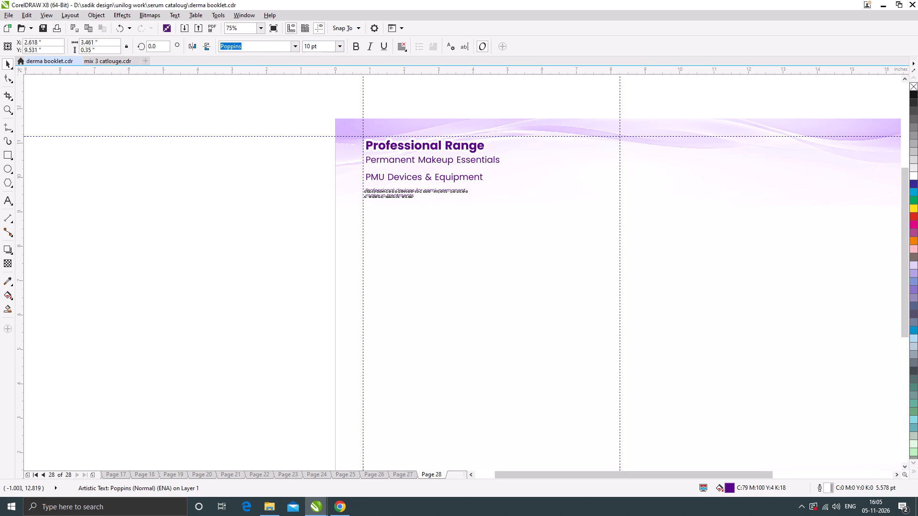
Nudge the PMU Devices & Equipment line slightly down and the description slightly up so they sit close together.
scroll(396, 179, up, 1)
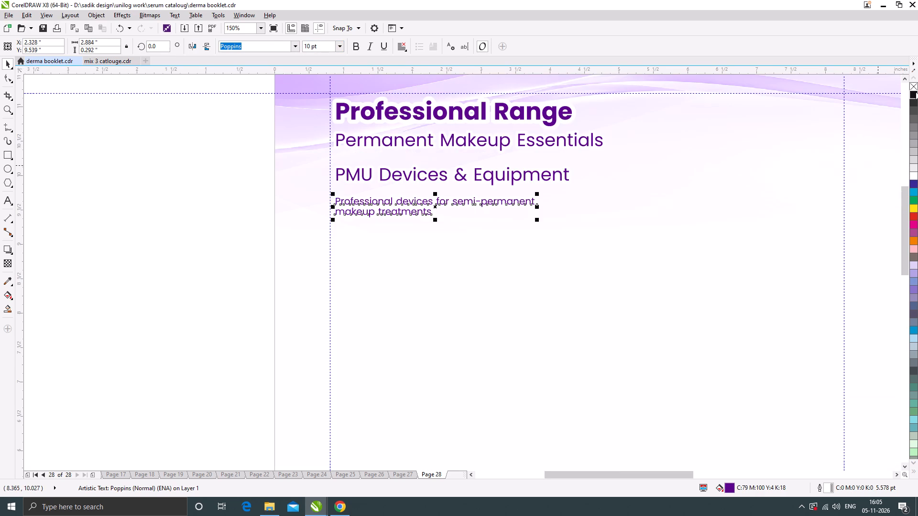
scroll(368, 171, up, 1)
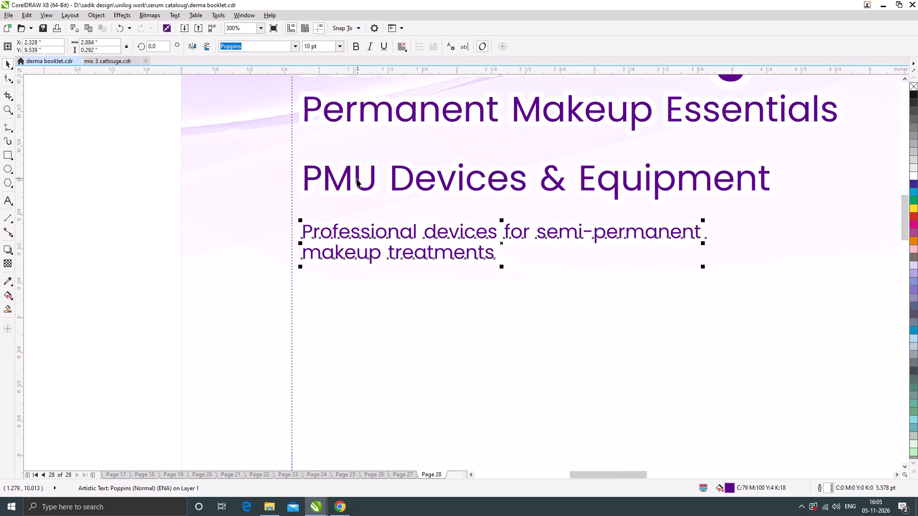
drag(357, 179, 356, 187)
drag(365, 233, 366, 226)
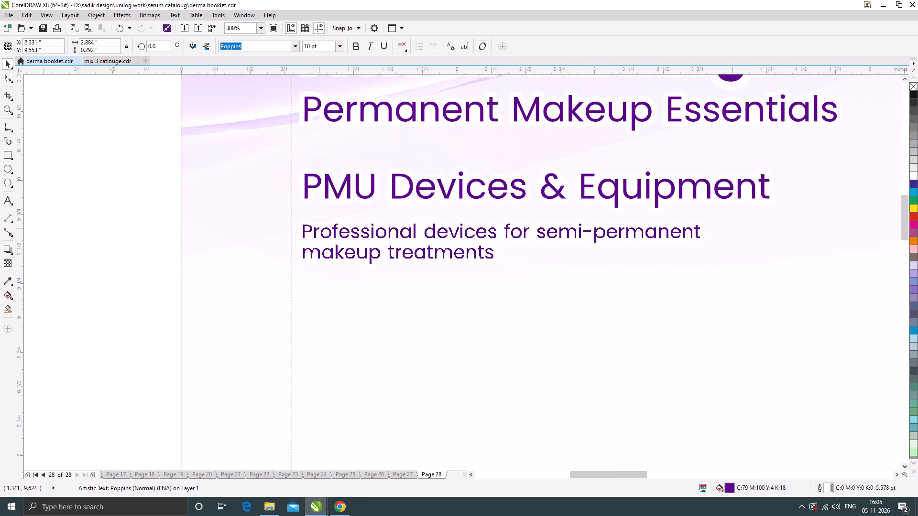
drag(366, 226, 366, 225)
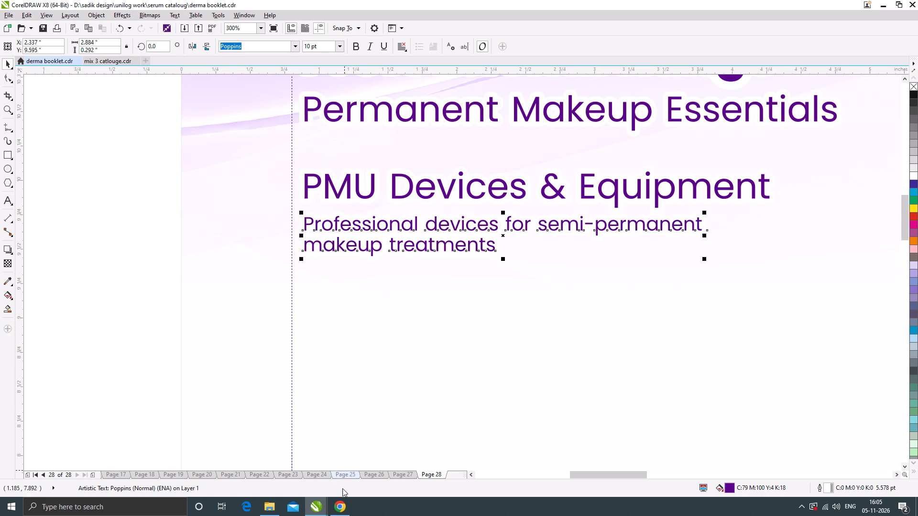
Bring the three numbered device entries from Booklet Changes into a duplicate of the description placed below it, removing the space before item 3.
click(340, 507)
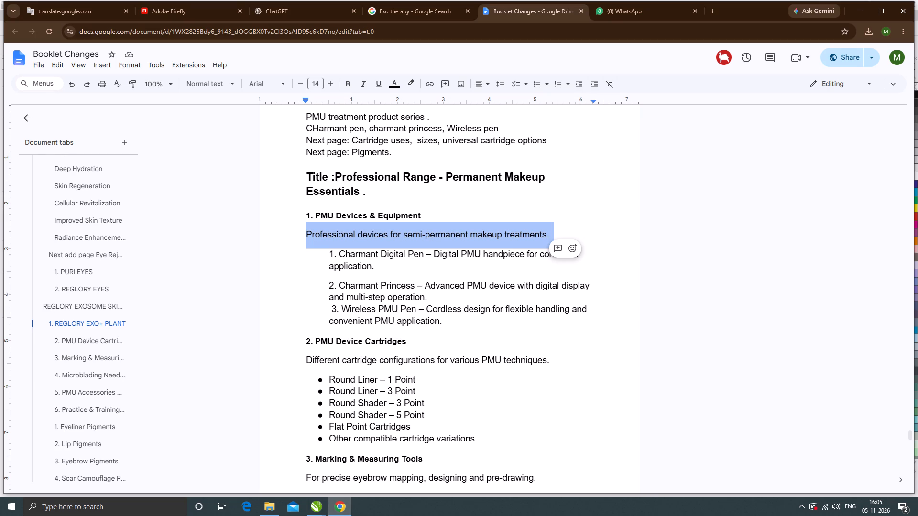
drag(329, 250, 456, 321)
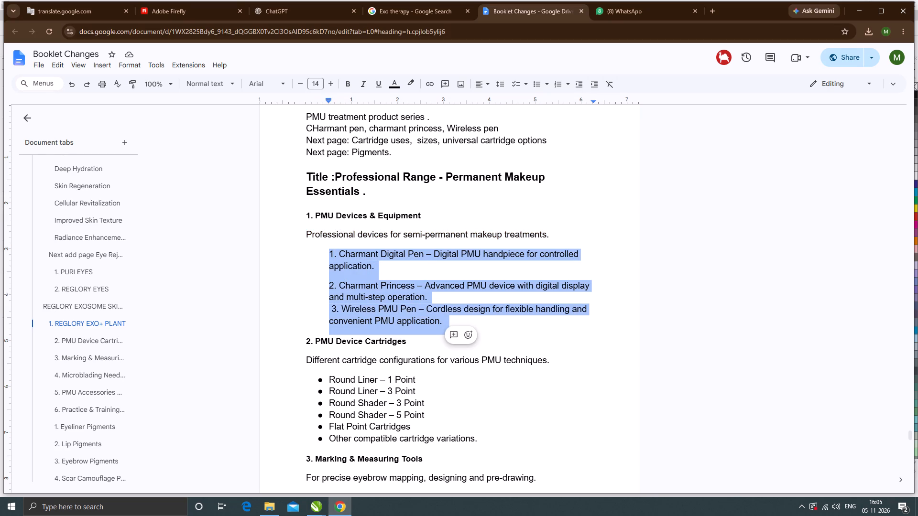
key(ctrl+c)
click(858, 9)
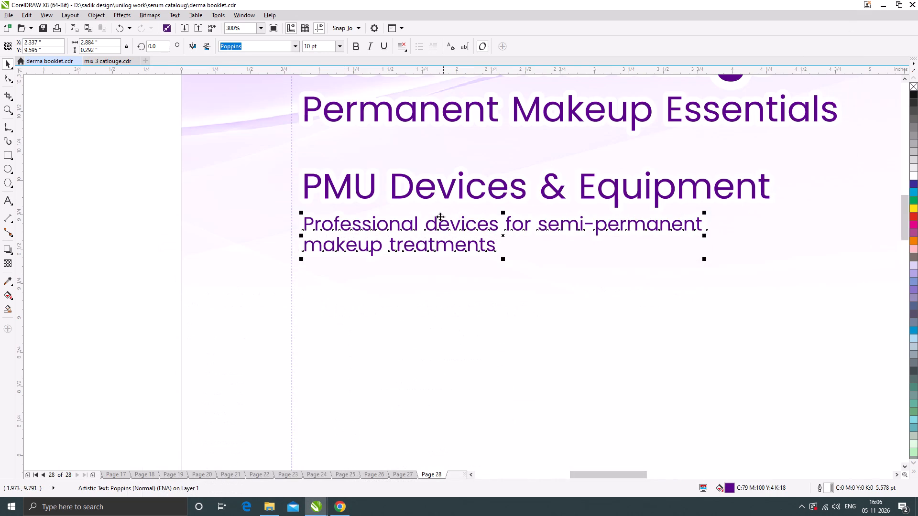
scroll(444, 210, down, 1)
drag(460, 223, 460, 249)
shift+right_click(460, 249)
double_click(460, 247)
key(ctrl+a)
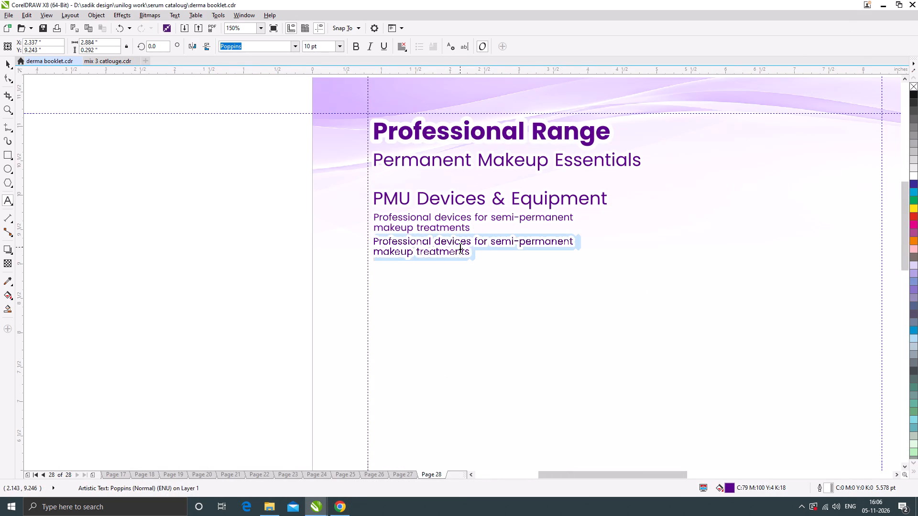
key(ctrl+v)
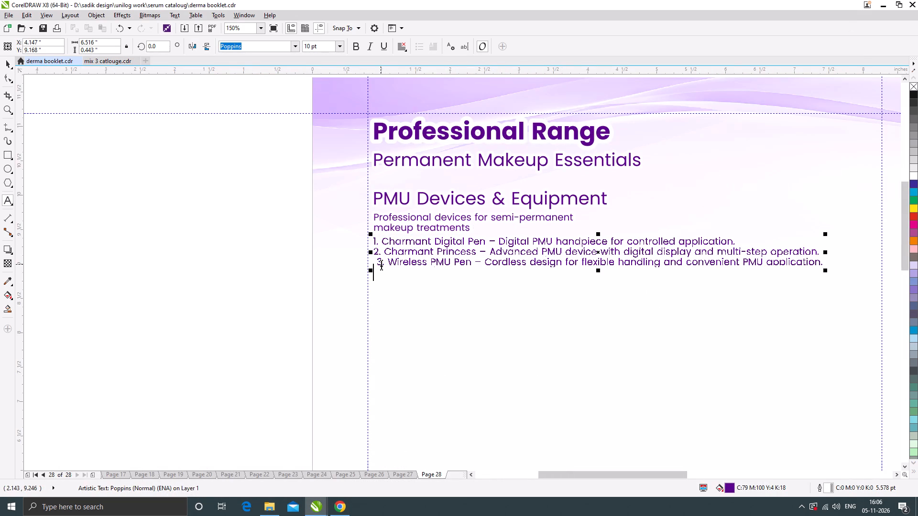
click(379, 264)
key(BackSpace)
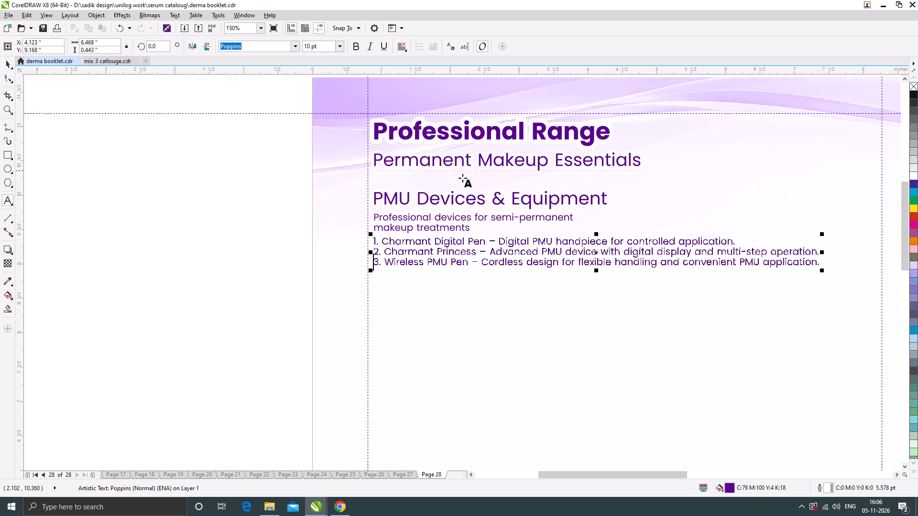
Replace the dash after each of the three device names with a line break, putting each description on its own line.
scroll(498, 247, up, 1)
click(499, 236)
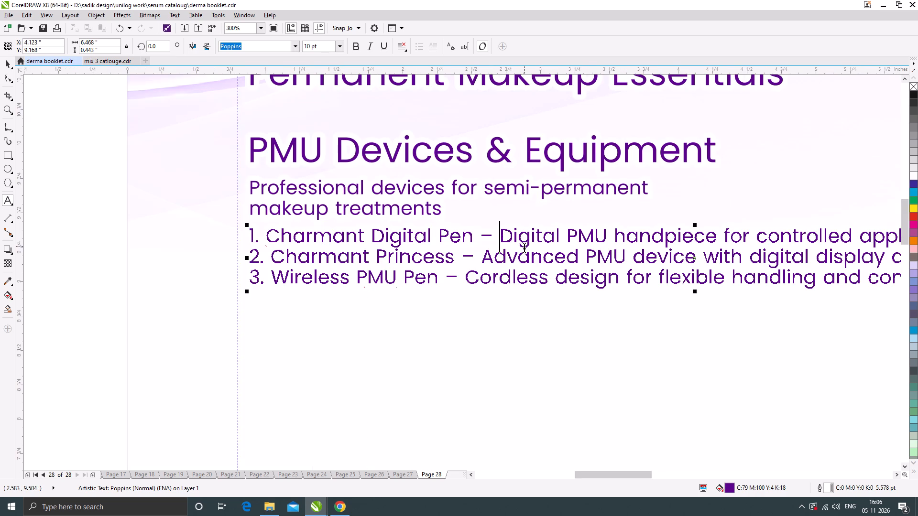
key(BackSpace)
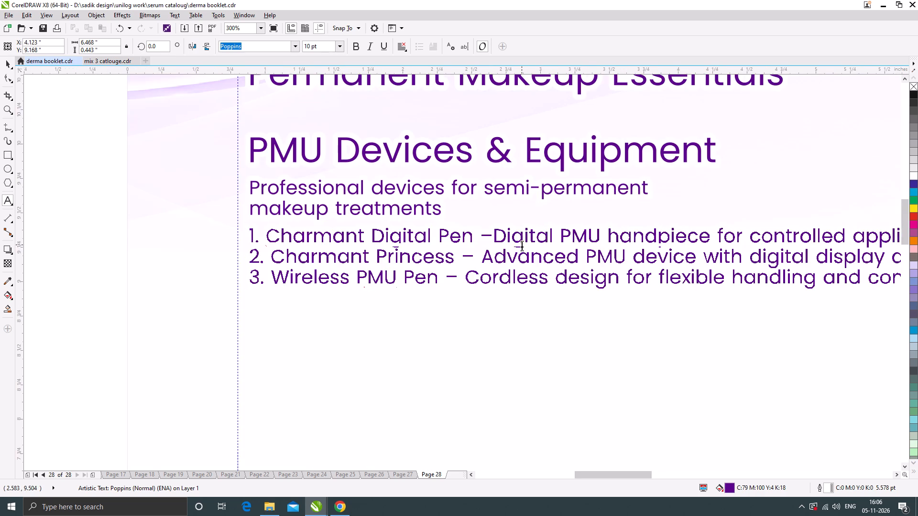
key(BackSpace)
key(BackSpace)
key(Return)
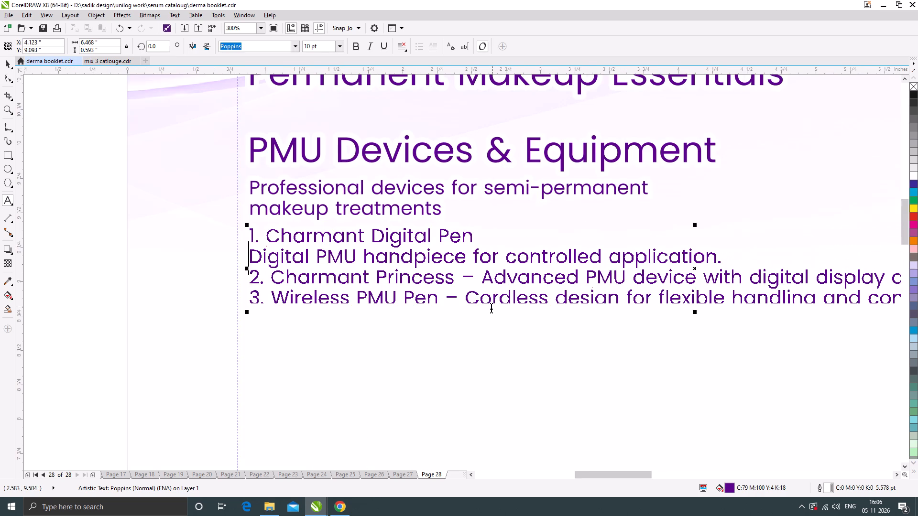
click(482, 282)
key(BackSpace)
key(BackSpace)
key(BackSpace)
key(Return)
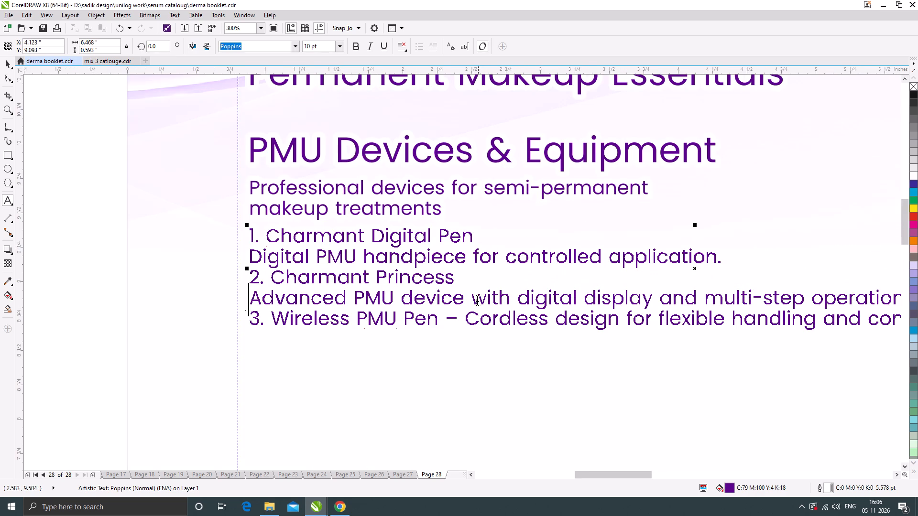
click(467, 321)
key(BackSpace)
key(BackSpace)
key(BackSpace)
key(Return)
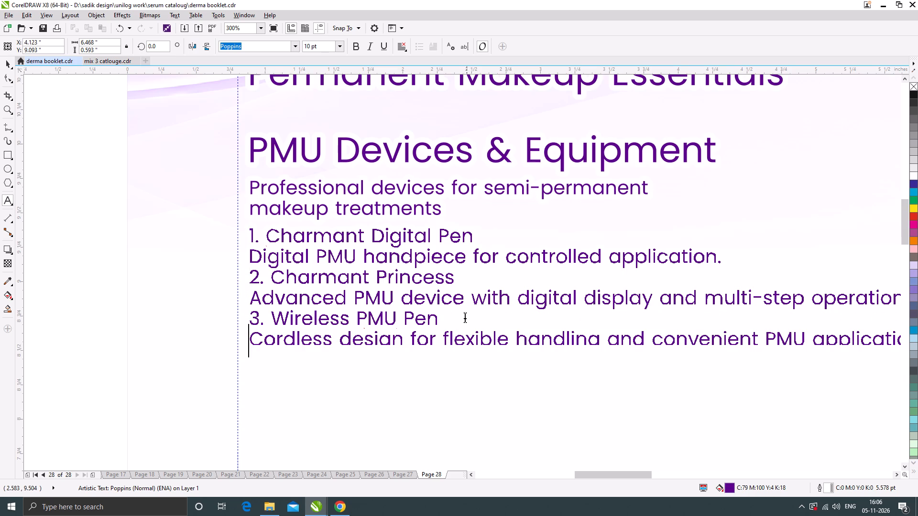
Indent the Charmant Digital Pen and Charmant Princess descriptions with four spaces and add an extra space after "1." to align the names.
click(250, 259)
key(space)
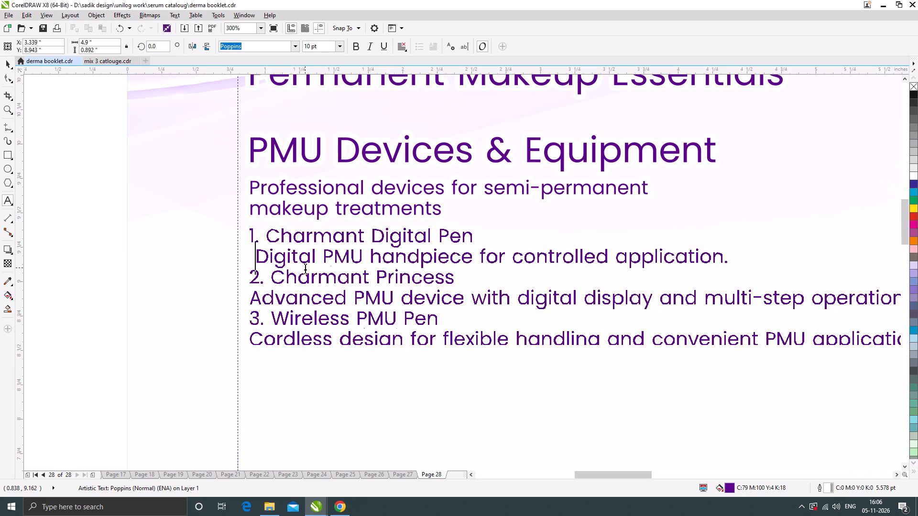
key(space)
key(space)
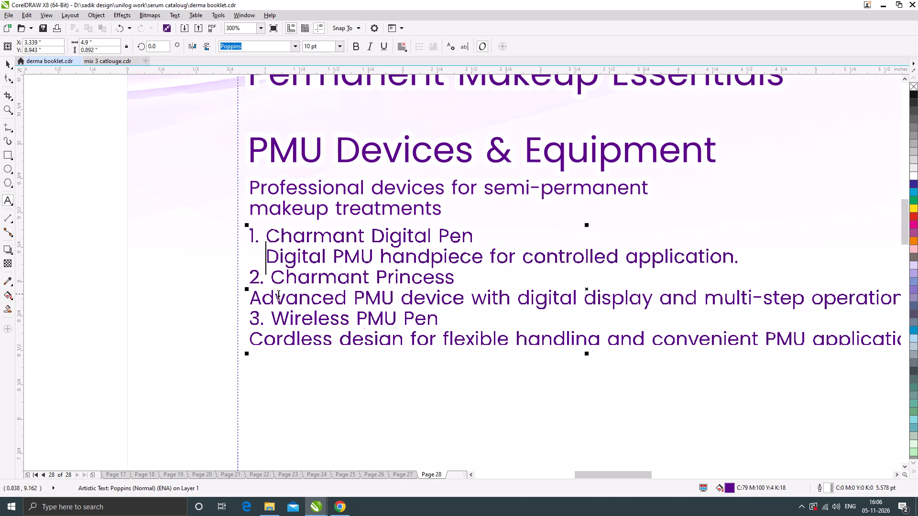
click(253, 302)
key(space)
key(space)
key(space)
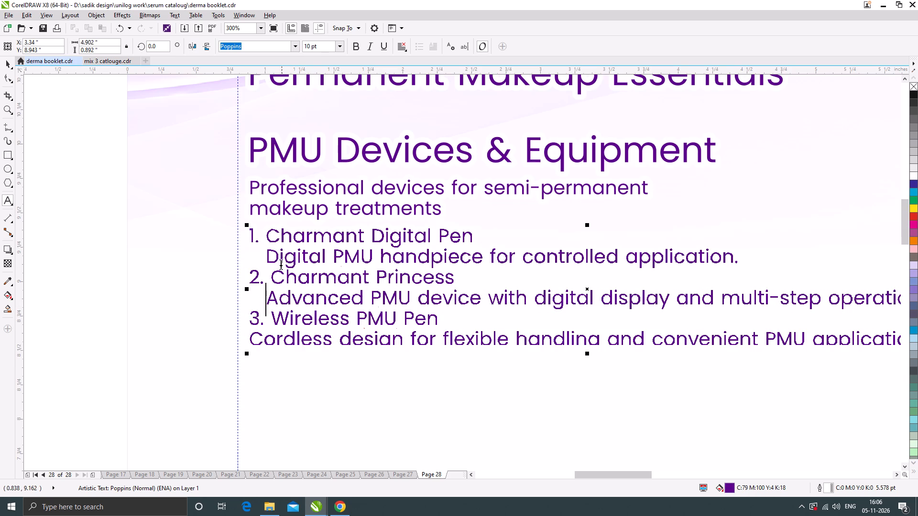
click(267, 258)
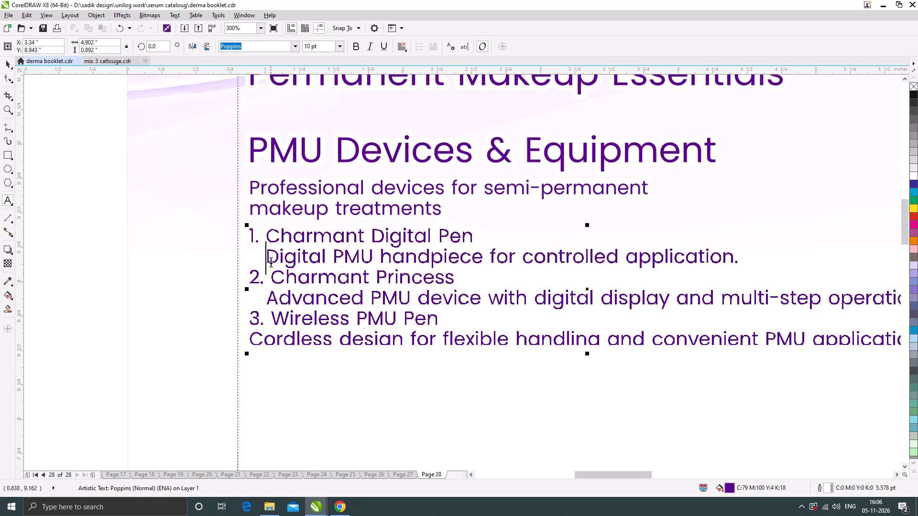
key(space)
click(269, 239)
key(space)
click(267, 300)
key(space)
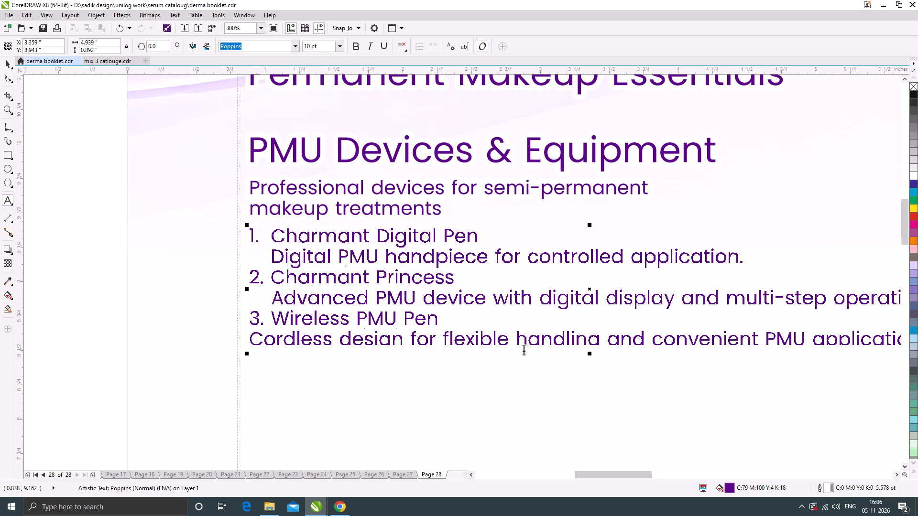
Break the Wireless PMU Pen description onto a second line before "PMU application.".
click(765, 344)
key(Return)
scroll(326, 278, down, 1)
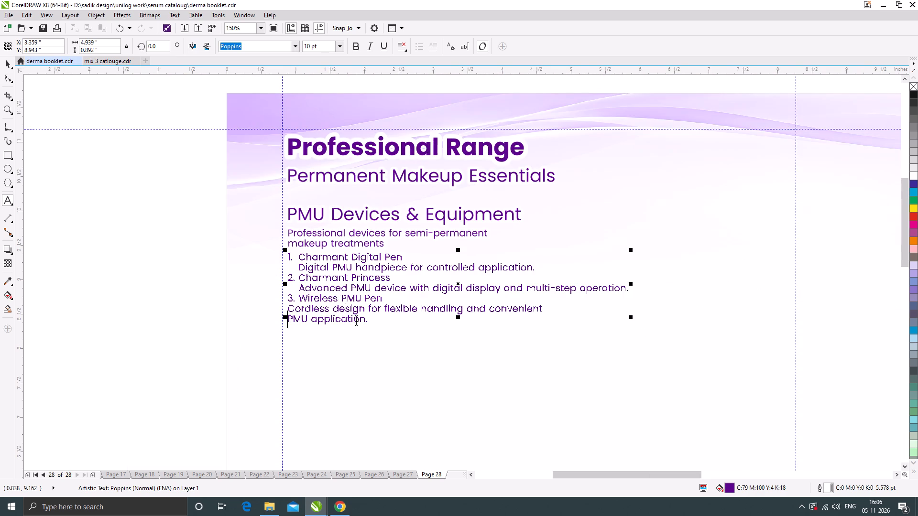
Indent the line starting "Cordless design" with four spaces to align it under the Wireless PMU Pen name.
scroll(307, 318, up, 1)
click(270, 301)
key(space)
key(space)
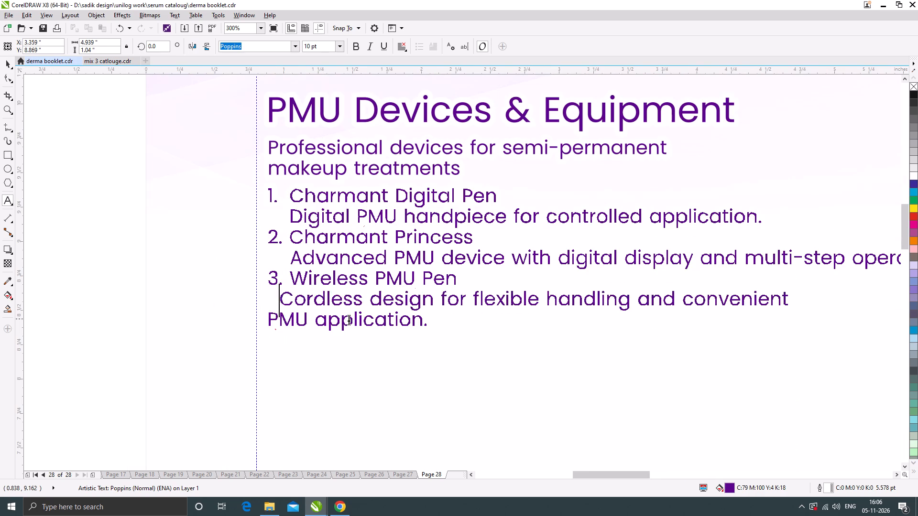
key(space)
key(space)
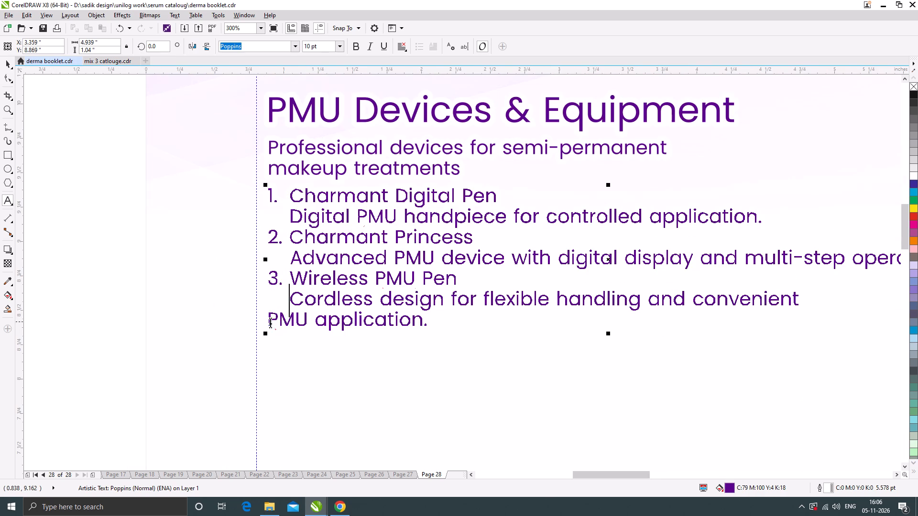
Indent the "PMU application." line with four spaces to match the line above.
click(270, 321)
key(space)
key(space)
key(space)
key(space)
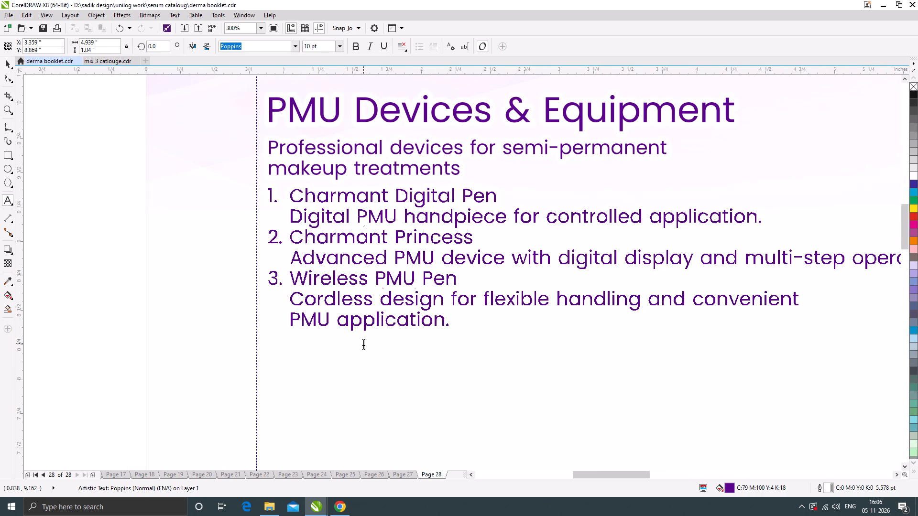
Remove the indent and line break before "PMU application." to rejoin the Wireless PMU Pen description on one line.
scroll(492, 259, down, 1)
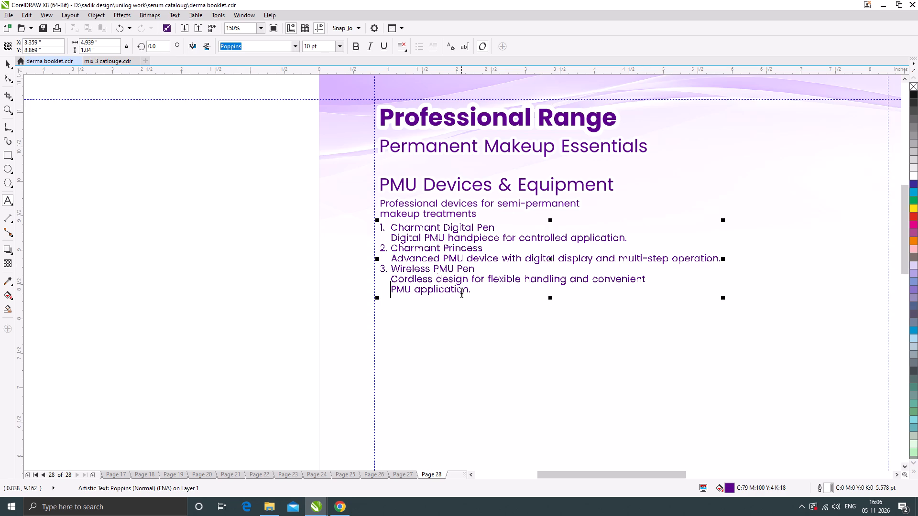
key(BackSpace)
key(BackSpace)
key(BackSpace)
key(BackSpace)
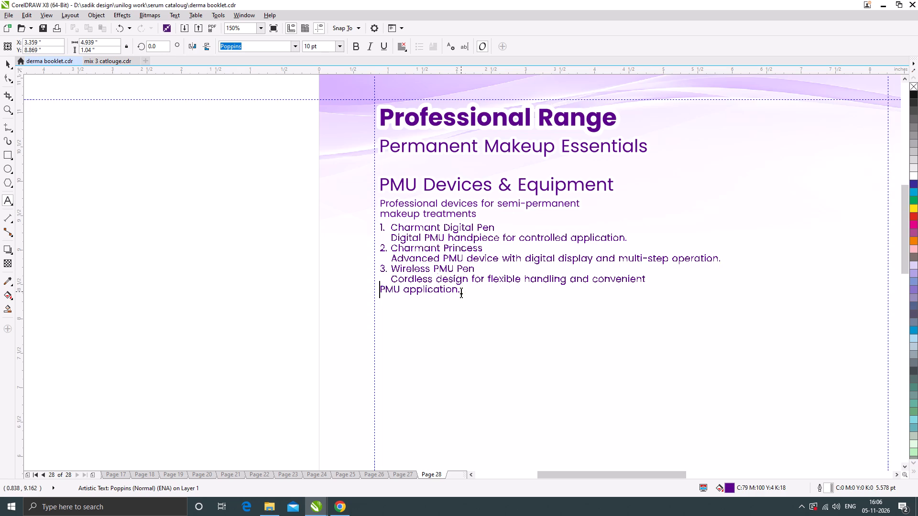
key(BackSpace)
Adjust the line spacing of the three-device list with the Shape tool.
scroll(455, 267, down, 1)
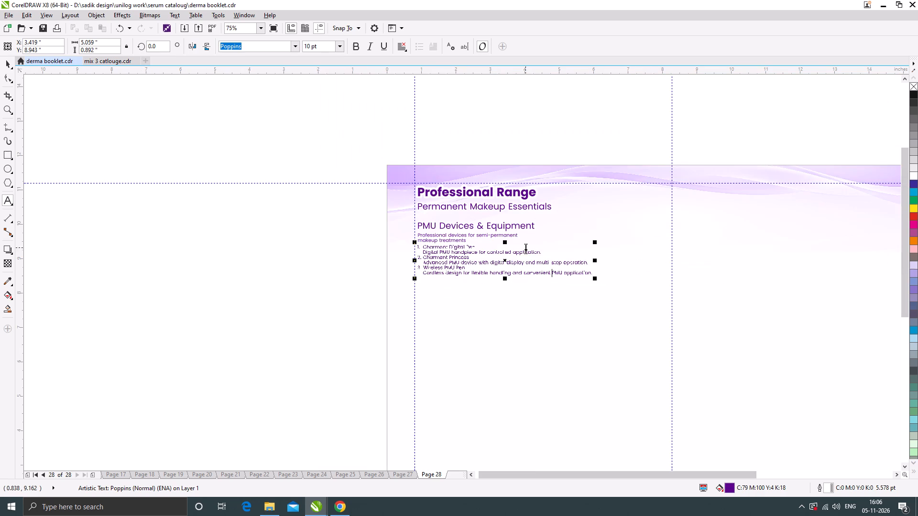
click(8, 76)
scroll(406, 198, down, 1)
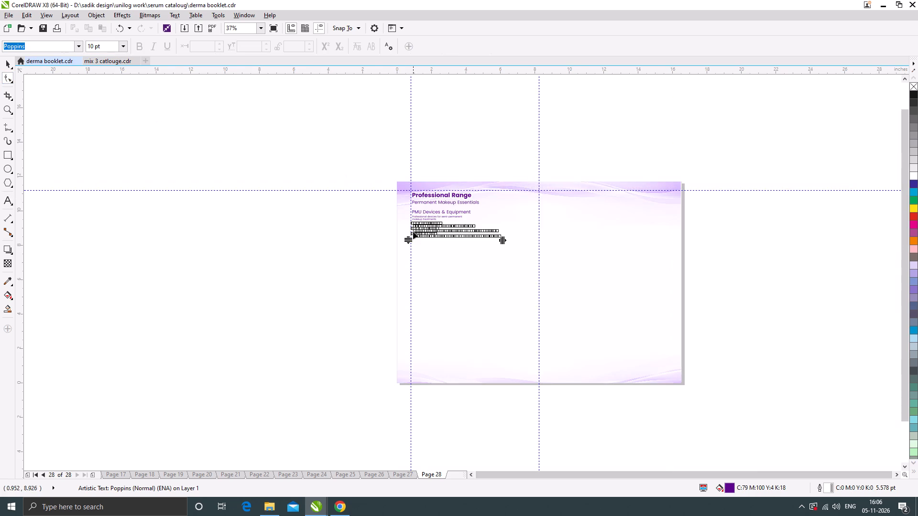
Loosen the line spacing of the numbered list of three PMU devices.
scroll(412, 238, up, 2)
drag(415, 229, 416, 242)
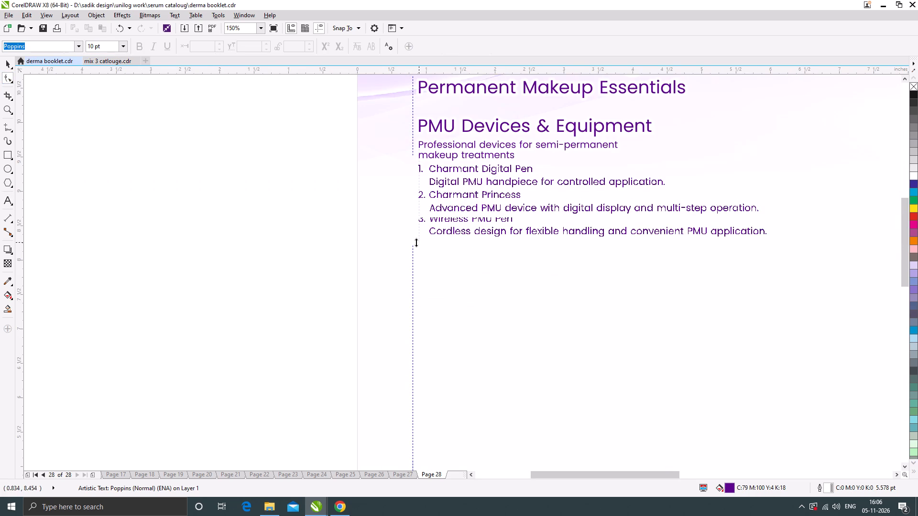
drag(416, 242, 416, 247)
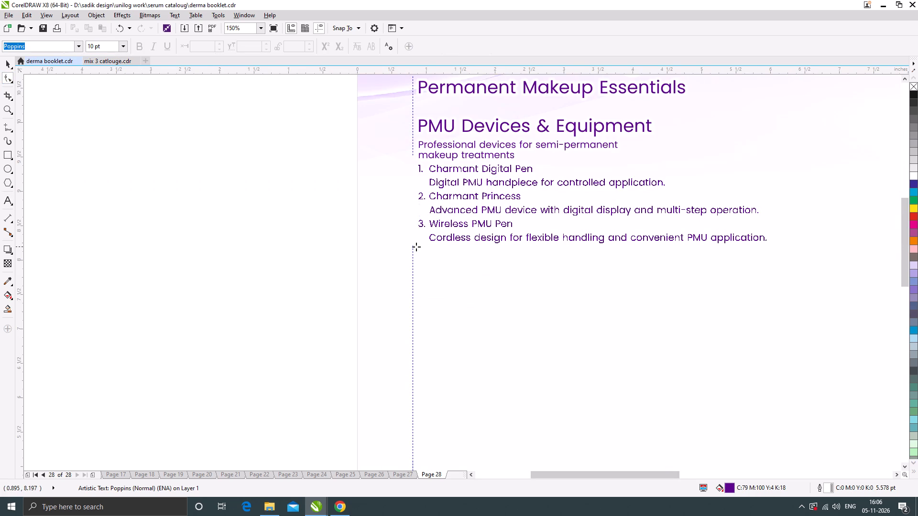
Fill the numbered device list text with black.
click(913, 93)
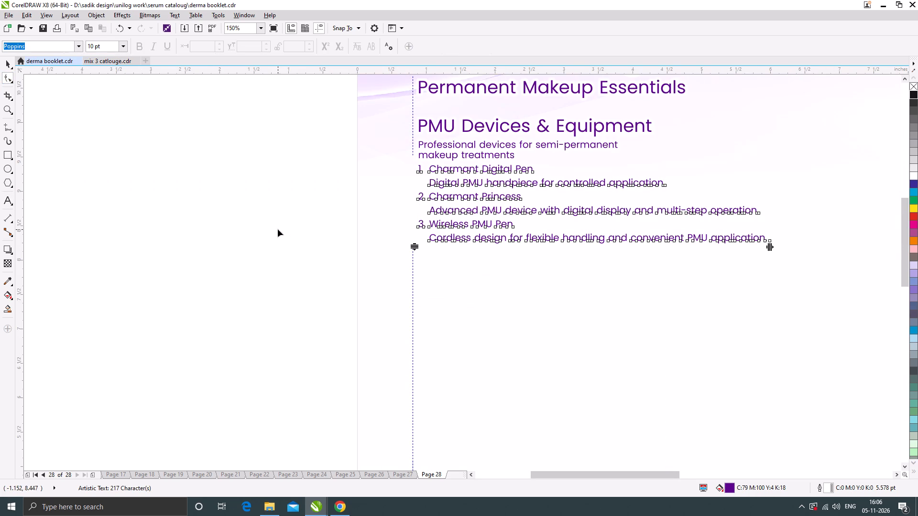
click(10, 64)
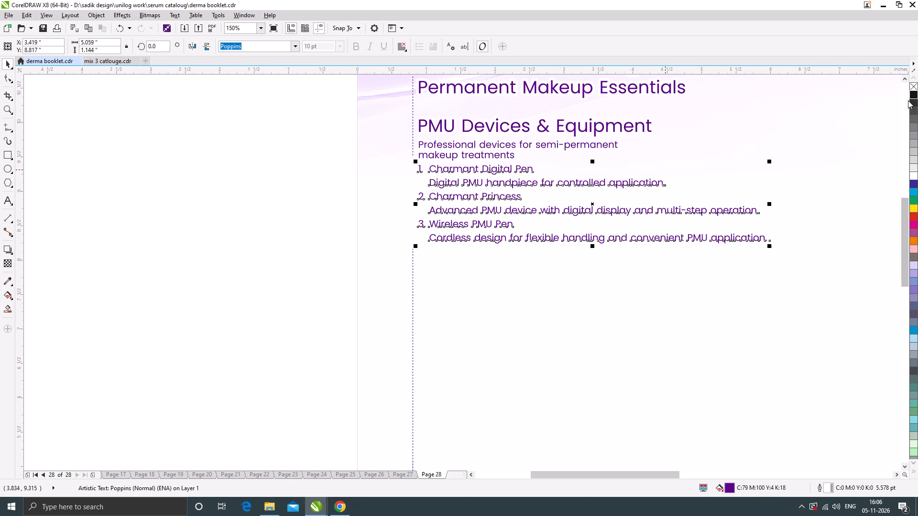
click(915, 94)
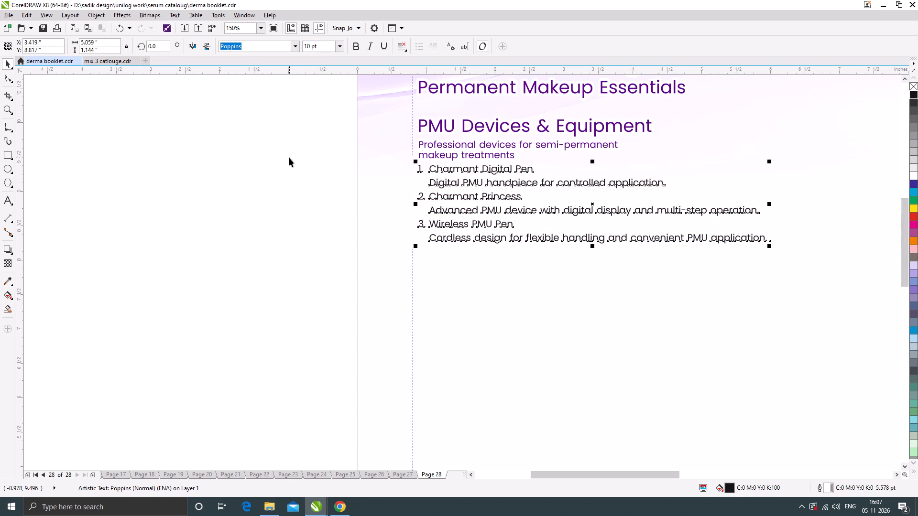
Move the numbered device list slightly down to open a gap below the two-line description.
click(289, 158)
scroll(379, 229, down, 1)
scroll(411, 183, up, 1)
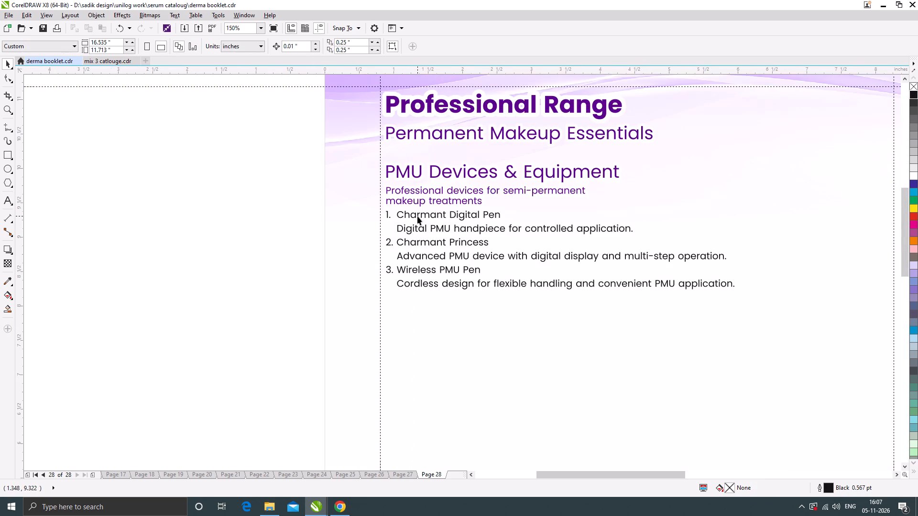
drag(417, 216, 418, 224)
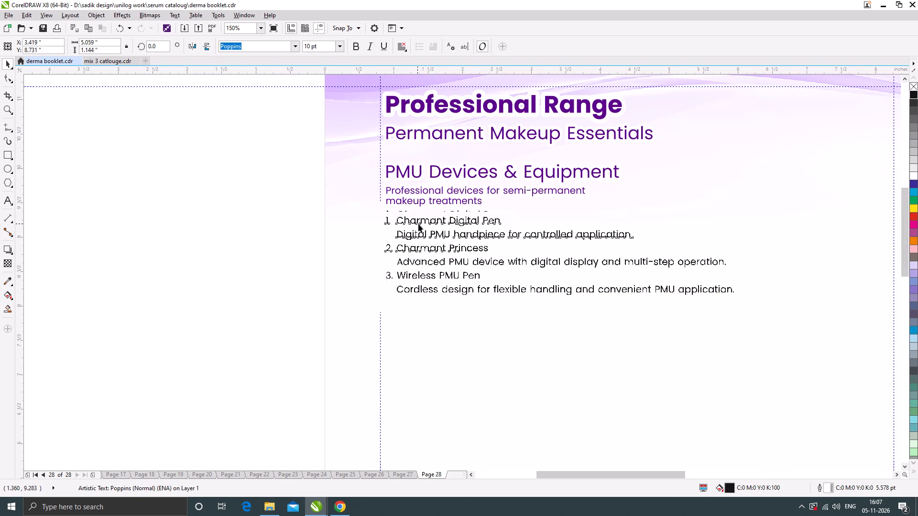
click(229, 201)
Fill the "PMU Devices & Equipment" heading and its two-line description with black.
click(470, 169)
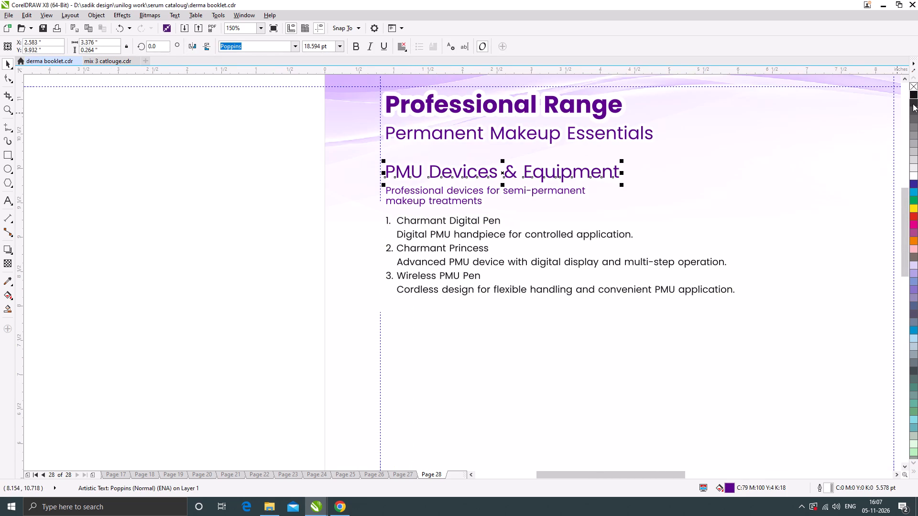
click(912, 93)
click(246, 203)
scroll(427, 223, down, 1)
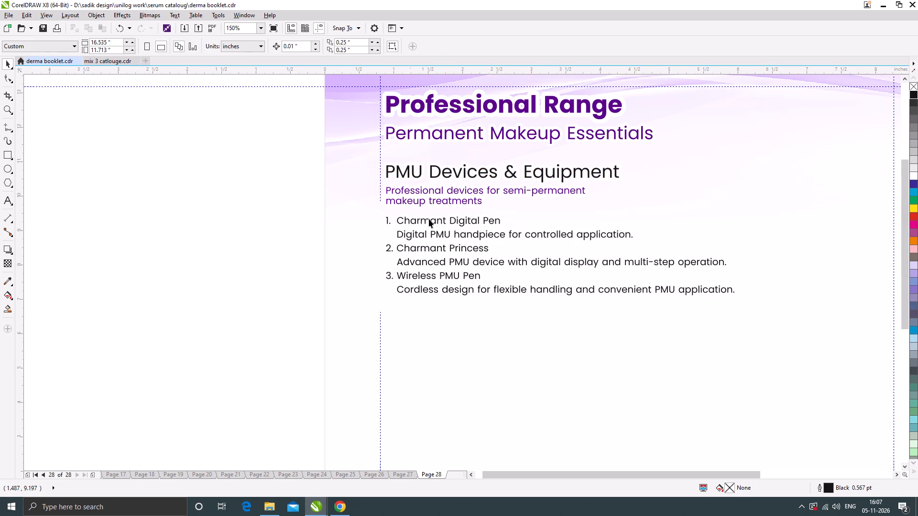
scroll(482, 201, up, 1)
click(476, 215)
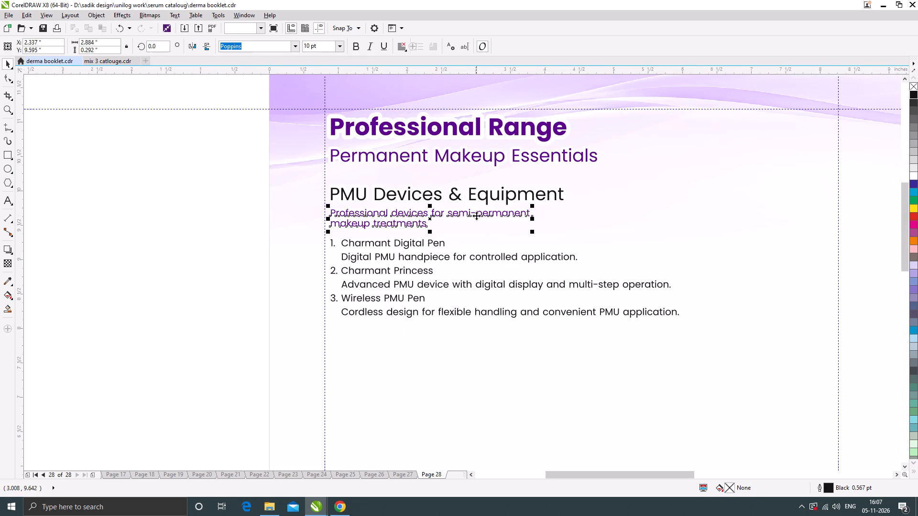
click(915, 93)
click(227, 269)
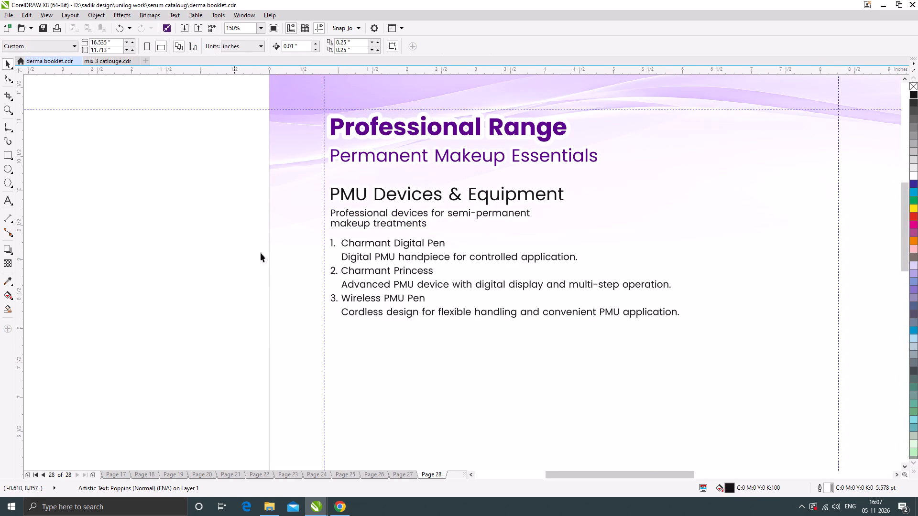
Nudge the numbered device list a little further down from the description.
scroll(384, 204, down, 1)
scroll(429, 209, up, 1)
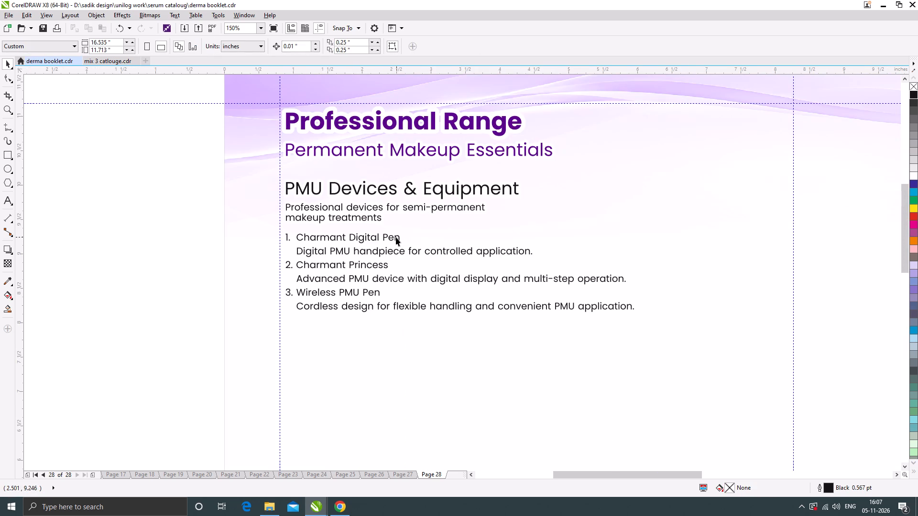
click(396, 237)
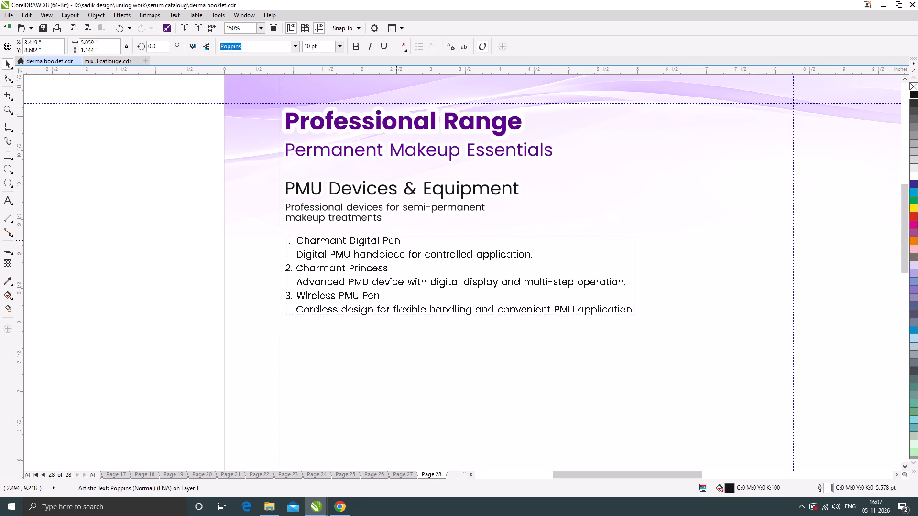
scroll(451, 236, down, 1)
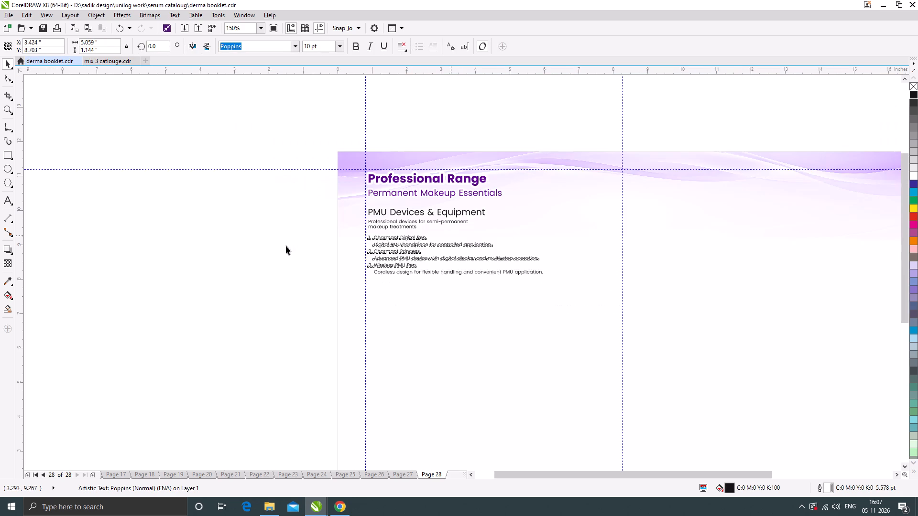
click(272, 252)
Delete the final full stop from each of the three device description lines in the numbered list.
scroll(475, 243, up, 2)
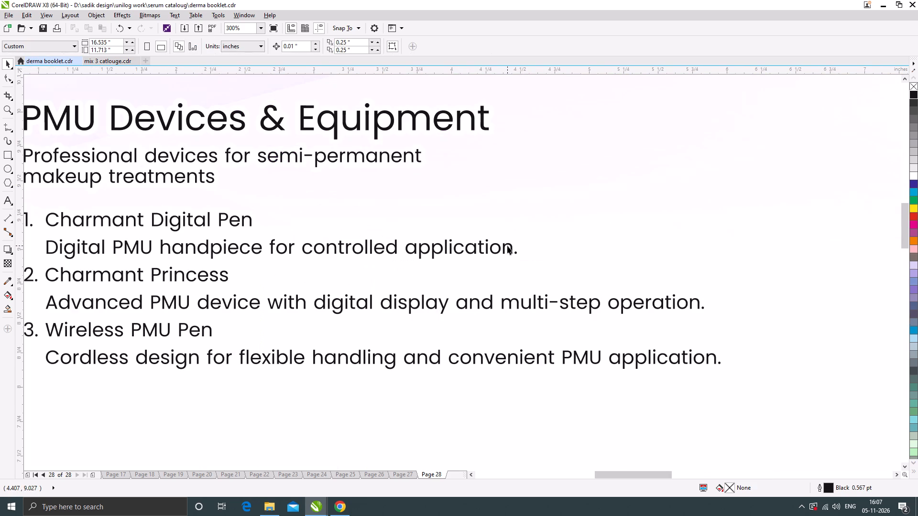
double_click(509, 243)
click(520, 248)
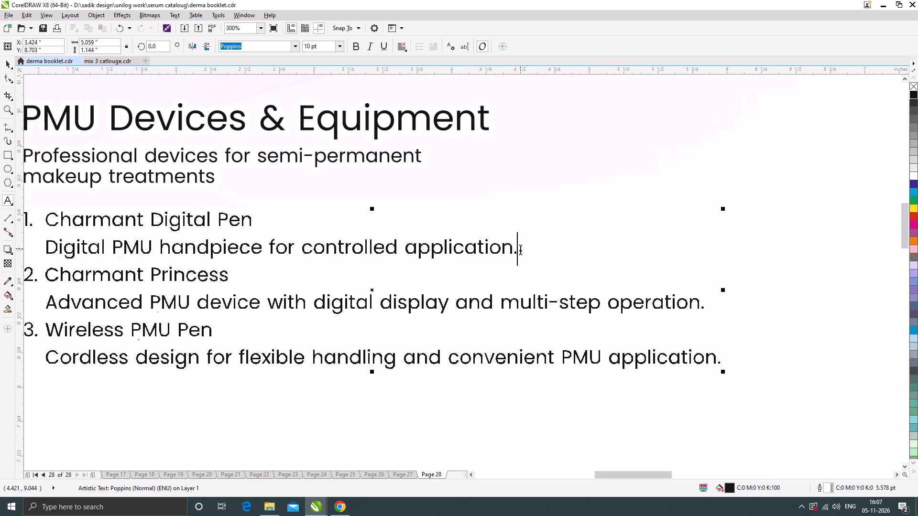
key(BackSpace)
click(712, 305)
key(BackSpace)
click(727, 363)
key(BackSpace)
key(BackSpace)
scroll(513, 202, down, 1)
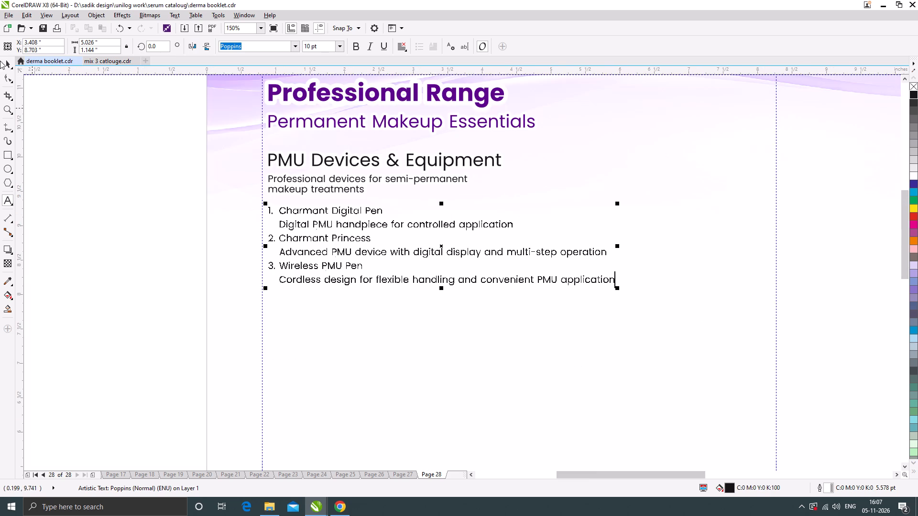
click(7, 64)
click(100, 222)
Move the "Permanent Makeup Essentials" subtitle slightly up, closer to the "Professional Range" title.
scroll(498, 281, down, 1)
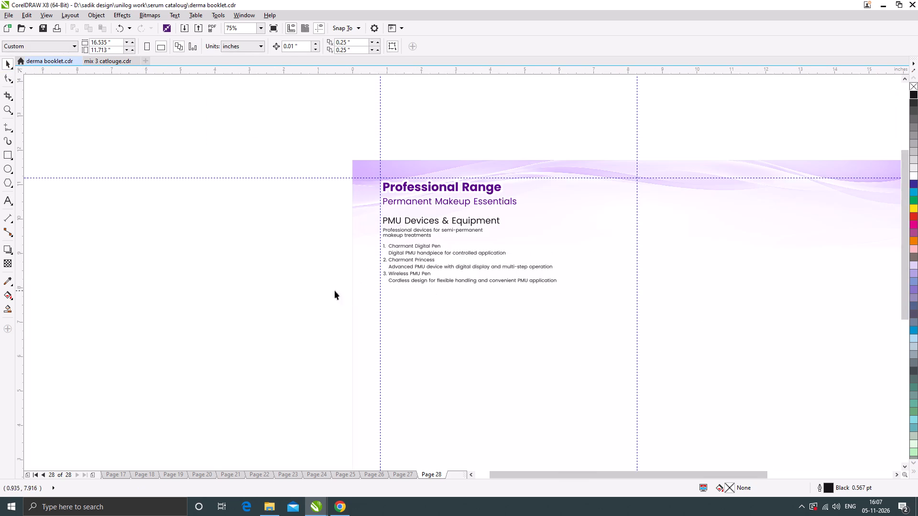
click(312, 288)
click(240, 289)
scroll(422, 209, down, 1)
scroll(422, 209, up, 1)
scroll(430, 260, up, 1)
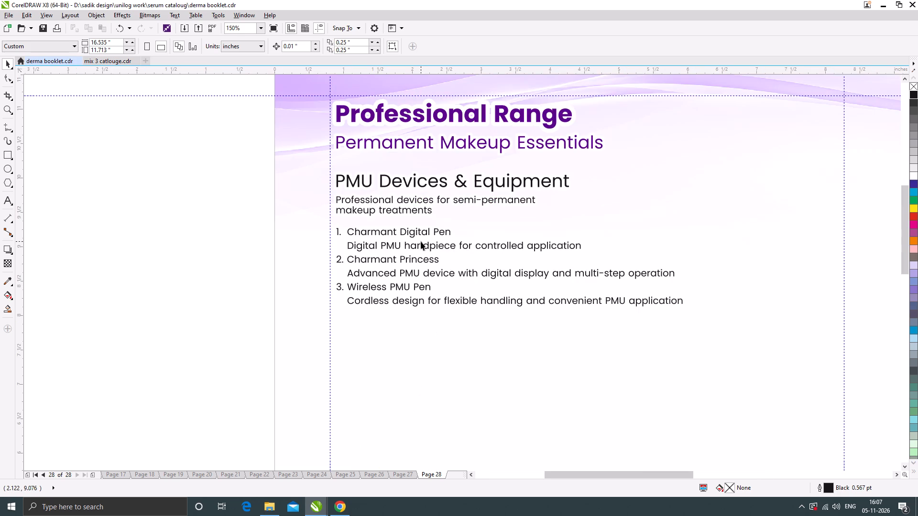
scroll(383, 240, down, 1)
scroll(410, 171, up, 1)
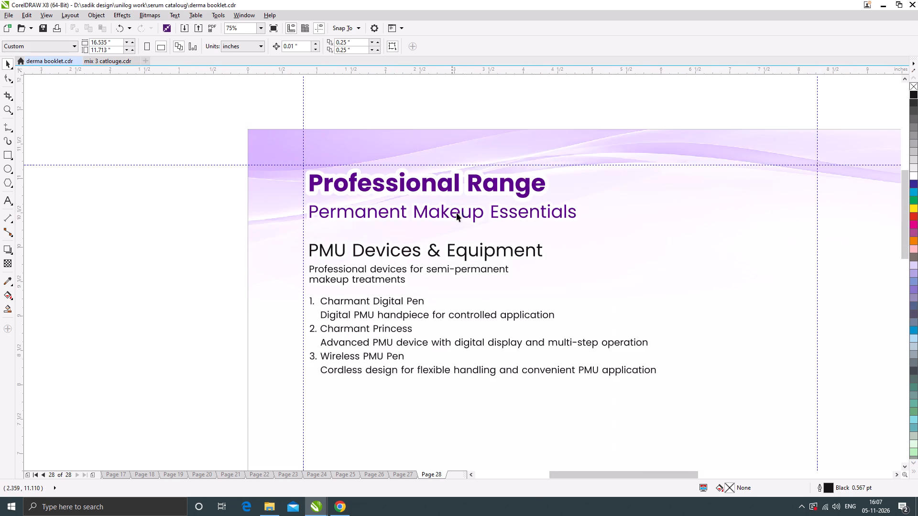
scroll(466, 210, up, 2)
drag(487, 210, 487, 203)
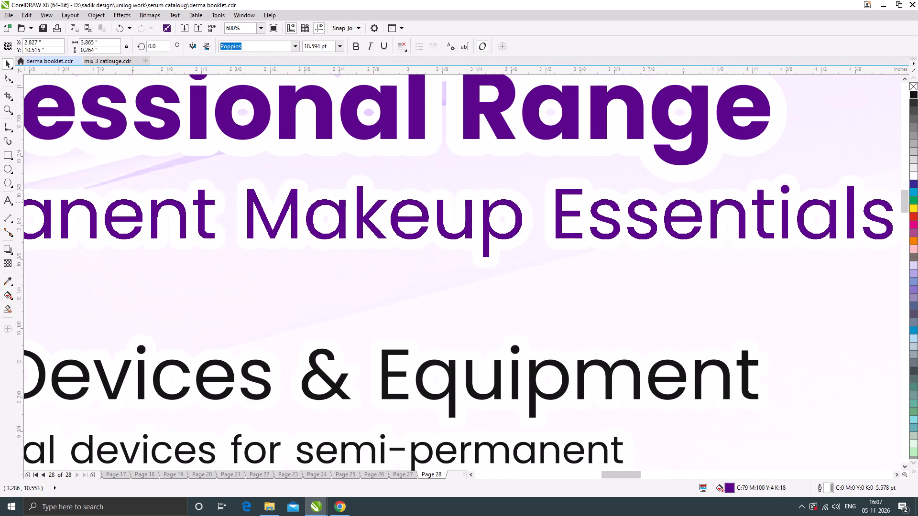
drag(487, 203, 487, 200)
scroll(475, 192, down, 3)
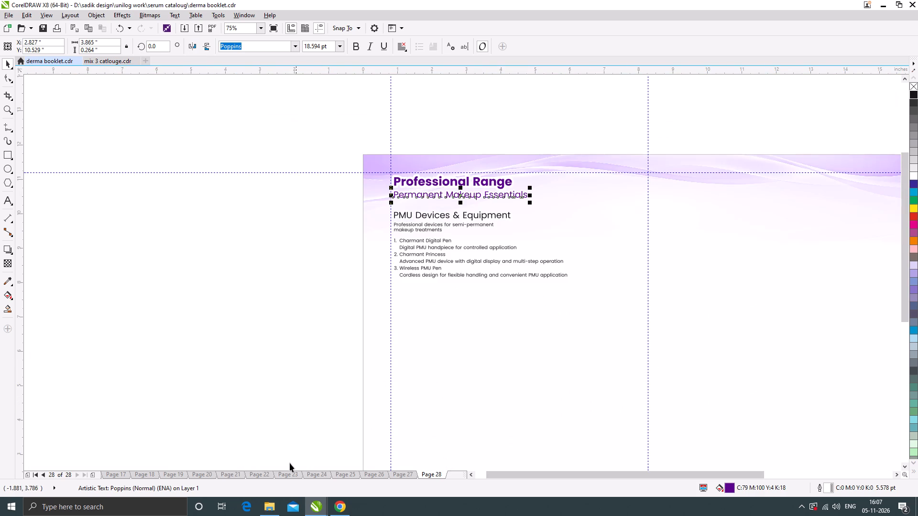
Copy the thin purple rule under the "BB Glow Ampoule" title on page 18 and paste it onto page 28.
click(224, 475)
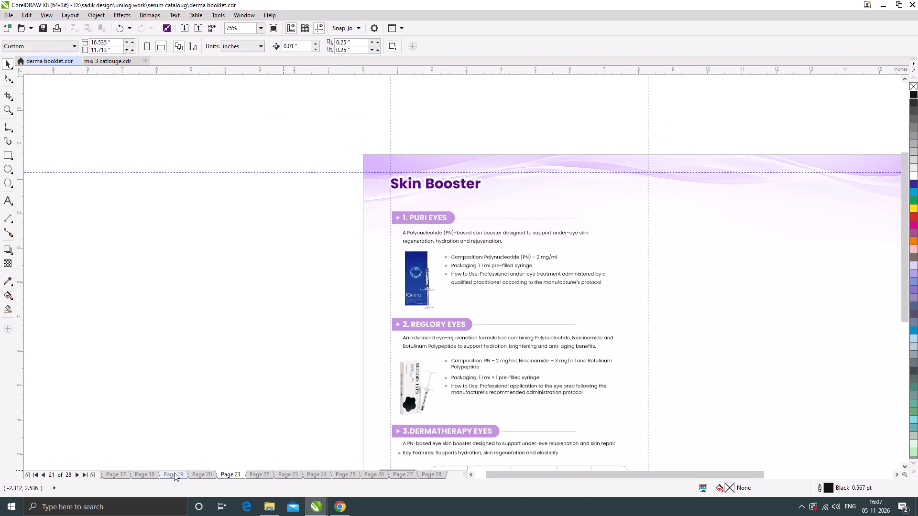
click(174, 473)
click(140, 472)
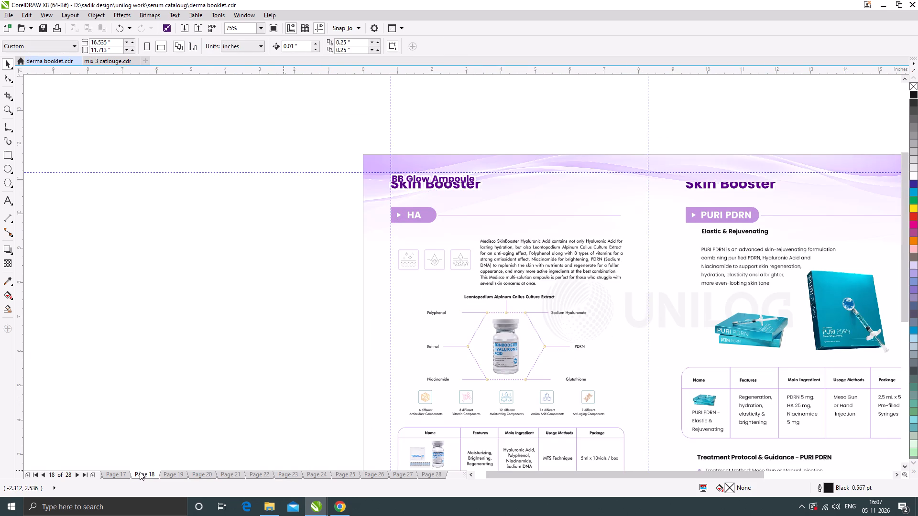
click(423, 190)
key(ctrl+c)
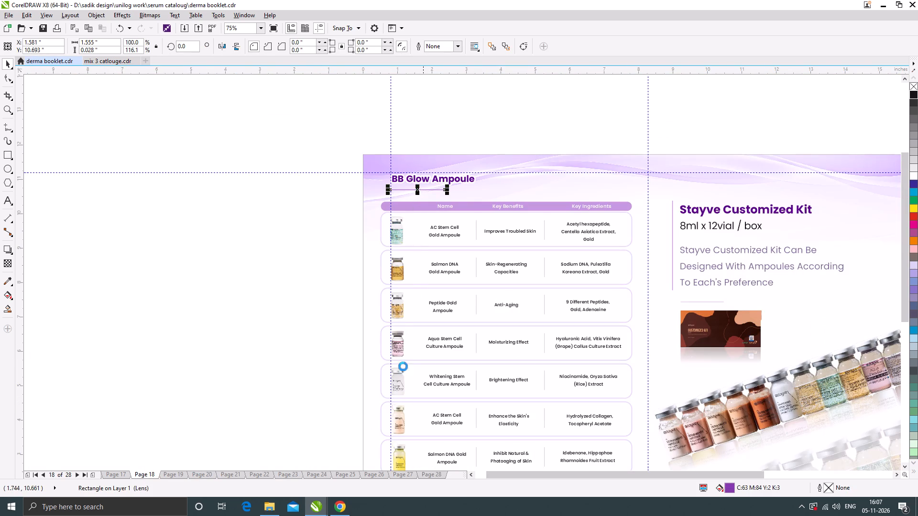
click(429, 475)
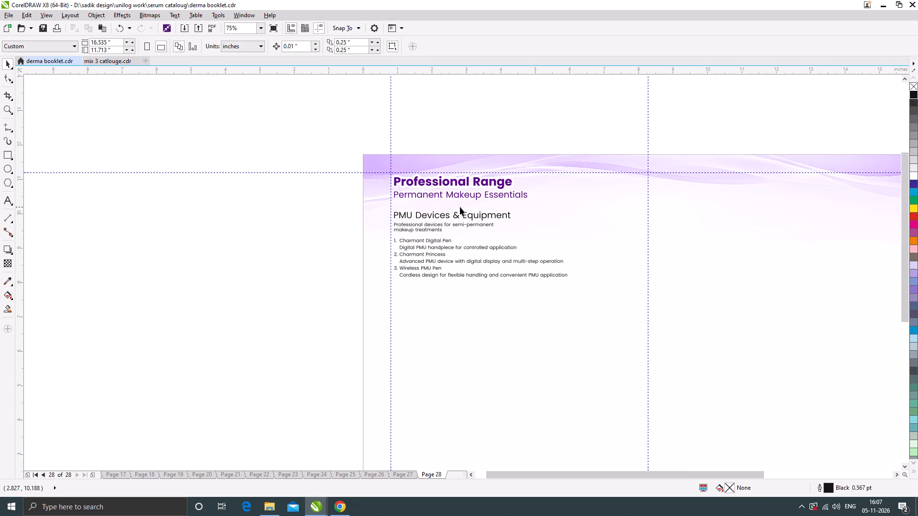
key(ctrl+v)
Move the pasted purple rule down between "Permanent Makeup Essentials" and the "PMU Devices & Equipment" heading, at Y about 10.28 inches.
scroll(421, 190, up, 2)
drag(415, 188, 415, 226)
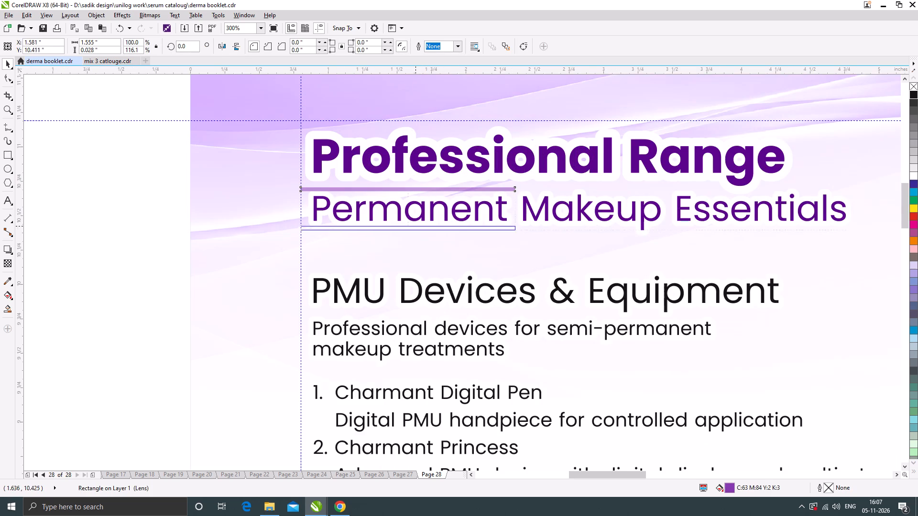
drag(415, 226, 421, 245)
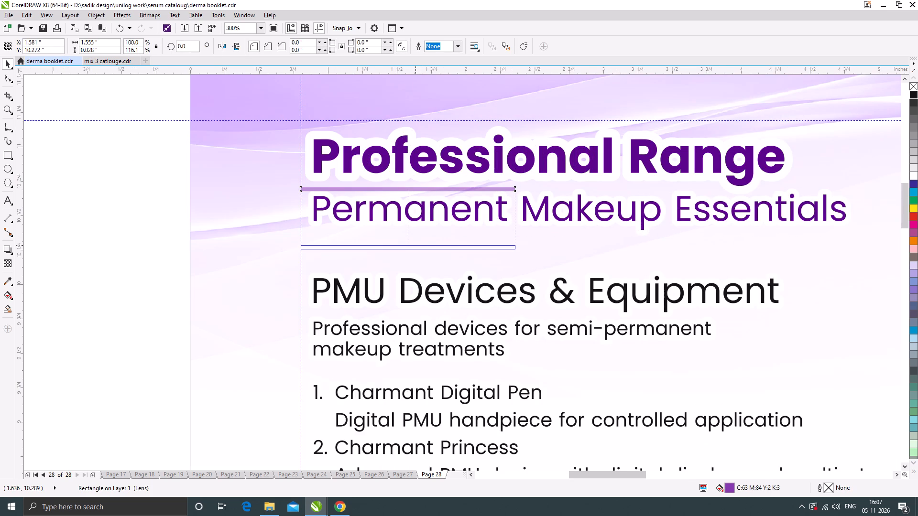
drag(421, 245, 421, 244)
scroll(409, 204, down, 1)
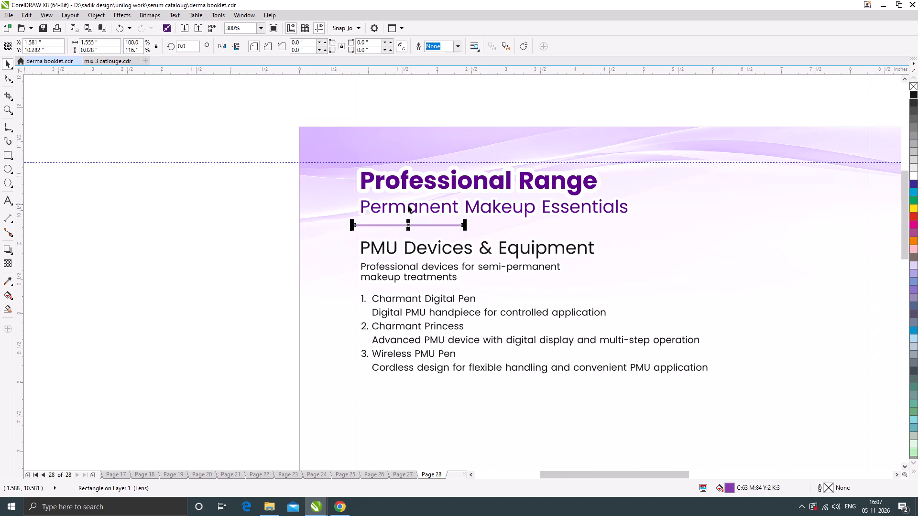
click(275, 236)
Copy the "1. PURI EYES" purple banner shape and its thin line from page 21 to page 28, placing them above the page.
scroll(365, 203, down, 1)
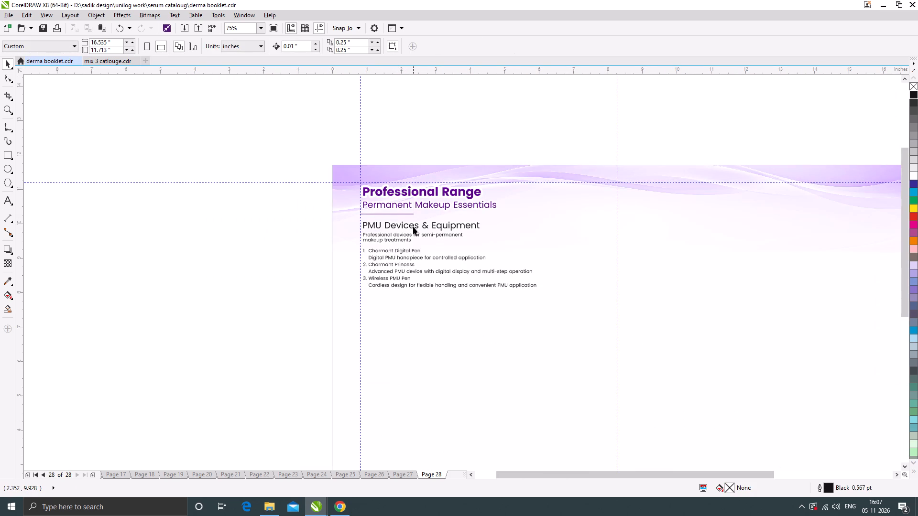
click(226, 473)
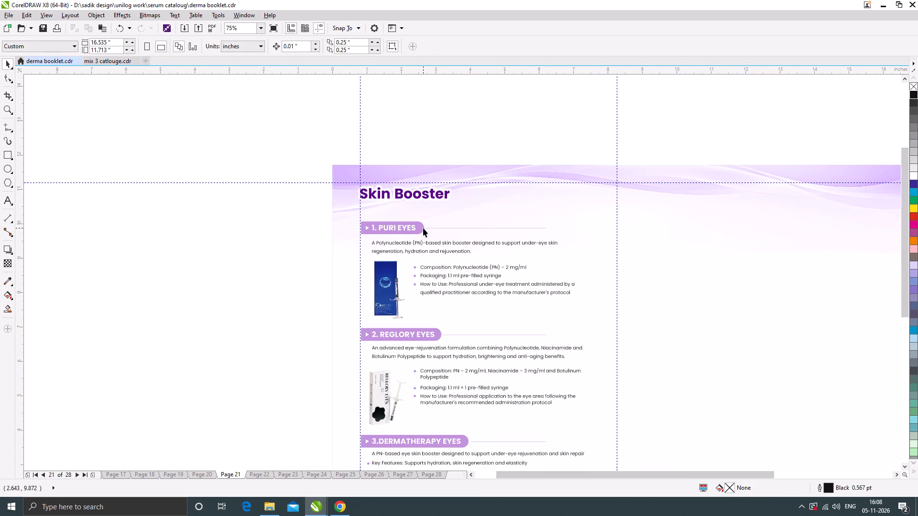
click(423, 228)
key(ctrl+c)
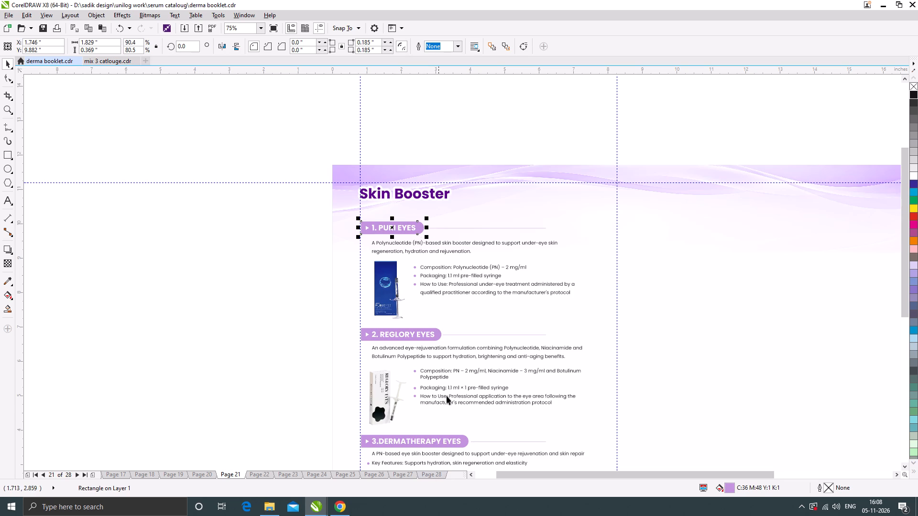
shift+click(452, 228)
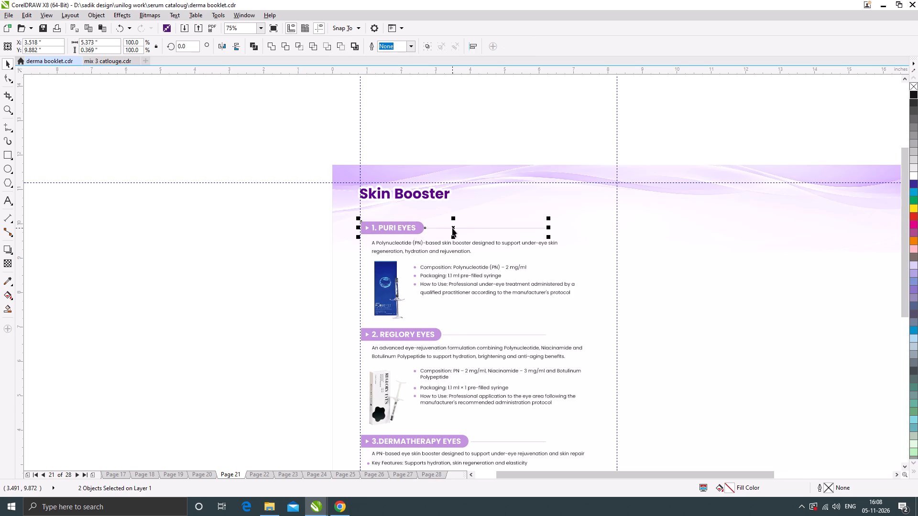
key(ctrl+c)
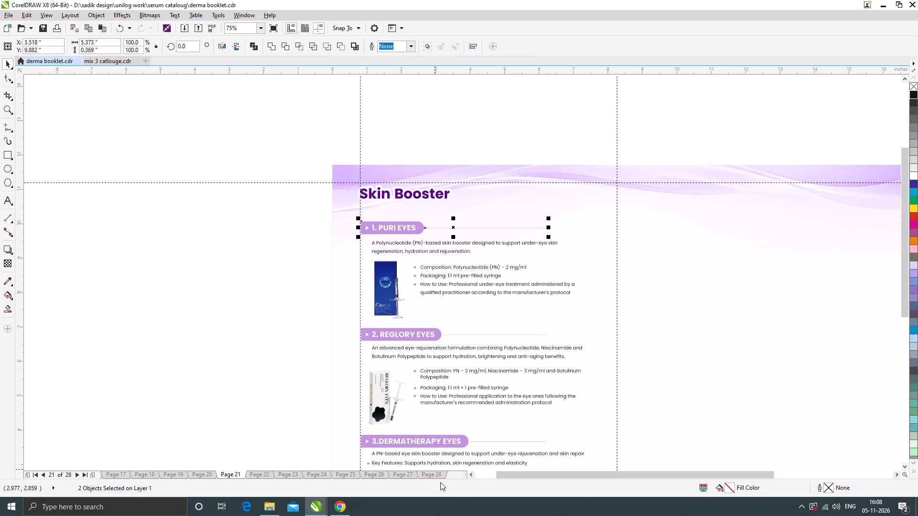
click(438, 475)
key(ctrl+v)
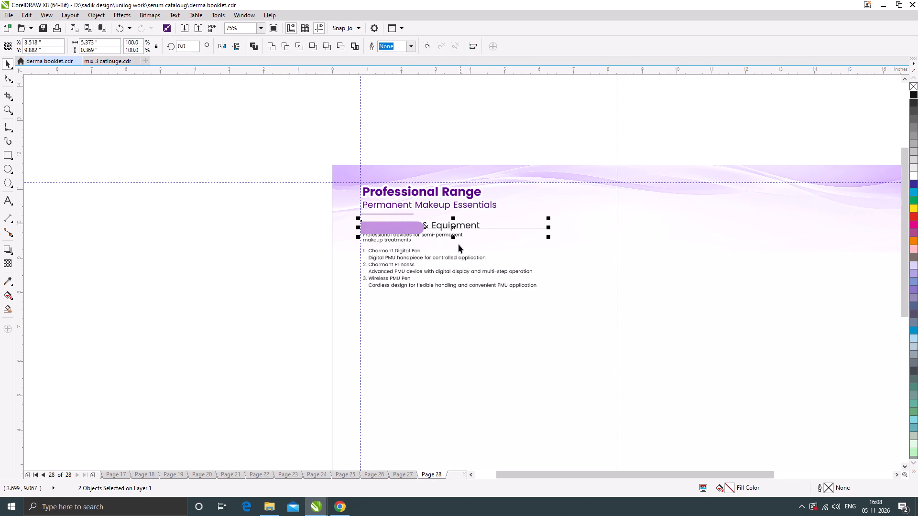
drag(406, 229, 406, 147)
click(412, 117)
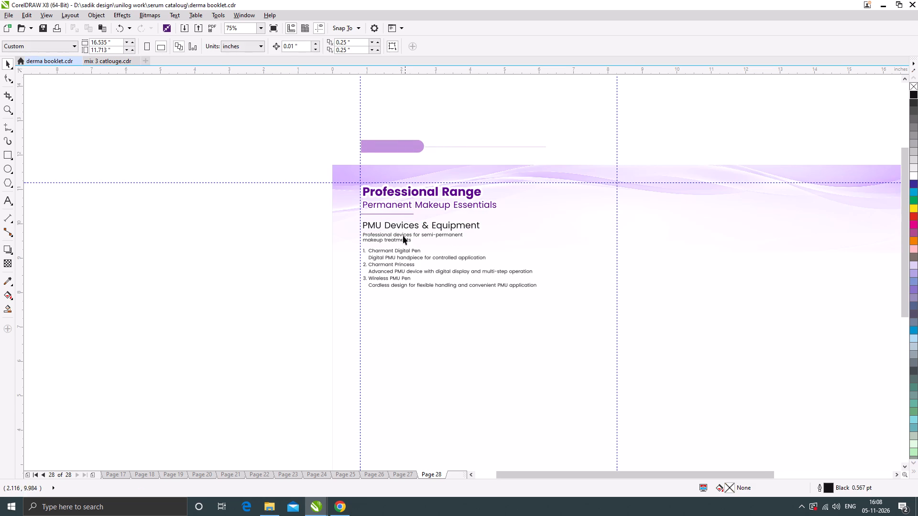
Move the numbered device list further down, to Y about 8.49 inches, widening the gap below the description.
drag(315, 241, 553, 295)
scroll(381, 258, up, 1)
drag(384, 246, 383, 261)
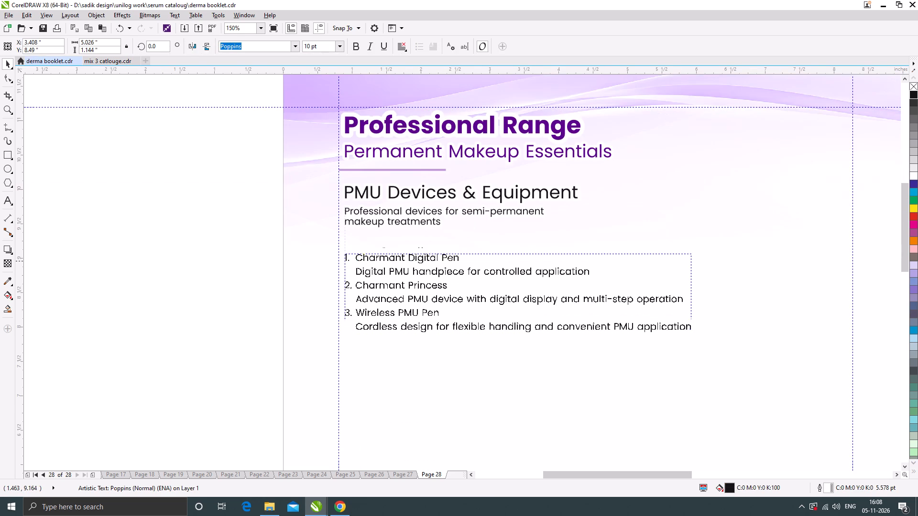
scroll(418, 236, down, 1)
click(268, 235)
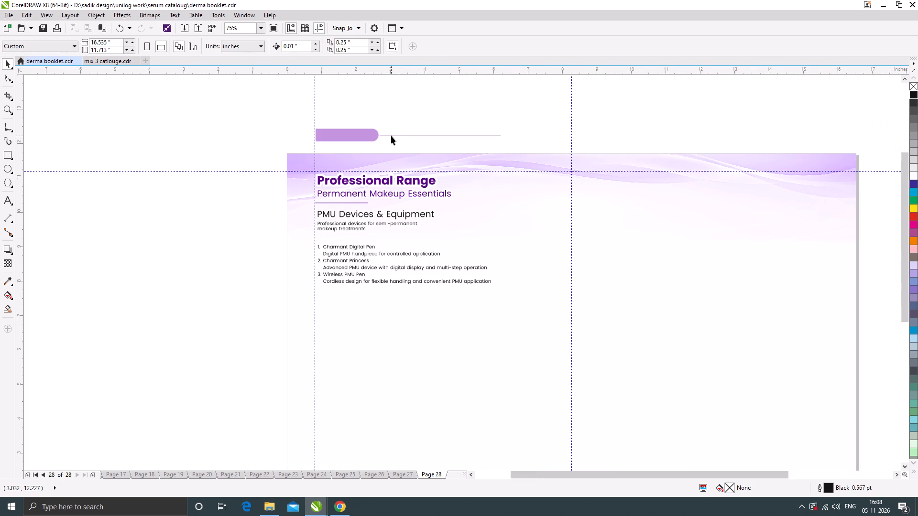
Duplicate the thin line from above the page to below the device list and stretch it to 7.75 inches wide.
drag(391, 136, 325, 304)
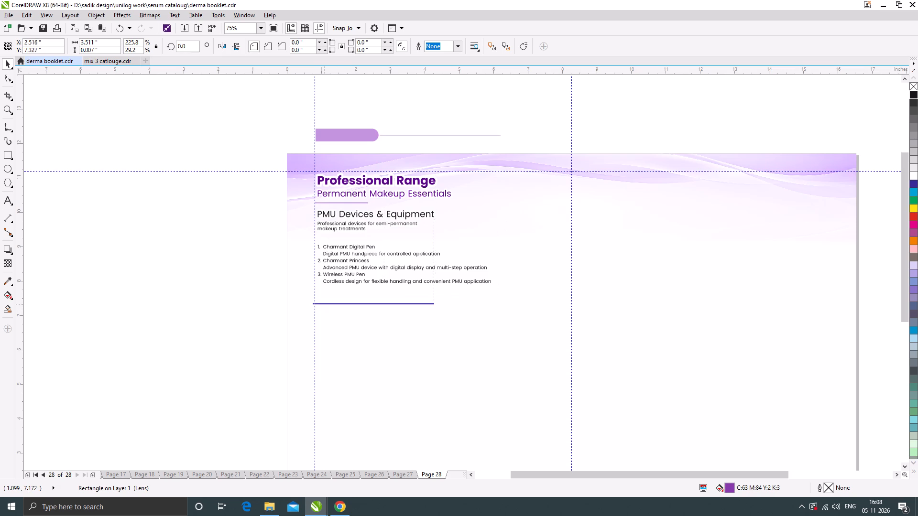
drag(325, 304, 309, 304)
right_click(309, 304)
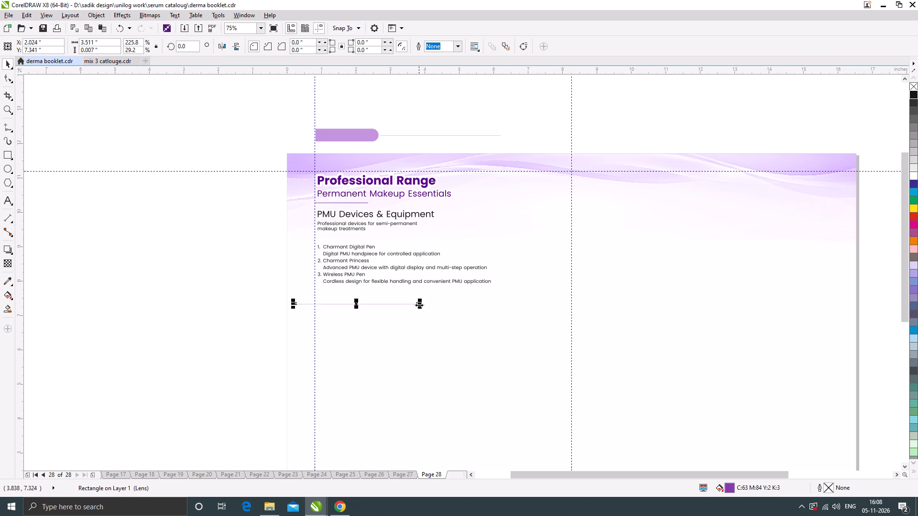
drag(419, 305, 565, 326)
Duplicate the 7.75-inch divider line lower on the same half of the spread, at Y about 3.39 inches.
scroll(435, 244, down, 1)
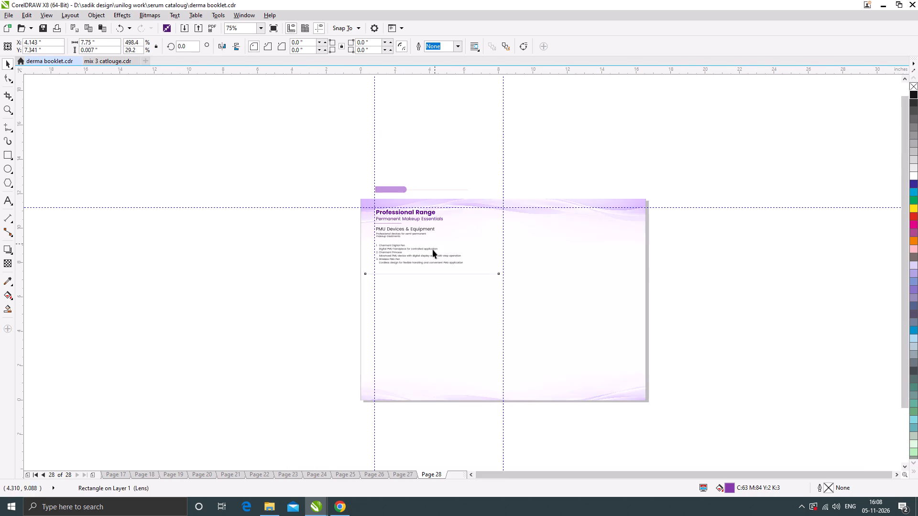
scroll(422, 294, up, 1)
scroll(444, 251, down, 1)
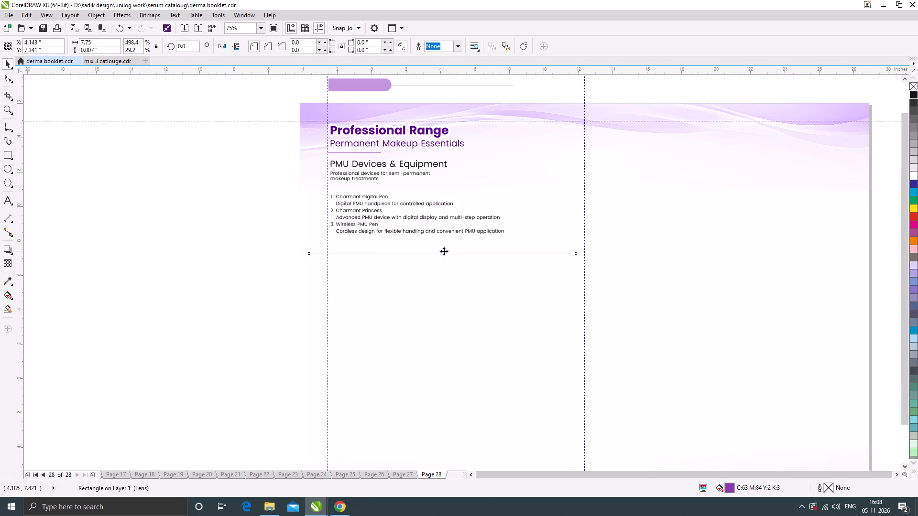
drag(444, 252, 449, 320)
shift+right_click(449, 320)
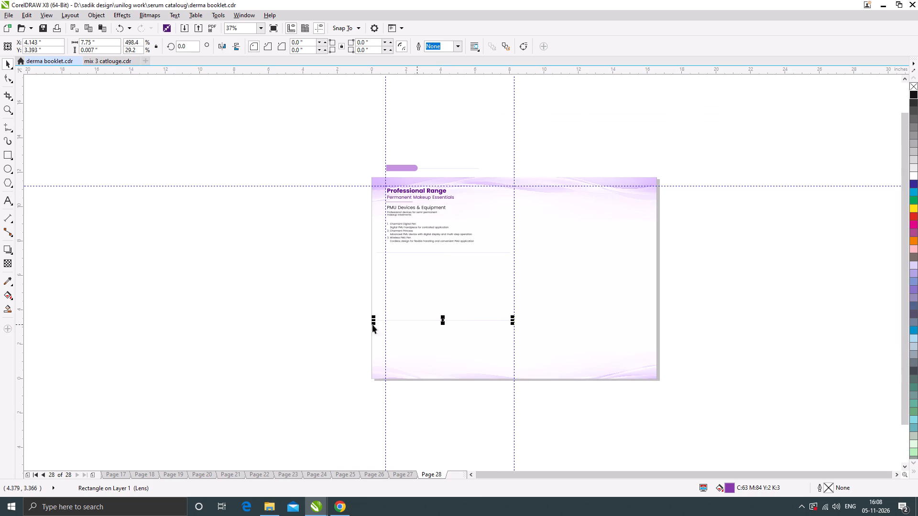
Duplicate both divider lines onto the right half of the spread at the same heights and adjust their horizontal position.
shift+click(430, 251)
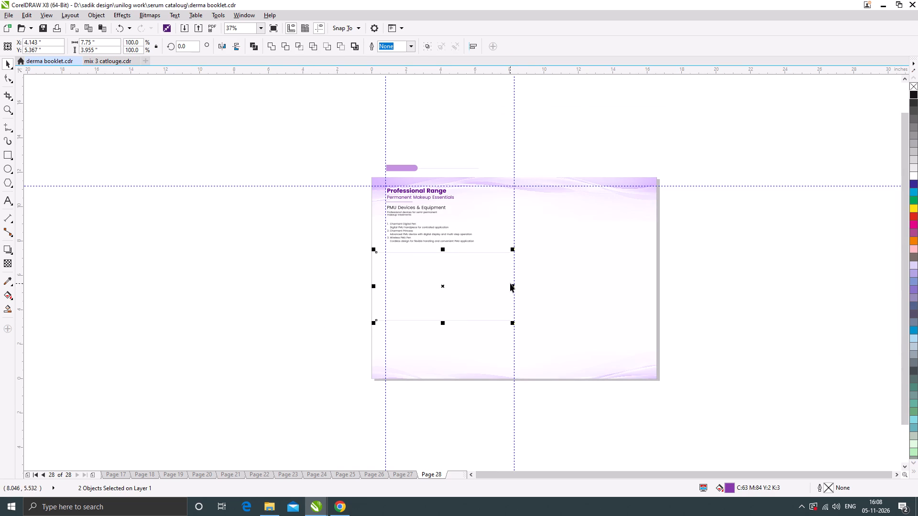
drag(442, 285, 587, 289)
shift+right_click(587, 289)
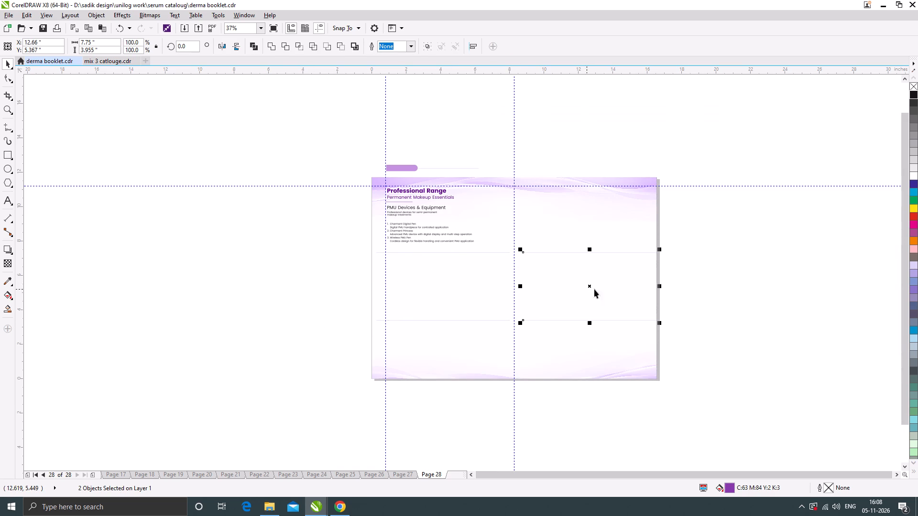
scroll(597, 275, up, 1)
drag(583, 299, 579, 299)
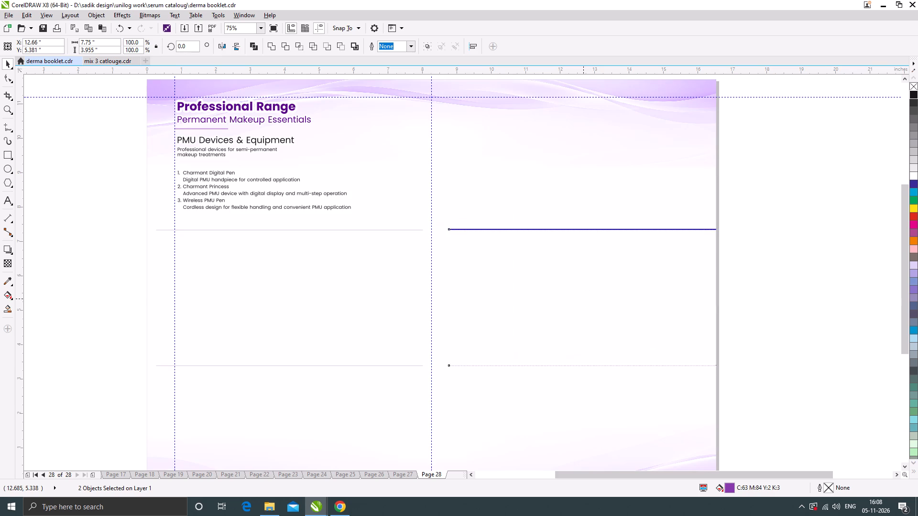
drag(579, 299, 575, 300)
click(769, 318)
Increase the line spacing of the numbered device list to a block height of about 1.37 inches.
scroll(522, 279, down, 1)
scroll(351, 214, up, 1)
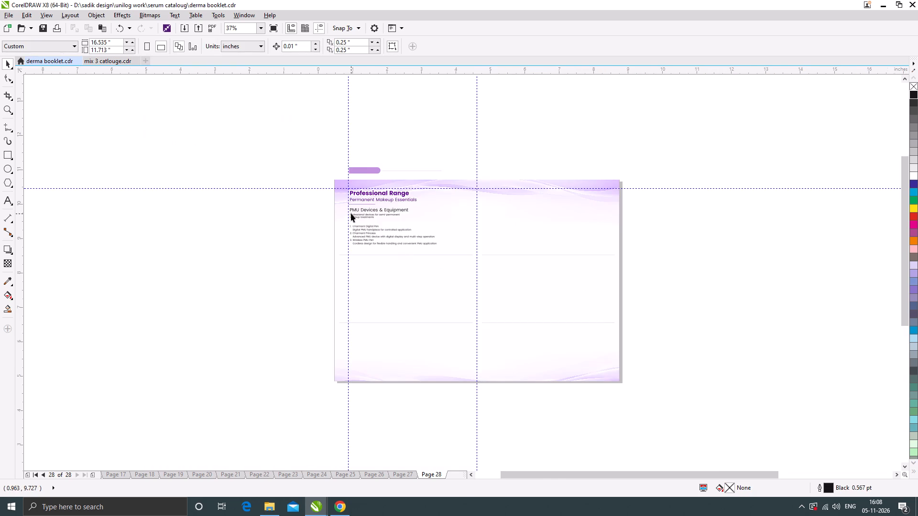
scroll(356, 210, up, 1)
scroll(380, 248, down, 1)
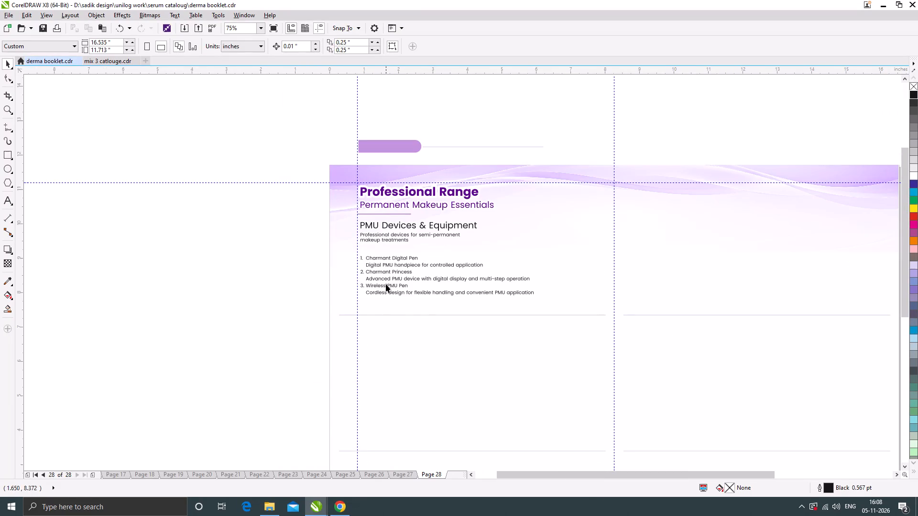
click(388, 291)
scroll(406, 288, up, 1)
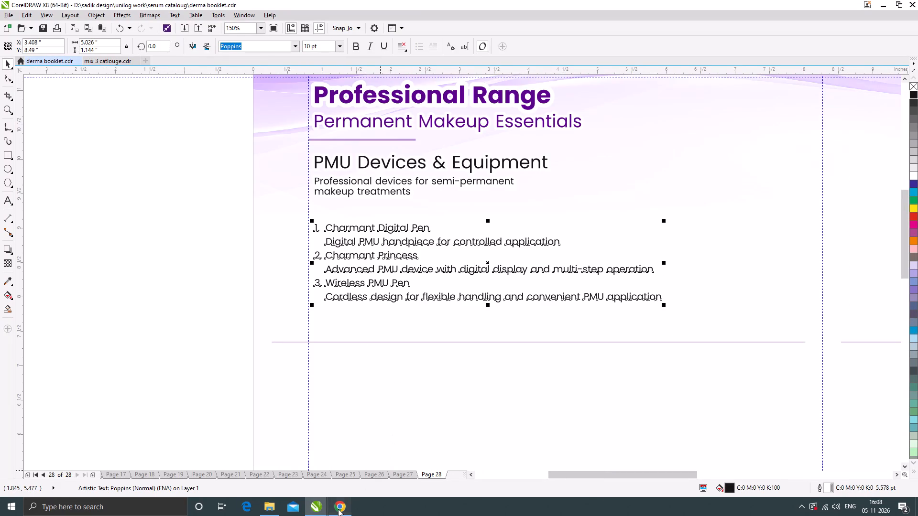
click(338, 509)
click(338, 509)
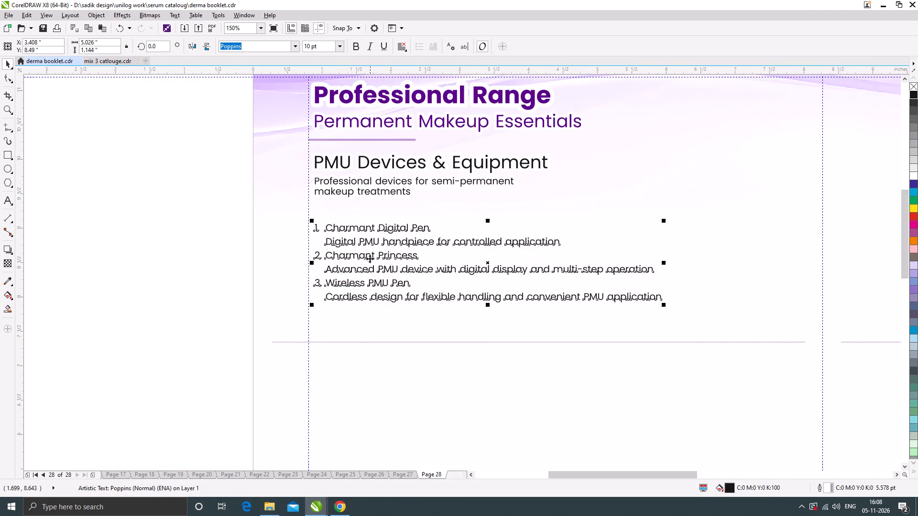
click(9, 77)
drag(310, 305, 310, 320)
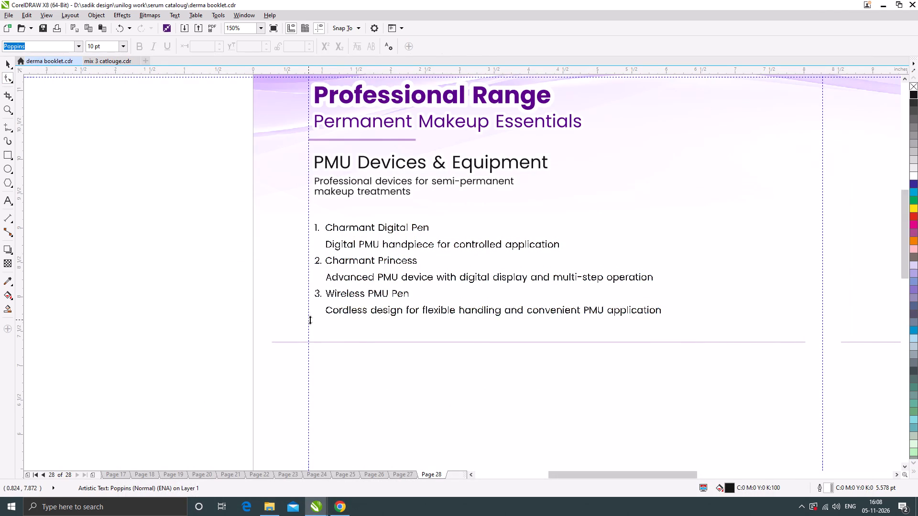
click(10, 63)
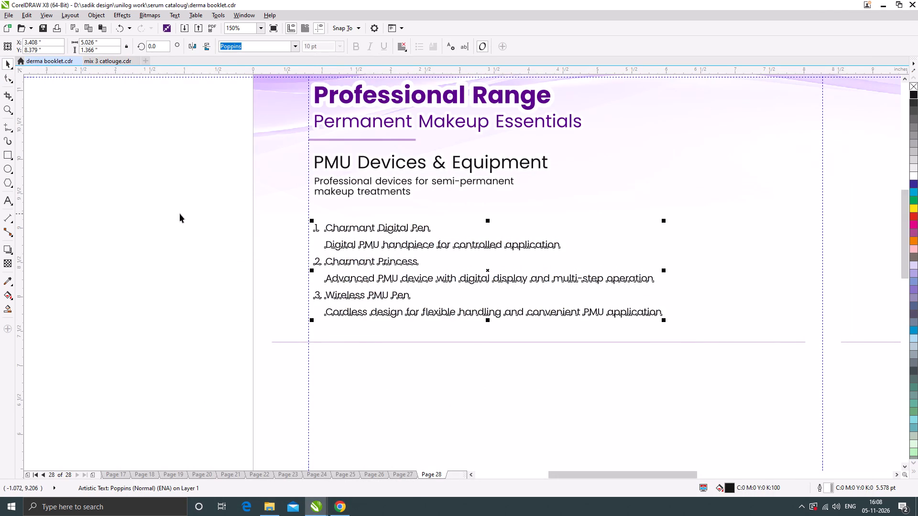
Break the device list into separate lines and move each of the three descriptions up closer beneath its device name.
key(ctrl+k)
click(199, 258)
scroll(365, 237, up, 2)
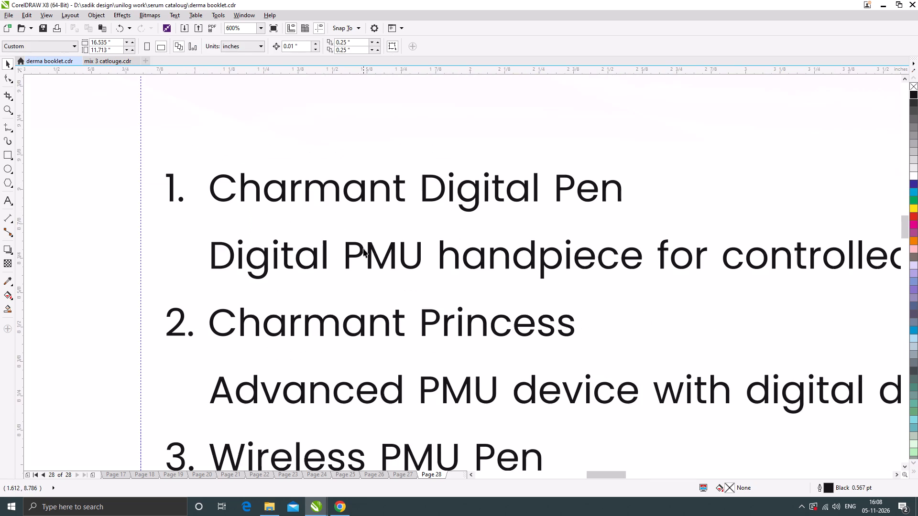
drag(363, 248, 365, 225)
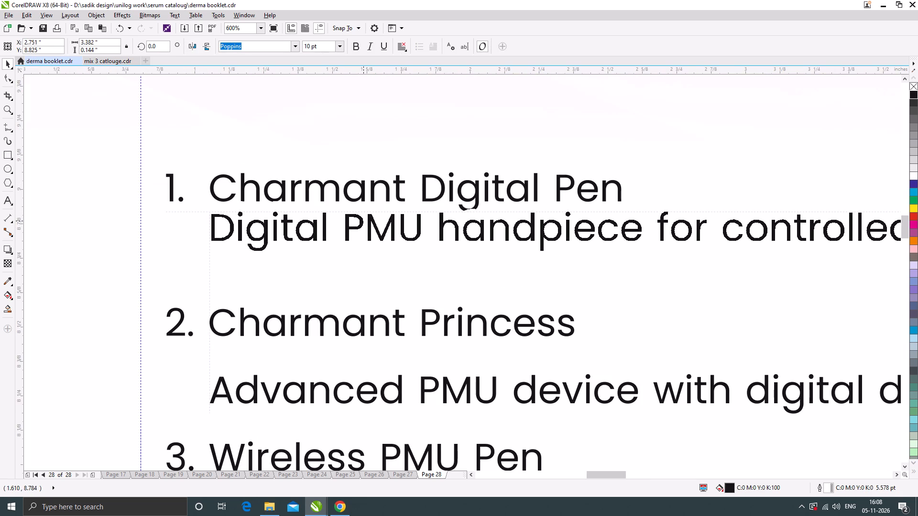
drag(365, 225, 365, 228)
drag(312, 385, 313, 362)
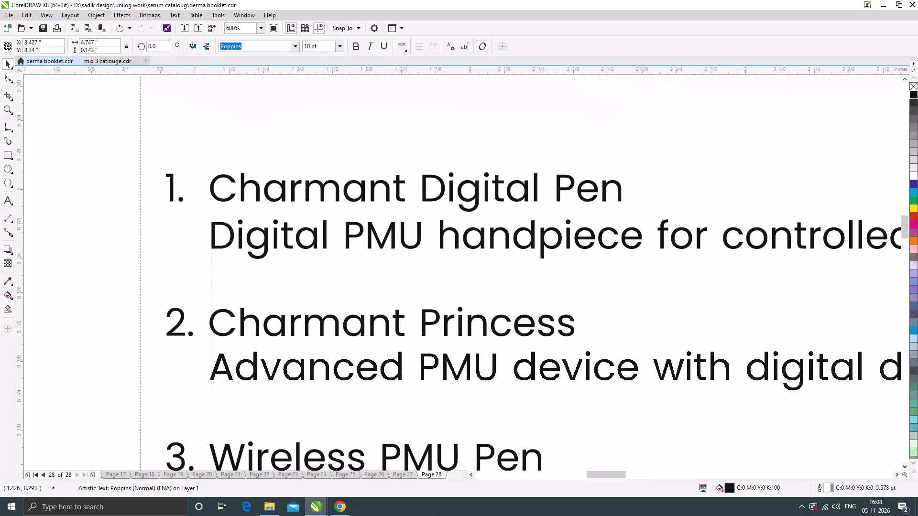
drag(313, 362, 314, 361)
scroll(335, 222, down, 1)
scroll(353, 368, up, 1)
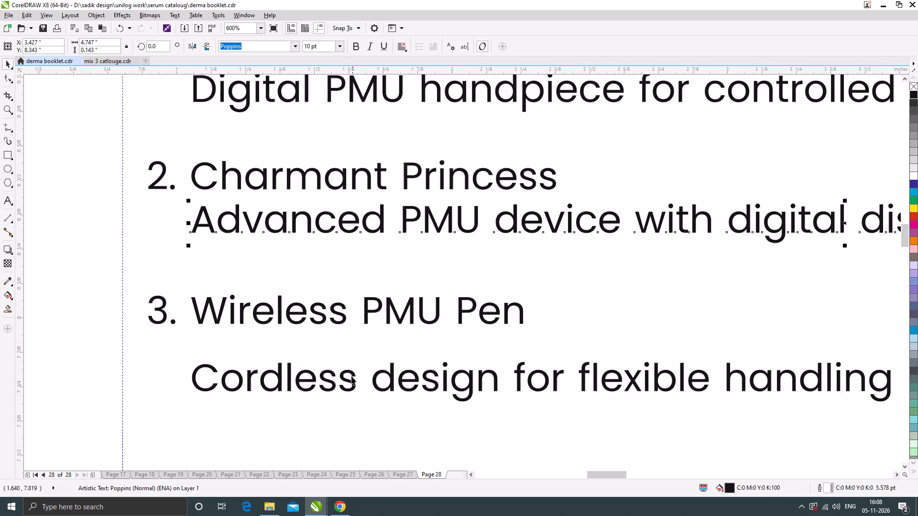
drag(349, 380, 352, 358)
scroll(398, 235, down, 2)
click(164, 256)
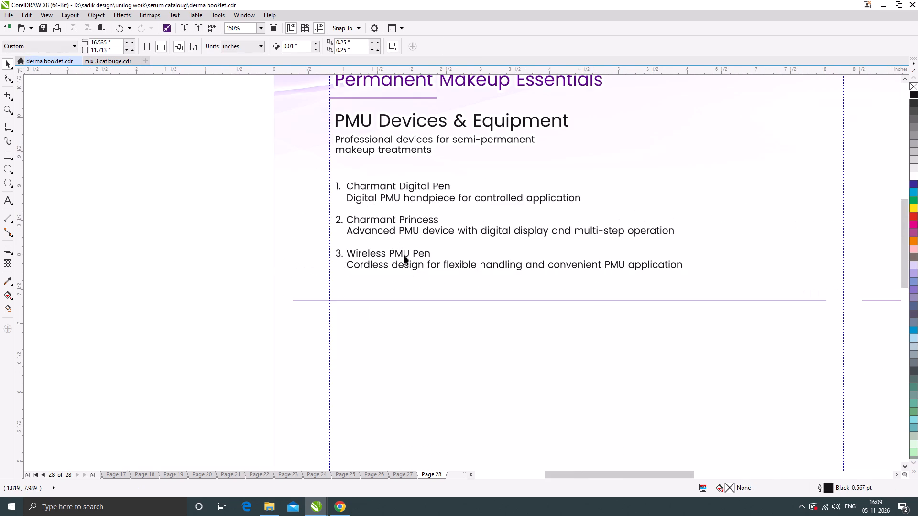
Duplicate the purple banner over the "PMU Devices & Equipment" heading, scale it to about 0.3 inch high and stretch it to about 3.47 inches wide.
scroll(405, 256, down, 1)
scroll(416, 181, up, 1)
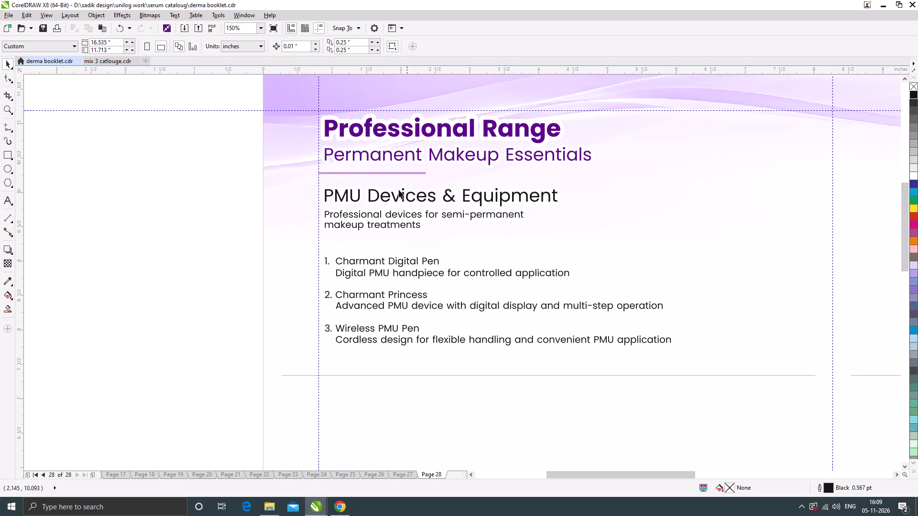
click(220, 258)
scroll(397, 252, down, 1)
drag(405, 142, 407, 216)
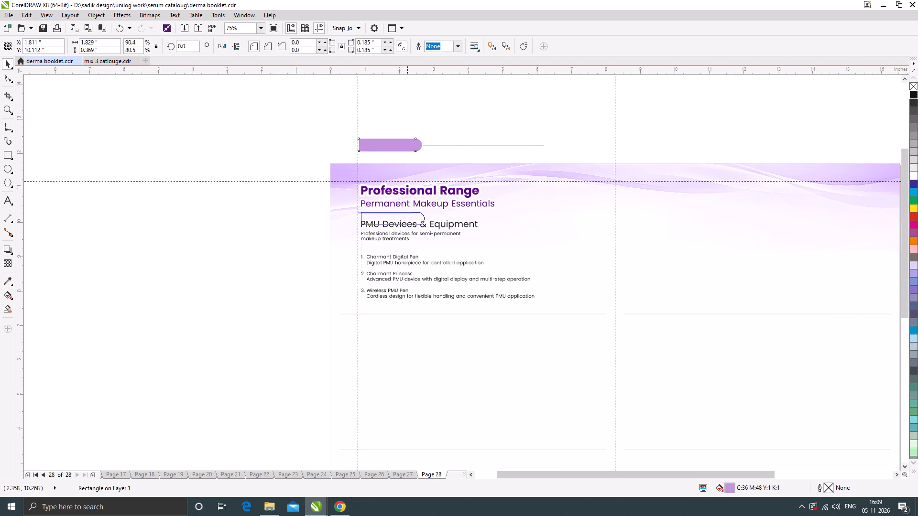
drag(407, 216, 404, 219)
right_click(404, 219)
scroll(416, 214, up, 2)
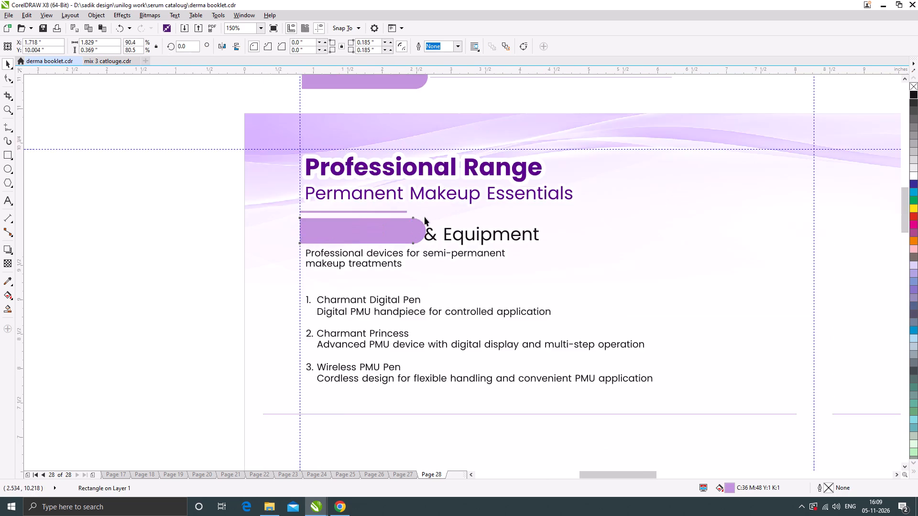
drag(435, 215, 390, 220)
drag(387, 251, 412, 251)
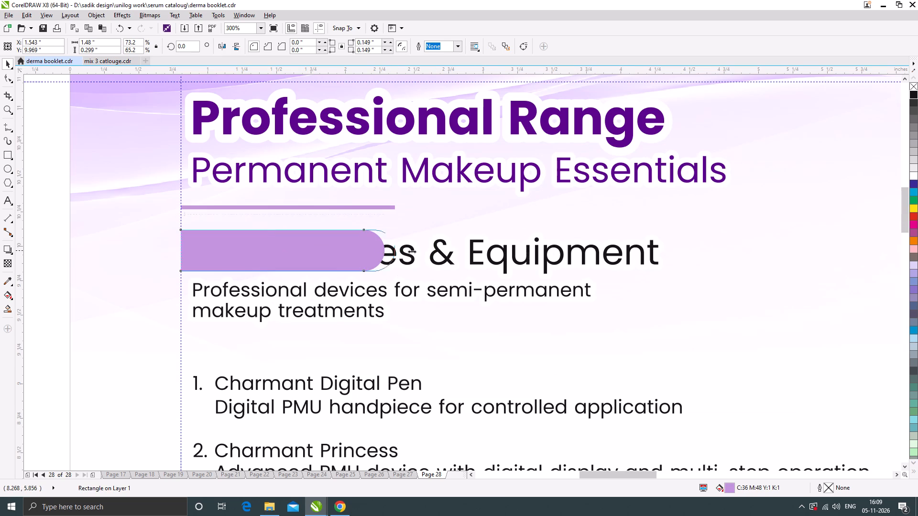
drag(412, 251, 659, 269)
Make the "PMU Devices & Equipment" heading white without an outline and place it in front of the purple banner.
click(659, 263)
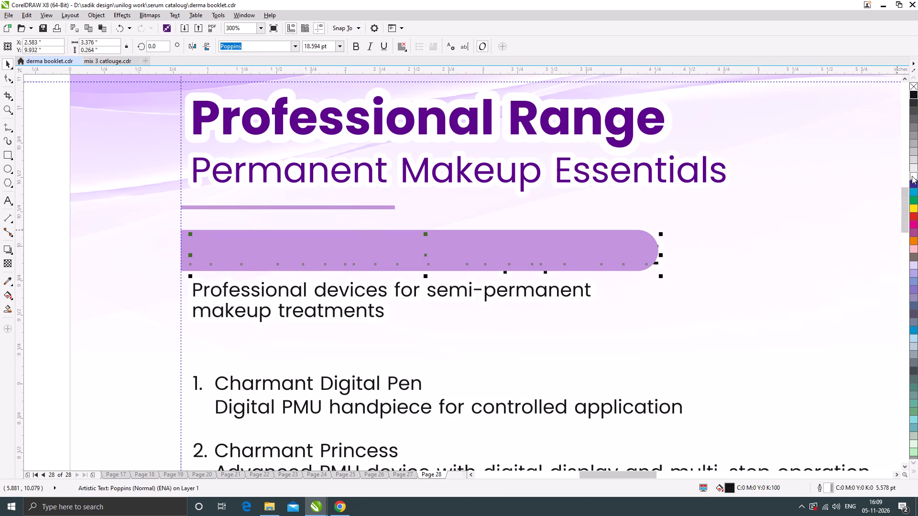
click(912, 176)
key(ctrl+x)
key(ctrl+v)
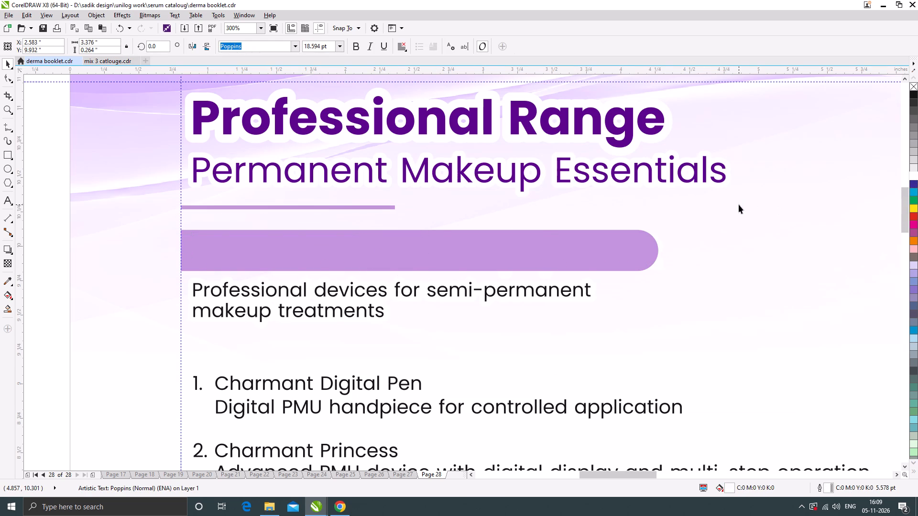
right_click(914, 87)
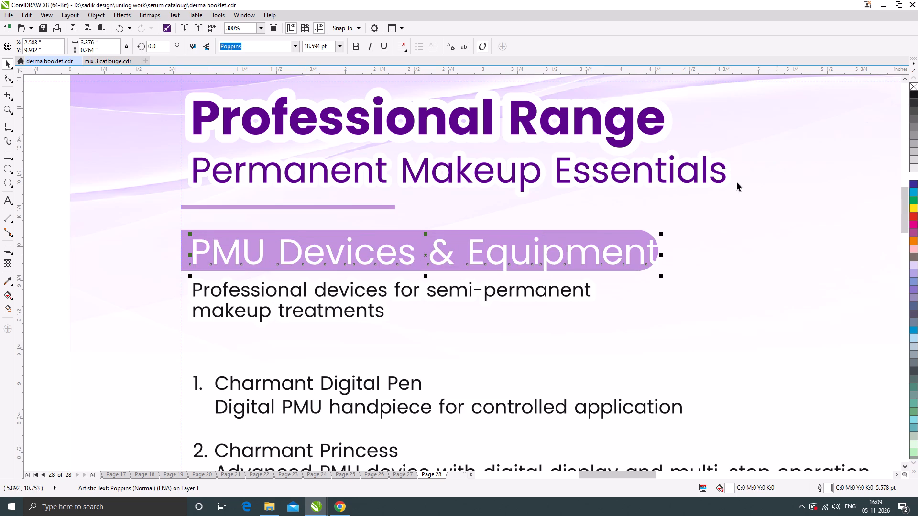
Set the "PMU Devices & Equipment" heading to 14 pt bold and centre it vertically within the banner.
scroll(555, 254, down, 1)
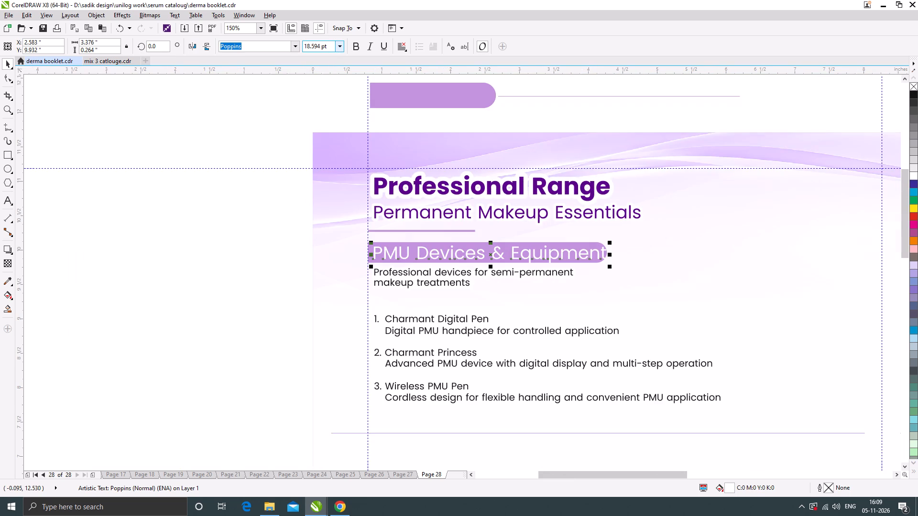
drag(330, 47, 291, 54)
key(1)
key(4)
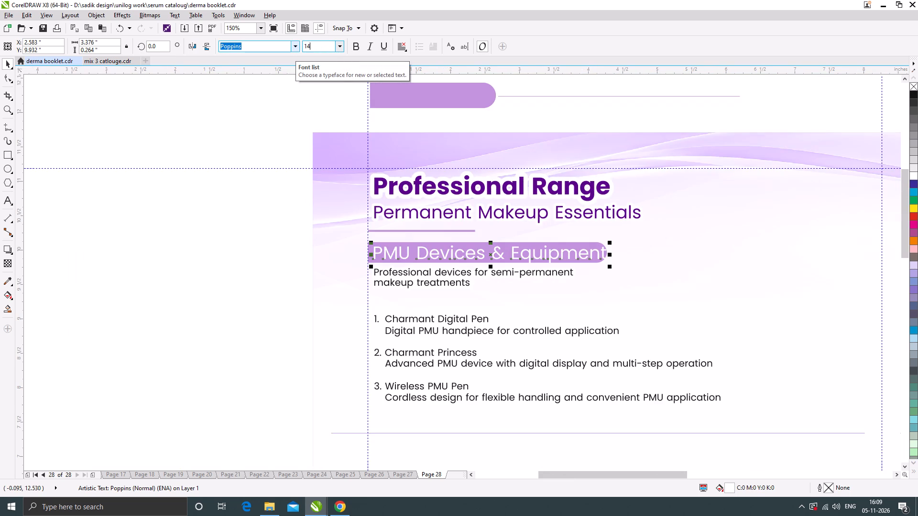
key(Return)
click(357, 44)
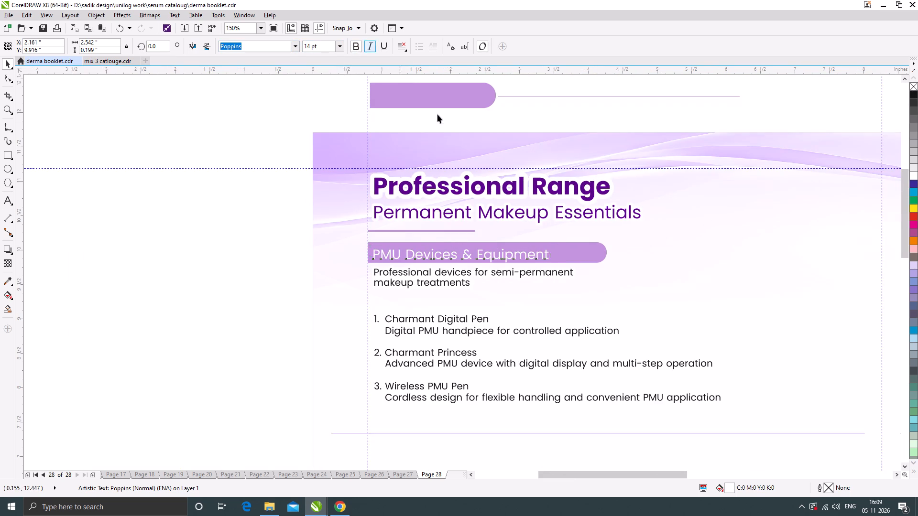
scroll(451, 263, up, 1)
drag(450, 246, 450, 240)
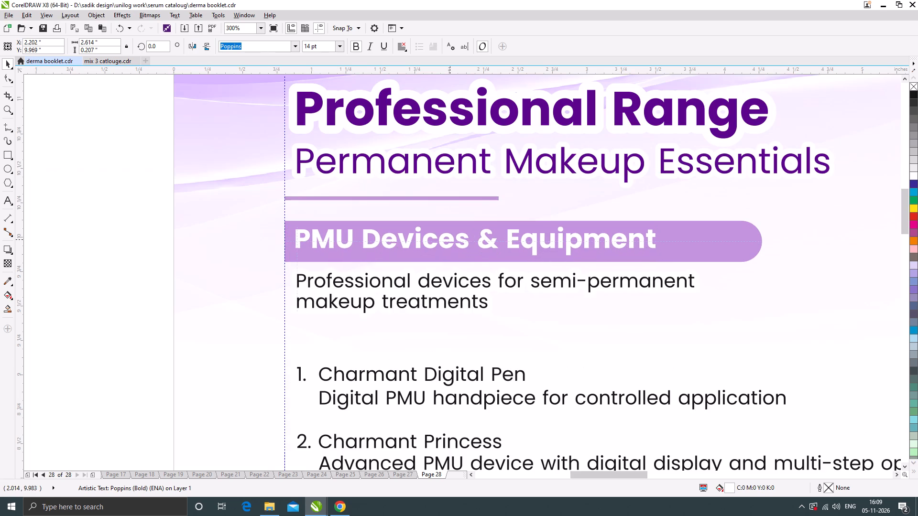
drag(450, 240, 450, 242)
Shorten the purple banner behind the heading to about 2.94 inches wide so it fits the text.
click(690, 232)
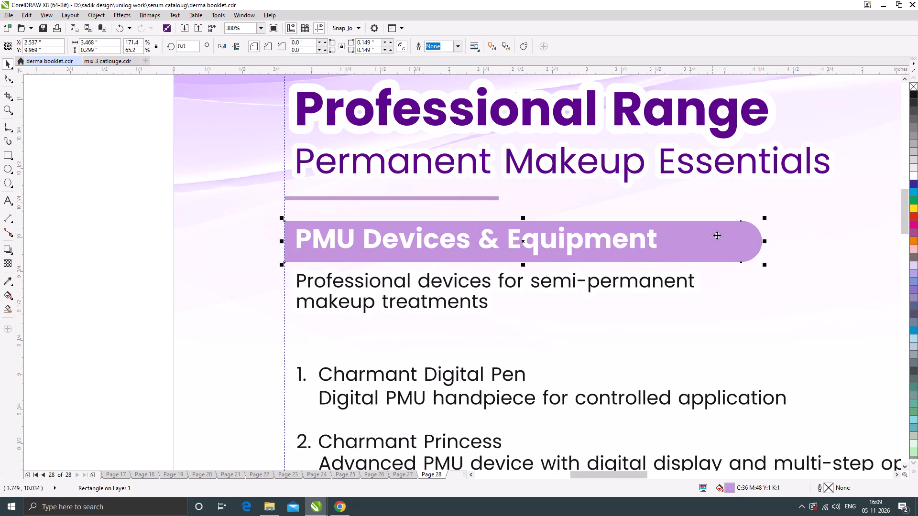
drag(765, 241, 692, 241)
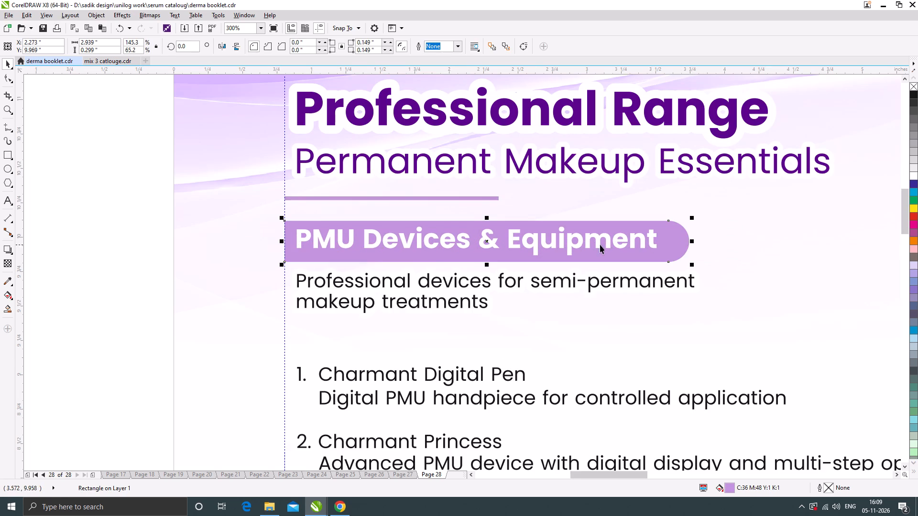
scroll(554, 243, down, 1)
click(270, 245)
Delete the short purple rule between "Permanent Makeup Essentials" and the "PMU Devices & Equipment" banner.
click(482, 221)
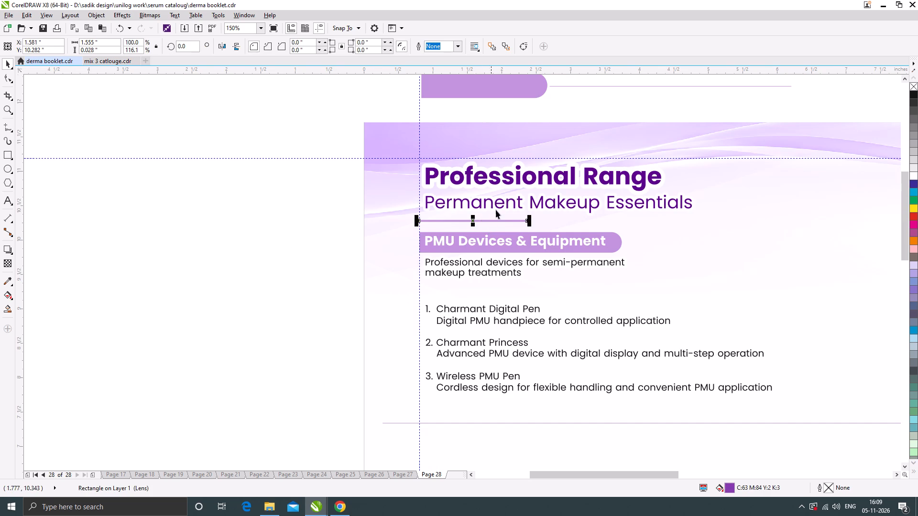
key(Delete)
scroll(387, 217, down, 1)
click(297, 249)
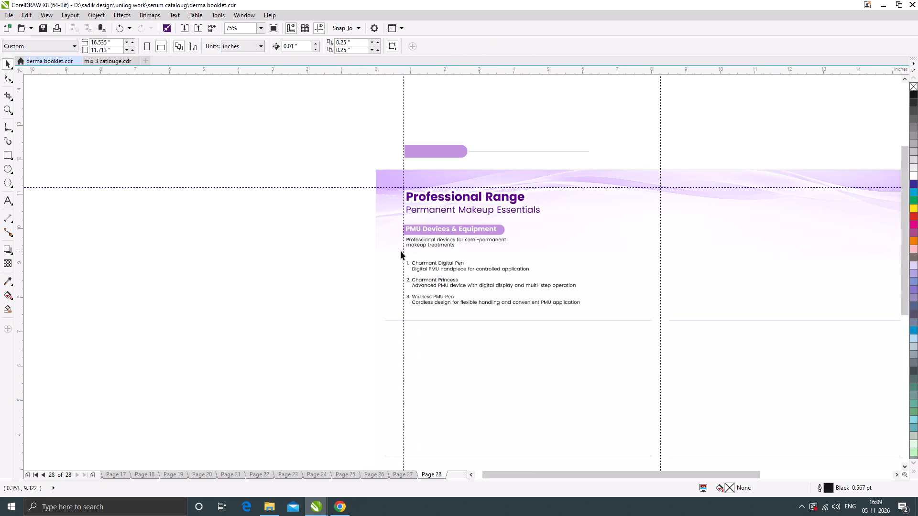
click(290, 294)
scroll(440, 237, up, 1)
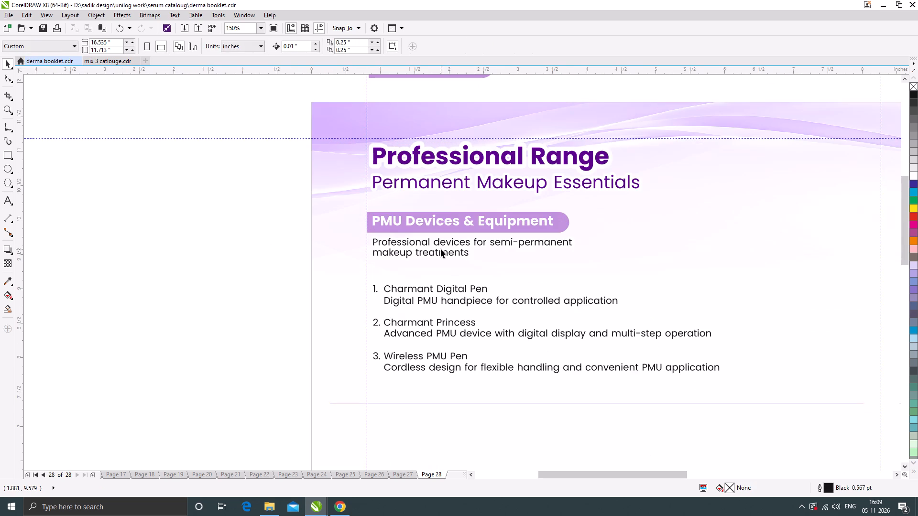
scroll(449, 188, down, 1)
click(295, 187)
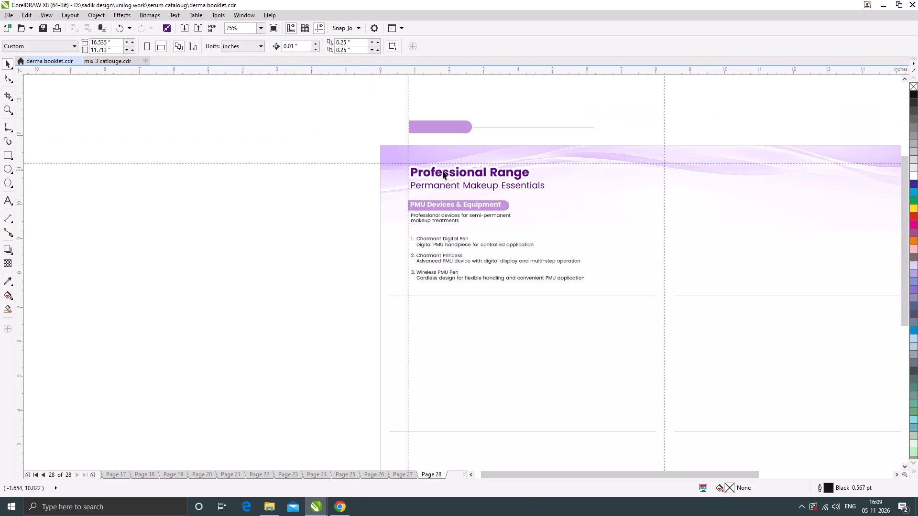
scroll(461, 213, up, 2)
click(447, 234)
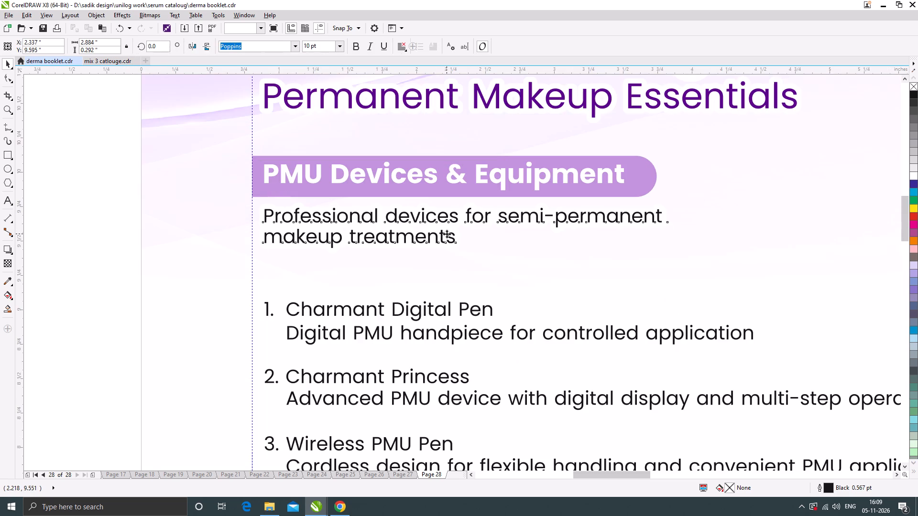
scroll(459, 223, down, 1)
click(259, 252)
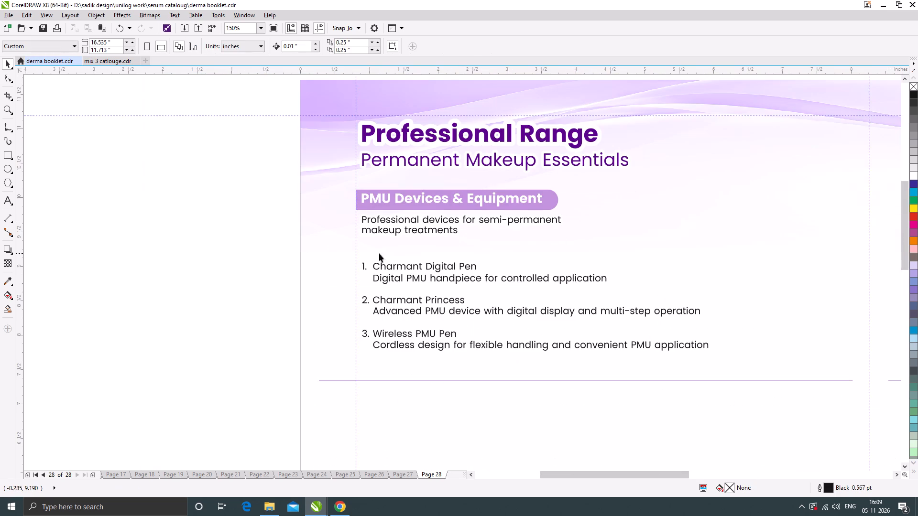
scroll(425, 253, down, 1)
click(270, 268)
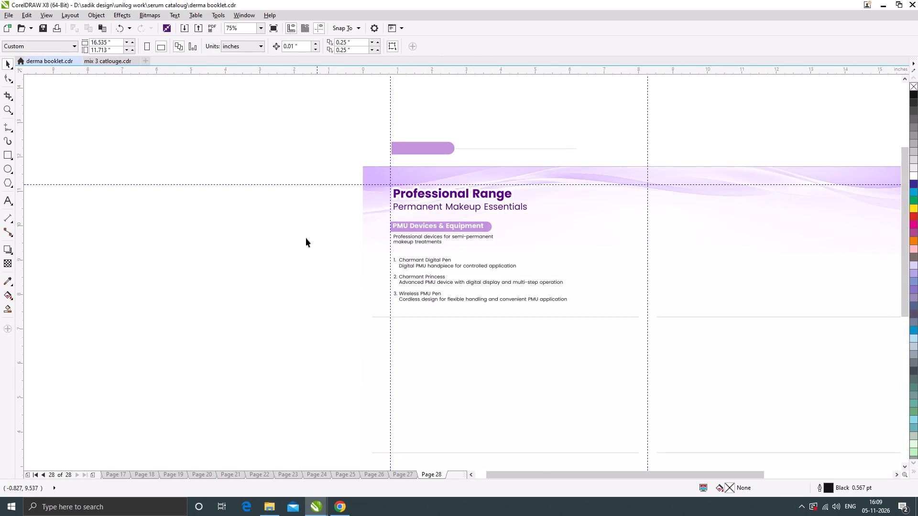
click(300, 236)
Duplicate the "PMU Devices & Equipment" heading with its purple banner to just below the first divider line.
drag(335, 211, 537, 233)
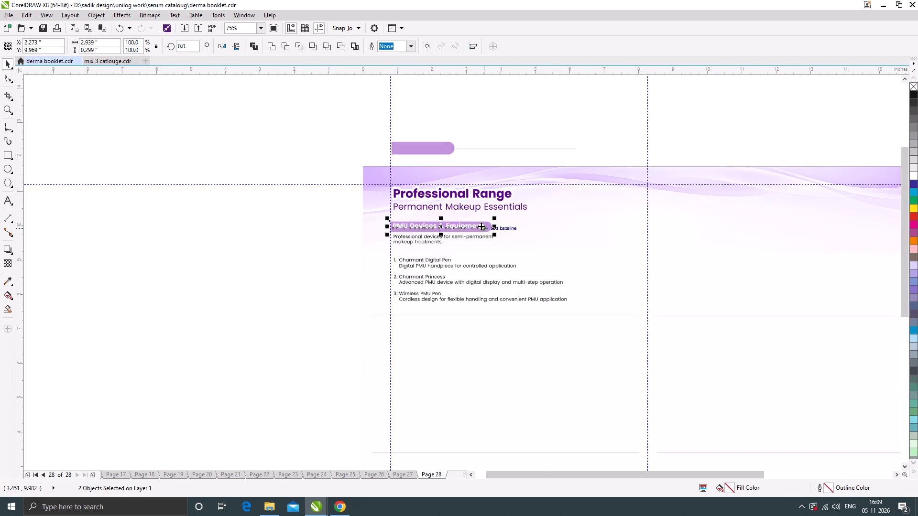
drag(481, 226, 485, 333)
shift+right_click(485, 333)
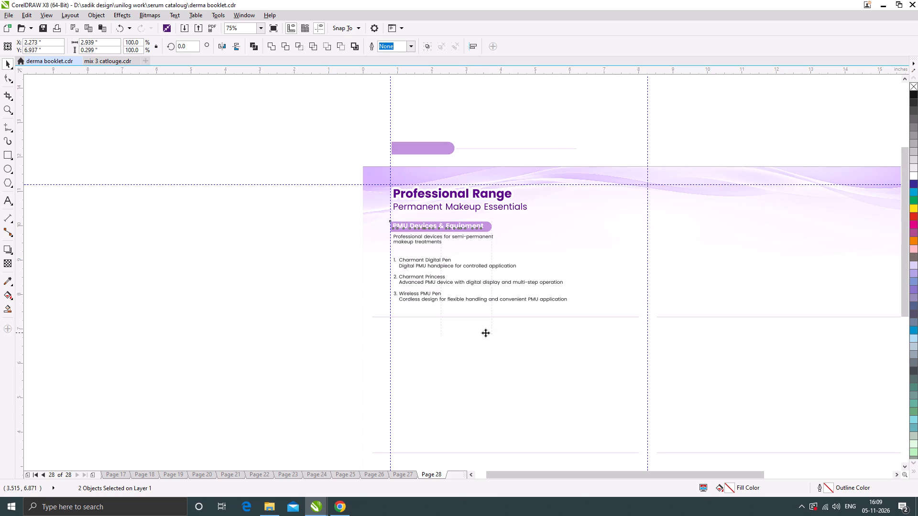
click(339, 335)
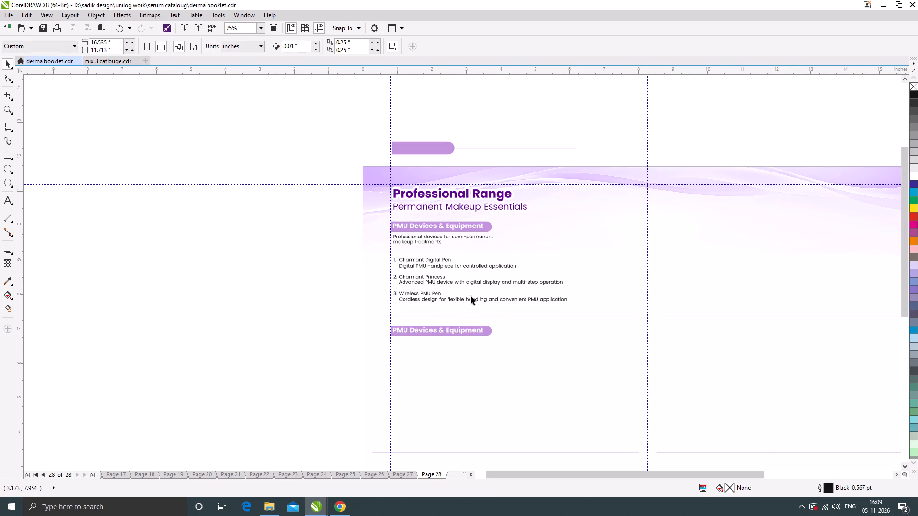
Replace the duplicated heading with "PMU Device Cartridges", copied from the Booklet Changes document in Chrome.
scroll(471, 296, down, 1)
click(343, 506)
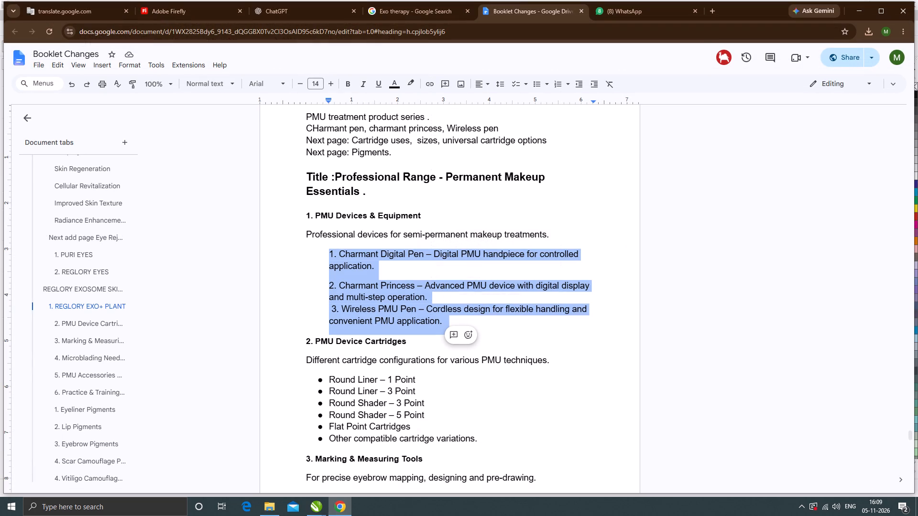
drag(314, 338, 408, 337)
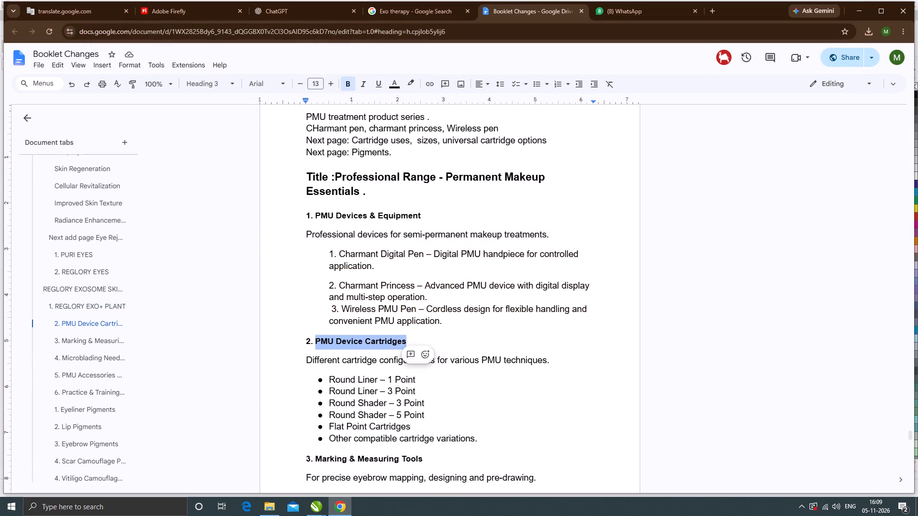
key(ctrl+c)
click(860, 8)
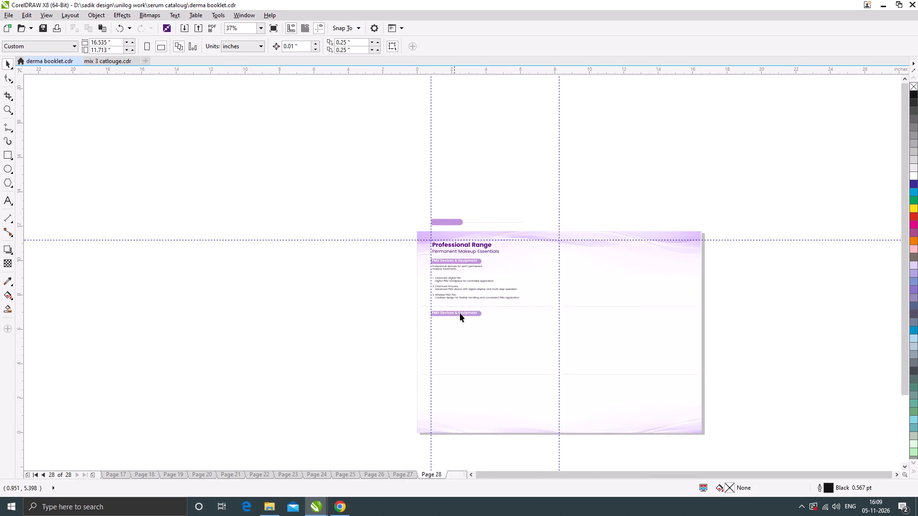
scroll(460, 312, up, 2)
double_click(456, 315)
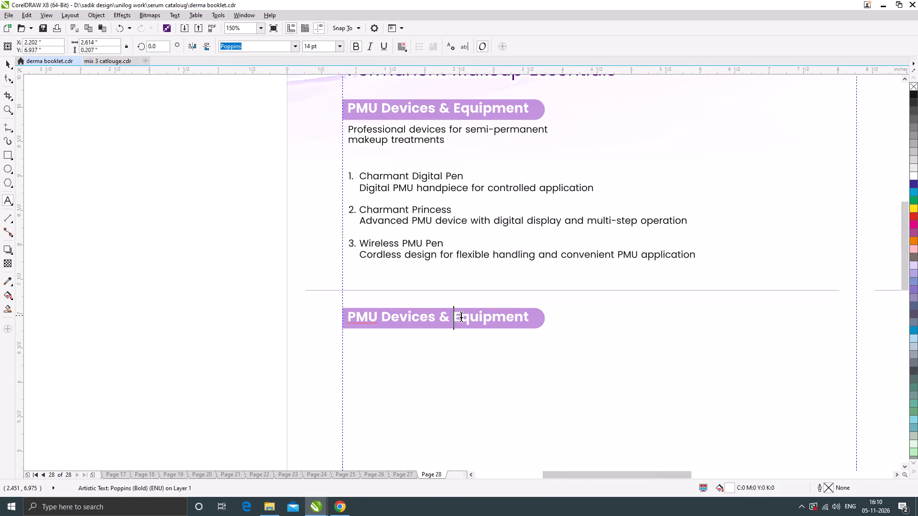
key(ctrl+a)
key(ctrl+v)
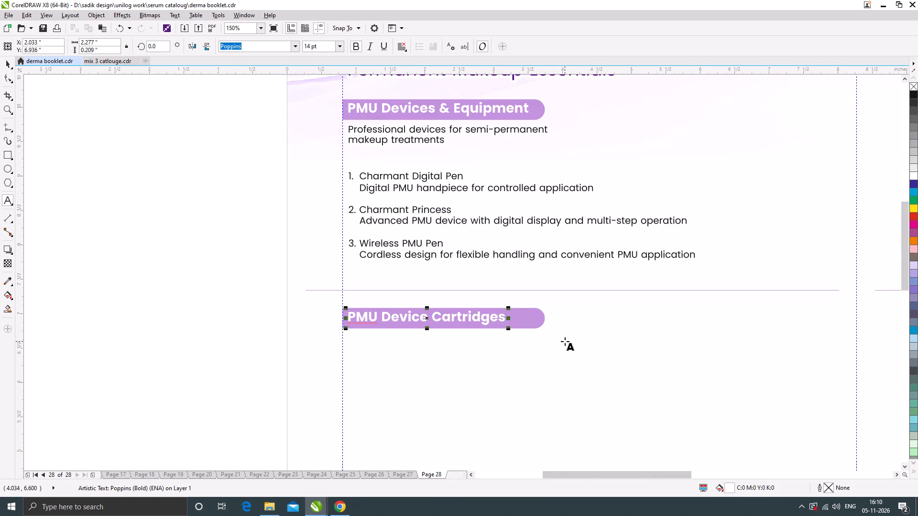
click(8, 64)
click(106, 222)
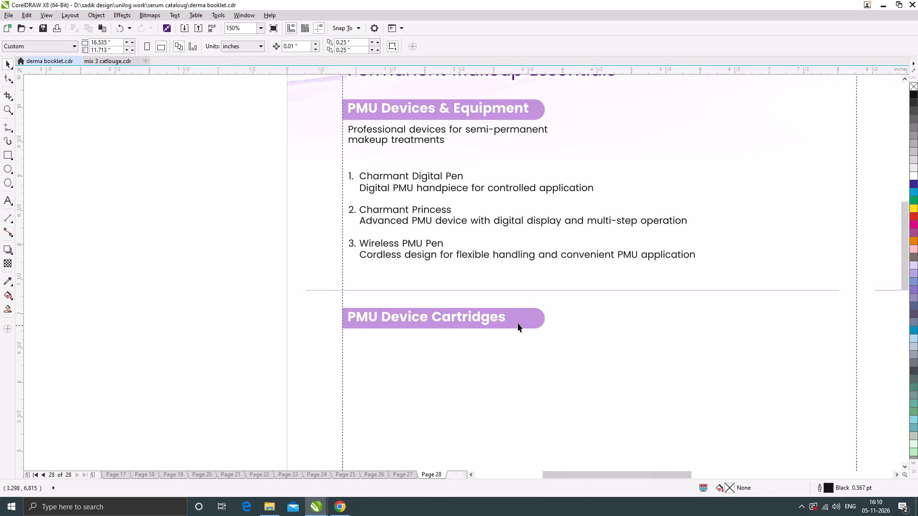
Shorten the purple banner behind "PMU Device Cartridges" to about 2.61 inches wide so it fits the text.
click(523, 321)
drag(548, 319, 525, 319)
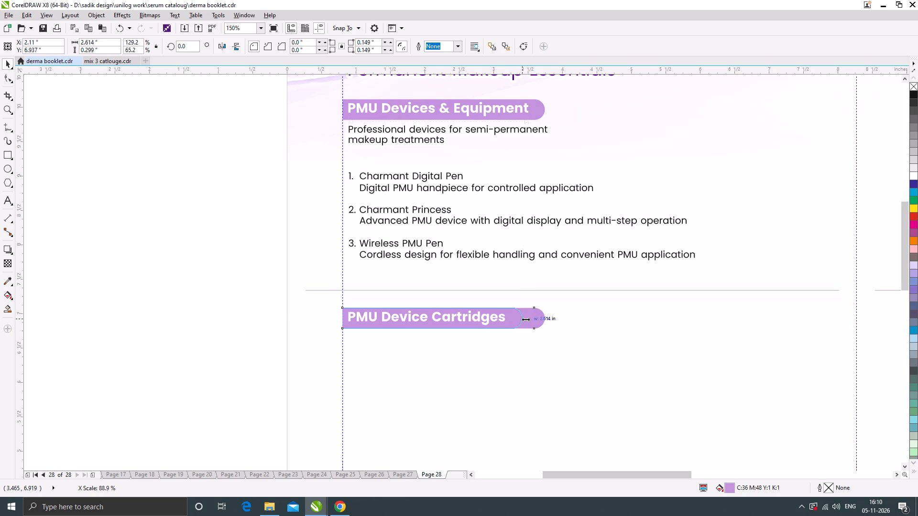
drag(525, 319, 525, 320)
click(197, 340)
scroll(433, 248, down, 1)
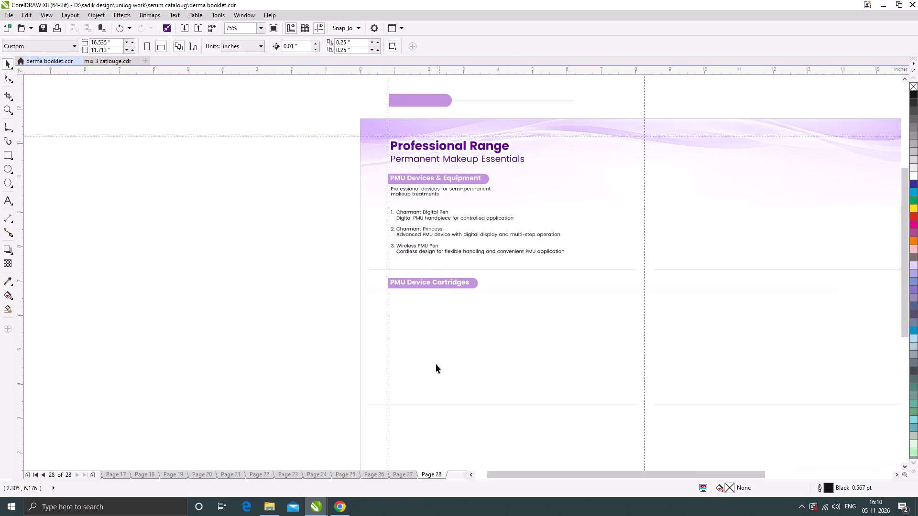
Copy the sentence "Different cartridge configurations for various PMU techniques" from the Booklet Changes document in Chrome.
click(341, 513)
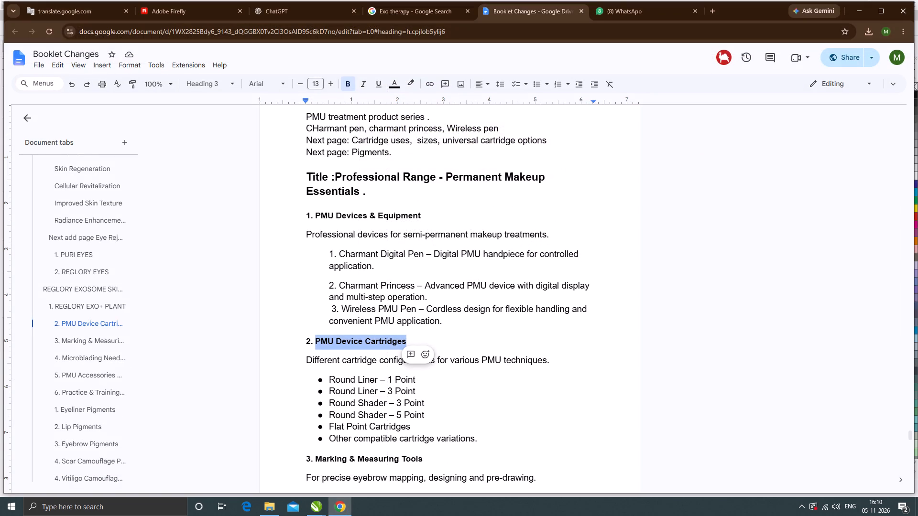
drag(305, 364, 547, 365)
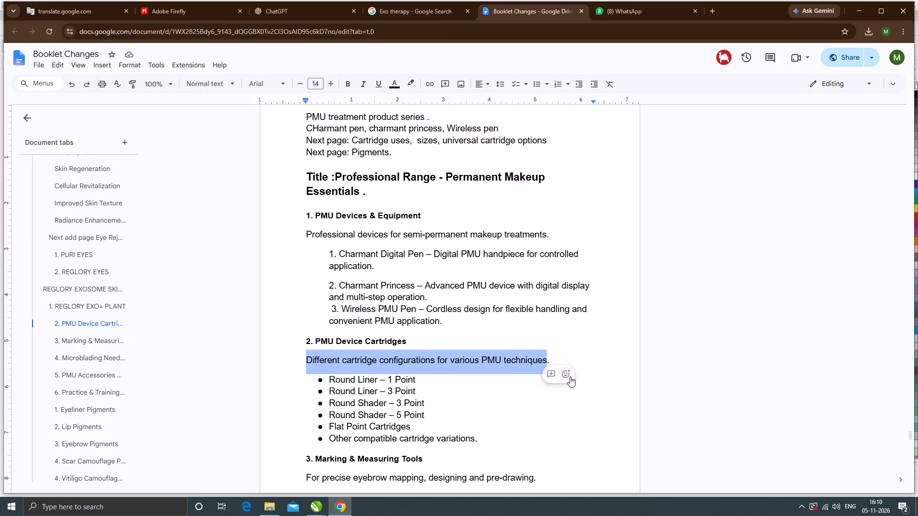
key(ctrl+c)
click(856, 6)
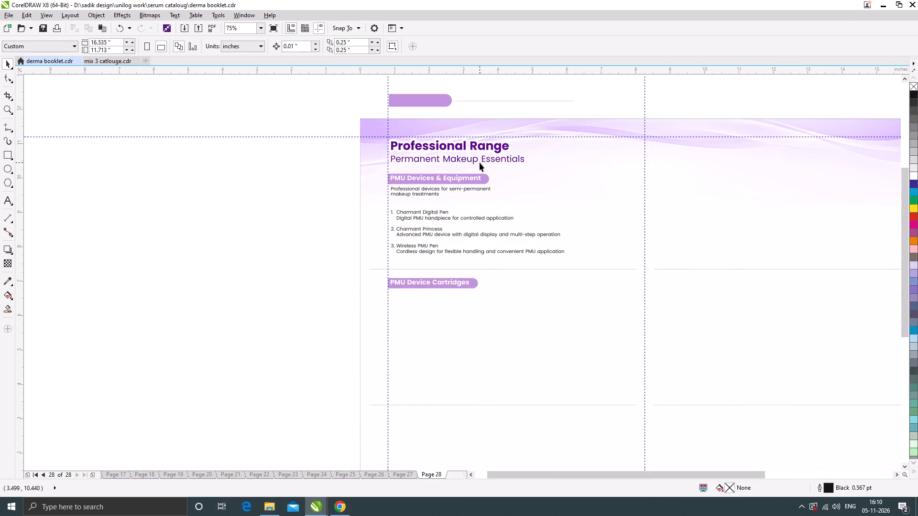
Duplicate the "Professional devices" description under the "PMU Device Cartridges" banner, remove the copy's outline and place it close beneath the banner.
drag(418, 188, 421, 269)
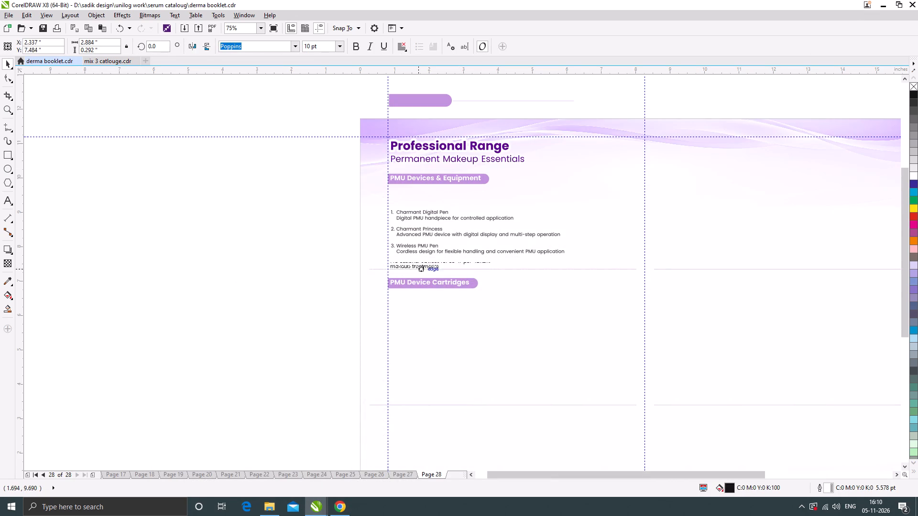
drag(421, 269, 424, 300)
shift+right_click(424, 300)
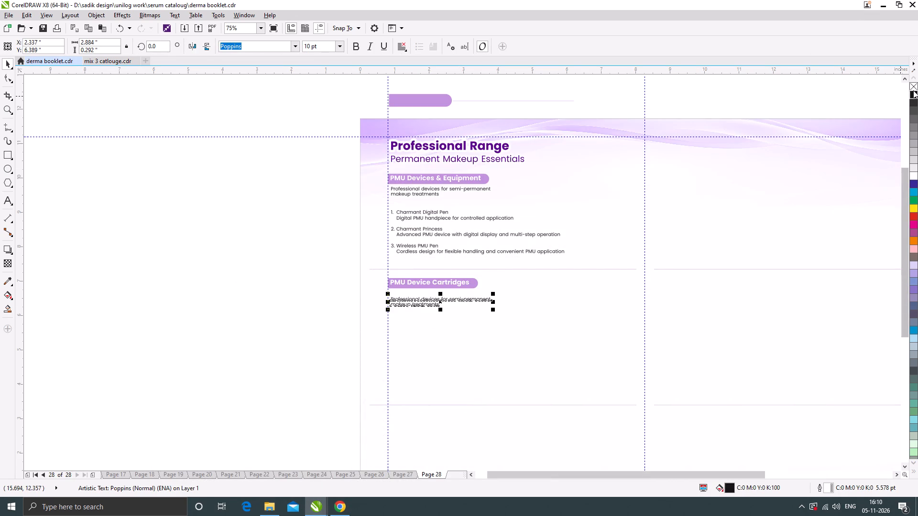
right_click(915, 86)
scroll(444, 305, up, 1)
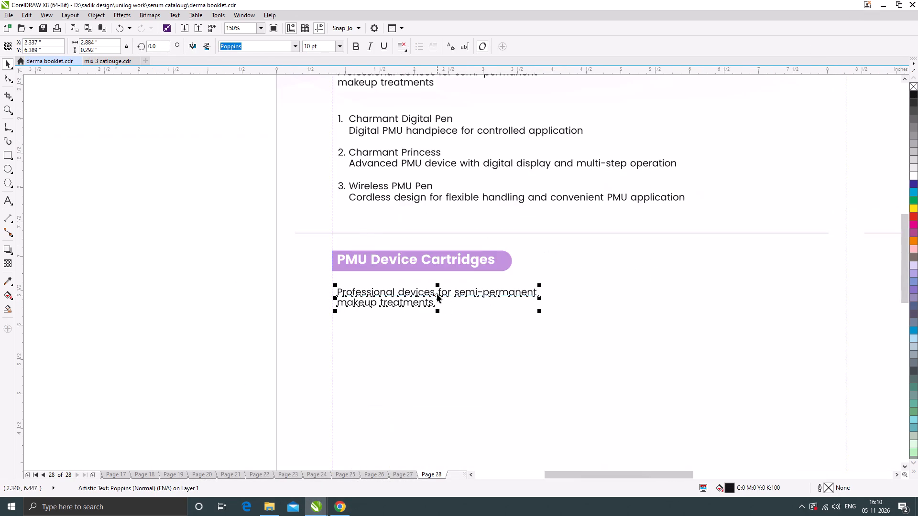
scroll(437, 294, up, 1)
drag(430, 290, 431, 269)
Replace the duplicated description with "Different cartridge configurations for various PMU techniques", breaking the line before "various".
double_click(429, 269)
key(ctrl+a)
key(ctrl+v)
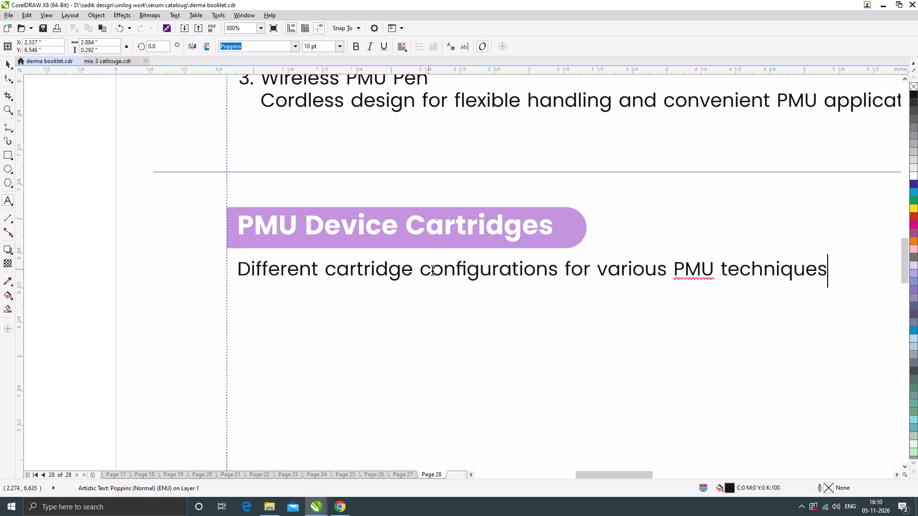
click(599, 269)
key(Return)
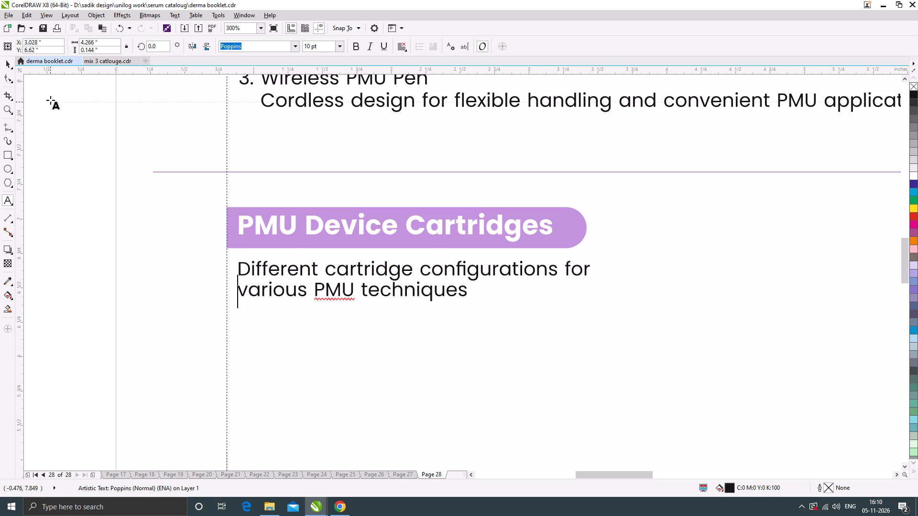
Slightly loosen the line spacing of the two-line cartridge description.
click(8, 78)
scroll(234, 293, up, 2)
drag(234, 320, 236, 320)
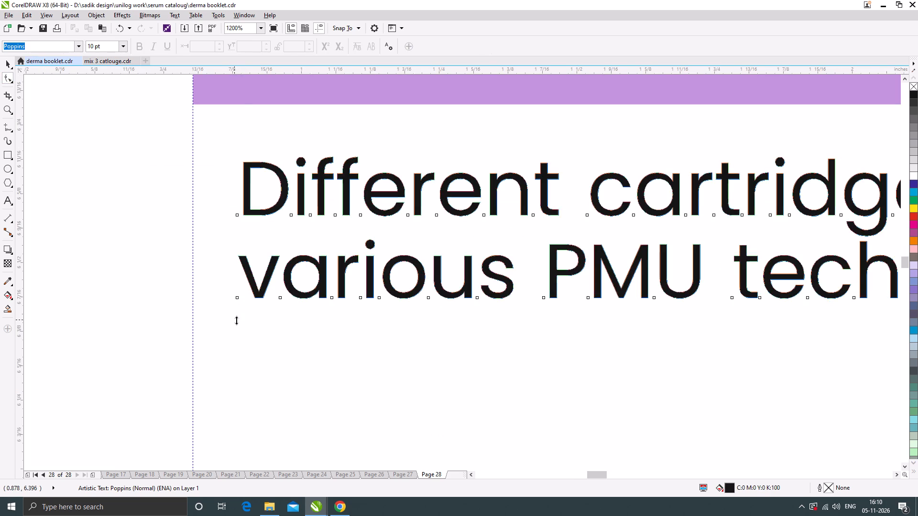
drag(236, 320, 251, 333)
scroll(386, 238, down, 3)
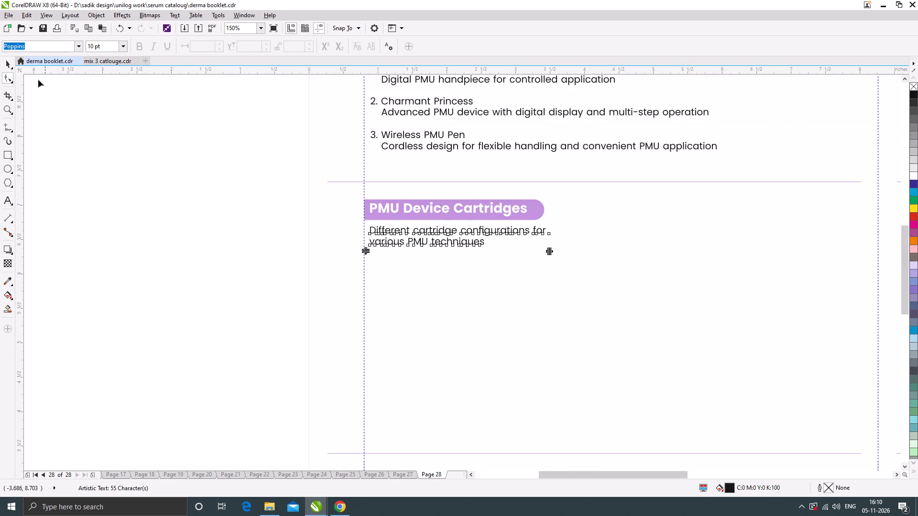
click(7, 64)
click(122, 152)
scroll(353, 240, down, 1)
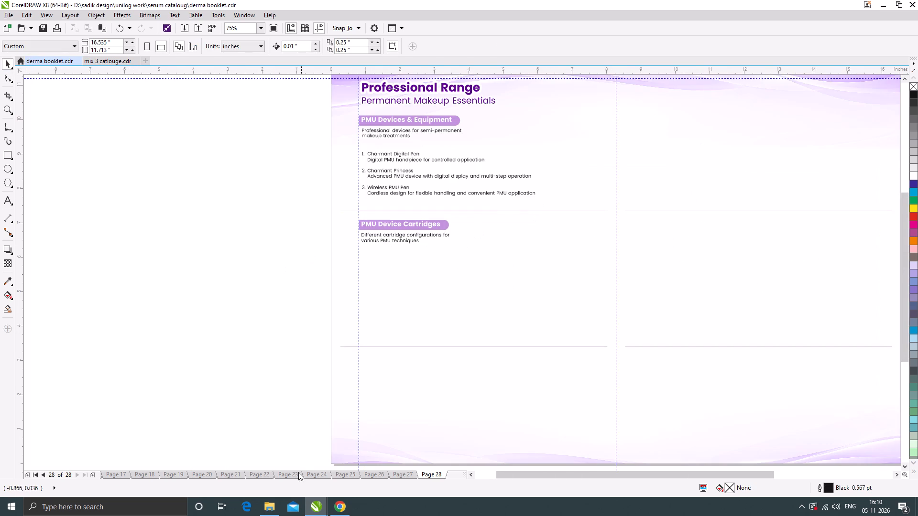
Copy the six-item cartridge list, "Round Liner – 1 Point" through "Other compatible cartridge variations", from the Booklet Changes document in Chrome.
click(337, 510)
drag(325, 380, 474, 444)
key(ctrl+c)
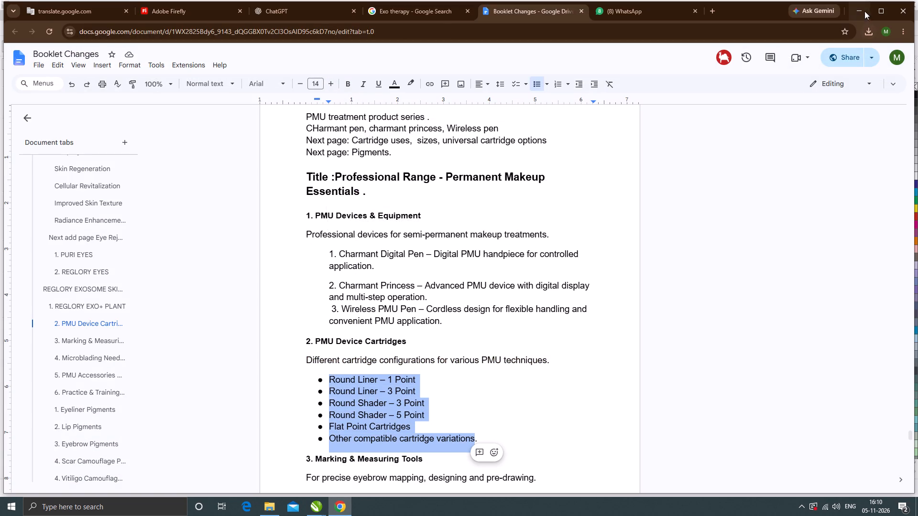
click(861, 7)
Duplicate the two-line cartridge description directly below itself to serve as the list text.
scroll(428, 204, down, 1)
scroll(412, 222, up, 2)
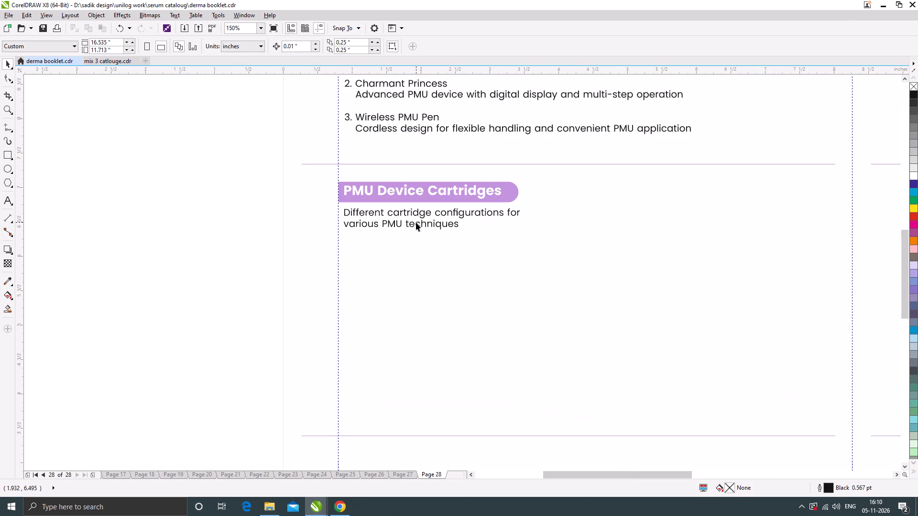
scroll(419, 207, down, 1)
drag(426, 210, 428, 233)
shift+right_click(428, 233)
Replace the lower copy of the cartridge description with the copied six-line list of cartridge types.
double_click(428, 233)
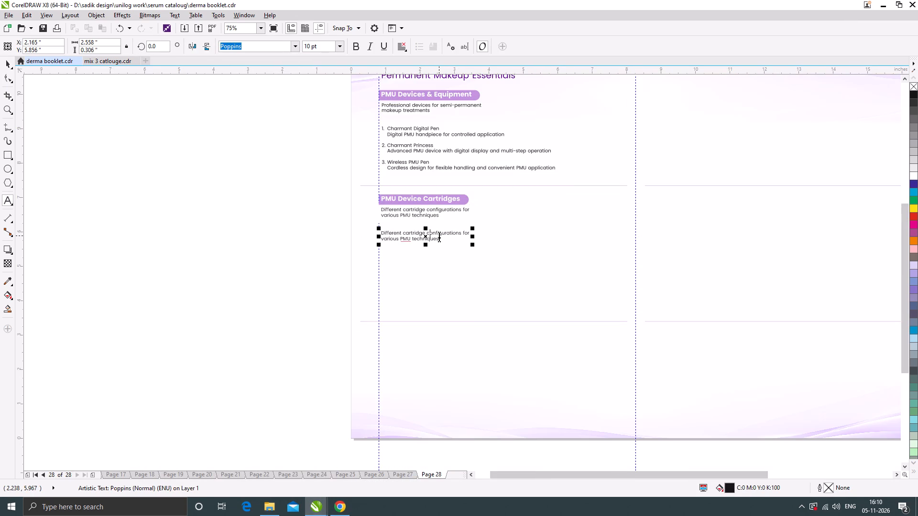
scroll(401, 232, up, 1)
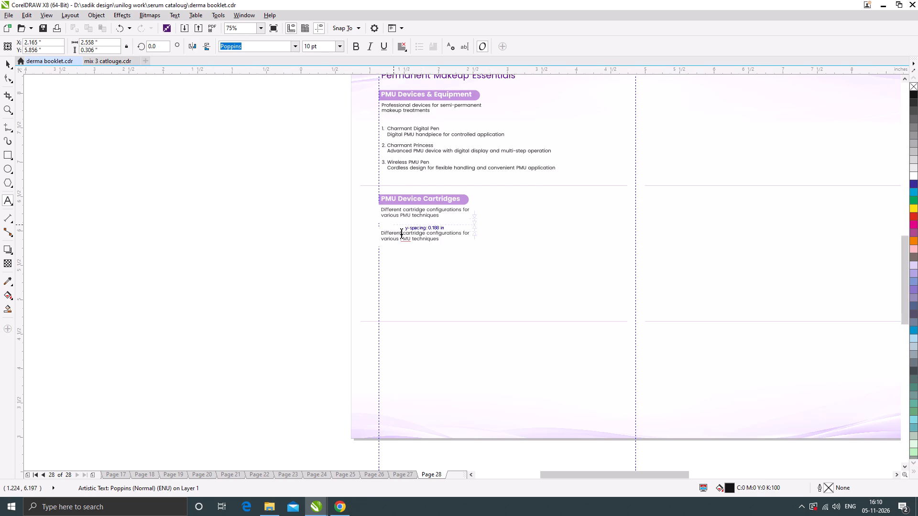
key(ctrl+a)
key(ctrl+v)
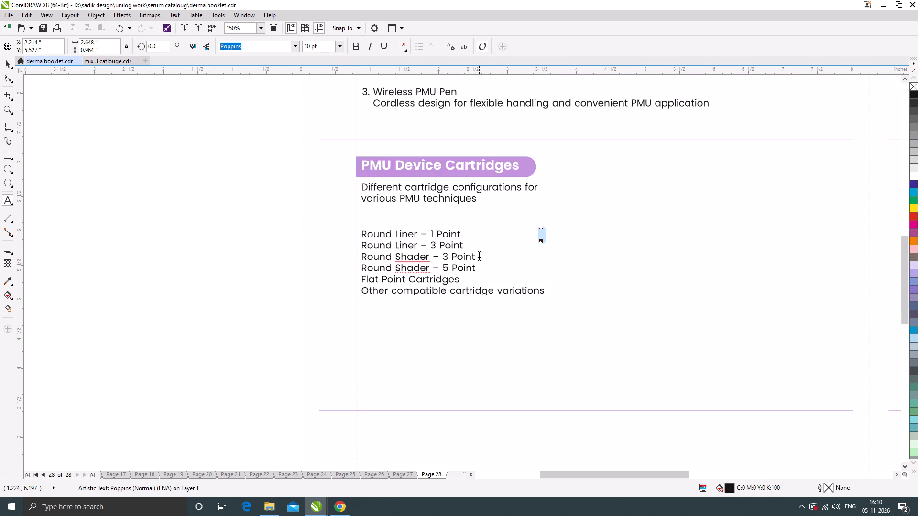
key(BackSpace)
Widen the cartridge list's line spacing until the text block is about 1.51 inches tall.
click(8, 78)
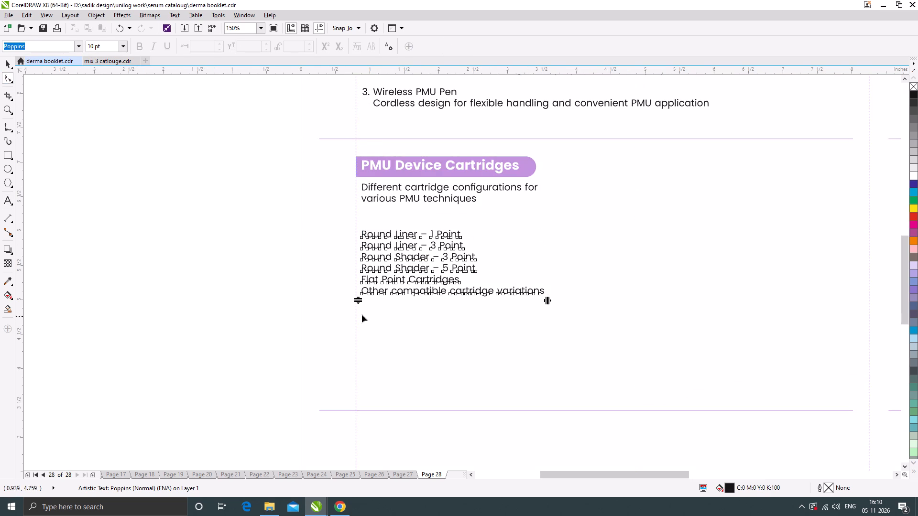
drag(357, 299, 358, 338)
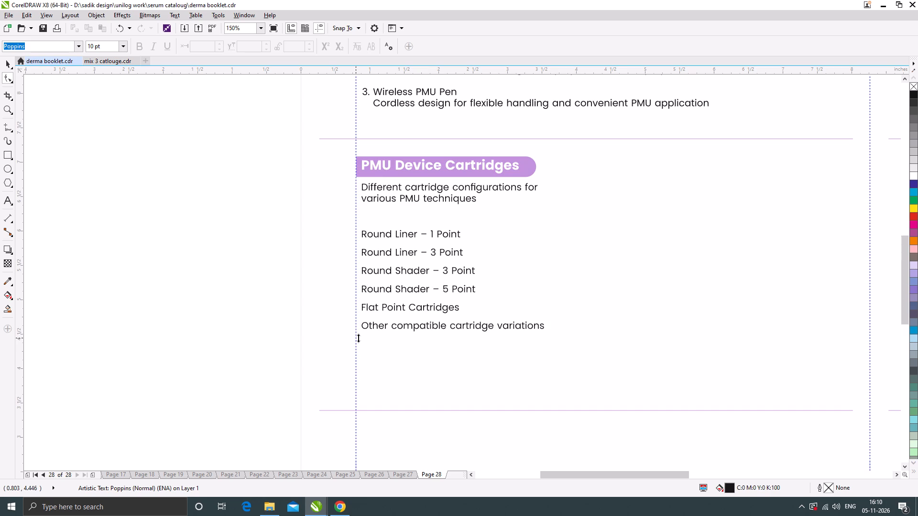
drag(358, 338, 358, 341)
click(9, 64)
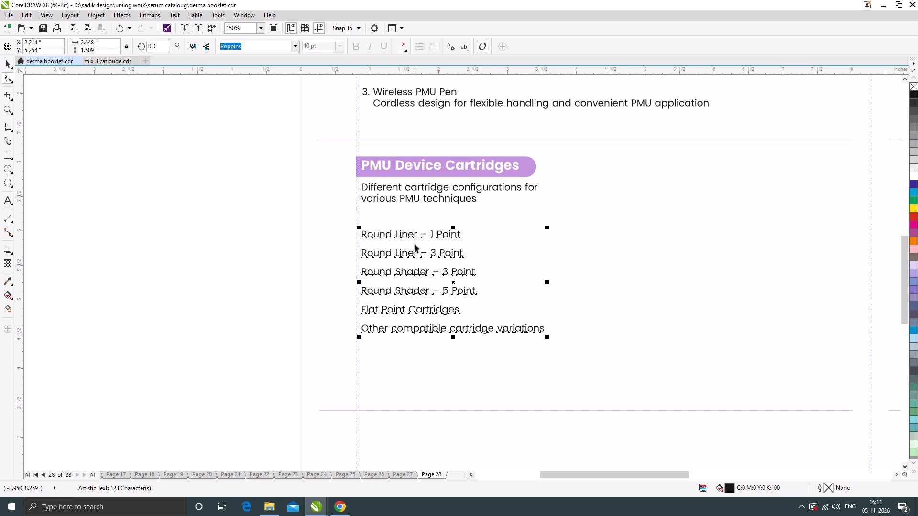
Indent the six-line cartridge list beneath its description and check it against the Booklet Changes document in Chrome.
drag(406, 234, 426, 232)
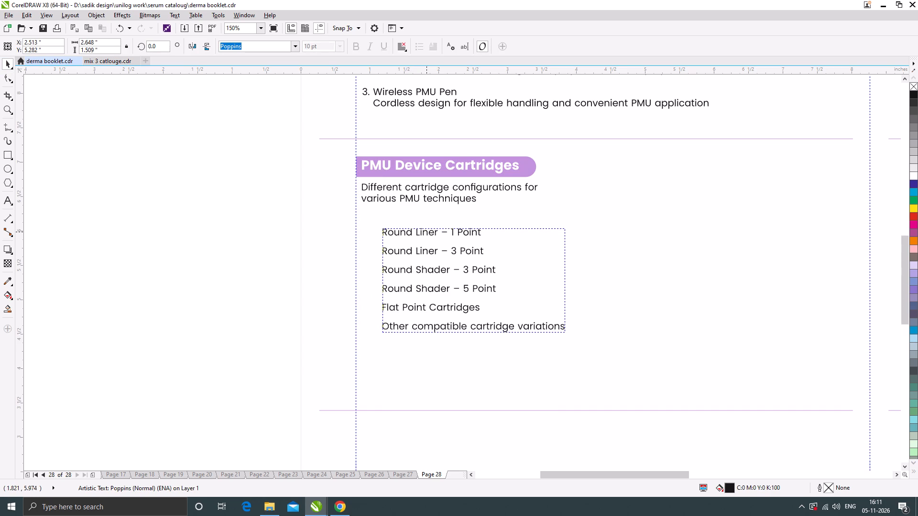
drag(426, 232, 437, 232)
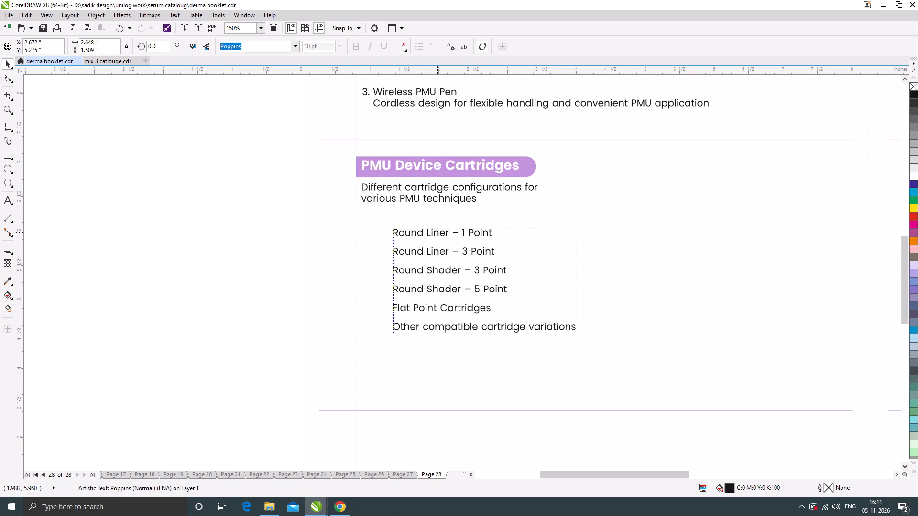
drag(437, 232, 436, 233)
scroll(437, 233, down, 1)
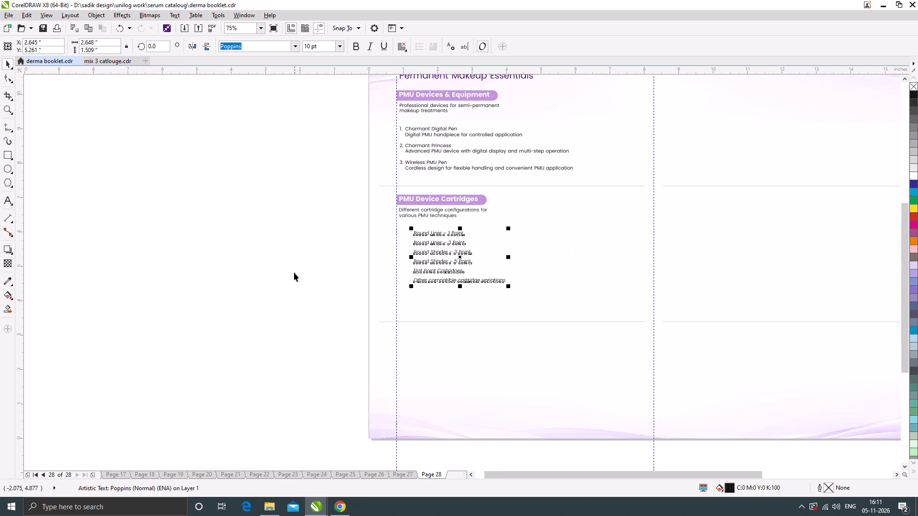
click(294, 272)
click(338, 510)
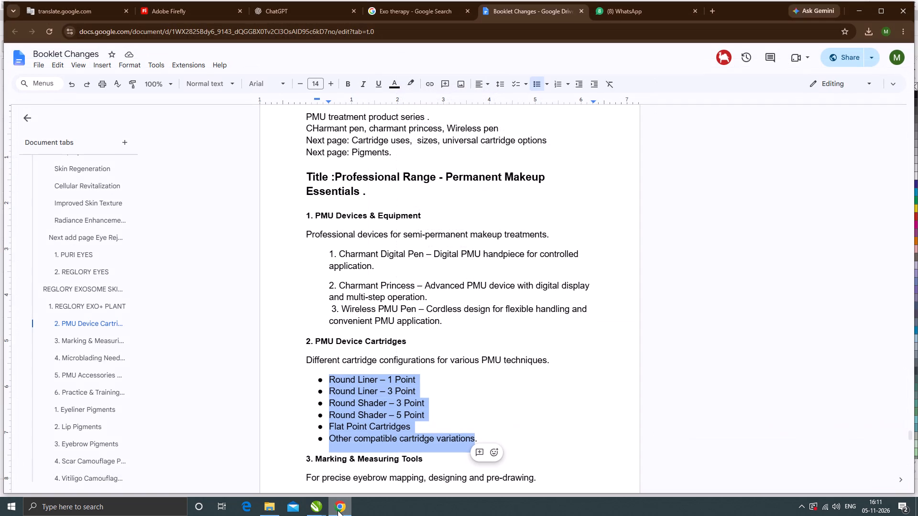
click(338, 510)
click(245, 300)
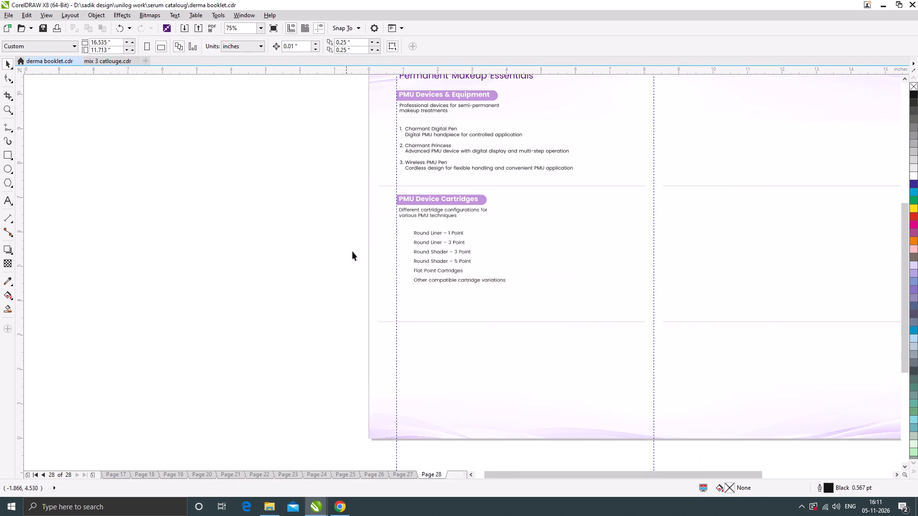
Lower the whole PMU Device Cartridges section by about 0.18 inches and its six-line list slightly more.
drag(321, 190, 563, 299)
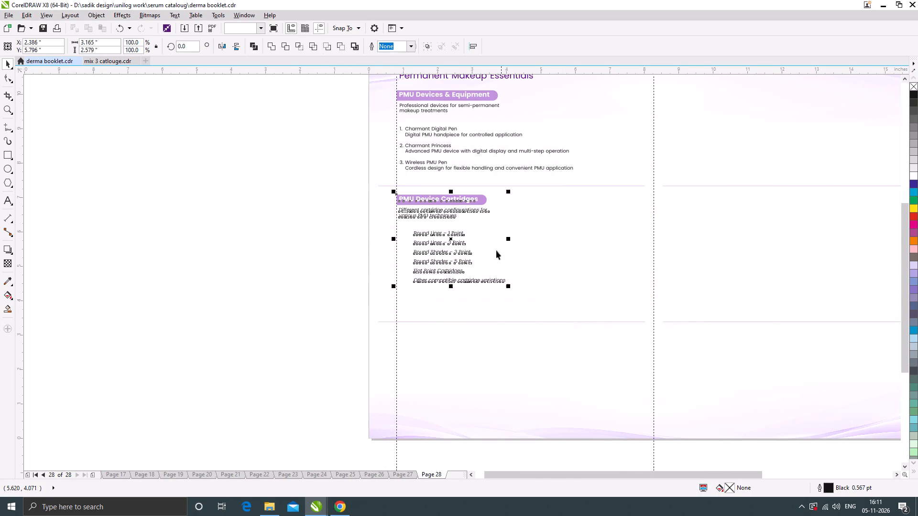
drag(466, 200, 466, 207)
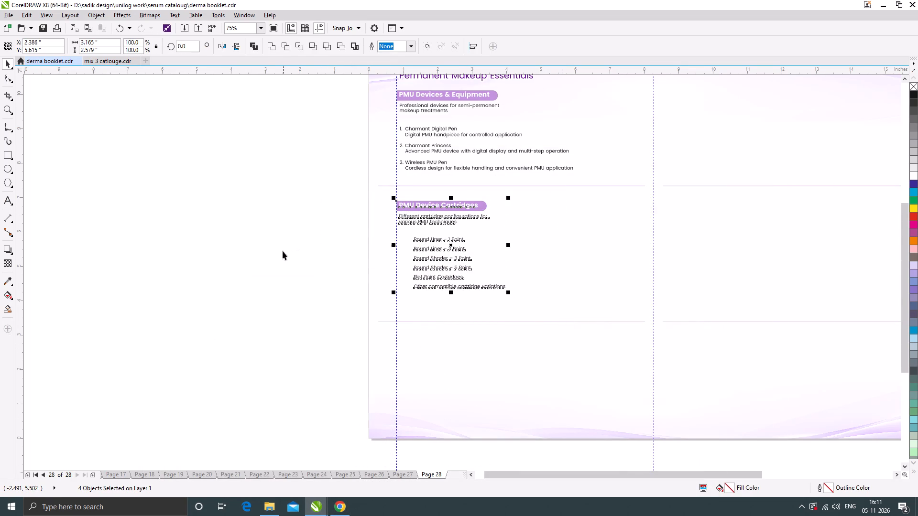
click(283, 253)
drag(435, 250, 437, 257)
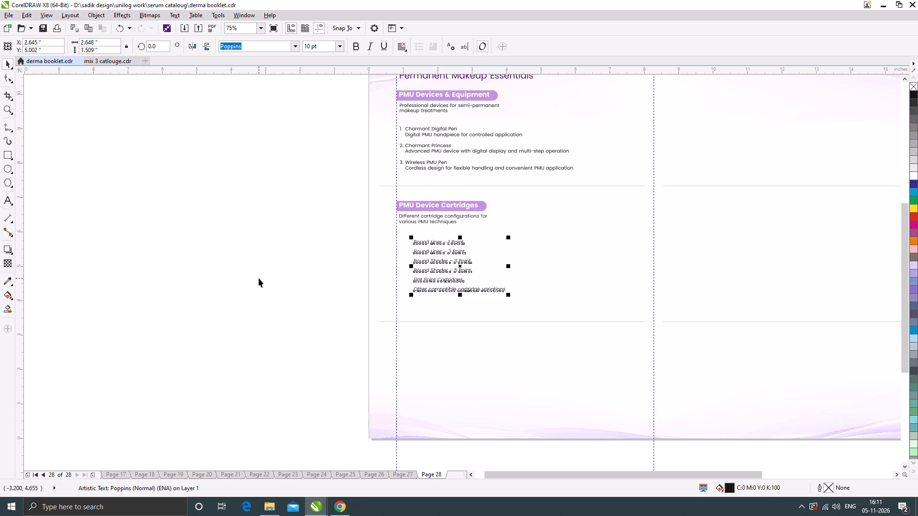
Increase the line spacing of the cartridge list a little further so it fills the space above the divider line.
click(6, 76)
scroll(424, 284, up, 1)
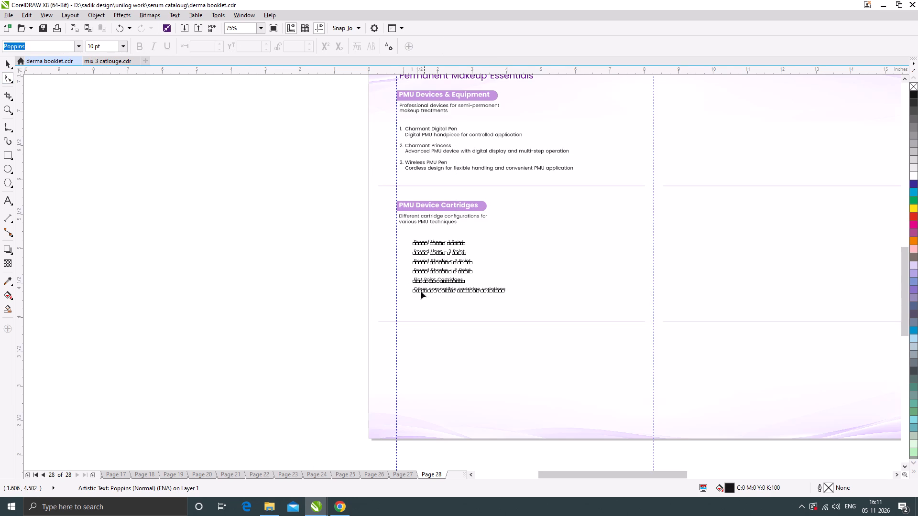
drag(401, 303, 409, 320)
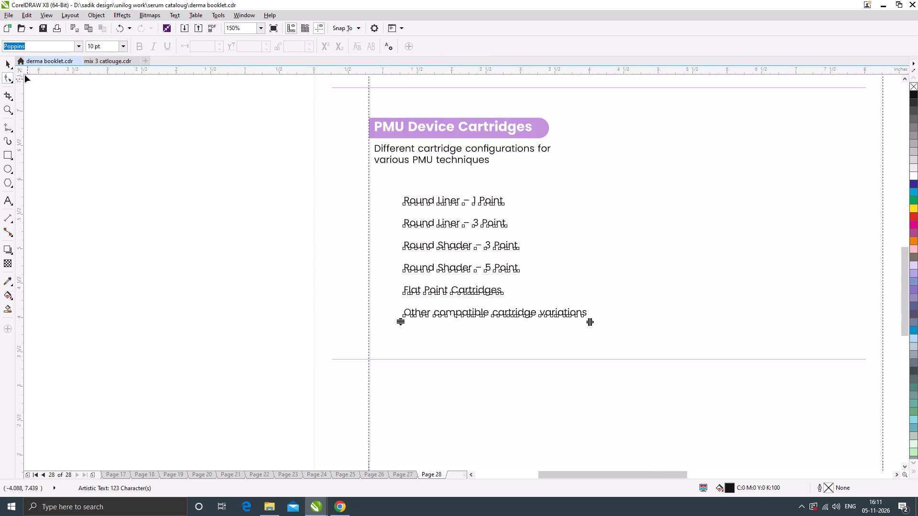
click(7, 62)
click(67, 147)
Draw a small bullet square about 0.067 by 0.065 inches beside the "Round Liner – 1 Point" line.
click(6, 167)
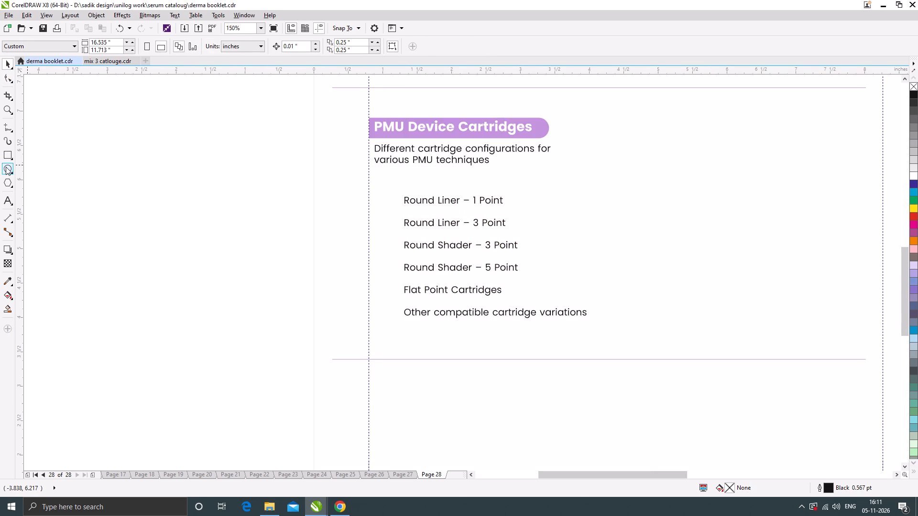
click(8, 154)
scroll(387, 191, up, 3)
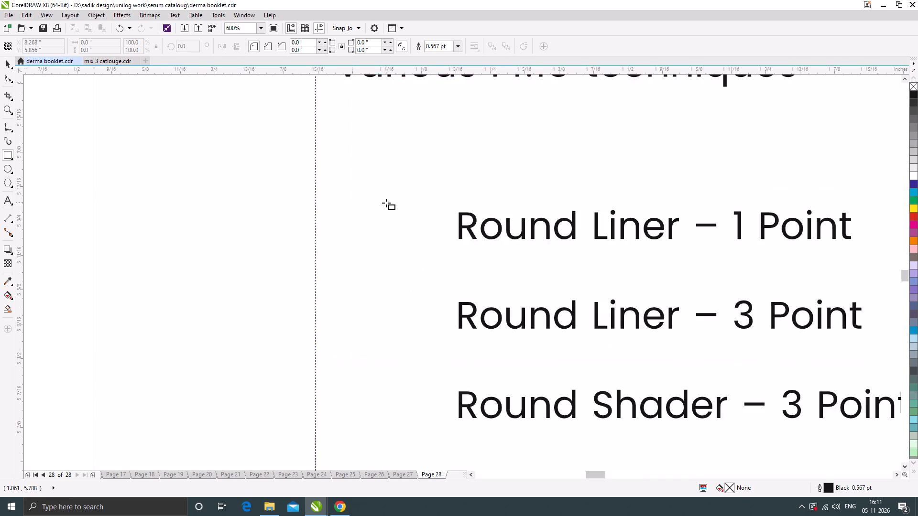
drag(378, 219, 415, 253)
scroll(443, 228, down, 3)
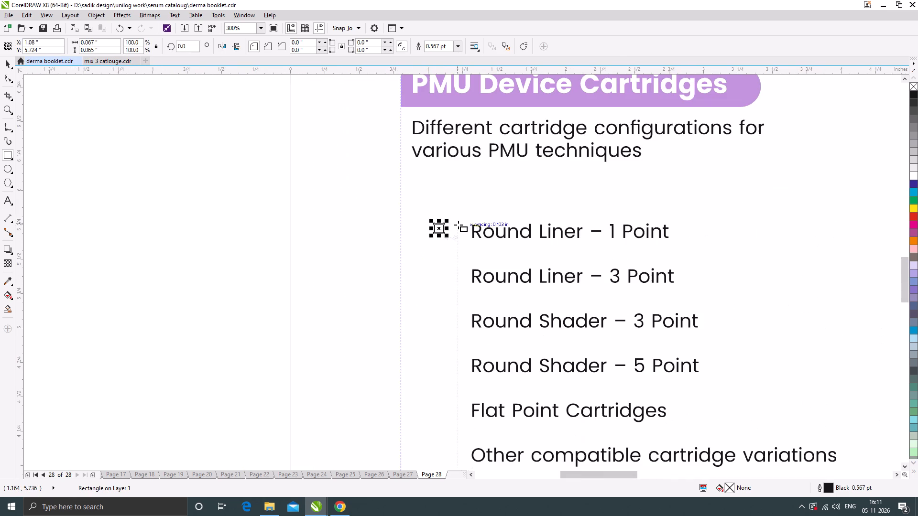
Fill the bullet square with the purple sampled from the PMU Device Cartridges banner and remove its outline.
click(7, 282)
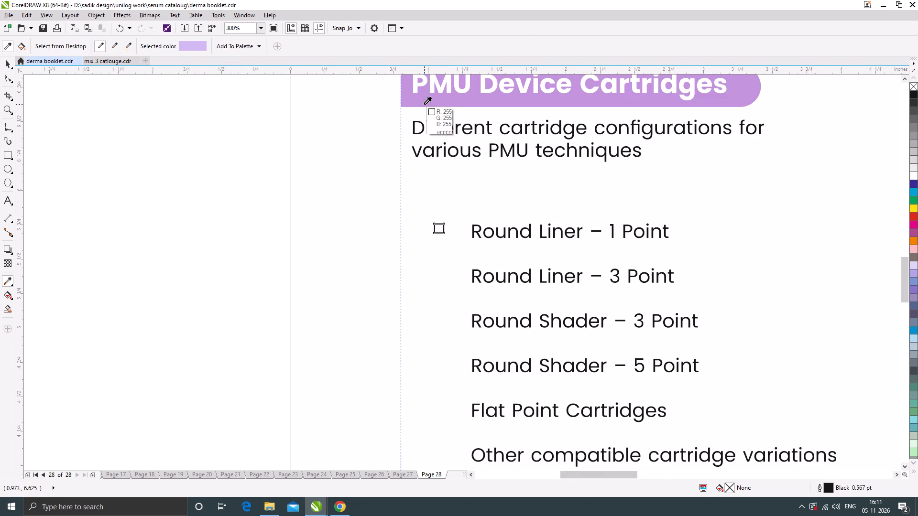
click(424, 104)
scroll(441, 228, up, 1)
click(437, 227)
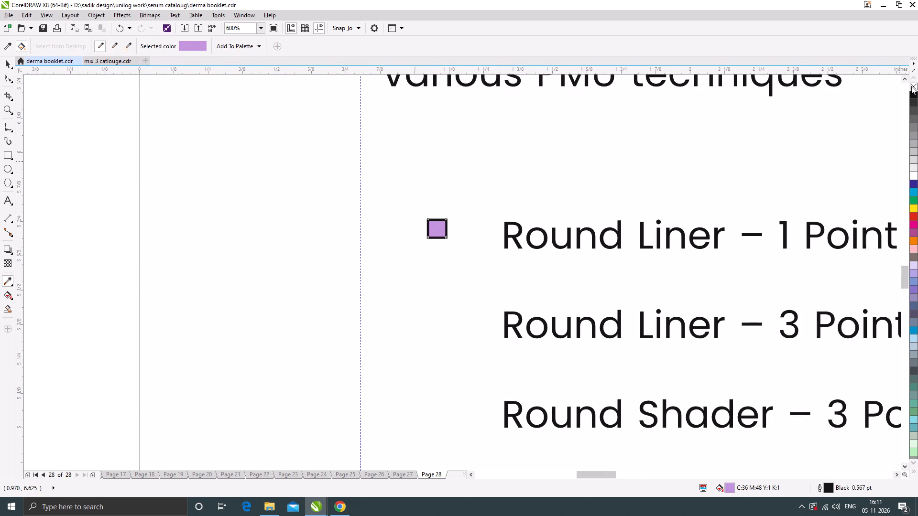
right_click(911, 85)
click(8, 63)
Align the purple square with "Round Liner – 1 Point" and copy it down at even spacing for the other five list lines.
scroll(442, 225, up, 2)
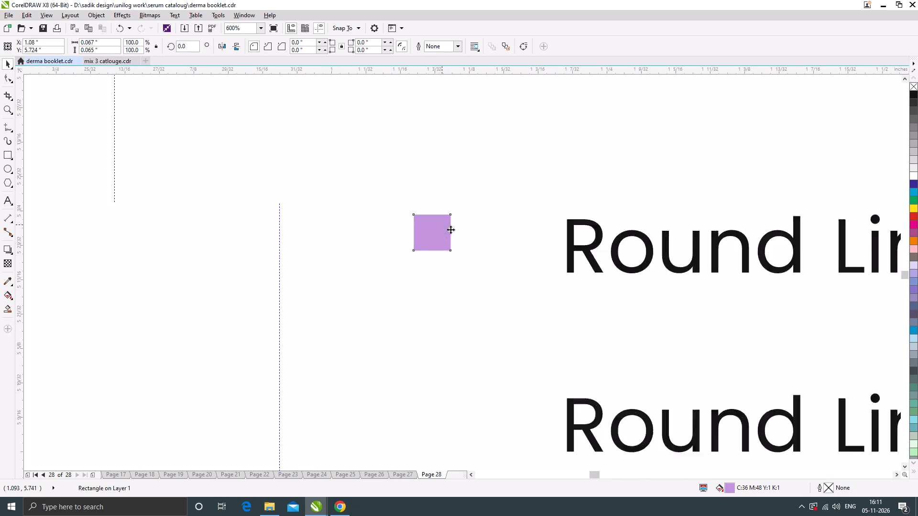
drag(453, 234, 503, 256)
scroll(442, 195, down, 2)
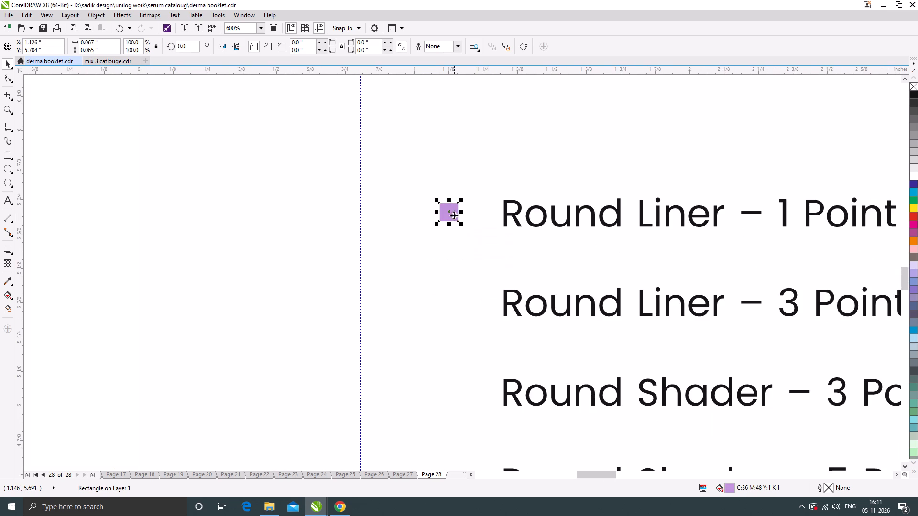
drag(454, 215, 469, 306)
shift+right_click(469, 306)
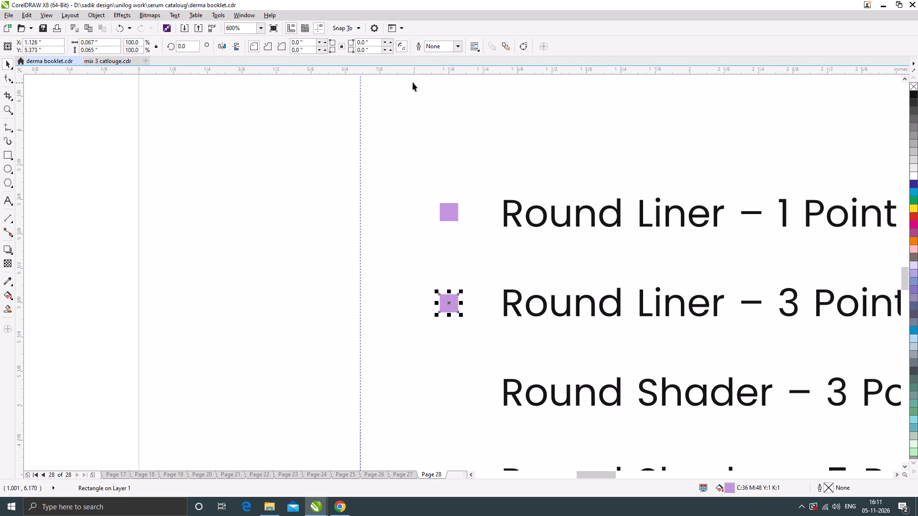
scroll(444, 100, down, 1)
key(ctrl+r)
key(ctrl+r)
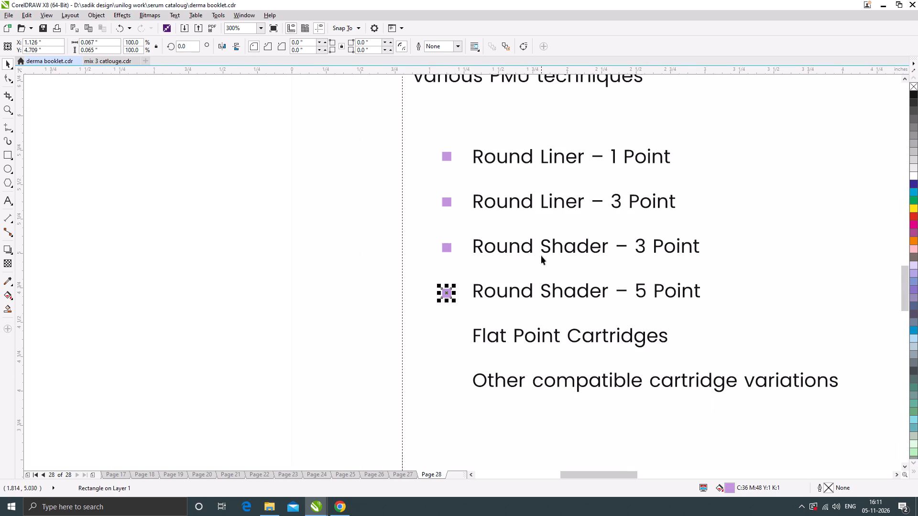
key(ctrl+r)
key(ctrl+r)
Nudge the bullets of the last four cartridge list items up to centre each on its text line.
scroll(459, 389, up, 3)
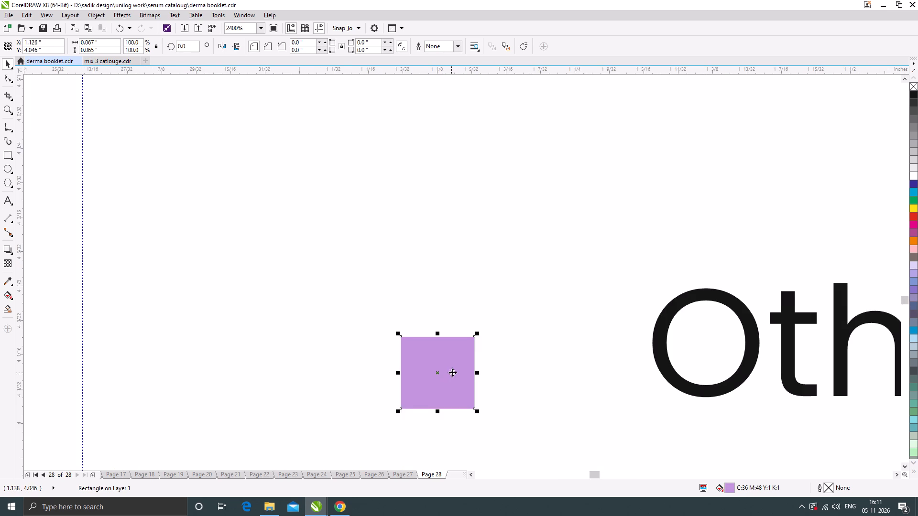
drag(452, 372, 456, 337)
scroll(496, 372, down, 2)
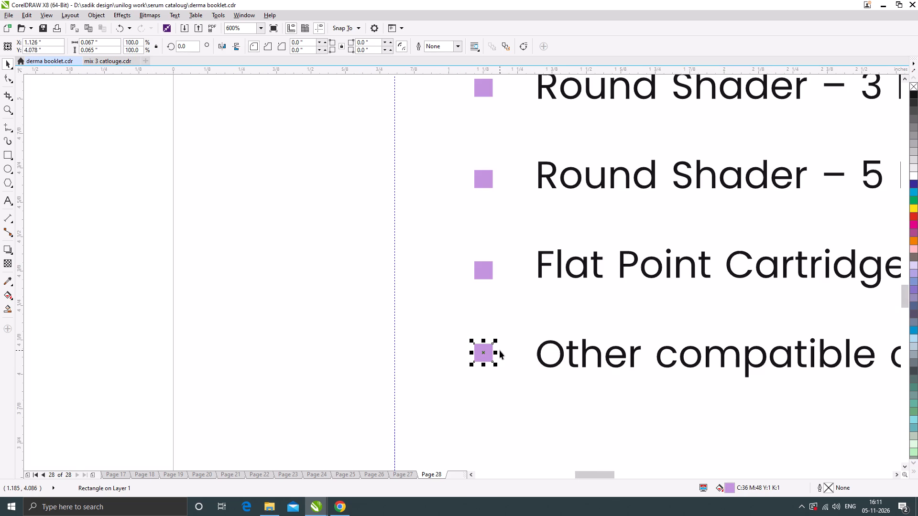
click(486, 273)
scroll(491, 264, up, 2)
drag(477, 282, 477, 259)
scroll(501, 317, down, 2)
scroll(494, 213, up, 2)
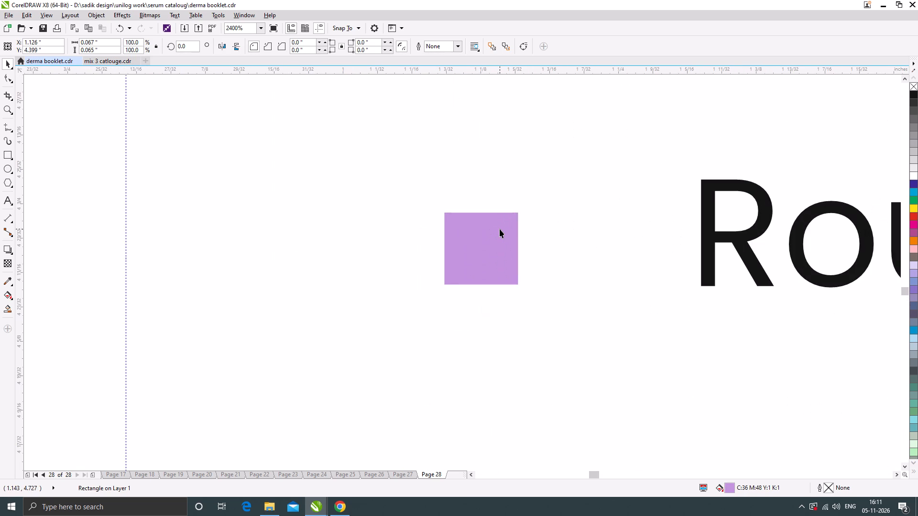
drag(500, 229, 499, 215)
scroll(484, 274, down, 3)
scroll(478, 173, up, 1)
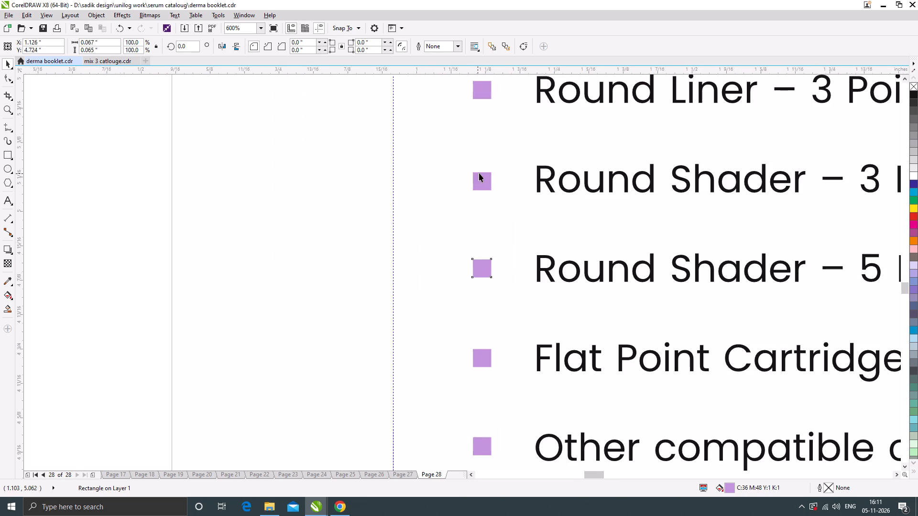
scroll(479, 173, up, 1)
drag(509, 198, 509, 189)
scroll(469, 240, down, 4)
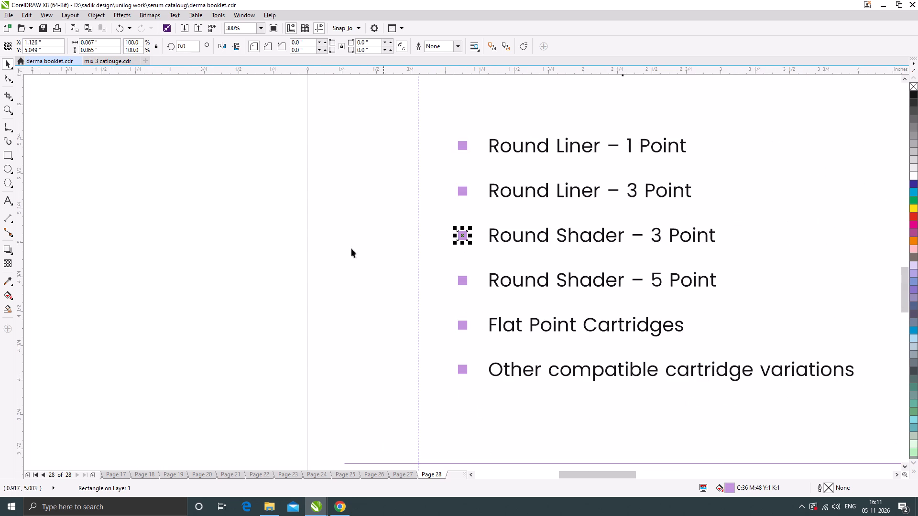
click(261, 253)
Draw a thin rectangle about 0.887 by 0.065 inches under the cartridge description, above the bullet list.
scroll(392, 253, down, 1)
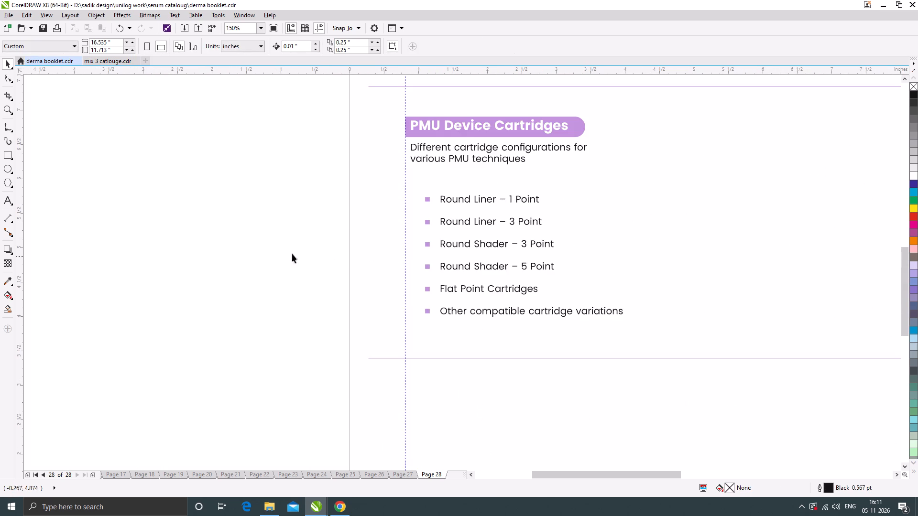
click(278, 253)
scroll(425, 251, down, 1)
scroll(448, 165, up, 1)
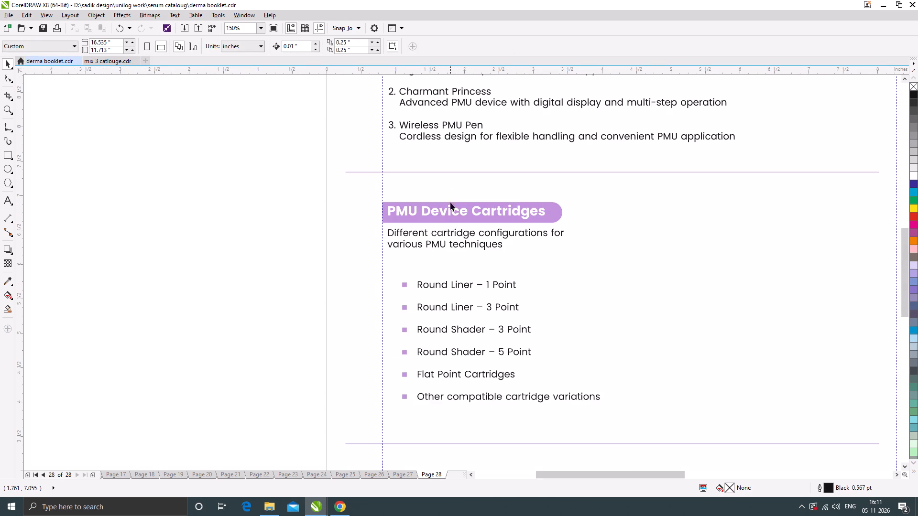
click(3, 155)
scroll(395, 256, up, 1)
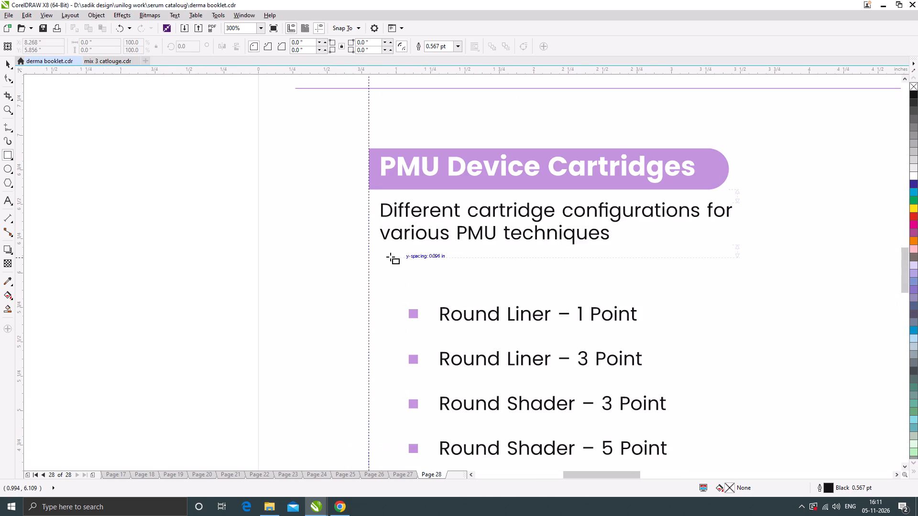
drag(382, 259, 502, 262)
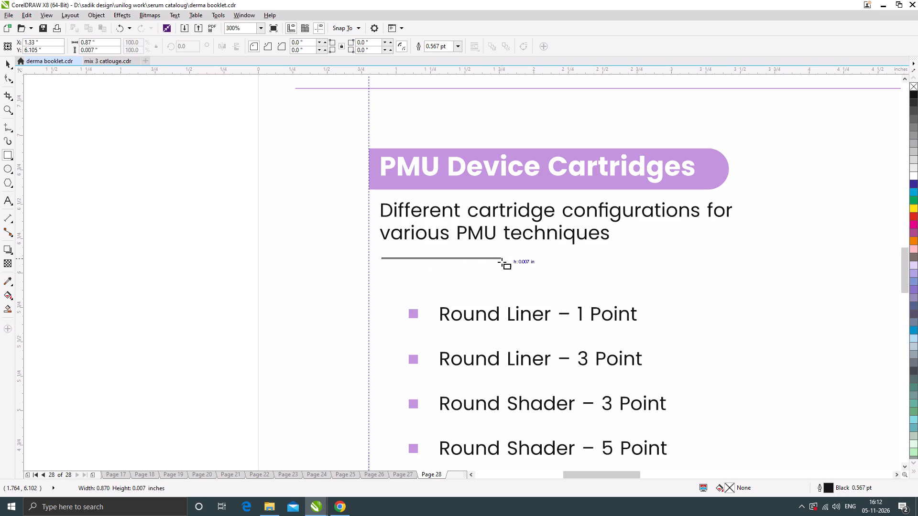
drag(502, 262, 503, 264)
Fill the thin rectangle with 20% black and remove its outline.
click(913, 166)
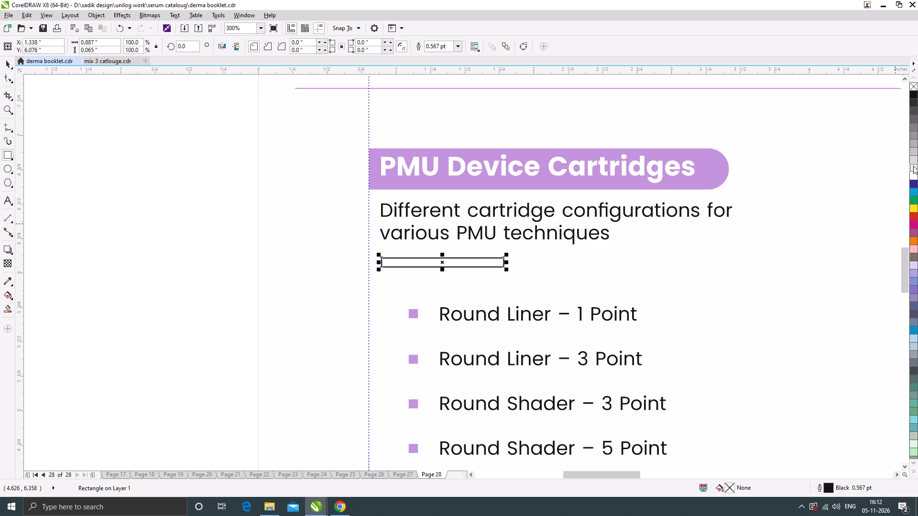
right_click(913, 85)
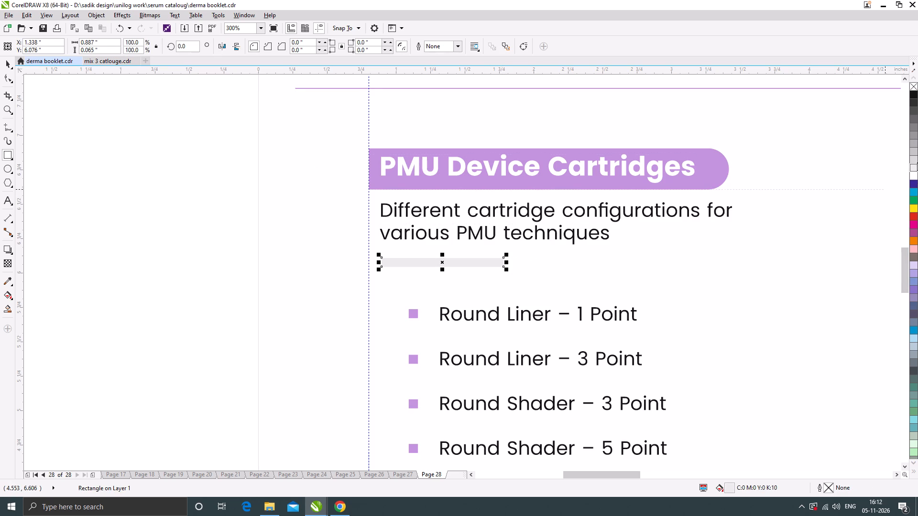
click(914, 161)
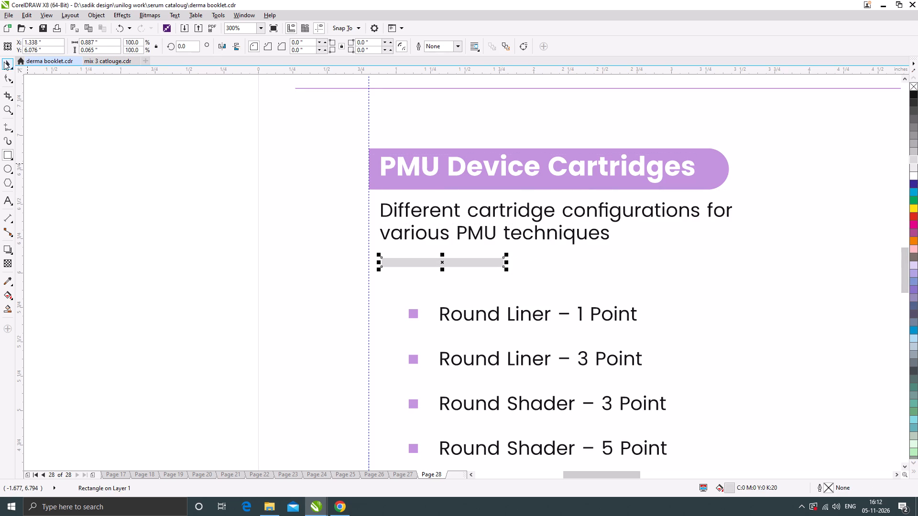
click(7, 62)
click(118, 156)
scroll(477, 260, down, 1)
Reduce the grey bar's height to 50%, about 0.033 inches, keeping its width.
click(443, 262)
scroll(452, 258, up, 1)
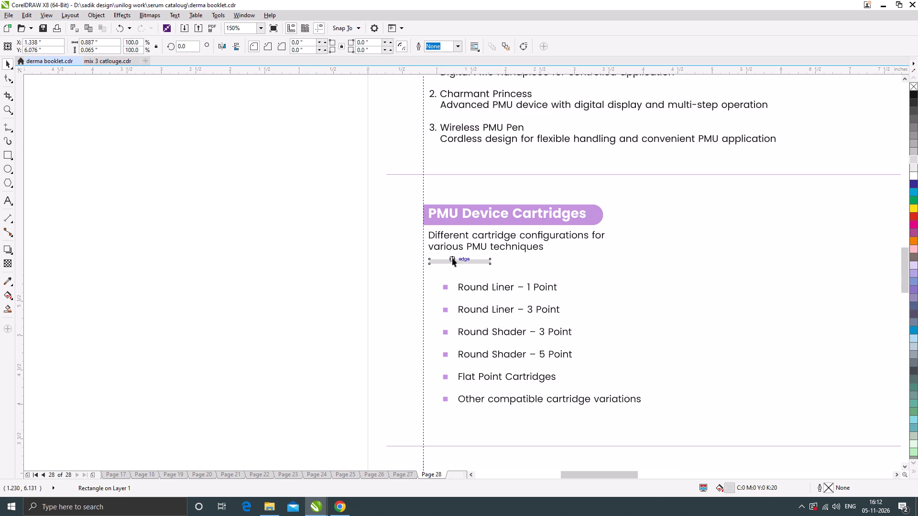
scroll(452, 258, up, 2)
drag(470, 275, 487, 259)
scroll(566, 292, down, 4)
click(340, 297)
Copy the grey bar straight up to sit below the "Professional devices for semi-permanent makeup treatments" text.
scroll(543, 299, down, 1)
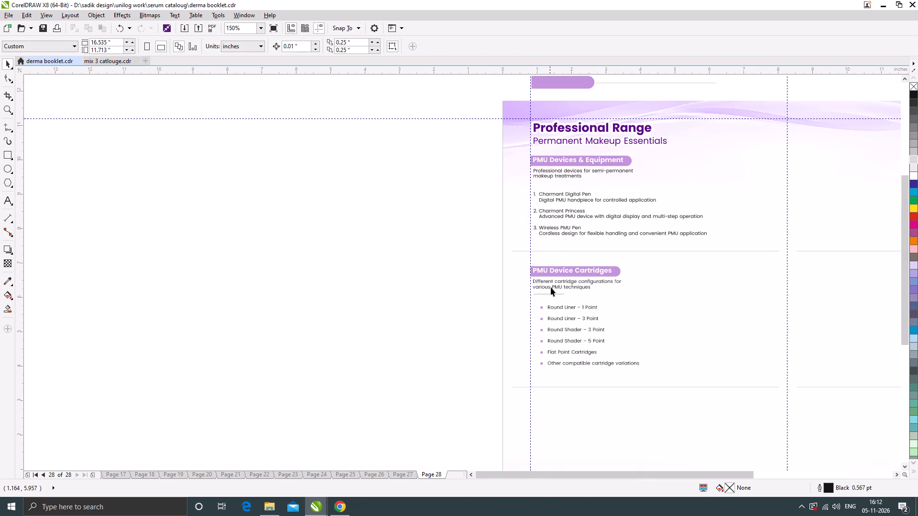
scroll(554, 184, up, 1)
drag(548, 404, 547, 379)
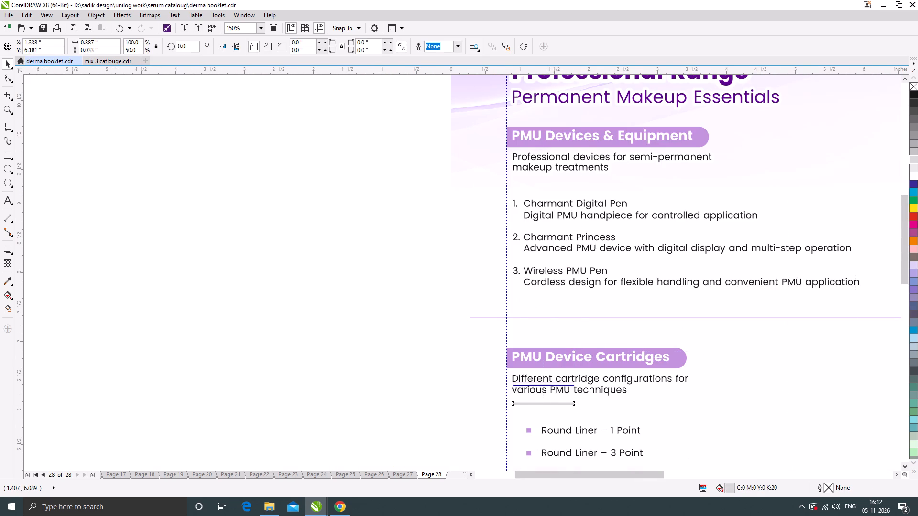
drag(547, 379, 538, 181)
shift+right_click(538, 181)
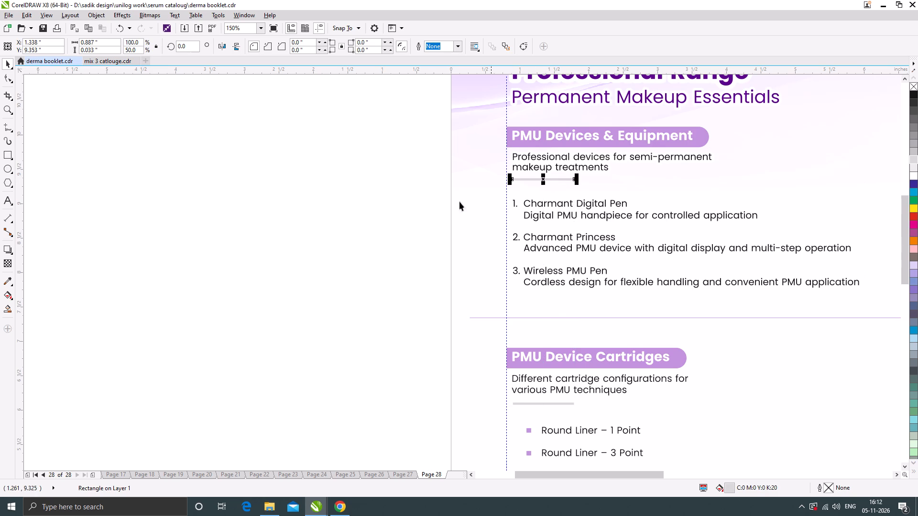
Nudge the PMU Device Cartridges banner and its heading text up slightly, about 0.02 inches, away from the description below.
click(357, 214)
scroll(456, 219, down, 1)
click(359, 253)
scroll(505, 262, down, 1)
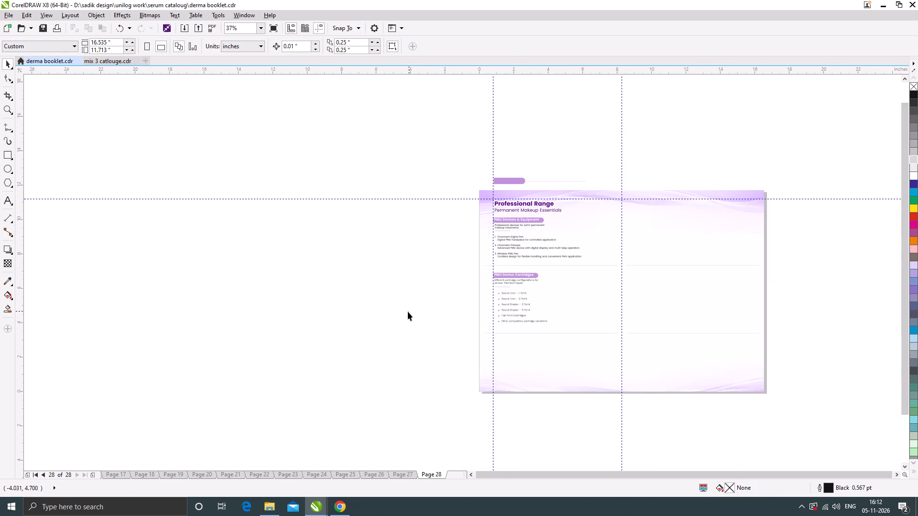
click(407, 312)
scroll(529, 303, up, 1)
click(290, 314)
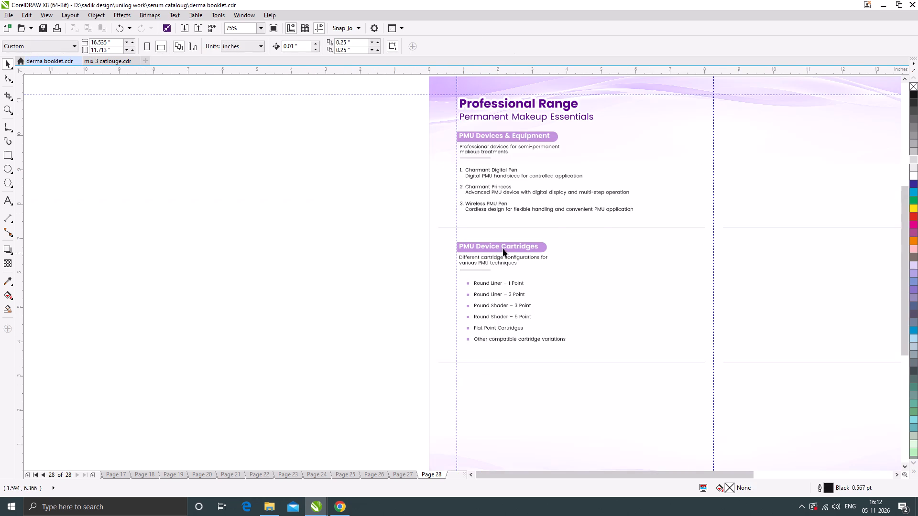
scroll(480, 242, down, 1)
scroll(492, 248, up, 2)
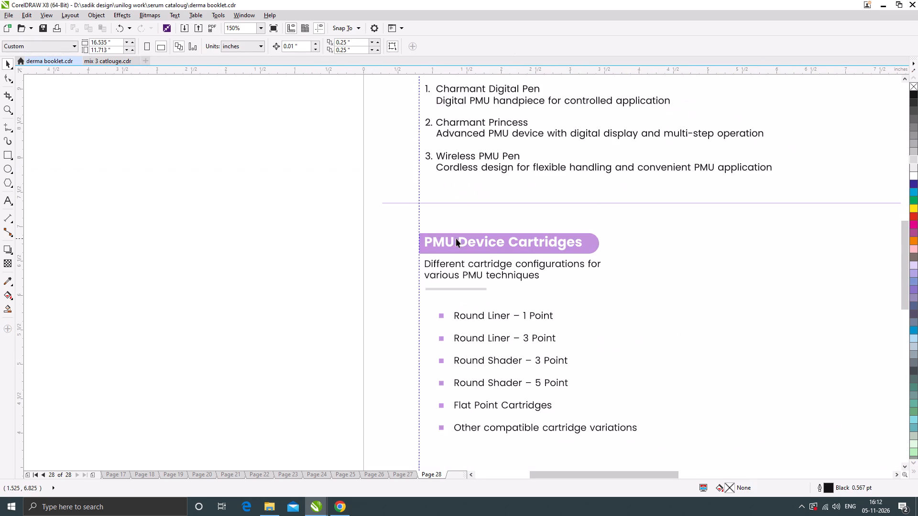
drag(277, 214, 684, 257)
scroll(484, 246, up, 3)
drag(478, 236, 477, 223)
scroll(481, 230, down, 3)
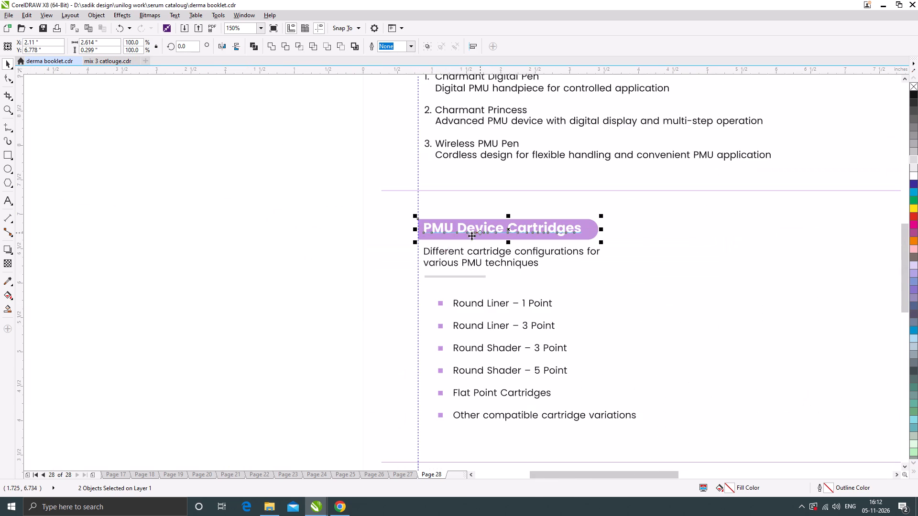
Copy the PMU Device Cartridges banner with its heading straight down to just below the lower divider line.
click(309, 260)
scroll(404, 204, down, 1)
drag(337, 204, 547, 207)
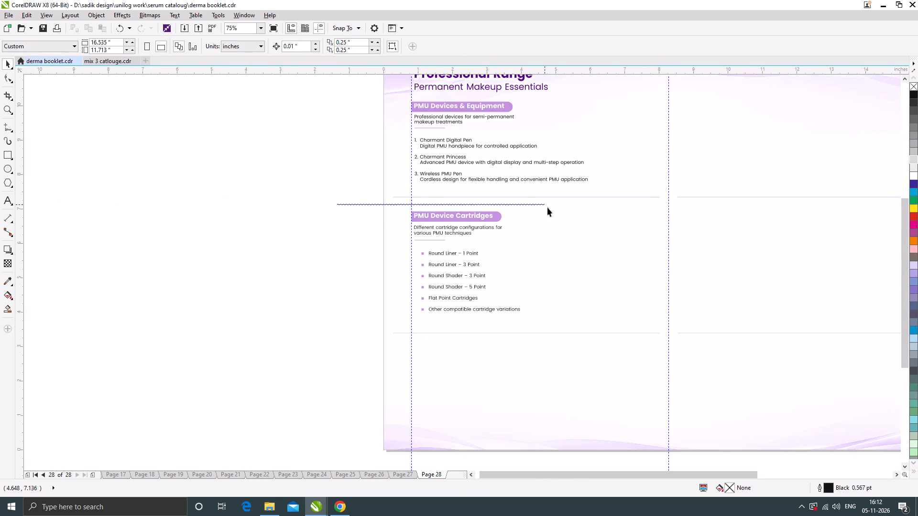
drag(547, 207, 561, 224)
drag(477, 218, 483, 349)
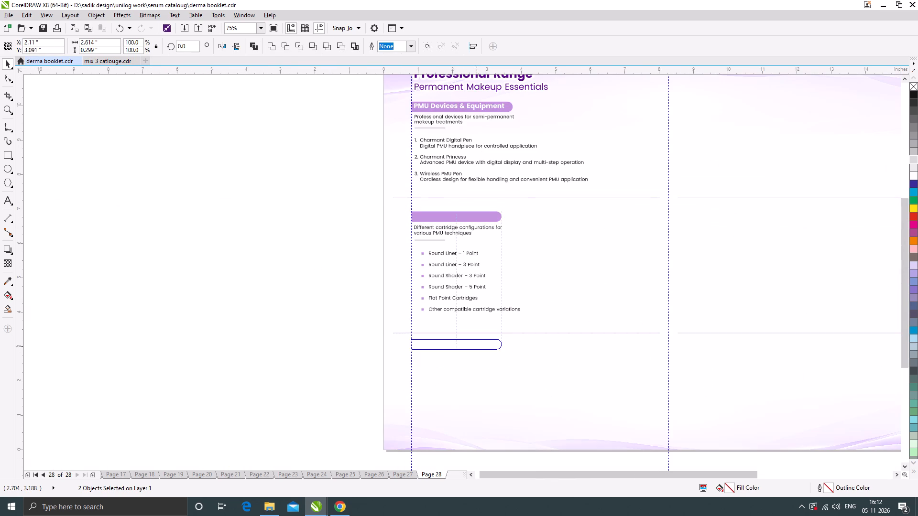
drag(483, 349, 483, 353)
shift+right_click(483, 353)
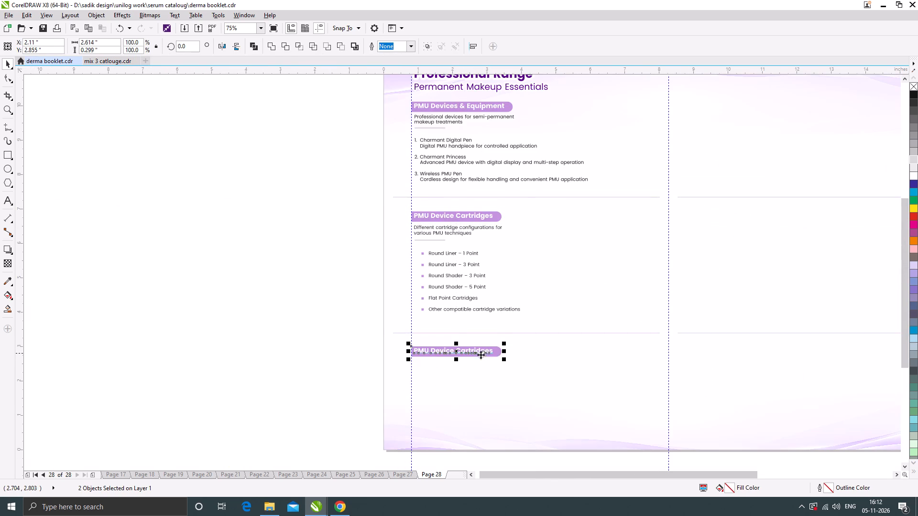
click(322, 348)
Replace the copied banner's heading with "Marking & Measuring Tools" from the Booklet Changes Google Doc, without a trailing line break.
click(340, 512)
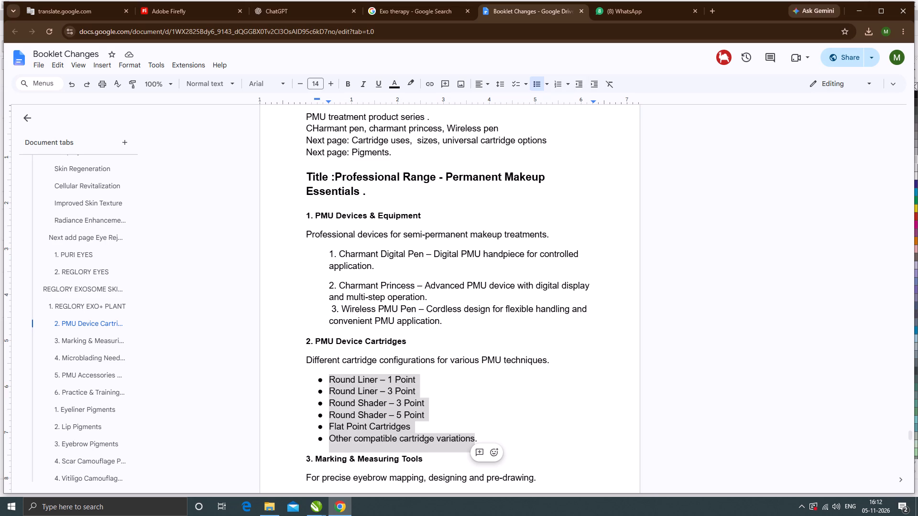
scroll(409, 275, down, 3)
scroll(397, 314, down, 1)
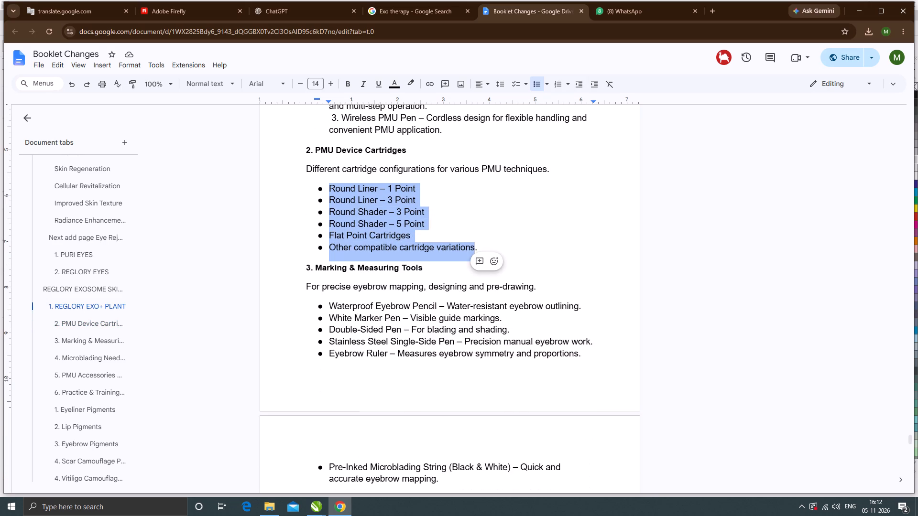
drag(315, 270, 429, 271)
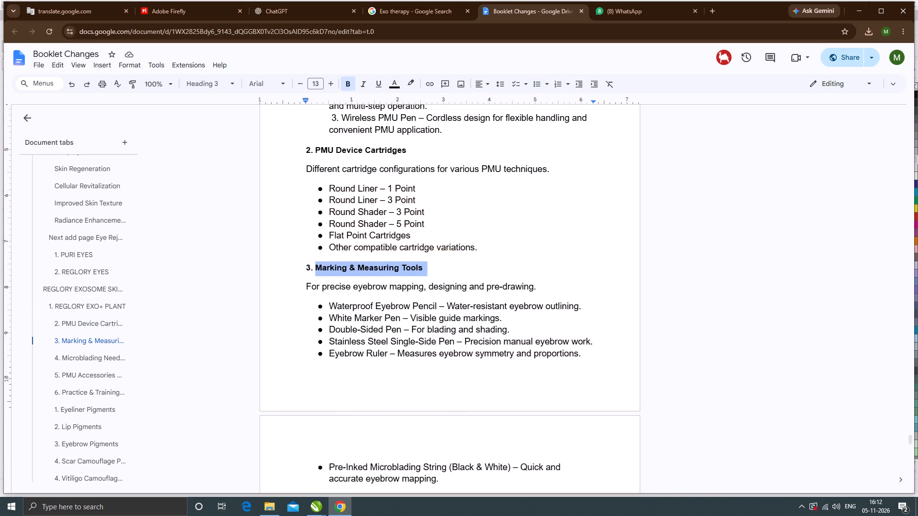
key(ctrl+c)
click(861, 7)
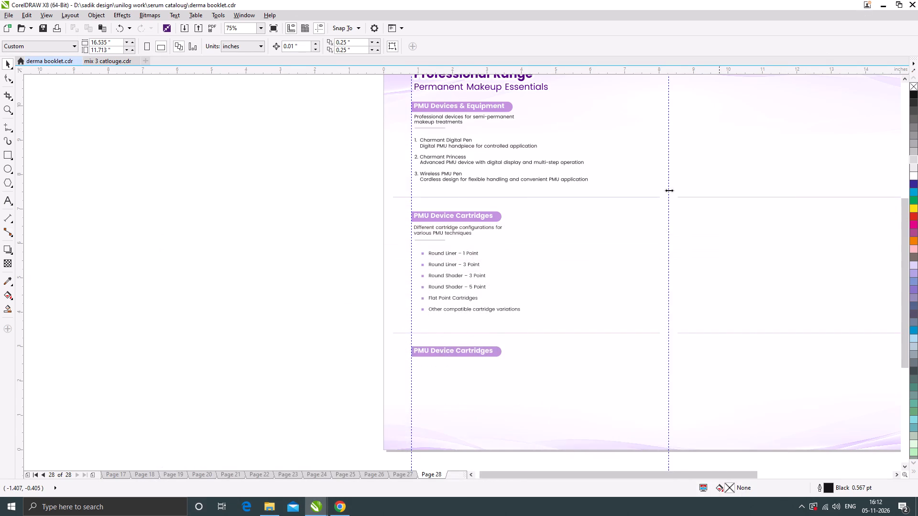
scroll(450, 358, up, 1)
double_click(452, 345)
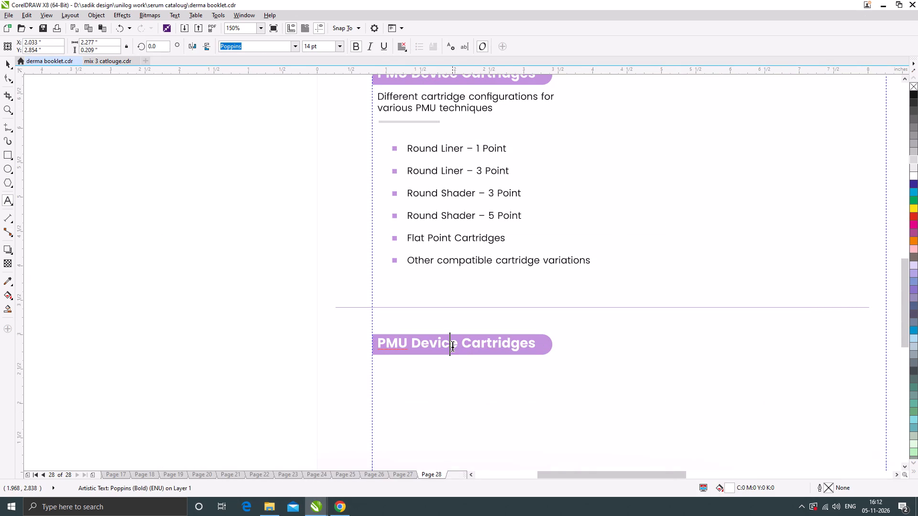
key(ctrl+a)
key(ctrl+v)
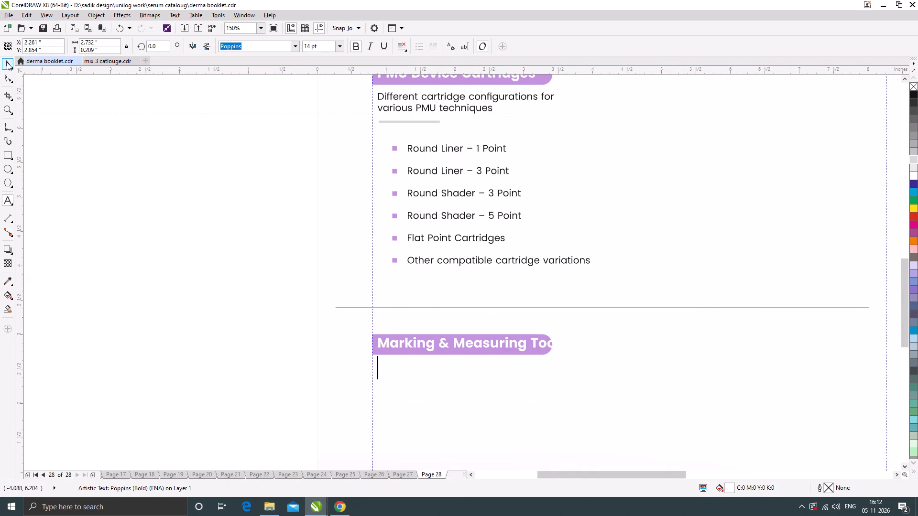
key(BackSpace)
click(8, 63)
Widen the purple banner shape behind "Marking & Measuring Tools" toward its rounded end, to about 3.08 inches.
click(421, 355)
drag(556, 343, 588, 343)
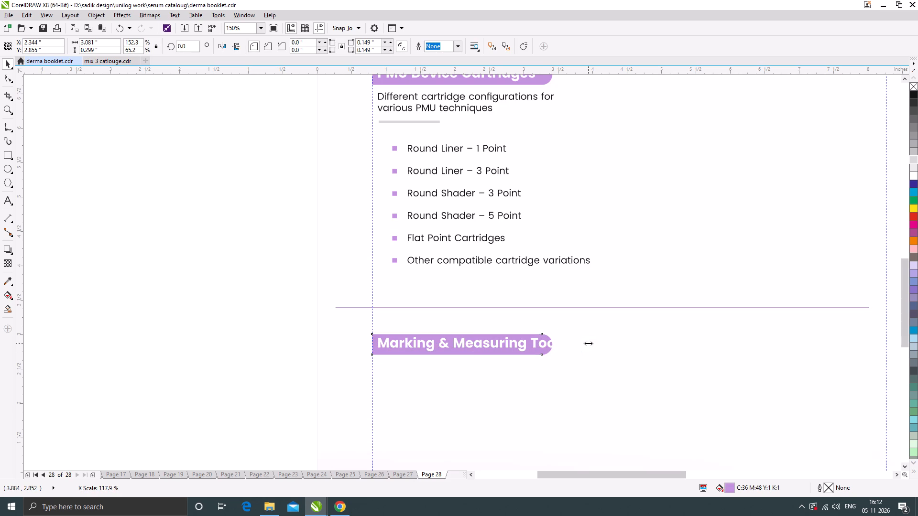
click(237, 326)
Copy the cartridge description below the Marking & Measuring Tools banner and replace its text with the Google Doc's "For precise eyebrow mapping, designing and pre-drawing".
click(338, 506)
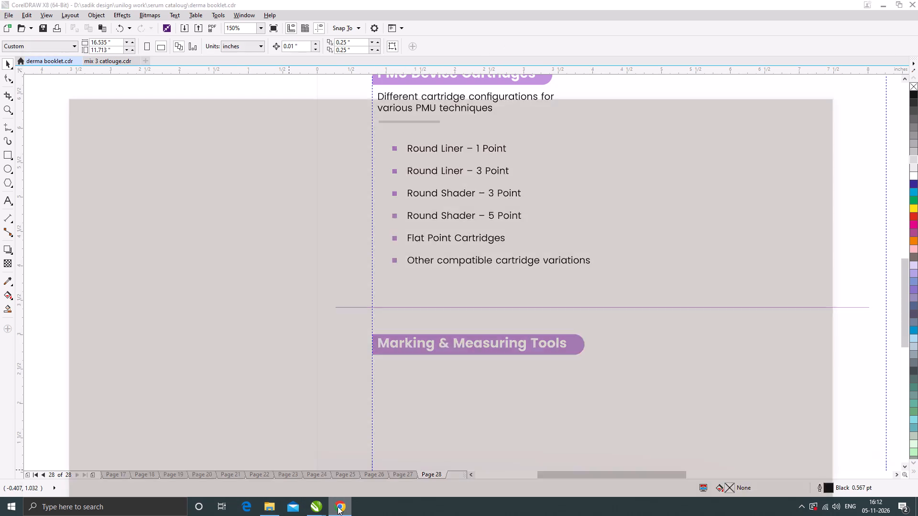
drag(306, 289, 524, 288)
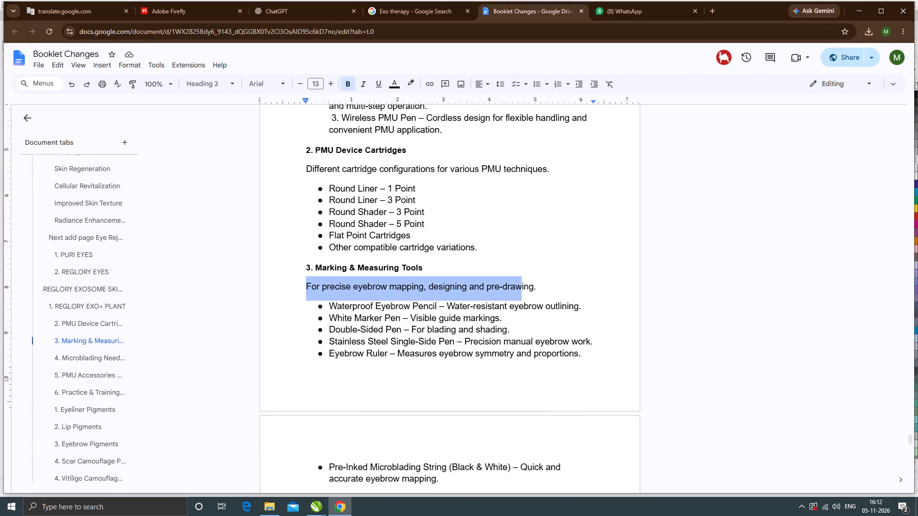
drag(524, 288, 532, 286)
key(ctrl+c)
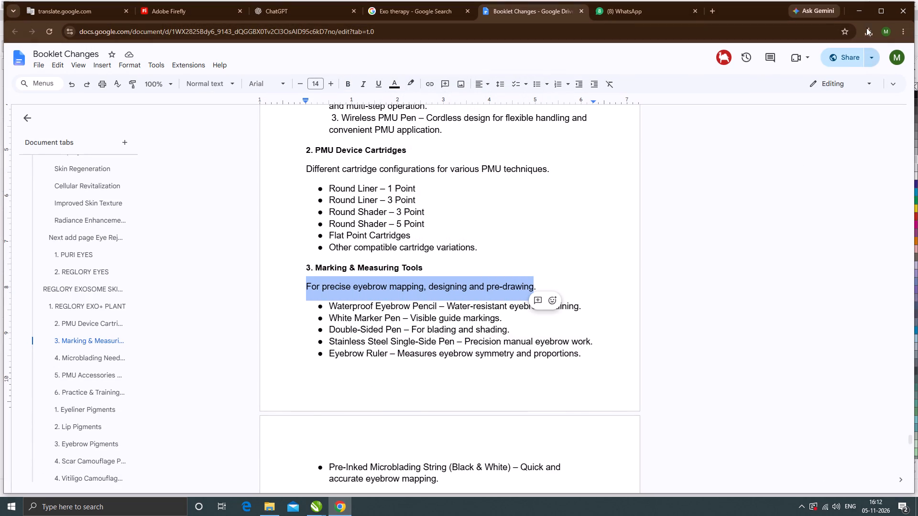
click(858, 6)
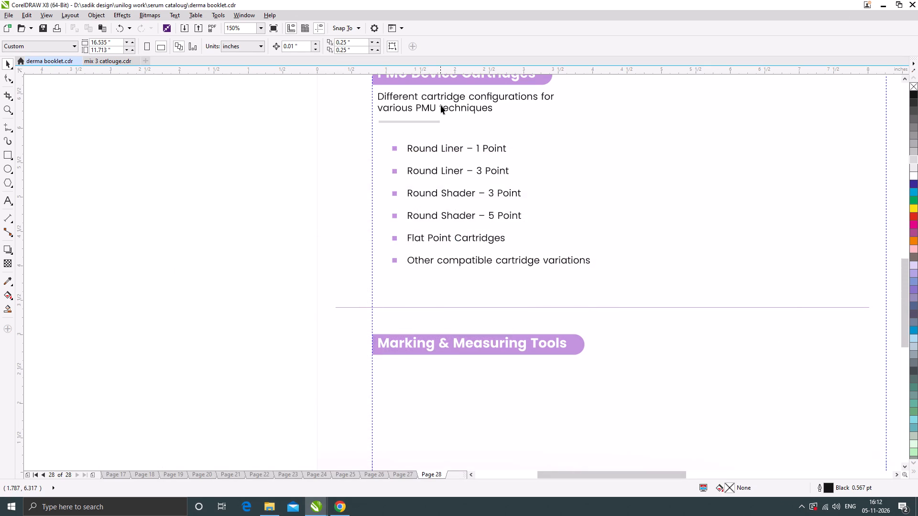
drag(441, 105, 453, 376)
shift+right_click(453, 376)
double_click(452, 370)
key(ctrl+a)
key(ctrl+v)
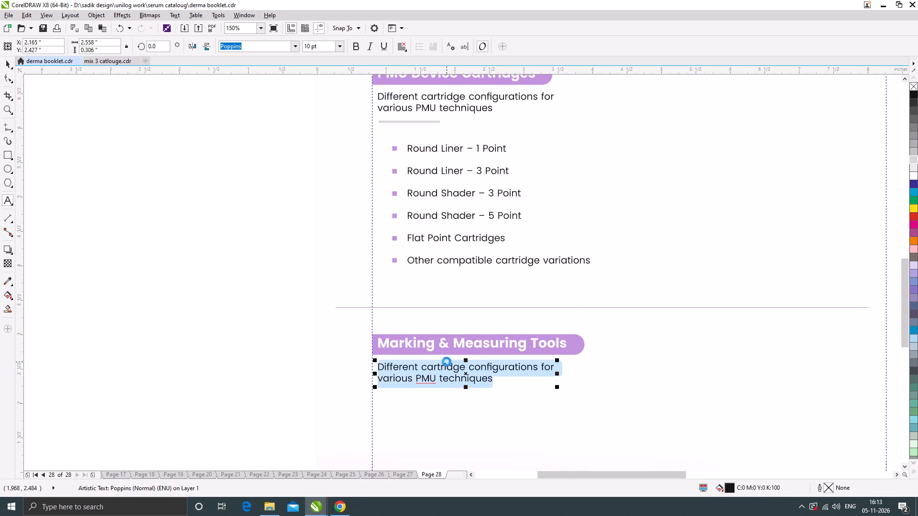
click(578, 369)
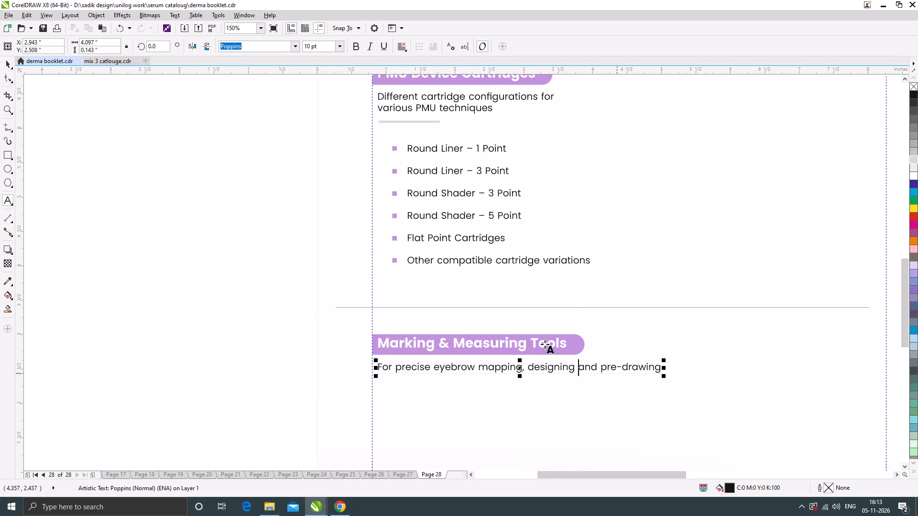
click(6, 65)
Copy the grey accent bar straight down from the cartridges section to below the eyebrow mapping description.
drag(400, 122, 400, 131)
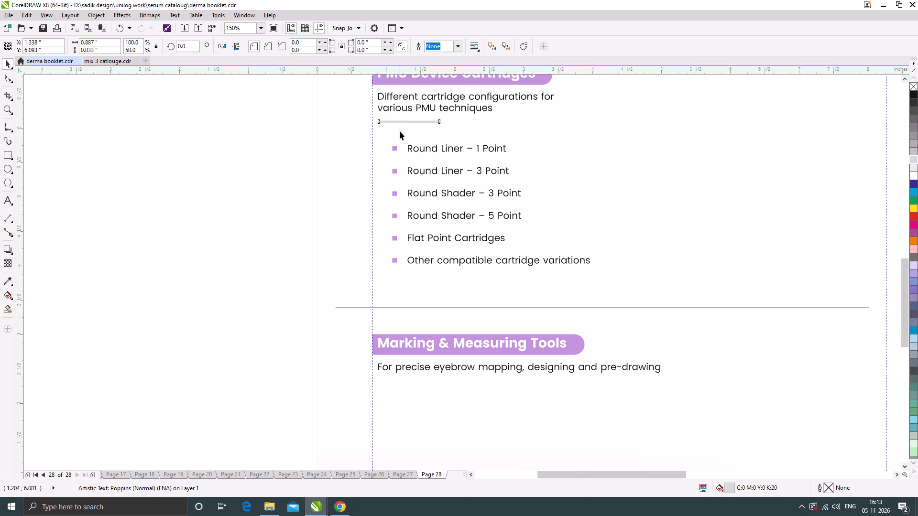
drag(400, 131, 400, 382)
shift+right_click(400, 382)
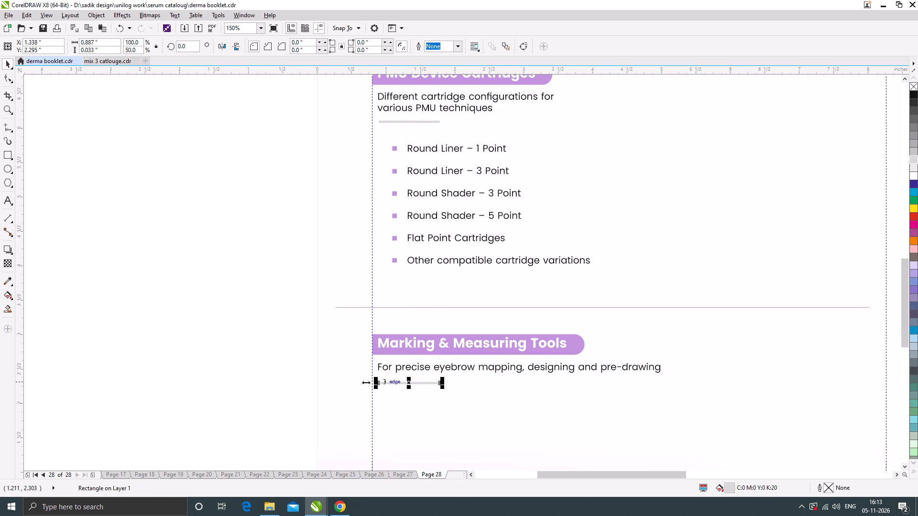
click(274, 370)
Nudge the eyebrow mapping description down slightly, about 0.02 inches, away from the Marking & Measuring Tools banner.
scroll(392, 377, up, 2)
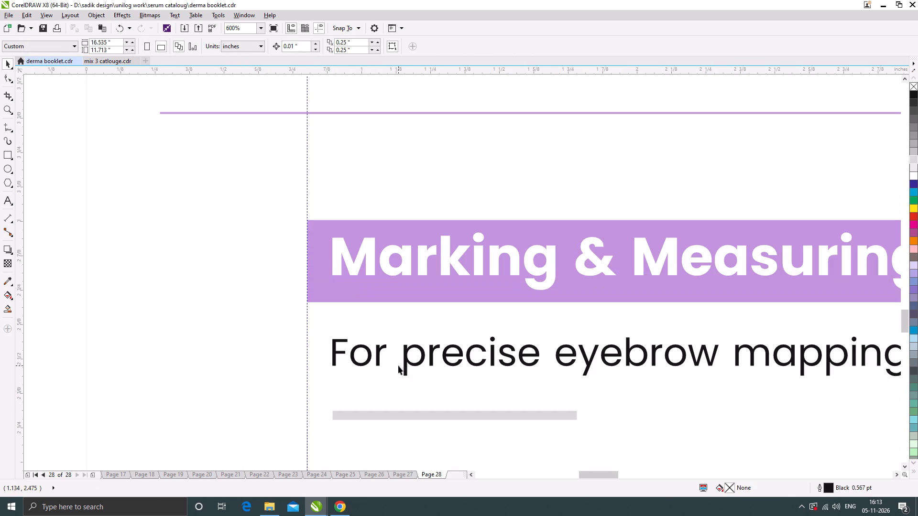
drag(404, 358, 404, 364)
scroll(428, 286, down, 2)
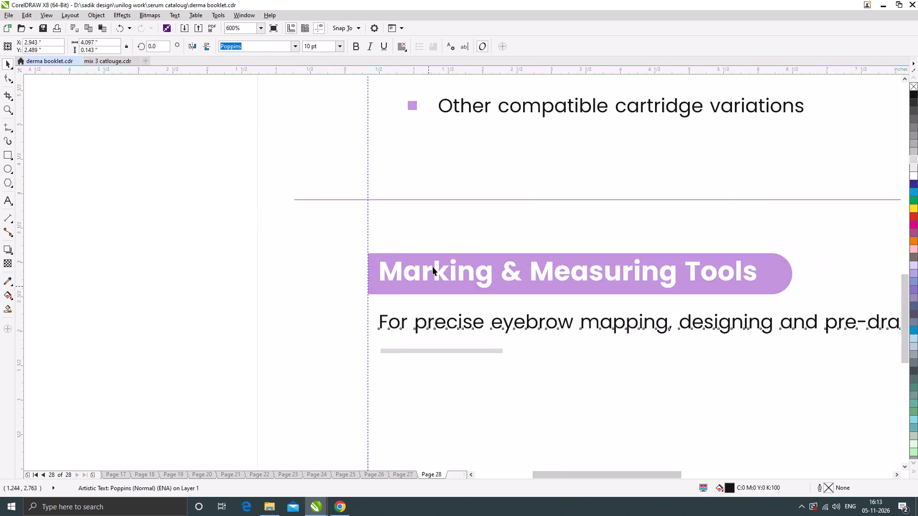
scroll(433, 267, down, 1)
click(260, 276)
Duplicate the eyebrow mapping description below the grey bar and replace its text with the Google Doc's six marking tool items, Waterproof Eyebrow Pencil through Pre-Inked Microblading String.
click(344, 507)
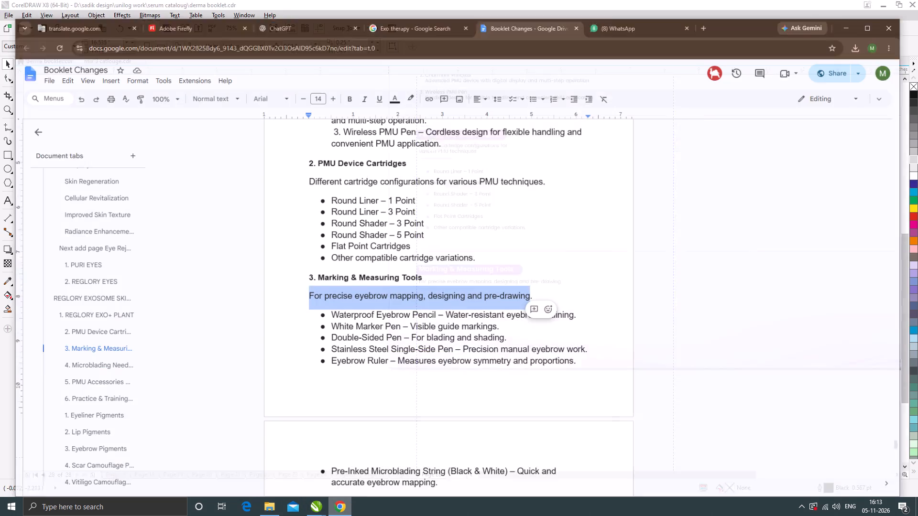
scroll(390, 306, down, 2)
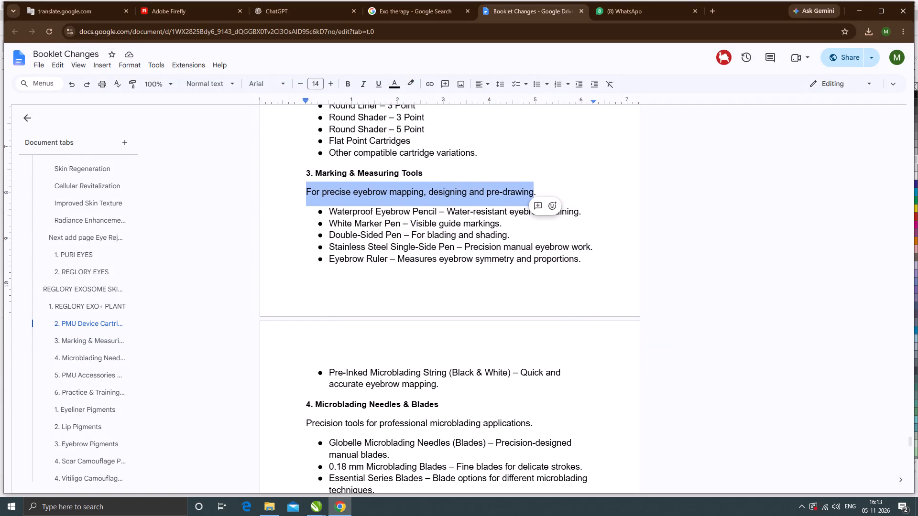
drag(327, 208, 563, 373)
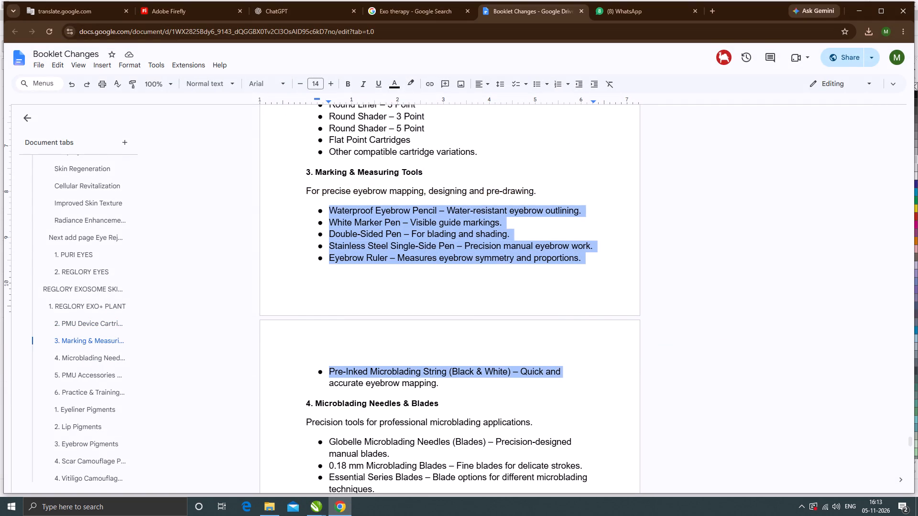
drag(563, 373, 563, 385)
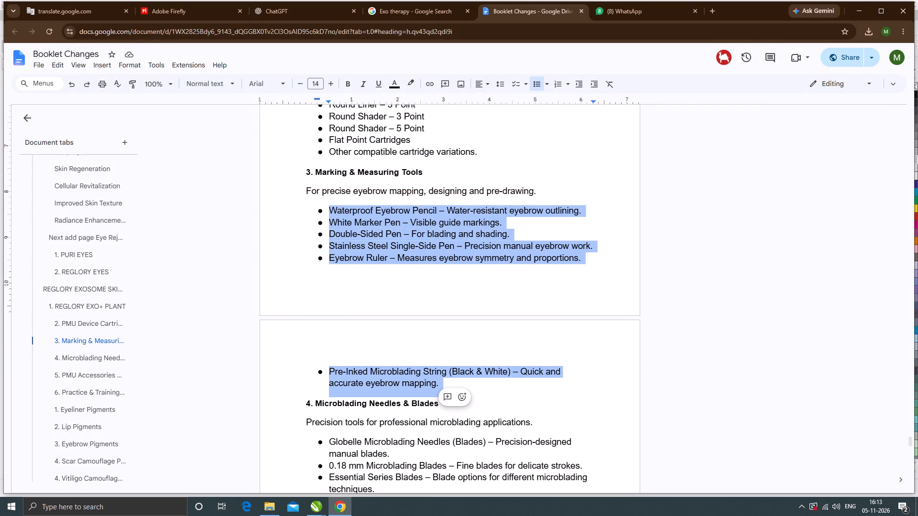
key(ctrl+c)
click(860, 7)
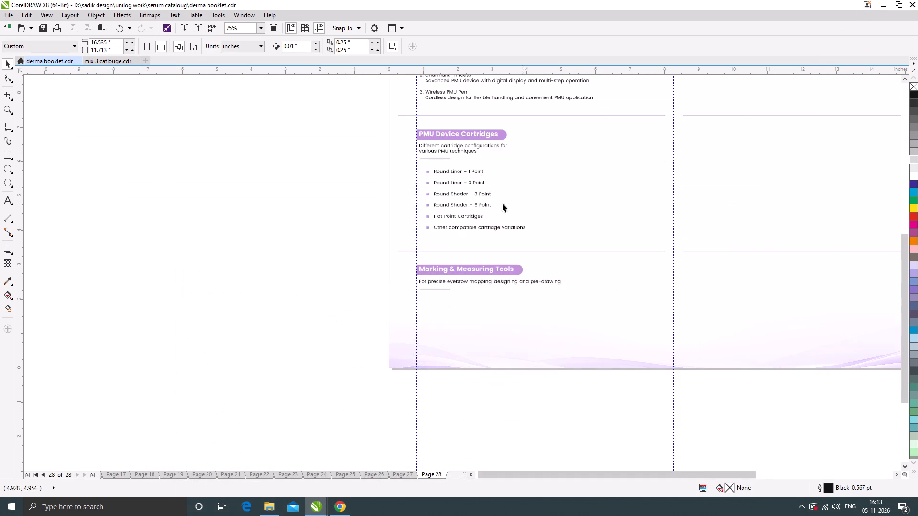
scroll(474, 286, up, 1)
drag(476, 280, 477, 317)
shift+right_click(477, 317)
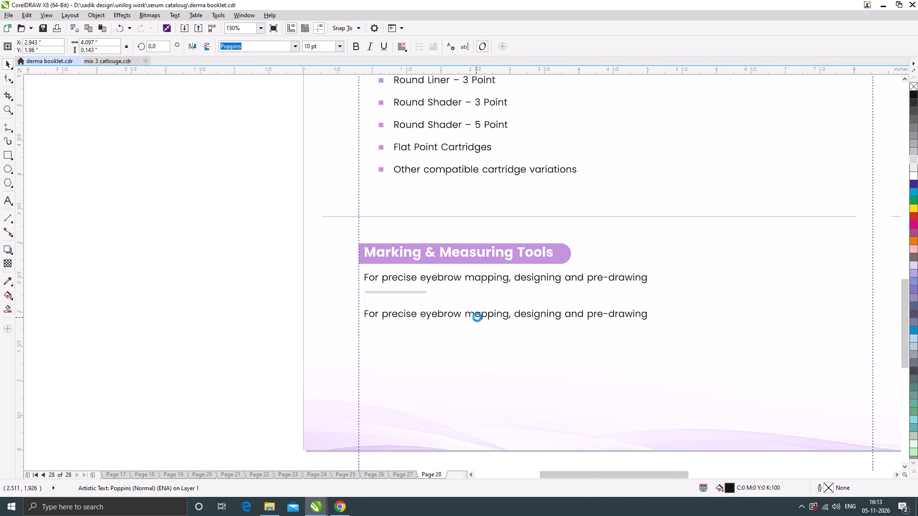
double_click(477, 317)
key(ctrl+a)
key(ctrl+v)
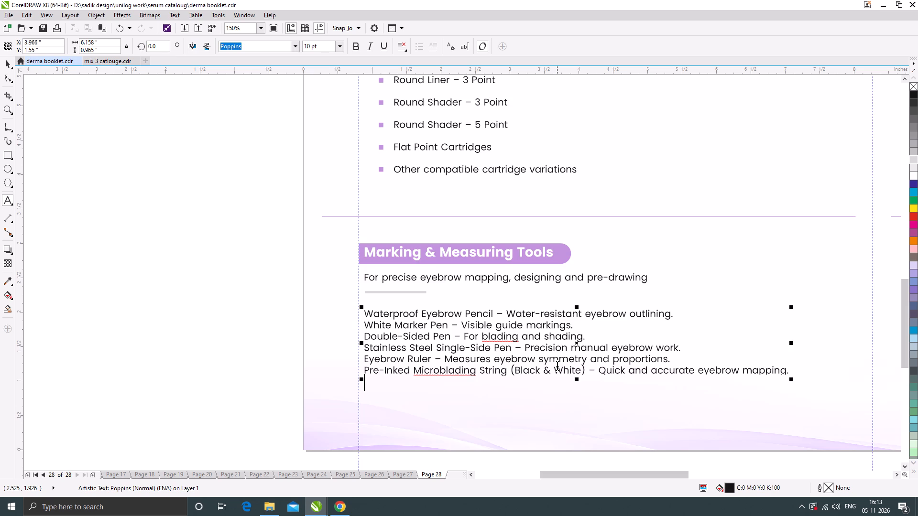
Remove the trailing line break and the full stop at the end of each of the six marking tool lines.
key(BackSpace)
key(BackSpace)
click(673, 360)
key(BackSpace)
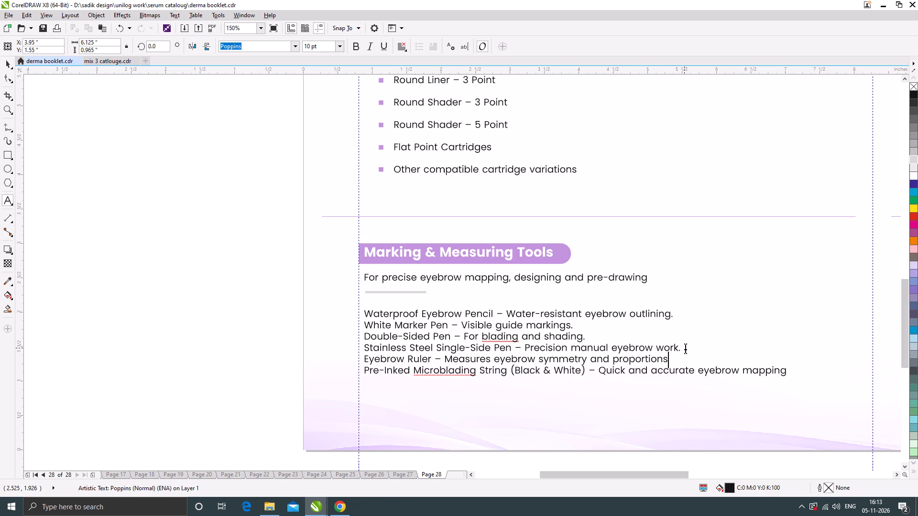
click(685, 347)
key(BackSpace)
click(590, 338)
key(BackSpace)
click(574, 327)
key(BackSpace)
click(677, 314)
key(BackSpace)
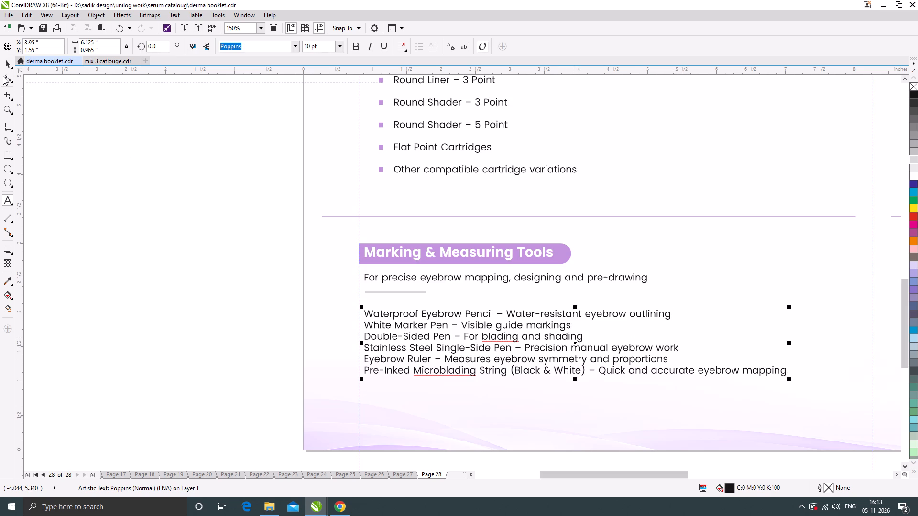
Widen the line spacing of the six-line marking tools list until the block is about 1.48 inches tall.
click(5, 76)
drag(363, 381, 363, 402)
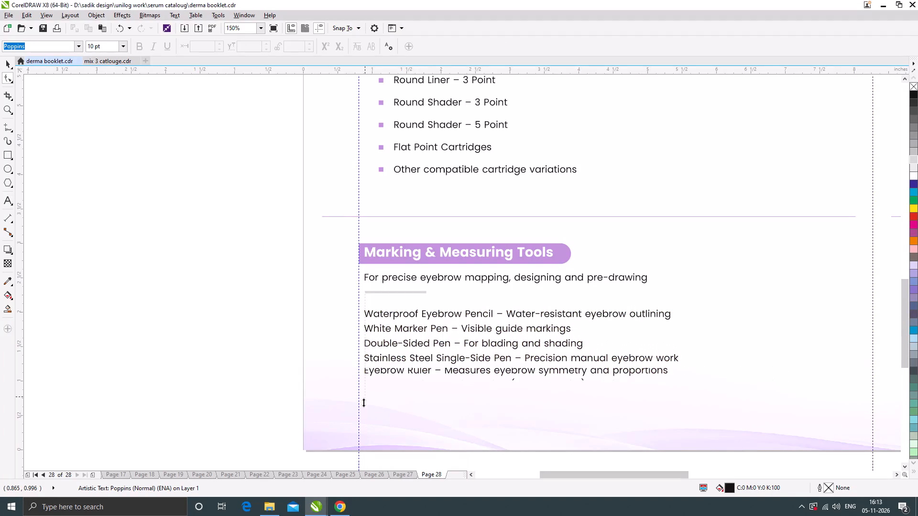
drag(363, 402, 366, 418)
click(8, 62)
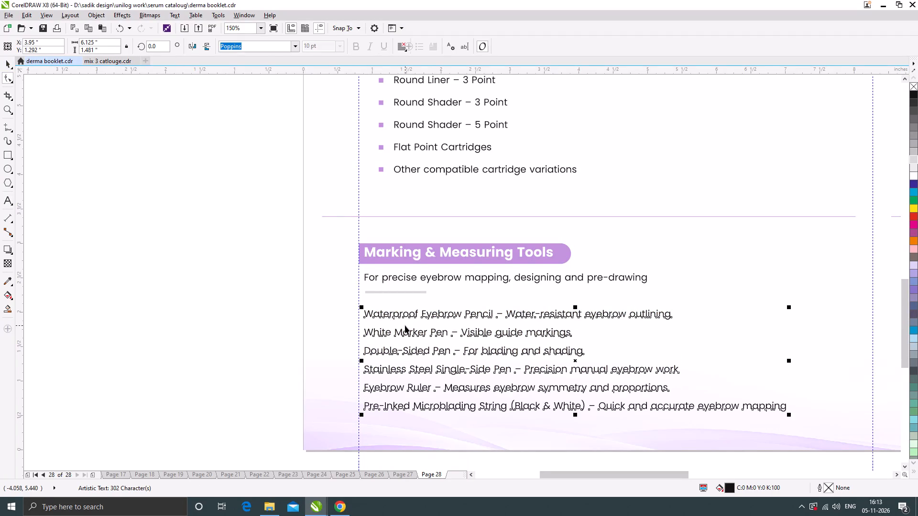
Indent the marking tools list about 0.43 inches so it lines up with the cartridge list text above.
drag(403, 317, 429, 315)
click(265, 311)
scroll(610, 296, down, 1)
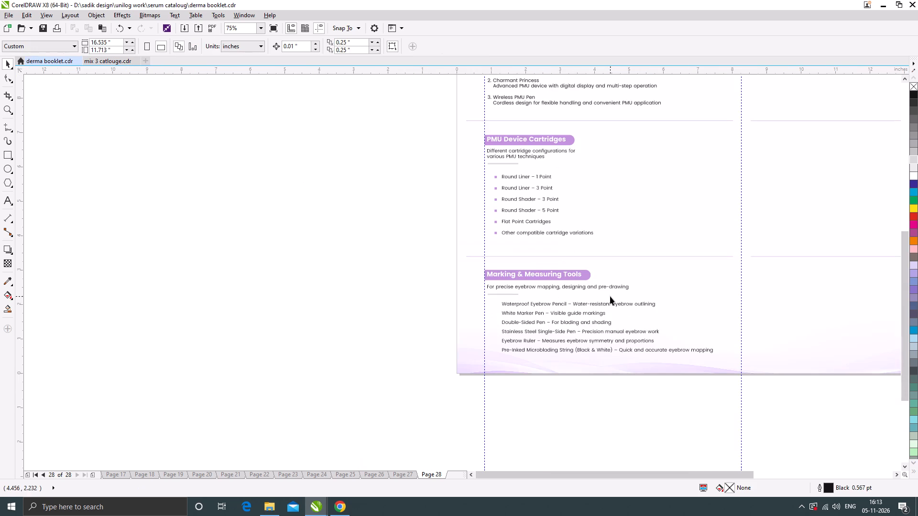
click(617, 402)
click(600, 312)
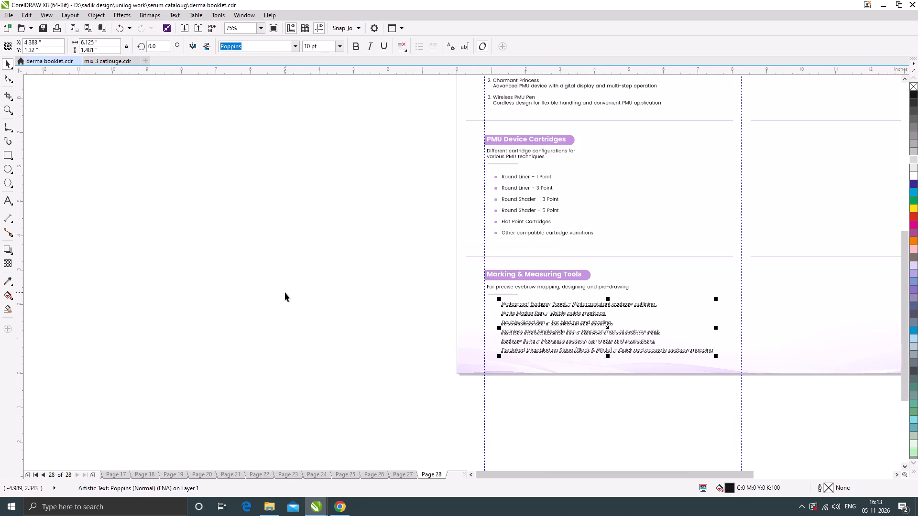
click(285, 292)
click(533, 210)
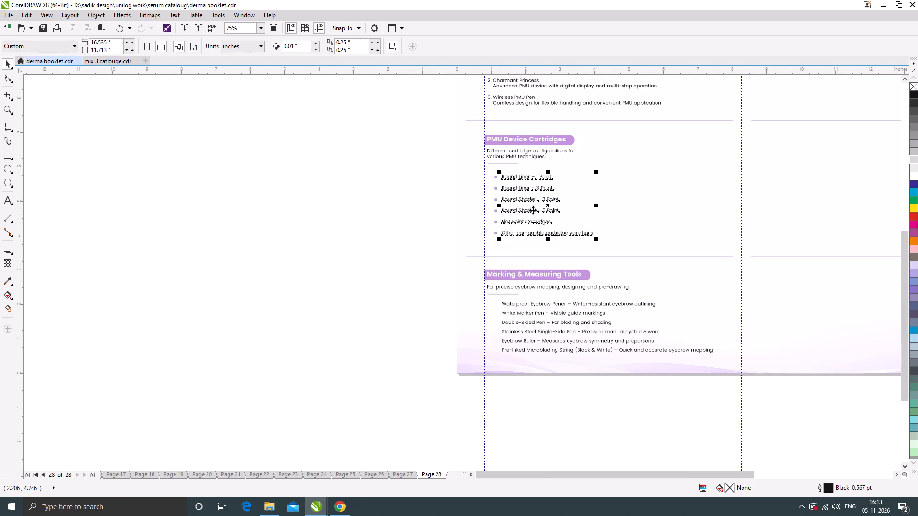
click(347, 226)
Remove the dash after Waterproof Eyebrow Pencil and put "Water-resistant eyebrow outlining" on its own line.
scroll(662, 353, up, 1)
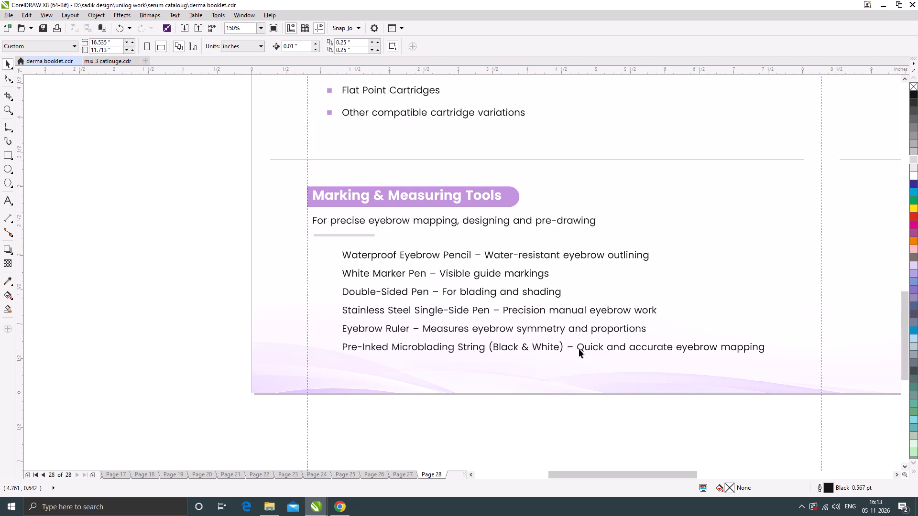
double_click(579, 349)
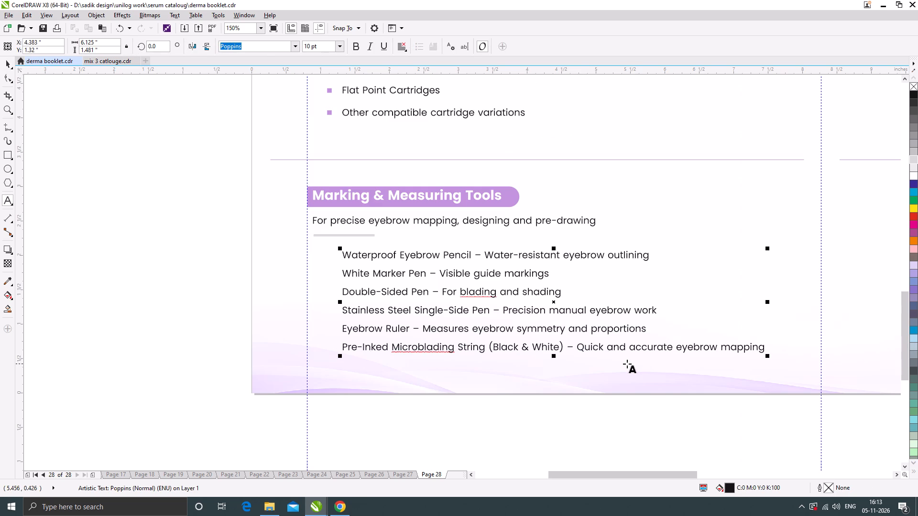
click(339, 505)
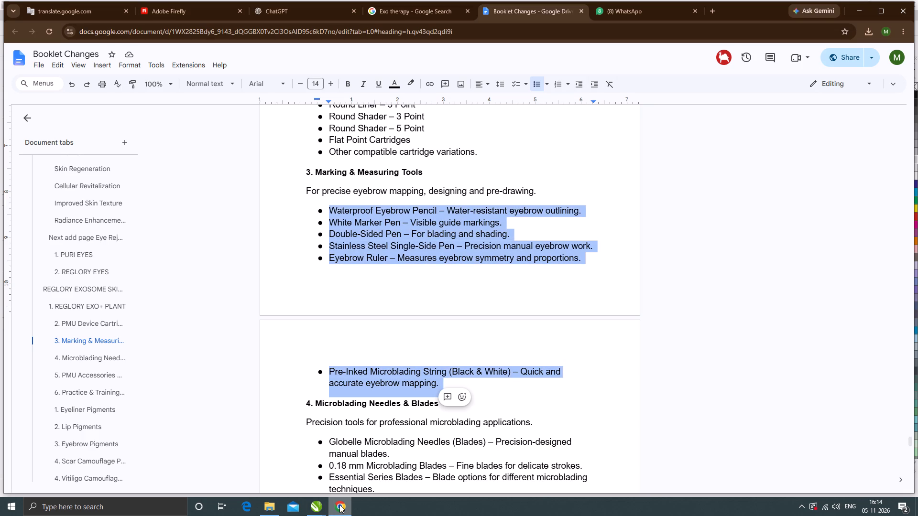
click(339, 505)
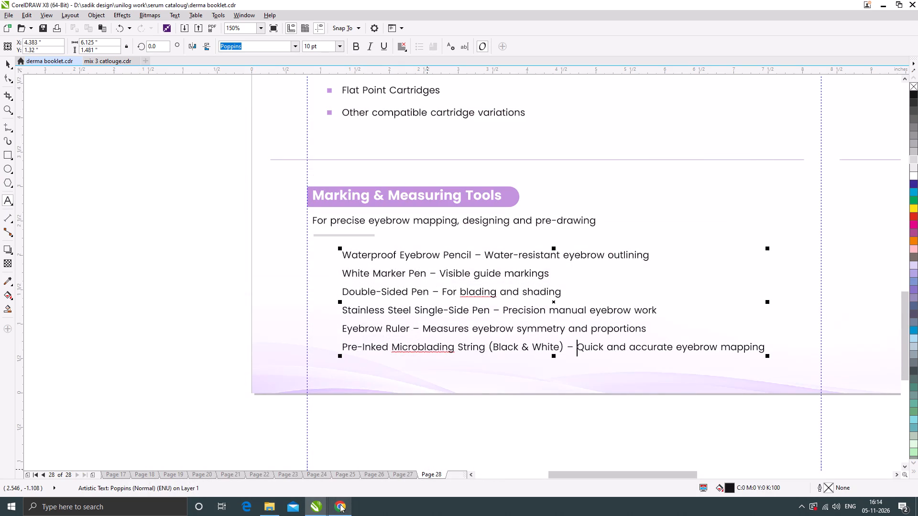
click(486, 257)
key(BackSpace)
key(BackSpace)
key(BackSpace)
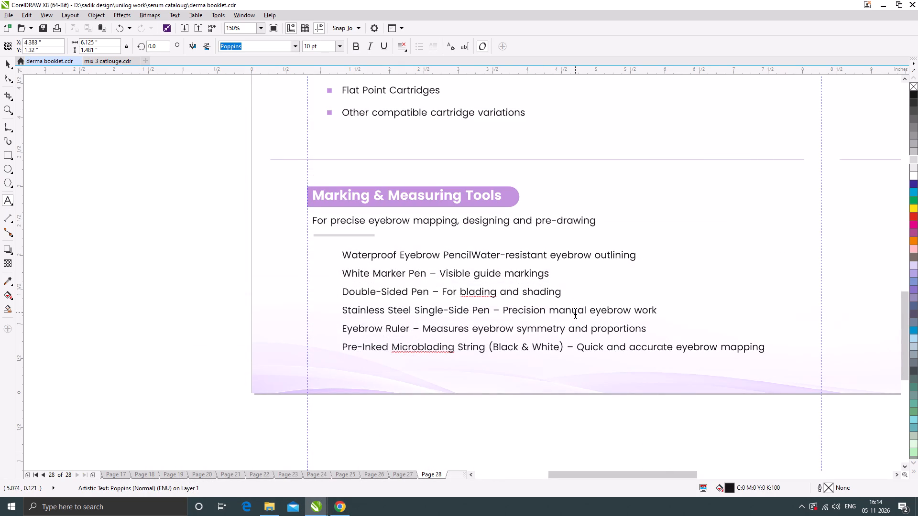
key(Return)
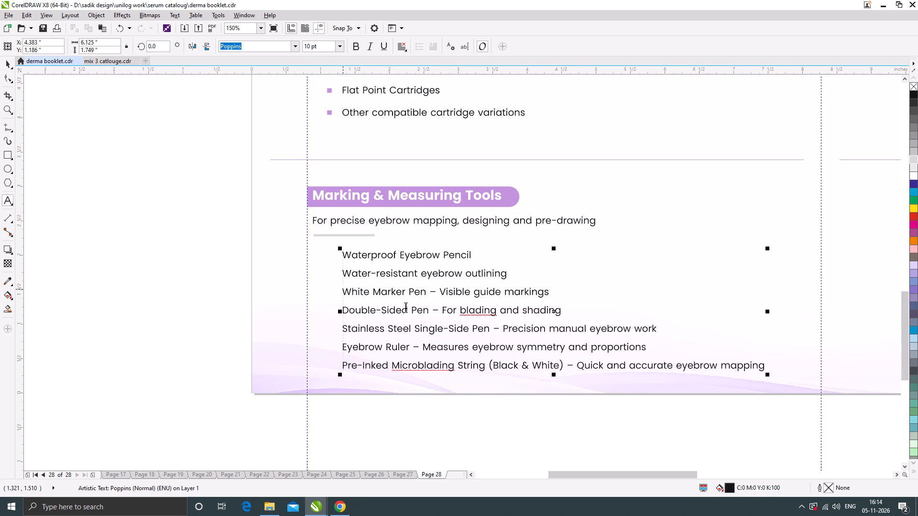
Break the marking tools list apart into separate single-line text objects.
key(ctrl+k)
click(8, 64)
click(144, 216)
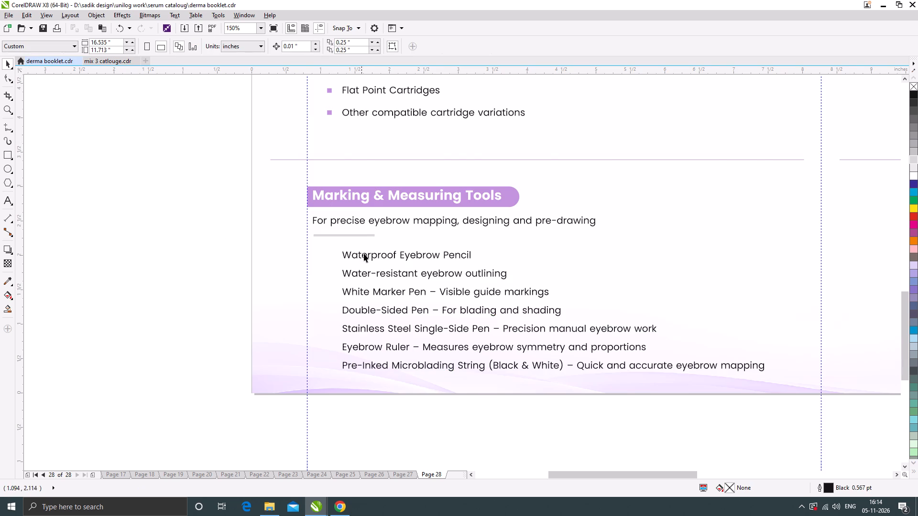
Move the "Water-resistant eyebrow outlining" line up close beneath Waterproof Eyebrow Pencil.
scroll(417, 277, up, 1)
drag(415, 268, 416, 256)
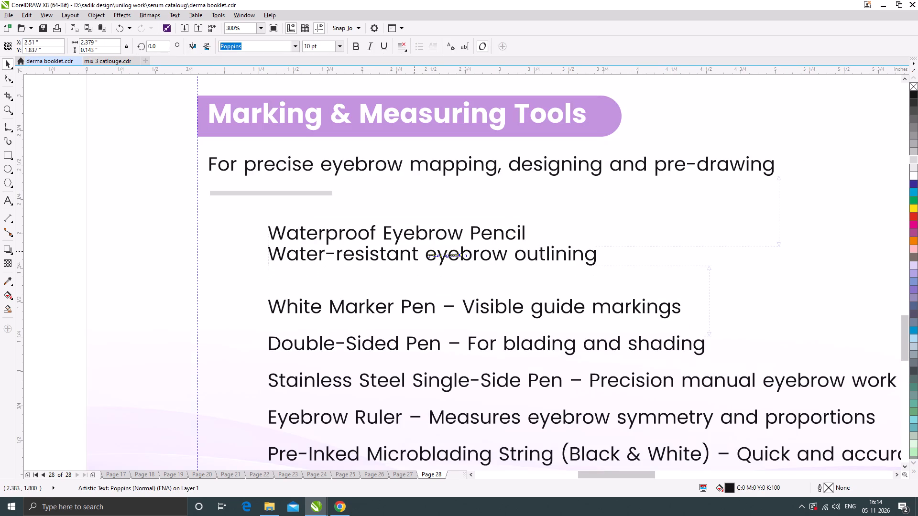
drag(416, 256, 417, 257)
scroll(411, 259, up, 2)
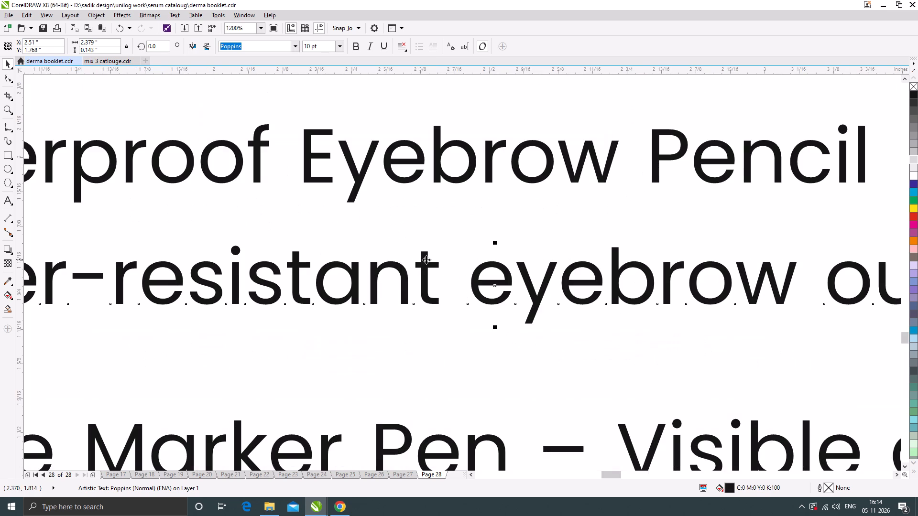
drag(426, 259, 431, 236)
Move the White Marker Pen line up slightly, toward the Waterproof Eyebrow Pencil pair.
scroll(431, 237, down, 3)
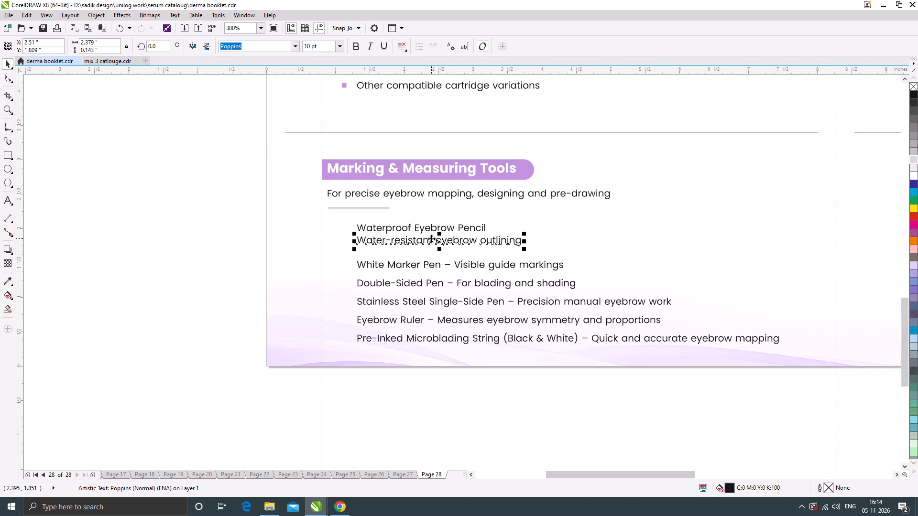
scroll(457, 265, up, 1)
drag(456, 266, 456, 264)
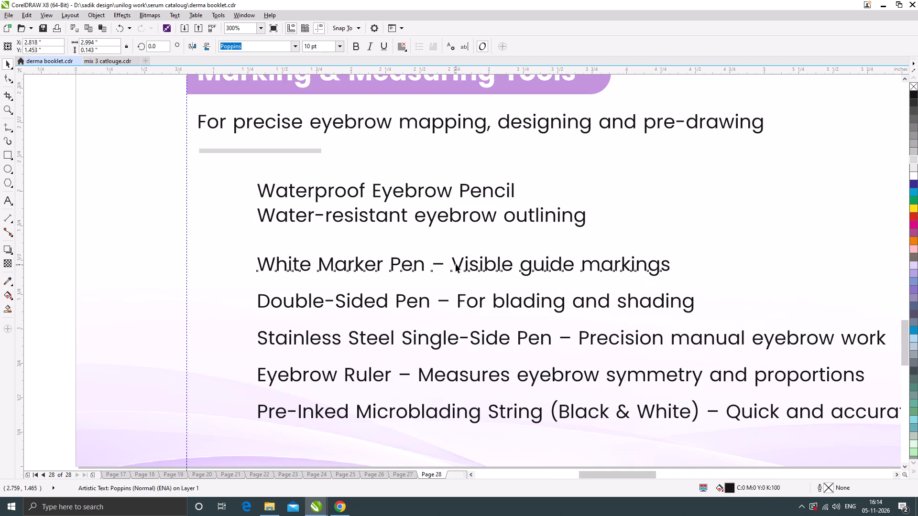
drag(456, 264, 456, 259)
Put "Visible guide markings" on its own line below White Marker Pen without the dash, and tighten that pair's line spacing.
double_click(456, 259)
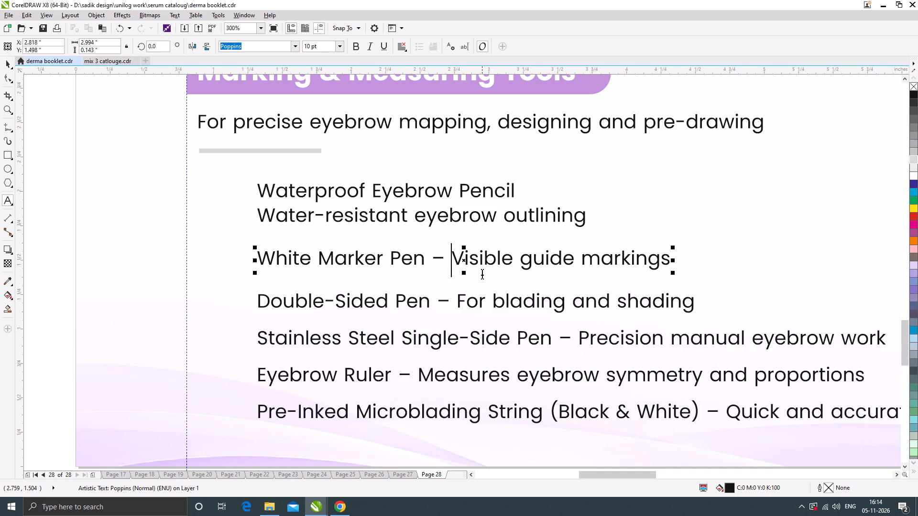
key(BackSpace)
key(BackSpace)
key(BackSpace)
key(Return)
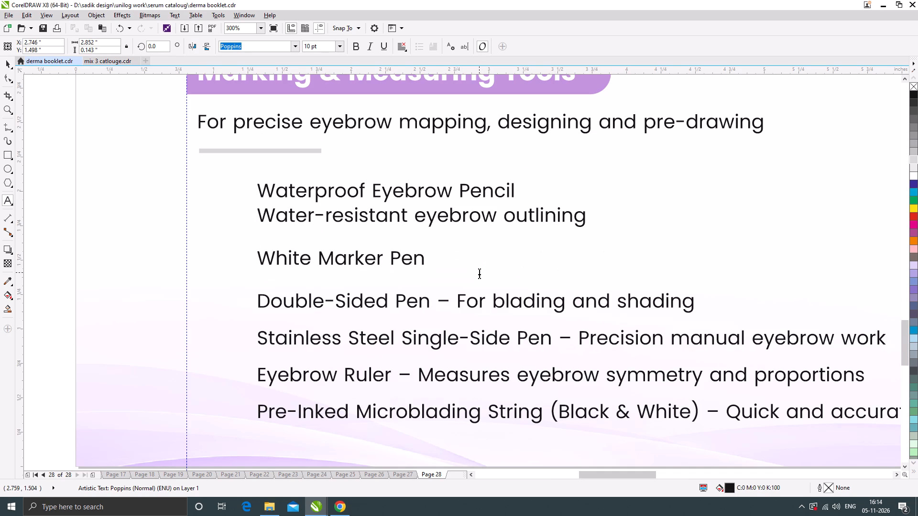
click(9, 78)
scroll(262, 298, up, 1)
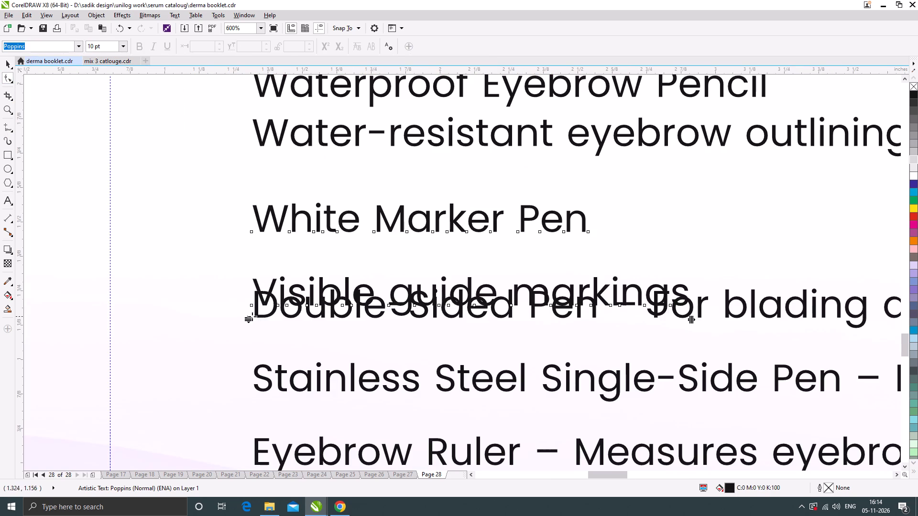
drag(248, 318, 249, 272)
scroll(387, 252, down, 1)
Move the two-line White Marker Pen text up slightly, away from the Double-Sided Pen line.
click(9, 64)
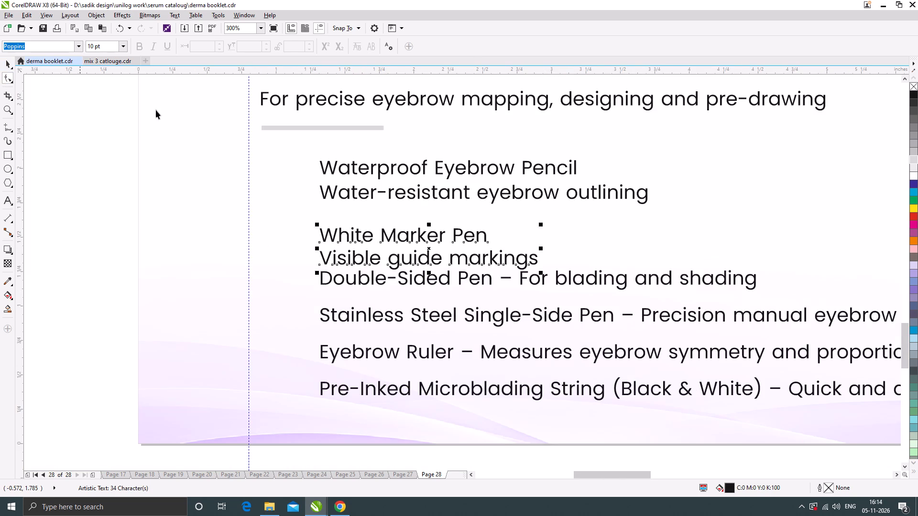
drag(344, 232, 344, 226)
Move the Stainless Steel Single-Side Pen, Eyebrow Ruler and Pre-Inked Microblading String lines below the page edge to free space.
scroll(421, 246, down, 1)
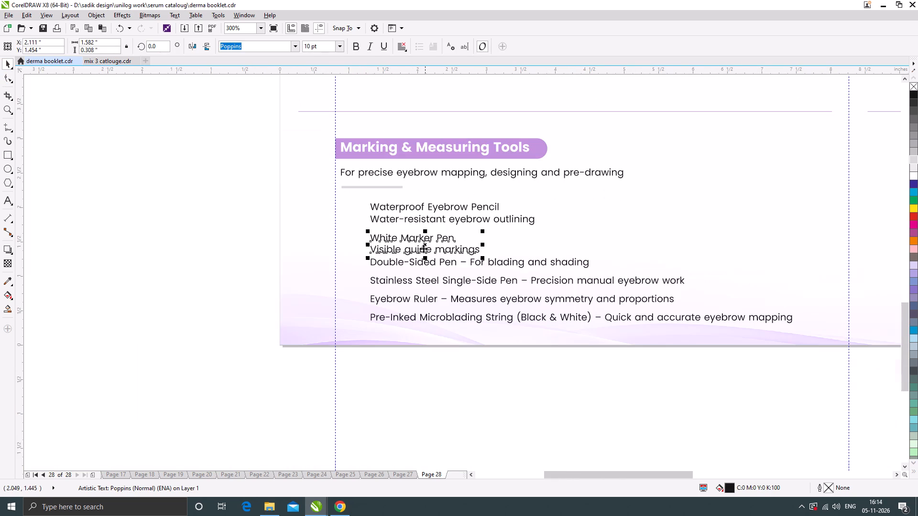
drag(819, 385, 349, 270)
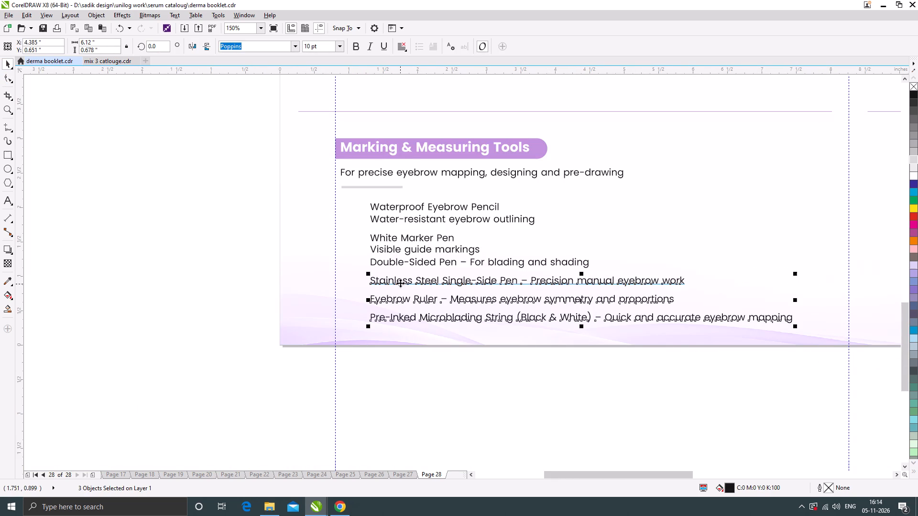
drag(400, 283, 395, 394)
click(398, 364)
Nudge the White Marker Pen pair up and the Double-Sided Pen line down to open a gap between them.
scroll(418, 248, up, 1)
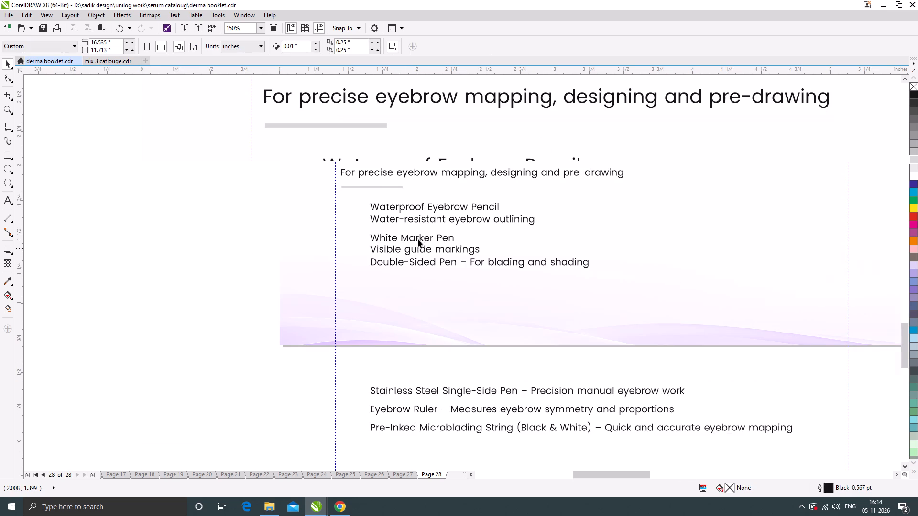
drag(421, 227, 422, 224)
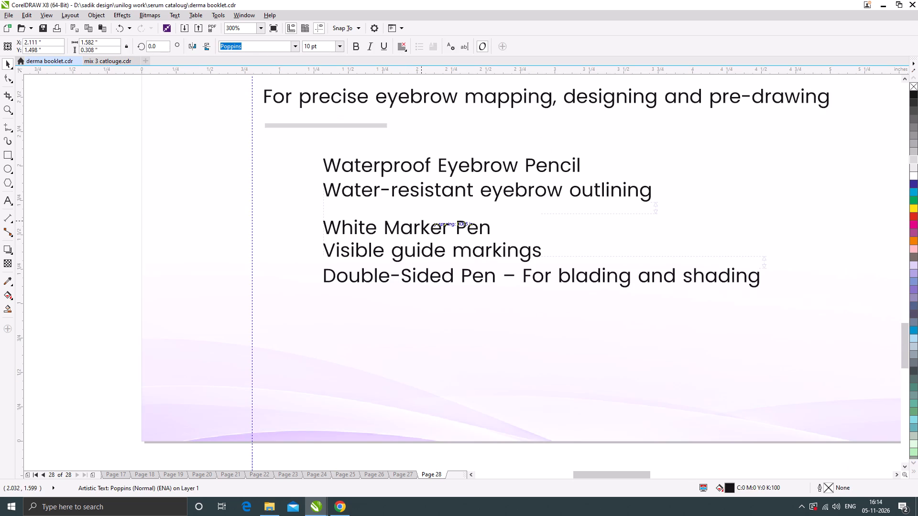
drag(422, 224, 422, 223)
drag(413, 280, 413, 291)
Put "For blading and shading" on its own line below Double-Sided Pen without the dash, and tighten that pair's line spacing.
double_click(524, 280)
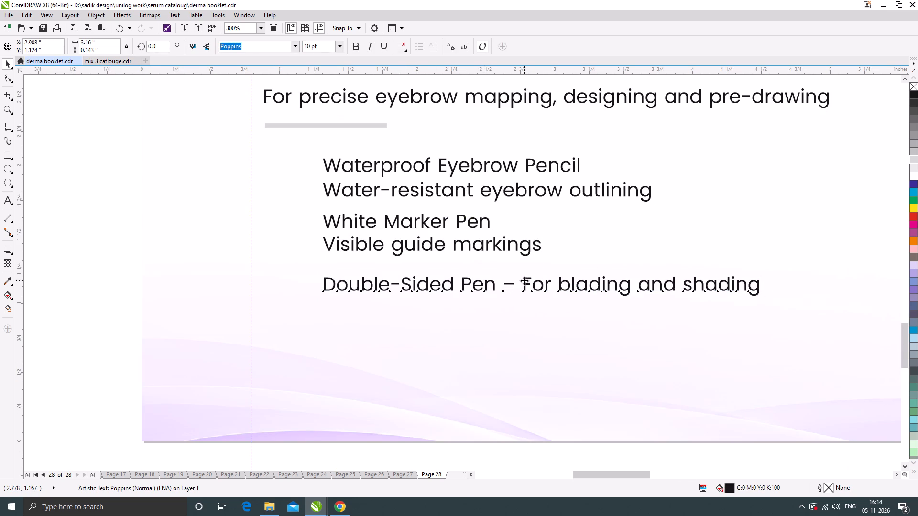
scroll(470, 311, down, 1)
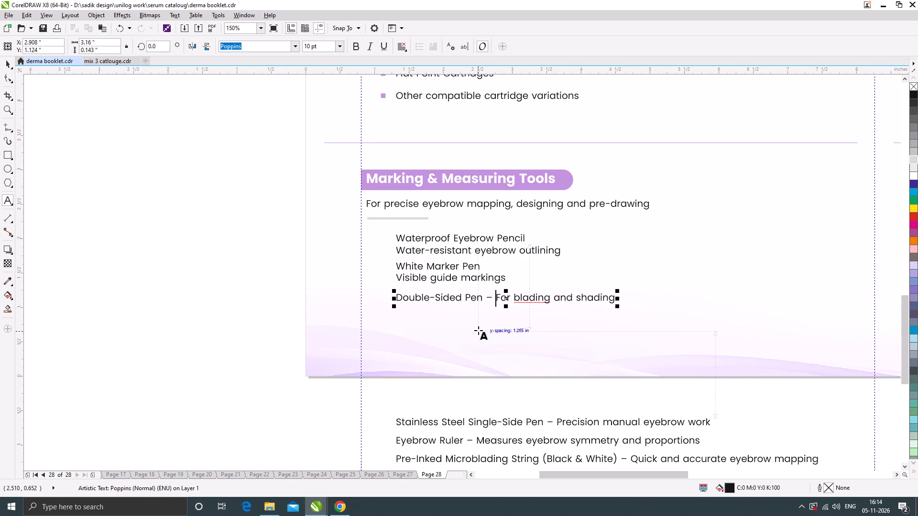
key(BackSpace)
key(BackSpace)
key(BackSpace)
key(Return)
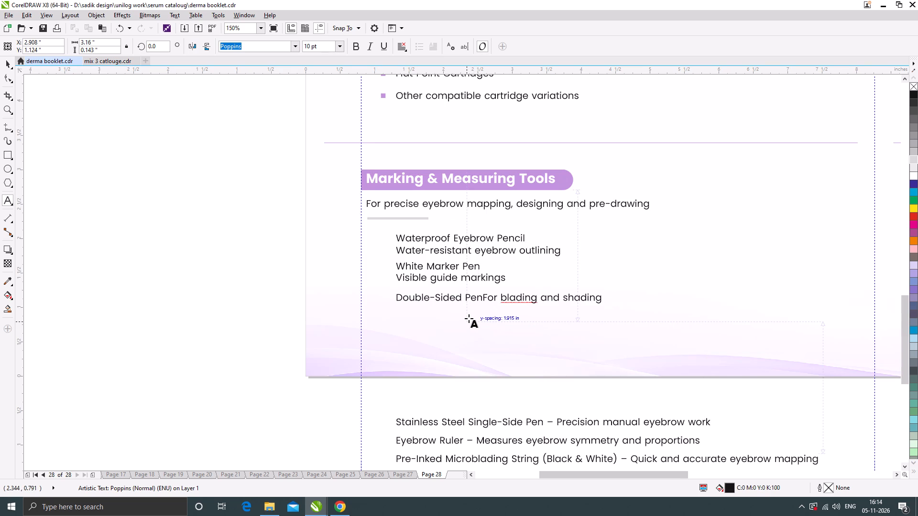
click(6, 79)
scroll(381, 334, up, 1)
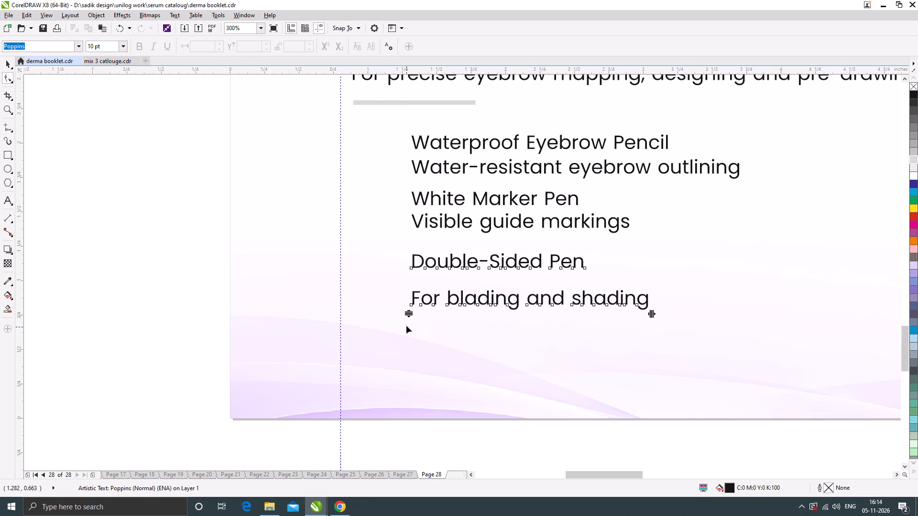
scroll(406, 326, up, 1)
drag(414, 297, 422, 260)
click(8, 62)
Move the Stainless Steel Single-Side Pen line back onto the page below the Double-Sided Pen pair, aligned with its starting edge.
scroll(420, 187, down, 1)
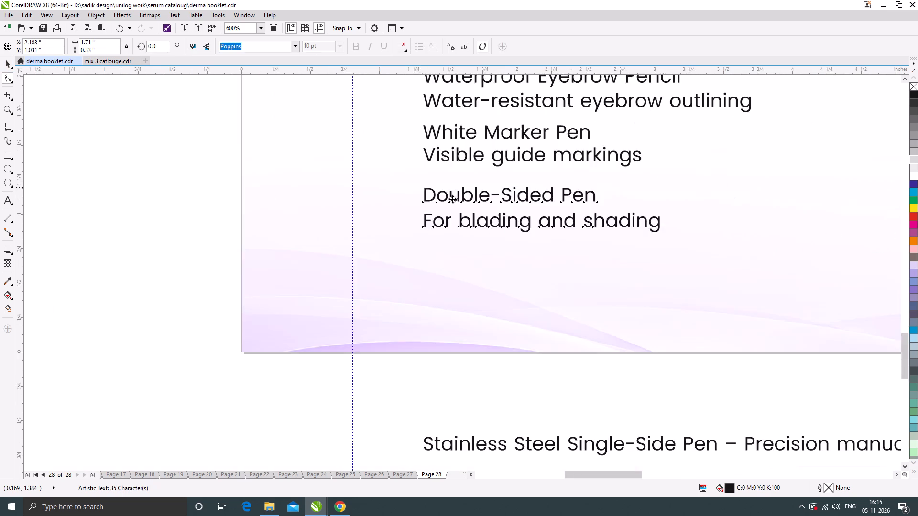
scroll(452, 199, down, 1)
drag(500, 322, 495, 236)
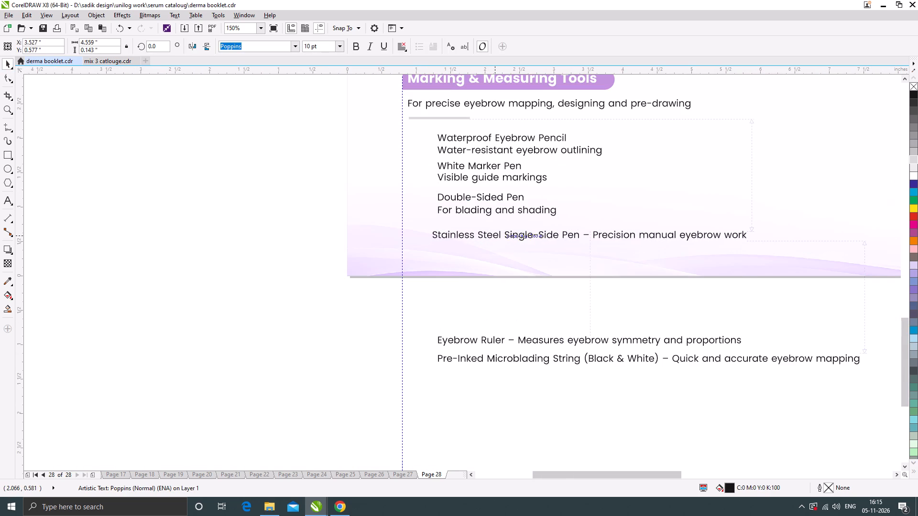
drag(495, 236, 499, 236)
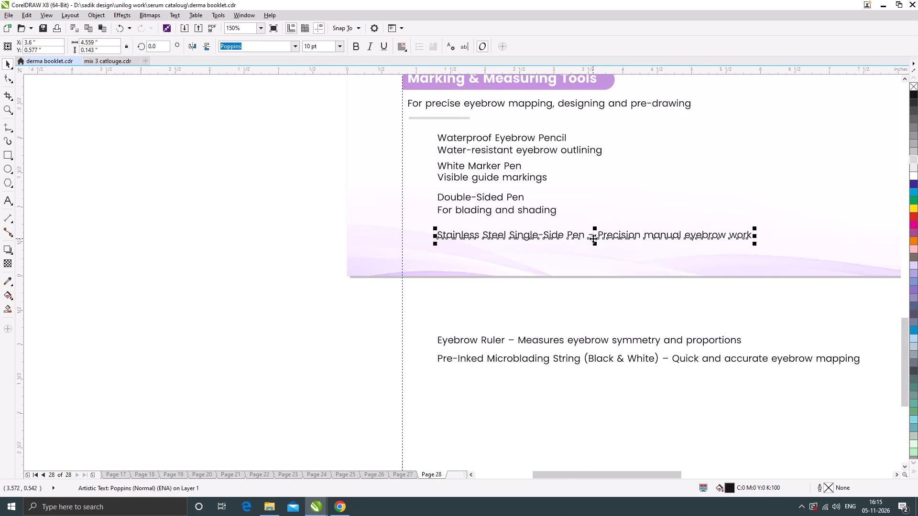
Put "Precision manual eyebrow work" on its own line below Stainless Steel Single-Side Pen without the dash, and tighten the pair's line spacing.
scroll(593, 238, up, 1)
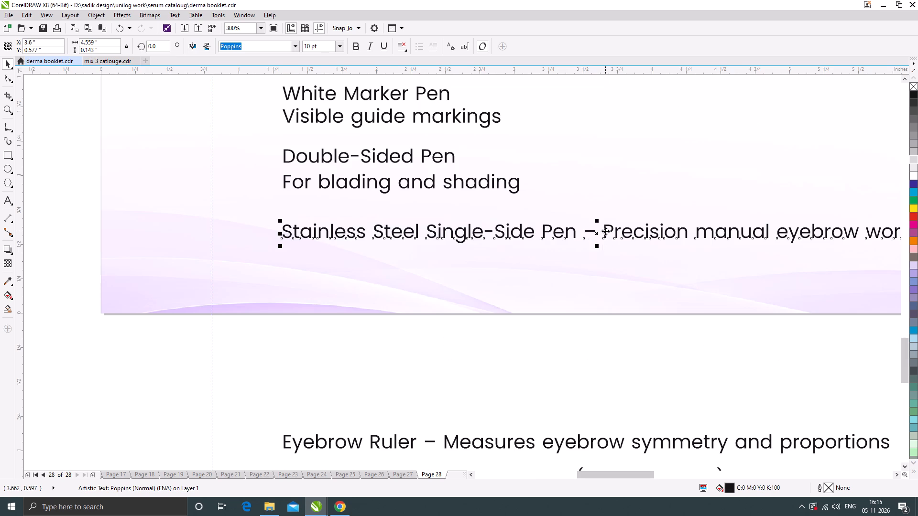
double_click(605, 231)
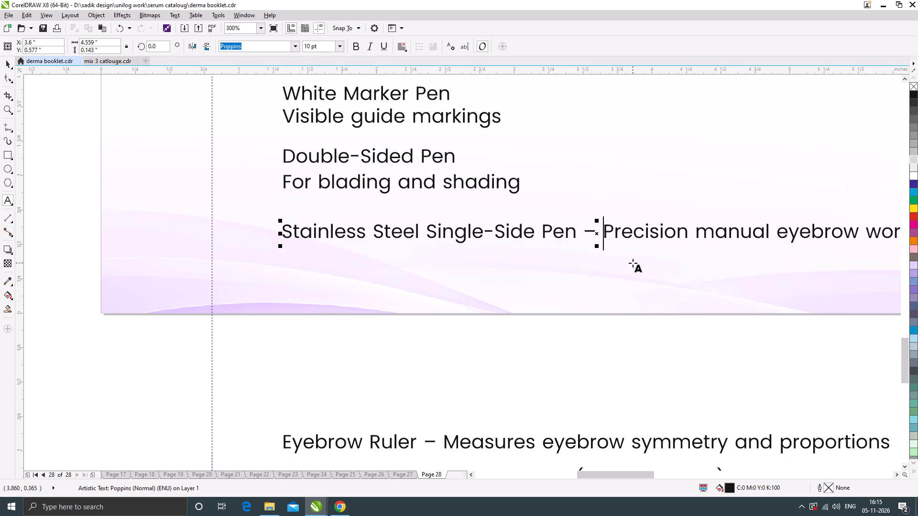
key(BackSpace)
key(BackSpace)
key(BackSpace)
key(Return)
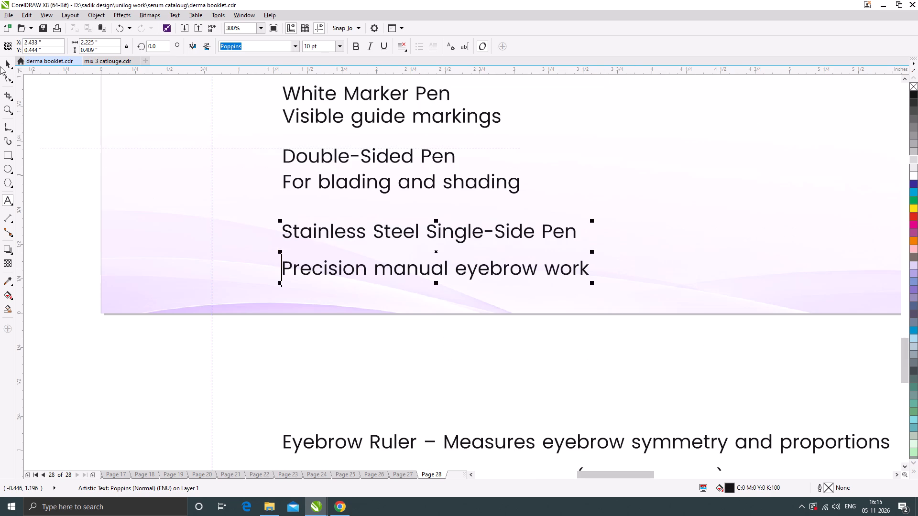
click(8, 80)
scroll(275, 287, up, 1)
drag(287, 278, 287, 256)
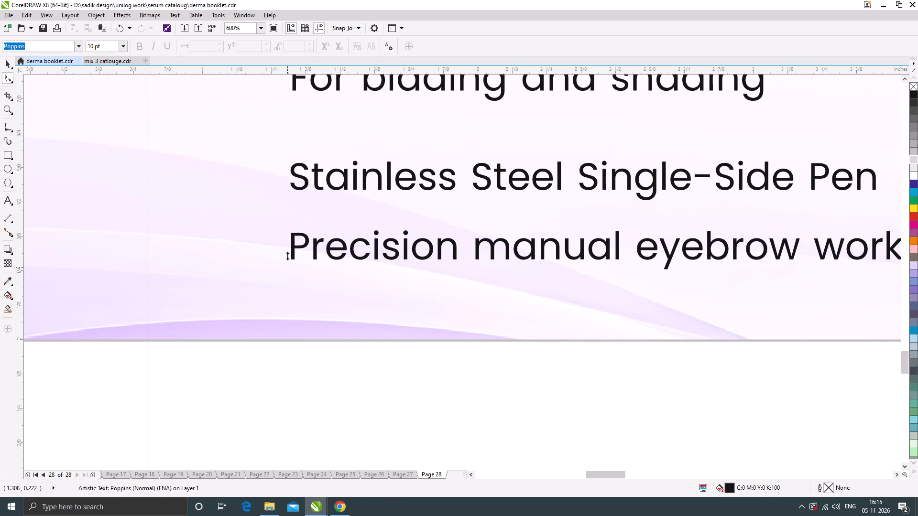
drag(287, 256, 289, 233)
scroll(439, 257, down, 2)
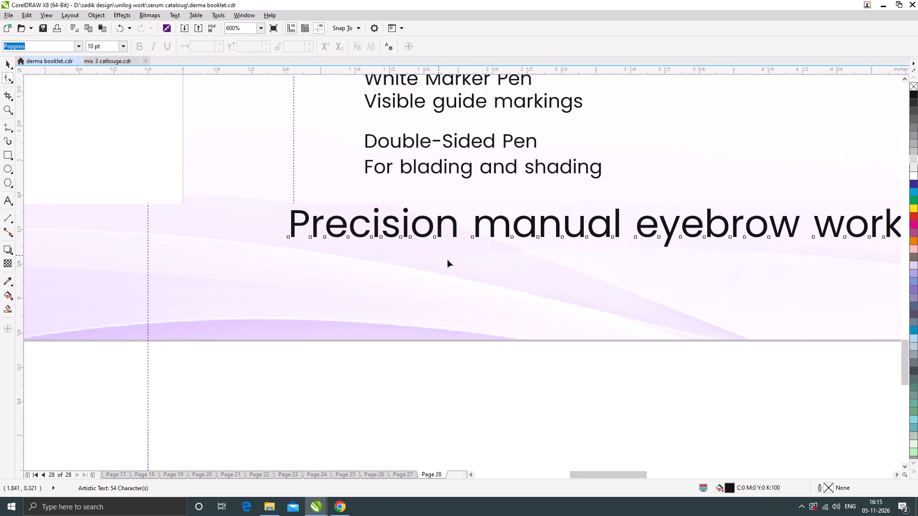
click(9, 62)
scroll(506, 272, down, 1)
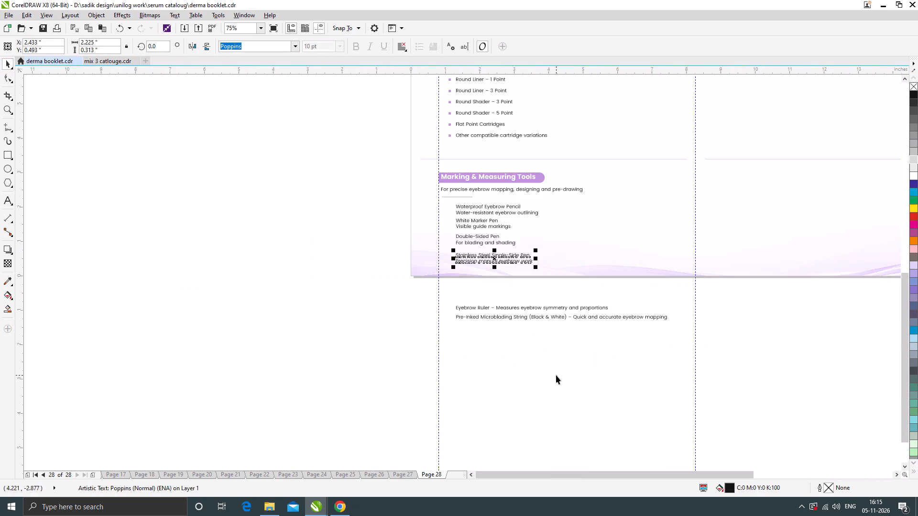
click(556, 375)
Undo the tool-pair edits back to the evenly spaced single text block with only Waterproof Eyebrow Pencil's description on its own line.
scroll(483, 305, down, 1)
key(ctrl+z)
key(ctrl+z)
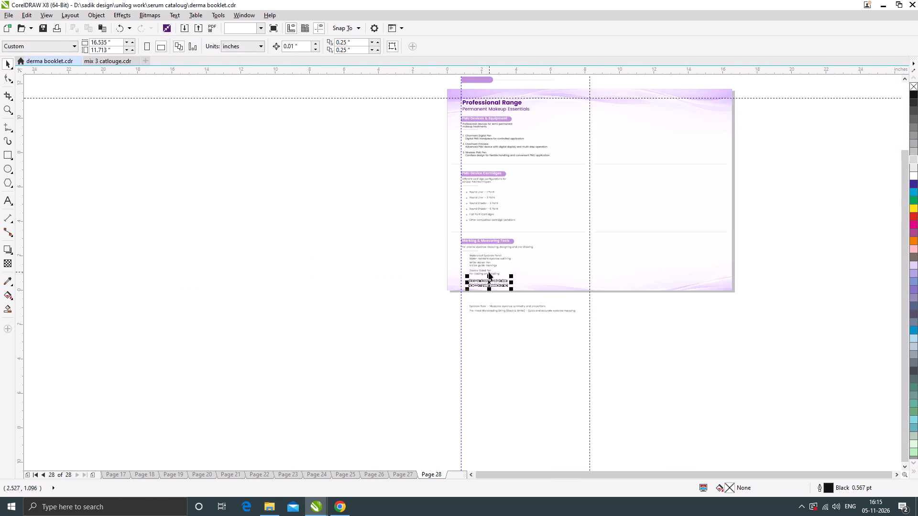
key(ctrl+z)
key(ctrl+z)
key(ctrl+z)
key(ctrl+z)
key(ctrl+z)
key(ctrl+z)
key(ctrl+z)
key(ctrl+z)
key(ctrl+z)
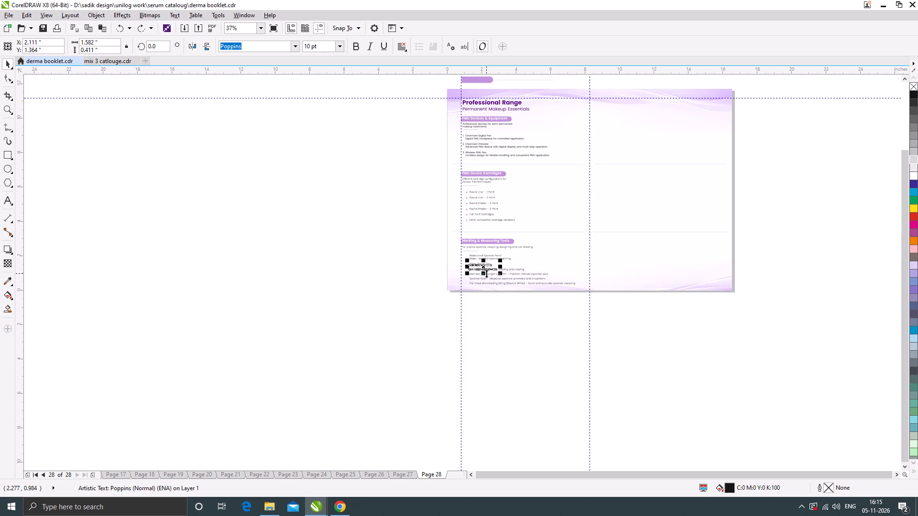
key(ctrl+z)
key(ctrl+z)
key(ctrl+z)
key(ctrl+z)
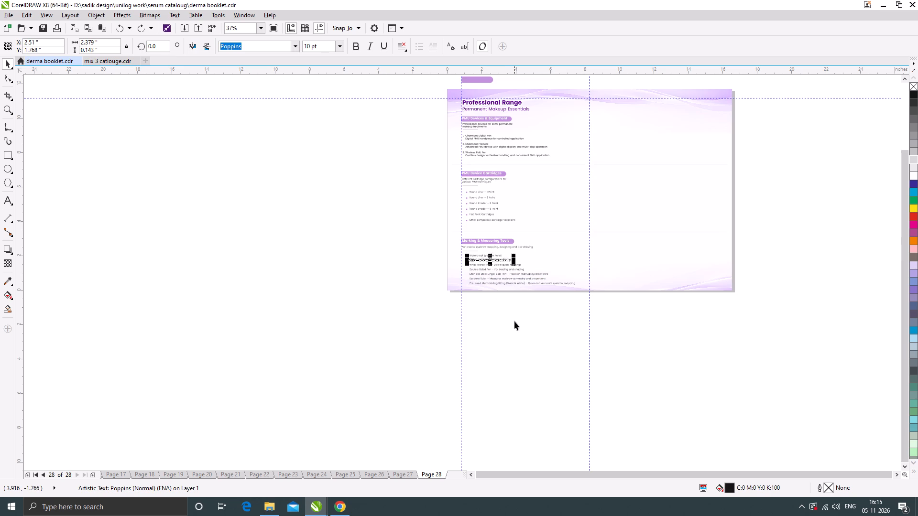
key(ctrl+z)
key(ctrl+z)
click(514, 320)
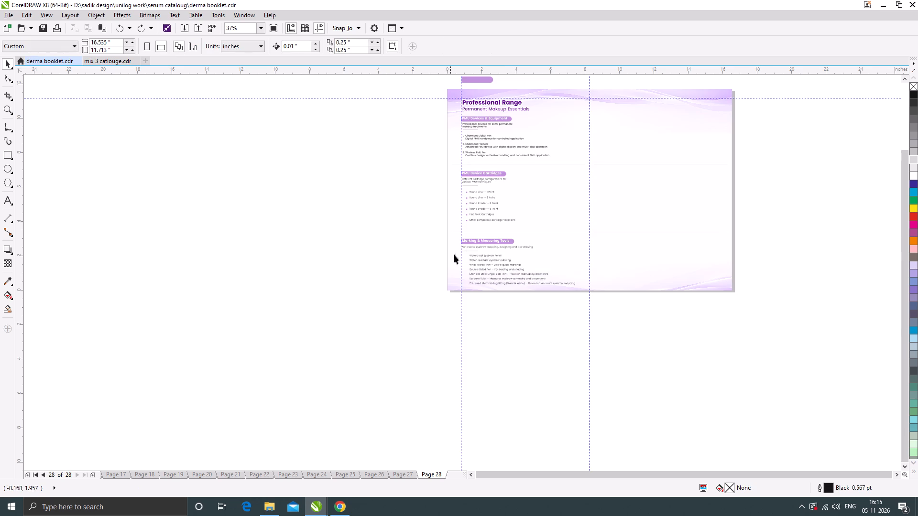
Put "Quick and accurate eyebrow mapping" on its own line below Pre-Inked Microblading String (Black & White), removing the dash.
scroll(461, 255, up, 1)
scroll(594, 316, up, 1)
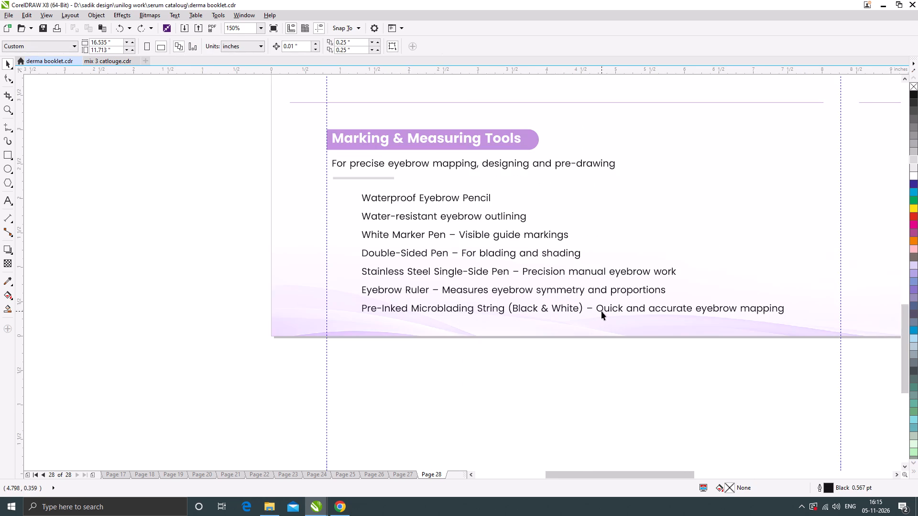
double_click(598, 310)
key(BackSpace)
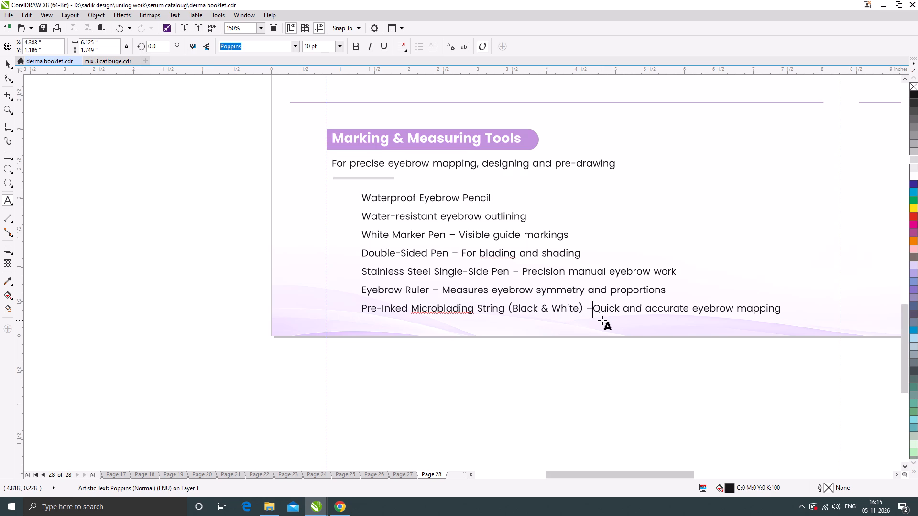
key(BackSpace)
key(Return)
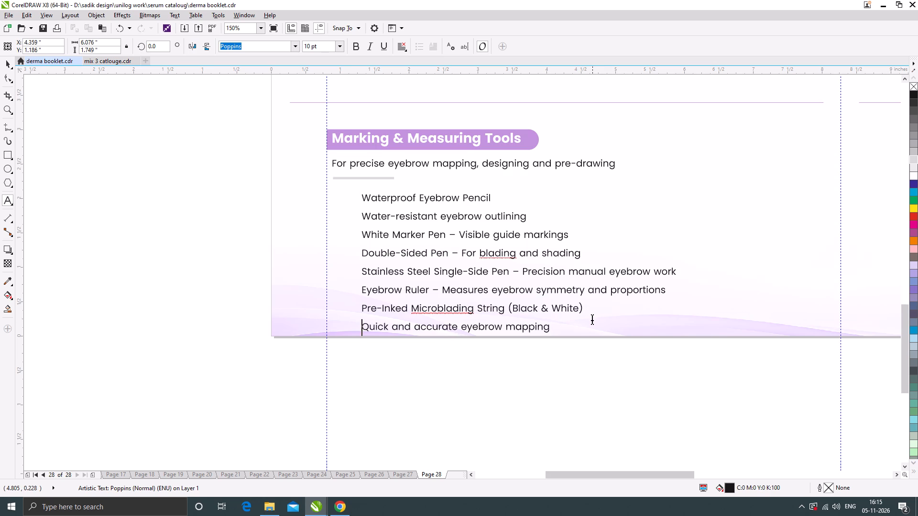
click(6, 63)
Move the whole Marking & Measuring Tools list up slightly, by about 0.05 inch, toward the short grey line.
scroll(422, 201, up, 1)
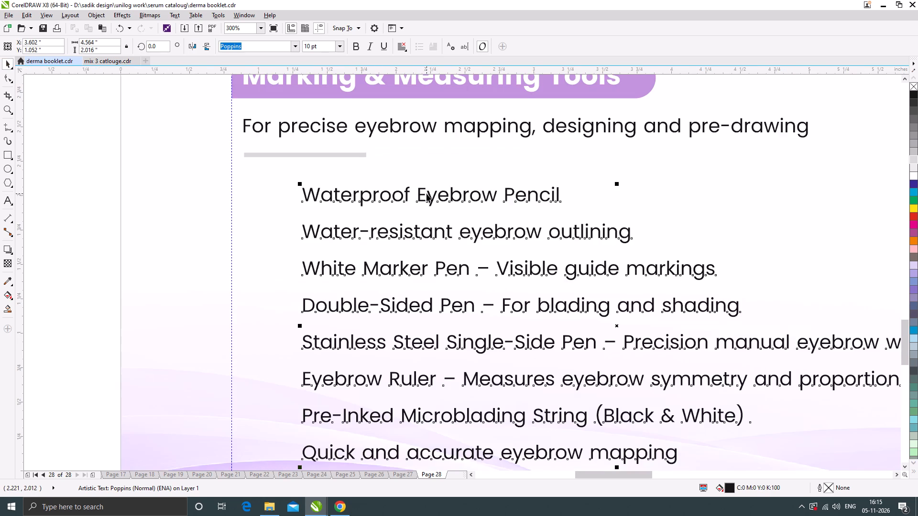
drag(429, 192, 430, 185)
scroll(503, 214, down, 1)
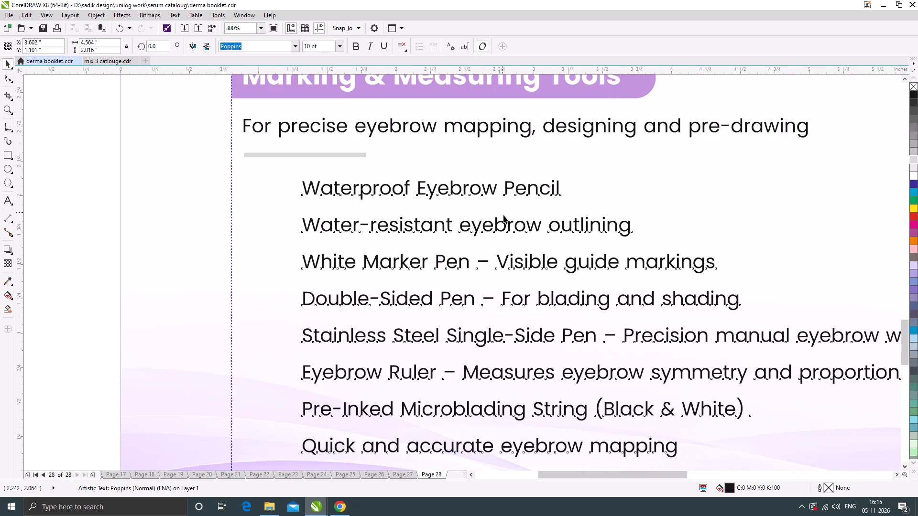
click(530, 390)
Copy the purple square bullet from Other compatible cartridge variations to beside Waterproof Eyebrow Pencil and centre it on that line.
scroll(401, 211, down, 1)
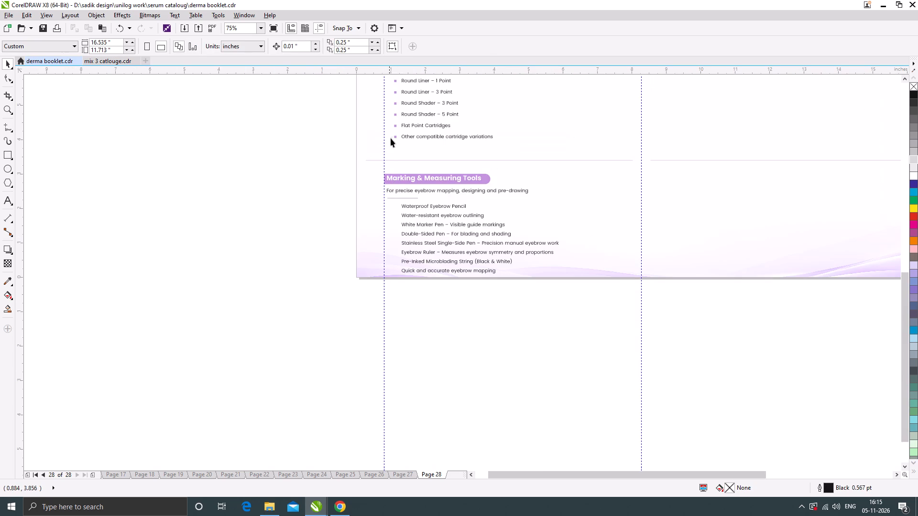
drag(396, 138, 397, 210)
shift+right_click(398, 210)
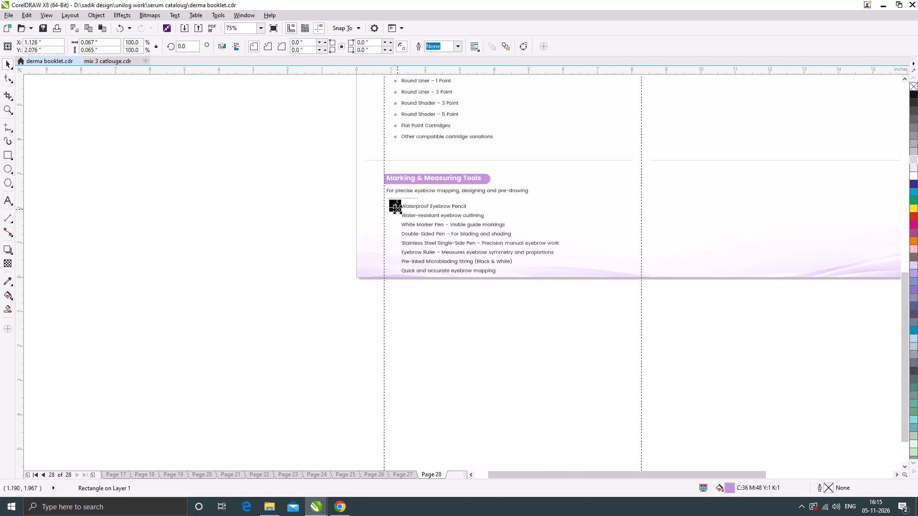
scroll(396, 207, up, 5)
drag(396, 197, 396, 215)
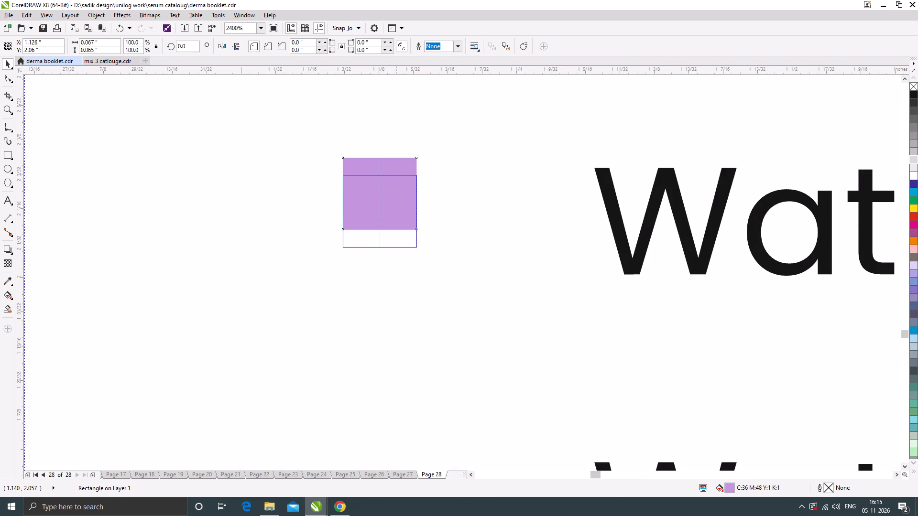
drag(396, 215, 396, 215)
Copy the bullet down to Water-resistant eyebrow outlining and repeat the duplicate three times, as far as Stainless Steel Single-Side Pen.
scroll(407, 189, down, 2)
drag(404, 195, 399, 271)
shift+right_click(399, 271)
scroll(415, 214, down, 1)
key(ctrl+r)
key(ctrl+r)
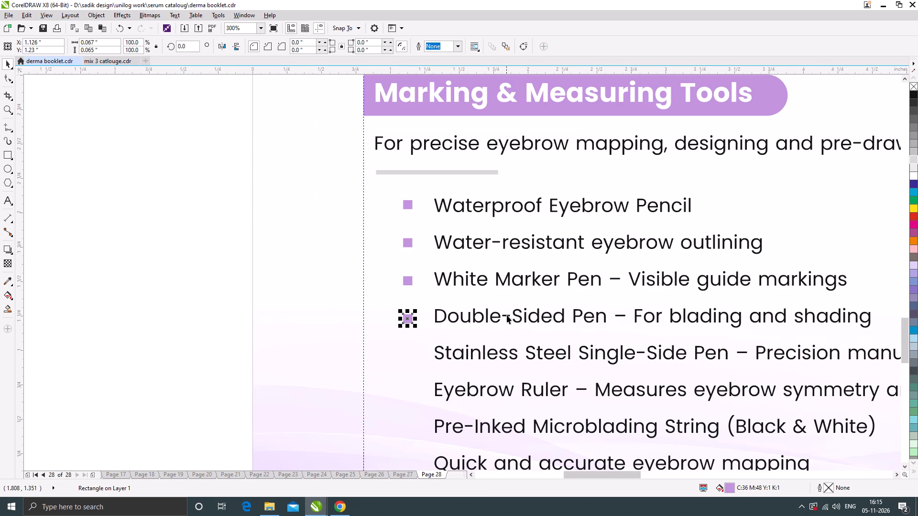
key(ctrl+r)
Nudge the bullets of Double-Sided Pen, White Marker Pen and Stainless Steel Single-Side Pen up to centre them on their lines.
scroll(413, 325, up, 3)
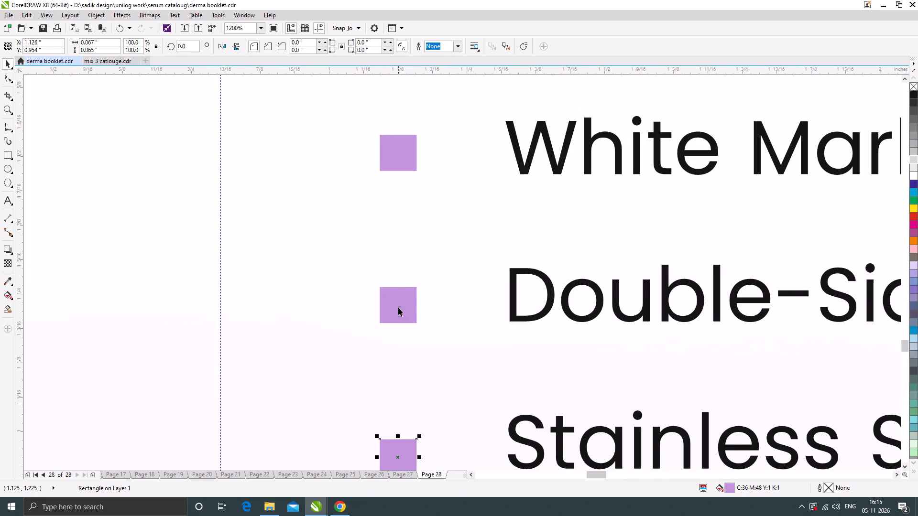
click(398, 307)
scroll(410, 308, up, 1)
drag(412, 295, 416, 276)
scroll(477, 307, down, 2)
scroll(455, 208, up, 2)
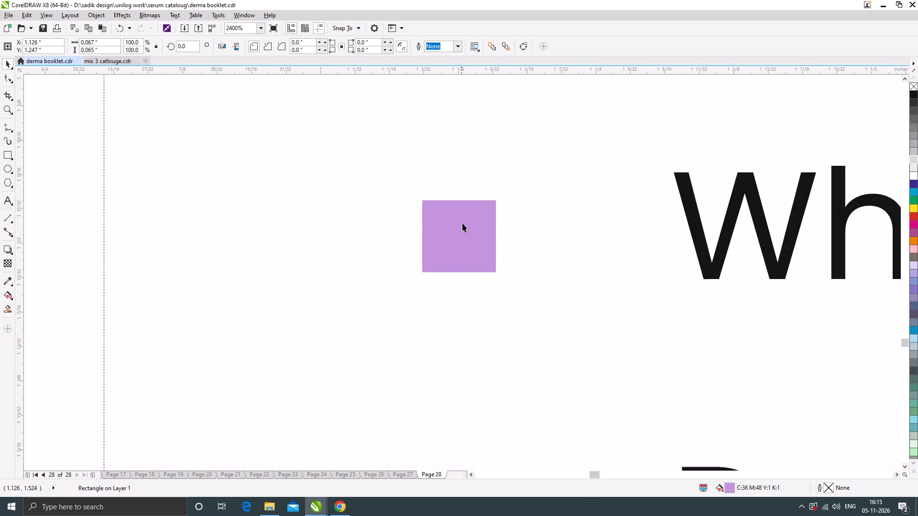
drag(465, 226, 464, 215)
scroll(464, 215, down, 3)
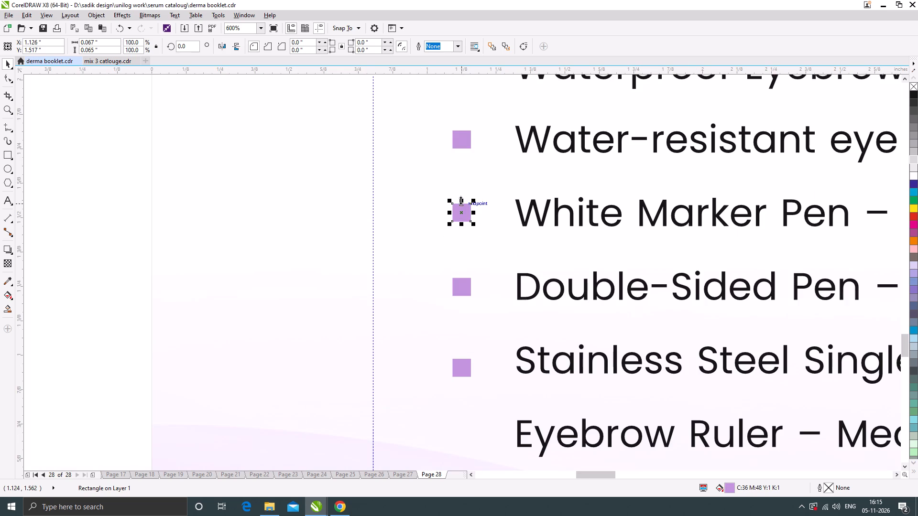
scroll(460, 200, down, 1)
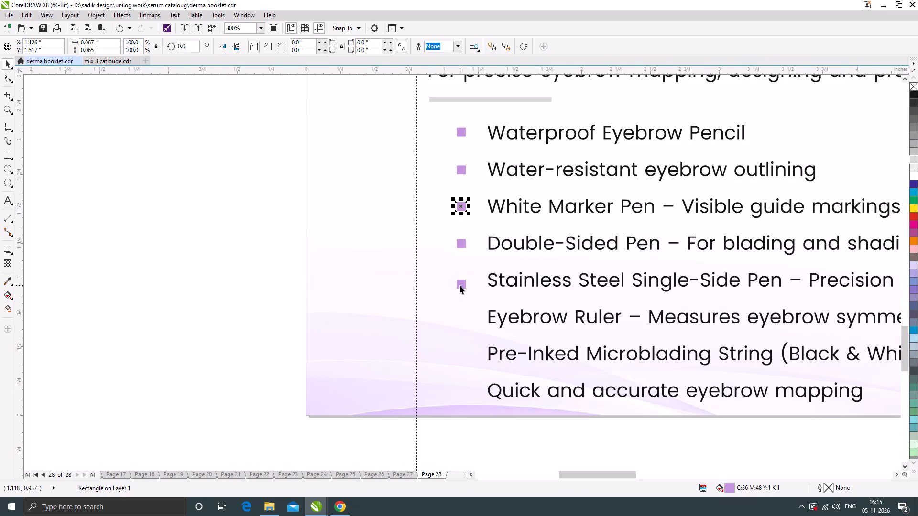
click(460, 285)
scroll(464, 285, up, 3)
drag(461, 278, 461, 278)
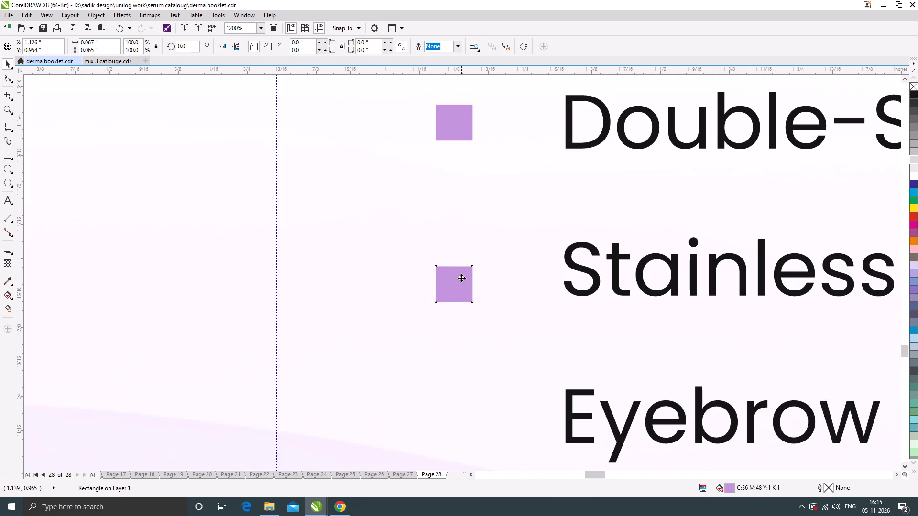
drag(461, 278, 461, 262)
Copy the square bullet down to the Eyebrow Ruler line and to the Pre-Inked Microblading String line.
drag(460, 263, 462, 411)
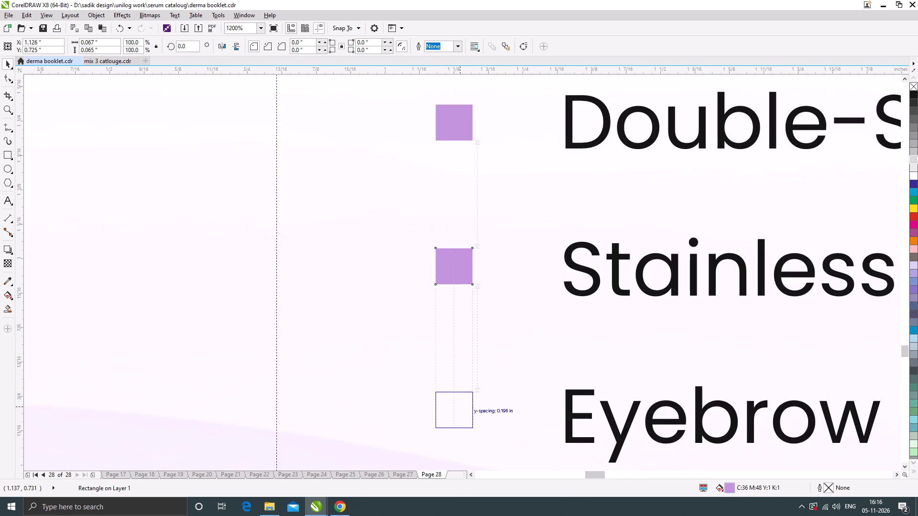
drag(462, 411, 462, 412)
shift+right_click(462, 412)
scroll(439, 198, down, 2)
scroll(450, 264, up, 2)
drag(430, 213, 444, 358)
shift+right_click(444, 358)
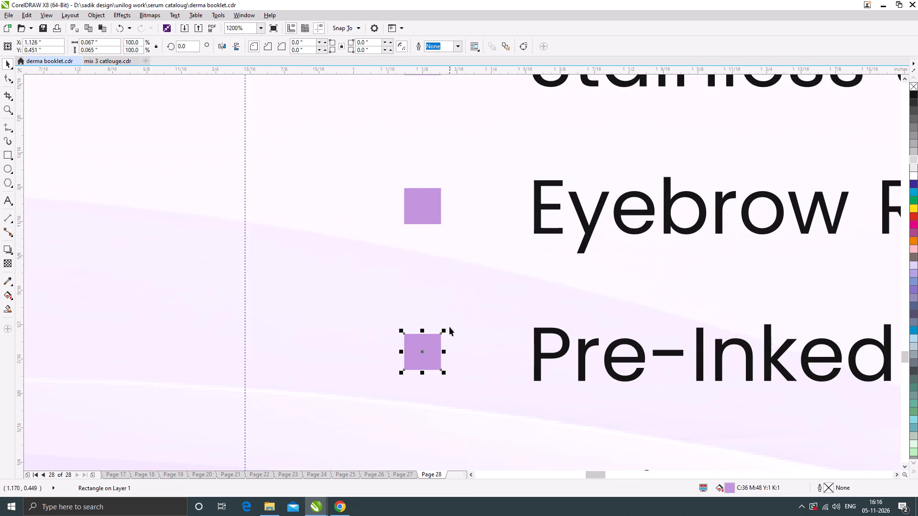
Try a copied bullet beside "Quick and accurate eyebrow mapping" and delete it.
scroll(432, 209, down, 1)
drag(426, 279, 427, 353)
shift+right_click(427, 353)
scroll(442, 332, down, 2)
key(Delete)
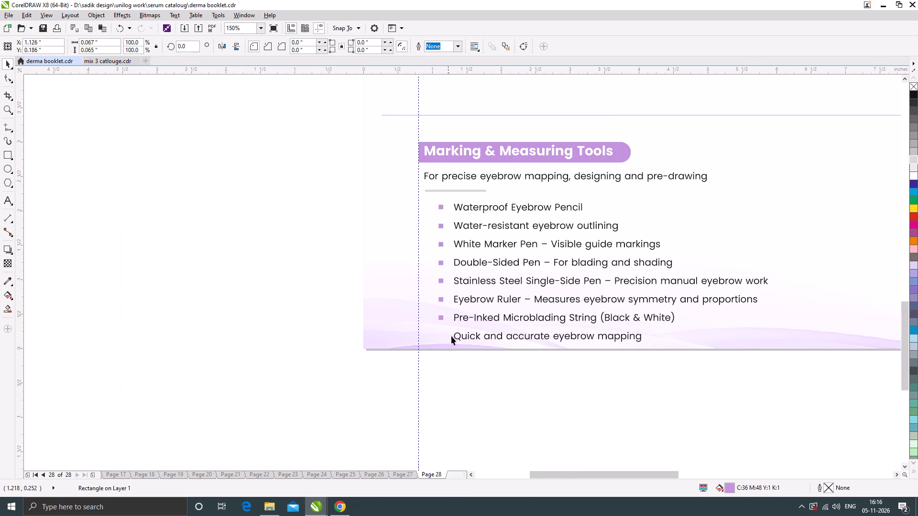
Break the tools list into separate lines and move "Quick and accurate eyebrow mapping" up close beneath the Pre-Inked Microblading String line.
click(530, 335)
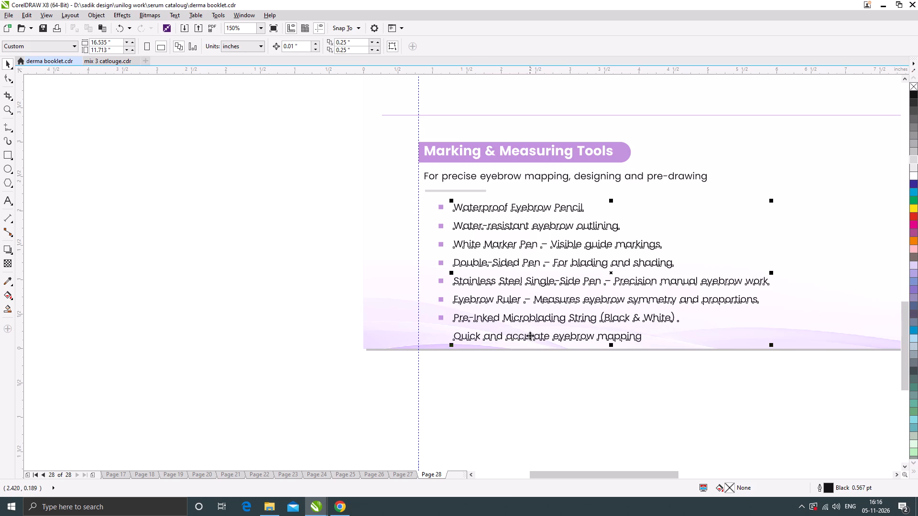
key(ctrl+k)
click(534, 369)
click(536, 340)
scroll(470, 340, up, 2)
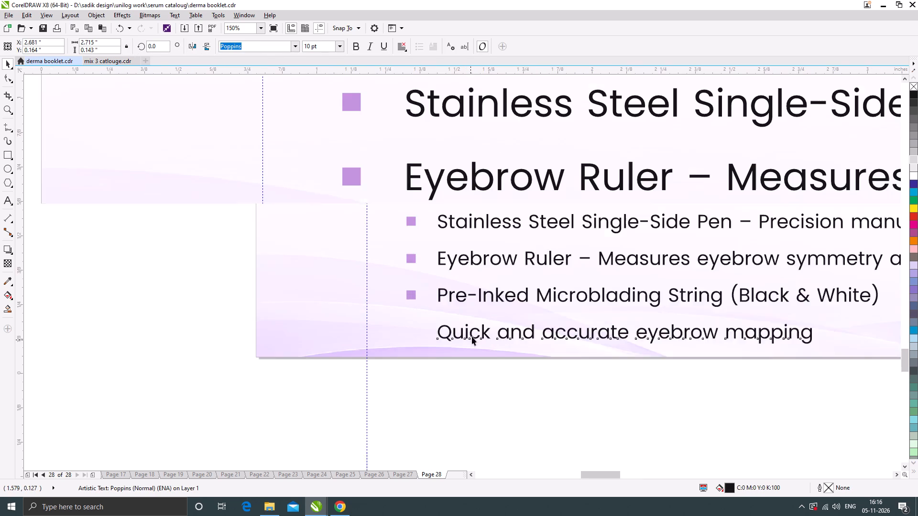
drag(482, 319, 482, 299)
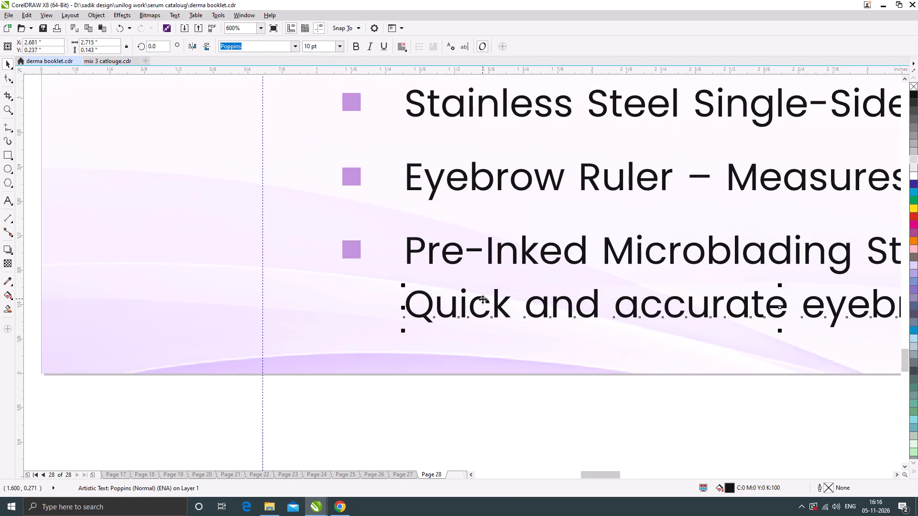
scroll(481, 302, down, 3)
click(550, 333)
scroll(522, 317, down, 1)
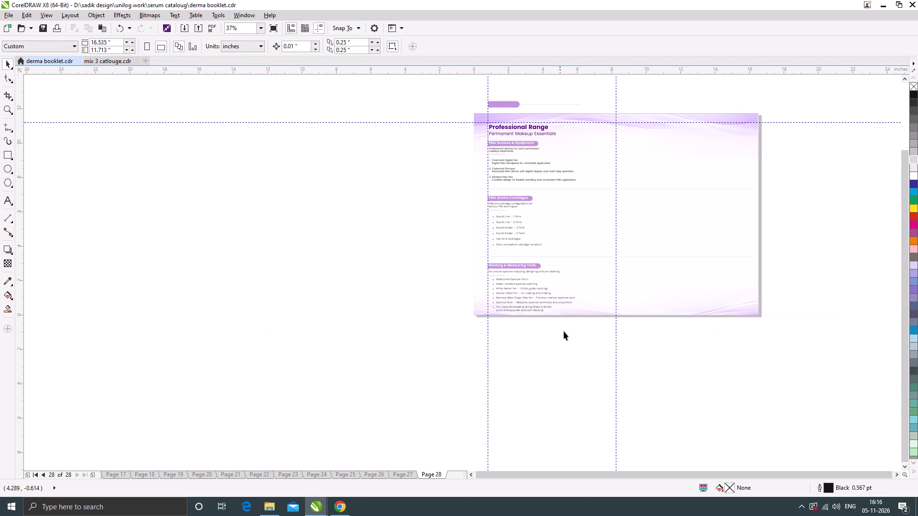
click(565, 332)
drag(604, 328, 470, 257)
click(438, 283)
Move the thin purple divider between Wireless PMU Pen and the PMU Device Cartridges banner up by about 0.1 inch.
scroll(526, 178, up, 1)
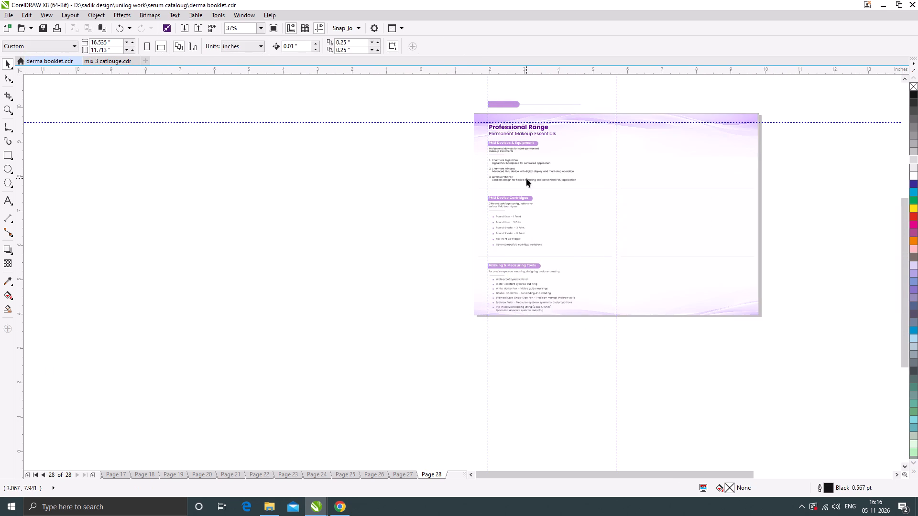
scroll(523, 194, up, 1)
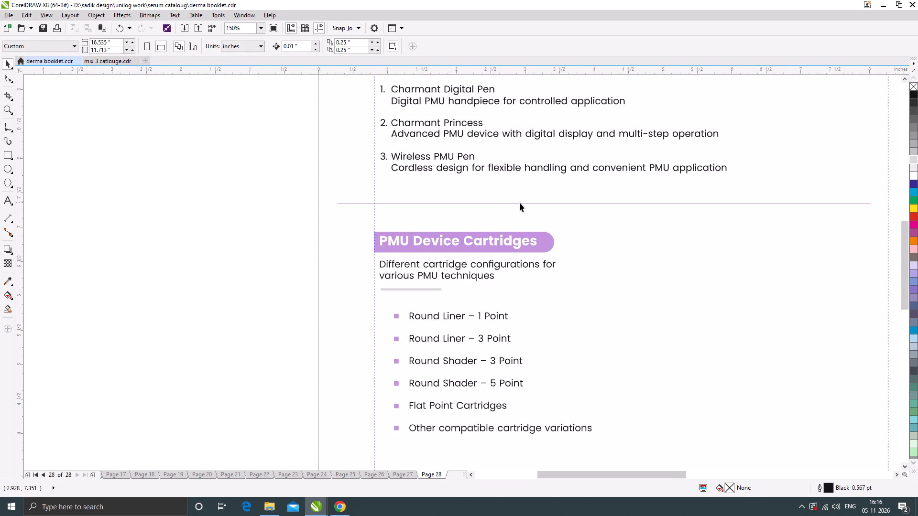
drag(520, 203, 519, 195)
scroll(437, 192, down, 1)
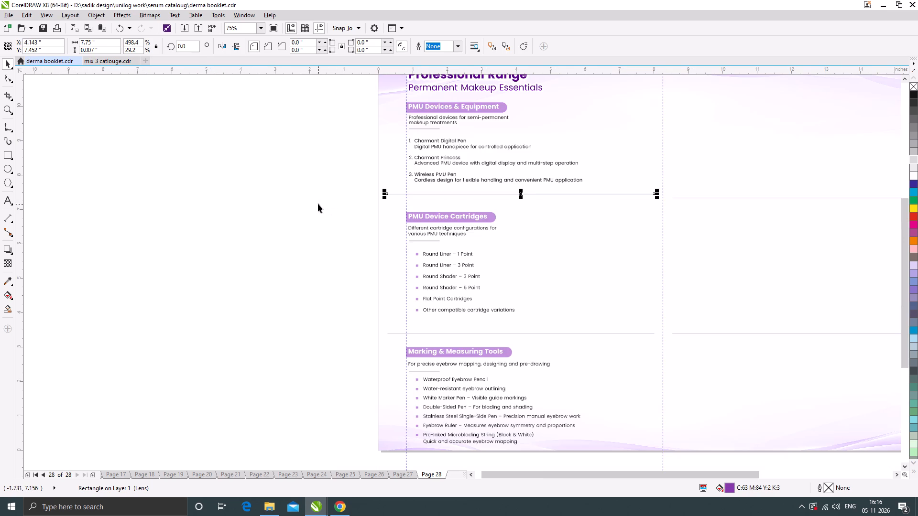
Move the whole PMU Device Cartridges section, banner through bullet list, up by about 0.3 inch towards the divider above it.
drag(323, 202, 599, 325)
scroll(436, 222, up, 2)
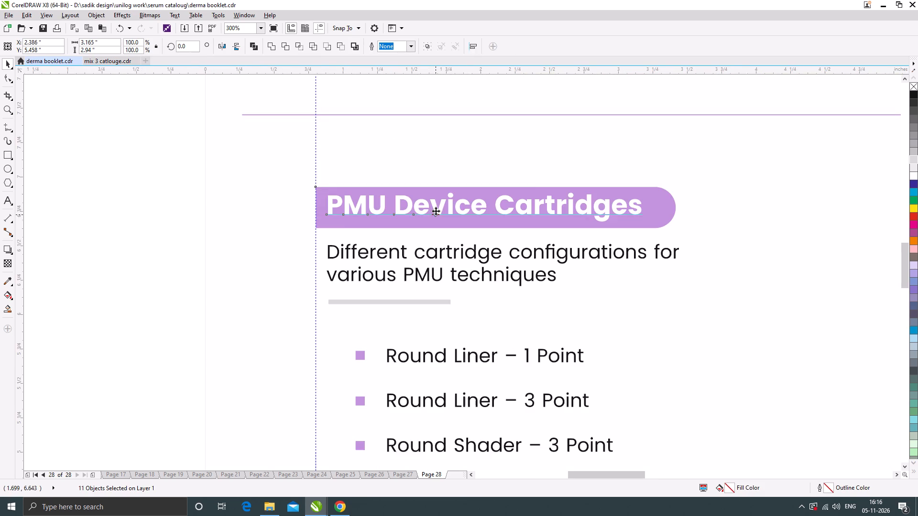
drag(436, 210, 438, 179)
scroll(446, 195, down, 2)
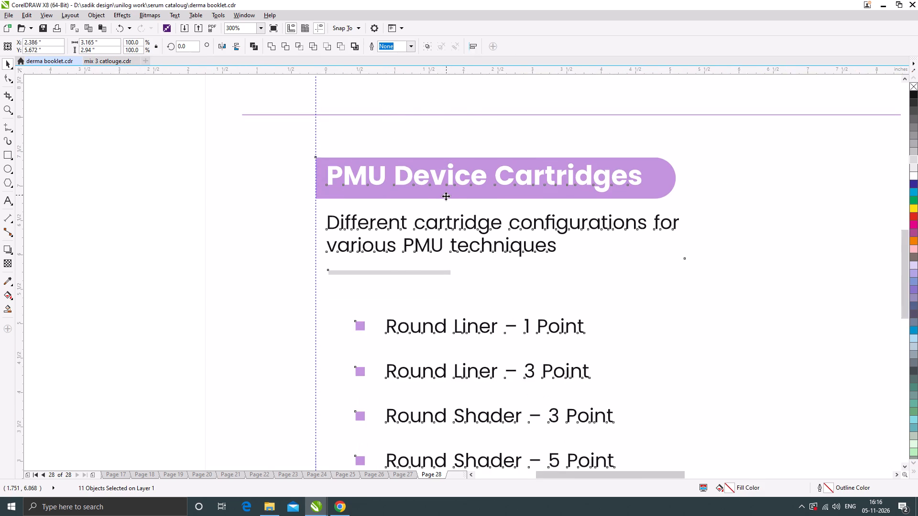
scroll(436, 188, up, 3)
drag(436, 189, 437, 183)
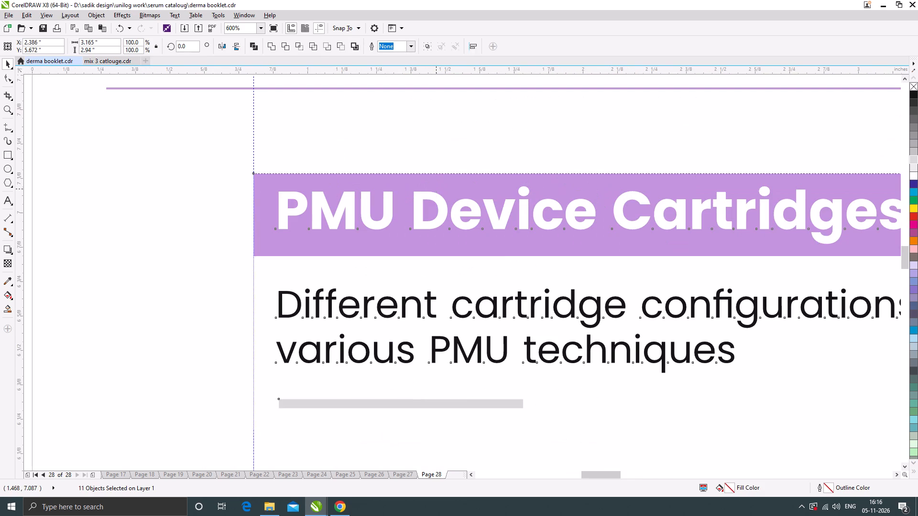
drag(437, 183, 437, 171)
scroll(448, 180, down, 3)
click(323, 245)
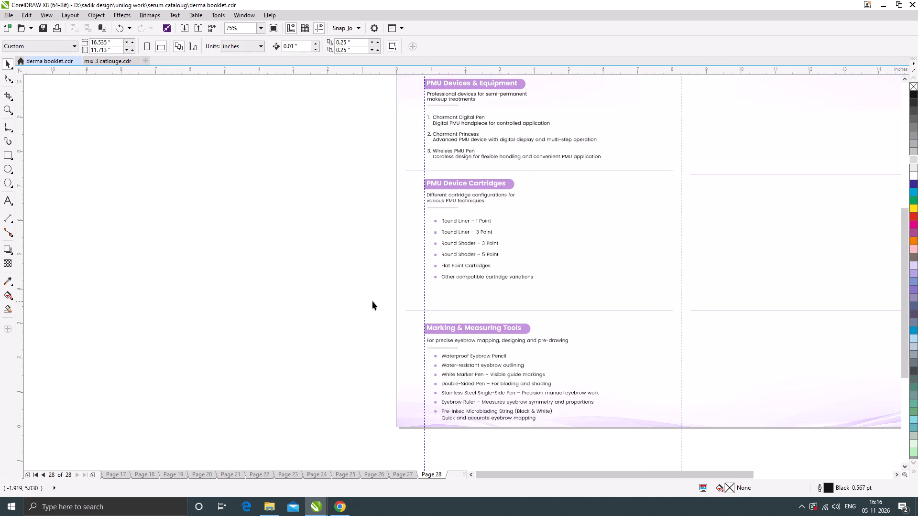
Move the thin divider above Marking & Measuring Tools up by about 0.5 inch, close beneath the cartridge list.
drag(371, 301, 682, 320)
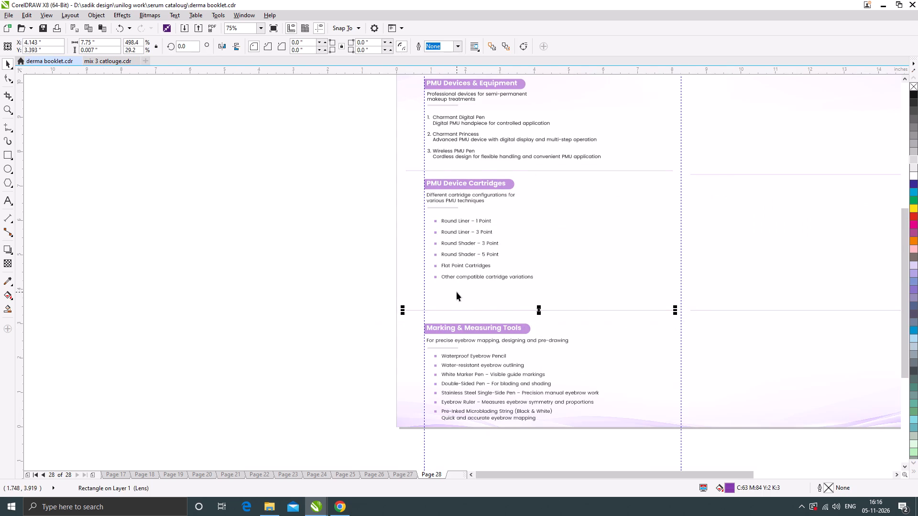
scroll(457, 292, up, 1)
drag(453, 328, 455, 293)
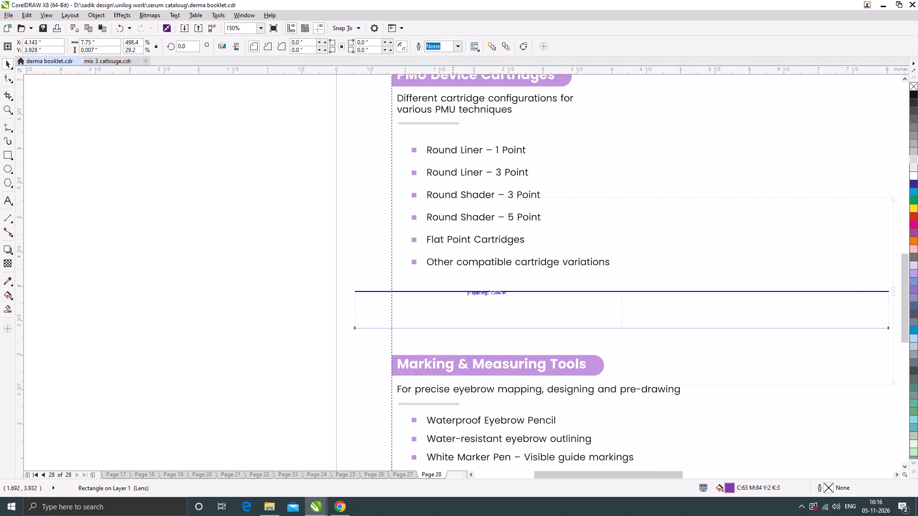
drag(455, 293, 455, 294)
scroll(460, 293, down, 1)
Move the whole Marking & Measuring Tools section with its bulleted list up by about 0.5 inch, beneath the divider.
drag(367, 308, 630, 438)
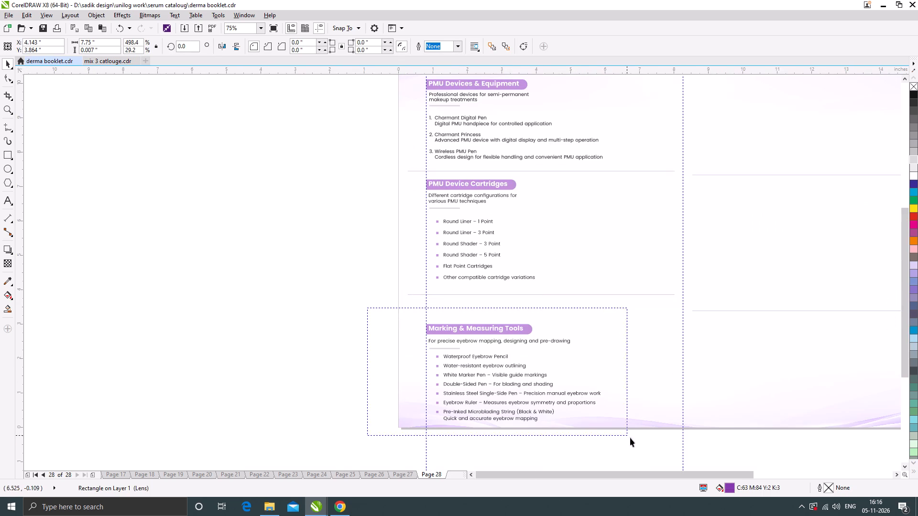
drag(630, 438, 634, 440)
scroll(437, 331, up, 1)
drag(462, 335, 462, 301)
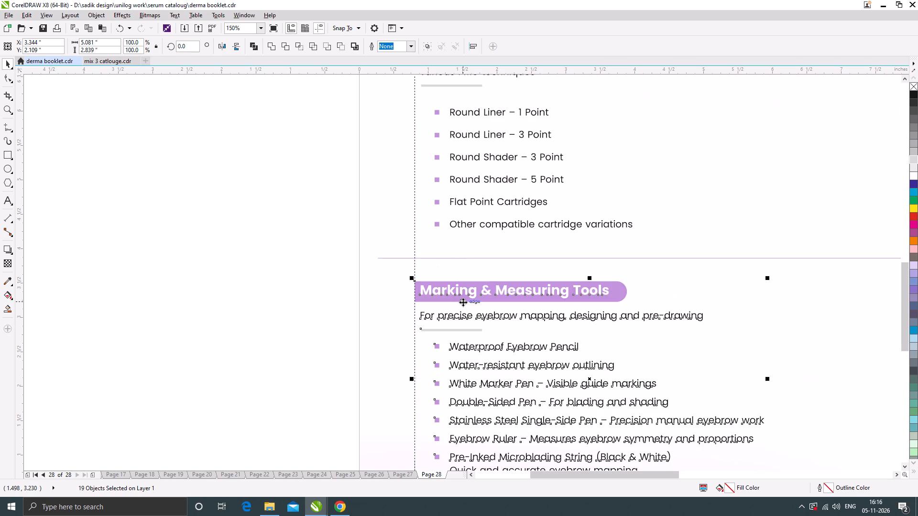
scroll(461, 279, down, 1)
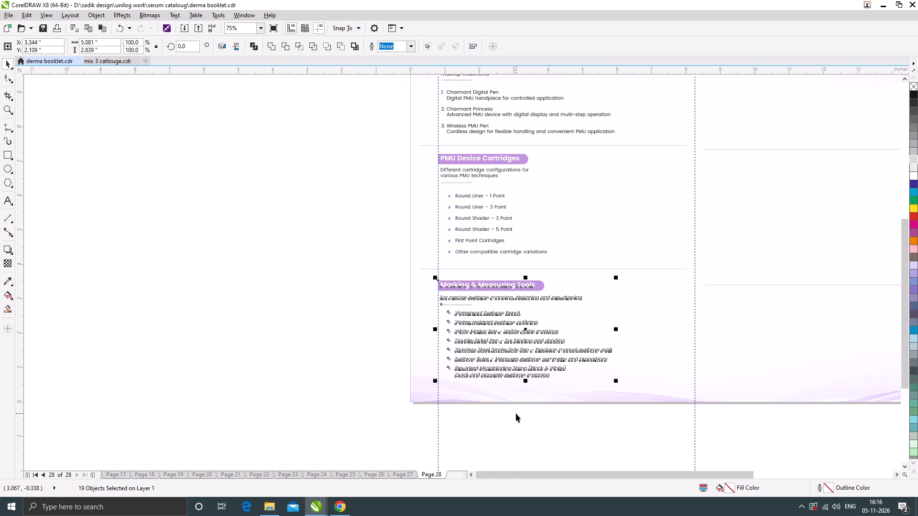
click(516, 413)
Delete the leftover dividers on the page's blank right half and the spare banner shape and line above the page.
scroll(389, 291, down, 1)
click(353, 295)
drag(723, 312, 544, 211)
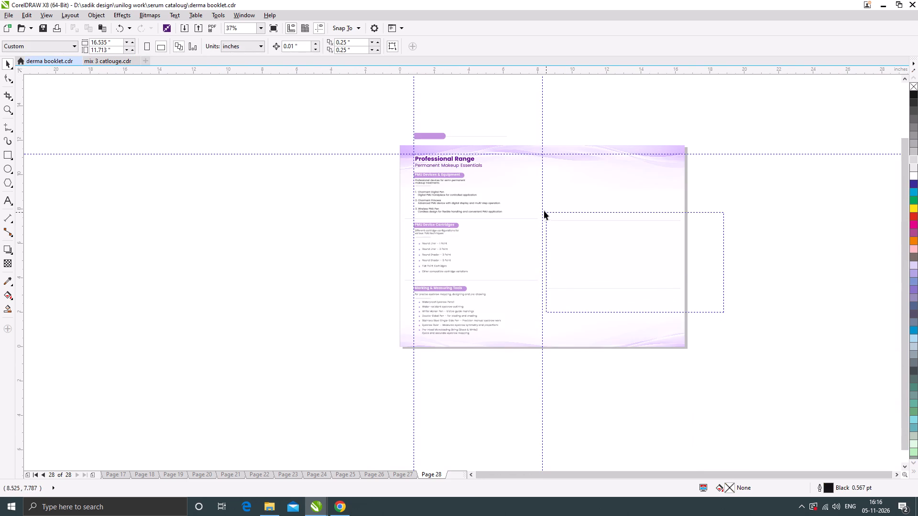
drag(544, 211, 540, 210)
key(Delete)
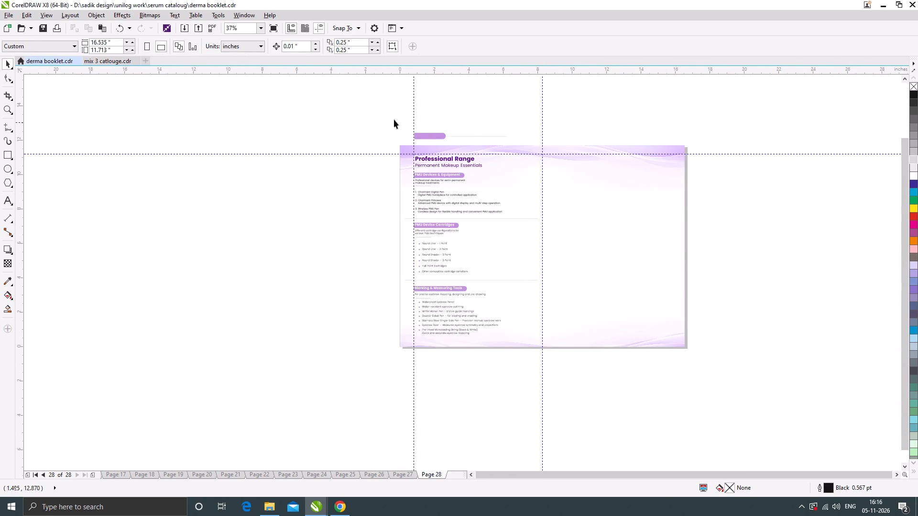
drag(380, 115, 555, 144)
key(Delete)
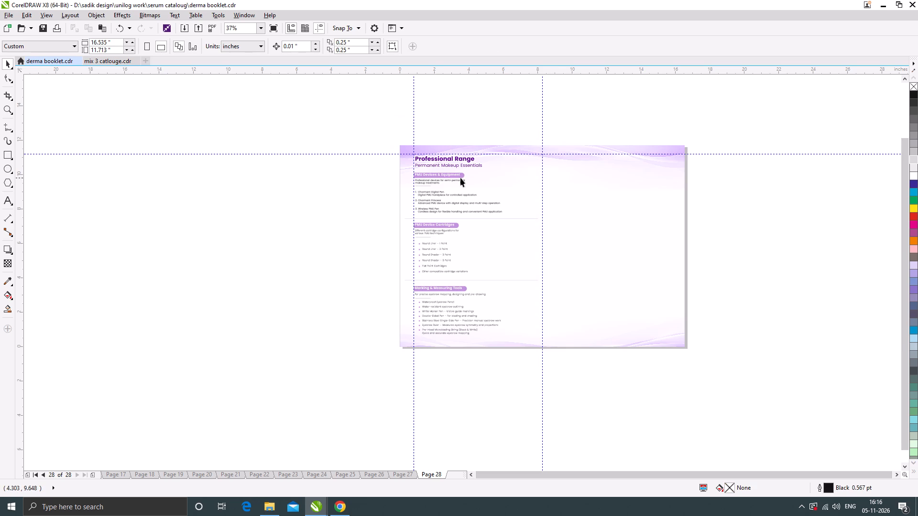
Shorten both section dividers together from their left ends so they start near the left margin guideline.
key(F4)
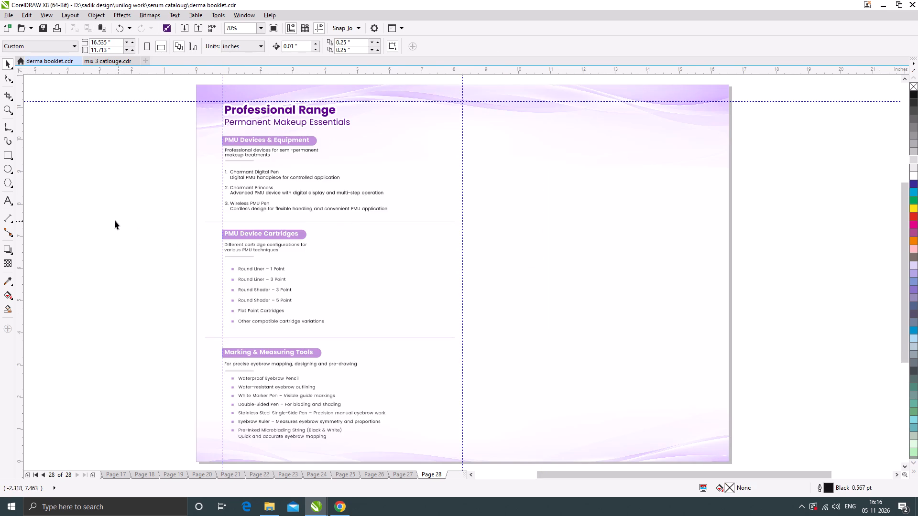
click(114, 220)
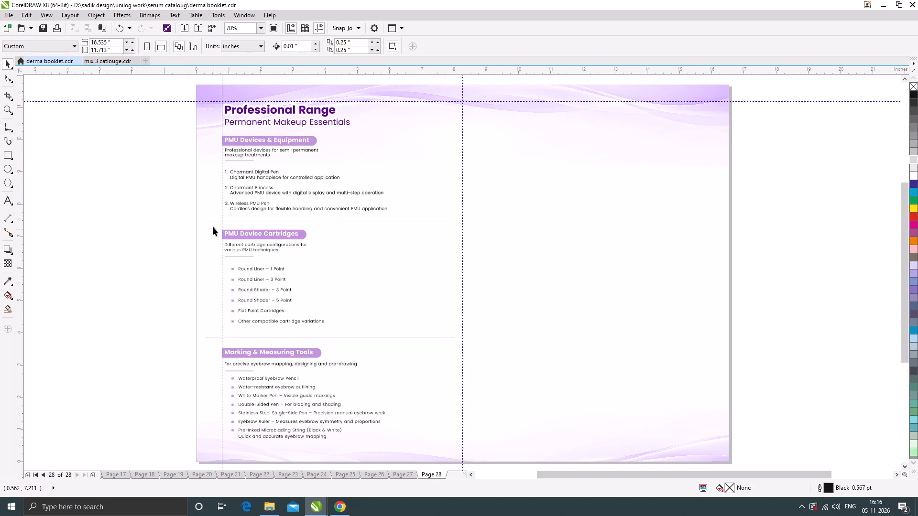
click(211, 223)
click(211, 222)
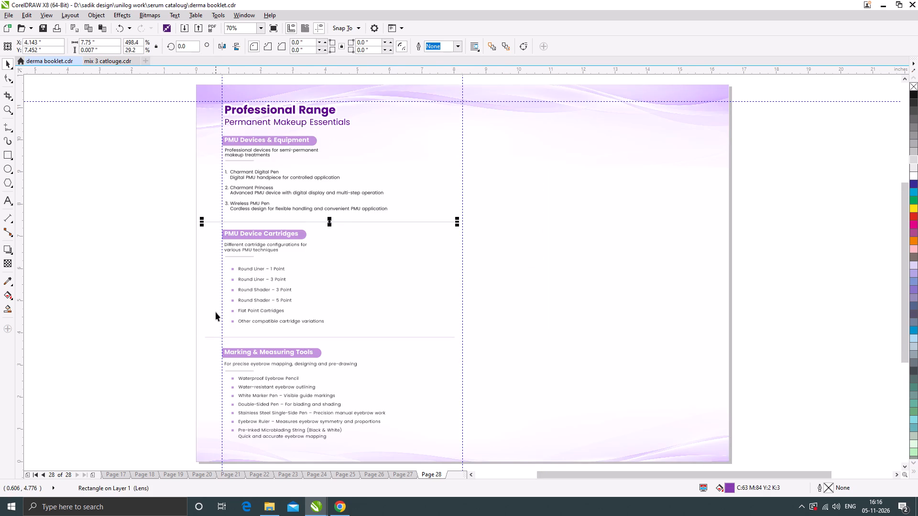
shift+click(206, 338)
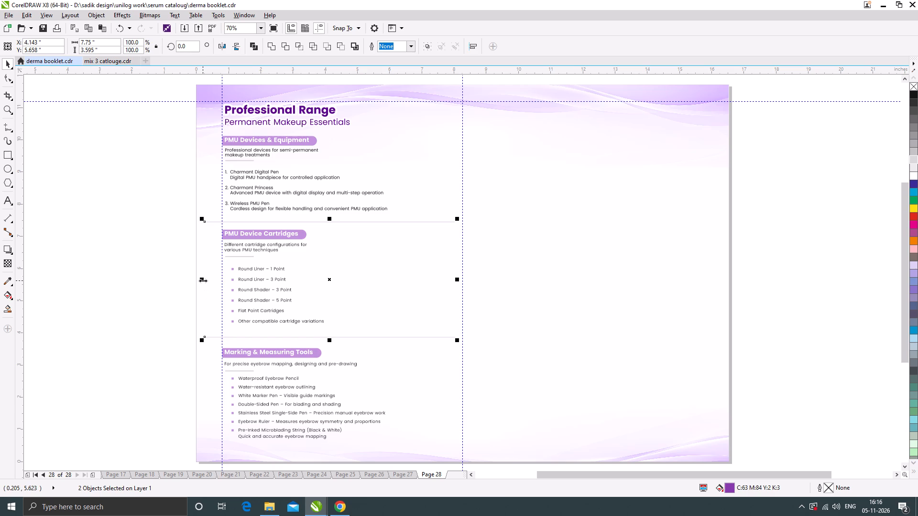
drag(203, 280, 217, 281)
click(170, 249)
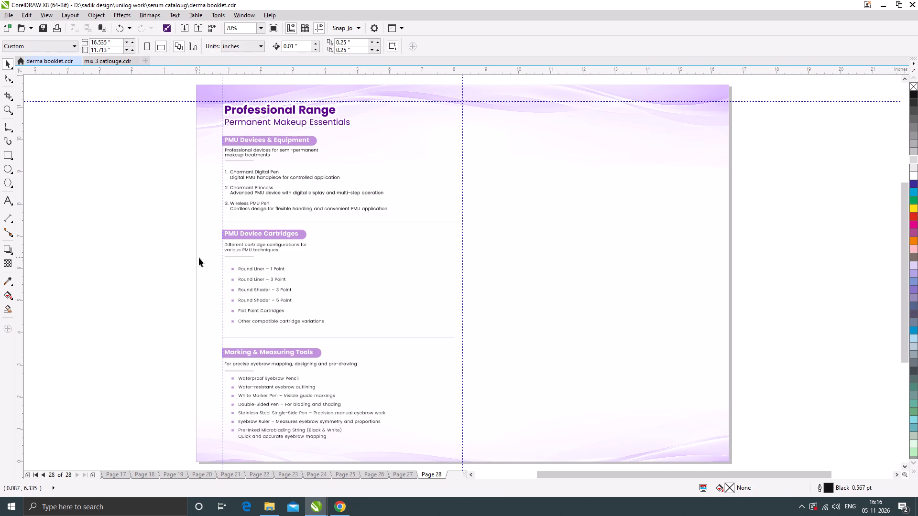
Save the booklet document.
key(ctrl+s)
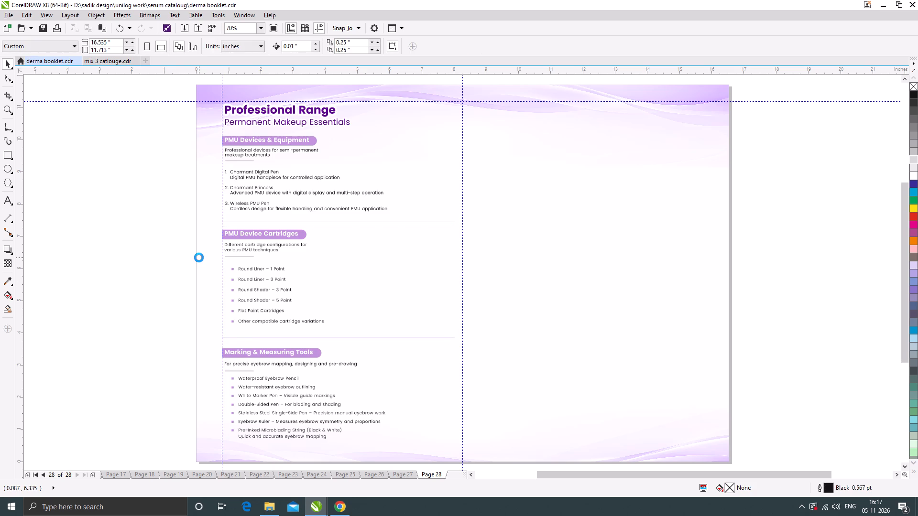
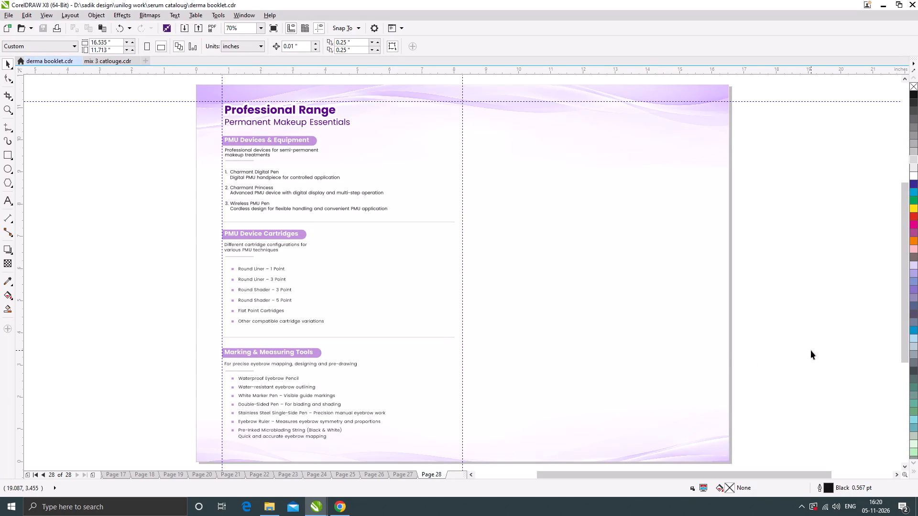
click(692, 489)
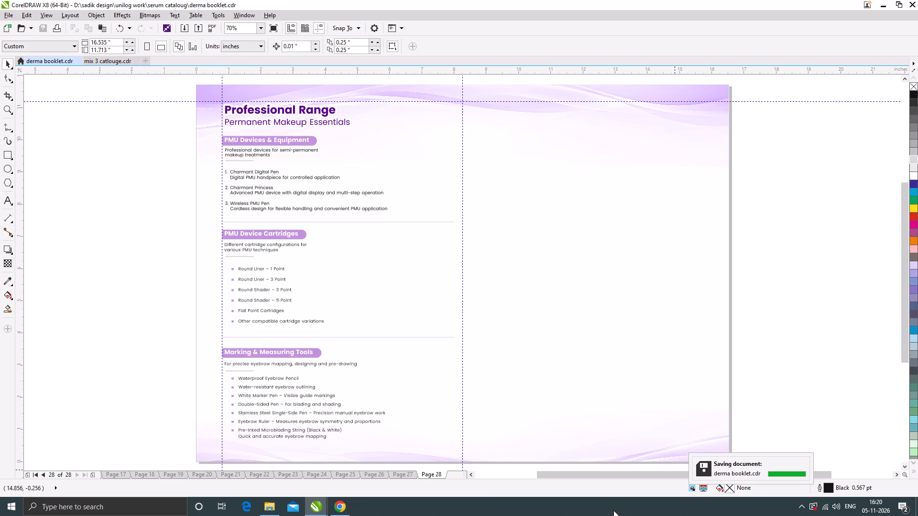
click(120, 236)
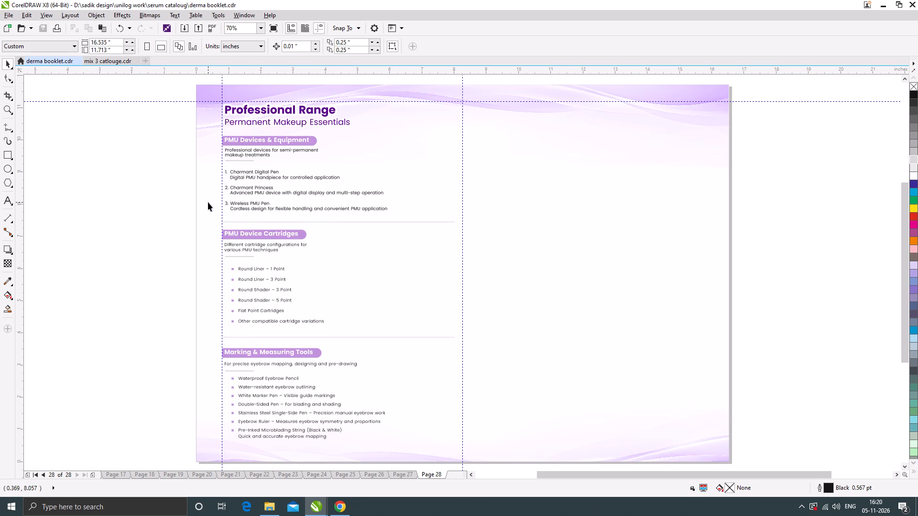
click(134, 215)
Move the upper section divider beside the PMU Devices & Equipment banner and shorten it to about 4.09 inches, ending before the centre guideline.
click(248, 220)
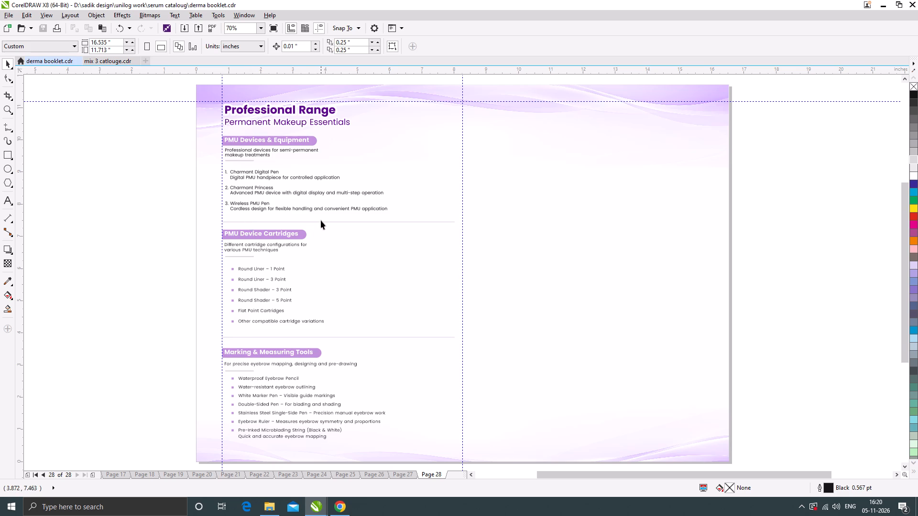
click(313, 222)
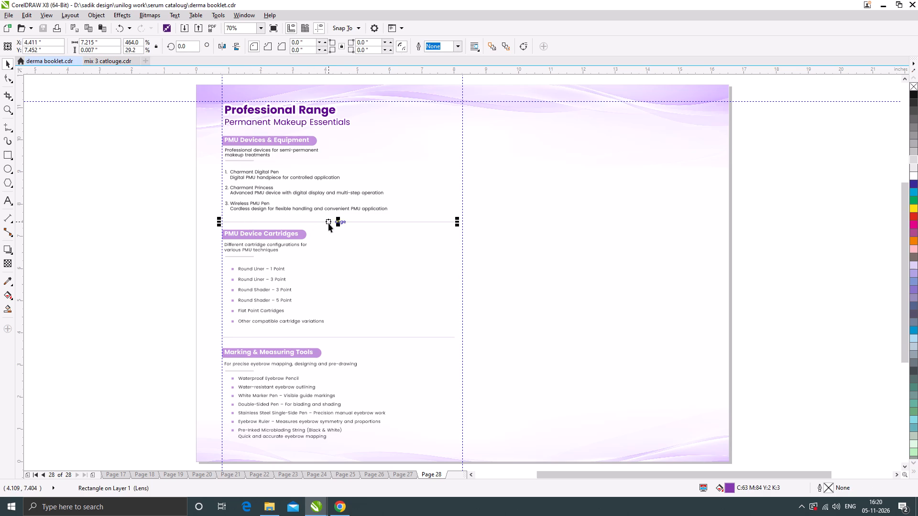
scroll(323, 127, up, 1)
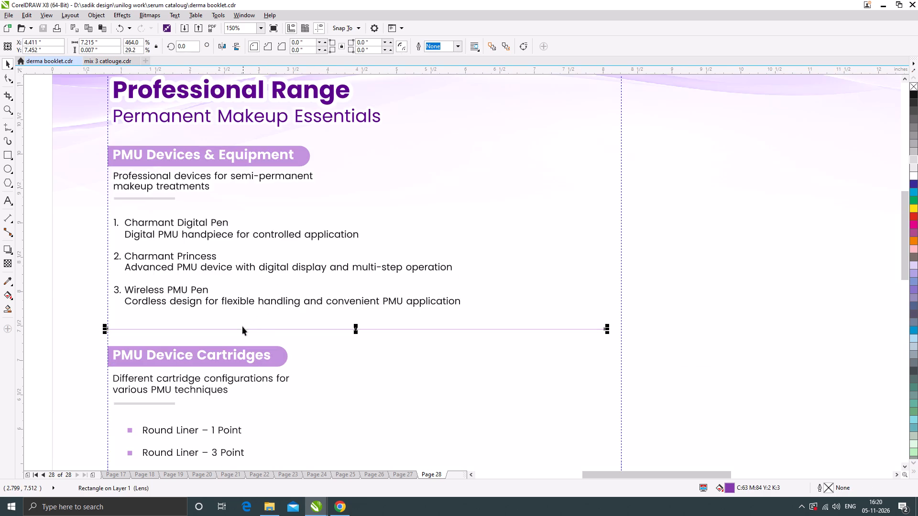
drag(240, 329, 445, 152)
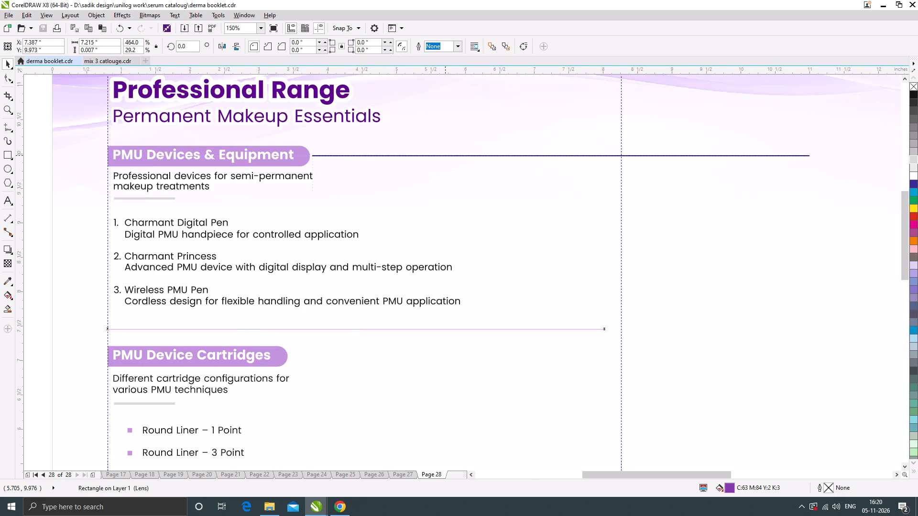
drag(445, 152, 445, 152)
drag(813, 155, 623, 190)
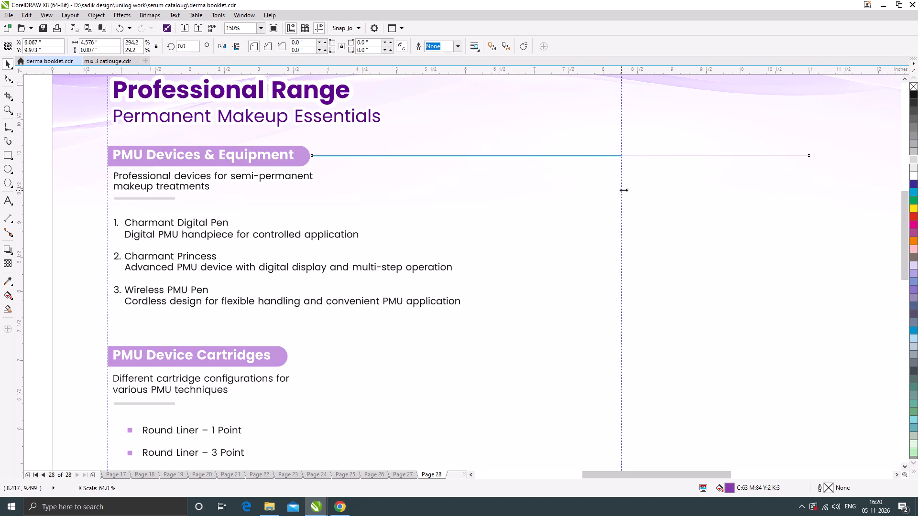
drag(623, 190, 598, 193)
Duplicate the shortened divider beside the PMU Device Cartridges banner, starting just past its rounded end, and lengthen it to about 4.45 inches.
scroll(321, 142, down, 1)
drag(323, 149, 323, 150)
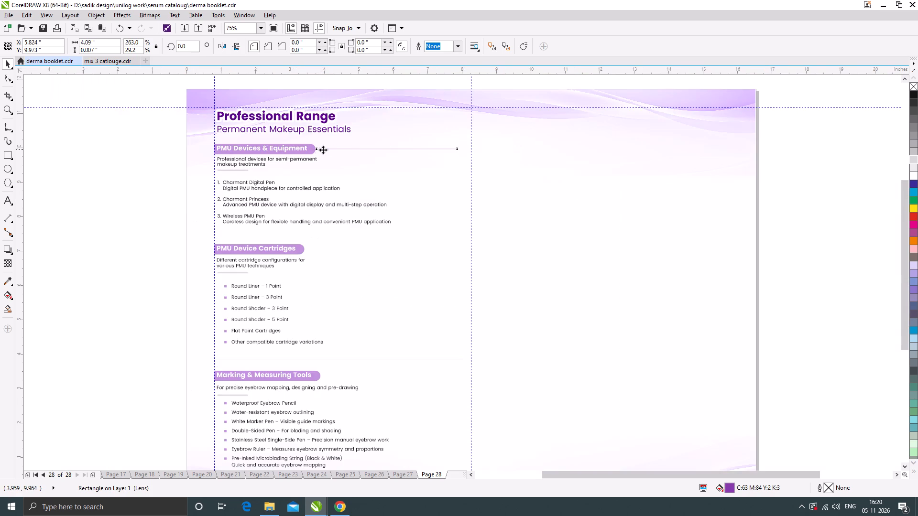
drag(323, 150, 314, 250)
right_click(314, 250)
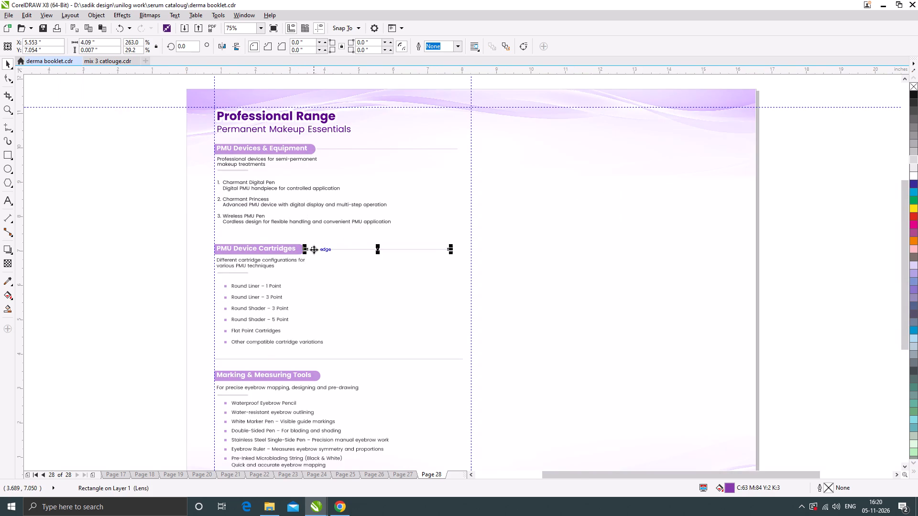
scroll(314, 249, up, 4)
drag(311, 253, 295, 253)
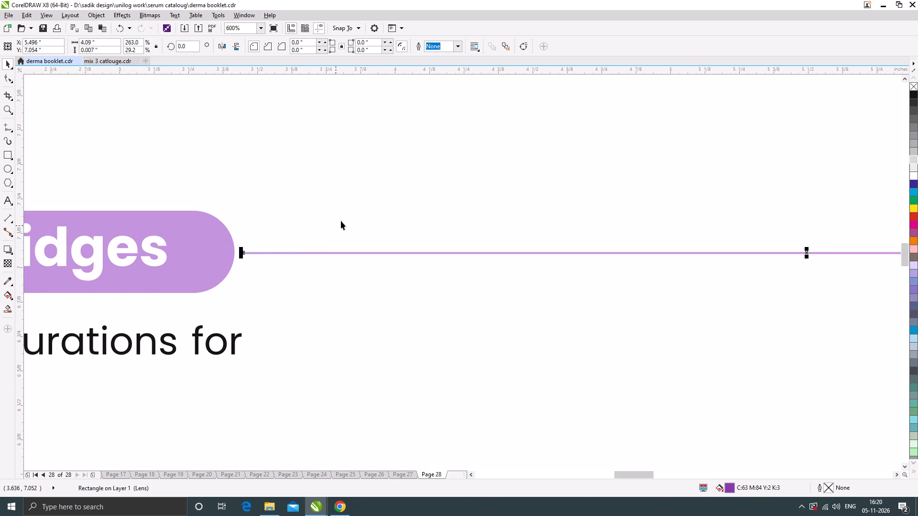
scroll(341, 221, down, 2)
scroll(381, 193, down, 1)
scroll(500, 207, up, 1)
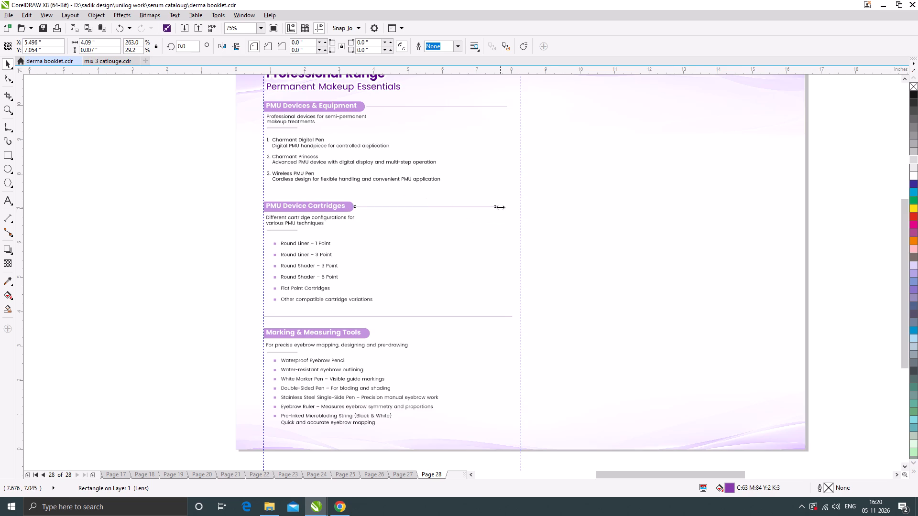
drag(495, 206, 518, 232)
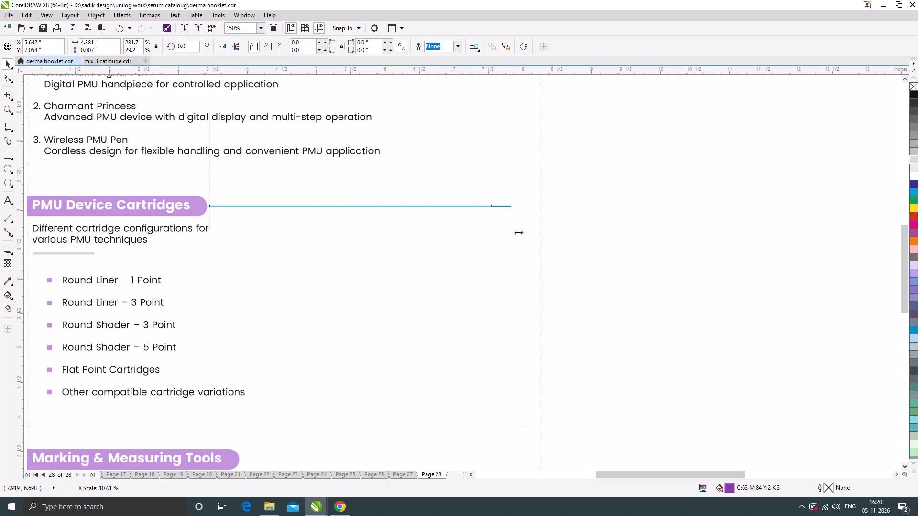
drag(518, 232, 522, 235)
Move the lower divider beside the Marking & Measuring Tools banner and shorten it to end level with the cartridges line.
scroll(503, 218, down, 1)
scroll(395, 339, up, 1)
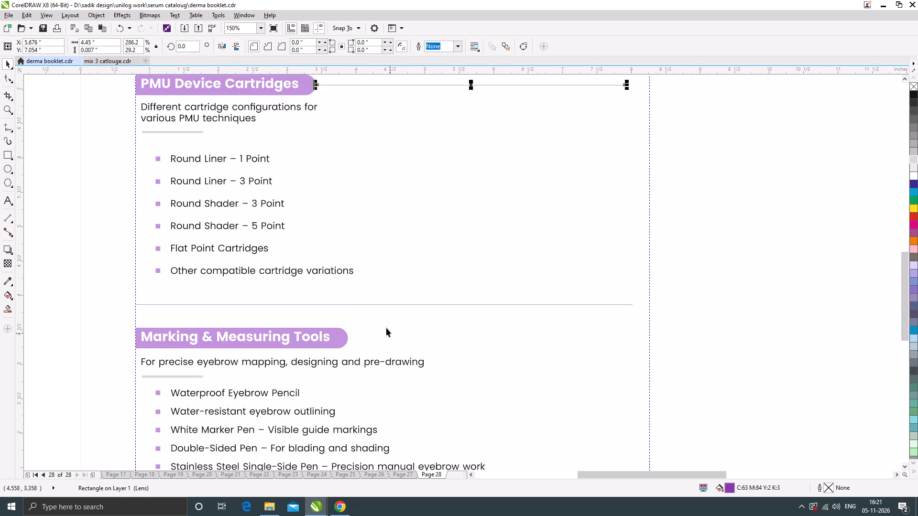
drag(356, 304, 573, 336)
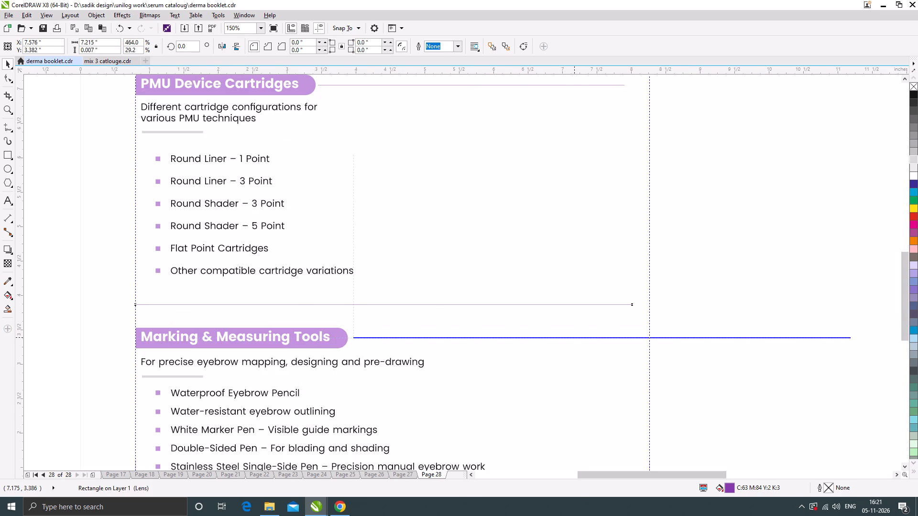
drag(573, 336, 572, 337)
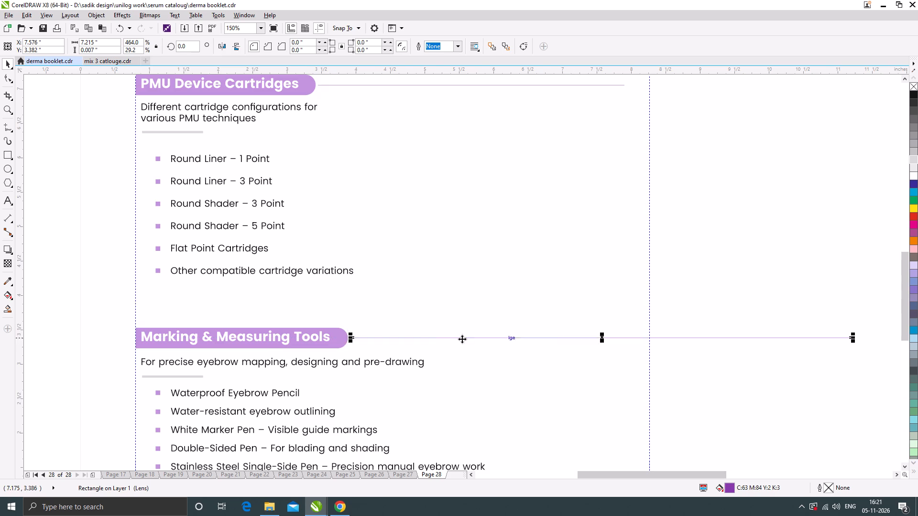
scroll(380, 341, up, 4)
drag(282, 312, 255, 312)
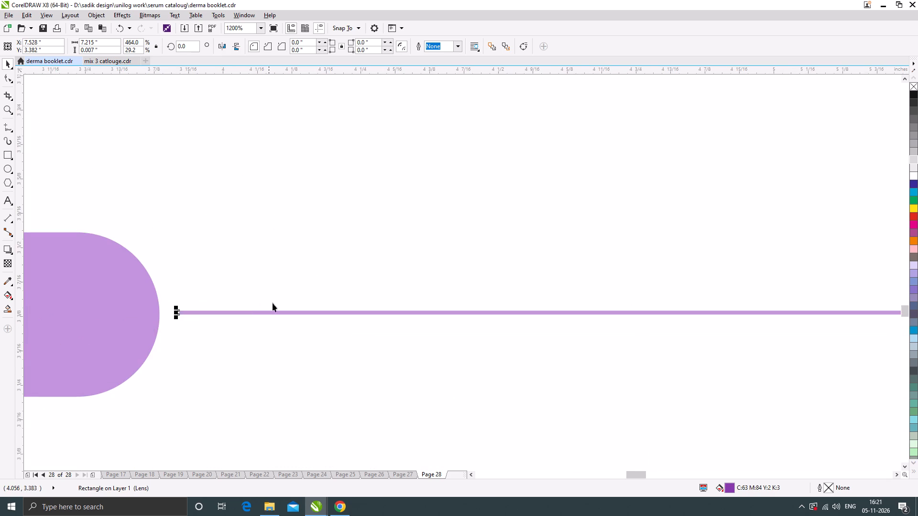
scroll(324, 261, down, 2)
scroll(530, 243, down, 1)
scroll(650, 264, down, 1)
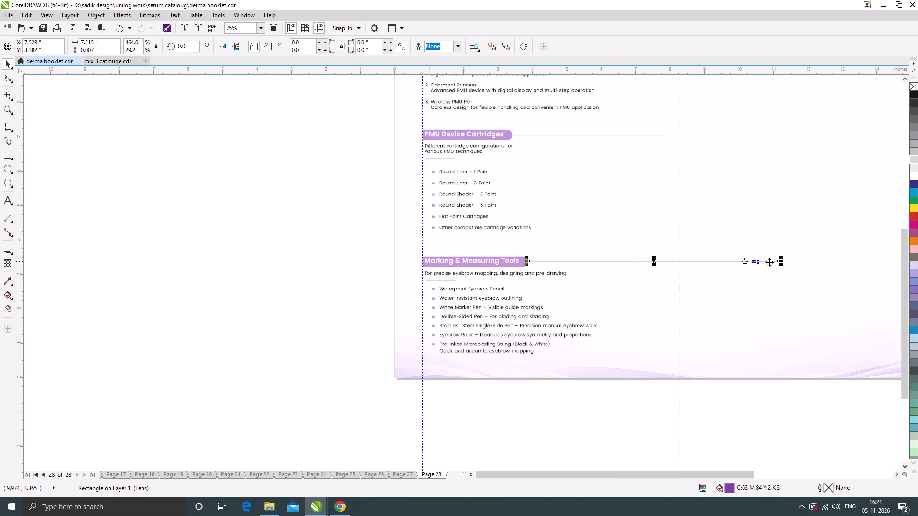
drag(782, 262, 670, 287)
click(350, 247)
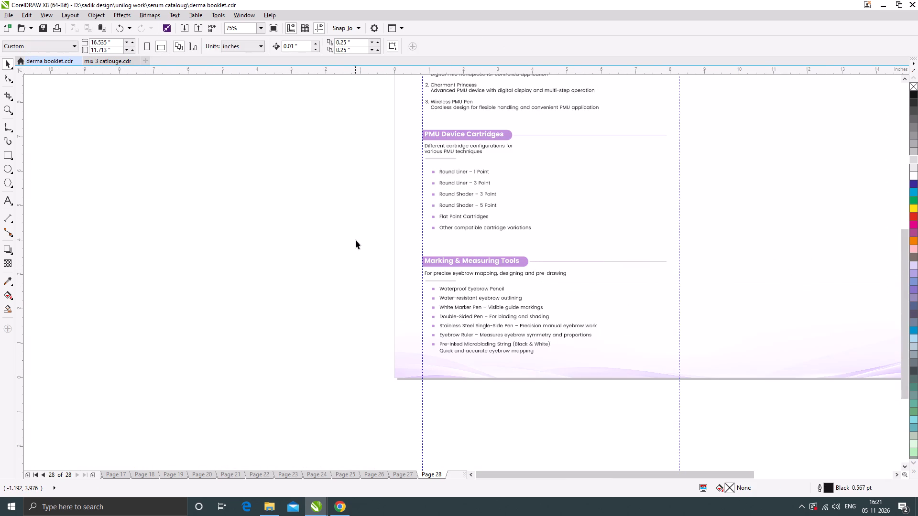
Move the whole PMU Device Cartridges section, with its banner, intro and bullet list, down about 0.15 inches.
scroll(393, 234, down, 1)
scroll(445, 195, up, 1)
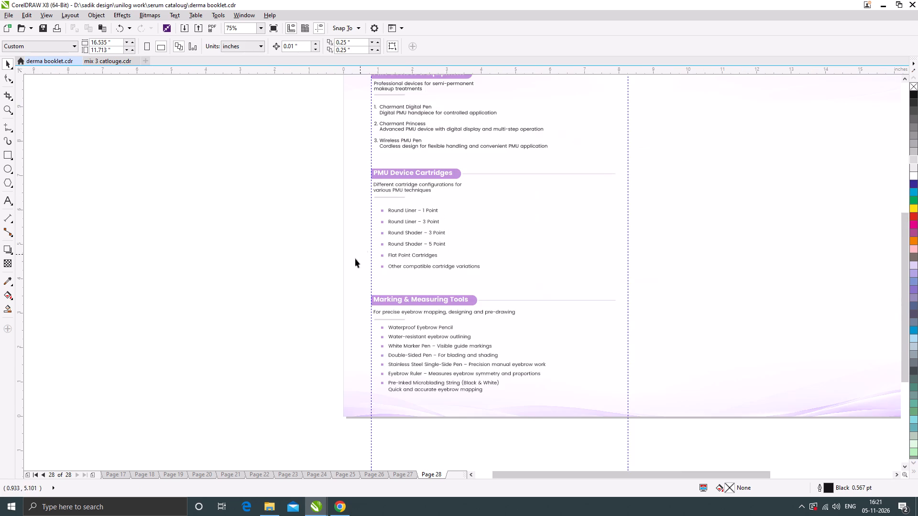
scroll(383, 238, down, 1)
scroll(413, 196, up, 1)
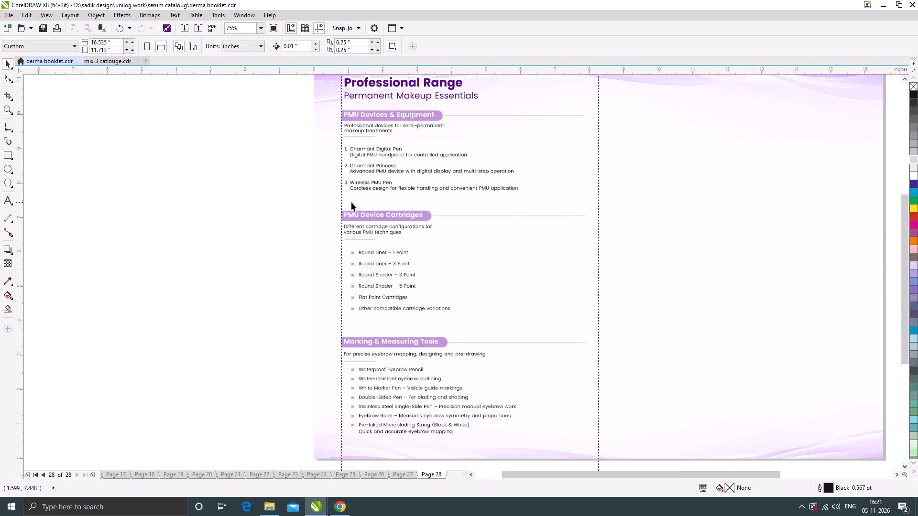
drag(297, 203, 657, 323)
scroll(412, 311, up, 1)
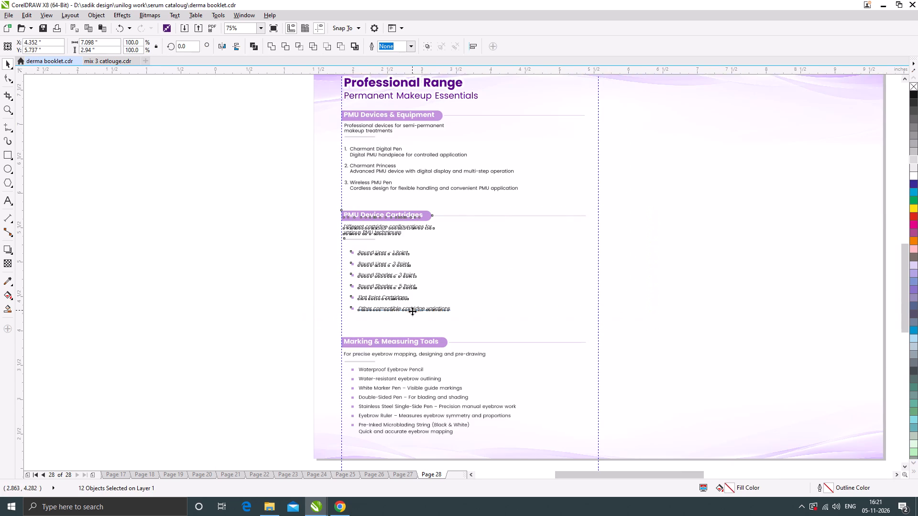
drag(415, 307, 415, 320)
Move the PMU Devices & Equipment section, including its divider and device list, down about 0.17 inches.
scroll(449, 305, down, 2)
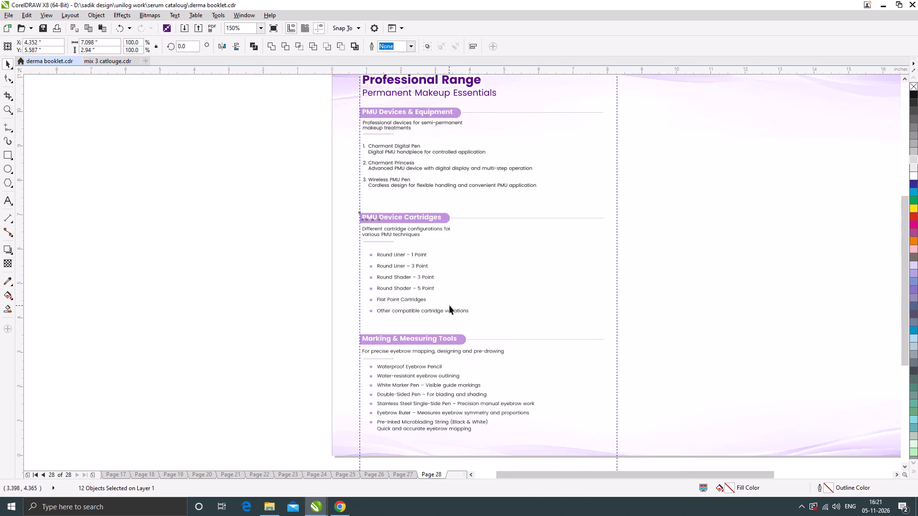
scroll(433, 215, up, 1)
drag(318, 191, 695, 288)
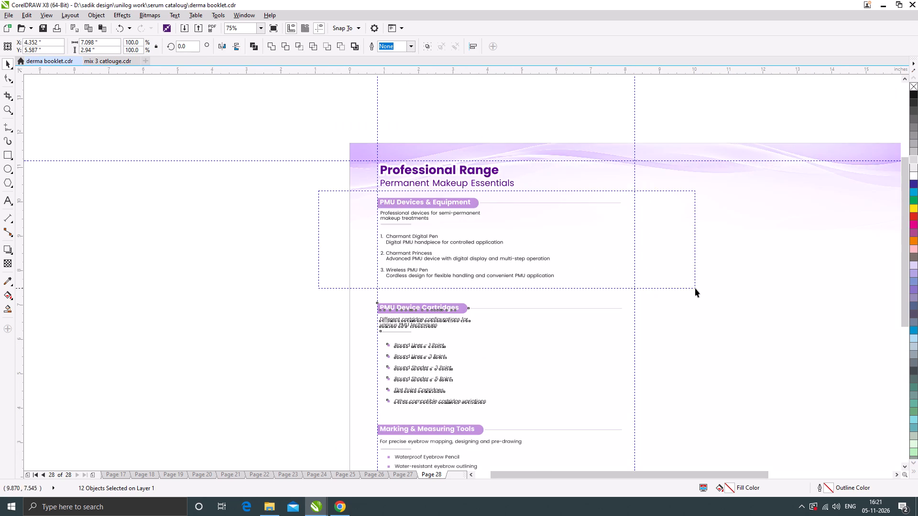
drag(695, 288, 706, 292)
scroll(462, 269, up, 1)
drag(459, 279, 459, 288)
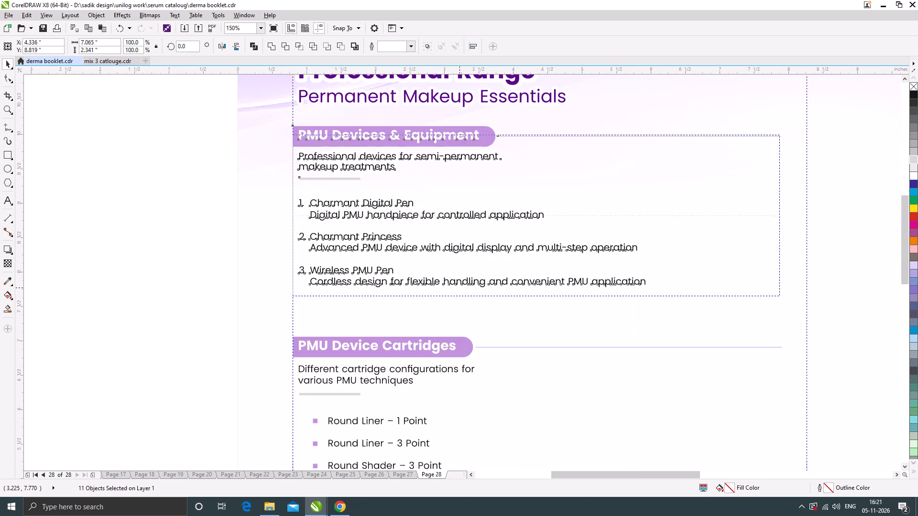
drag(459, 288, 459, 290)
scroll(516, 239, down, 1)
click(297, 243)
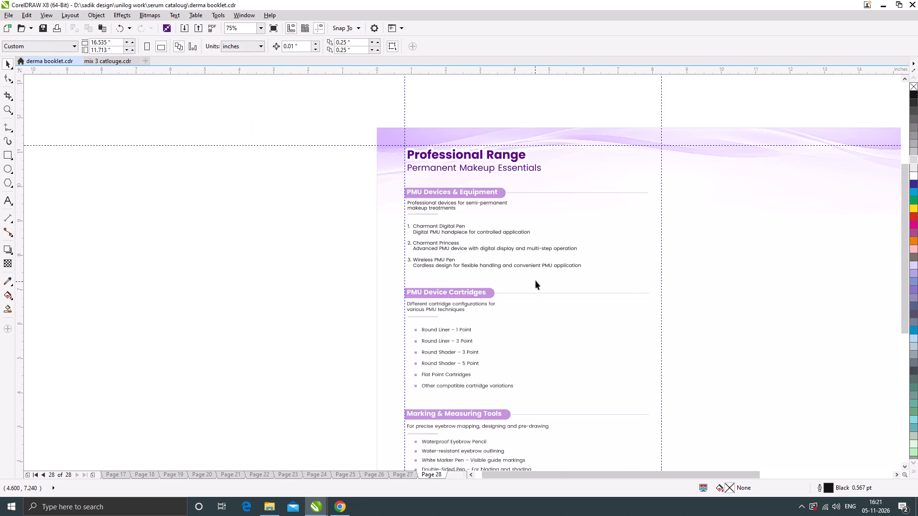
Break the Wireless PMU Pen description before "PMU application", indent the new line under the description, and tighten the line spacing.
scroll(535, 280, up, 1)
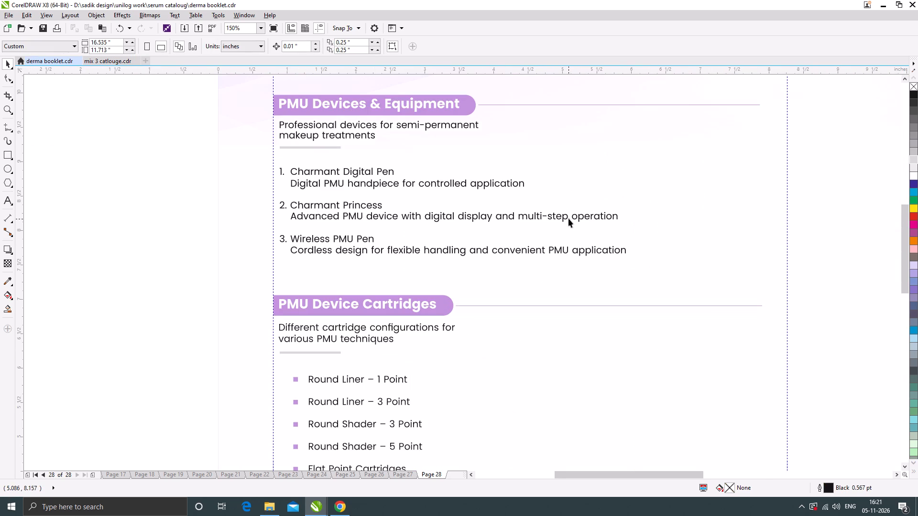
double_click(549, 249)
key(Return)
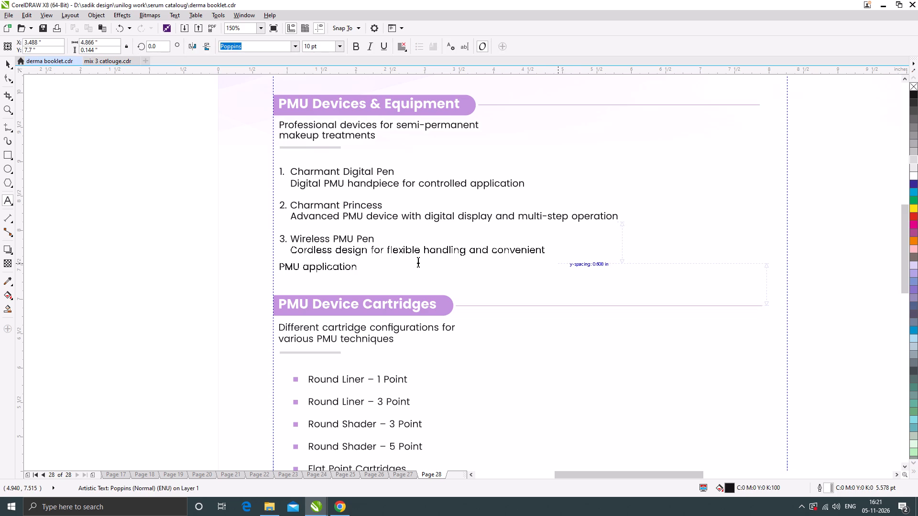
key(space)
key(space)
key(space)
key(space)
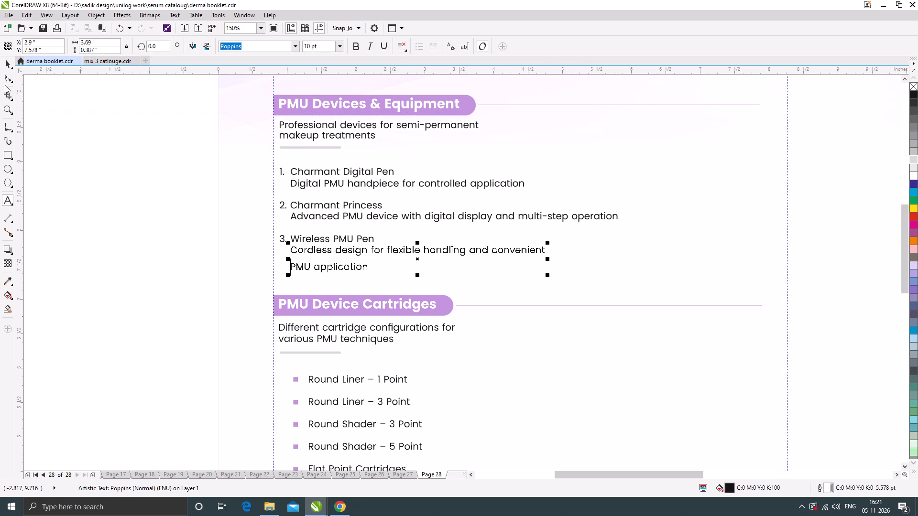
click(7, 77)
scroll(265, 257, up, 1)
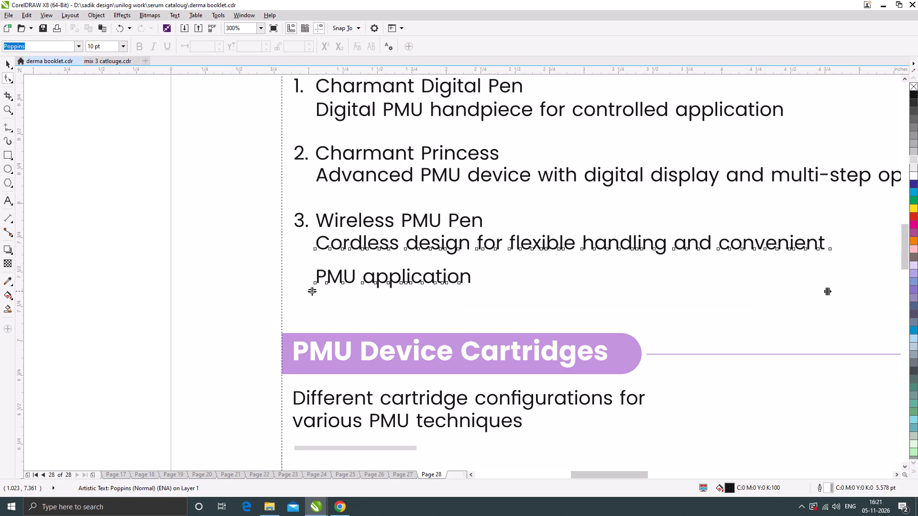
drag(312, 291, 318, 275)
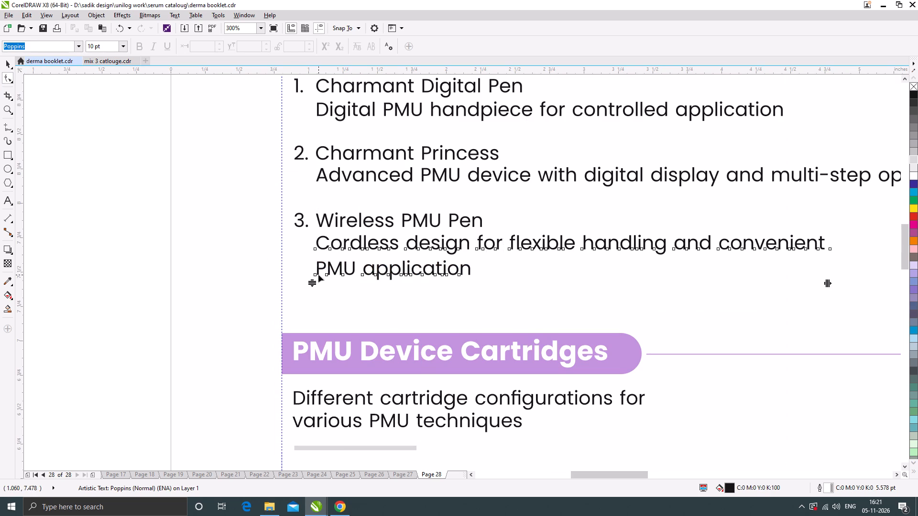
click(10, 63)
click(115, 196)
Check the layout and spacing of the three product sections across the page.
scroll(370, 237, down, 1)
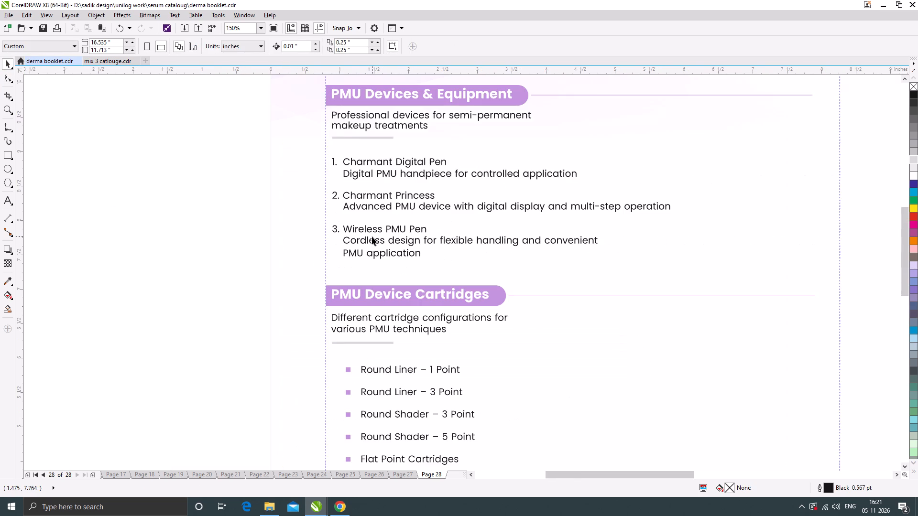
click(243, 231)
scroll(360, 214, down, 1)
click(251, 234)
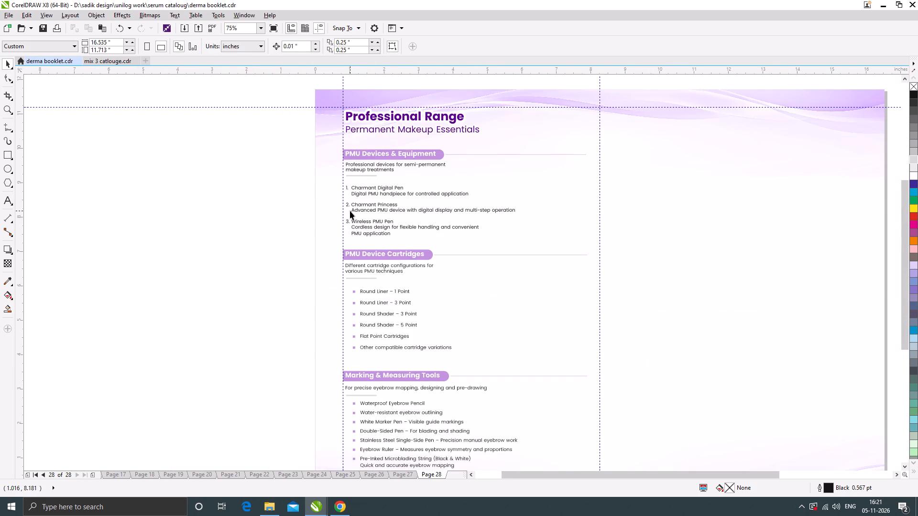
scroll(350, 211, down, 1)
scroll(356, 208, up, 3)
scroll(347, 146, down, 1)
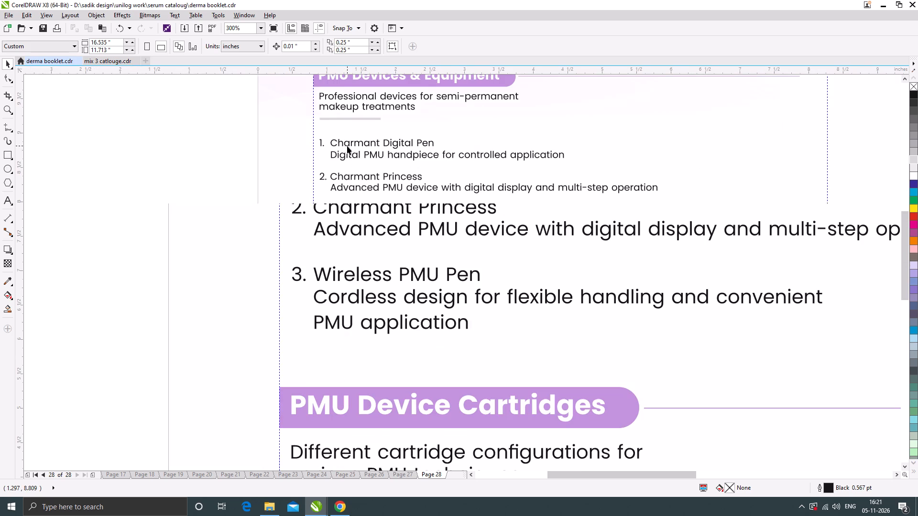
scroll(346, 149, down, 1)
click(265, 192)
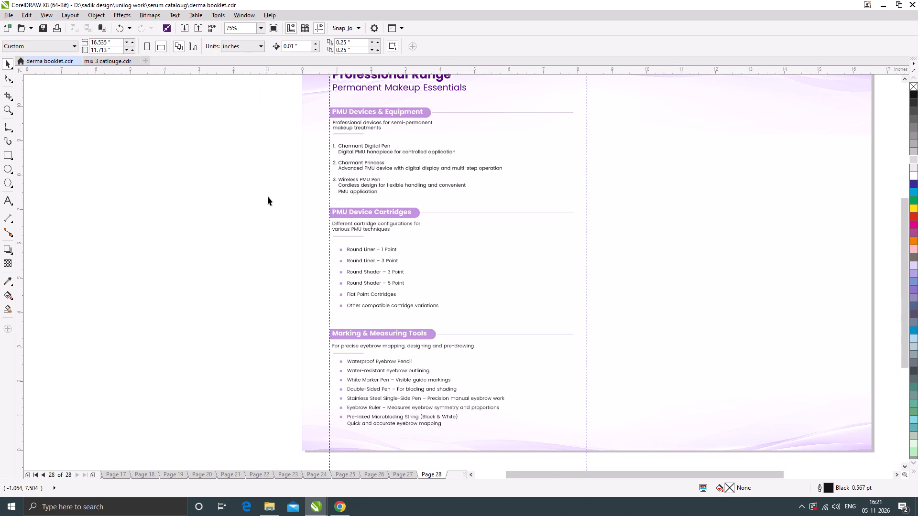
click(276, 262)
scroll(321, 234, down, 1)
click(261, 216)
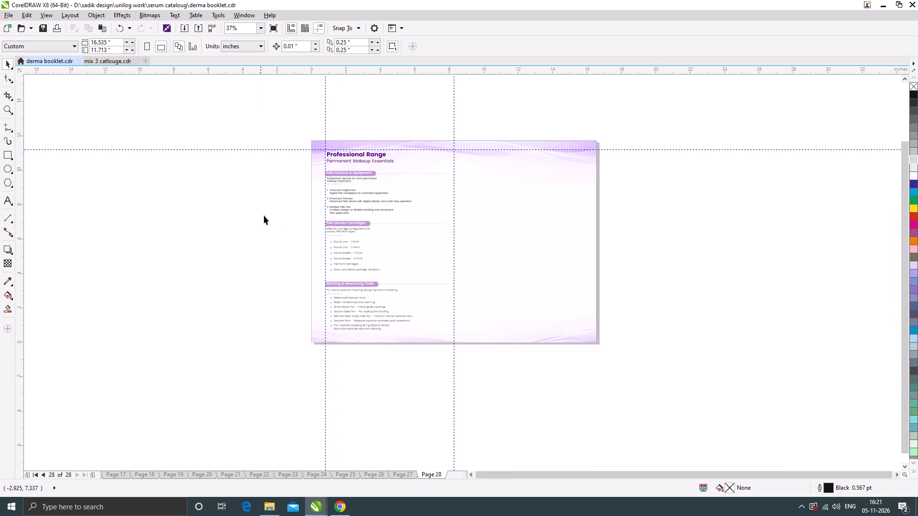
Duplicate the PMU Devices & Equipment banner with its heading and divider onto the right-hand page of the spread, at the same height.
scroll(398, 176, up, 1)
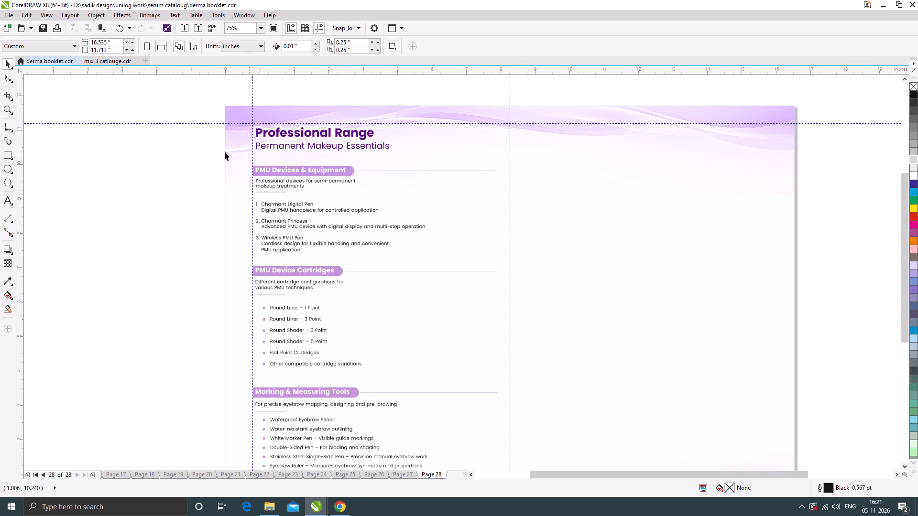
drag(172, 144, 563, 179)
drag(342, 172, 632, 172)
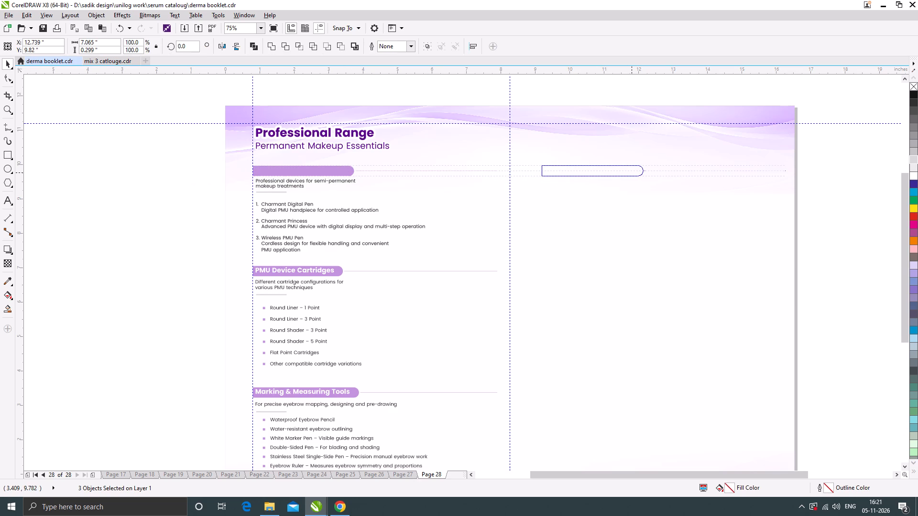
drag(632, 172, 630, 172)
shift+right_click(630, 172)
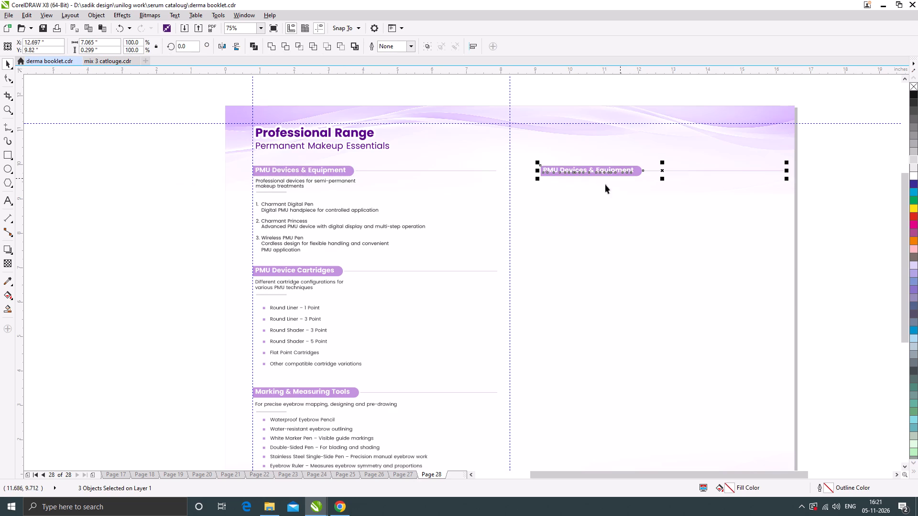
scroll(422, 187, down, 1)
click(686, 252)
Replace the duplicated heading's text with "Microblading Needles & Blades", copied from the Booklet Changes document in Chrome.
click(347, 506)
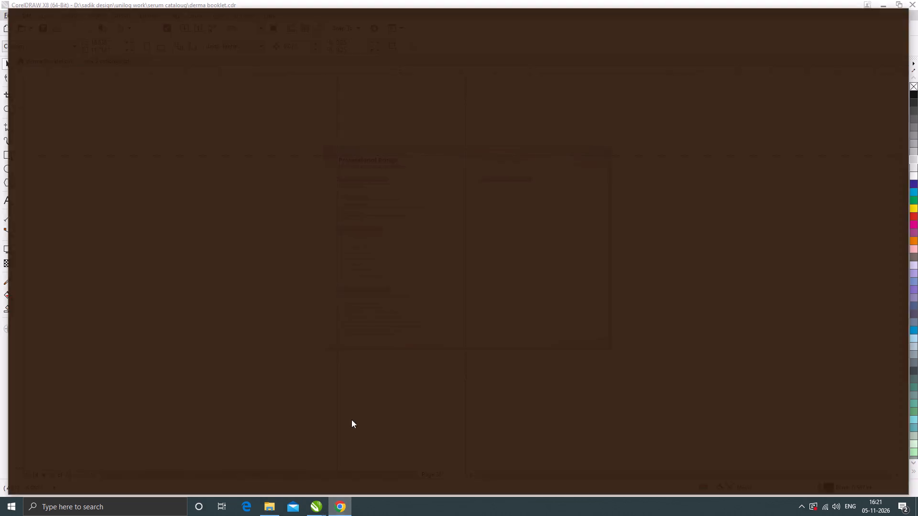
scroll(364, 326, down, 2)
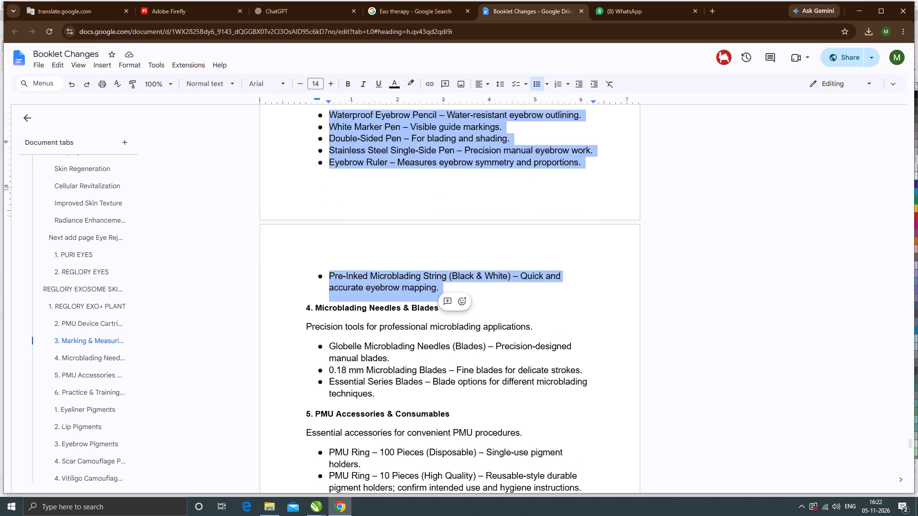
drag(315, 306, 440, 308)
key(ctrl+c)
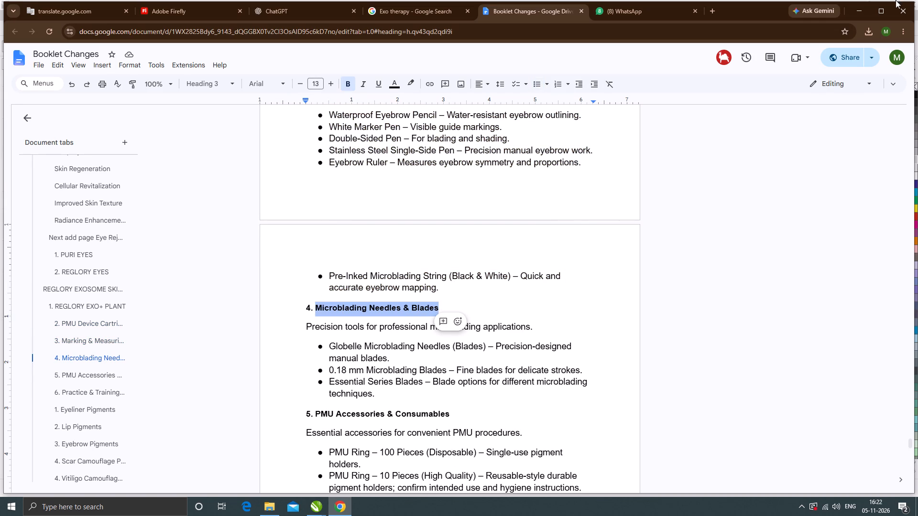
click(860, 11)
scroll(500, 178, up, 2)
scroll(568, 175, up, 1)
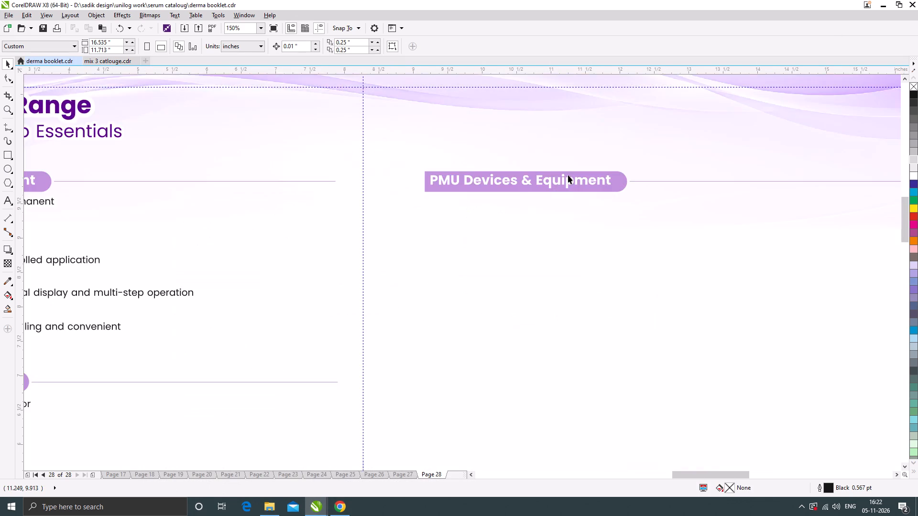
double_click(559, 183)
key(ctrl+a)
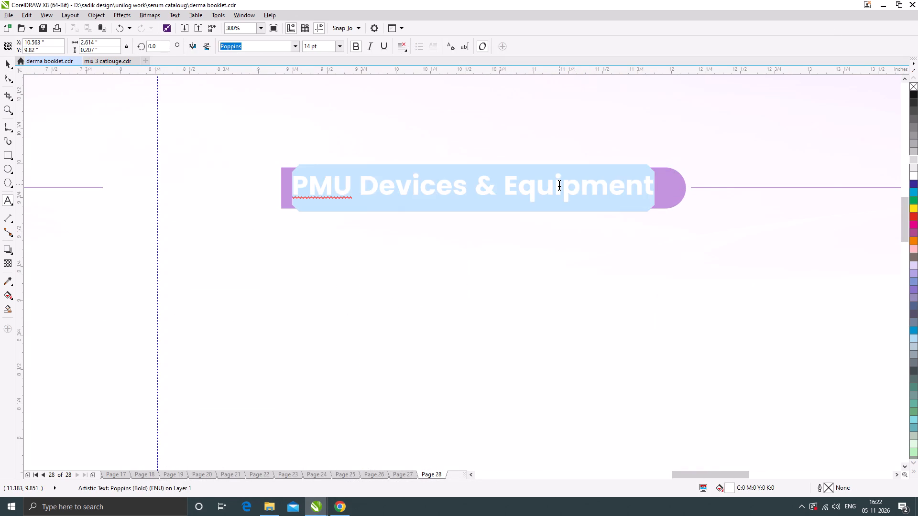
key(ctrl+v)
click(6, 61)
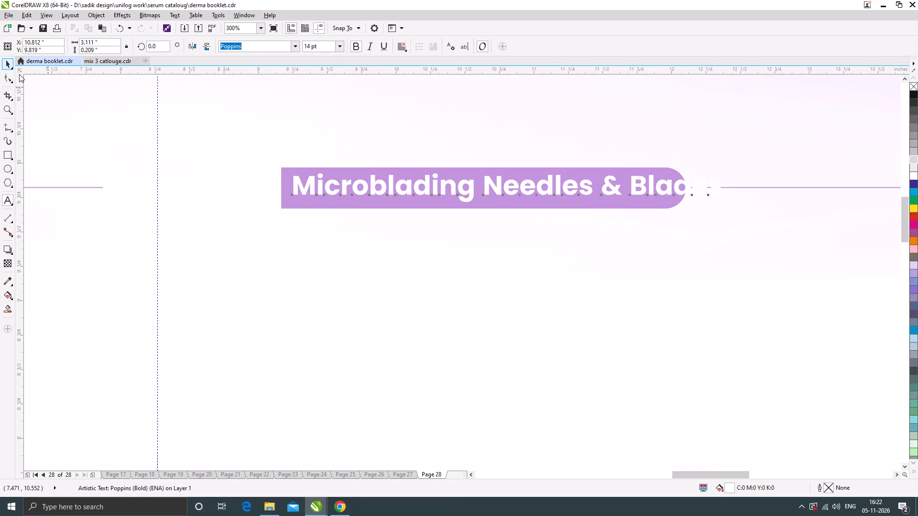
Widen the Microblading Needles & Blades banner to about 3.4 inches and shorten its line to about 3.62 inches, starting at the banner's rounded end.
scroll(274, 180, down, 1)
click(342, 194)
scroll(503, 181, up, 1)
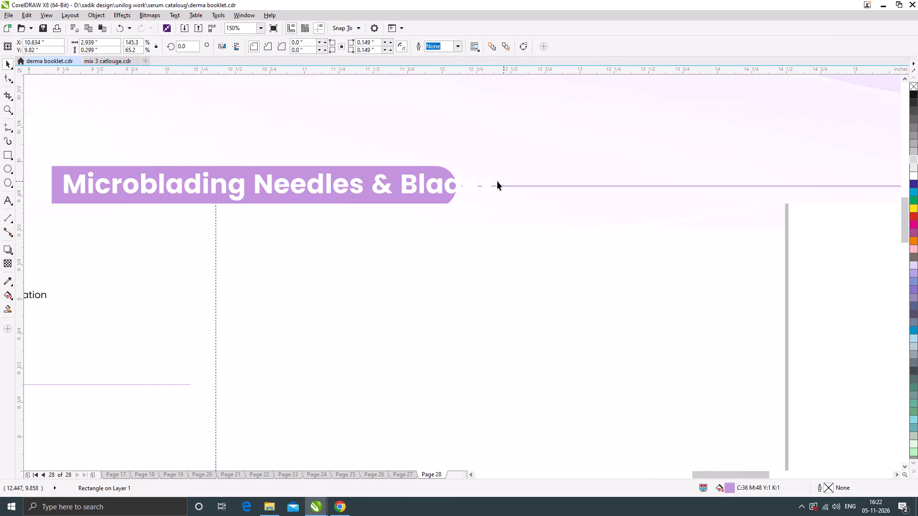
drag(460, 187, 524, 188)
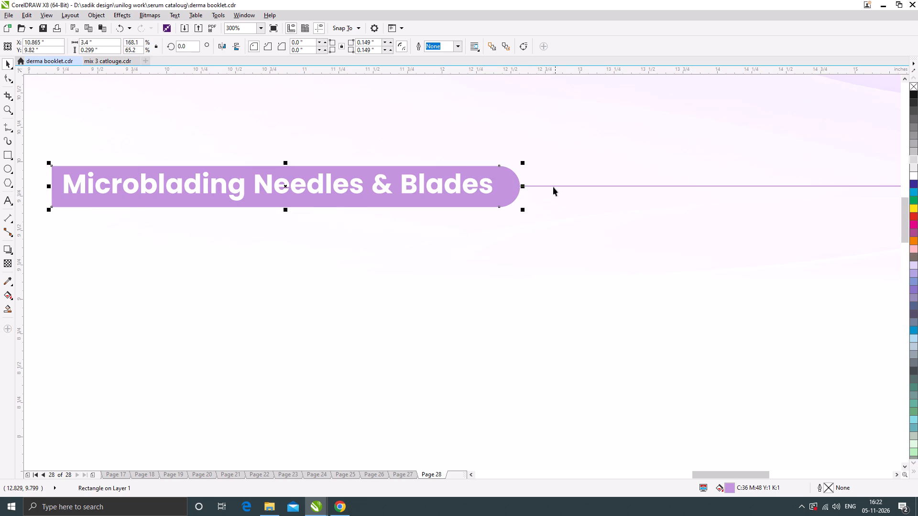
click(551, 185)
drag(456, 184, 516, 208)
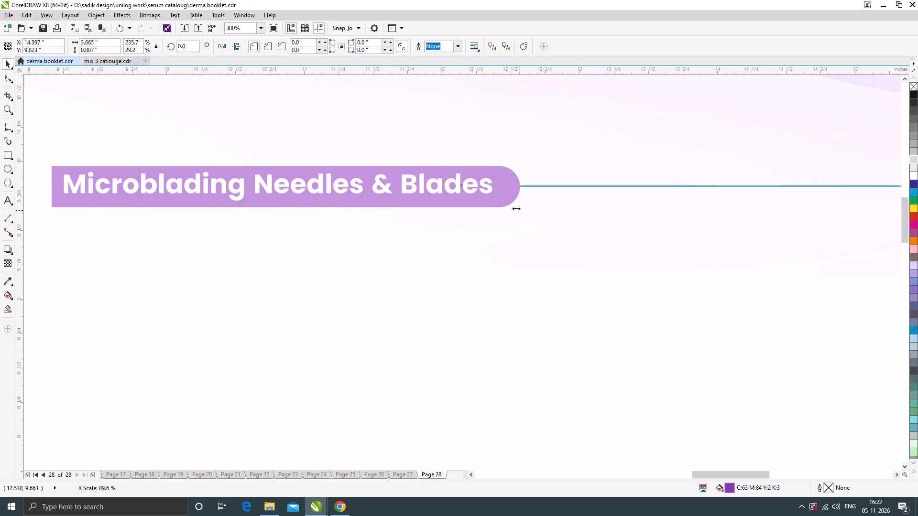
drag(516, 208, 520, 215)
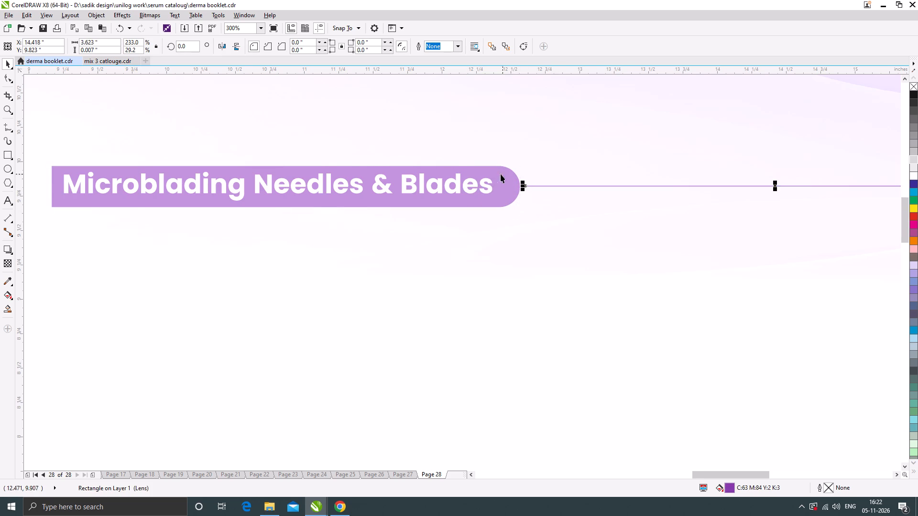
Shift the Microblading Needles & Blades heading text about 0.03 inch to the right within its banner.
scroll(494, 174, down, 1)
click(353, 180)
scroll(271, 174, up, 2)
drag(295, 177, 296, 178)
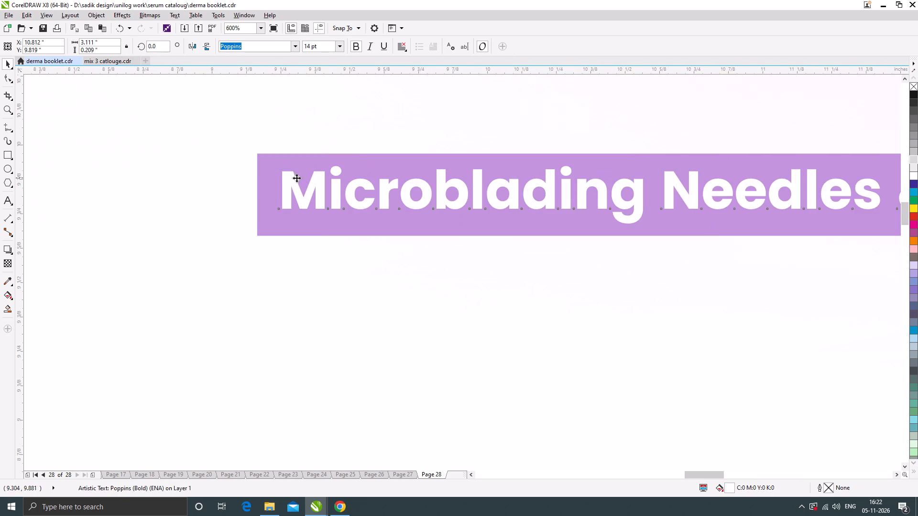
drag(296, 178, 302, 179)
scroll(309, 178, down, 2)
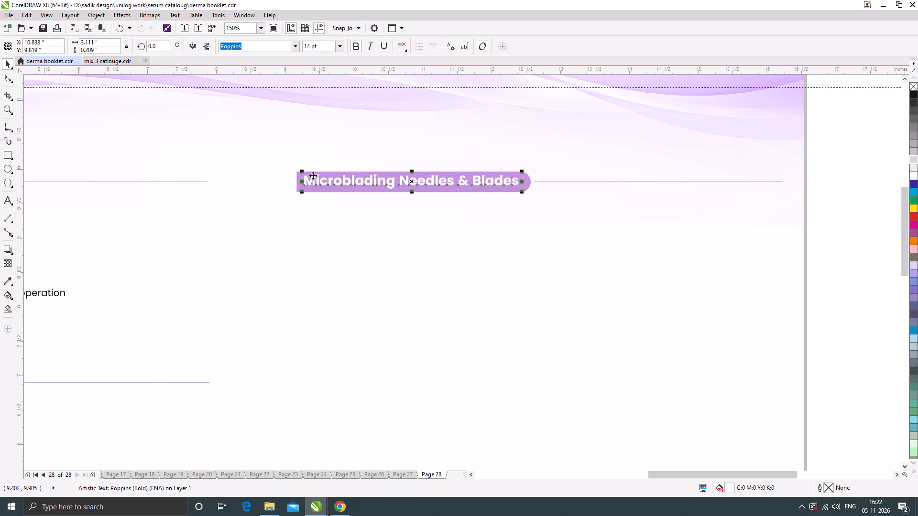
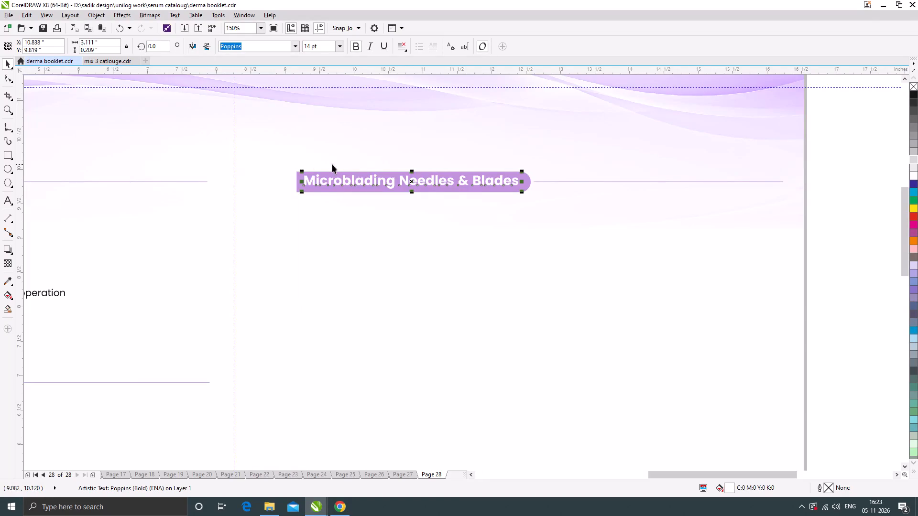
Copy "Precision tools for professional microblading applications" from the Booklet Changes document in Chrome, without the final period.
scroll(419, 176, down, 1)
click(710, 226)
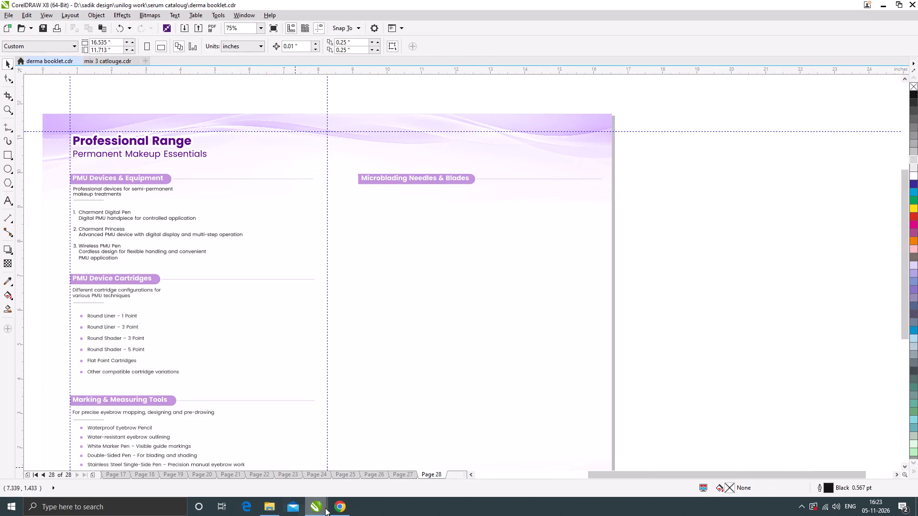
click(345, 506)
drag(307, 327, 512, 328)
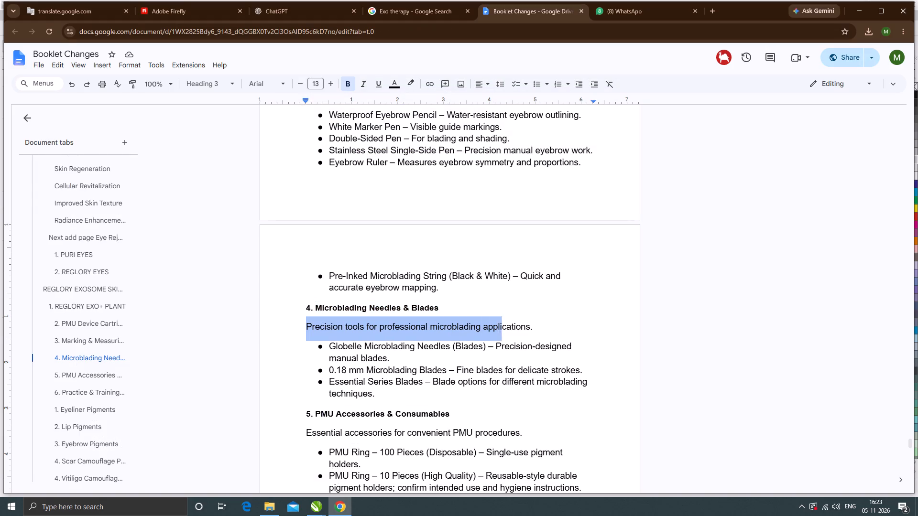
drag(512, 328, 531, 330)
key(ctrl+c)
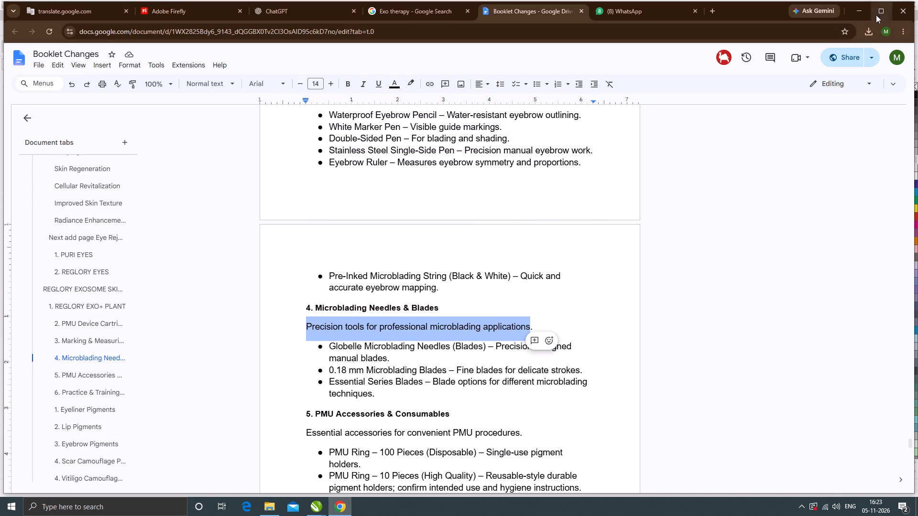
click(861, 9)
Duplicate the PMU Devices & Equipment description under the Microblading Needles & Blades banner, without an outline and flush with the start of the heading text.
drag(110, 190, 175, 190)
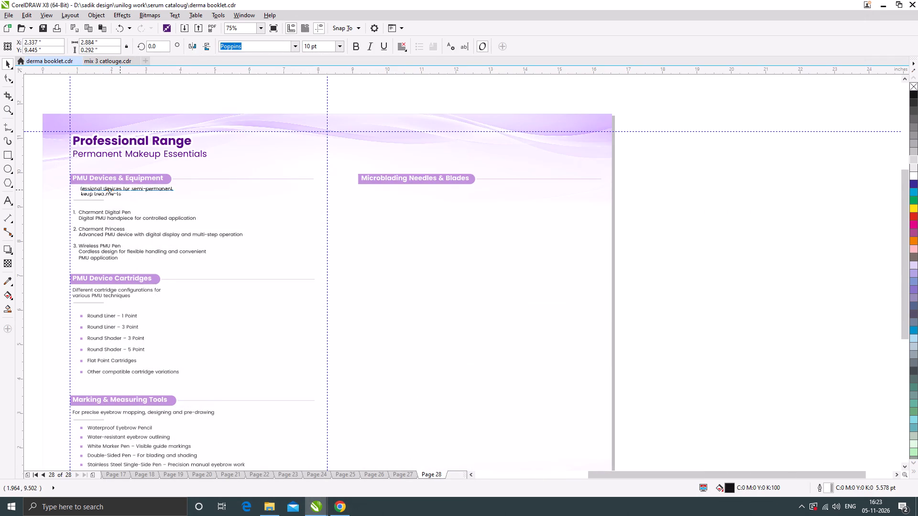
drag(175, 190, 396, 191)
shift+right_click(396, 191)
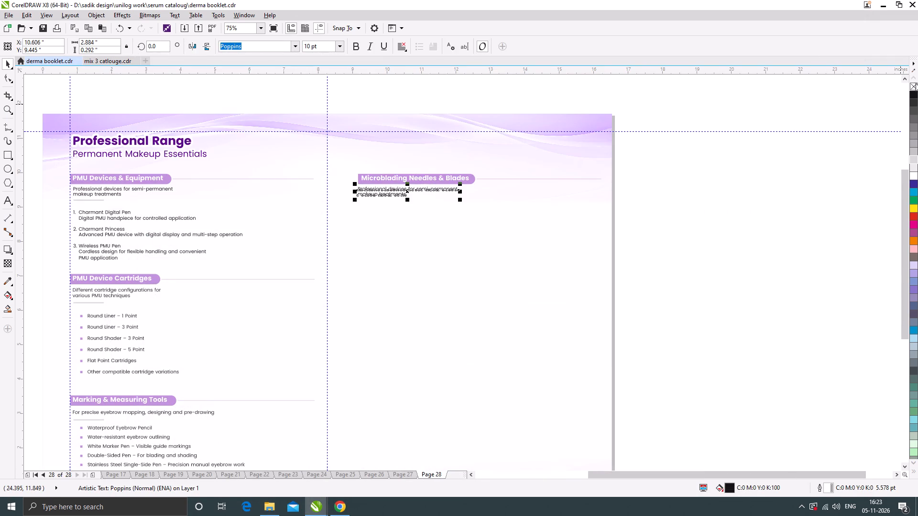
right_click(915, 86)
scroll(415, 195, up, 1)
scroll(371, 191, up, 1)
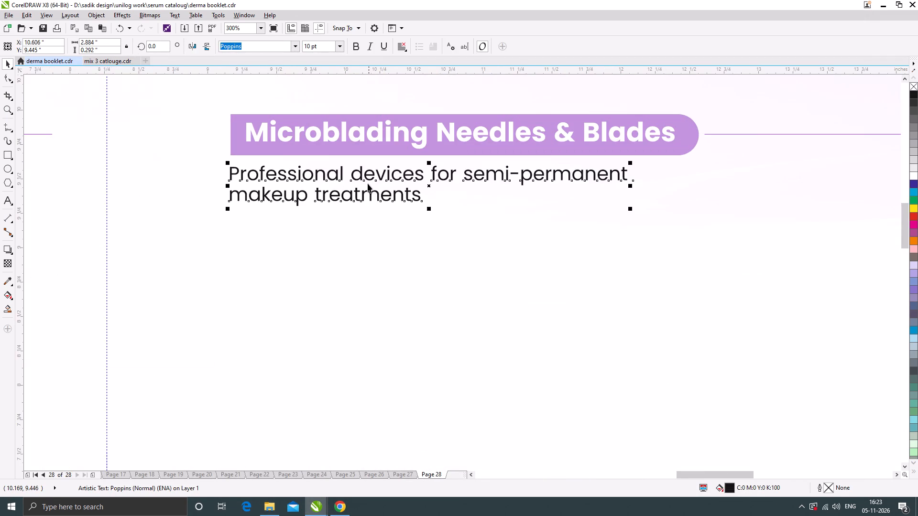
drag(367, 179, 382, 178)
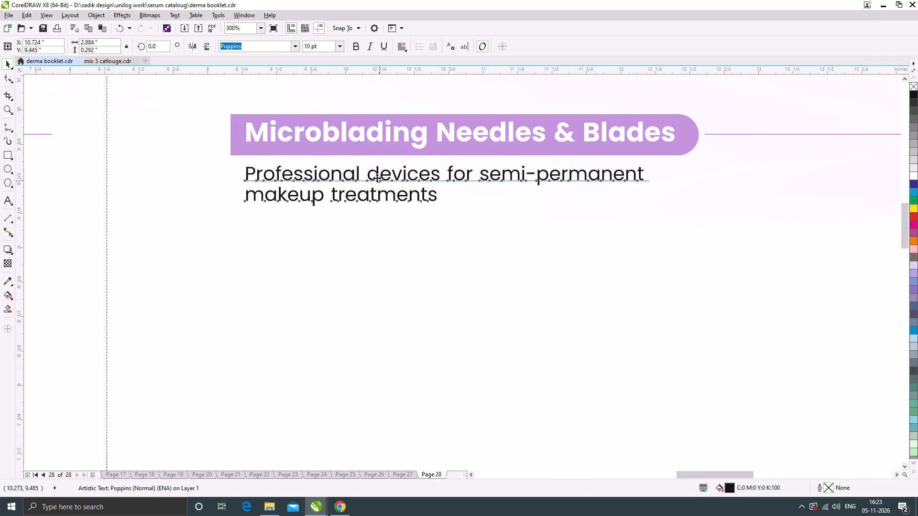
Replace the duplicated description with the copied text "Precision tools for professional microblading applications".
double_click(377, 178)
key(ctrl+a)
key(ctrl+v)
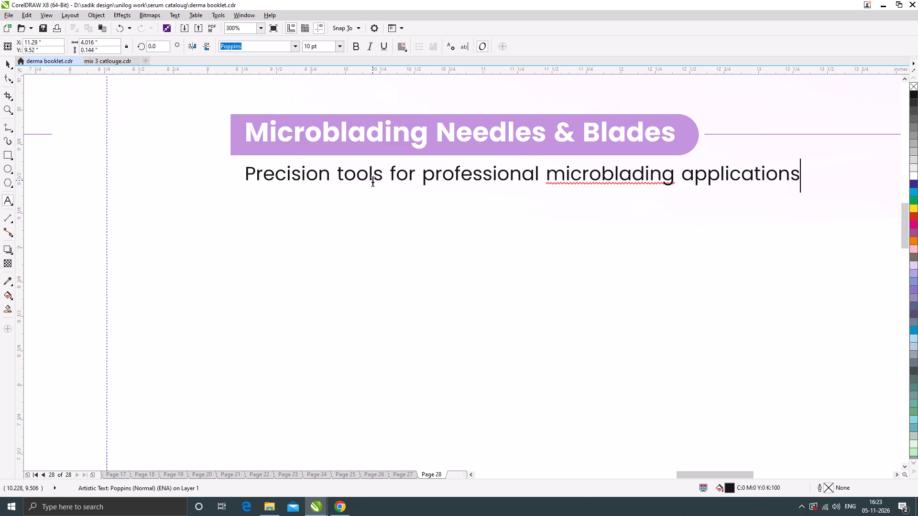
click(7, 62)
Copy the three bullet items under Microblading Needles & Blades from the Booklet Changes document in Chrome.
scroll(375, 173, down, 1)
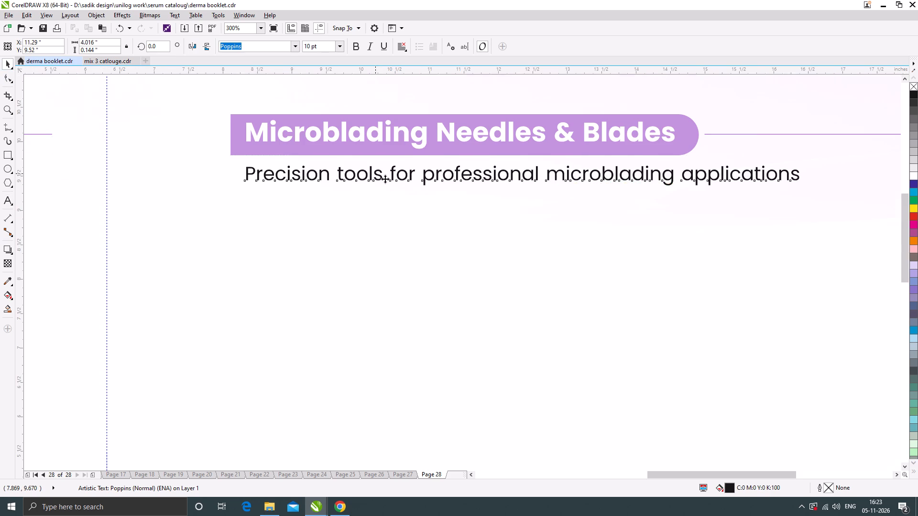
scroll(413, 220, down, 1)
click(339, 511)
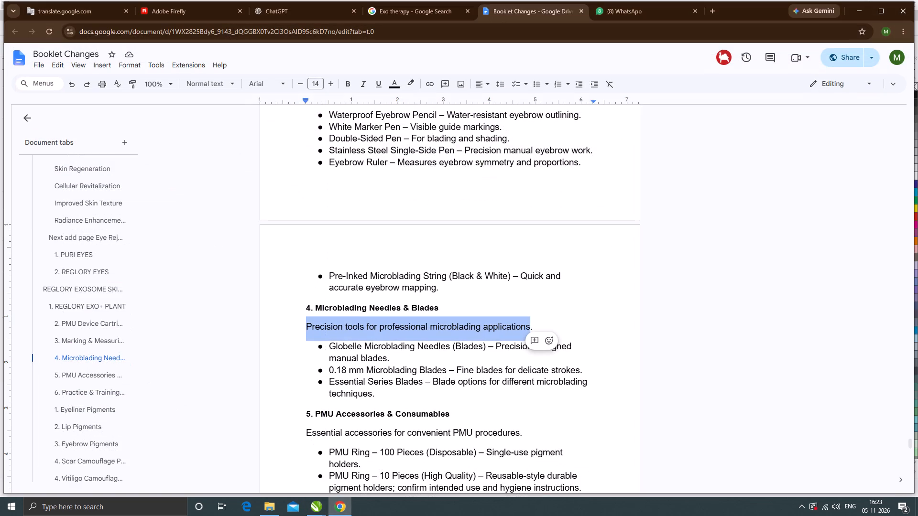
drag(330, 346, 382, 396)
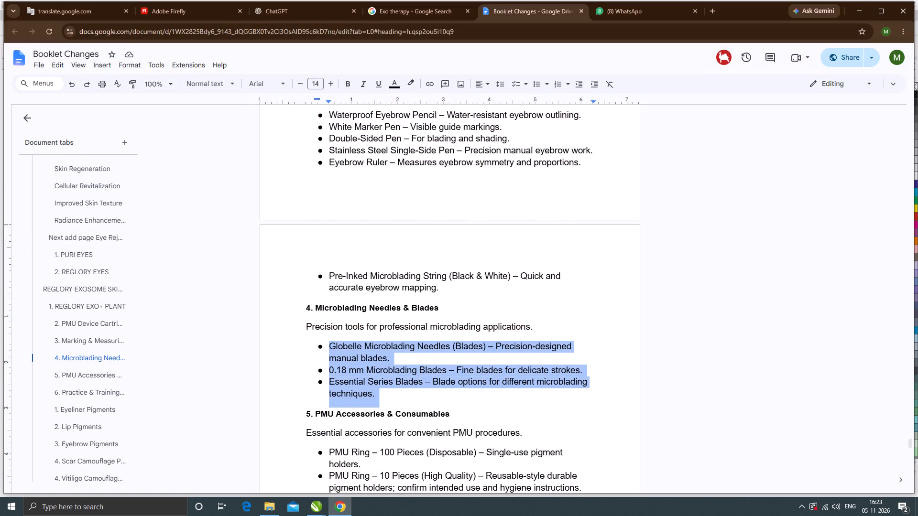
drag(382, 396, 373, 394)
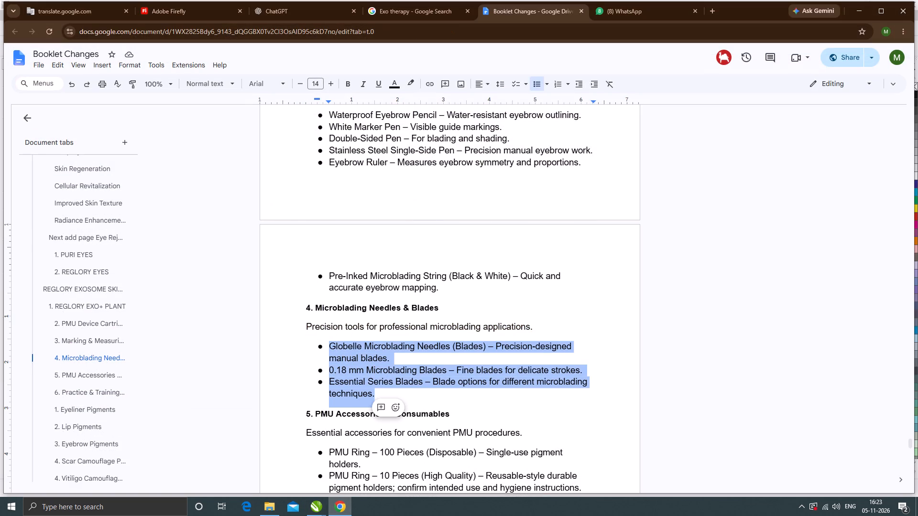
key(ctrl+c)
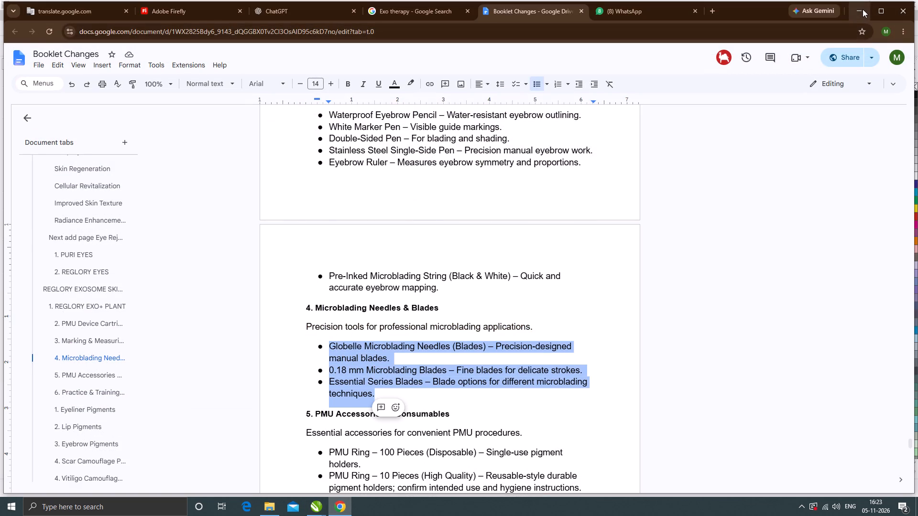
click(863, 9)
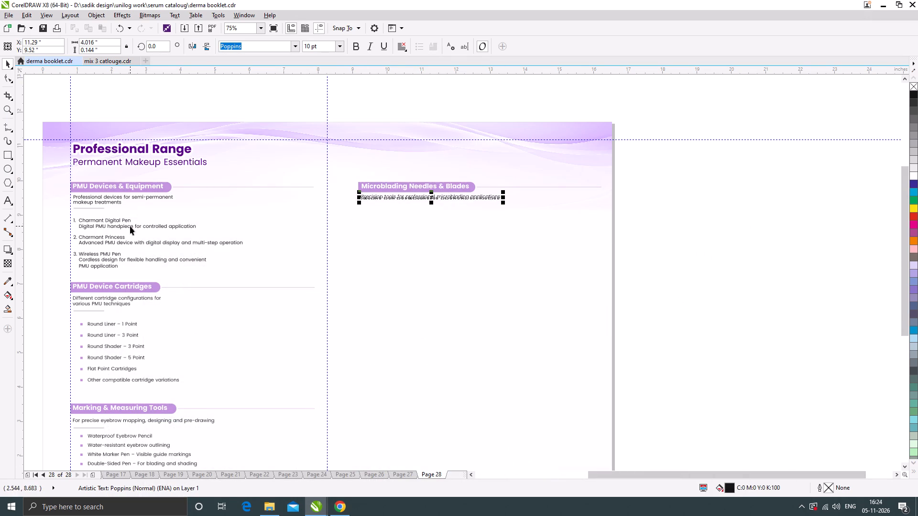
Duplicate the description about 0.37 inch below itself and replace the copy's text with the three copied microblading items.
scroll(400, 196, up, 1)
drag(400, 199, 399, 224)
shift+right_click(399, 224)
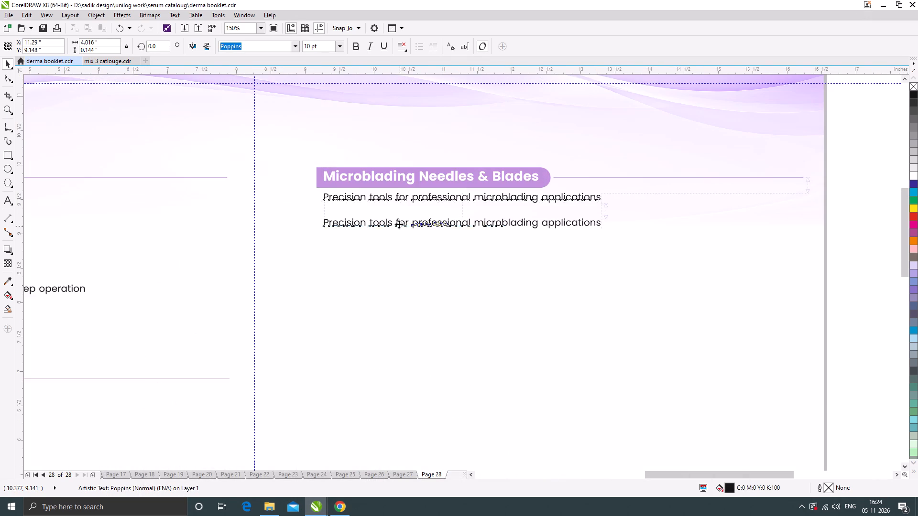
double_click(399, 224)
key(ctrl+a)
key(ctrl+v)
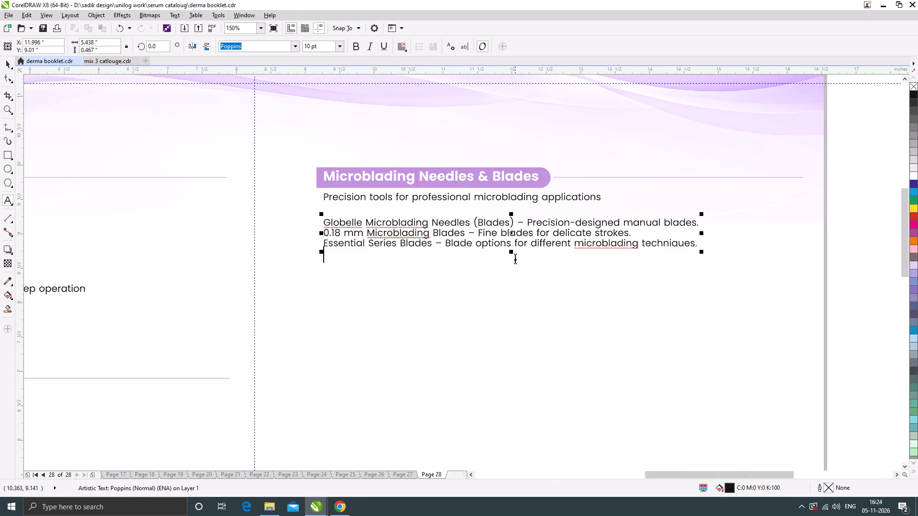
Remove the trailing empty line and the period at the end of each of the three microblading items.
key(BackSpace)
key(BackSpace)
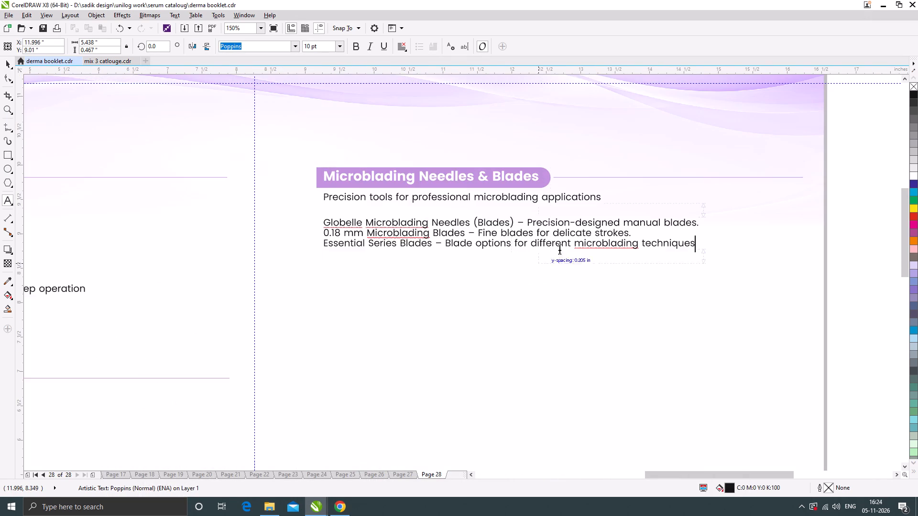
click(638, 231)
key(BackSpace)
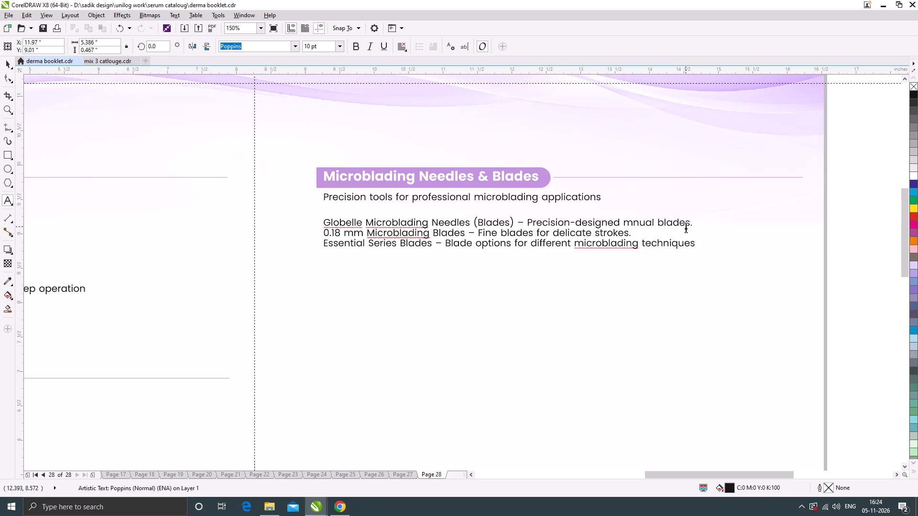
key(ctrl+z)
click(651, 238)
click(632, 234)
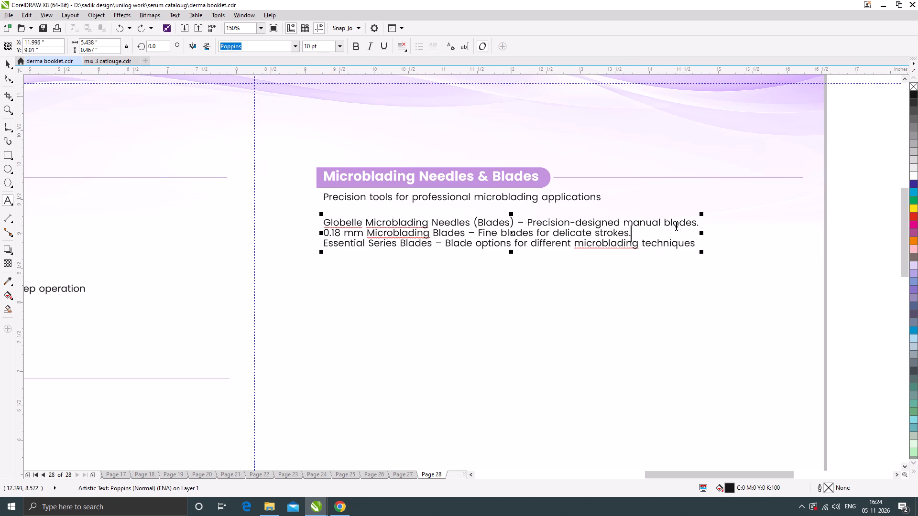
key(BackSpace)
click(699, 227)
key(BackSpace)
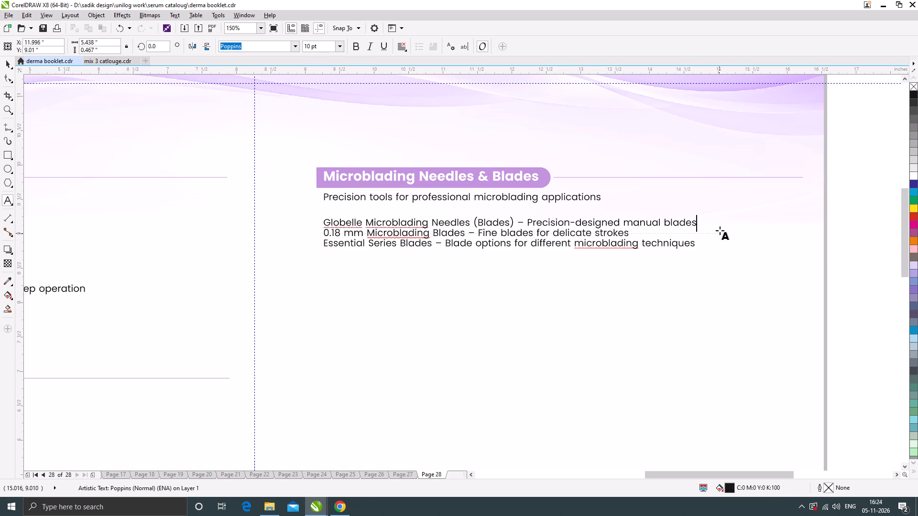
Put "Precision-designed manual blades" on its own line under the Globelle item without the dash, followed by a blank line.
click(529, 222)
key(BackSpace)
key(BackSpace)
key(BackSpace)
key(Return)
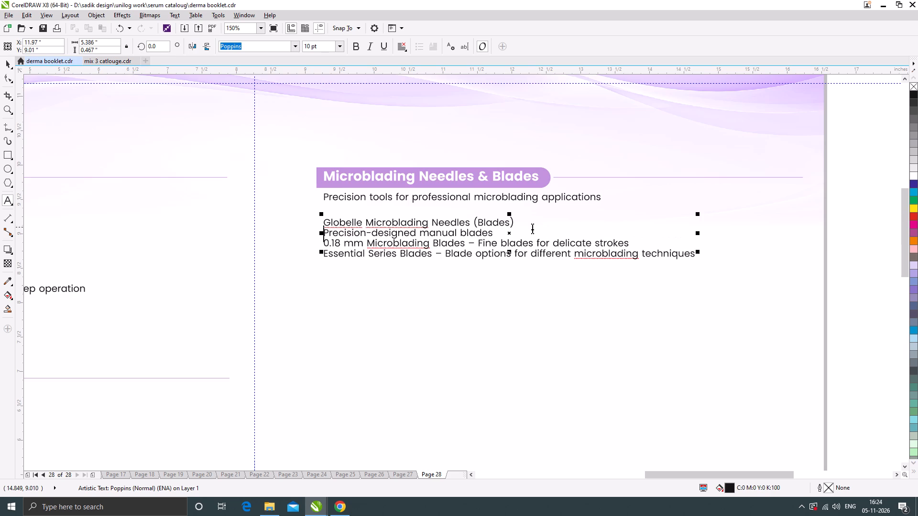
click(495, 233)
key(Return)
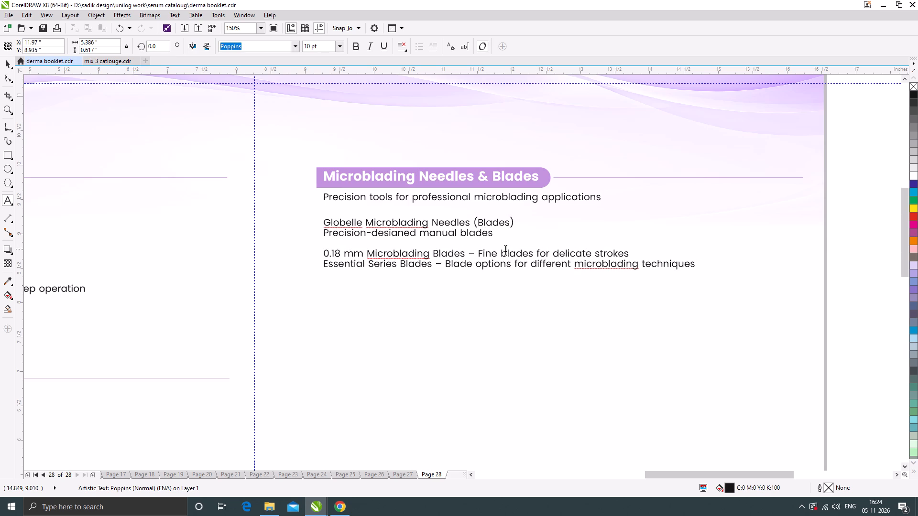
Put "Fine blades for delicate strokes" on its own line under 0.18 mm Microblading Blades without the dash, followed by a blank line.
click(478, 252)
key(BackSpace)
key(BackSpace)
key(BackSpace)
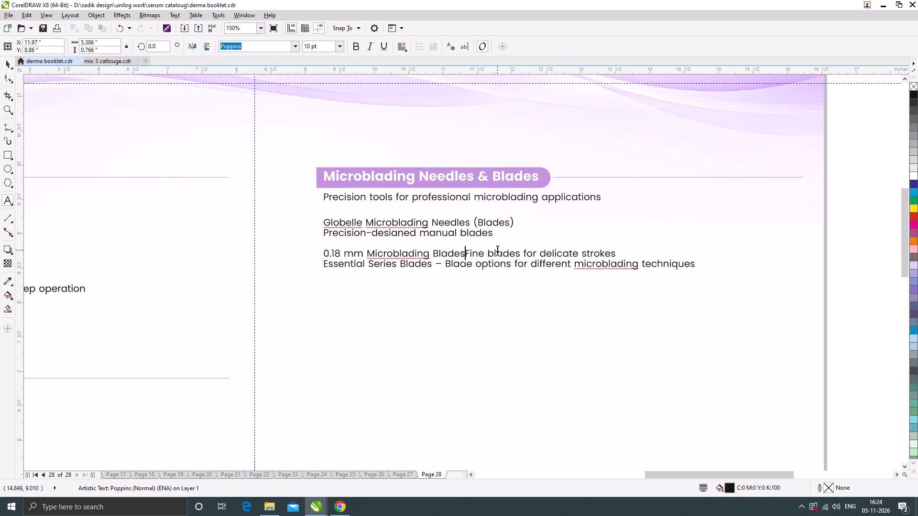
key(Return)
click(485, 258)
key(Return)
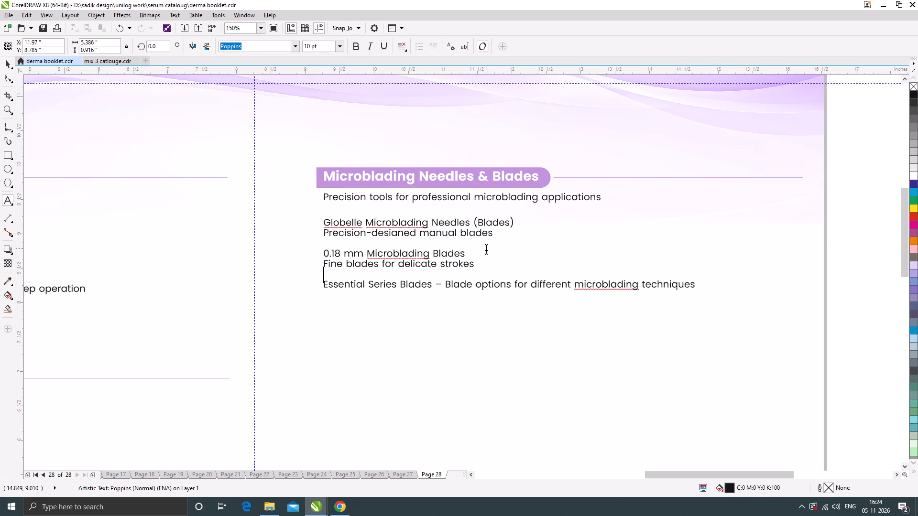
Put "Blade options for different microblading techniques" on its own line under Essential Series Blades, without the dash.
click(445, 288)
key(BackSpace)
key(BackSpace)
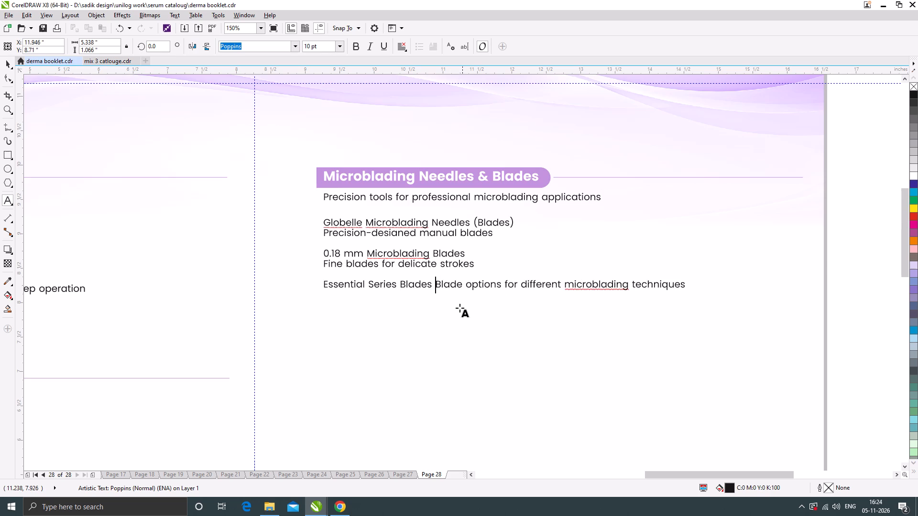
key(BackSpace)
key(Return)
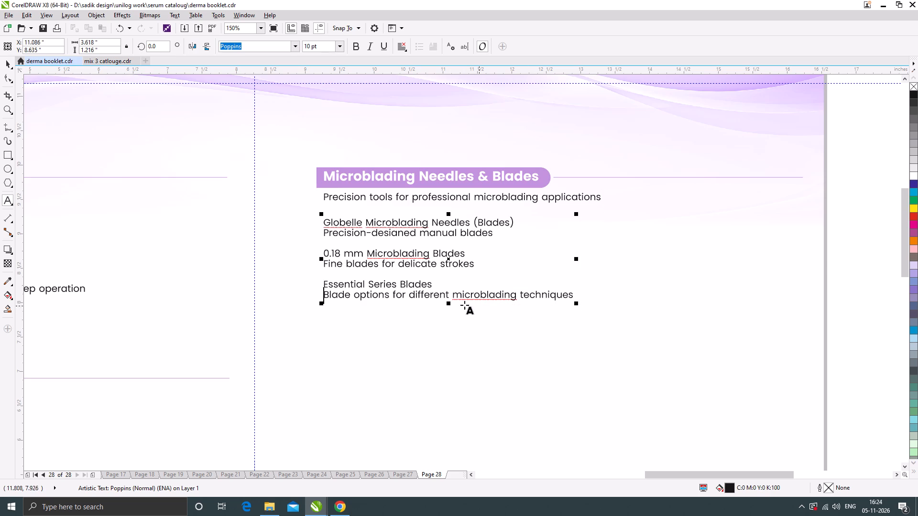
click(5, 63)
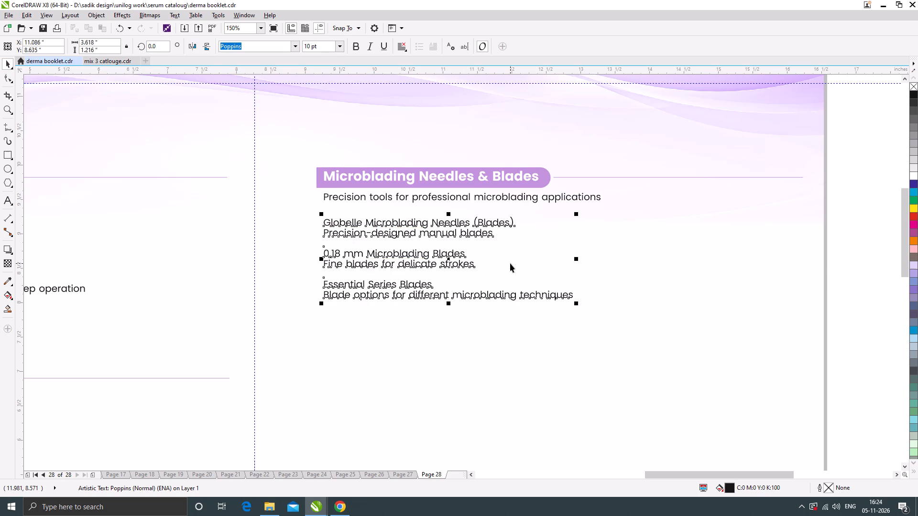
Increase the line spacing of the microblading items so the text block is about 1.35 inches tall.
click(510, 263)
scroll(483, 267, down, 1)
click(716, 298)
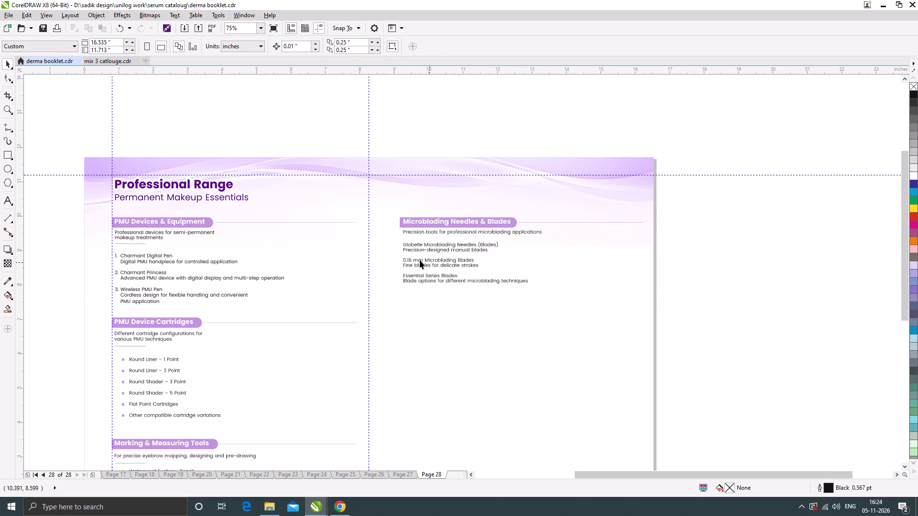
scroll(419, 260, up, 1)
click(423, 261)
click(5, 75)
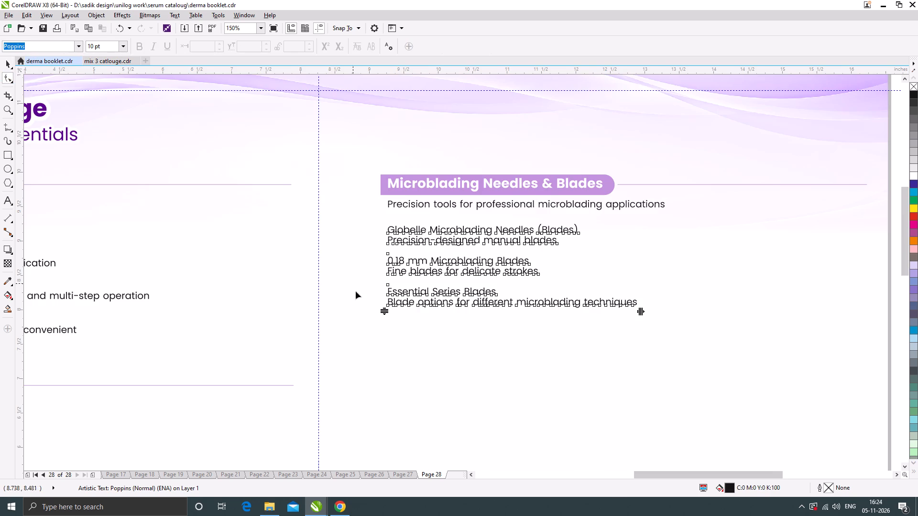
scroll(393, 314, up, 1)
drag(378, 306, 382, 322)
scroll(463, 259, down, 1)
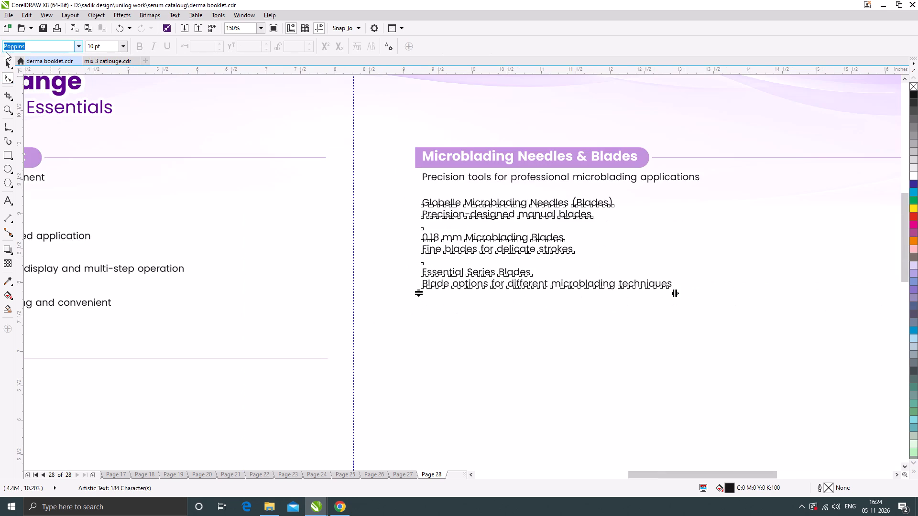
click(5, 63)
Indent the microblading items text block about 0.2 inch to the right of the description above it.
drag(480, 205, 481, 204)
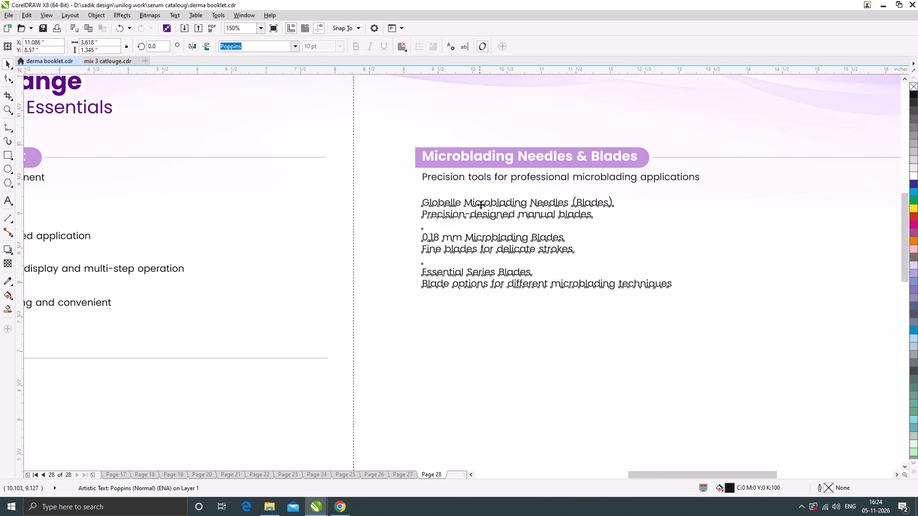
drag(481, 204, 491, 204)
scroll(484, 214, down, 2)
click(722, 260)
Duplicate the purple bullet from the Round Liner – 1 Point row and place it in front of Globelle Microblading Needles (Blades).
scroll(465, 226, up, 1)
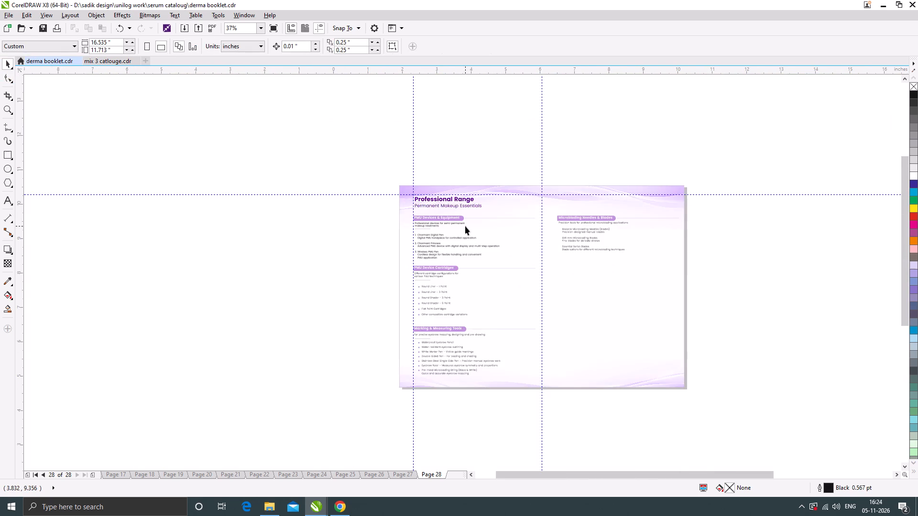
drag(371, 348, 614, 244)
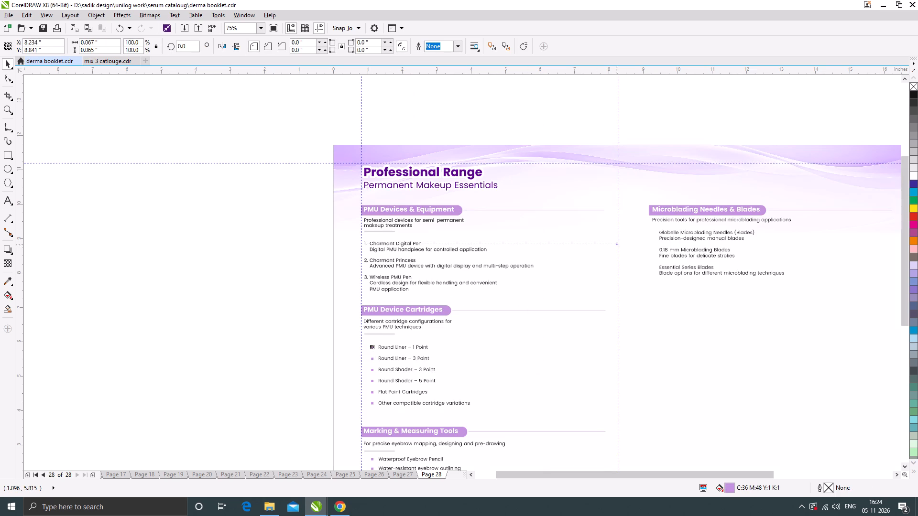
drag(614, 244, 641, 232)
right_click(641, 232)
scroll(642, 232, up, 4)
drag(649, 232, 690, 238)
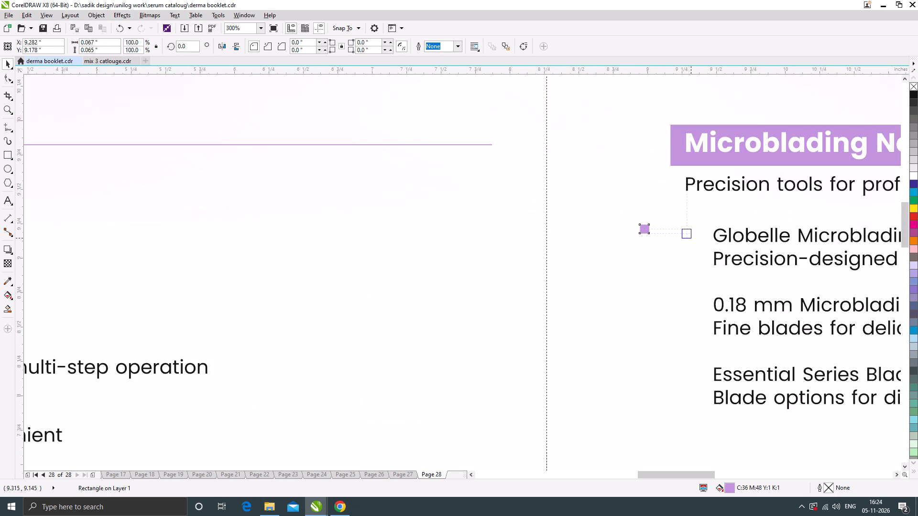
Align the new purple bullet with the Globelle Microblading Needles (Blades) line and the description's left edge, at about X 9.31, Y 9.17 inches.
drag(690, 238, 693, 239)
scroll(696, 237, up, 2)
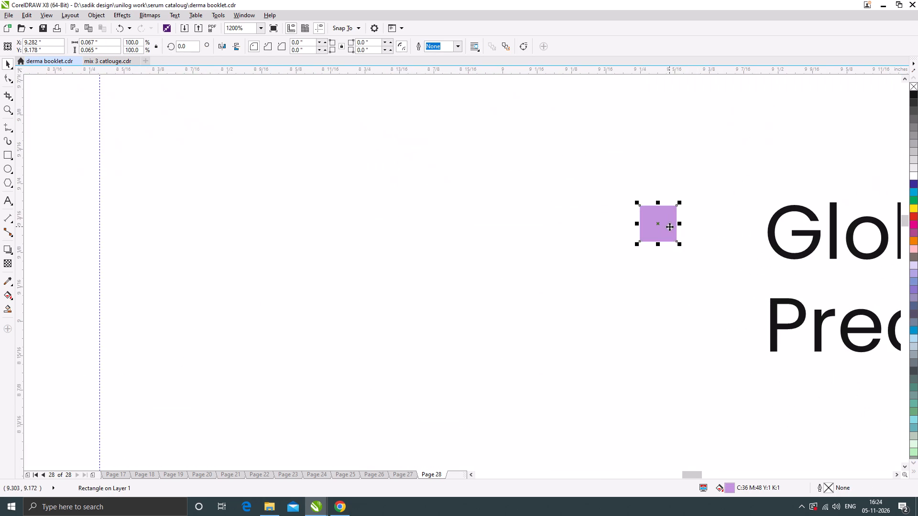
drag(669, 226, 686, 231)
scroll(674, 219, down, 2)
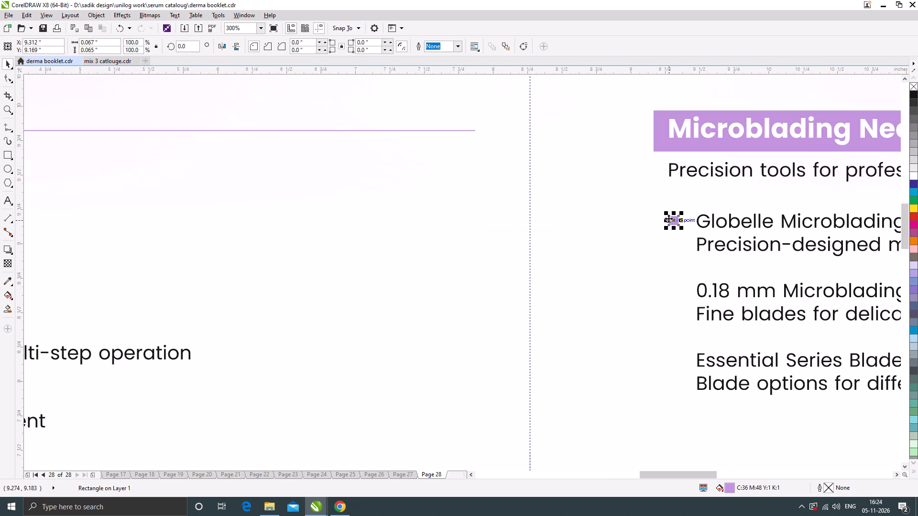
Duplicate the Globelle bullet down to the 0.18 mm Microblading Blades and Essential Series Blades lines, spacing the bullets about 0.5 inch apart.
drag(674, 220, 687, 289)
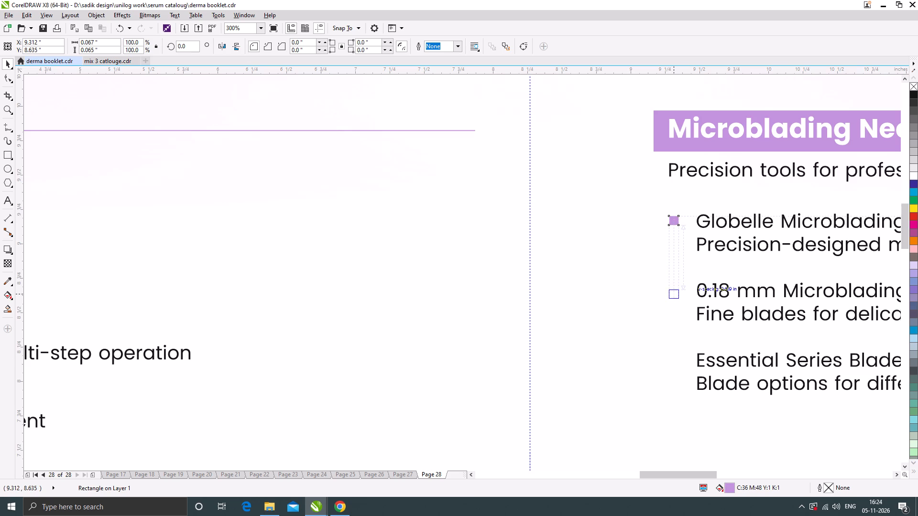
drag(687, 289, 687, 288)
shift+right_click(687, 288)
key(ctrl+r)
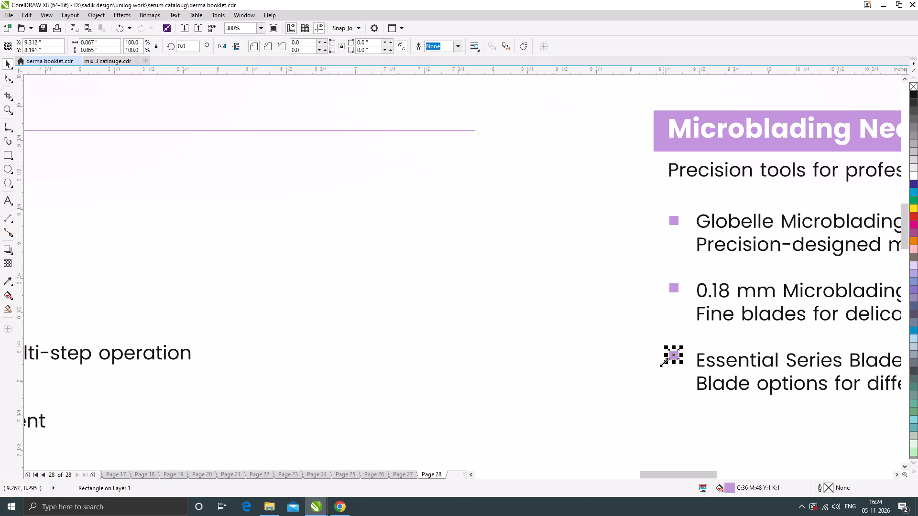
scroll(674, 370, up, 2)
drag(676, 316, 679, 338)
scroll(646, 315, down, 2)
scroll(657, 236, up, 4)
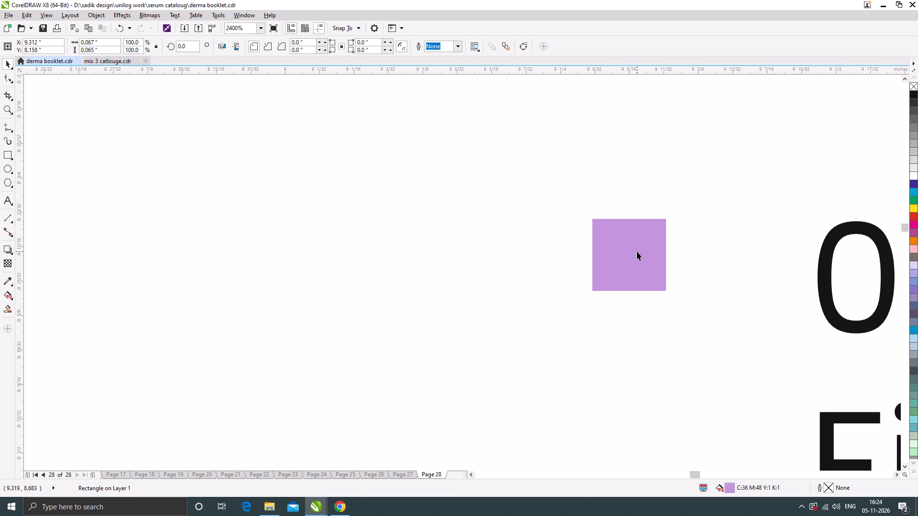
drag(637, 251, 640, 267)
scroll(470, 218, down, 6)
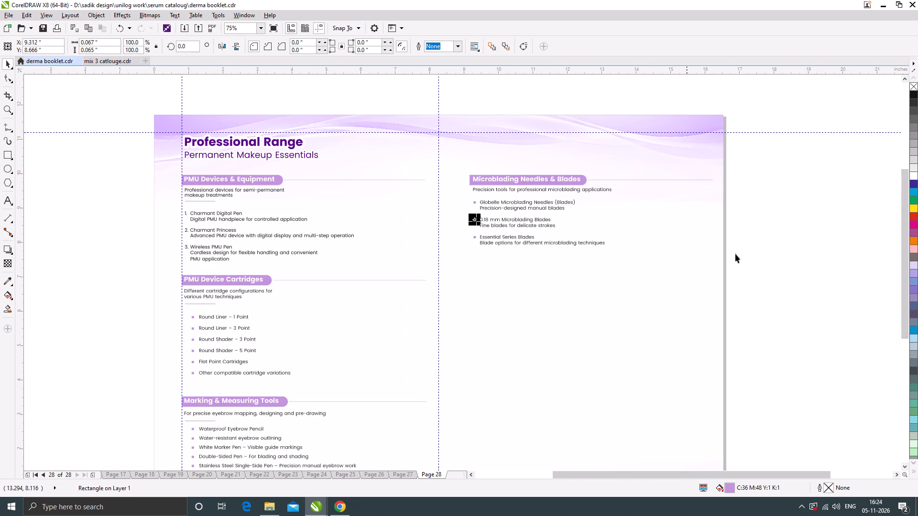
click(810, 258)
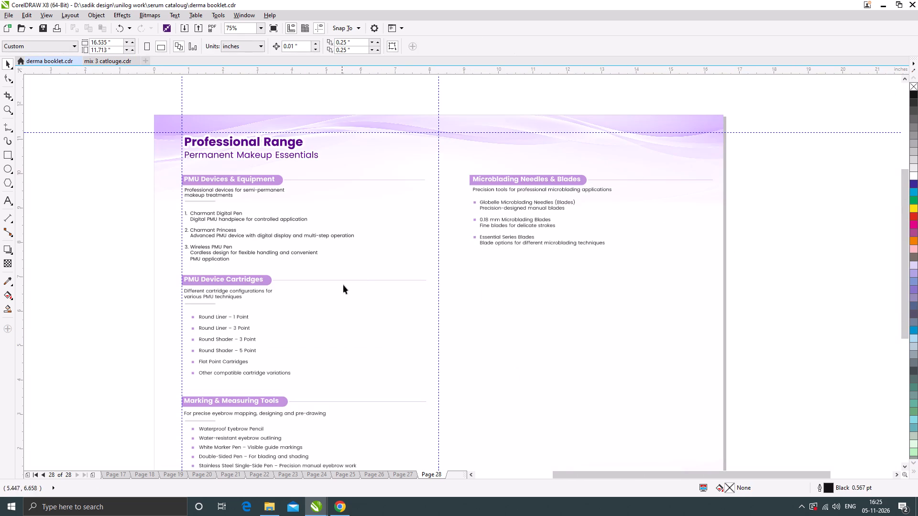
Duplicate the PMU Device Cartridges heading with its purple bar and line into the right column, below the microblading items.
drag(128, 269, 497, 289)
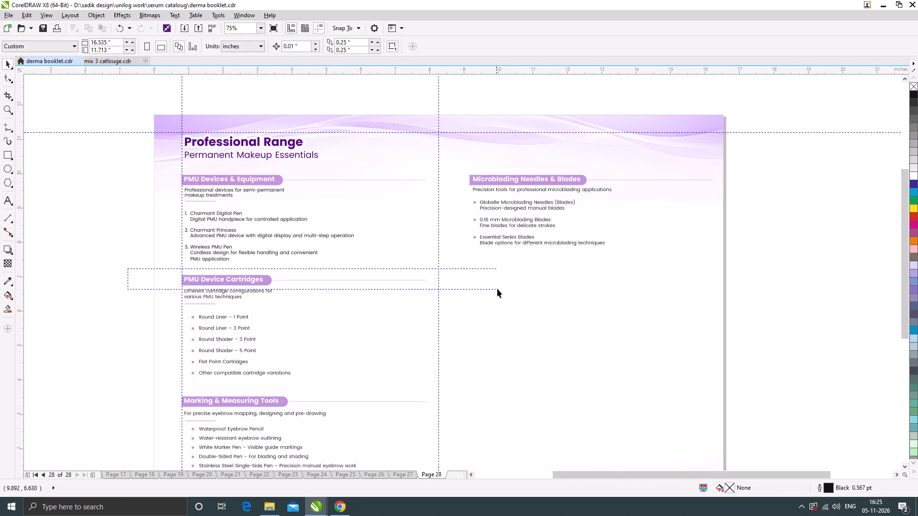
drag(497, 289, 501, 287)
drag(246, 278, 460, 279)
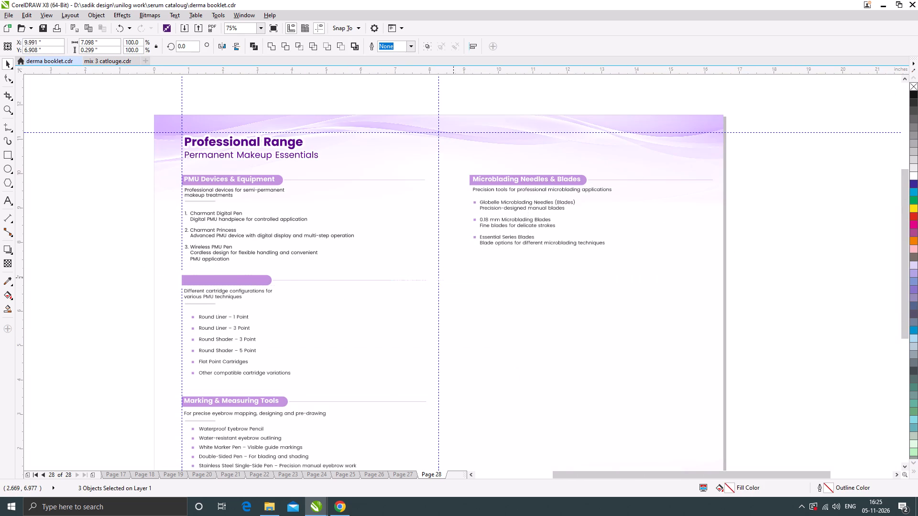
drag(460, 279, 530, 279)
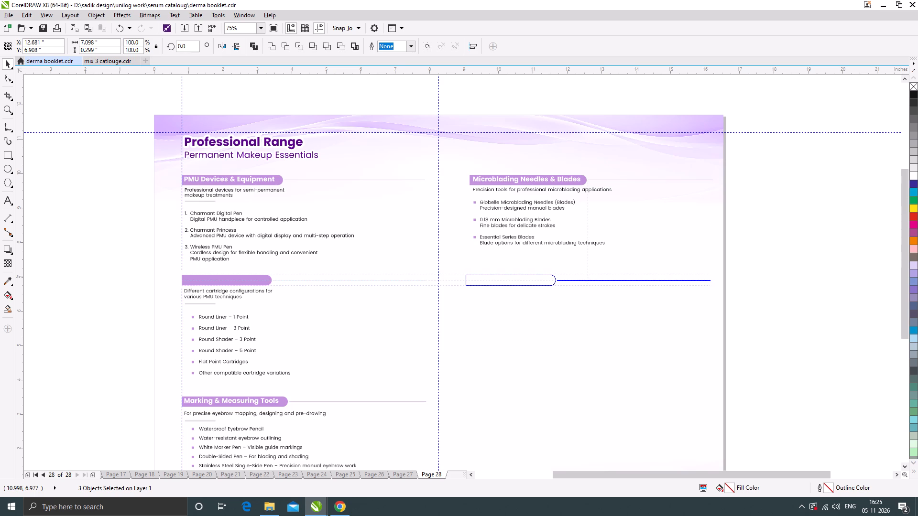
drag(530, 279, 533, 280)
shift+right_click(533, 280)
click(792, 317)
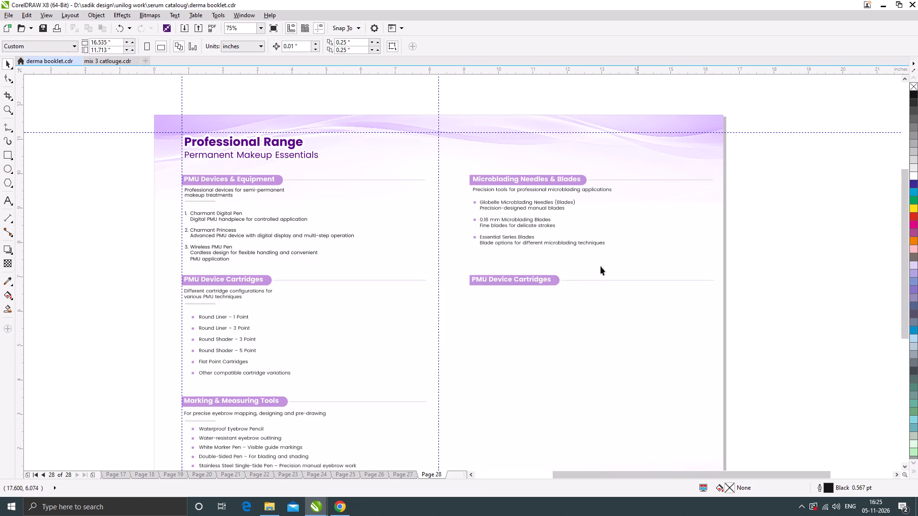
Break the Essential Series Blades description before "techniques" so that word starts a new line.
click(518, 245)
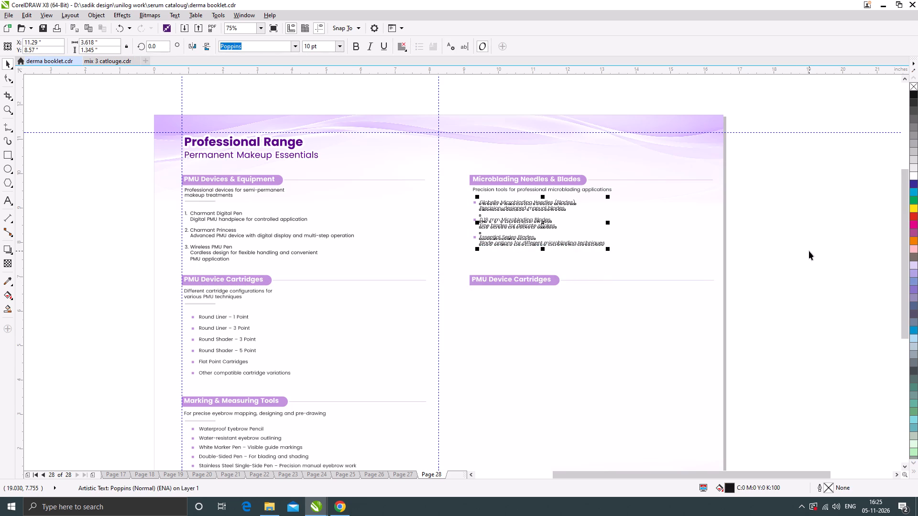
click(809, 251)
scroll(536, 242, up, 1)
double_click(623, 242)
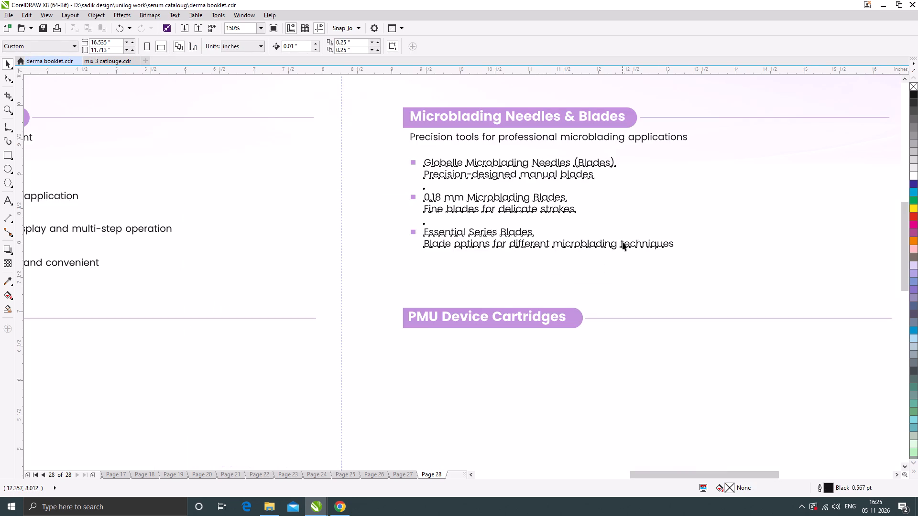
key(Left)
key(Return)
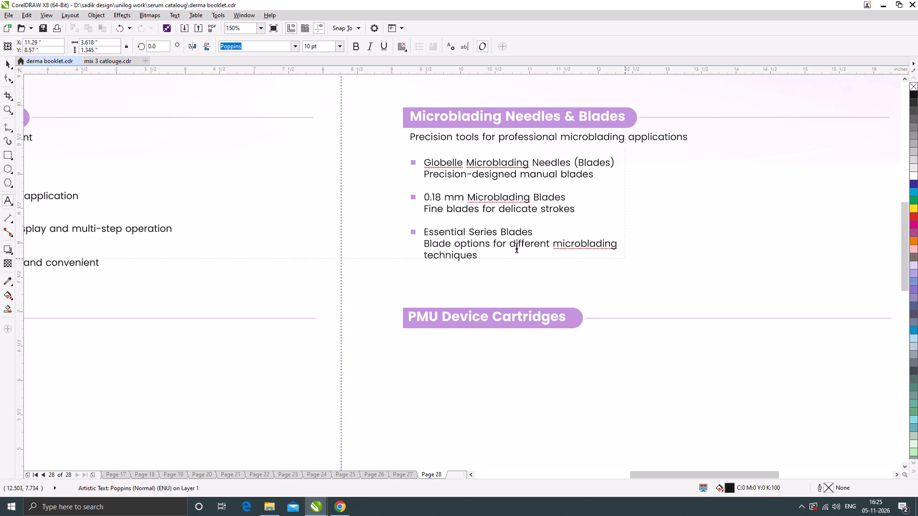
click(7, 61)
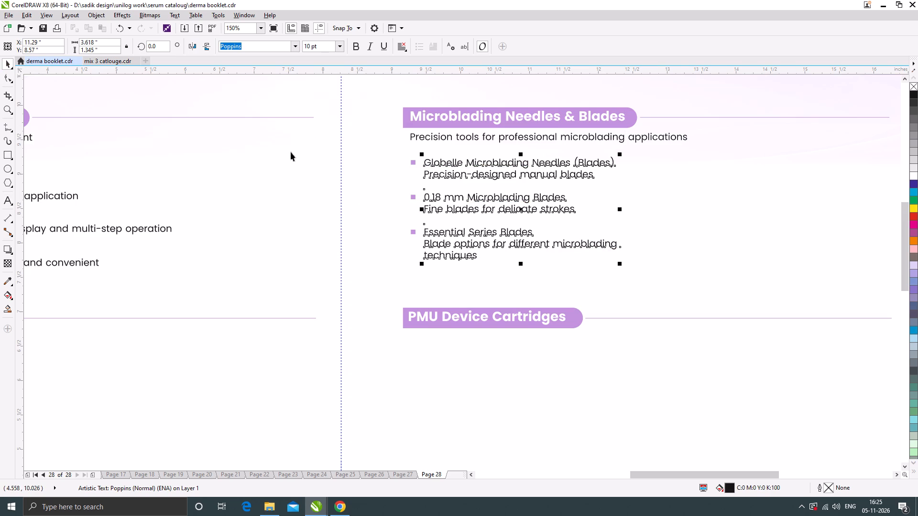
scroll(449, 226, down, 1)
click(717, 234)
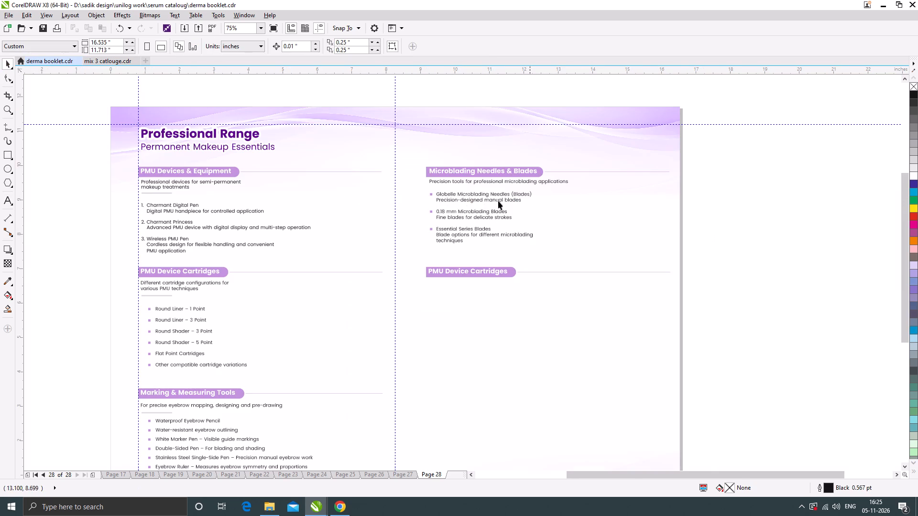
Move the microblading items text and its three bullets down together by about 0.25 inch.
click(807, 236)
drag(736, 263, 414, 184)
scroll(463, 222, up, 1)
drag(463, 237, 463, 257)
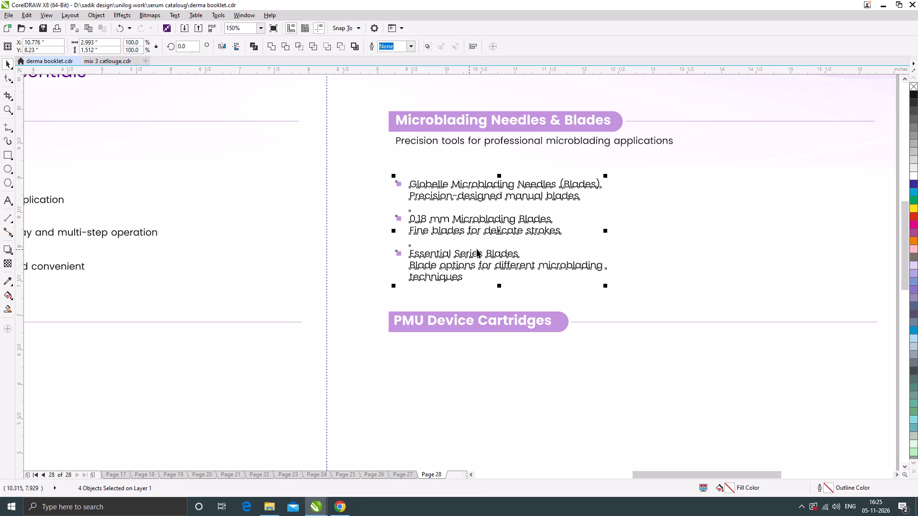
Break the Microblading Needles & Blades description before "applications" so it runs over two lines.
scroll(578, 133, up, 1)
double_click(652, 150)
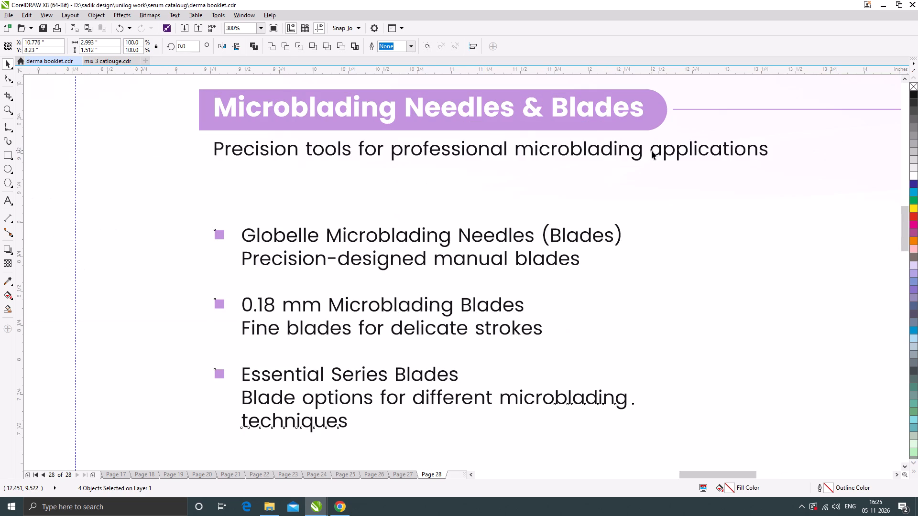
key(Return)
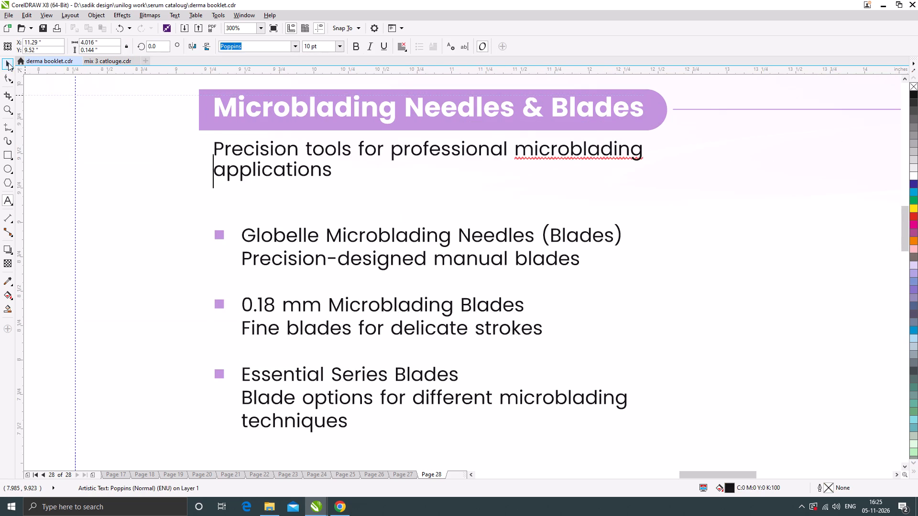
click(8, 63)
scroll(379, 193, down, 2)
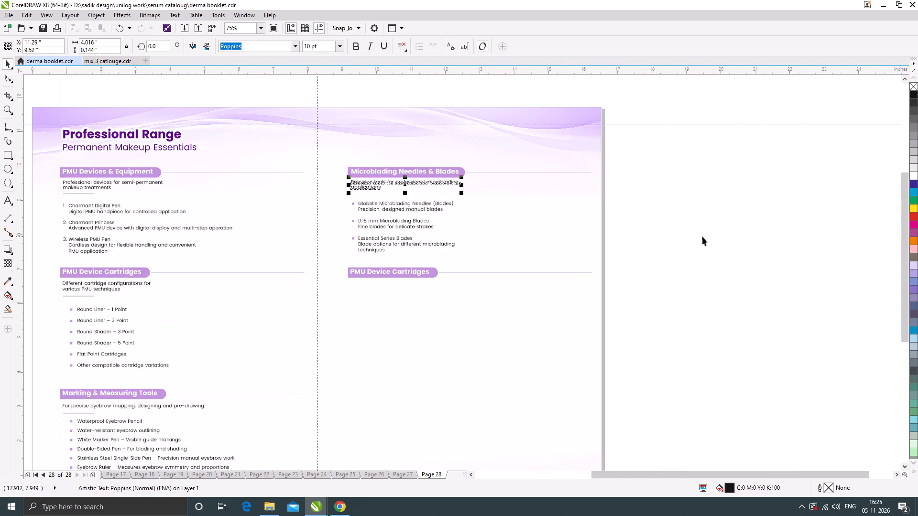
click(720, 237)
Duplicate the short grey divider from PMU Devices & Equipment to below the microblading description, aligned with the text's left edge.
scroll(416, 191, down, 1)
scroll(264, 196, up, 1)
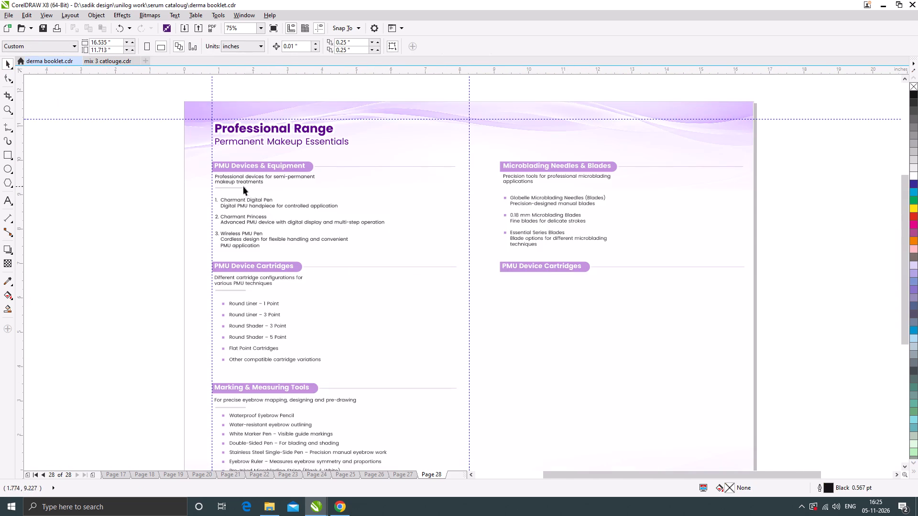
drag(240, 188, 526, 198)
shift+right_click(526, 198)
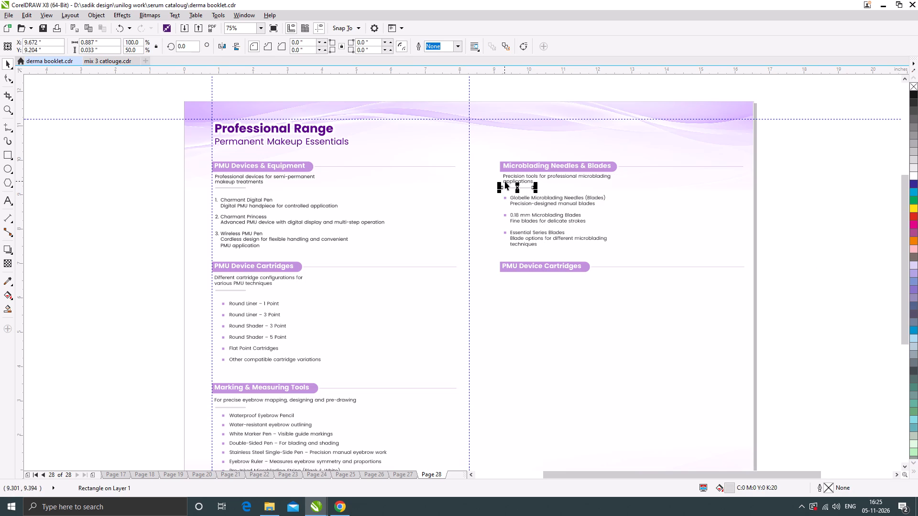
scroll(506, 181, up, 3)
scroll(507, 181, down, 1)
scroll(513, 195, up, 2)
drag(493, 233, 514, 233)
scroll(475, 211, down, 5)
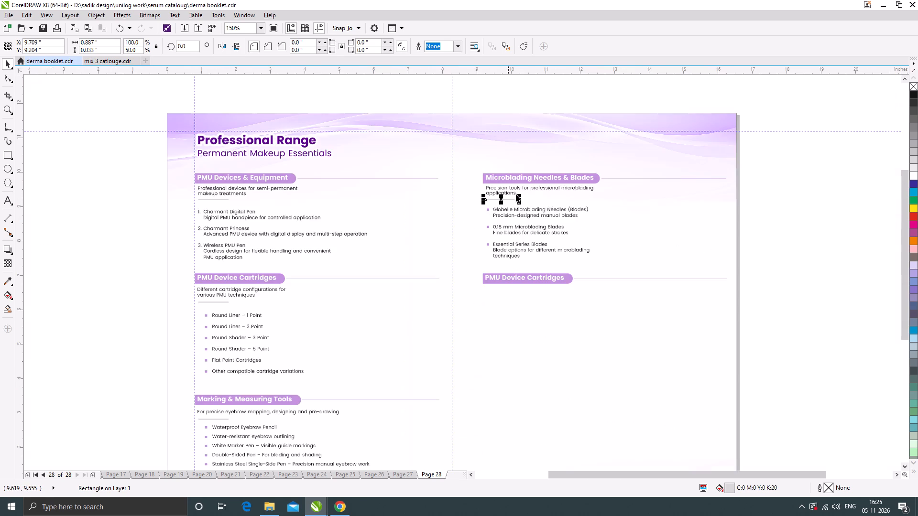
click(759, 241)
Replace the duplicated heading text with "PMU Accessories & Consumables", copied from section 5 of the Booklet Changes document in Chrome.
click(341, 502)
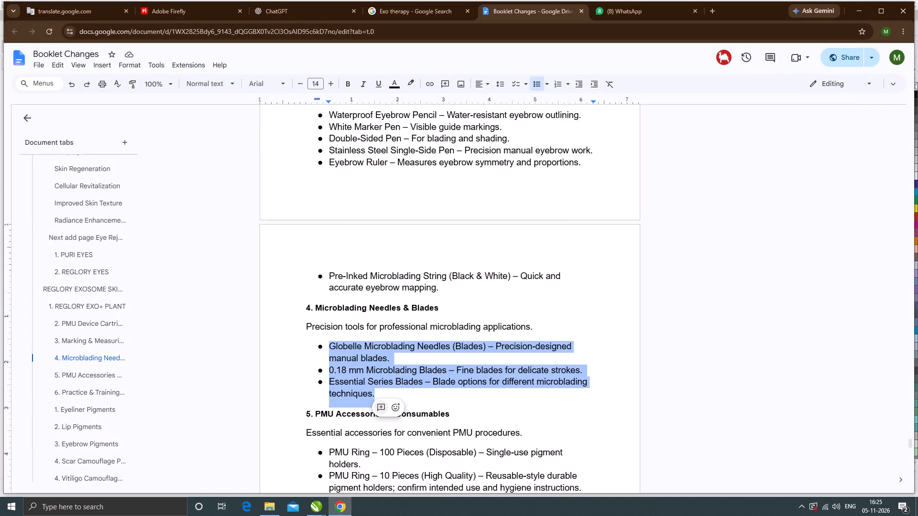
drag(316, 415, 450, 409)
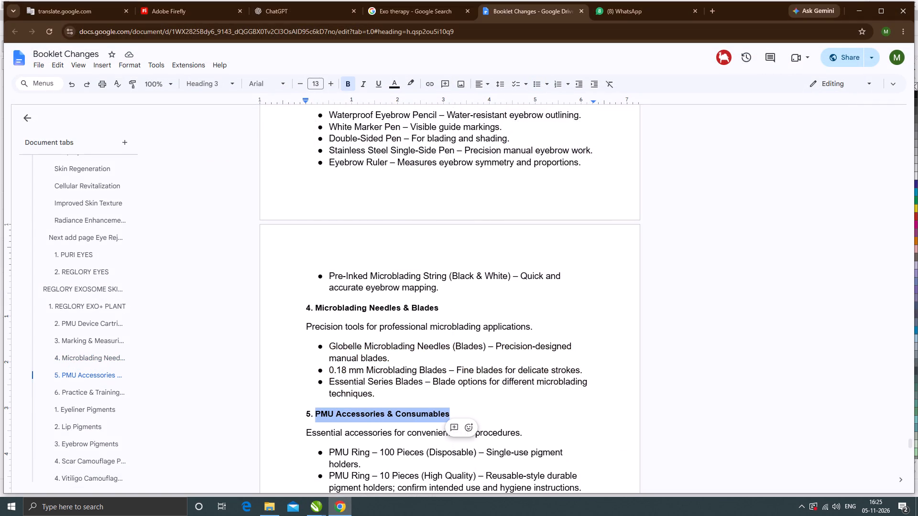
key(ctrl+c)
click(857, 8)
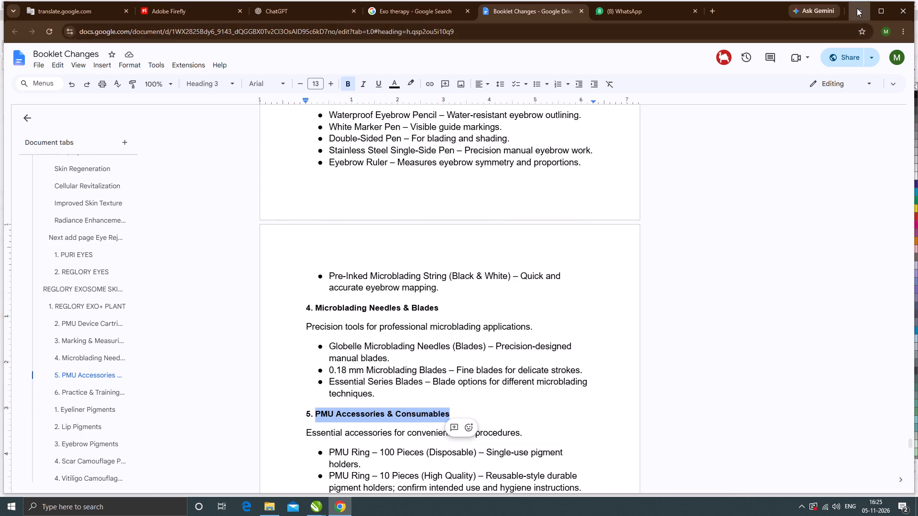
scroll(556, 295, up, 1)
click(549, 264)
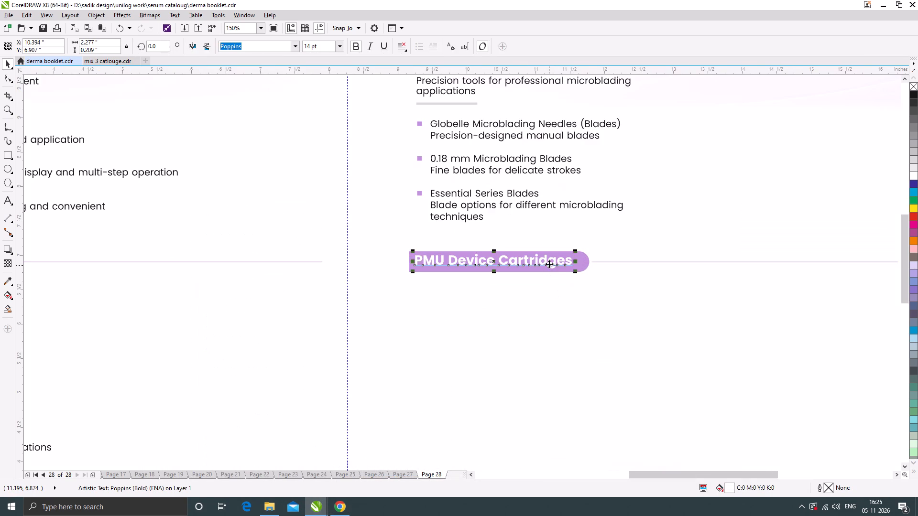
double_click(549, 264)
key(ctrl+a)
key(ctrl+v)
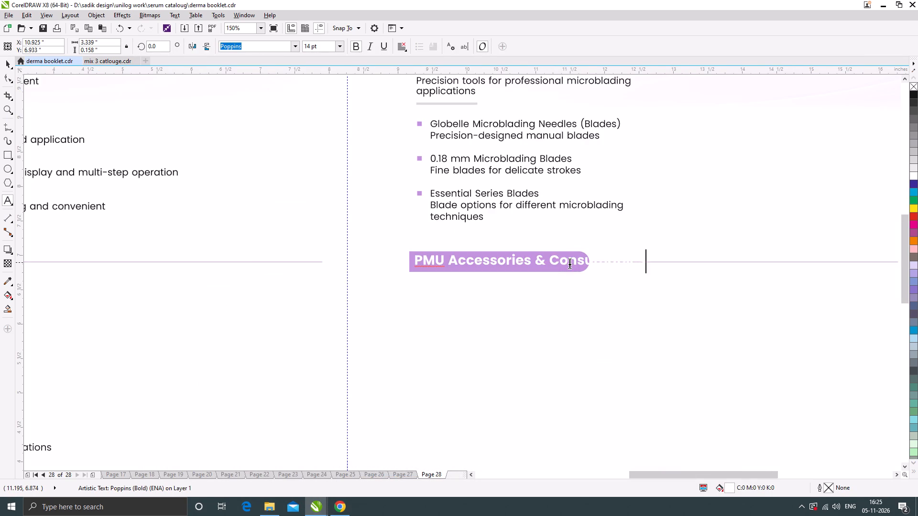
click(6, 64)
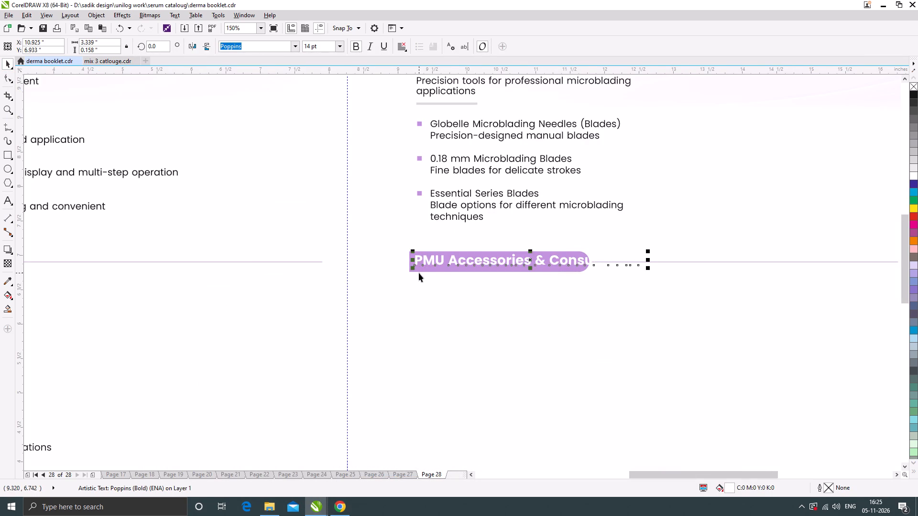
Widen the purple bar behind PMU Accessories & Consumables to about 3.63 inches, keeping its left edge in place.
click(419, 270)
drag(593, 261, 648, 263)
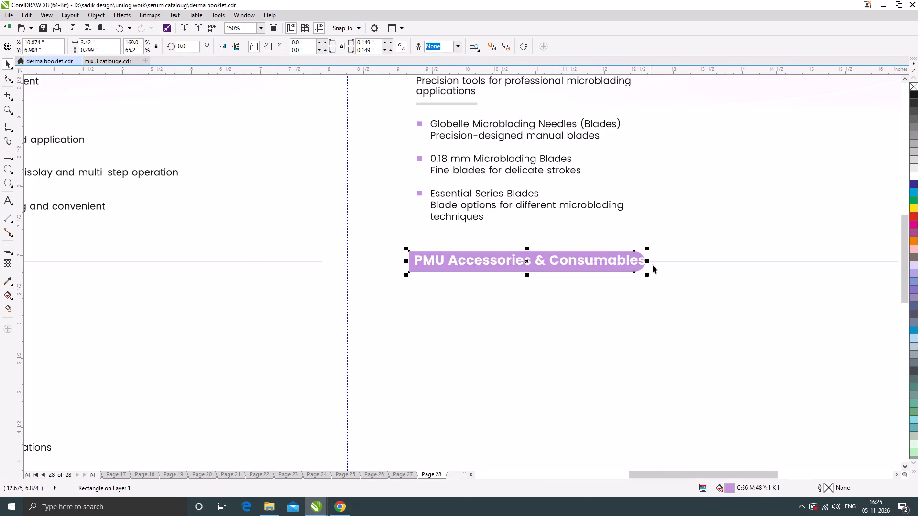
scroll(657, 264, up, 1)
drag(638, 258, 667, 259)
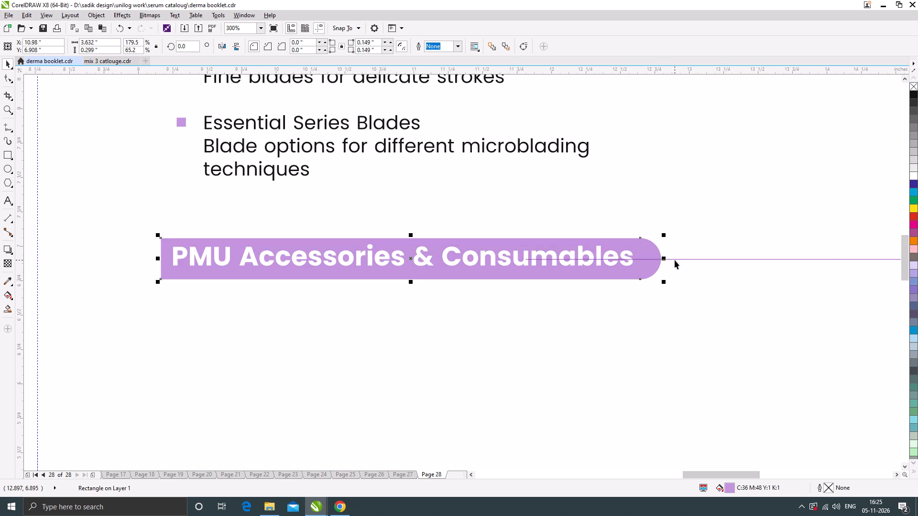
Shorten the thin purple line beside PMU Accessories & Consumables so it starts at the bar's rounded end.
click(675, 258)
drag(523, 260, 663, 258)
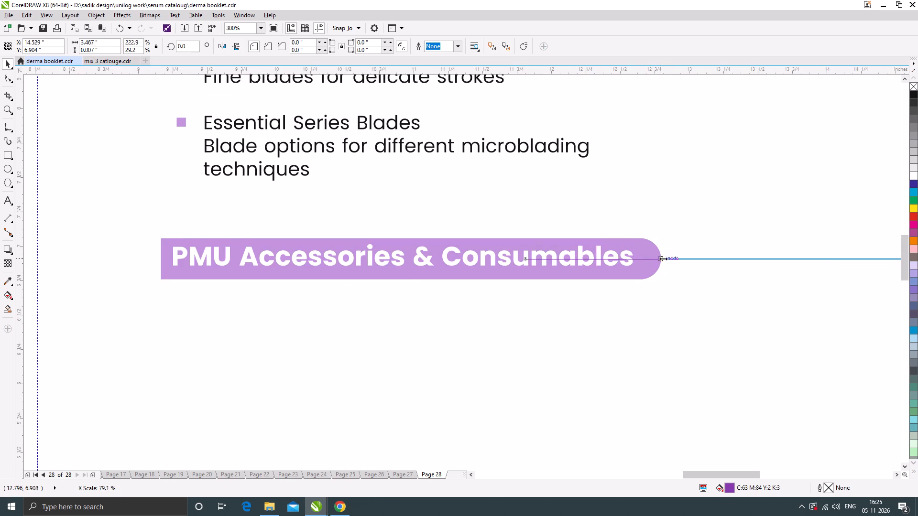
drag(663, 258, 665, 258)
scroll(534, 243, down, 2)
click(719, 251)
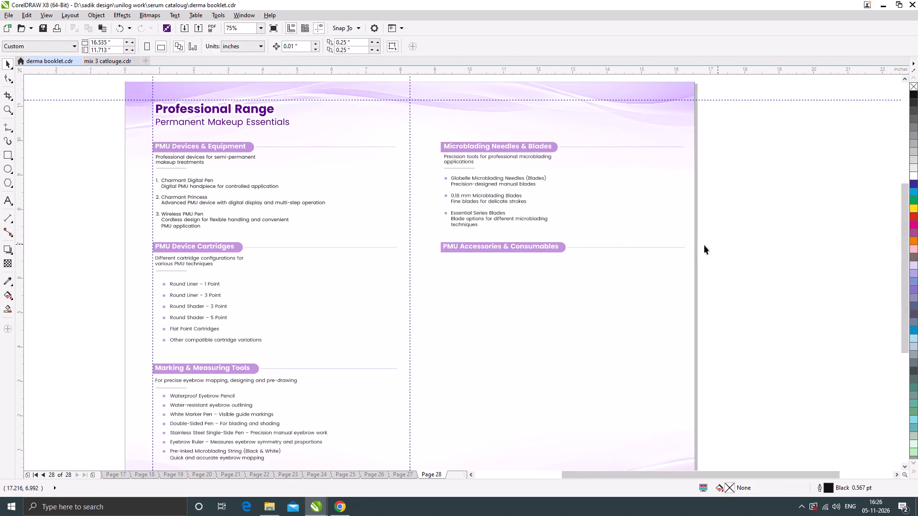
Duplicate the microblading description below PMU Accessories & Consumables and replace it with "Essential accessories for convenient PMU procedures" from Booklet Changes in Chrome.
click(336, 505)
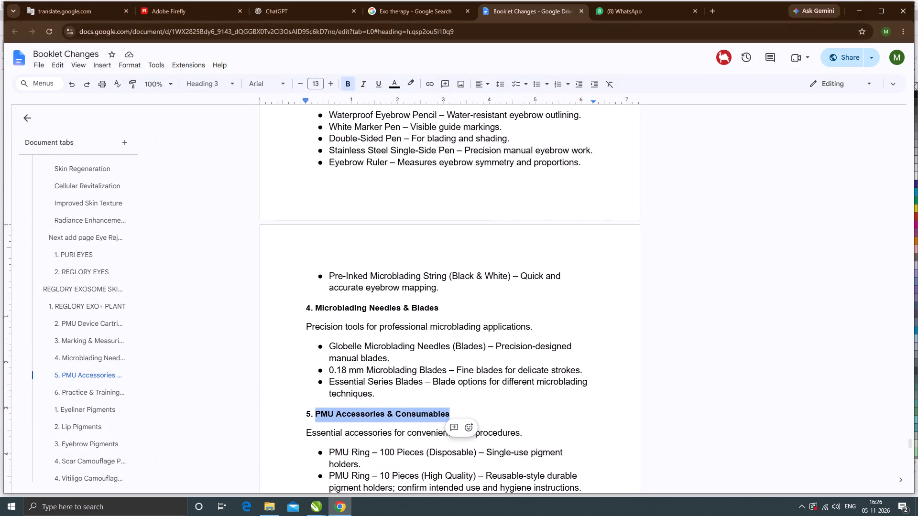
drag(305, 435, 517, 429)
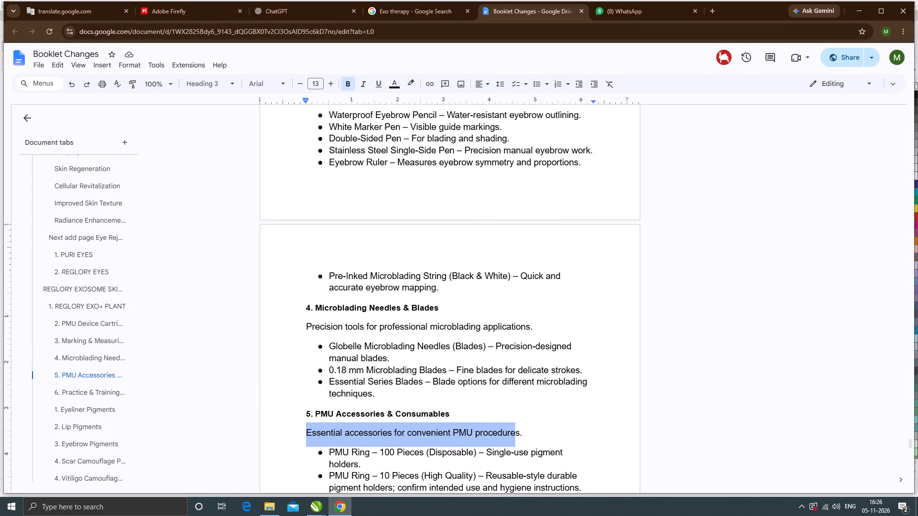
drag(517, 429, 518, 429)
key(ctrl+c)
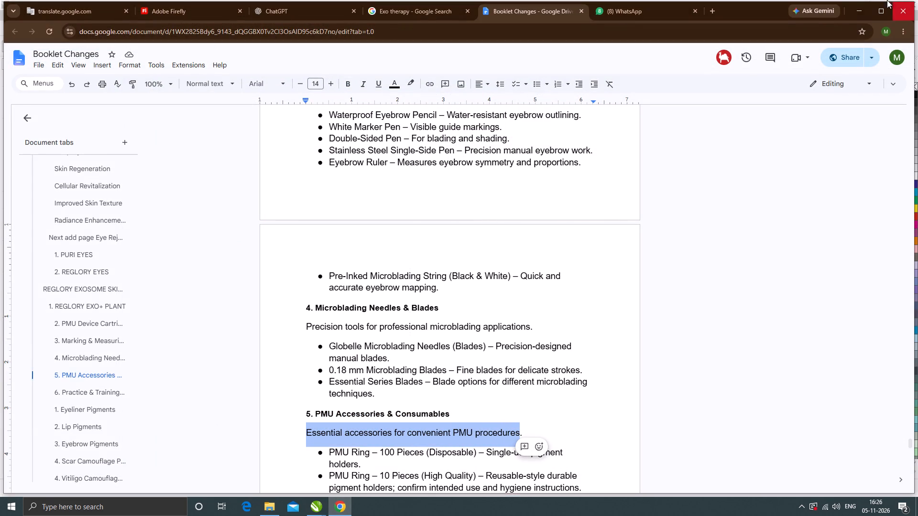
click(861, 7)
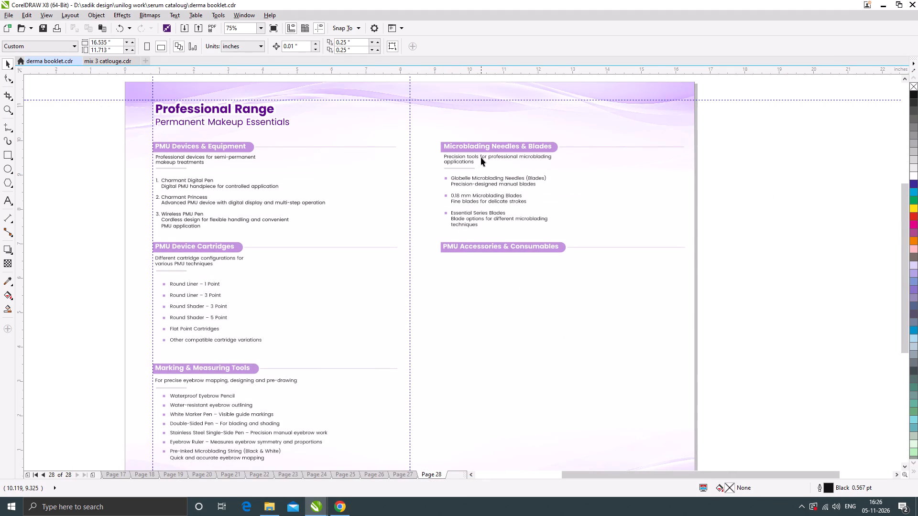
drag(481, 157, 486, 260)
shift+right_click(486, 260)
scroll(470, 261, up, 1)
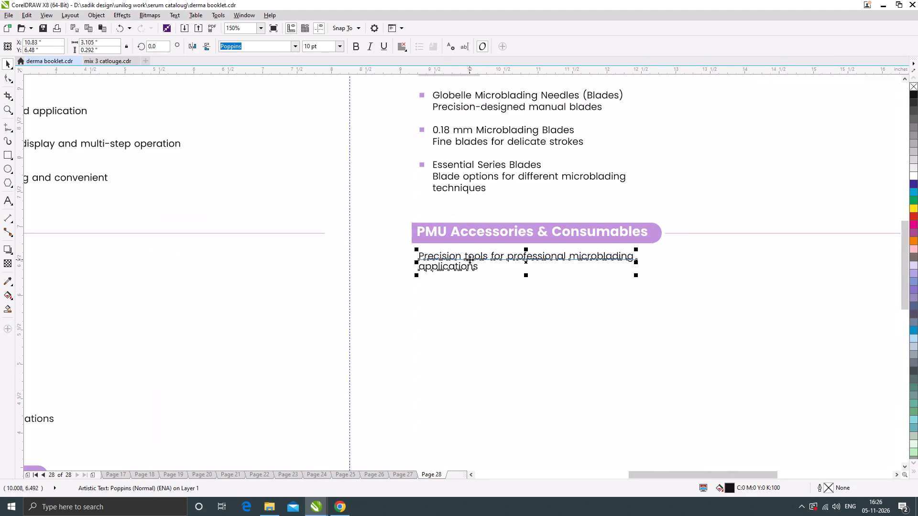
double_click(470, 256)
key(ctrl+a)
key(ctrl+v)
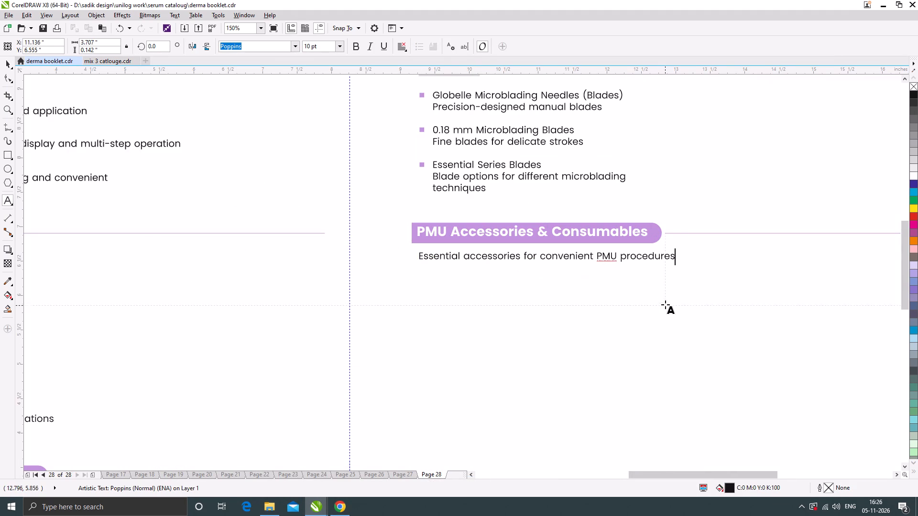
click(6, 65)
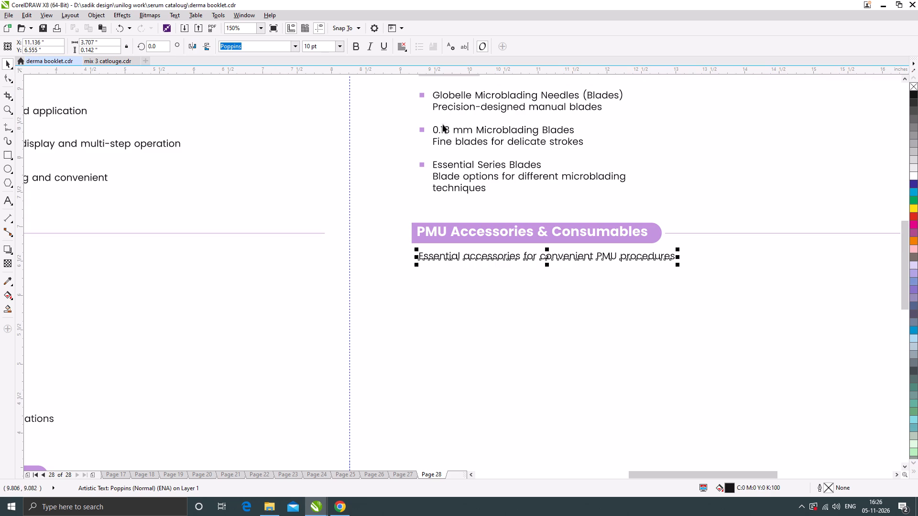
Copy the two PMU Ring entries from section 5 of the Booklet Changes document in Chrome.
click(342, 512)
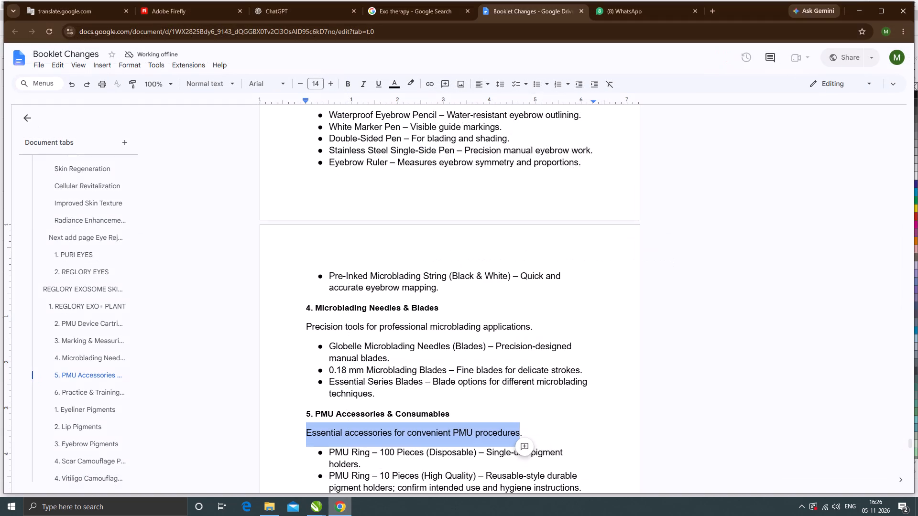
scroll(356, 265, down, 3)
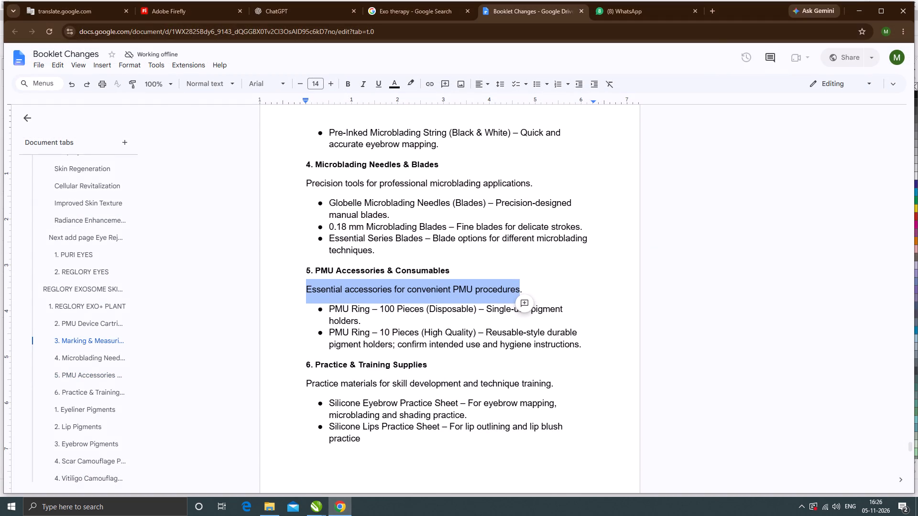
drag(328, 312, 580, 344)
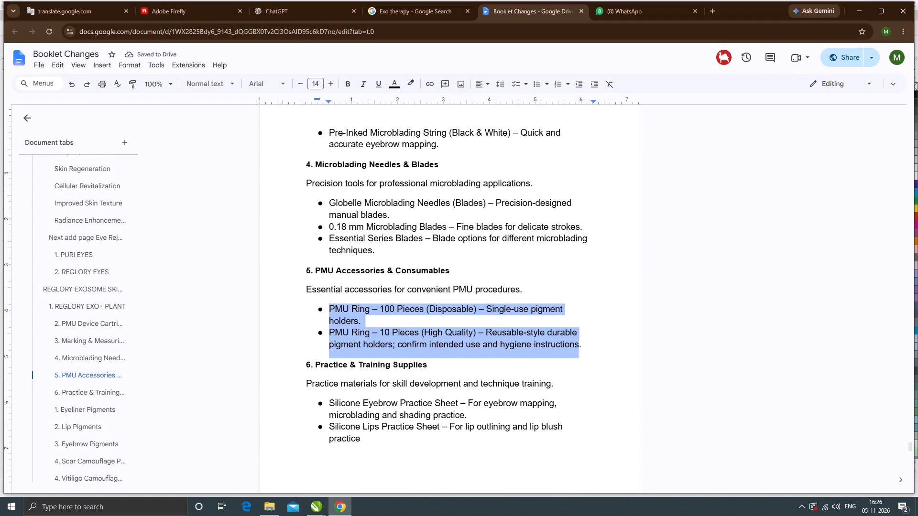
drag(580, 344, 587, 344)
key(ctrl+c)
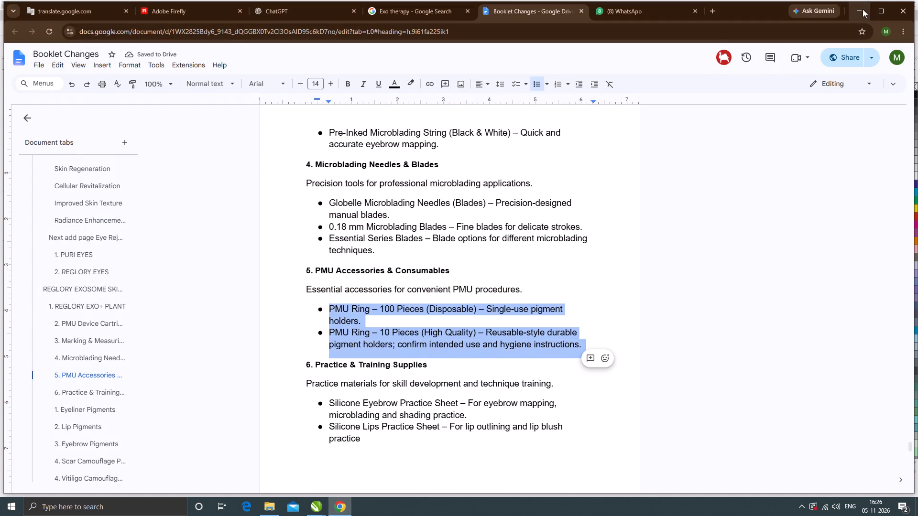
click(862, 9)
Duplicate the short grey divider from Microblading Needles & Blades to just below the PMU Accessories & Consumables description.
scroll(447, 243, down, 1)
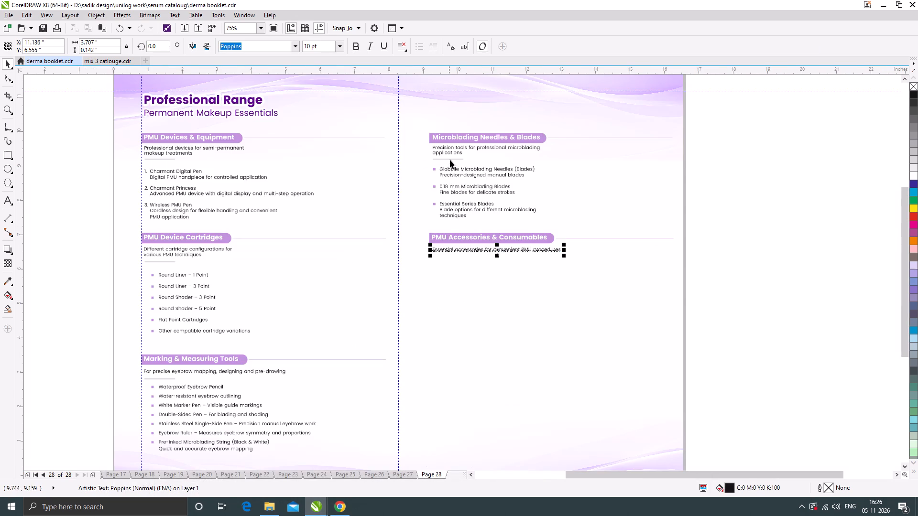
drag(450, 158, 456, 257)
shift+right_click(456, 257)
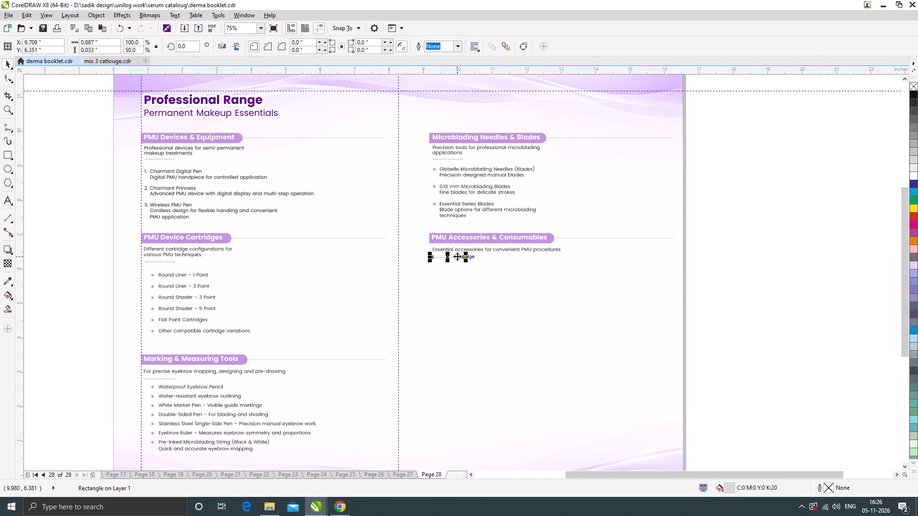
click(716, 269)
Duplicate the PMU Accessories & Consumables description below its grey divider and replace the copy's text with the copied PMU Ring entries.
drag(468, 249, 470, 269)
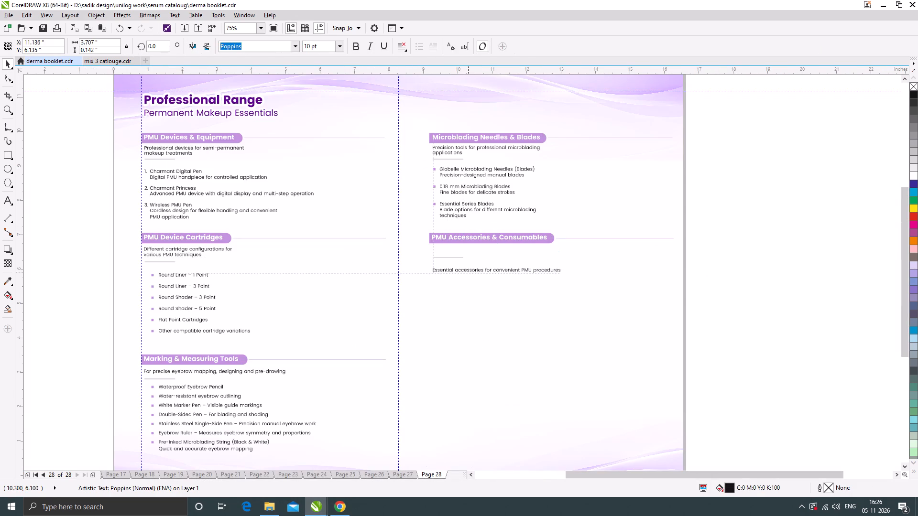
drag(470, 269, 470, 270)
shift+right_click(470, 270)
double_click(470, 270)
key(ctrl+a)
key(ctrl+v)
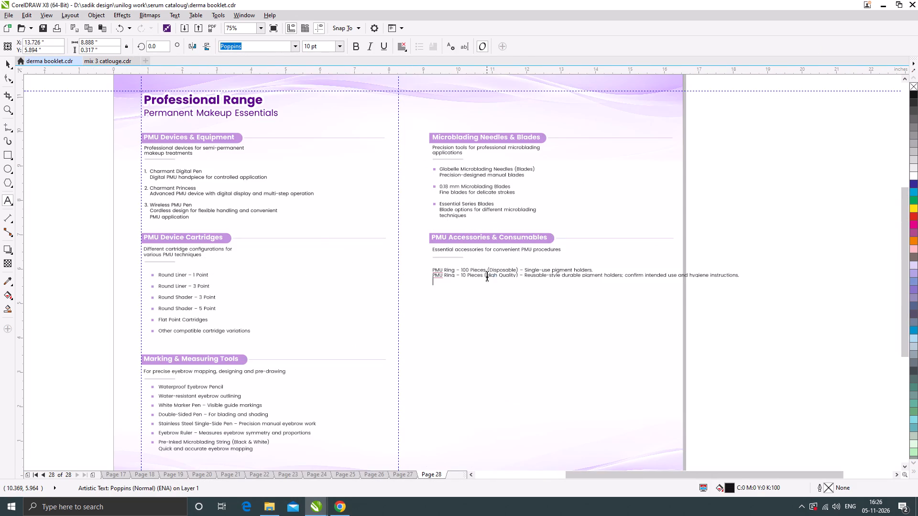
Remove the dash after "PMU Ring – 100 Pieces (Disposable)", put "Single-use pigment holders." on its own line, and add a blank line below.
scroll(542, 275, up, 1)
click(510, 266)
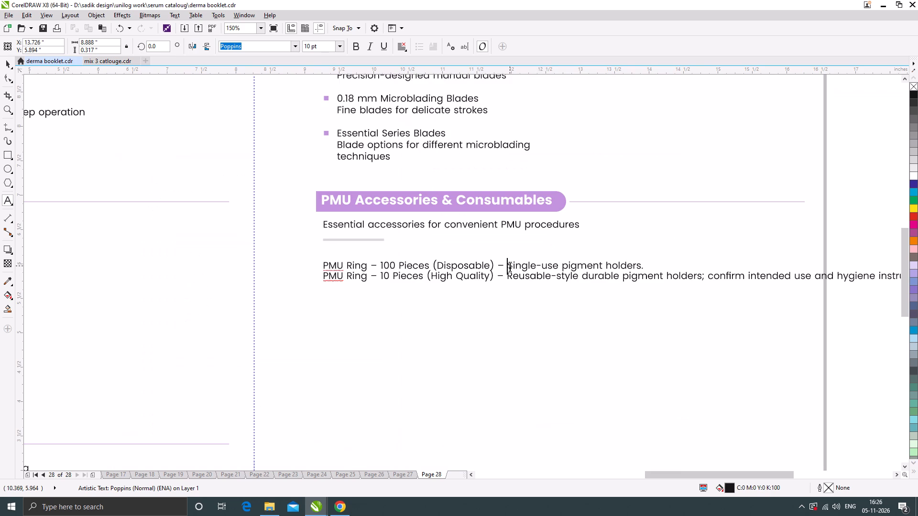
key(BackSpace)
key(BackSpace)
key(BackSpace)
key(Return)
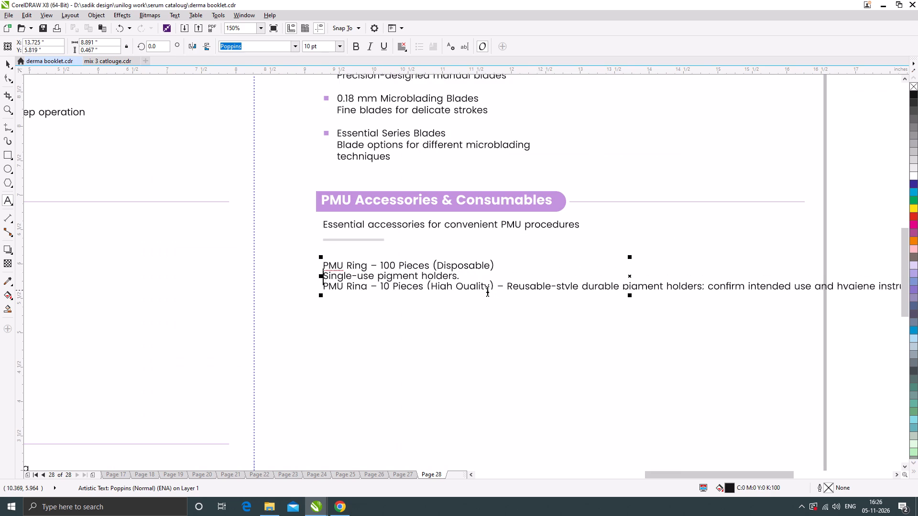
click(470, 276)
key(Return)
Remove the dash after "PMU Ring – 10 Pieces (High Quality)" and break its description into two lines, the second starting at "confirm intended use".
click(507, 296)
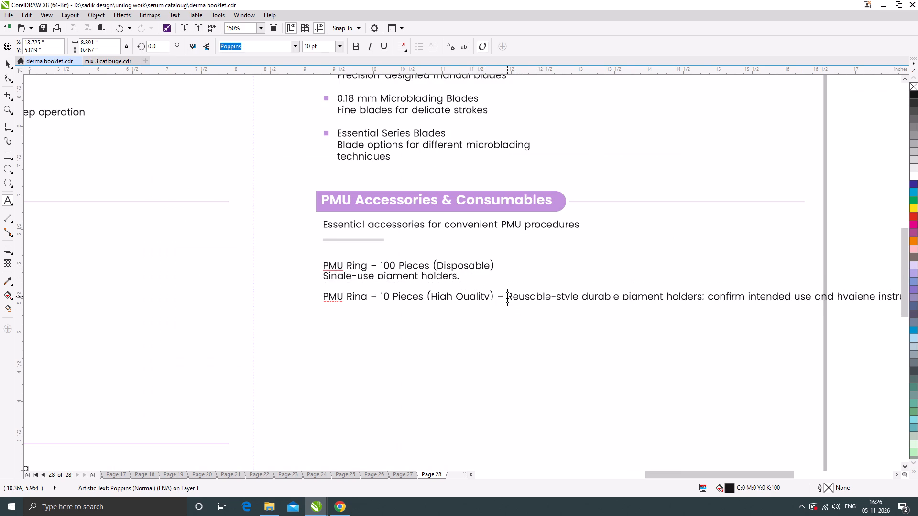
key(BackSpace)
key(BackSpace)
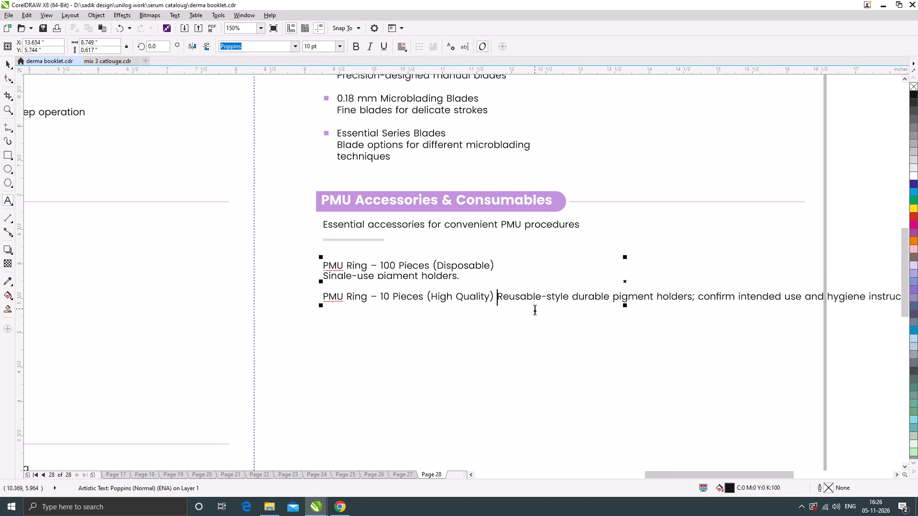
key(BackSpace)
key(Return)
click(526, 311)
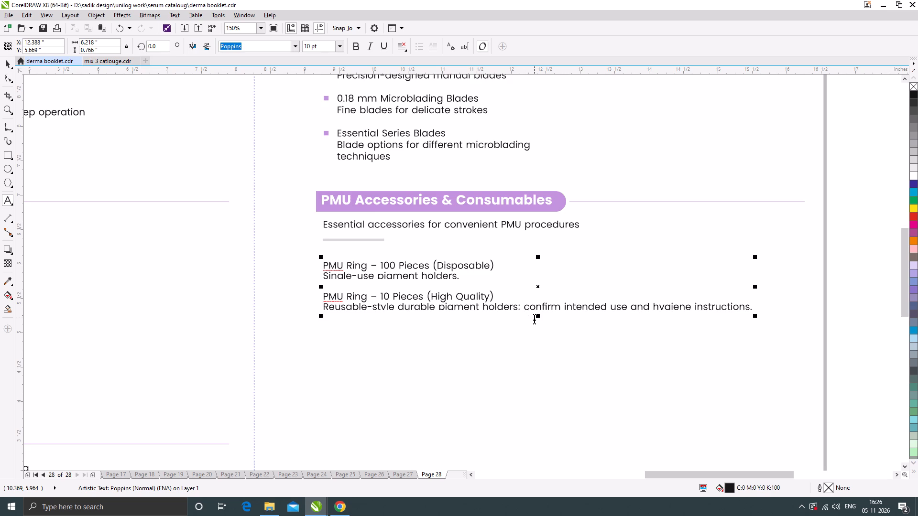
key(Return)
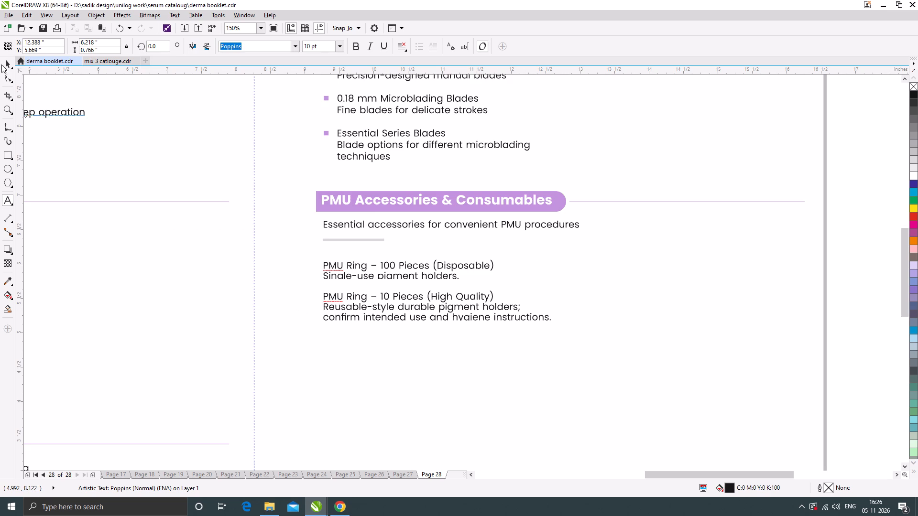
click(6, 60)
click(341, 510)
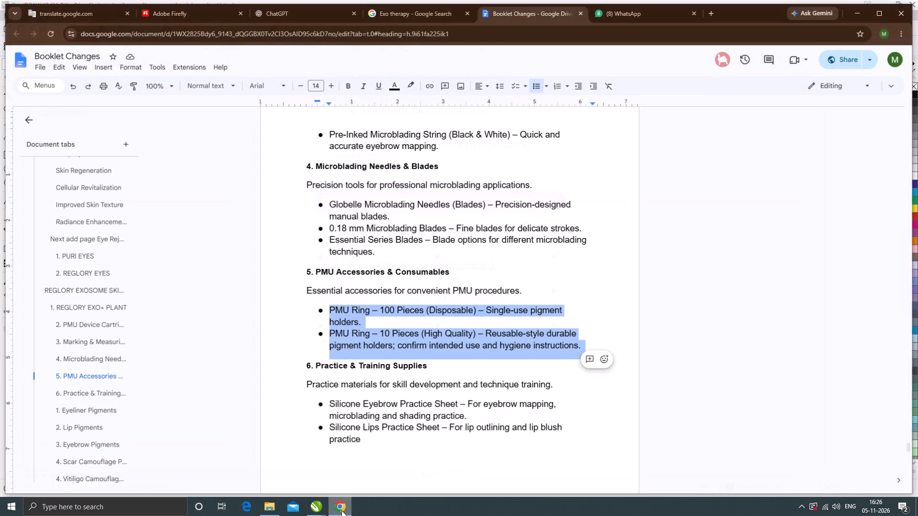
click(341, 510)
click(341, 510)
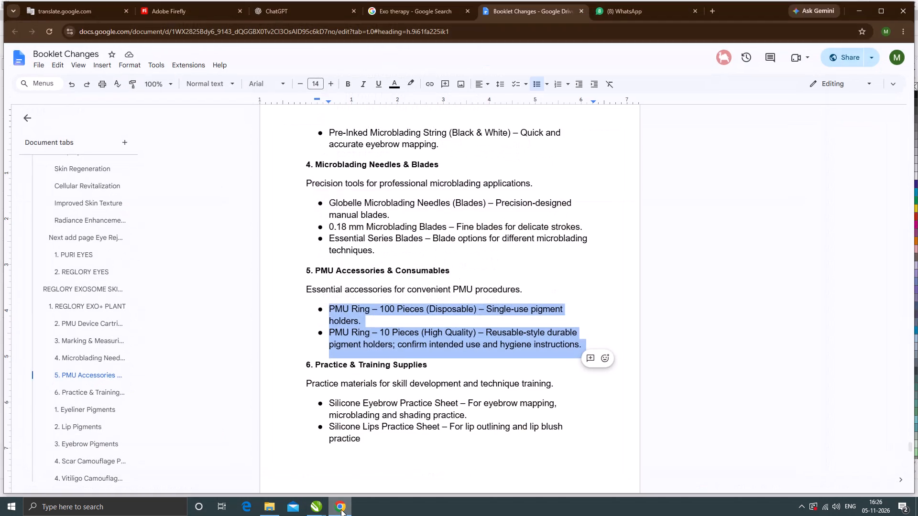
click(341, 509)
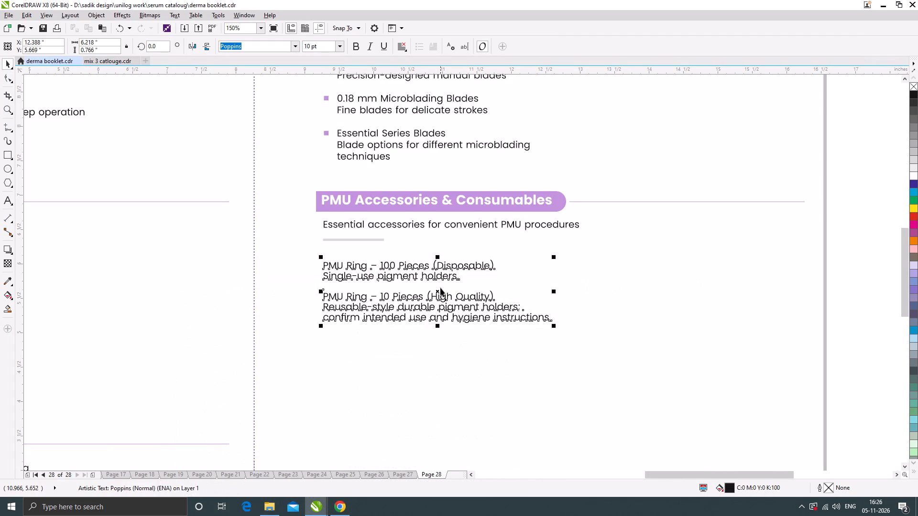
Increase the line spacing of the PMU Ring text with the Shape tool, making the block about 1.31 inches tall.
click(7, 78)
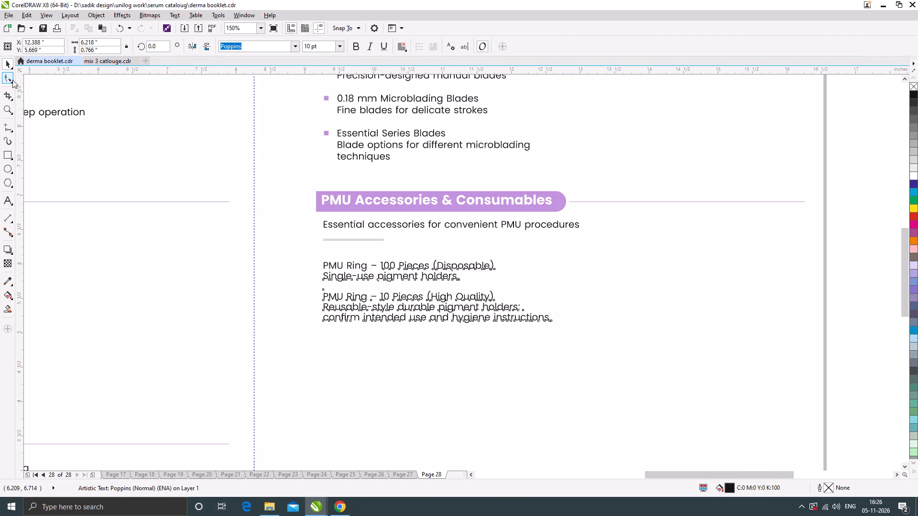
drag(320, 326, 322, 356)
scroll(441, 268, down, 1)
click(11, 64)
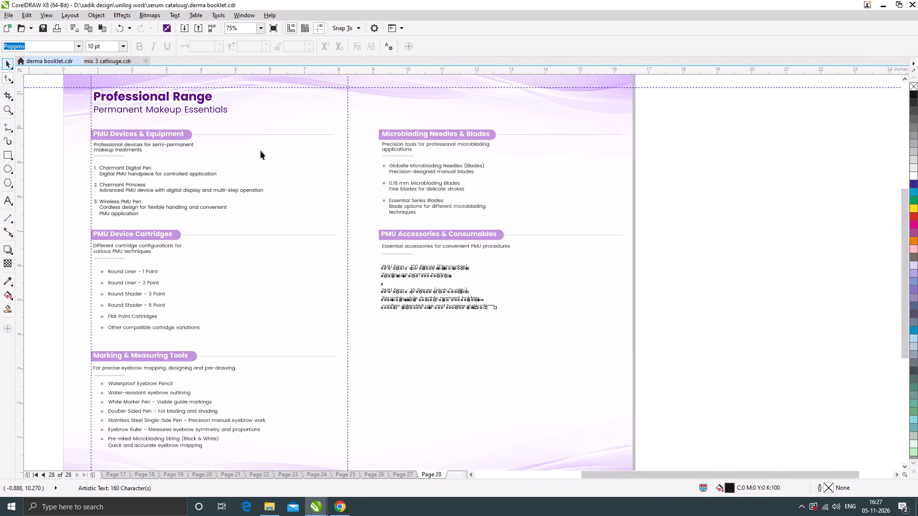
Indent the PMU Ring text horizontally to line up with the bulleted text of Microblading Needles & Blades.
scroll(415, 258, up, 1)
drag(412, 278, 426, 277)
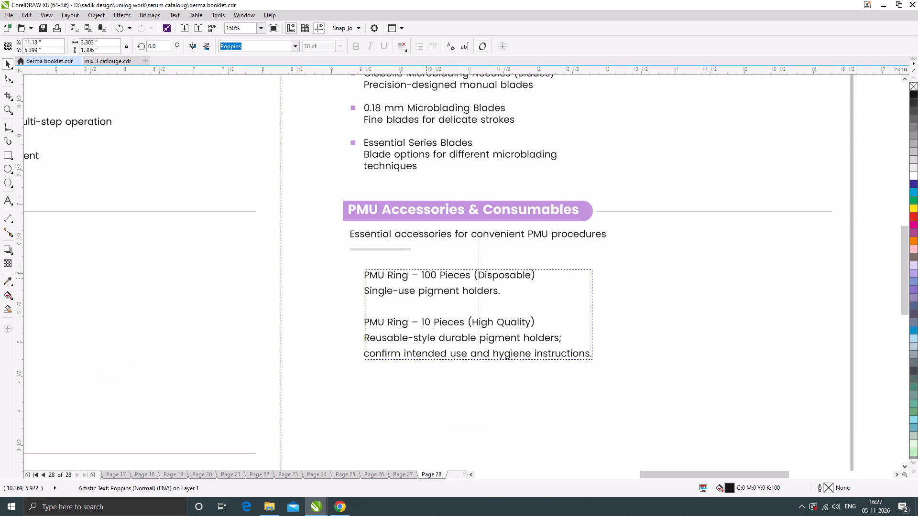
drag(426, 277, 427, 277)
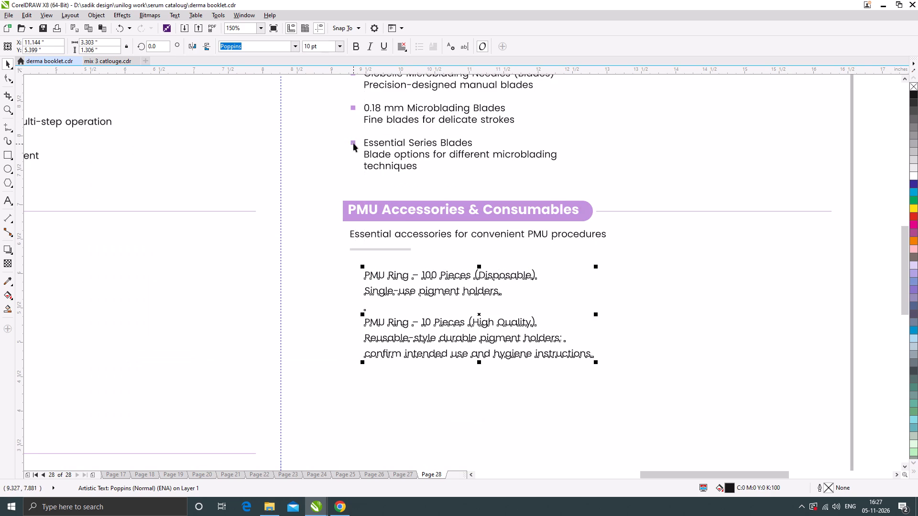
Duplicate the purple square bullet from Essential Series Blades beside the first line of each of the two PMU Ring entries.
drag(353, 143, 356, 276)
shift+right_click(356, 276)
scroll(358, 291, up, 3)
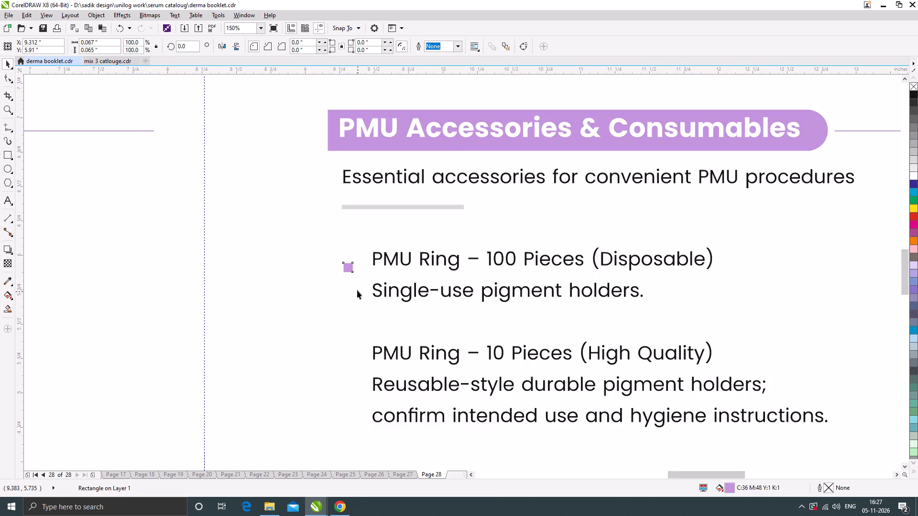
drag(341, 249, 341, 231)
scroll(343, 221, down, 1)
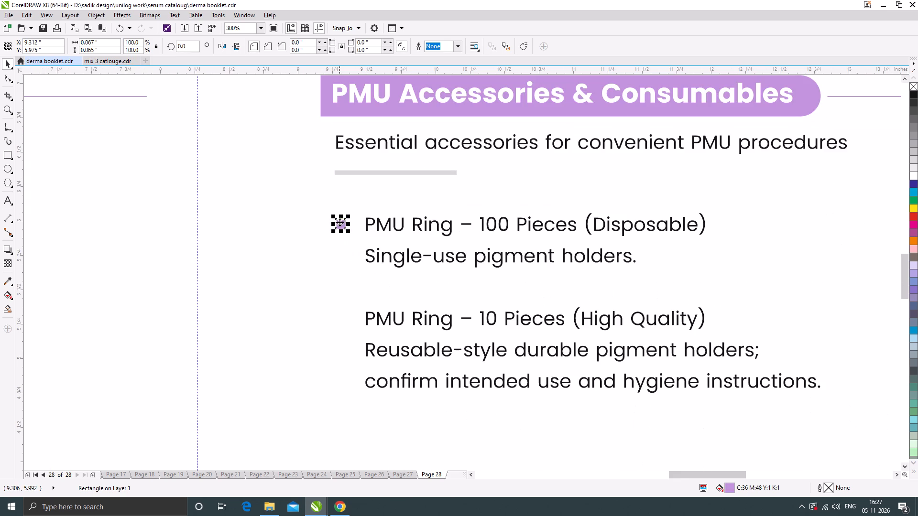
drag(339, 222, 340, 317)
shift+right_click(340, 317)
scroll(392, 273, down, 2)
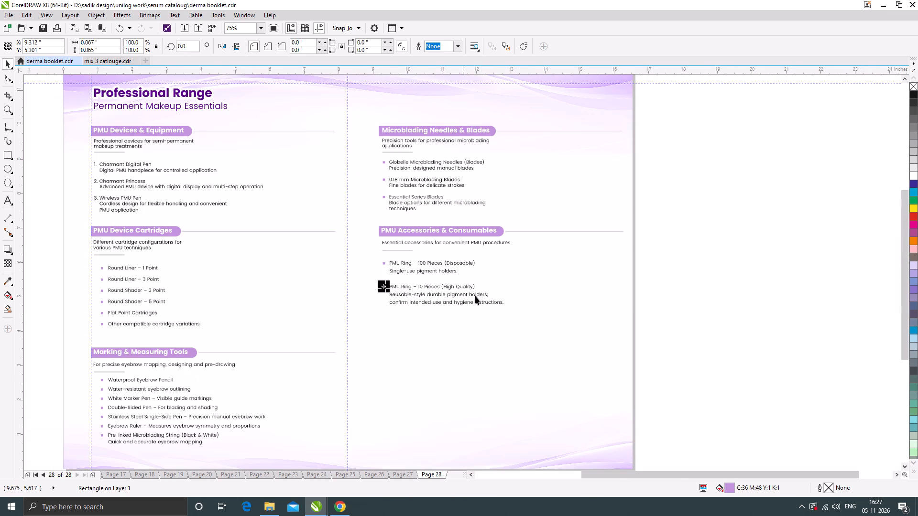
click(703, 307)
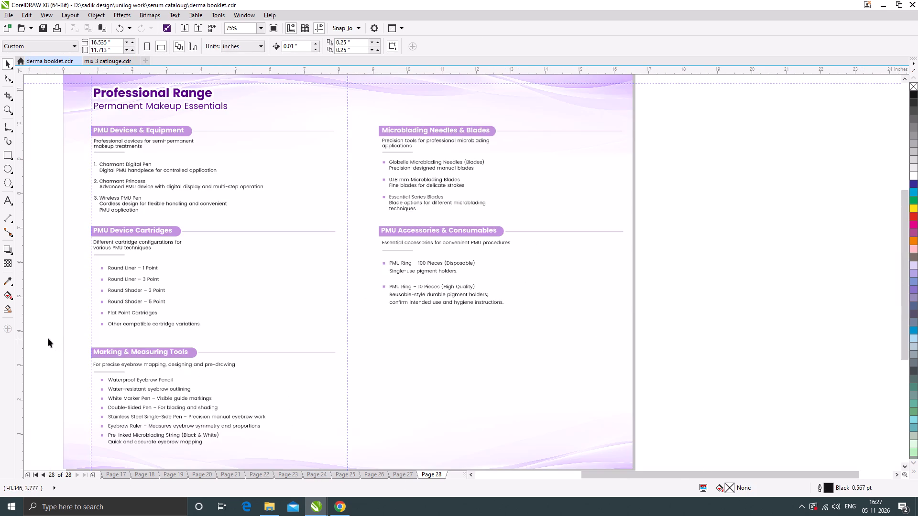
Duplicate the Marking & Measuring Tools heading, purple banner and rule line horizontally into the page's second column, aligned under PMU Accessories & Consumables.
drag(43, 333, 421, 361)
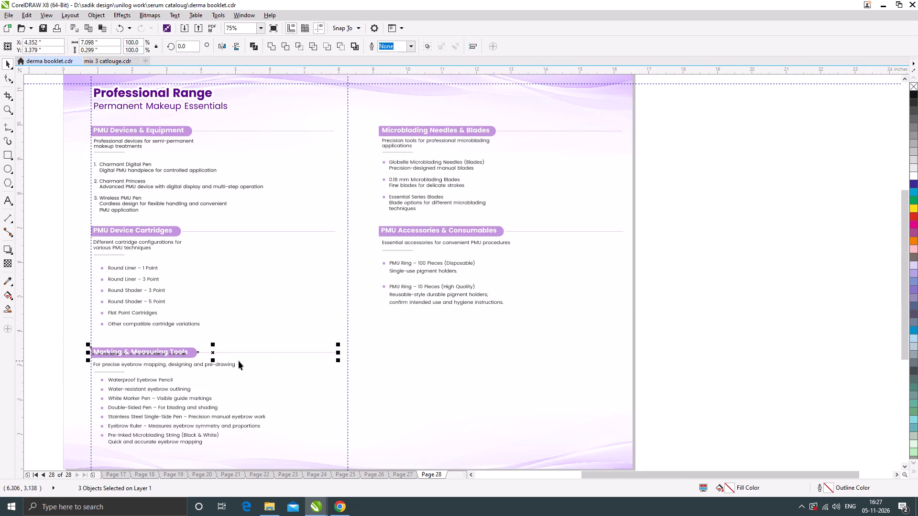
drag(176, 353, 456, 359)
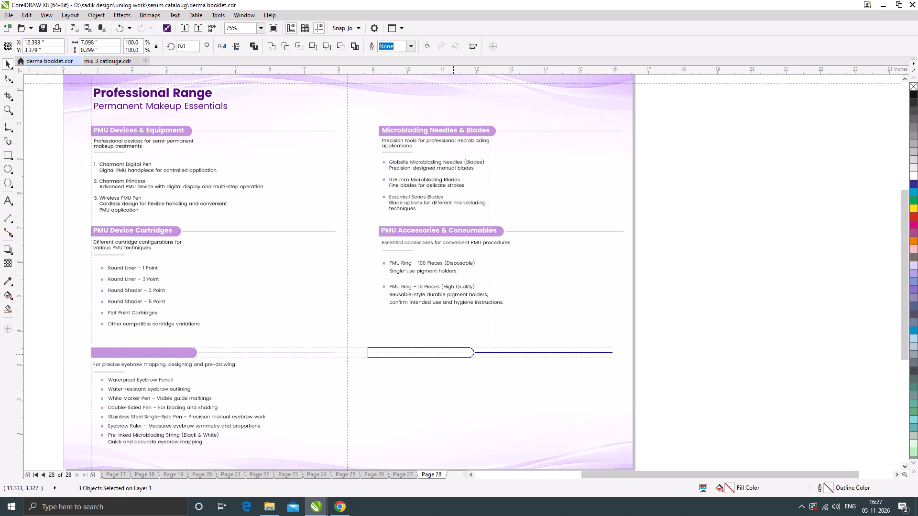
drag(456, 359, 458, 359)
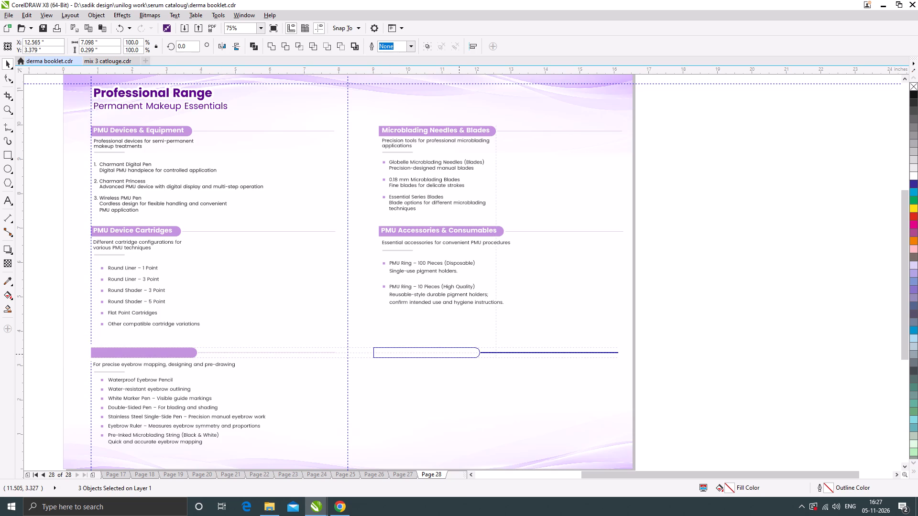
drag(458, 359, 464, 360)
shift+right_click(464, 360)
click(719, 322)
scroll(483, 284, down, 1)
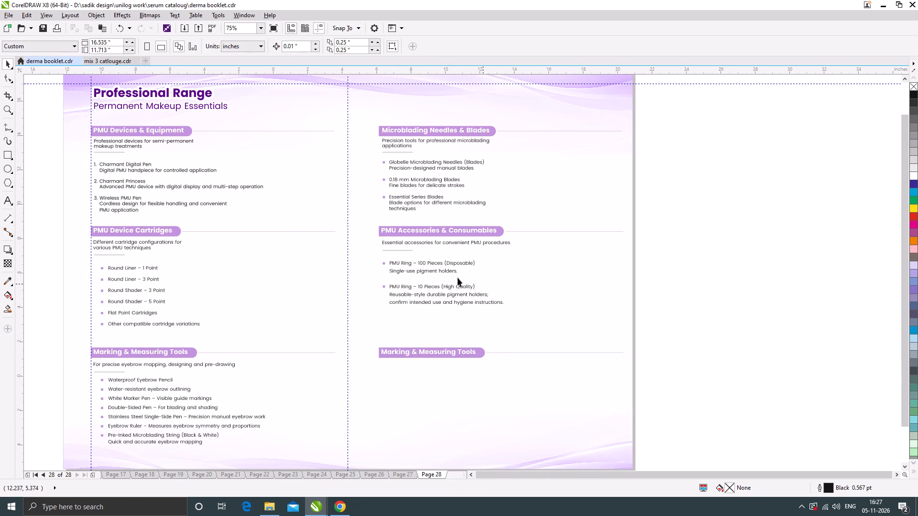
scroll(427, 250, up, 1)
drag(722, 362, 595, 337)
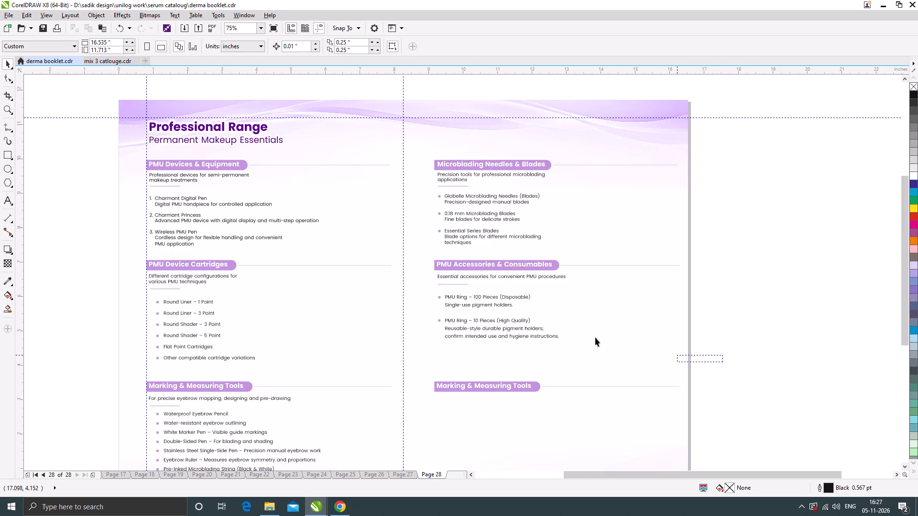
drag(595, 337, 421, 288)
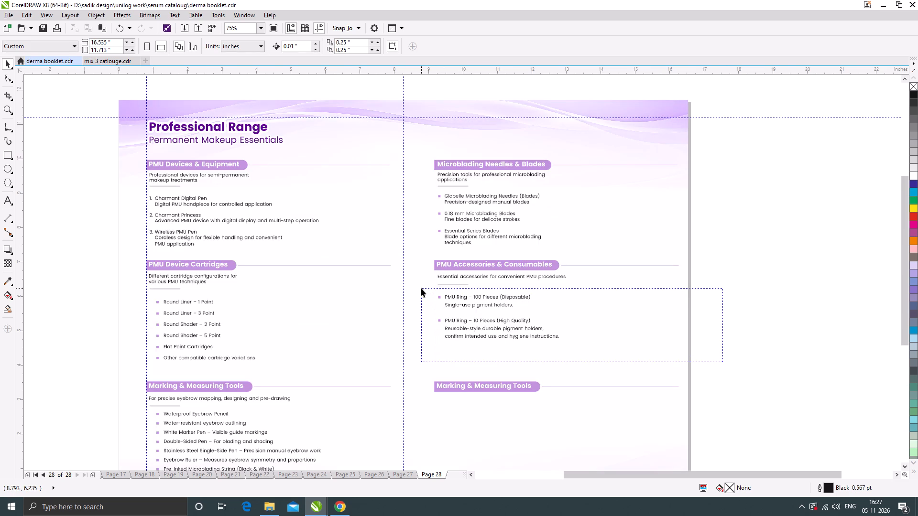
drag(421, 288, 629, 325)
Slightly tighten the line spacing of the Microblading Needles & Blades bulleted text with the Shape tool.
scroll(484, 215, up, 1)
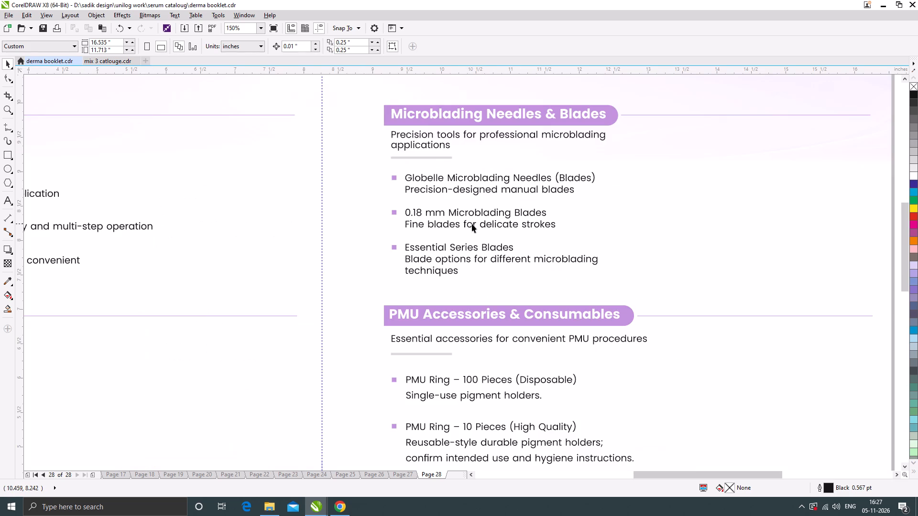
click(471, 224)
click(9, 75)
scroll(403, 190, up, 1)
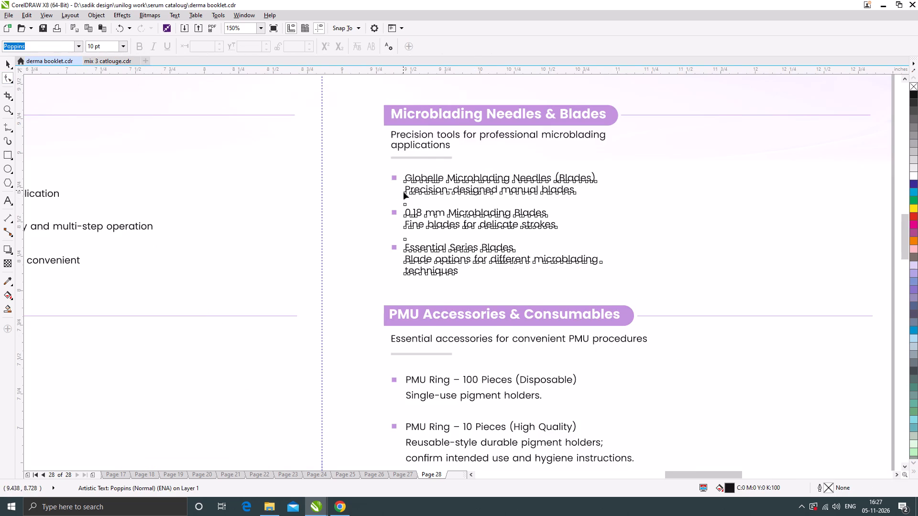
drag(404, 364, 404, 355)
click(7, 64)
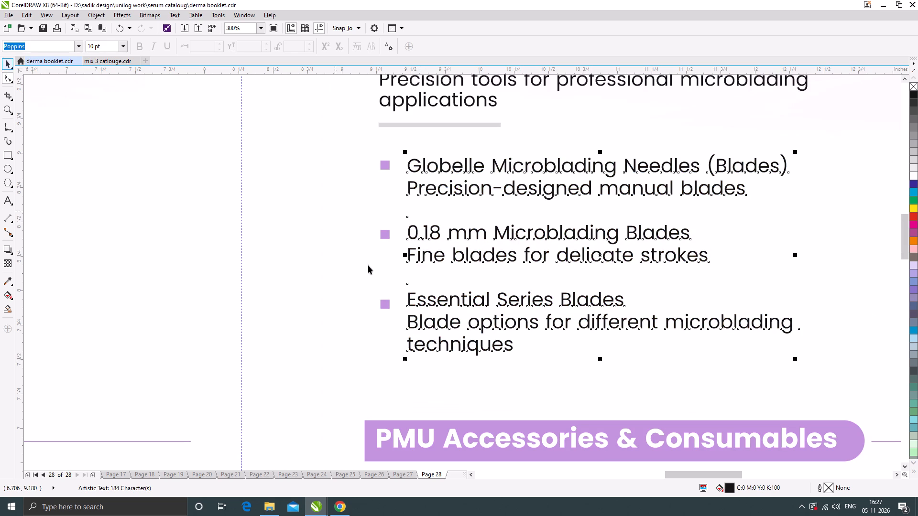
Move the purple square bullets of Essential Series Blades and 0.18 mm Microblading Blades up to line up with their first text lines.
scroll(389, 304, up, 3)
drag(373, 302, 373, 288)
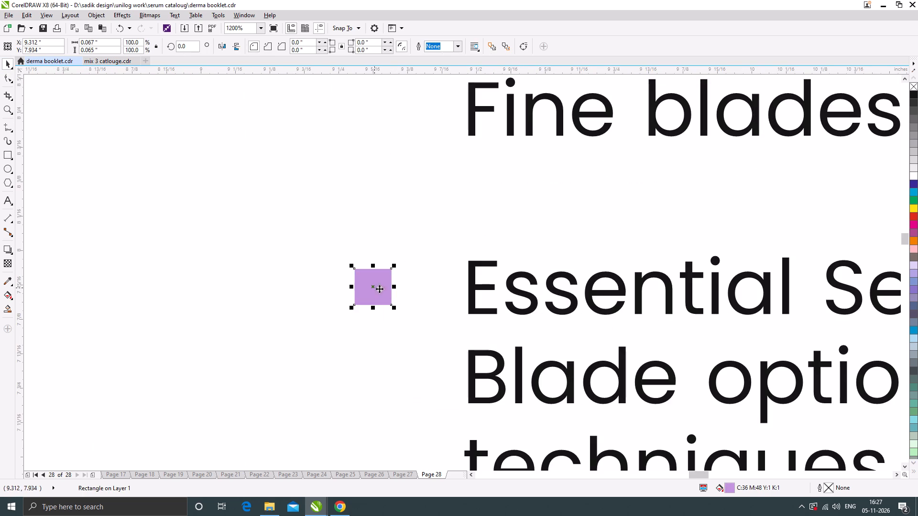
scroll(412, 301, down, 3)
scroll(403, 232, up, 4)
drag(403, 229, 403, 203)
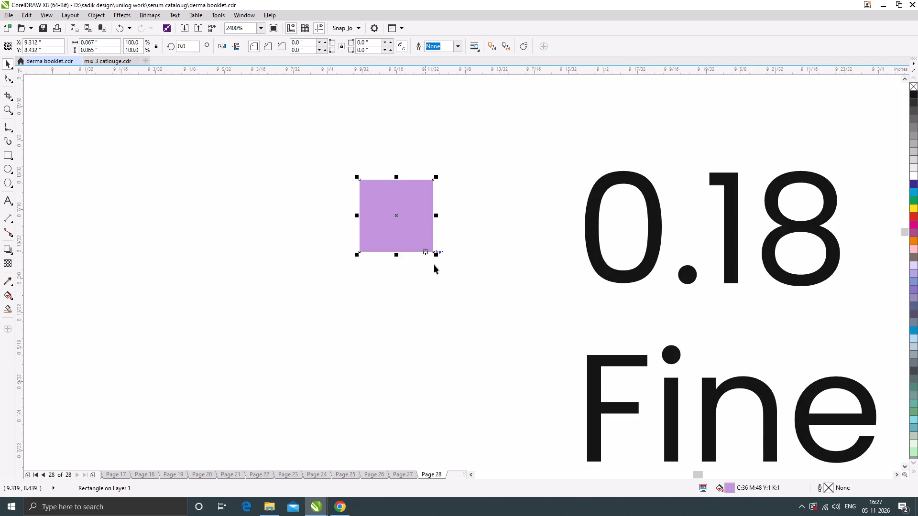
scroll(439, 276, down, 4)
scroll(449, 193, down, 4)
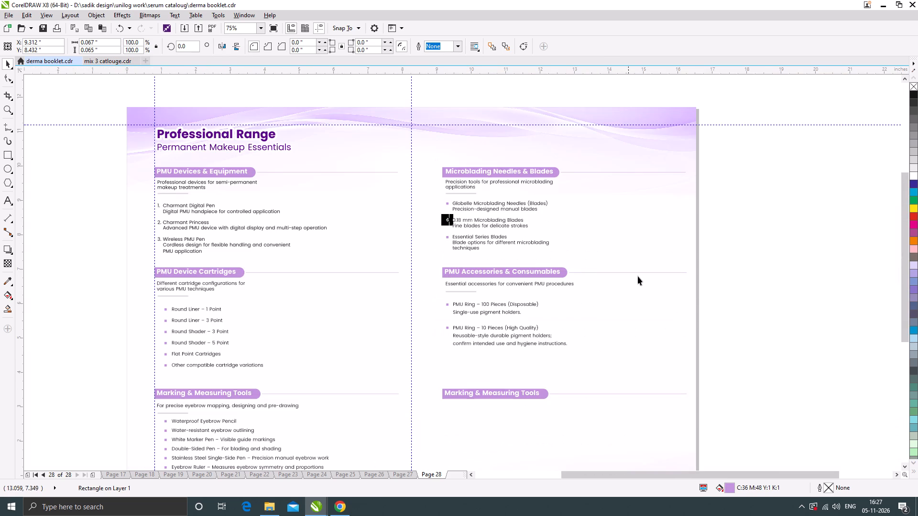
click(754, 297)
Move the PMU Device Cartridges and PMU Accessories & Consumables sections together slightly down to even out the gaps between the page's section rows.
scroll(371, 229, down, 1)
scroll(331, 286, up, 1)
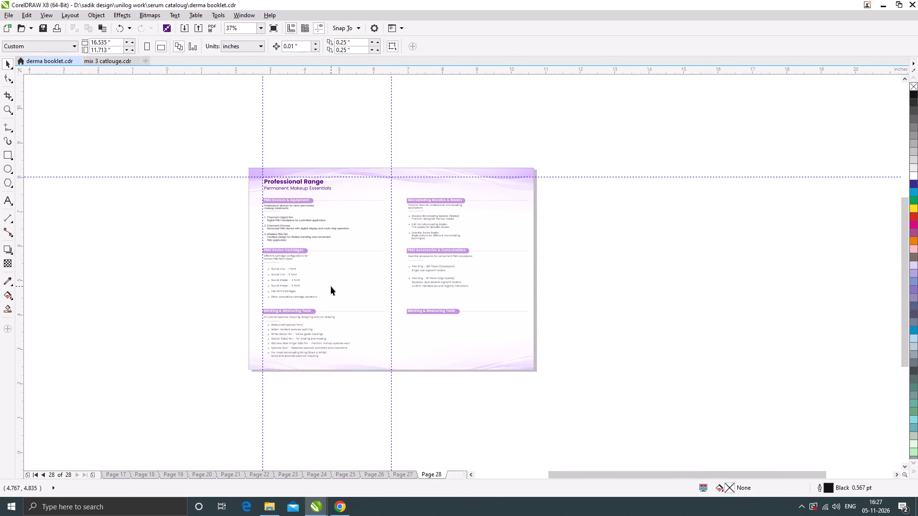
drag(122, 201, 819, 321)
scroll(514, 211, up, 3)
drag(518, 222, 519, 242)
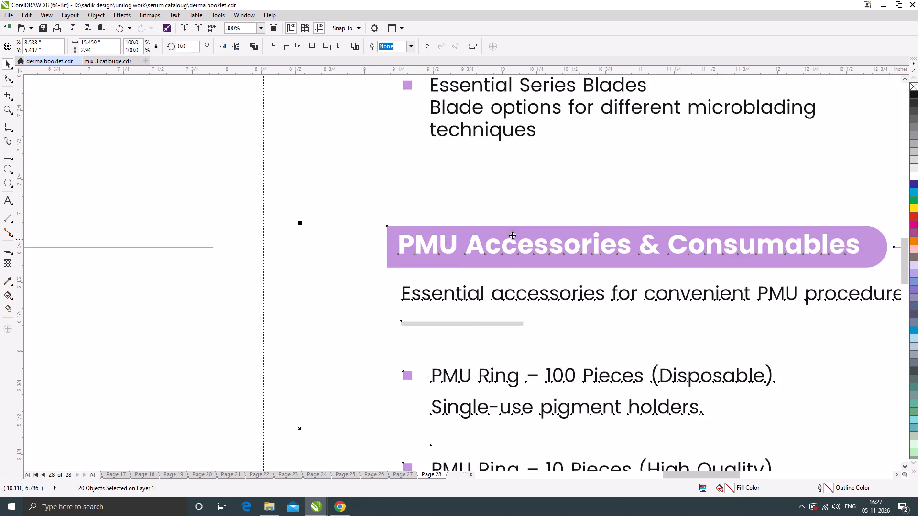
scroll(505, 231, down, 3)
click(702, 271)
click(715, 316)
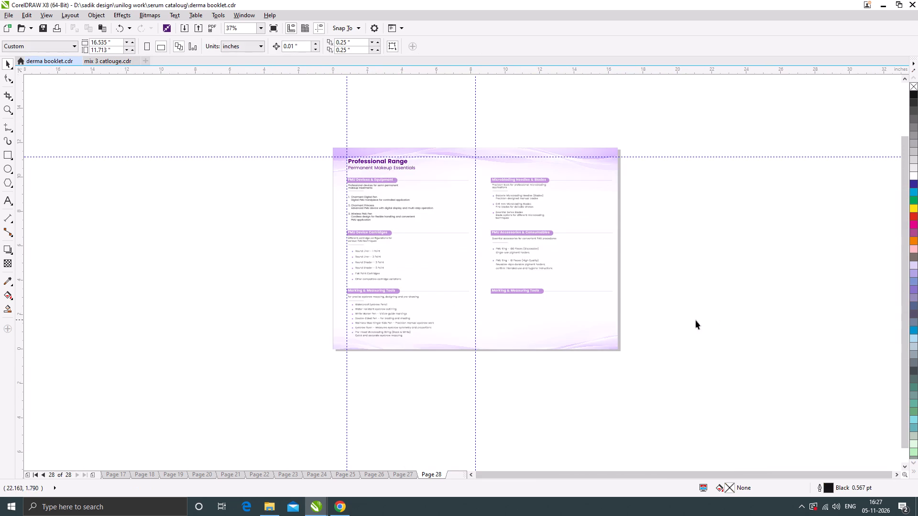
click(698, 302)
Copy "Practice & Training Supplies" from the Booklet Changes document in Google Chrome and replace the duplicated Marking & Measuring Tools heading text with it.
scroll(515, 274, up, 1)
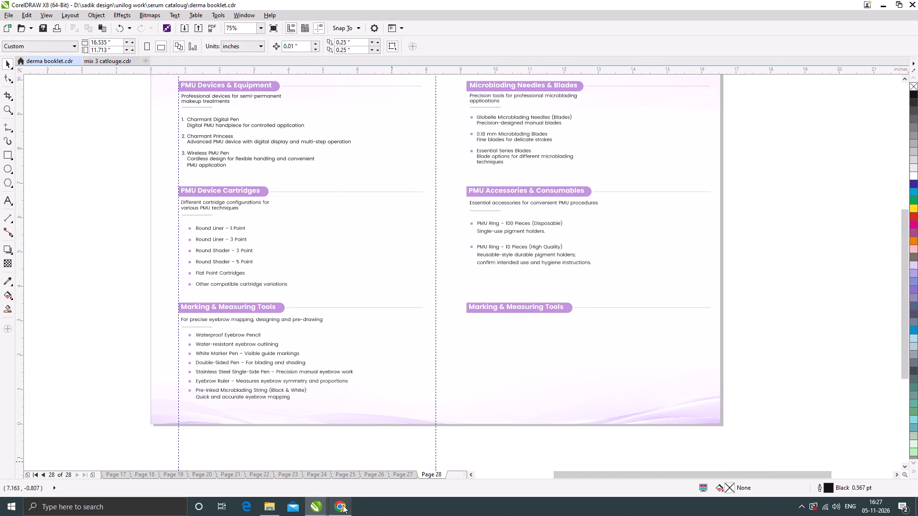
click(343, 505)
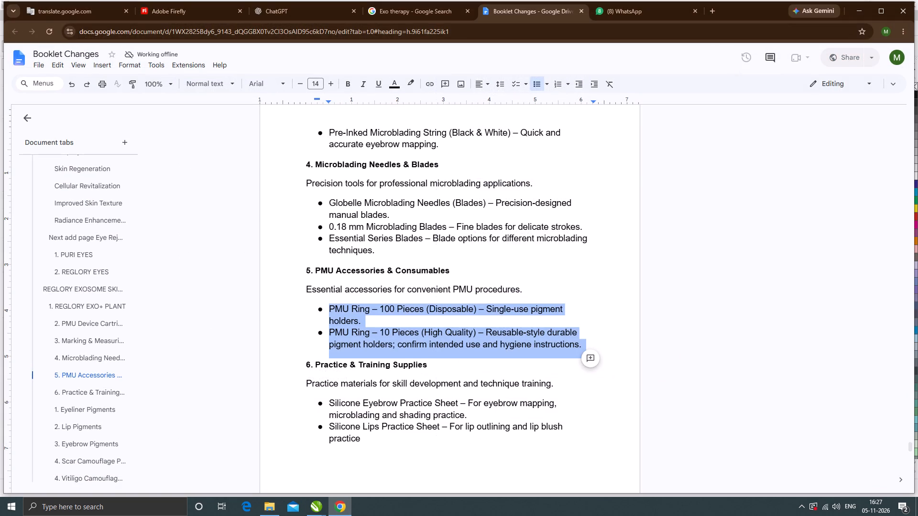
drag(314, 366, 432, 366)
key(ctrl+c)
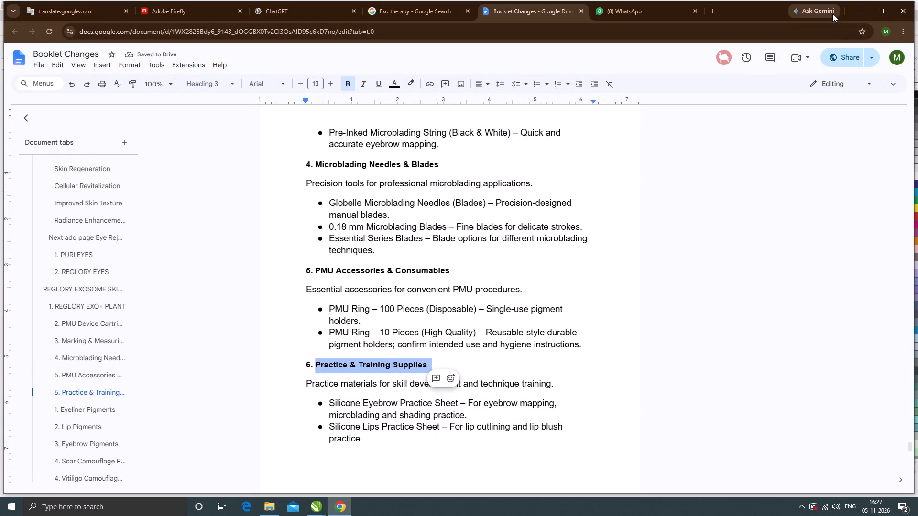
click(861, 10)
scroll(511, 302, up, 2)
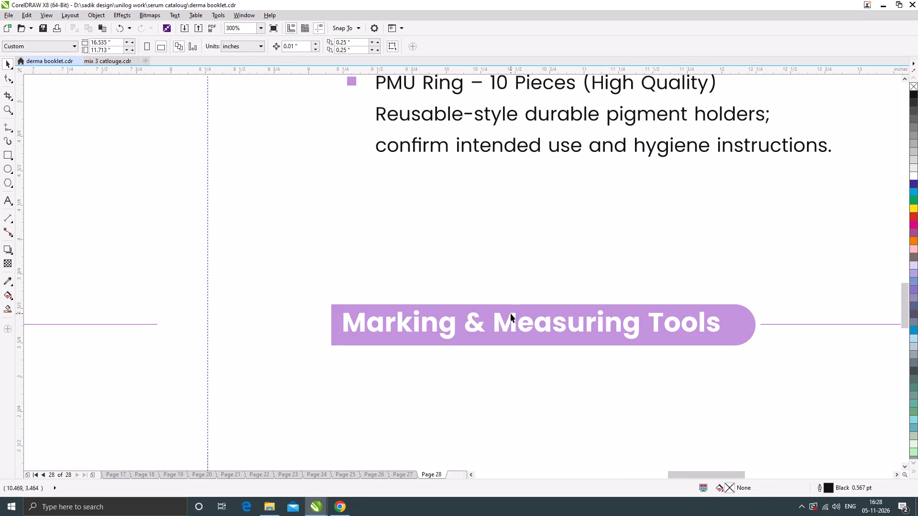
double_click(513, 314)
key(ctrl+a)
key(ctrl+v)
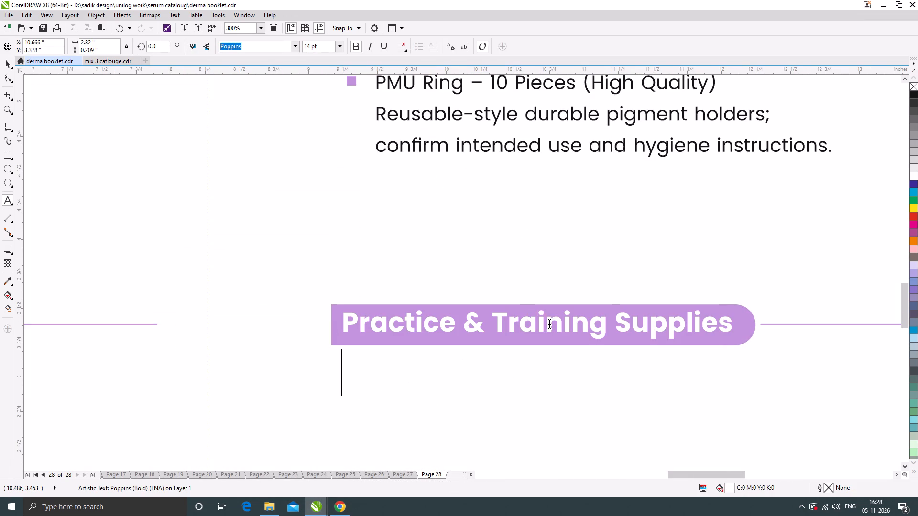
click(6, 60)
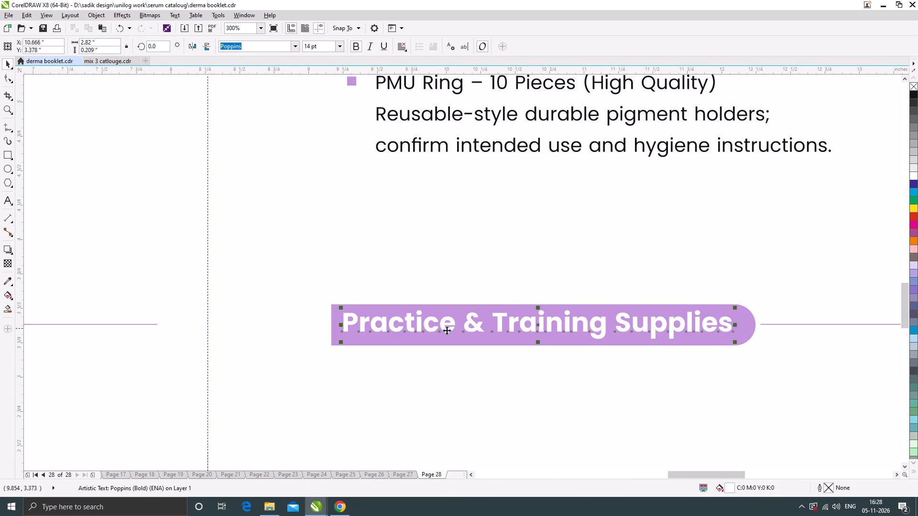
scroll(447, 330, down, 1)
scroll(485, 320, down, 1)
click(762, 314)
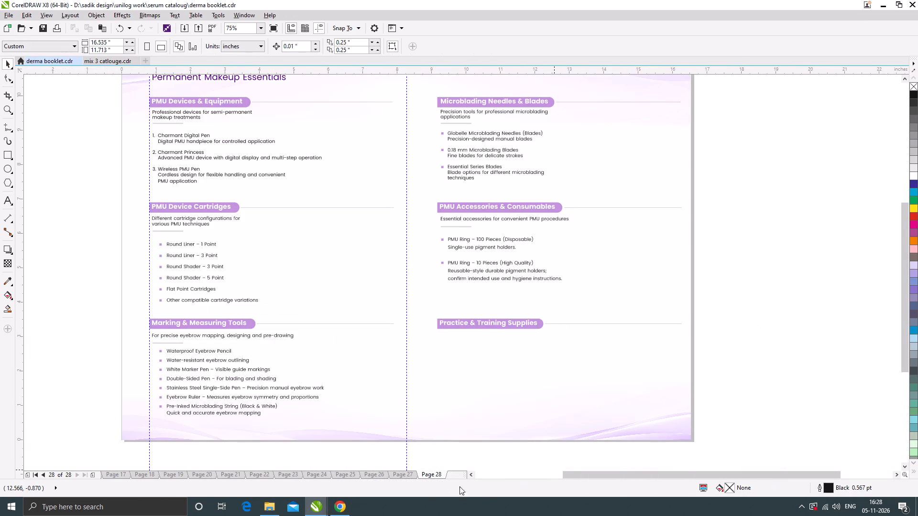
Left-align the Practice & Training Supplies and PMU Accessories & Consumables heading texts with the Microblading Needles & Blades heading text.
click(481, 324)
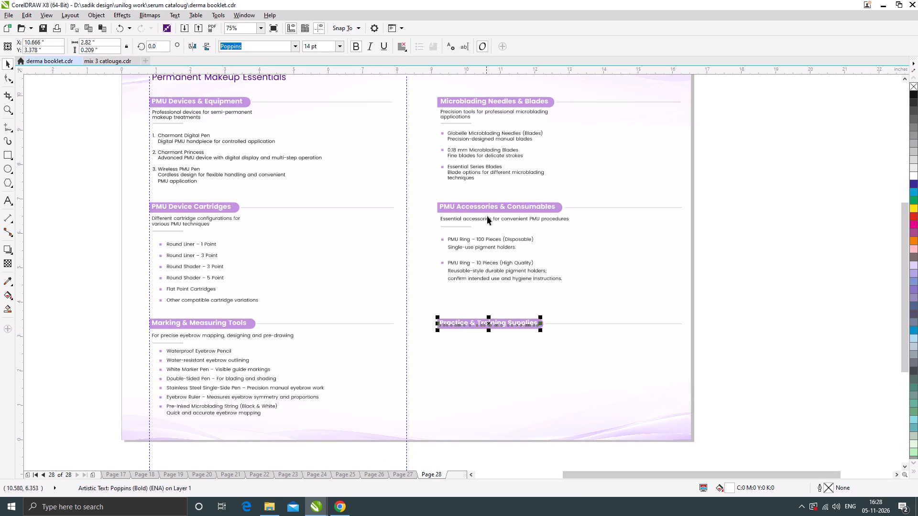
shift+click(487, 206)
shift+click(474, 101)
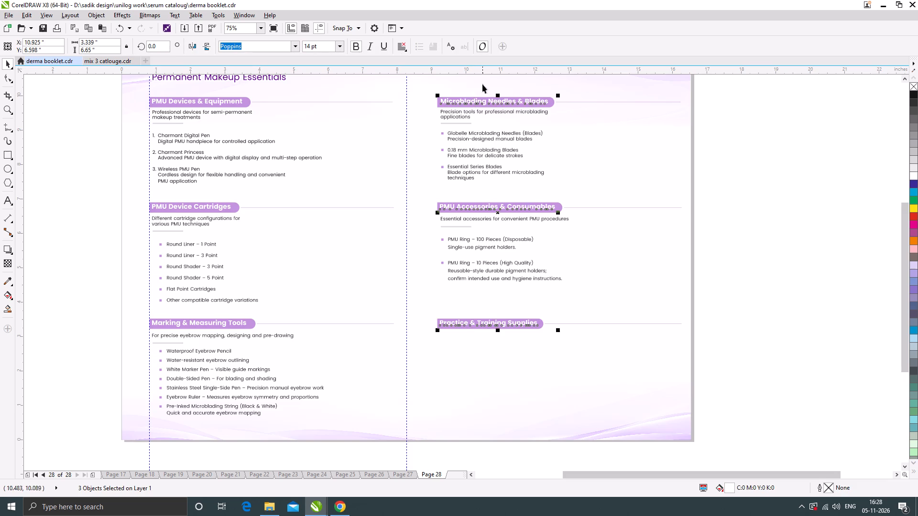
key(l)
click(755, 299)
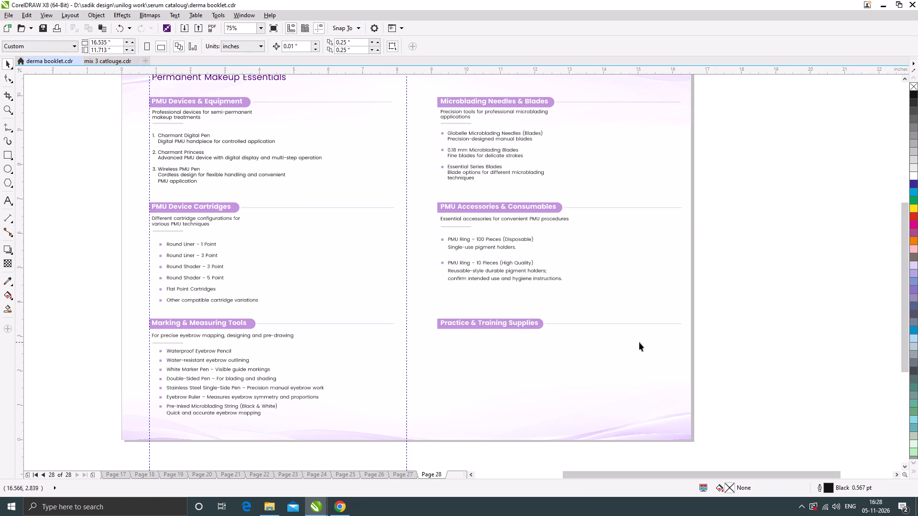
Copy "Practice materials for skill development and technique training" without the full stop from the Booklet Changes document in Google Chrome.
click(342, 512)
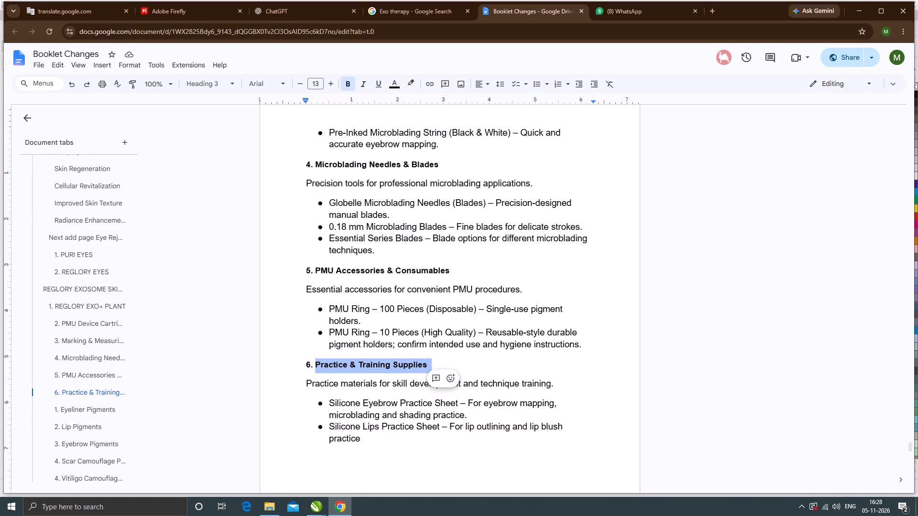
drag(305, 387, 551, 389)
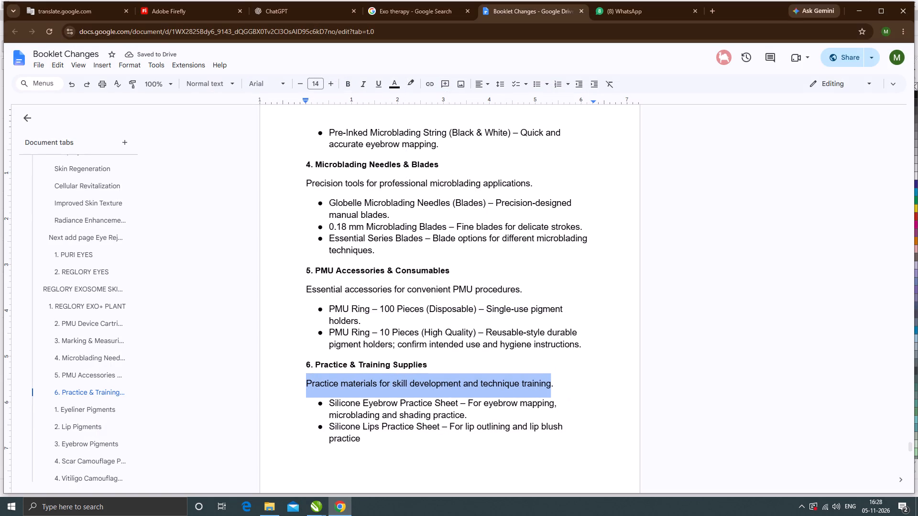
key(ctrl+c)
click(862, 8)
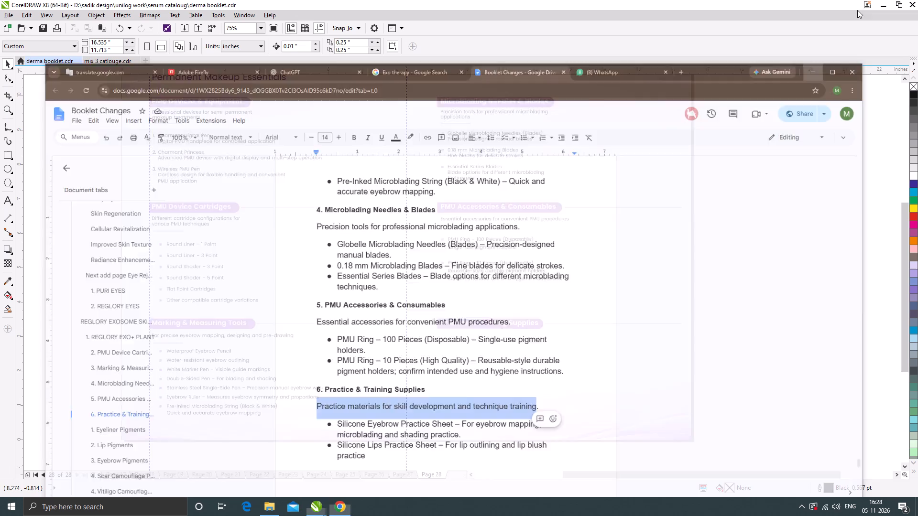
Duplicate the PMU Accessories & Consumables intro line and its short grey rule directly beneath the Practice & Training Supplies heading.
click(484, 219)
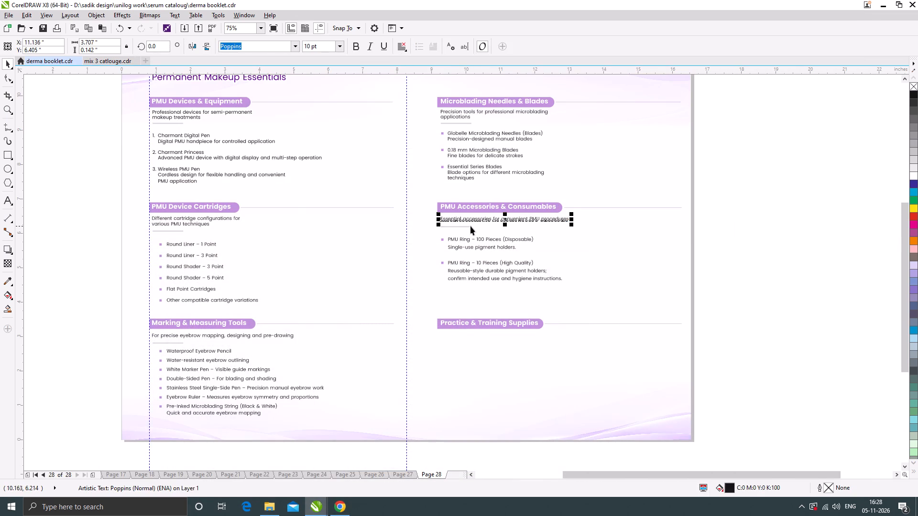
shift+click(467, 226)
drag(474, 219, 476, 340)
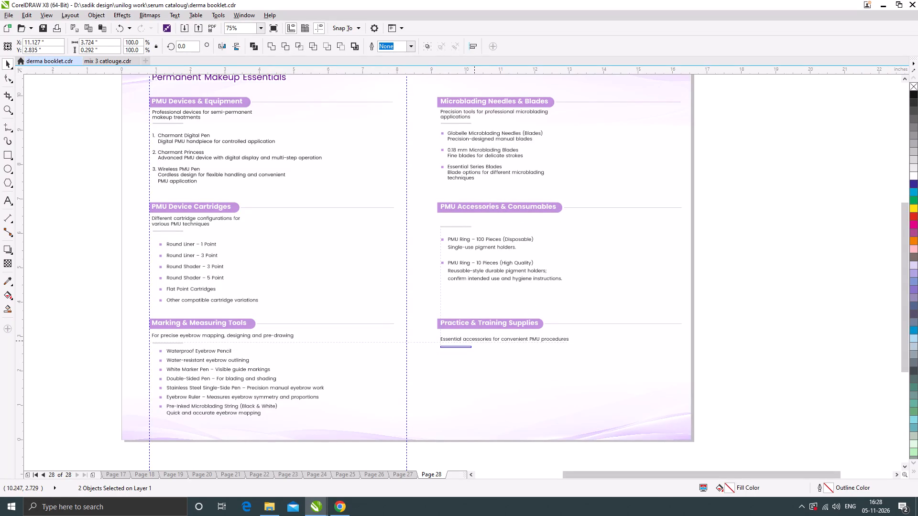
drag(476, 340, 477, 338)
shift+right_click(477, 338)
click(745, 342)
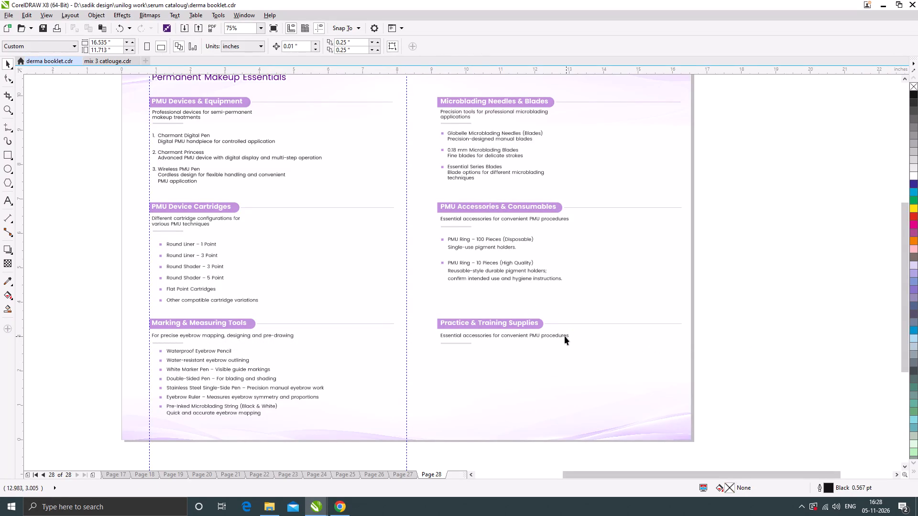
Replace the duplicated intro line with "Practice materials for skill development and technique training".
double_click(558, 335)
key(ctrl+a)
key(ctrl+v)
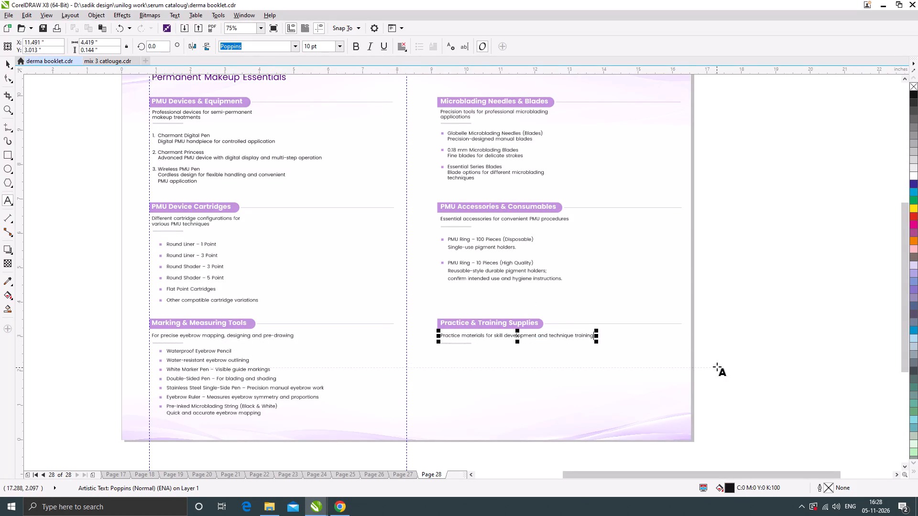
click(9, 63)
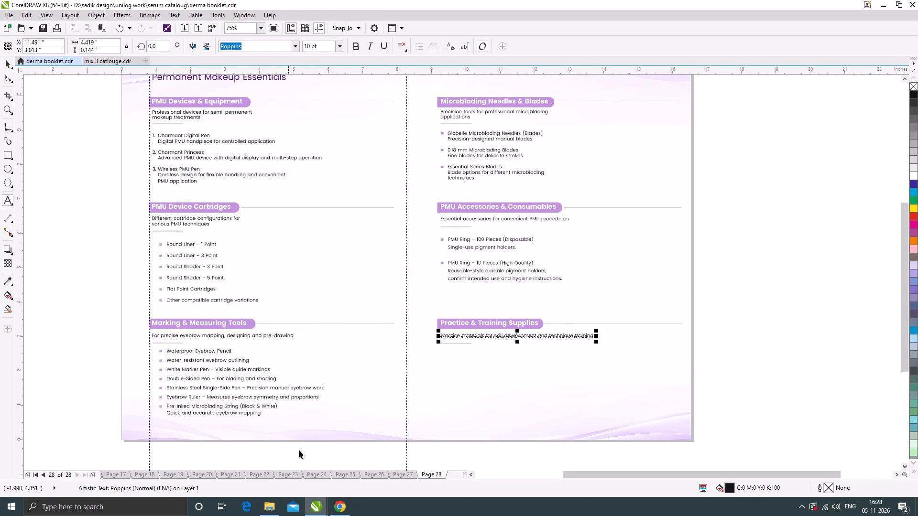
Copy the Silicone Eyebrow and Silicone Lips Practice Sheet items from the Booklet Changes document in Google Chrome.
click(344, 511)
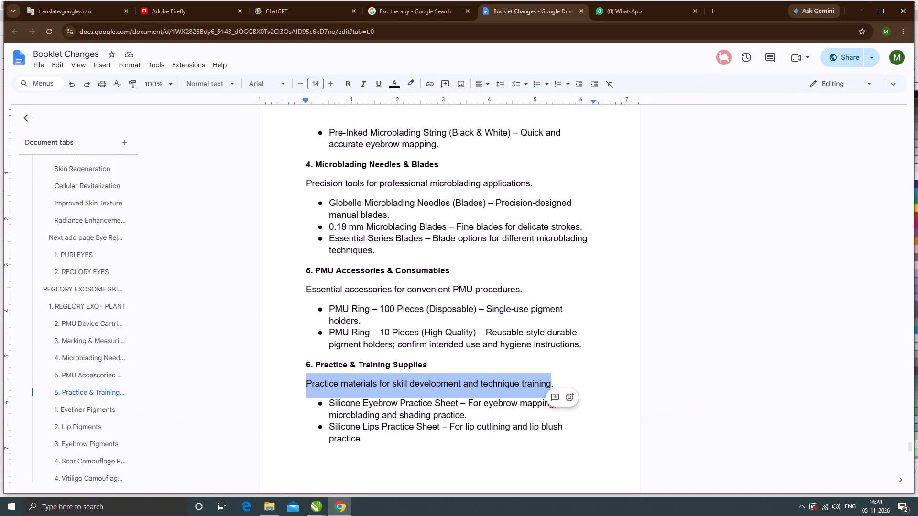
drag(328, 401, 376, 447)
scroll(383, 394, down, 8)
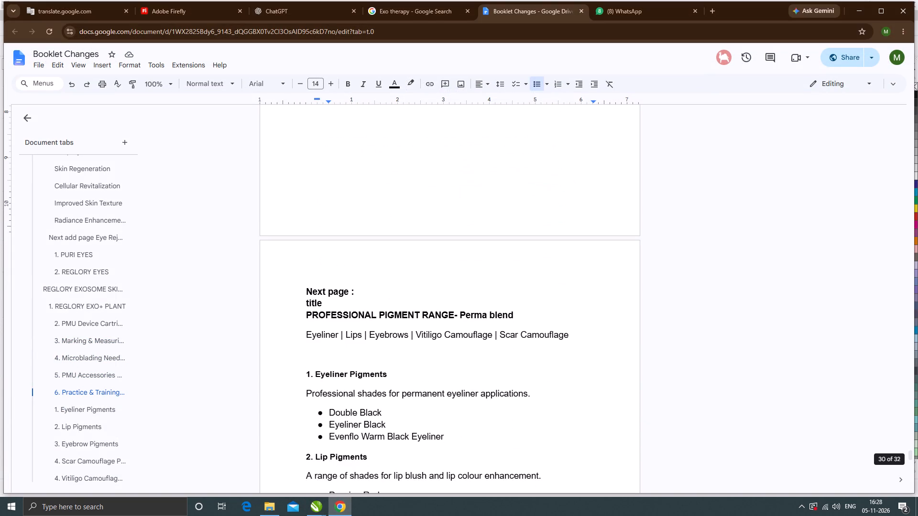
key(ctrl+c)
scroll(500, 231, up, 6)
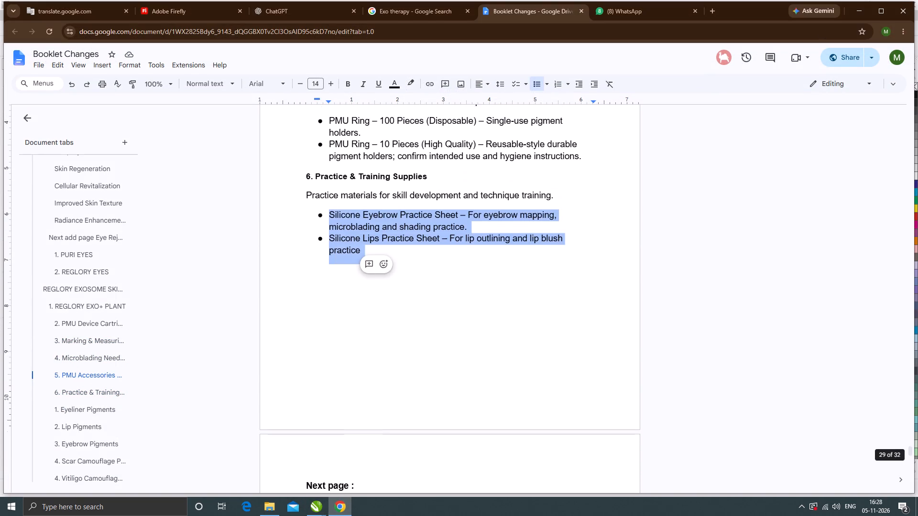
Back in CorelDRAW, duplicate the Practice & Training Supplies intro line below its grey rule and replace its text with the copied practice sheet items.
click(860, 10)
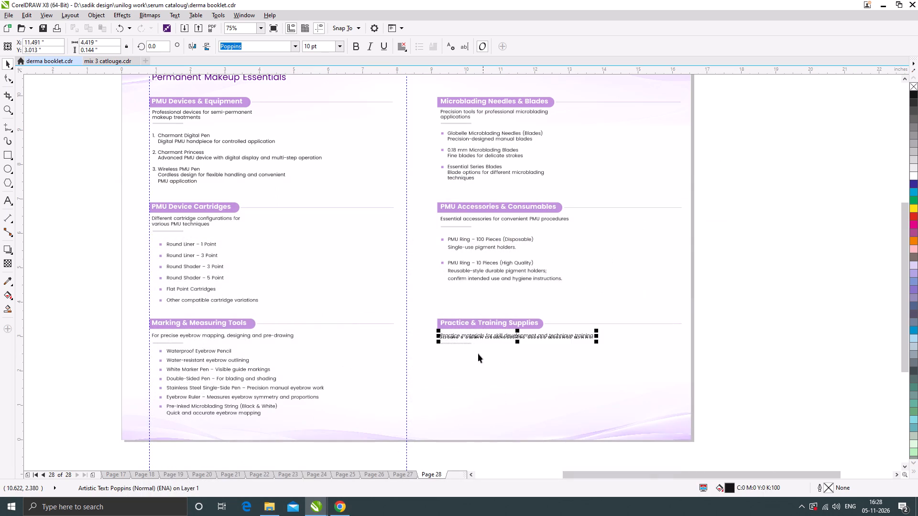
drag(475, 337, 477, 354)
shift+right_click(477, 354)
double_click(477, 354)
key(ctrl+a)
key(ctrl+v)
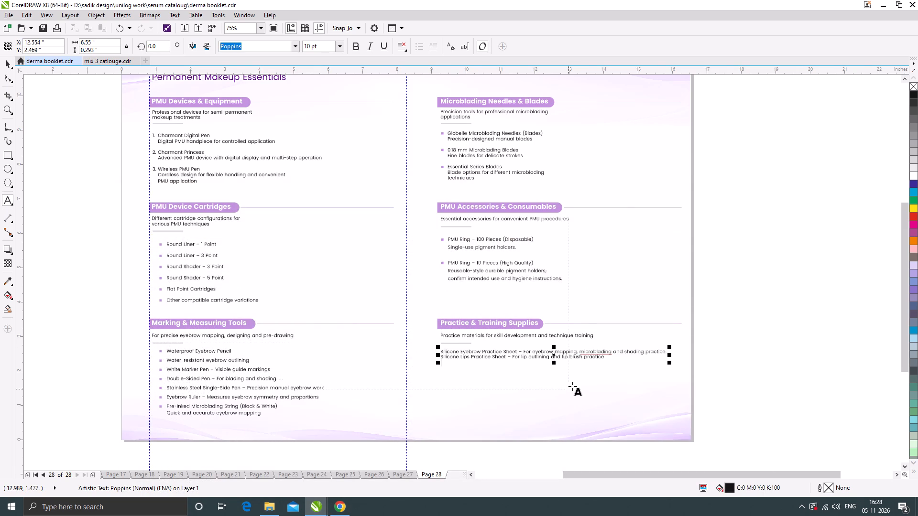
Put each practice sheet description on its own line without dash or full stop, and separate the two items with a blank line.
scroll(578, 370, up, 1)
click(470, 335)
key(BackSpace)
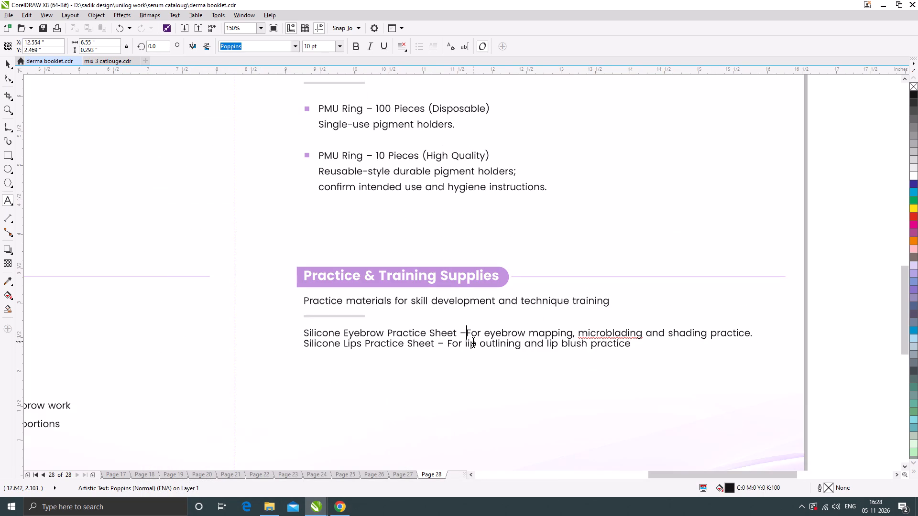
key(BackSpace)
key(BackSpace)
key(Return)
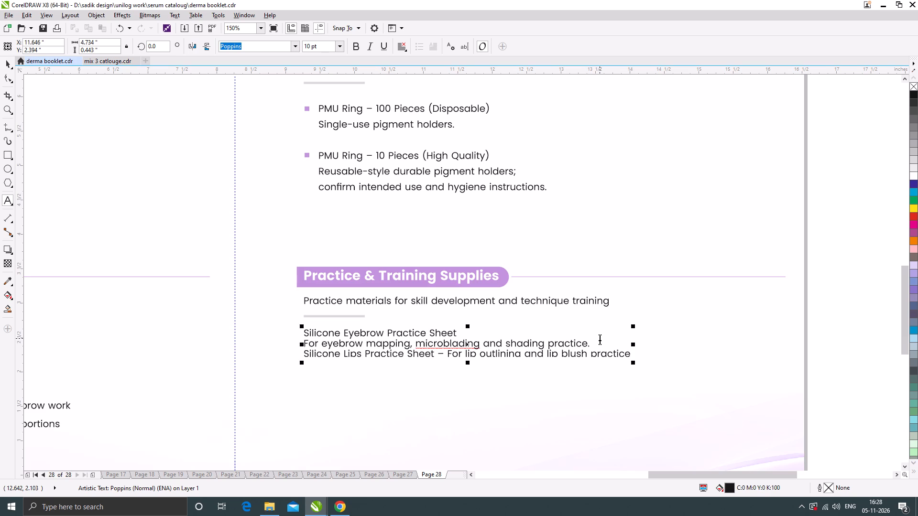
click(595, 341)
key(BackSpace)
key(Return)
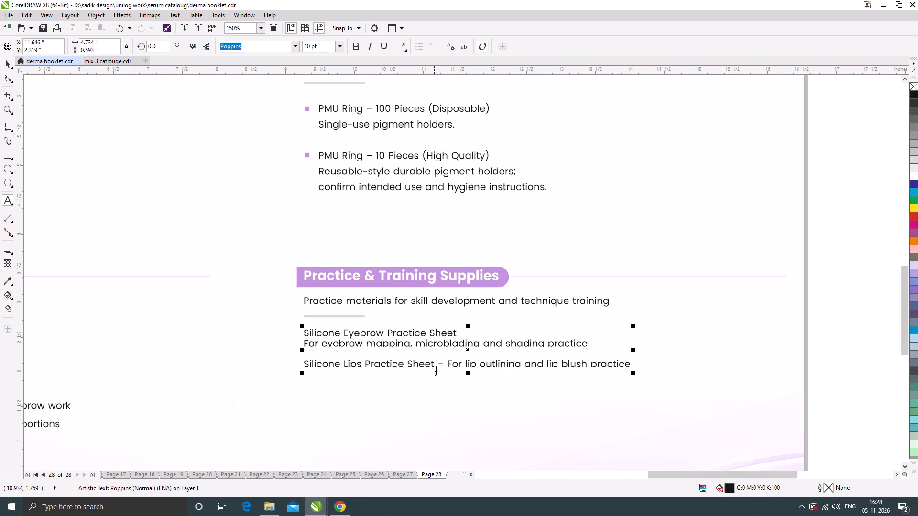
click(446, 366)
click(449, 365)
key(BackSpace)
key(BackSpace)
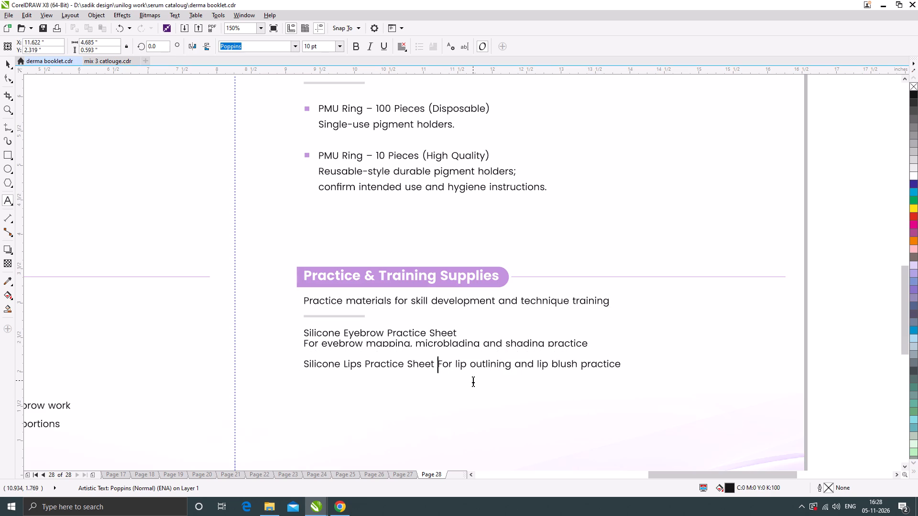
key(BackSpace)
key(Return)
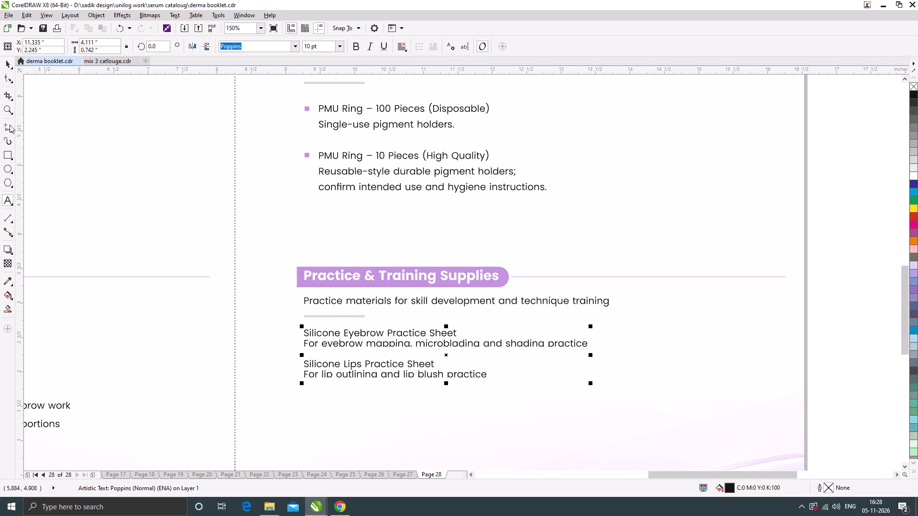
Widen the line spacing of the practice sheet text until the block is about 0.88 in tall.
click(6, 74)
drag(299, 385, 307, 391)
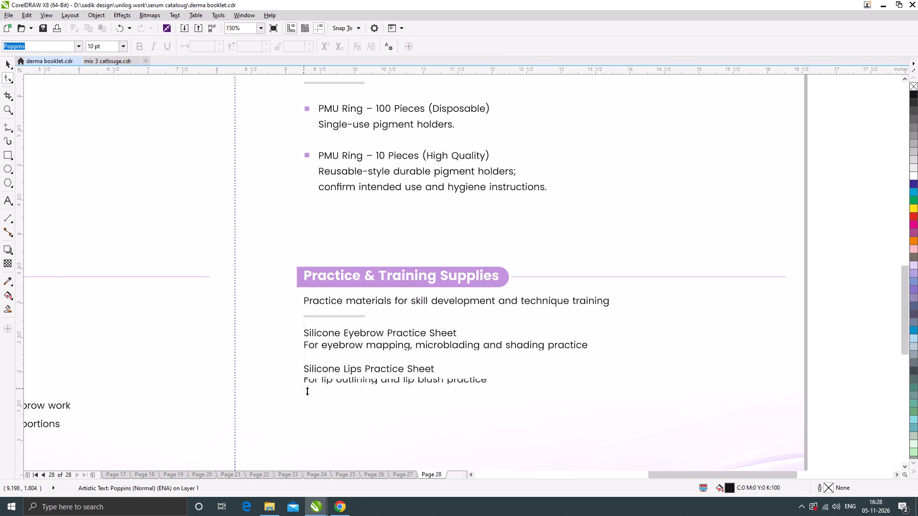
drag(307, 391, 309, 392)
Indent the practice sheet text about 0.21 in to line up with the PMU Ring item text.
click(7, 59)
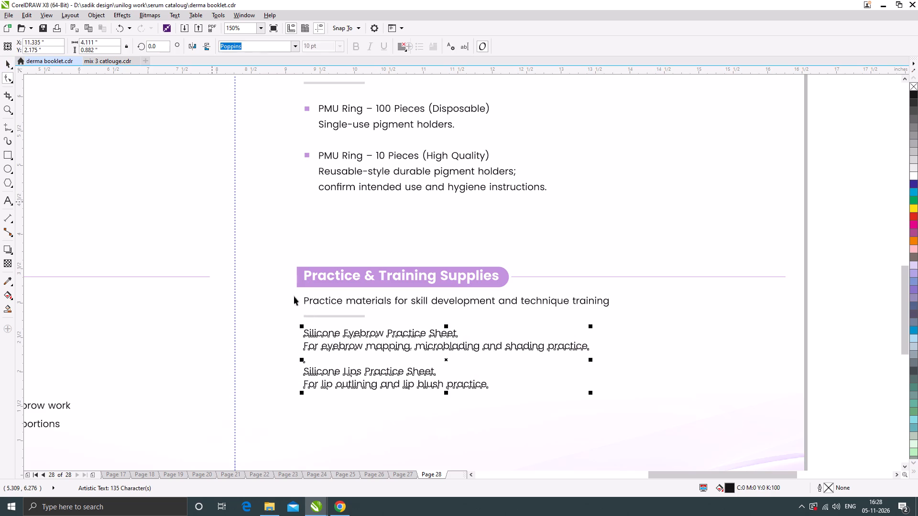
drag(329, 336, 343, 336)
scroll(379, 326, down, 1)
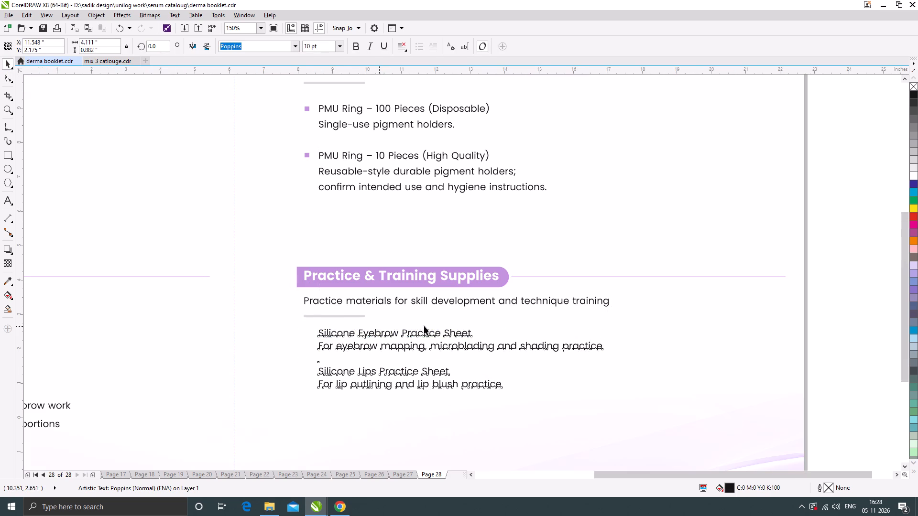
click(643, 325)
Copy the purple square bullet from the first PMU Ring item and centre it beside Silicone Eyebrow Practice Sheet.
drag(344, 218, 346, 234)
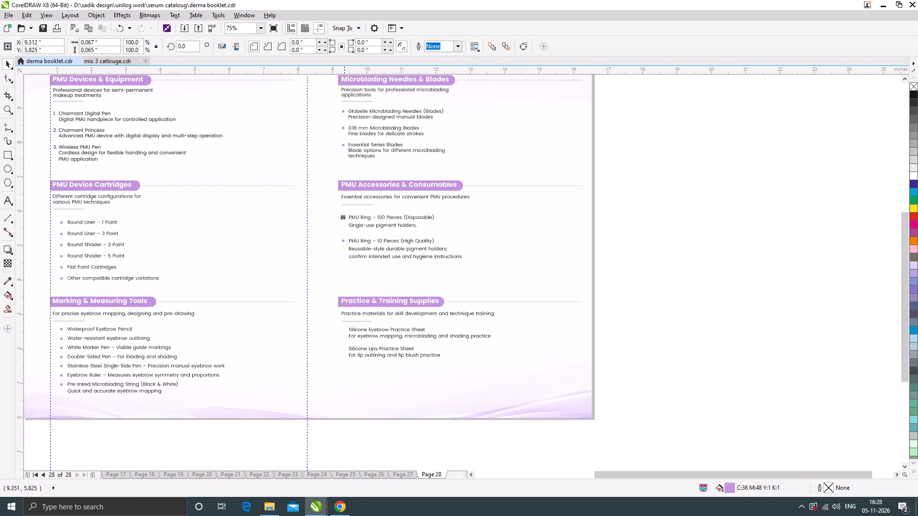
drag(346, 234, 342, 327)
shift+right_click(343, 327)
scroll(341, 332, up, 3)
drag(345, 288, 345, 316)
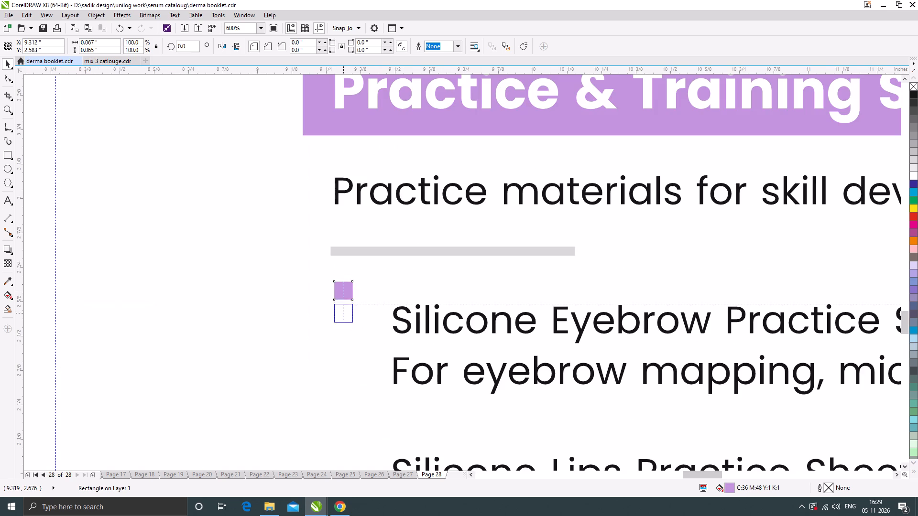
drag(345, 316, 345, 318)
scroll(390, 278, down, 1)
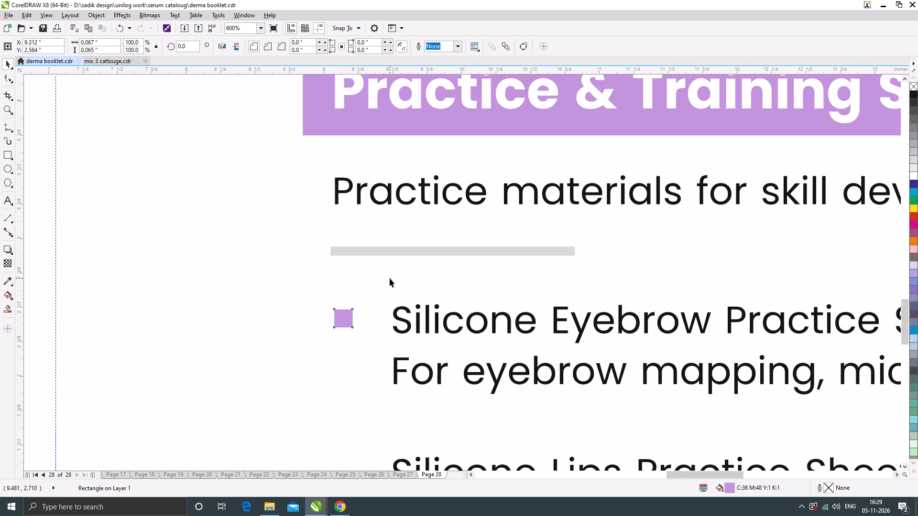
Duplicate the purple square bullet straight down and centre it beside Silicone Lips Practice Sheet.
scroll(390, 278, down, 1)
scroll(377, 324, up, 1)
drag(378, 251, 378, 318)
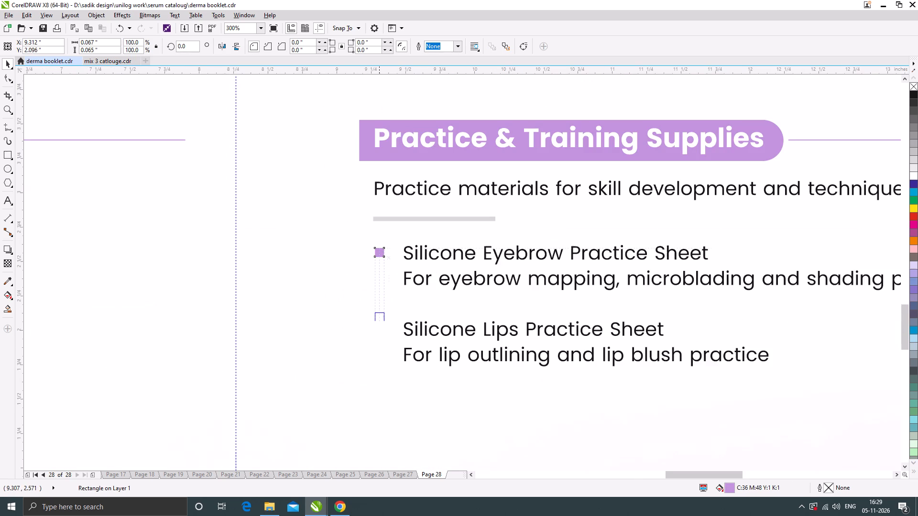
drag(378, 318, 380, 327)
shift+right_click(380, 327)
scroll(380, 328, up, 4)
drag(389, 313, 391, 322)
scroll(399, 301, down, 5)
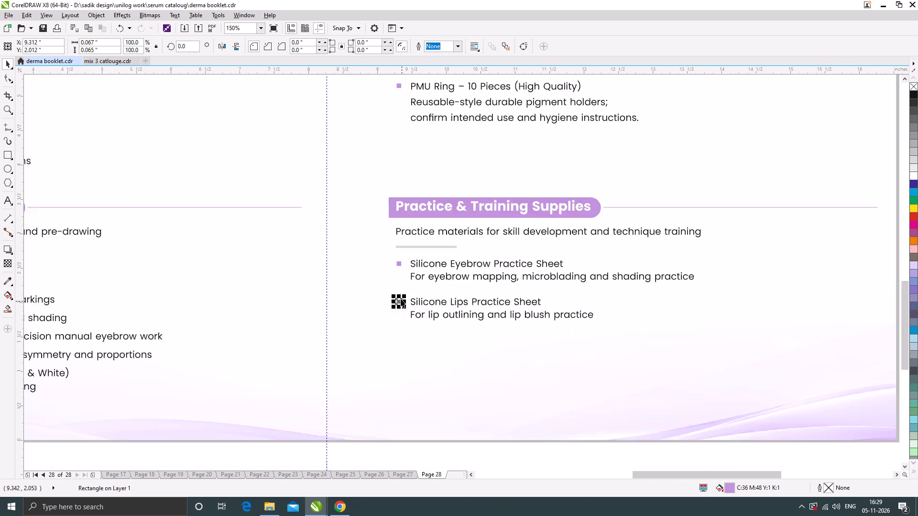
scroll(401, 299, down, 1)
click(491, 398)
click(437, 411)
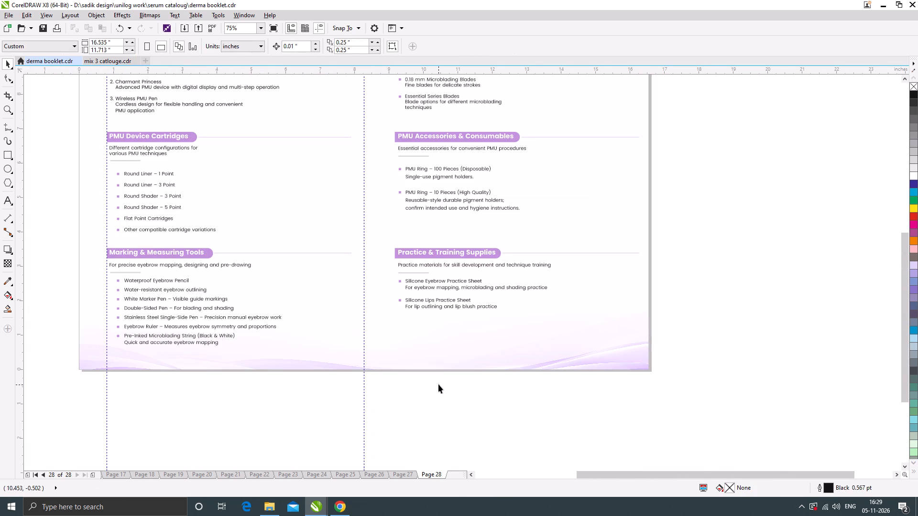
Move the two practice sheet items with their bullets down about 0.08 in, away from the grey rule.
scroll(438, 384, down, 1)
click(486, 418)
scroll(429, 335, up, 2)
scroll(409, 312, down, 1)
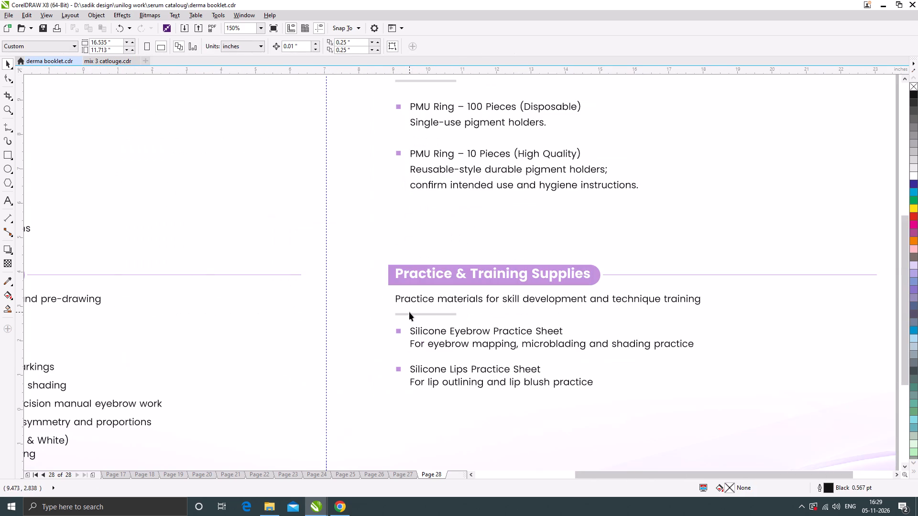
drag(710, 360, 376, 316)
scroll(417, 323, up, 2)
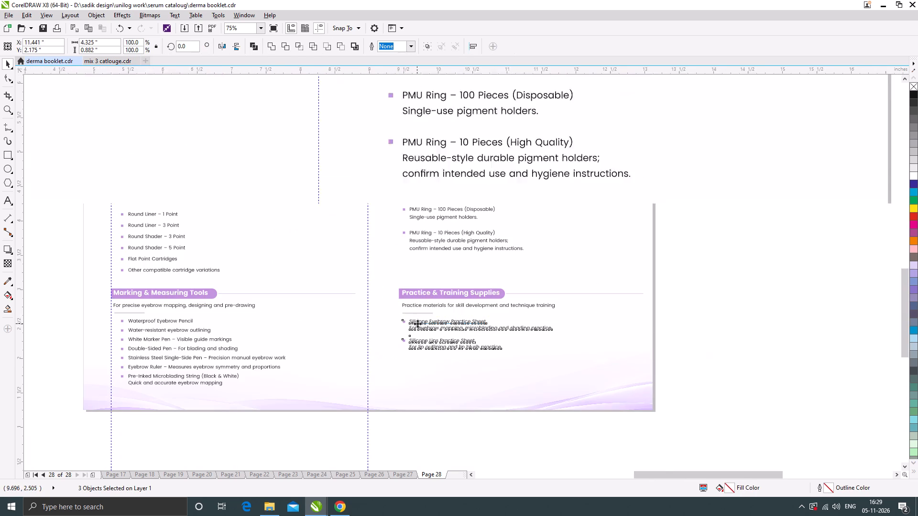
drag(418, 321, 418, 333)
scroll(406, 321, down, 2)
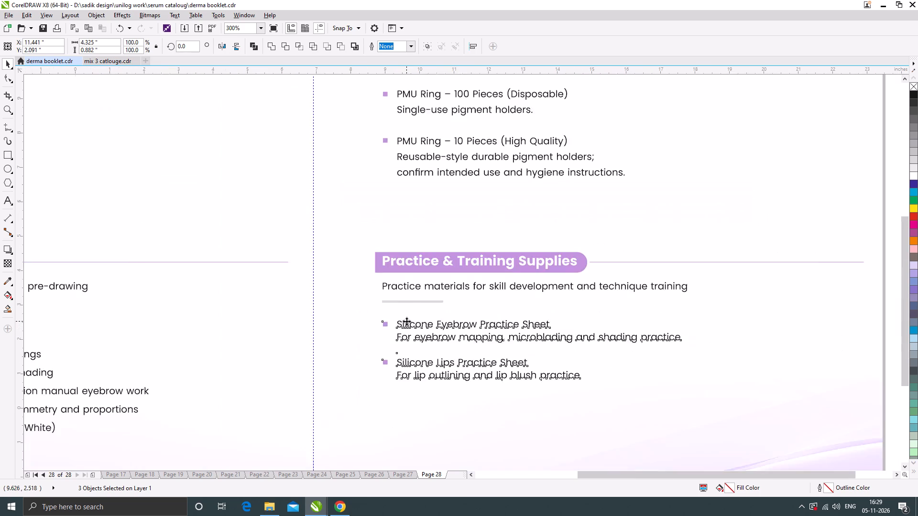
click(689, 294)
Move the whole PMU Device Cartridges bulleted list slightly up and left, closer to its grey rule.
scroll(426, 301, down, 1)
click(612, 301)
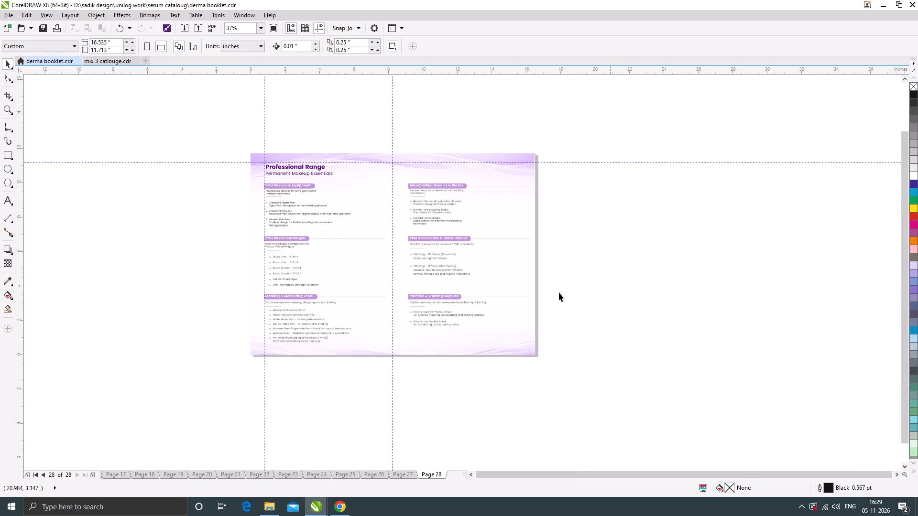
scroll(289, 255, up, 1)
drag(151, 247, 410, 317)
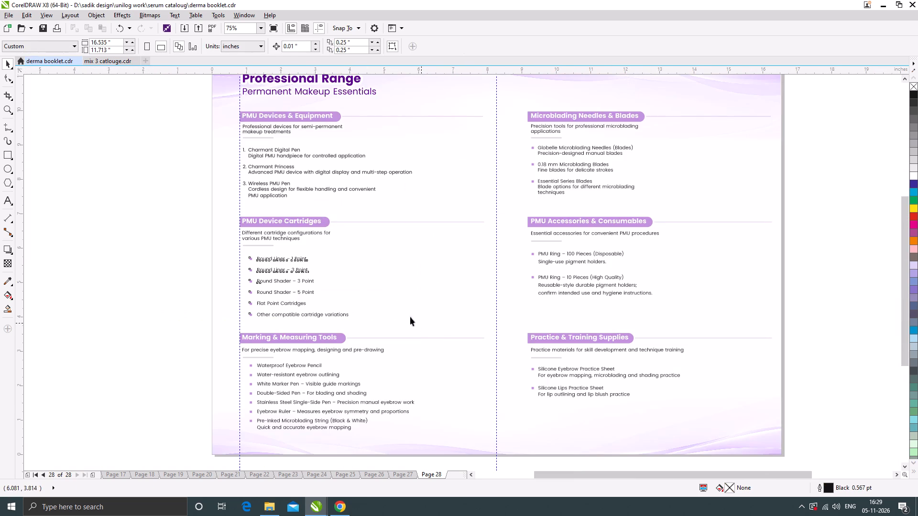
drag(410, 317, 421, 323)
scroll(255, 264, up, 2)
drag(261, 244, 255, 243)
drag(256, 242, 256, 235)
scroll(295, 236, down, 2)
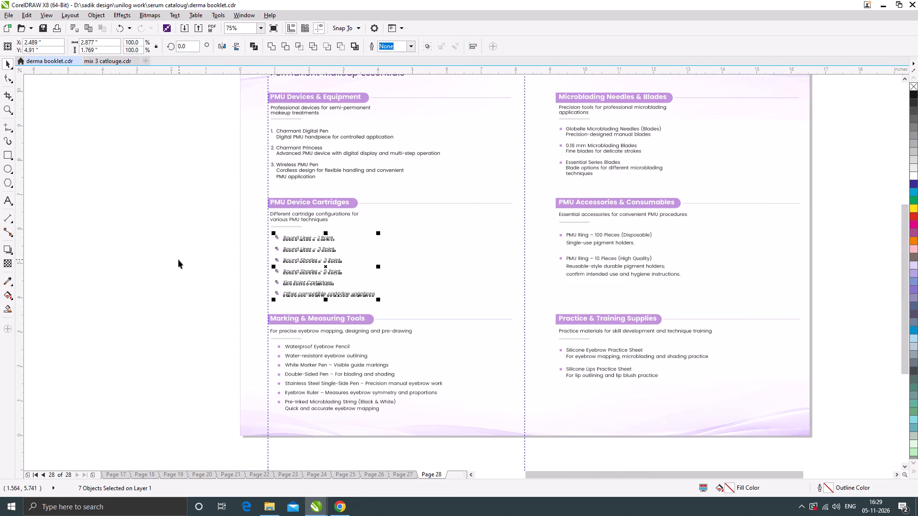
click(177, 259)
Review the spacing and alignment of all six sections on the PMU page.
scroll(364, 298, down, 1)
click(641, 310)
scroll(459, 248, up, 1)
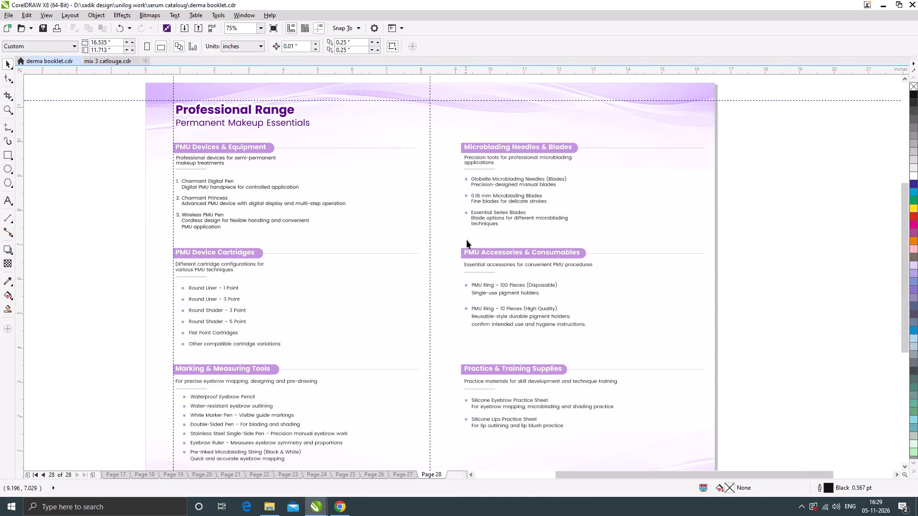
click(753, 242)
scroll(502, 235, down, 1)
click(678, 294)
scroll(485, 293, up, 1)
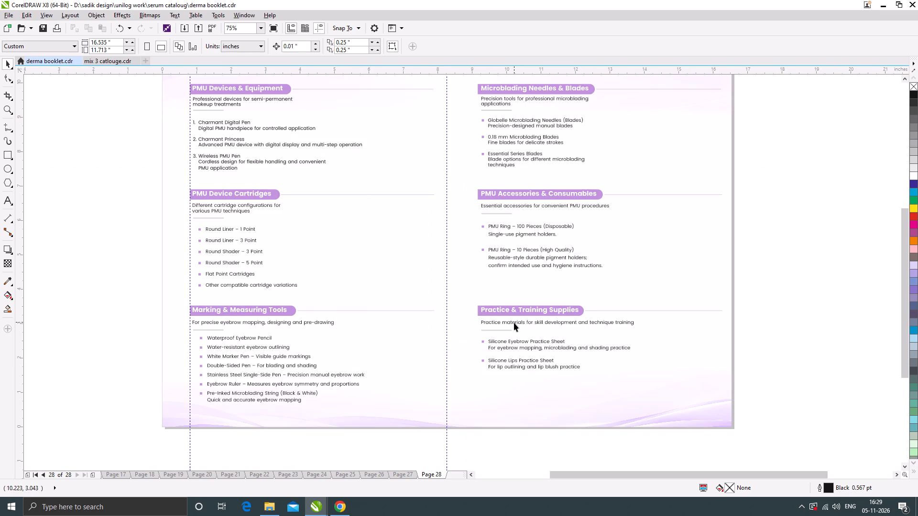
Read through the next-page content for PROFESSIONAL PIGMENT RANGE- Perma blend in the Booklet Changes document in Google Chrome, from Eyeliner to Vitiligo Camouflage Pigments.
click(343, 507)
scroll(395, 315, down, 7)
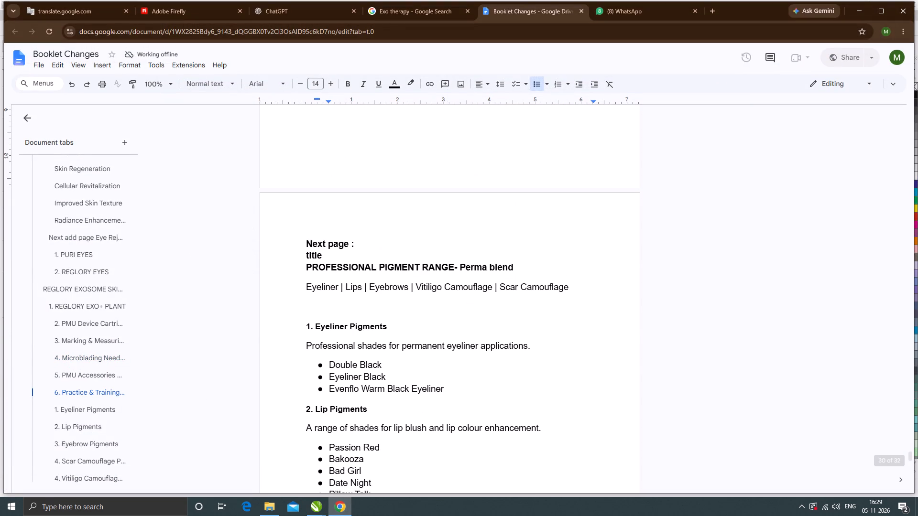
scroll(400, 311, down, 5)
scroll(400, 312, up, 4)
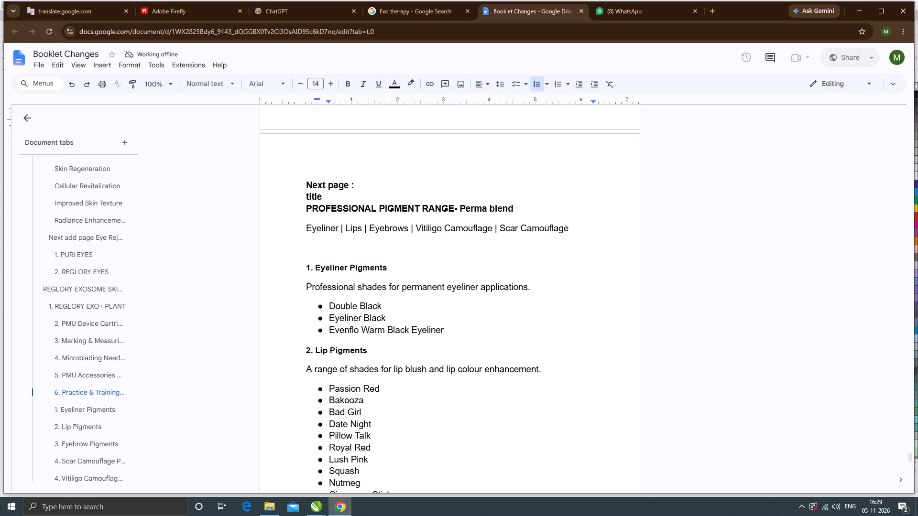
scroll(352, 321, down, 13)
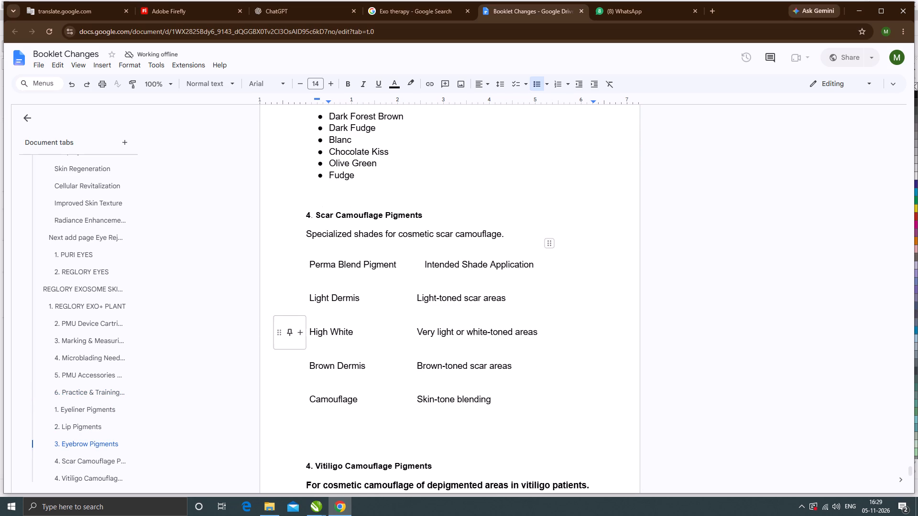
scroll(361, 327, down, 4)
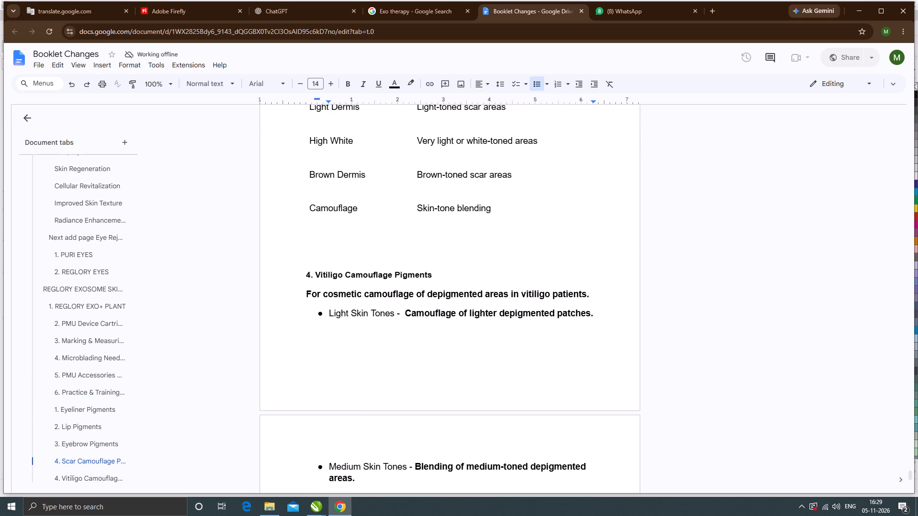
scroll(388, 332, down, 3)
scroll(388, 332, up, 11)
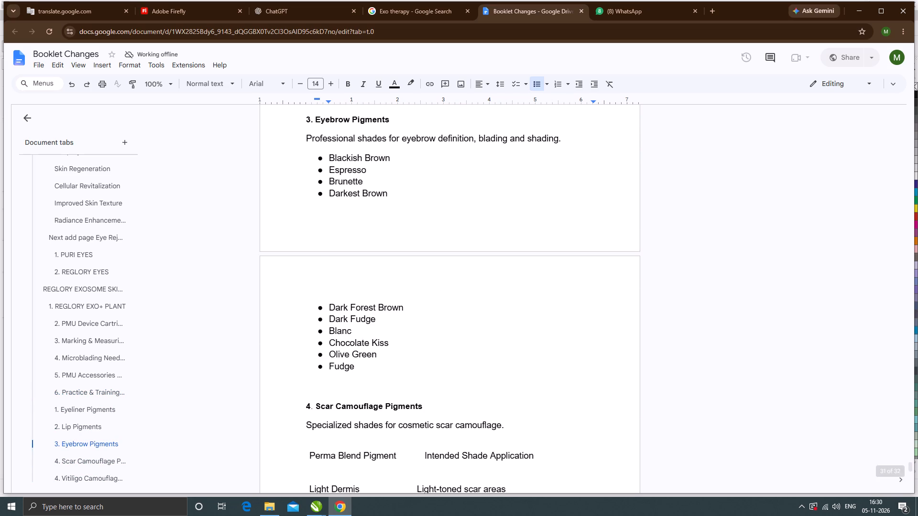
scroll(386, 338, up, 9)
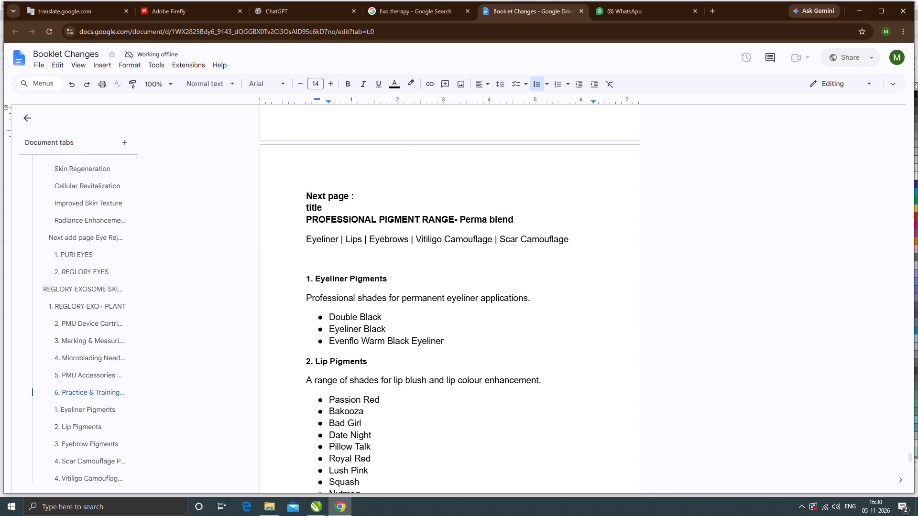
scroll(386, 338, down, 16)
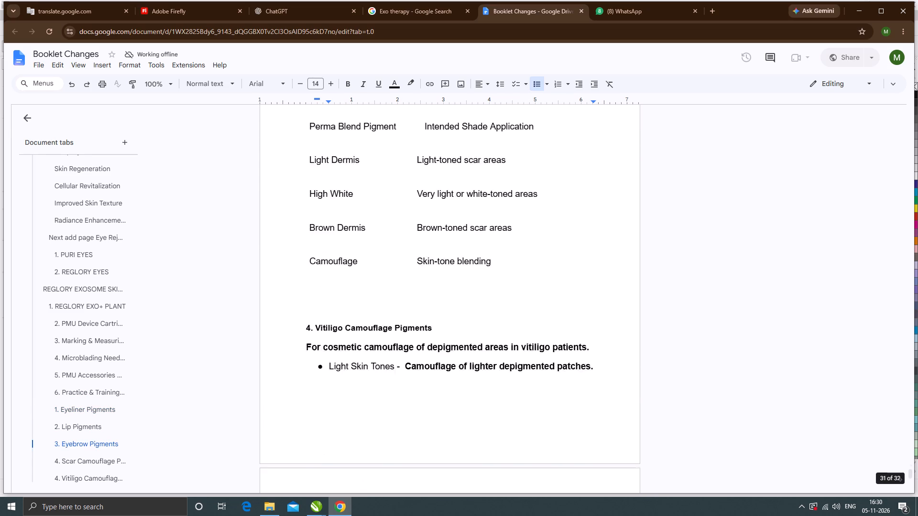
Read the Vitiligo Camouflage Pigments section and the notes for the following pages at the end of the Booklet Changes document.
scroll(386, 338, down, 5)
scroll(386, 338, up, 2)
scroll(385, 341, down, 5)
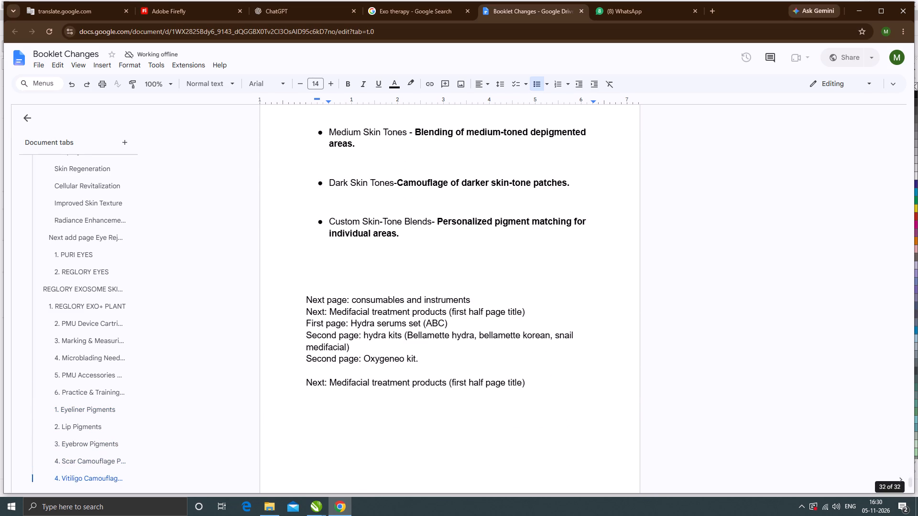
scroll(384, 344, down, 3)
scroll(384, 344, up, 3)
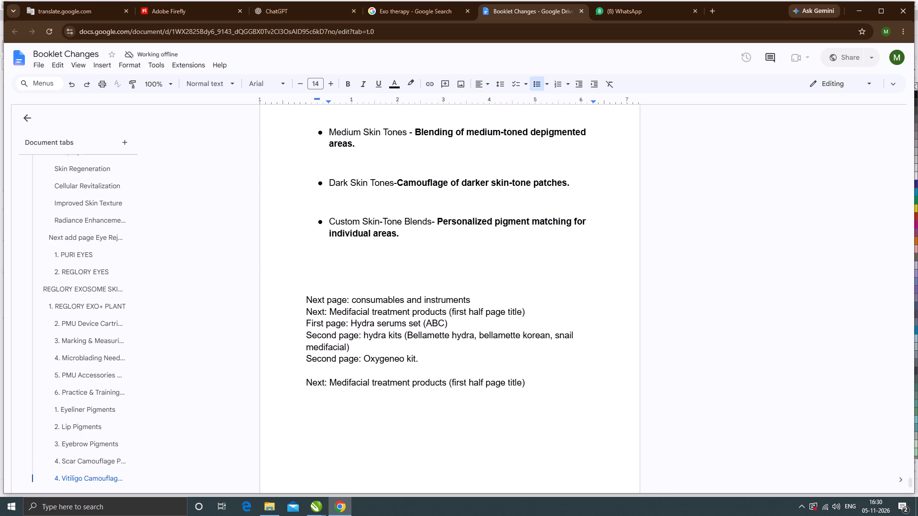
scroll(384, 343, up, 6)
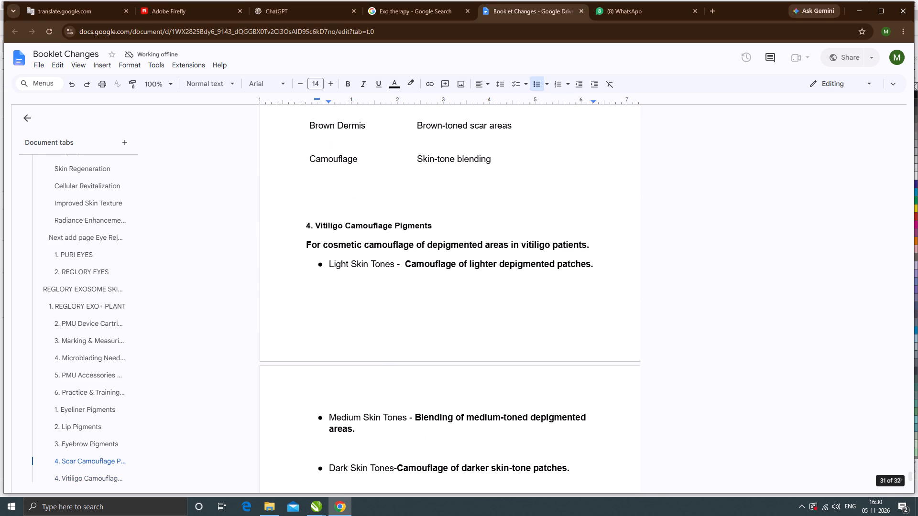
scroll(384, 343, down, 3)
scroll(384, 343, up, 5)
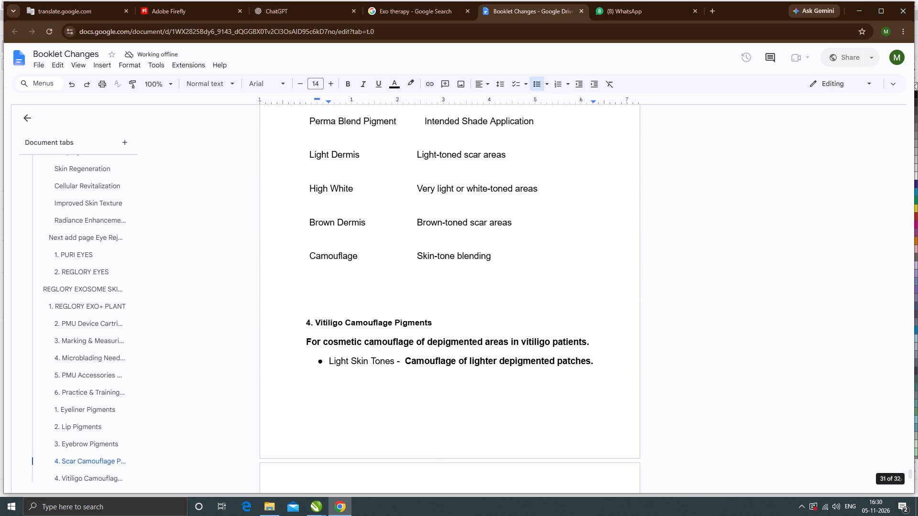
Reread the PROFESSIONAL PIGMENT RANGE- Perma blend content from its title through the Vitiligo Camouflage Pigments shades.
scroll(411, 367, up, 13)
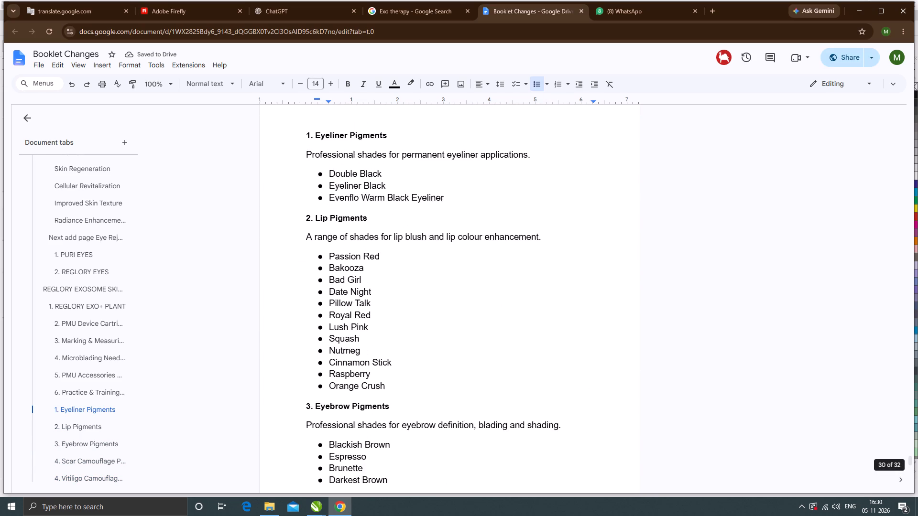
scroll(412, 365, up, 4)
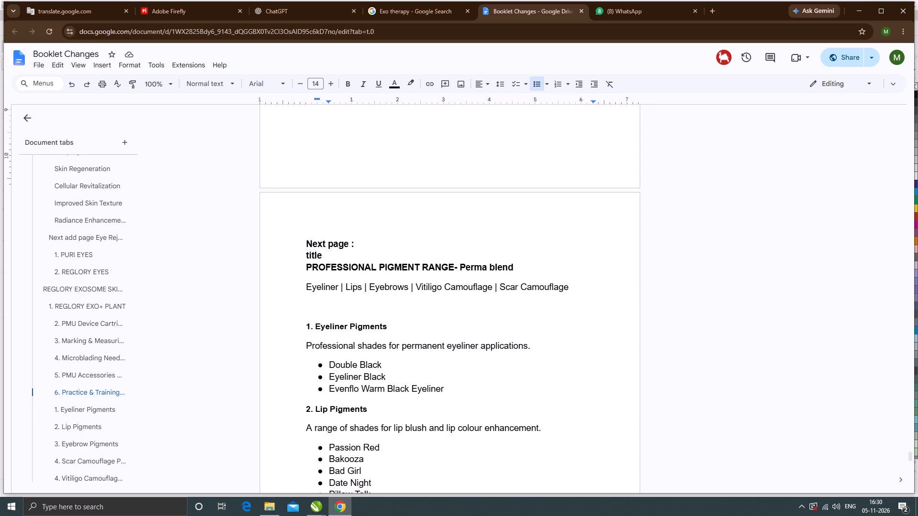
scroll(414, 293, down, 13)
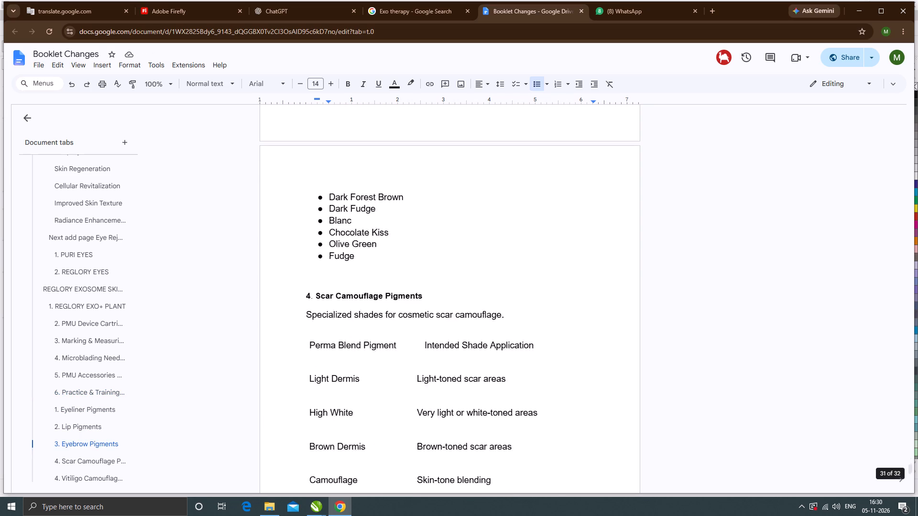
scroll(414, 298, down, 4)
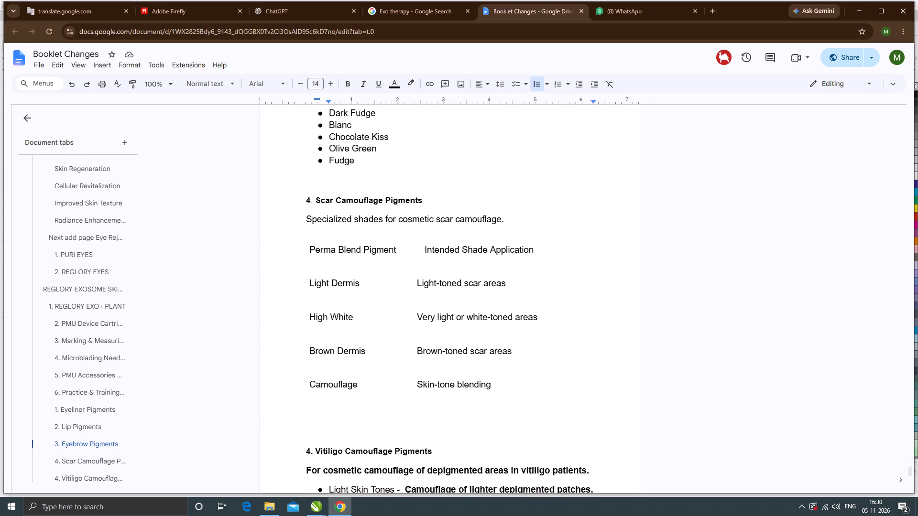
scroll(414, 298, down, 1)
scroll(413, 299, up, 3)
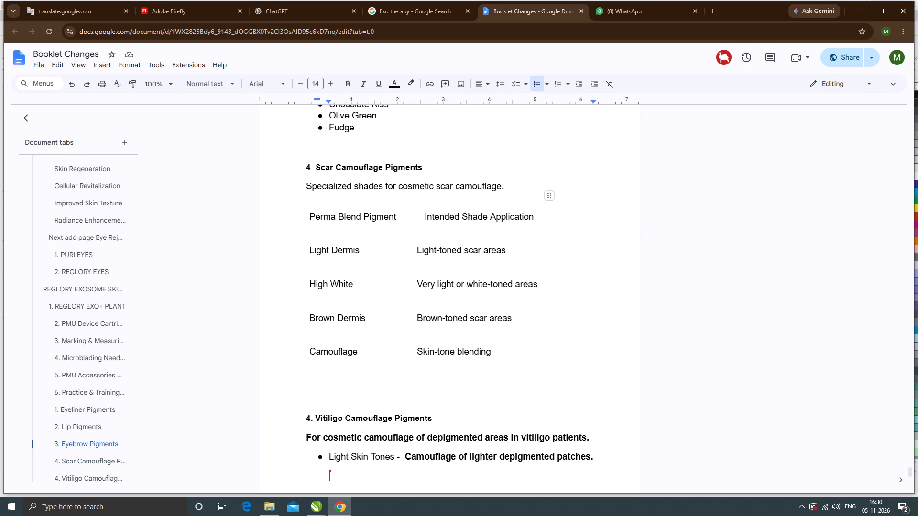
scroll(393, 358, up, 15)
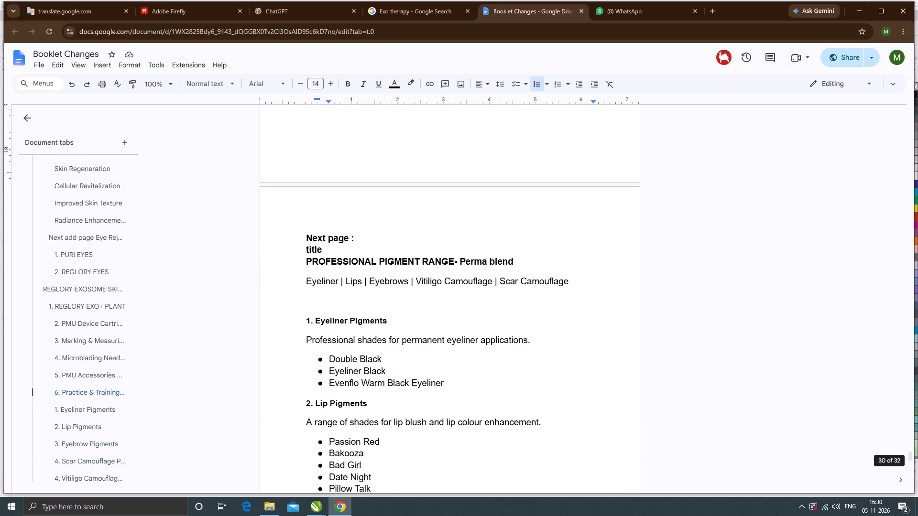
scroll(402, 304, down, 5)
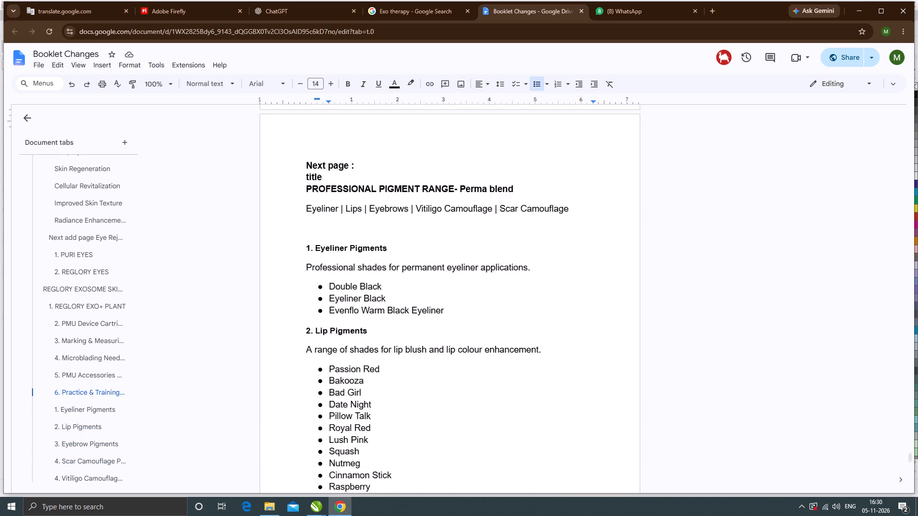
scroll(402, 304, down, 11)
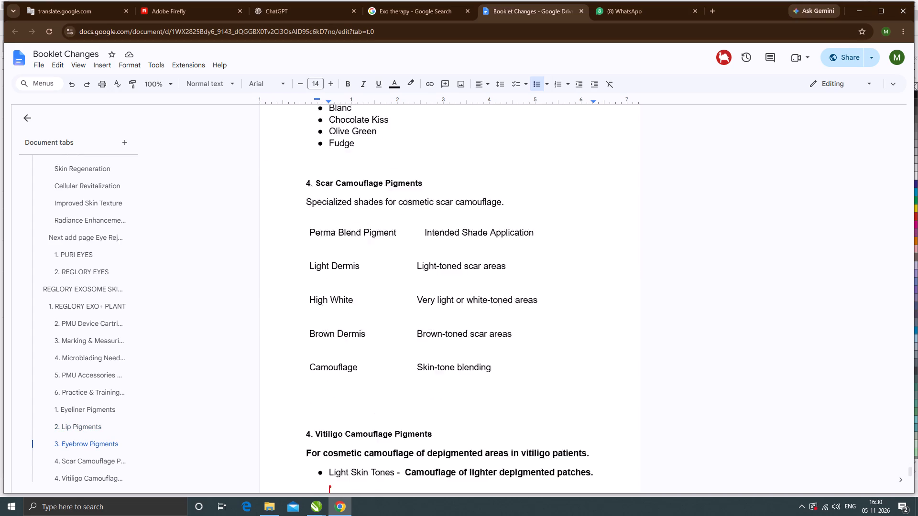
scroll(402, 304, down, 1)
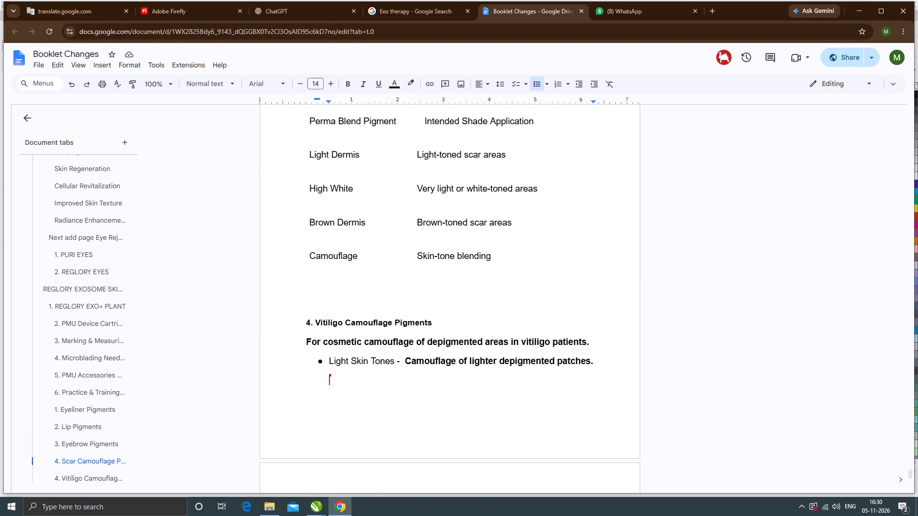
scroll(402, 304, down, 5)
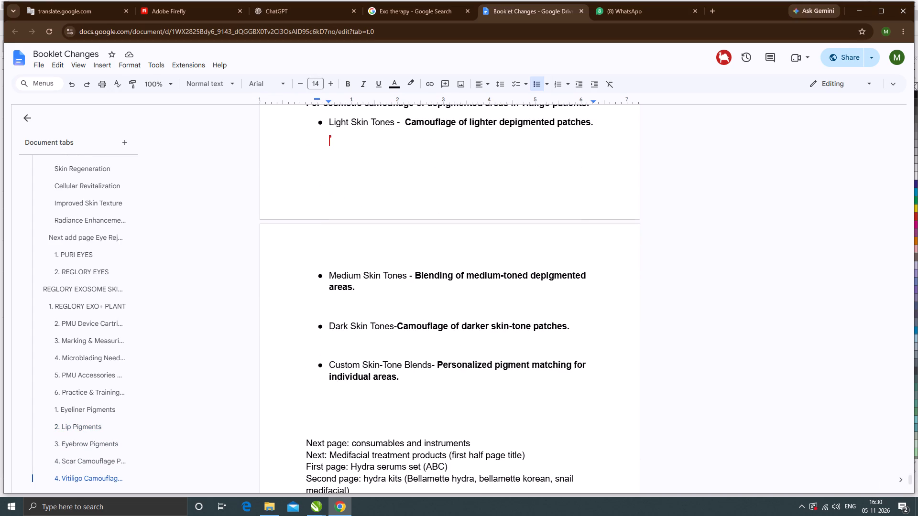
Examine the Eyeliner, Lip, Eyebrow and Scar Camouflage pigment lists to judge how much content the next booklet page needs.
scroll(402, 304, up, 15)
scroll(402, 305, down, 1)
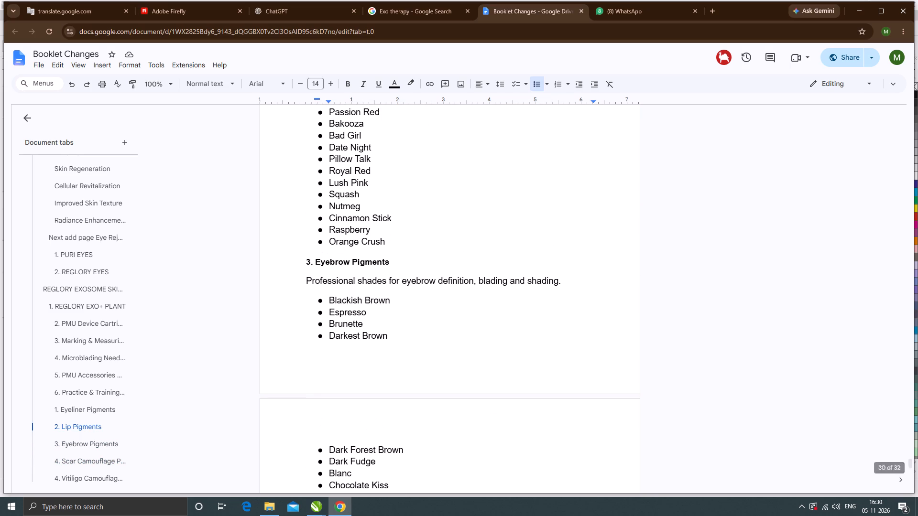
scroll(402, 305, down, 4)
scroll(402, 306, up, 4)
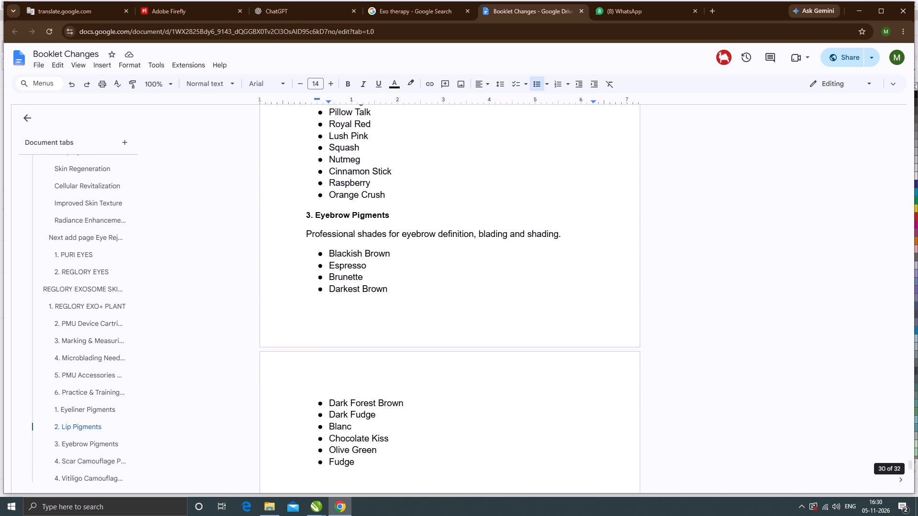
scroll(402, 306, down, 5)
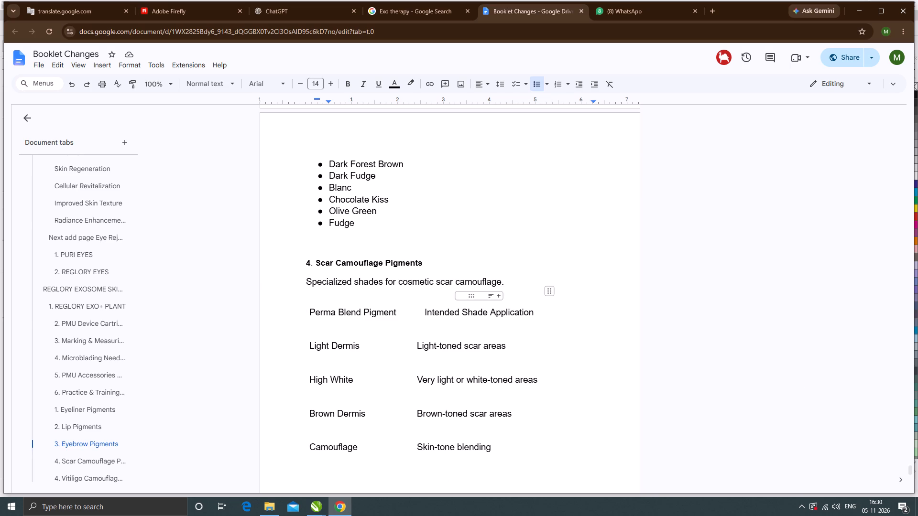
scroll(510, 324, up, 9)
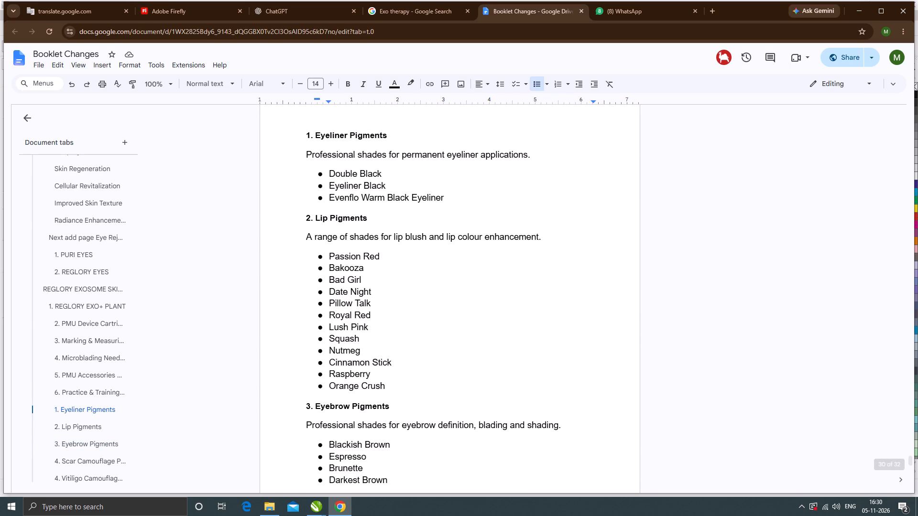
scroll(487, 328, up, 6)
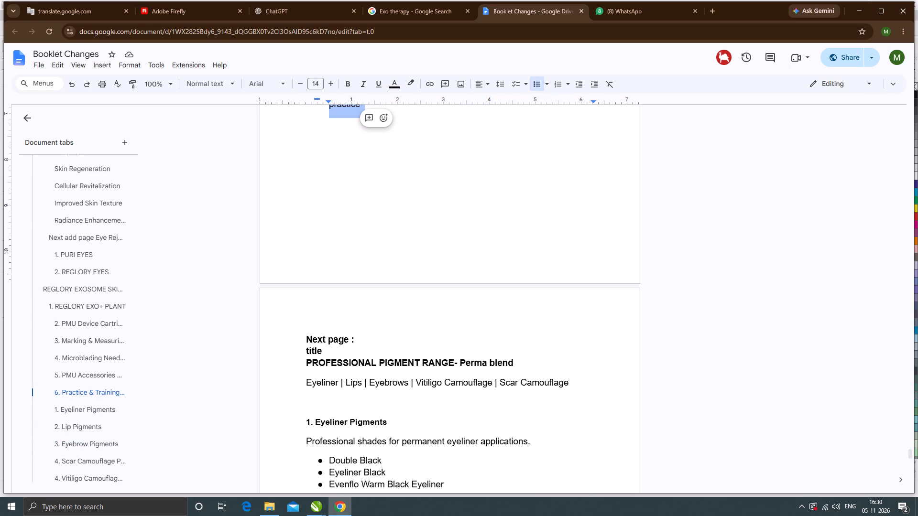
scroll(370, 365, down, 4)
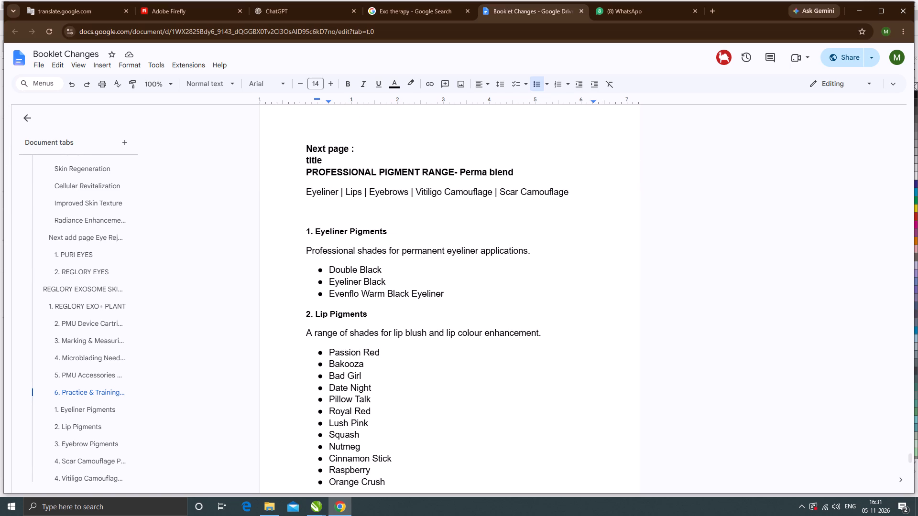
scroll(342, 353, down, 5)
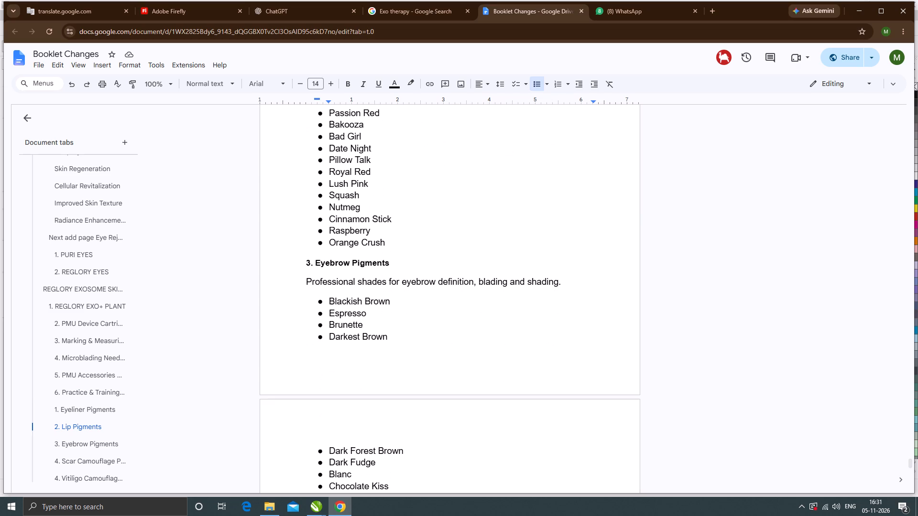
scroll(342, 351, down, 4)
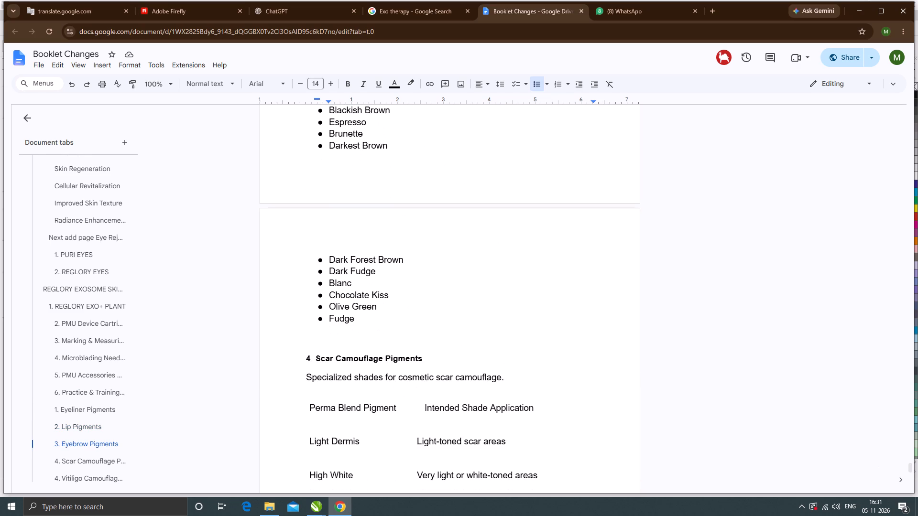
Go through all five pigment sections once more, including the scar shade table and the vitiligo skin-tone items.
scroll(416, 362, up, 8)
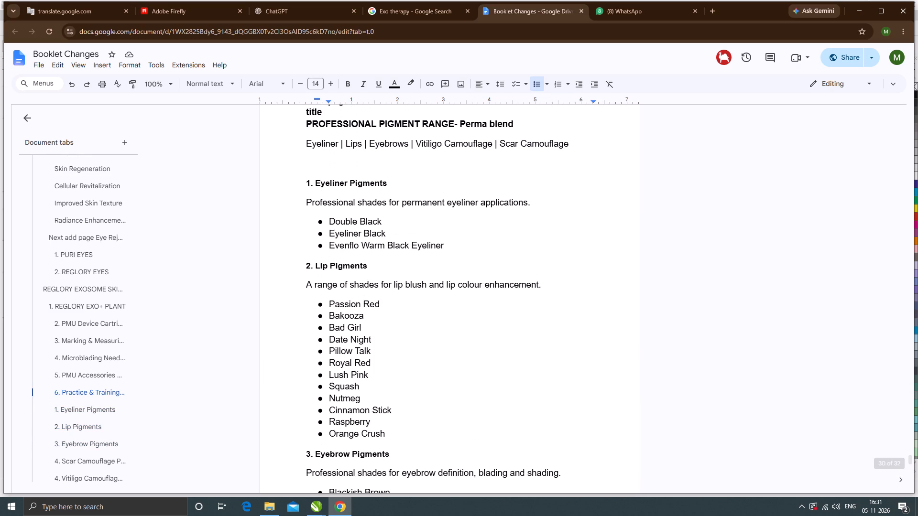
scroll(415, 365, down, 5)
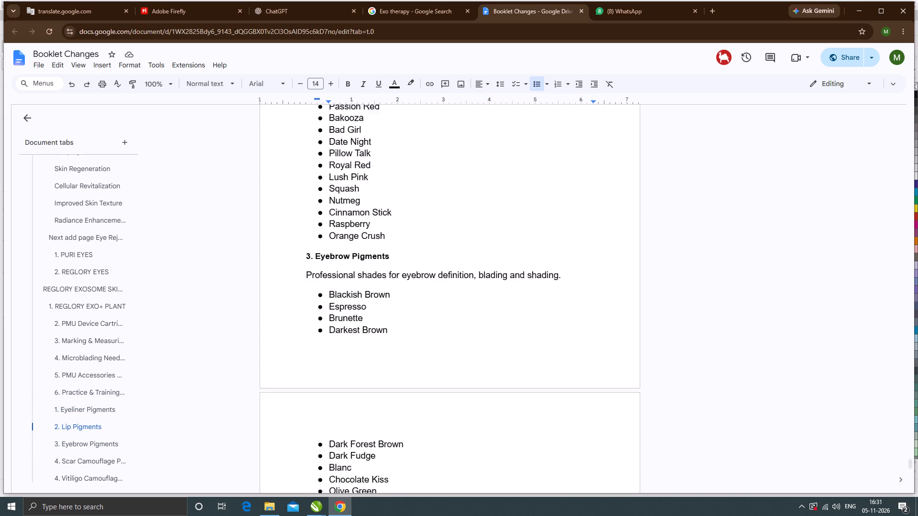
scroll(415, 365, down, 3)
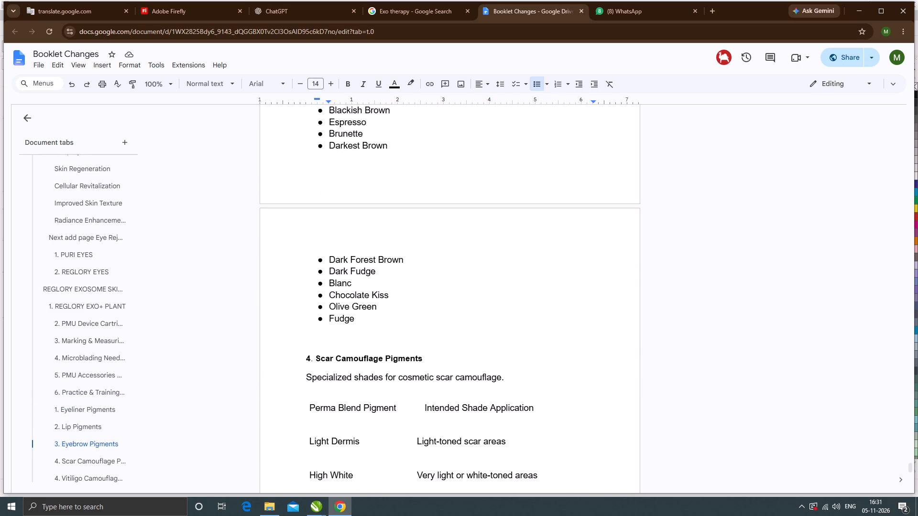
scroll(409, 357, down, 5)
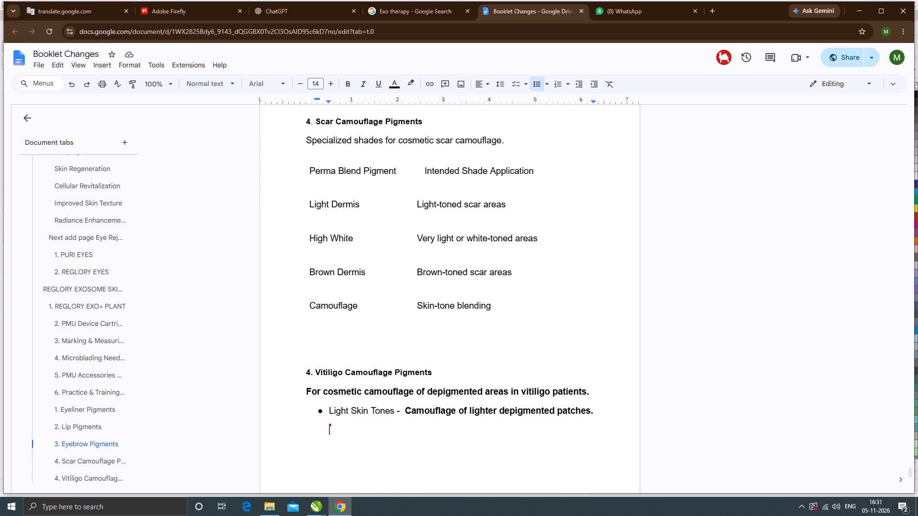
scroll(409, 357, down, 3)
scroll(409, 356, up, 4)
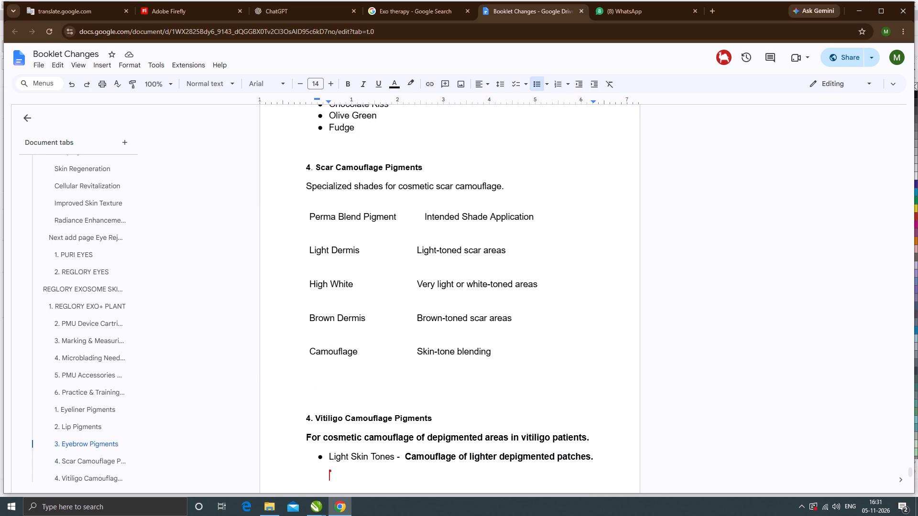
scroll(409, 355, up, 14)
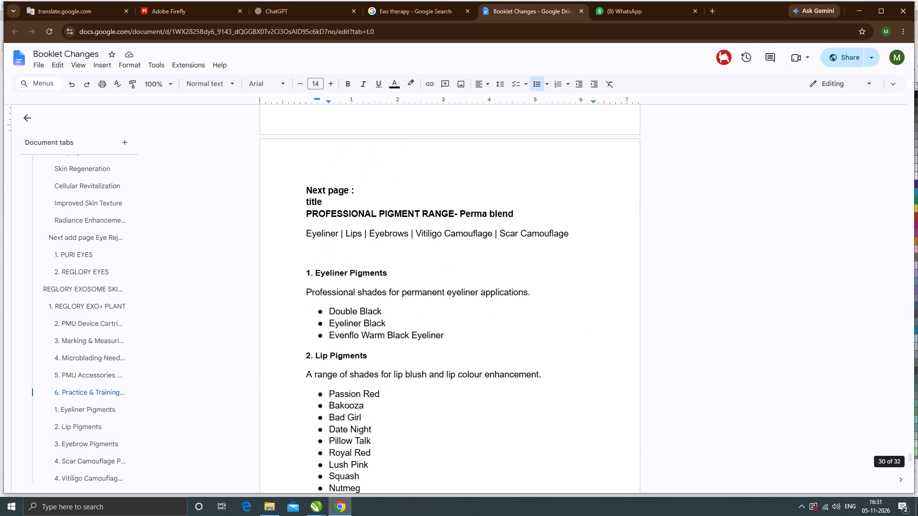
scroll(409, 352, down, 5)
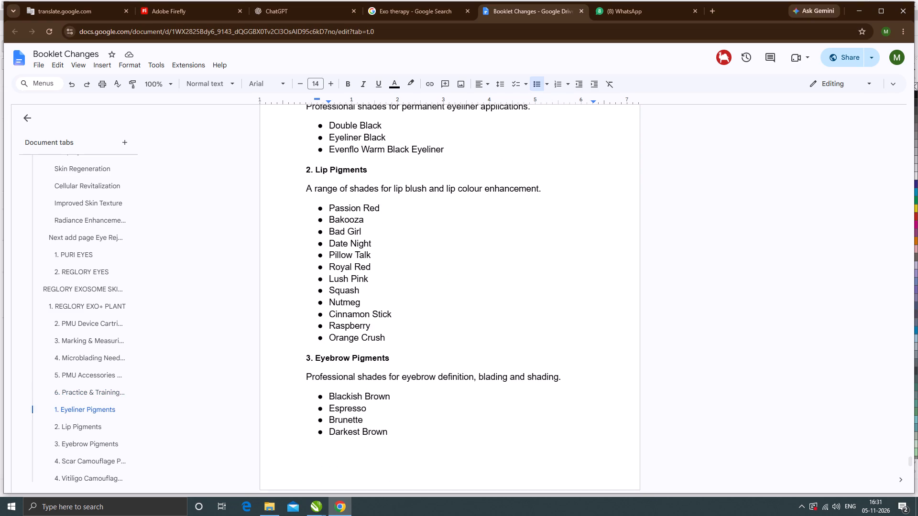
scroll(410, 350, down, 9)
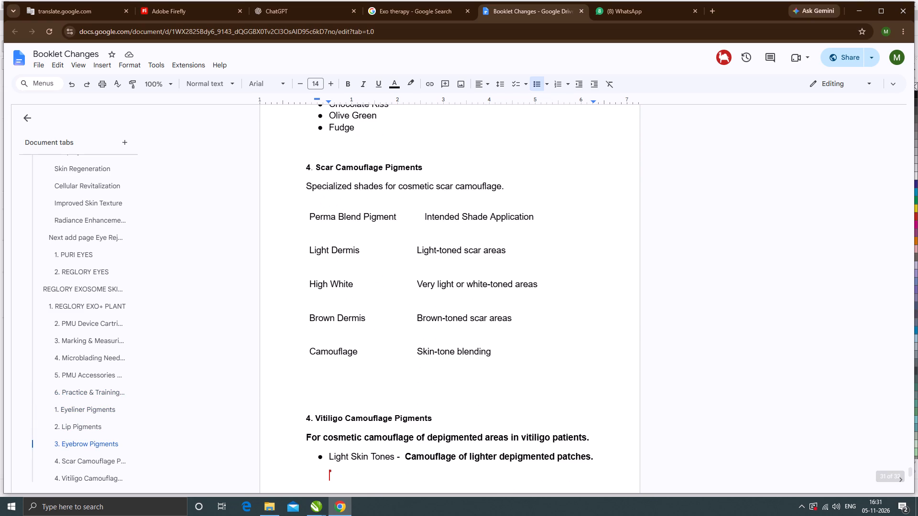
scroll(409, 349, down, 1)
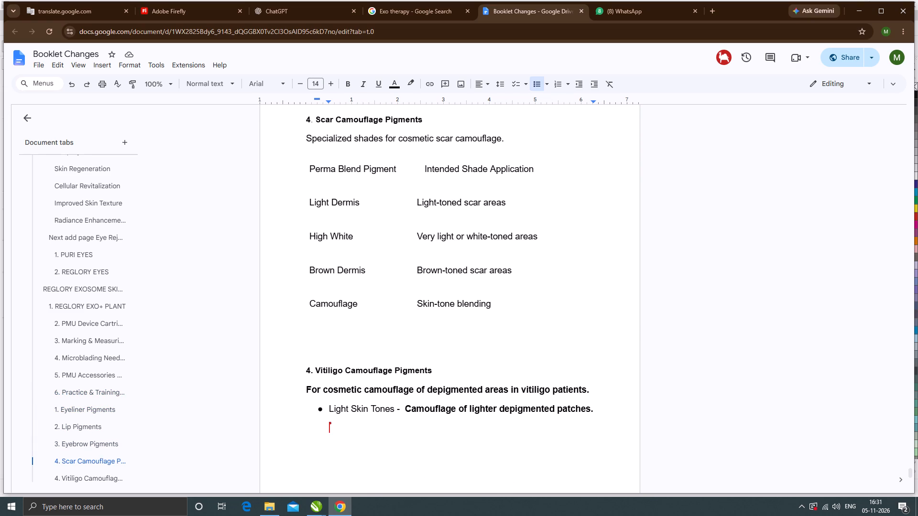
scroll(409, 349, down, 2)
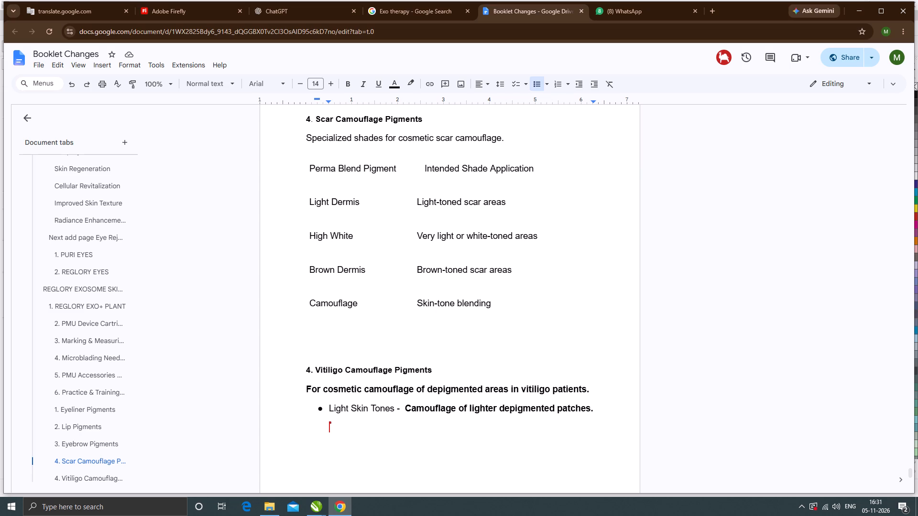
scroll(404, 348, down, 5)
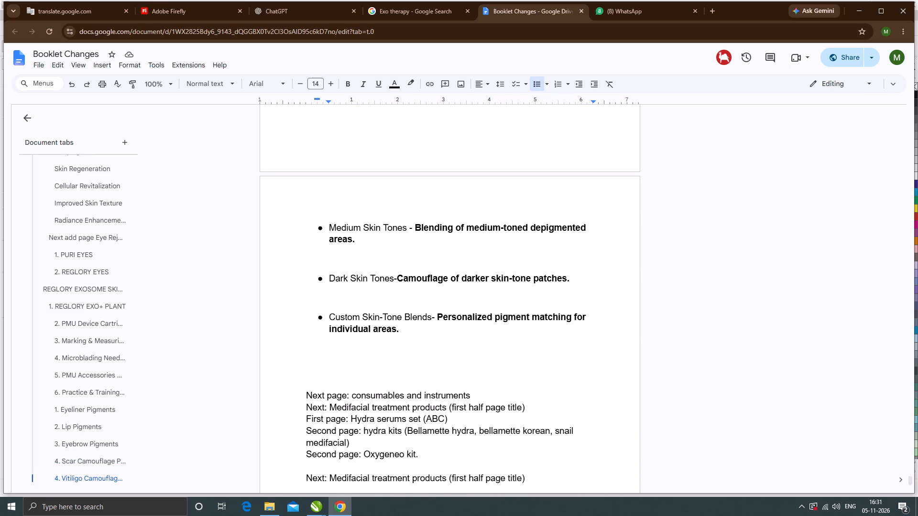
scroll(404, 348, down, 3)
scroll(404, 348, up, 17)
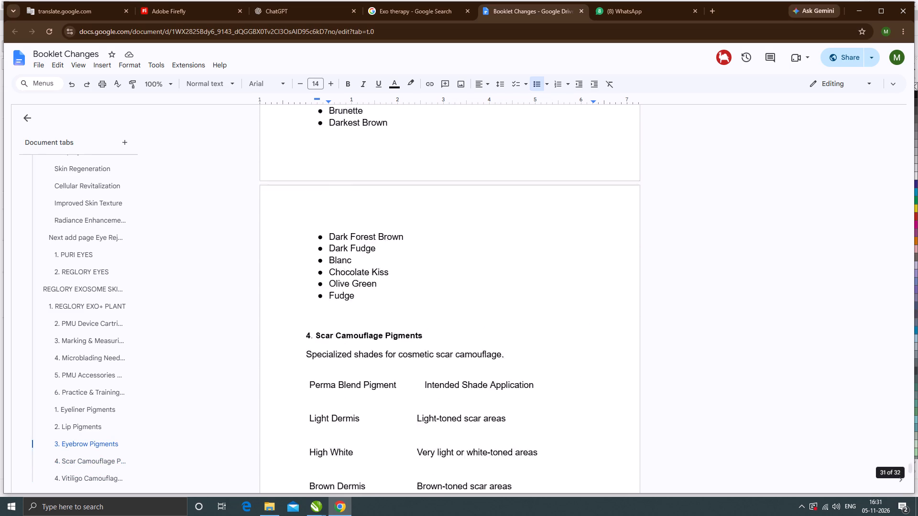
scroll(525, 317, up, 3)
Switch back to CorelDRAW and save derma booklet.cdr with the whole PMU page 28 in view.
click(862, 8)
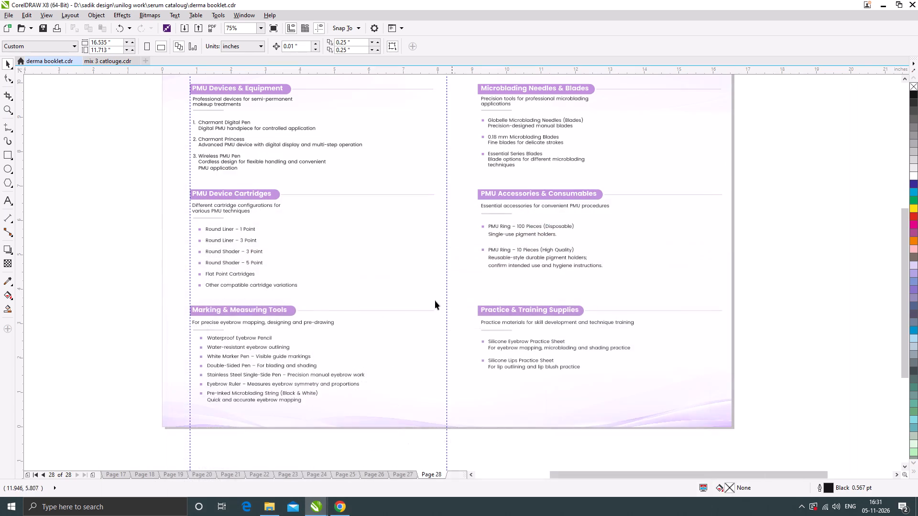
scroll(445, 290, down, 1)
click(644, 290)
key(ctrl+s)
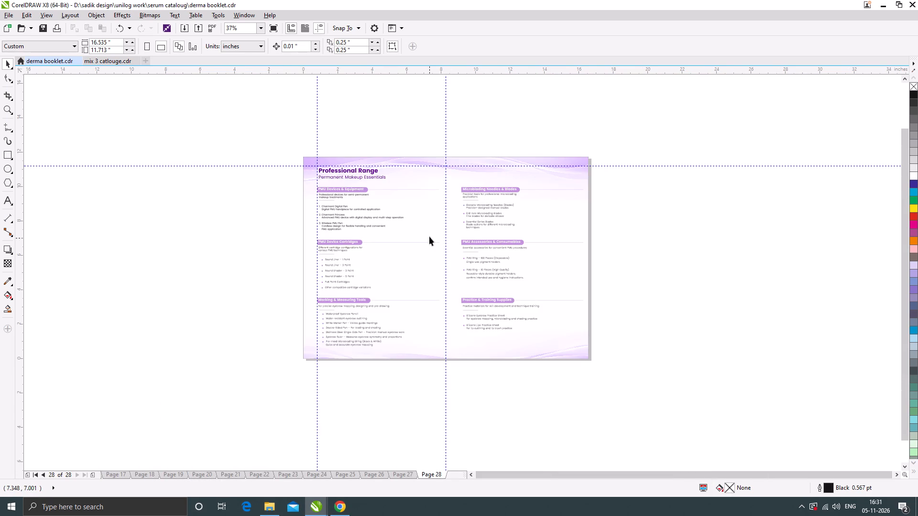
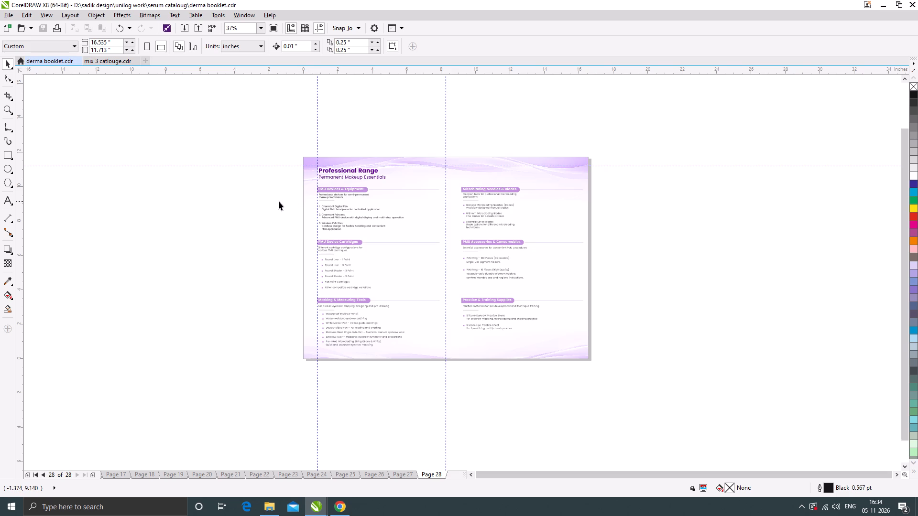
Check the complete PMU page 28 layout in full-screen preview.
click(689, 489)
key(F4)
key(F9)
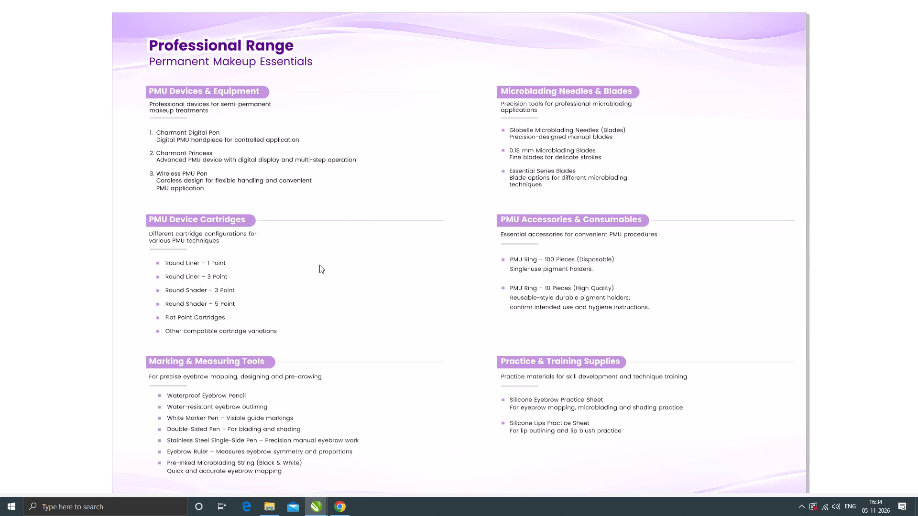
click(335, 284)
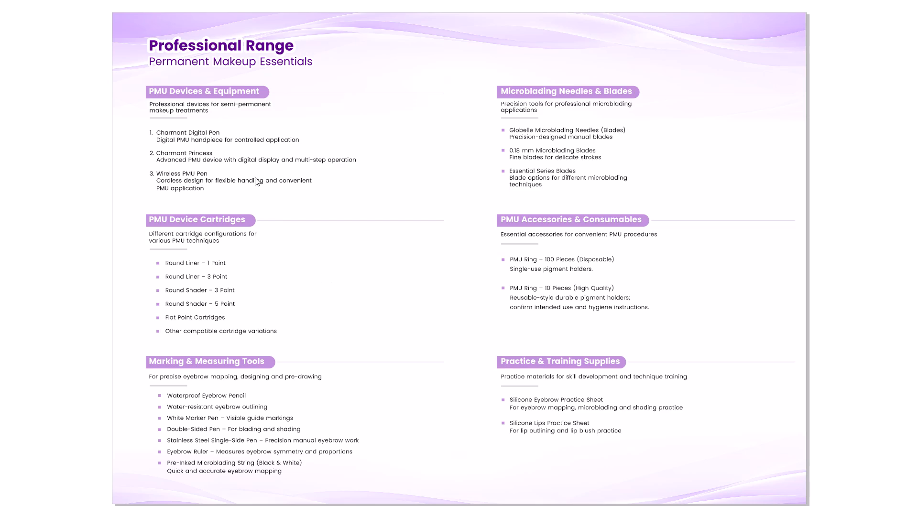
Break the Charmant Princess description before "multi-step operation" and indent the second line to match the first.
scroll(344, 273, down, 1)
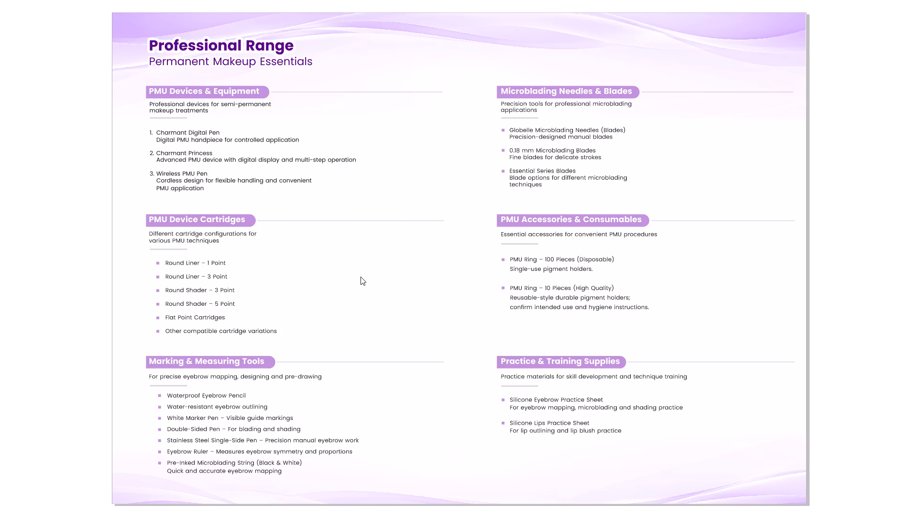
click(361, 277)
click(122, 208)
scroll(260, 195, up, 1)
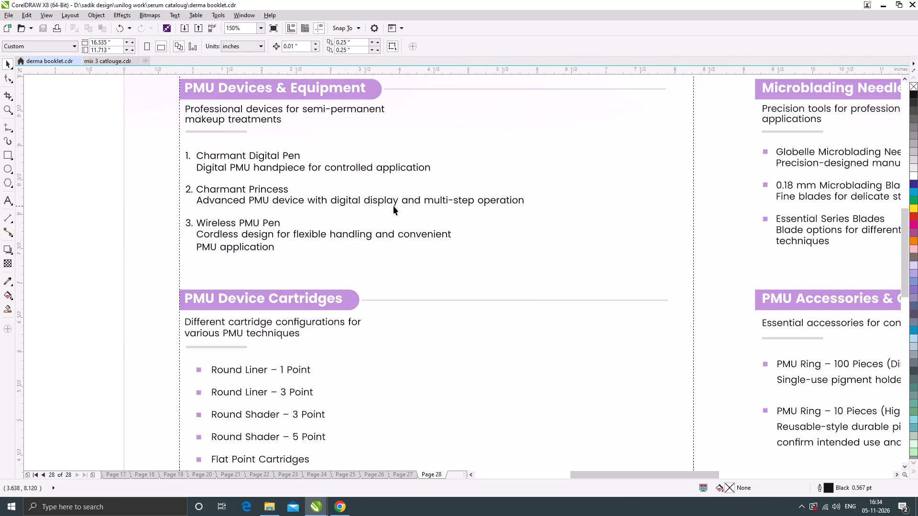
double_click(426, 200)
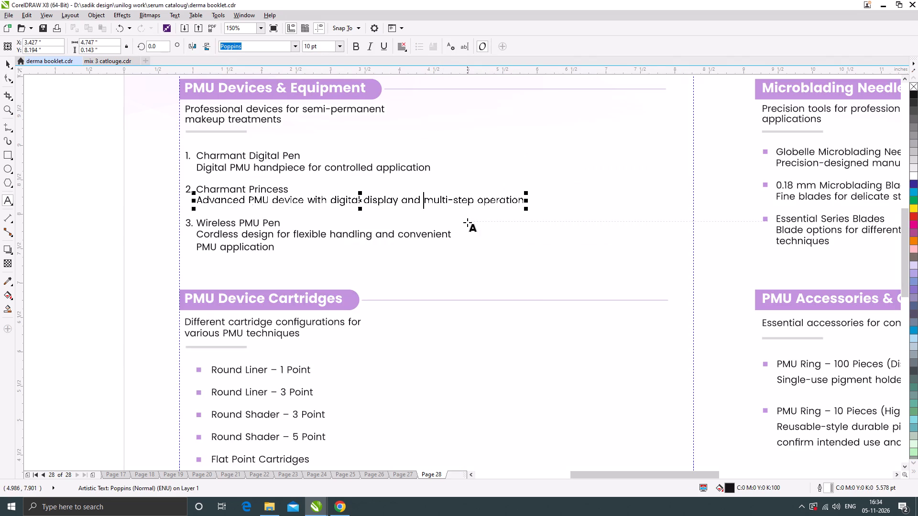
key(Return)
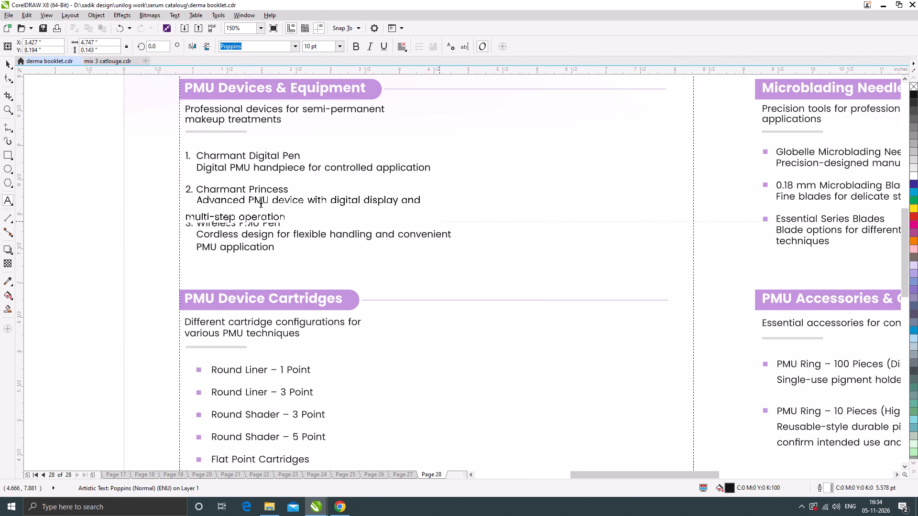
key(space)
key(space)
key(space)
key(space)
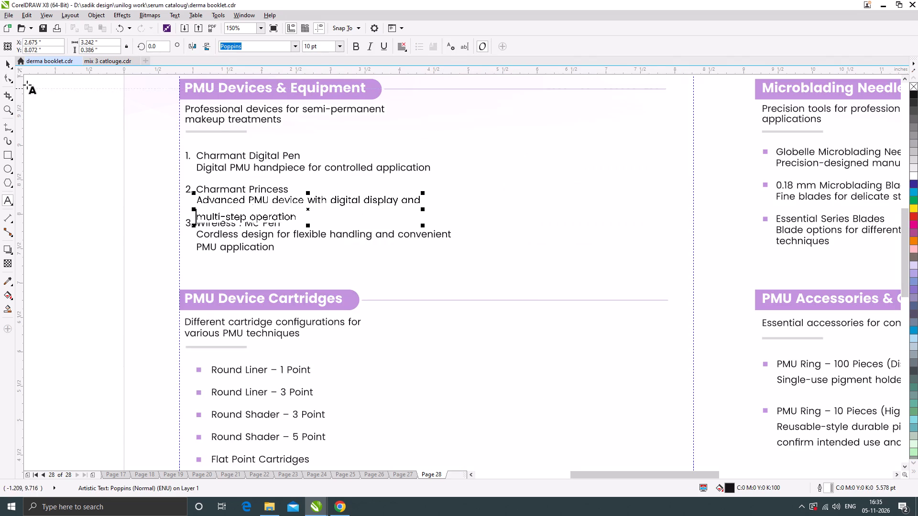
Tighten the line spacing of the two-line Charmant Princess description so it clears the Wireless PMU Pen item.
click(11, 77)
scroll(184, 207, up, 1)
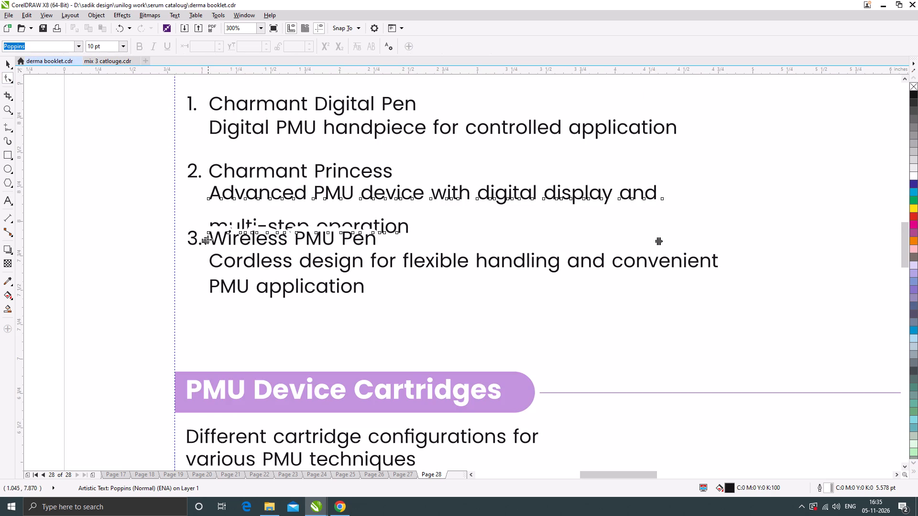
drag(208, 239, 207, 221)
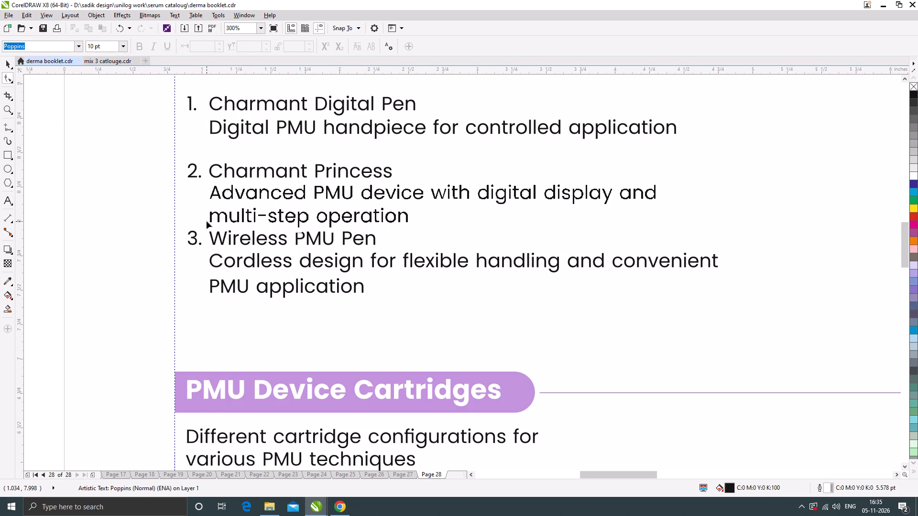
Move the Wireless PMU Pen heading and its description down about 0.1 inch, leaving a gap below the Charmant Princess item.
click(7, 62)
drag(114, 227, 130, 228)
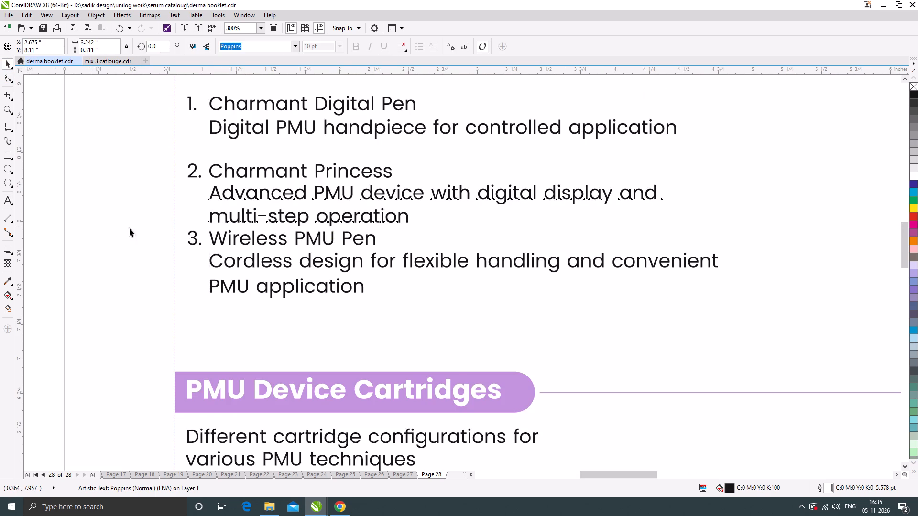
drag(130, 228, 743, 300)
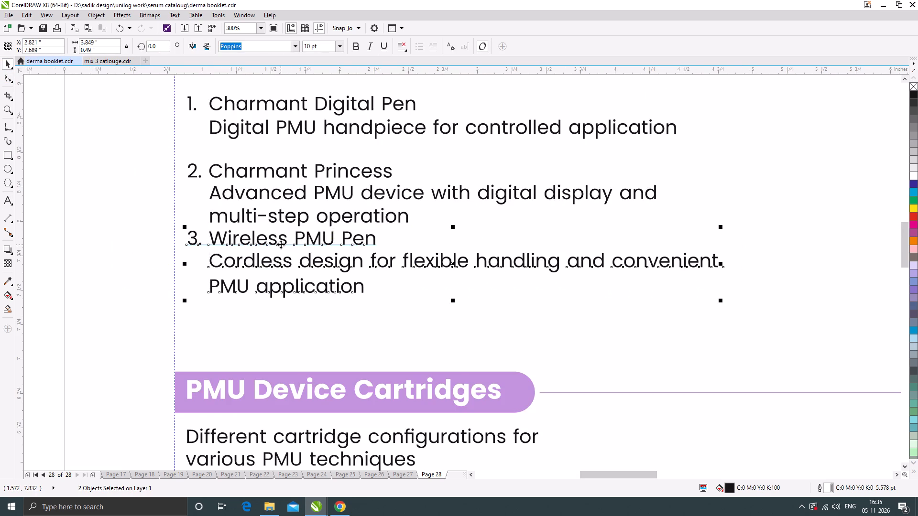
drag(280, 244, 280, 255)
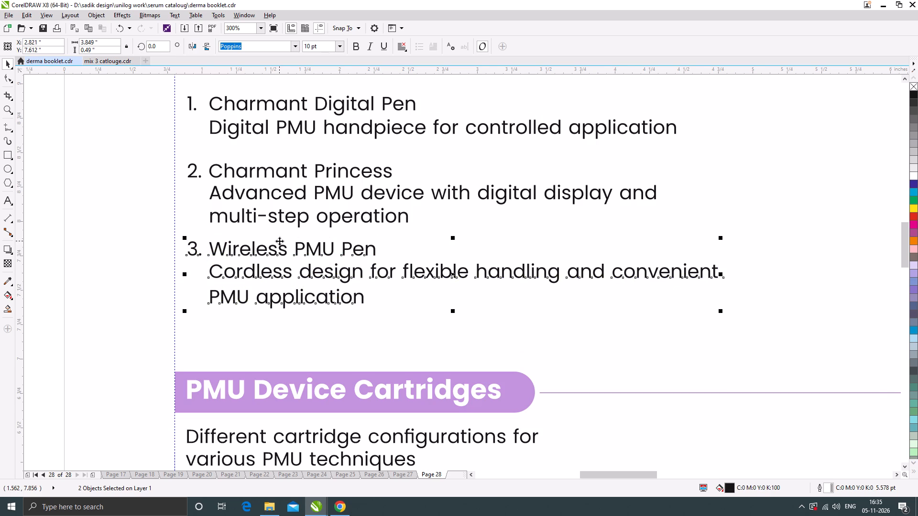
scroll(279, 241, down, 2)
scroll(270, 250, up, 2)
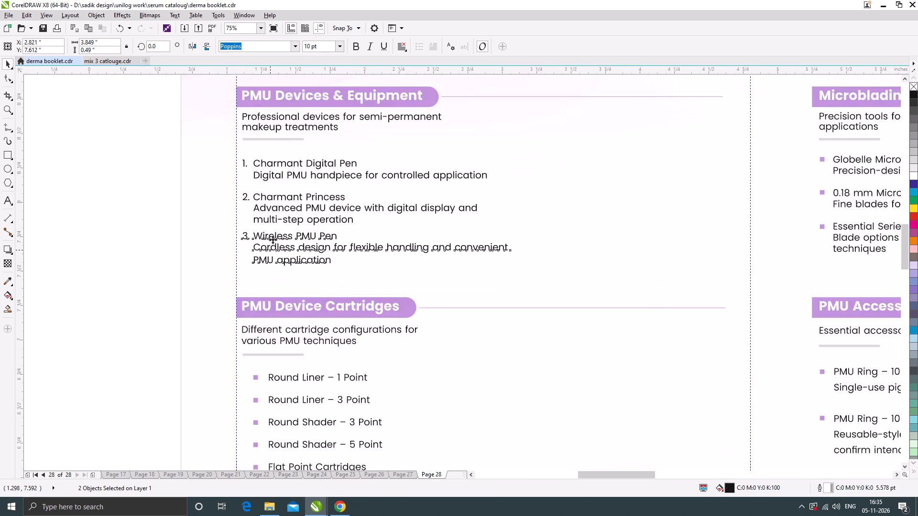
scroll(273, 239, up, 2)
drag(274, 231, 274, 237)
scroll(280, 239, down, 2)
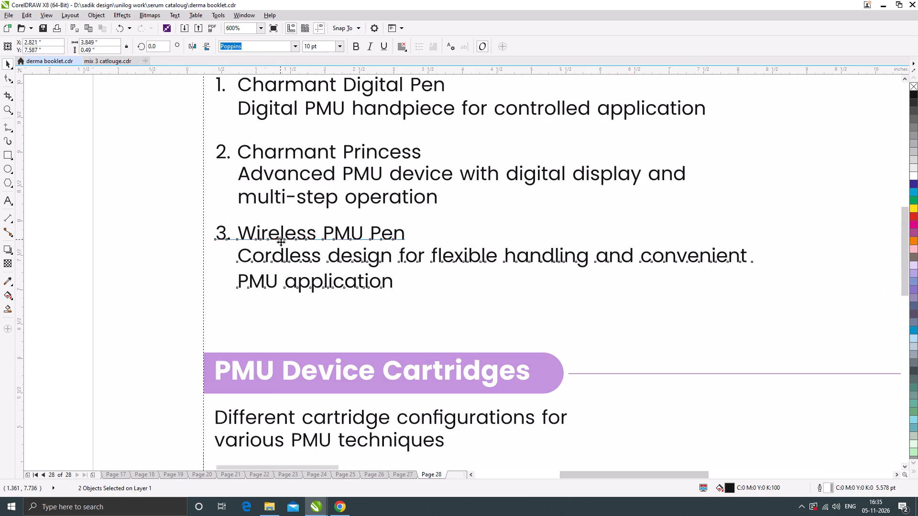
click(170, 271)
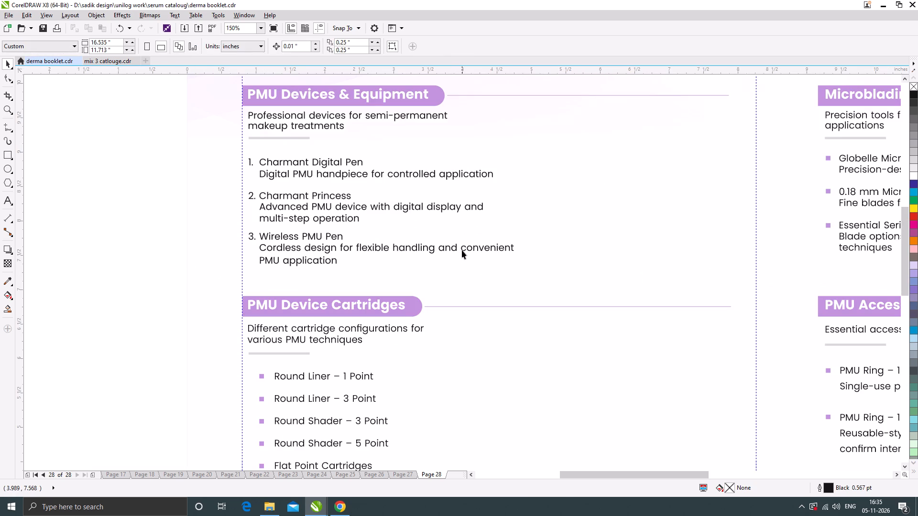
Rewrap the Wireless PMU Pen description after "handling and", joining "convenient" with "PMU application" on the second line.
double_click(462, 250)
key(Return)
key(Down)
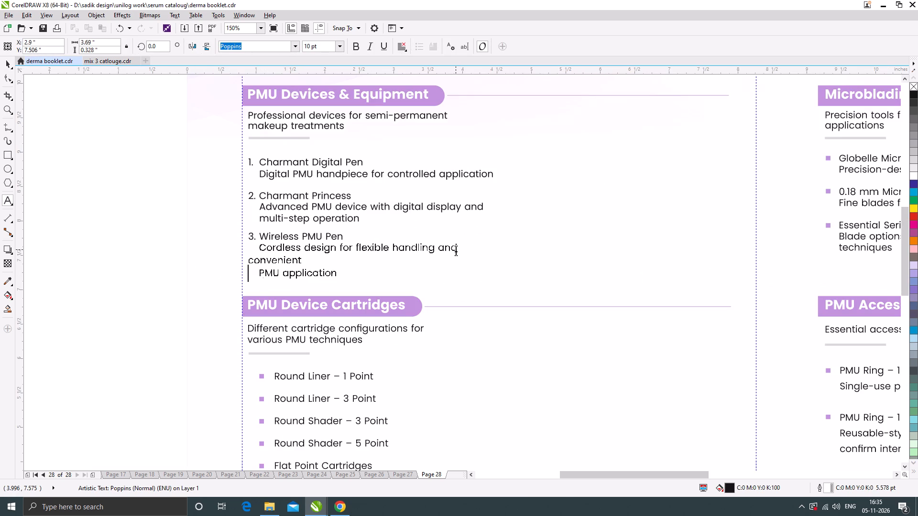
key(Right)
key(Right)
key(Right)
key(Right)
key(Right)
key(Left)
key(BackSpace)
key(BackSpace)
key(BackSpace)
key(BackSpace)
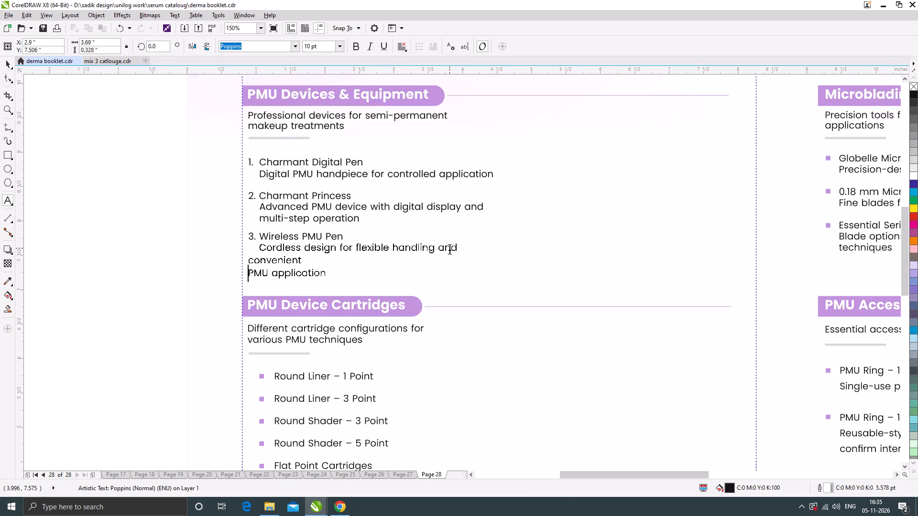
key(BackSpace)
Indent "convenient PMU application" with spaces to align with the start of "Cordless design" above it.
click(249, 262)
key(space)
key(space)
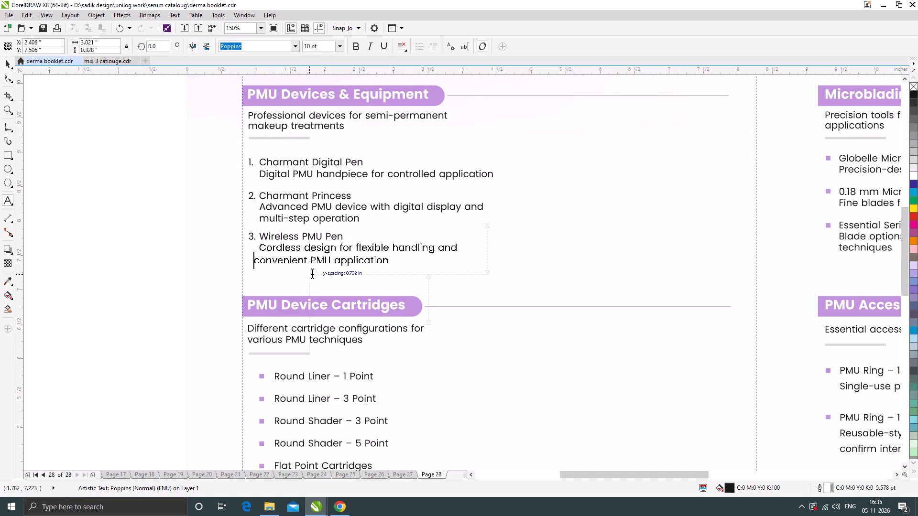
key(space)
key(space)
scroll(269, 258, up, 2)
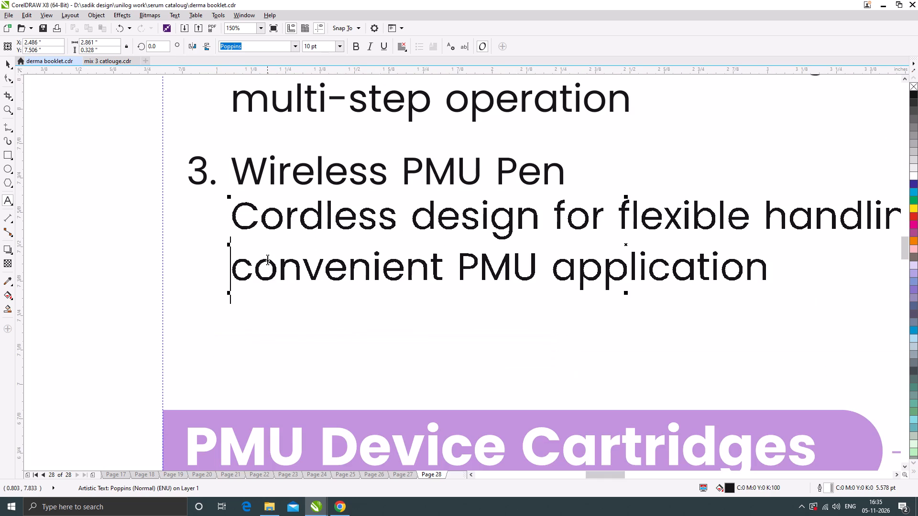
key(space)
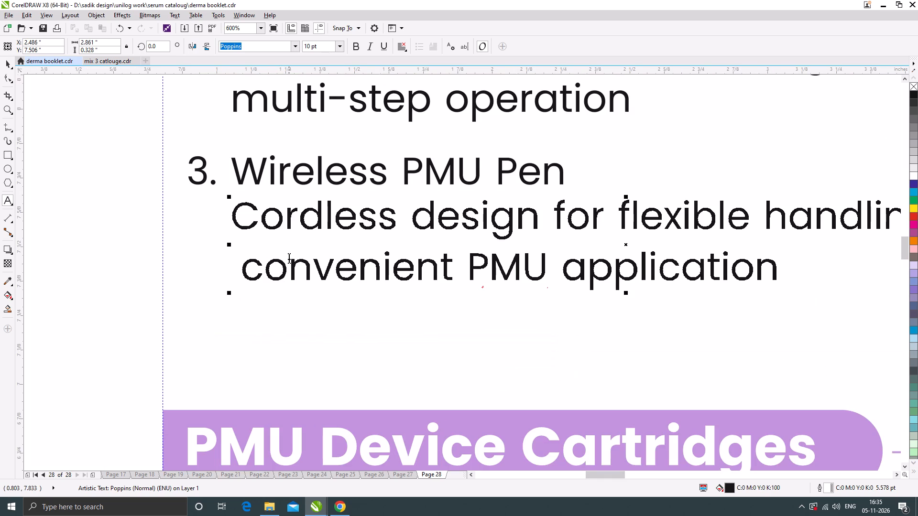
key(BackSpace)
scroll(340, 266, down, 2)
click(7, 63)
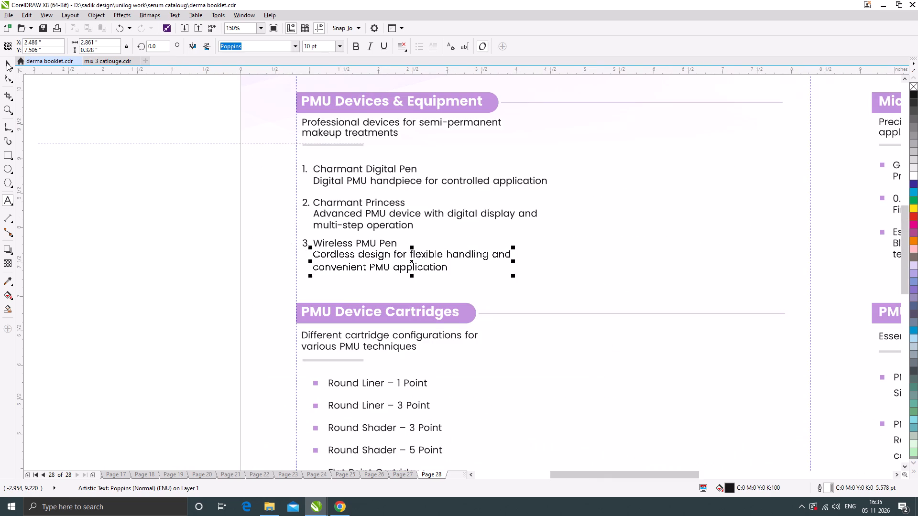
click(111, 206)
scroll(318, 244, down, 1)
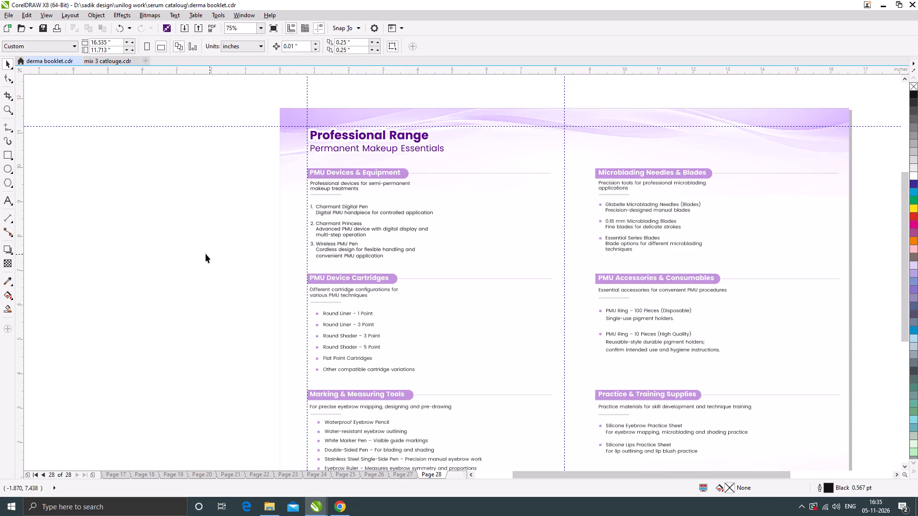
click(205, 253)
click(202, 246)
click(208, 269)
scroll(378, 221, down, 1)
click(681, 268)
Scale the "Professional Range" title and "Permanent Makeup Essentials" subtitle down together to about 90%, keeping their top-left corner in place.
scroll(397, 224, up, 1)
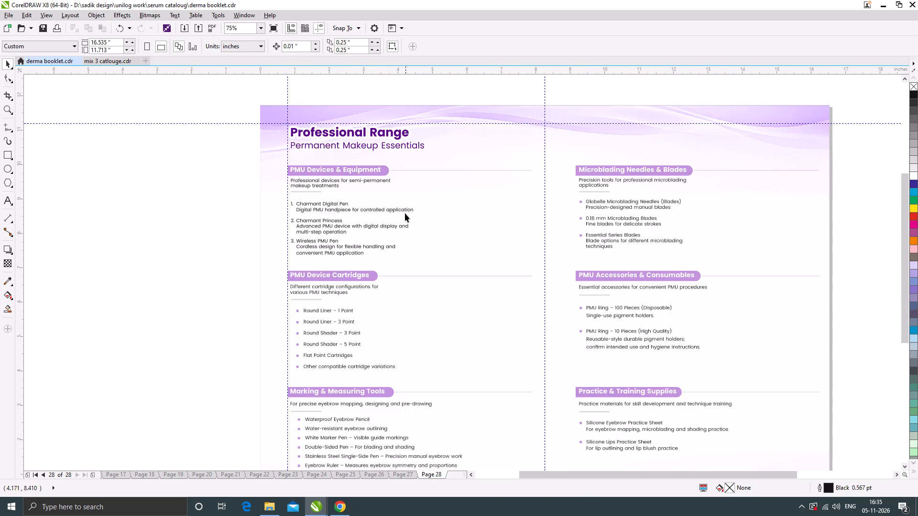
drag(215, 100, 466, 157)
scroll(403, 123, up, 1)
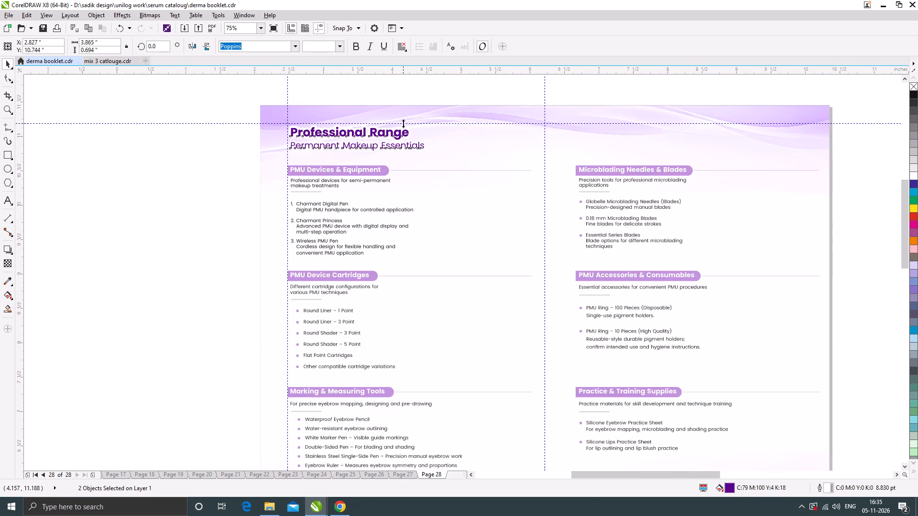
drag(448, 181, 445, 176)
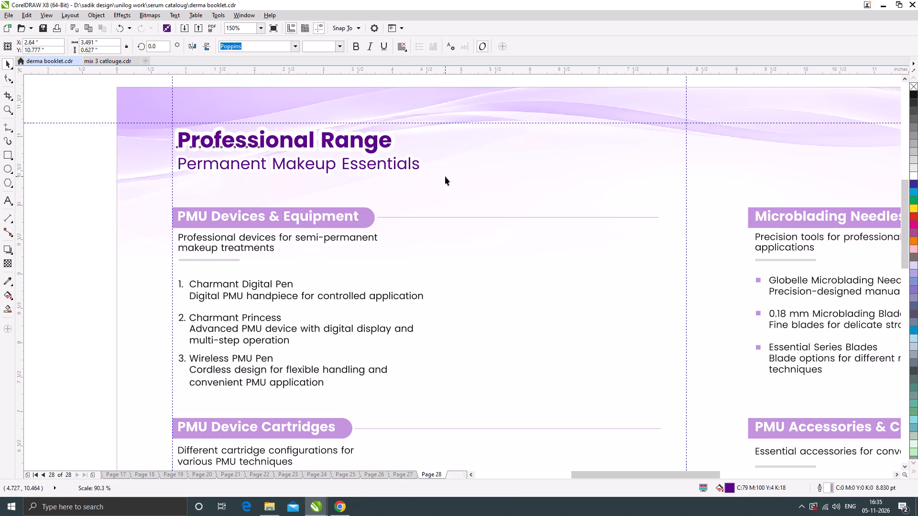
Duplicate the page title and subtitle horizontally across to the second column, above Microblading Needles & Blades.
scroll(257, 144, down, 1)
drag(264, 142, 506, 145)
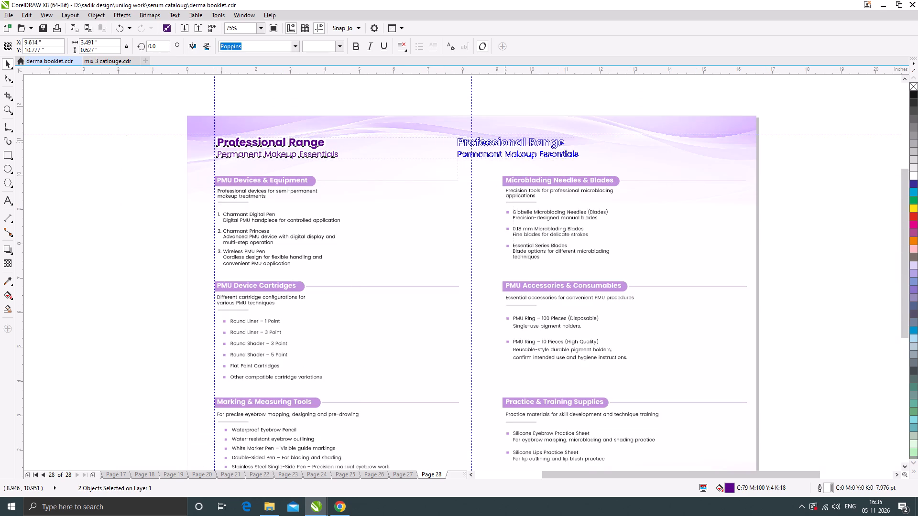
drag(506, 145, 548, 145)
shift+right_click(548, 145)
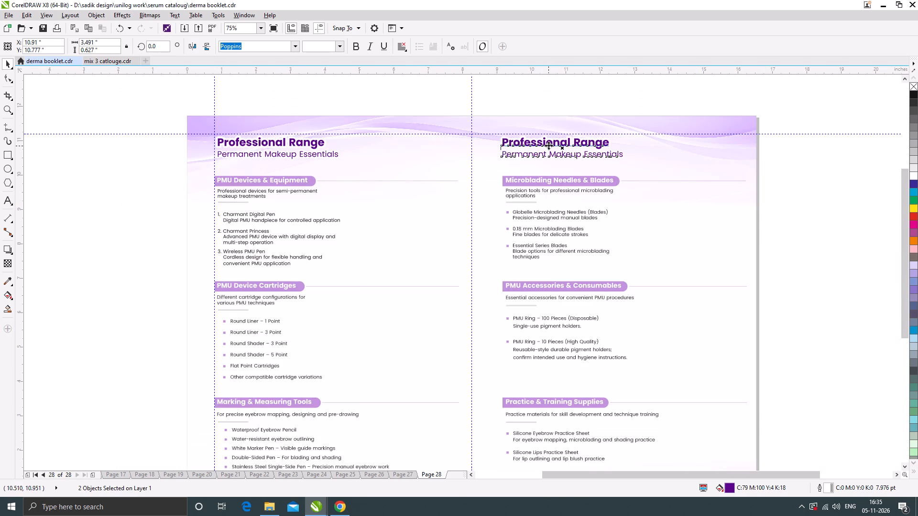
scroll(480, 159, down, 1)
scroll(398, 131, up, 1)
Move both Professional Range headings with their subtitles up together by about 0.09 inch.
drag(146, 129, 748, 198)
scroll(609, 164, up, 3)
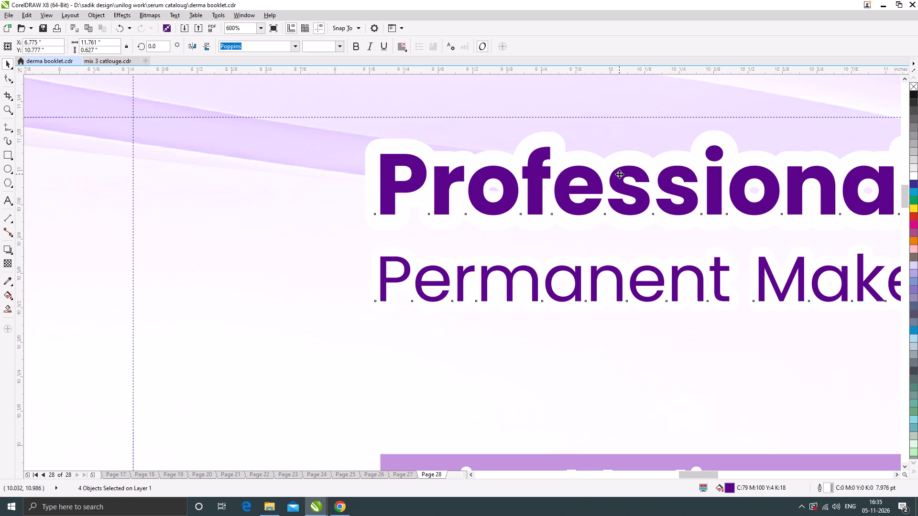
drag(619, 174, 621, 150)
scroll(581, 162, down, 4)
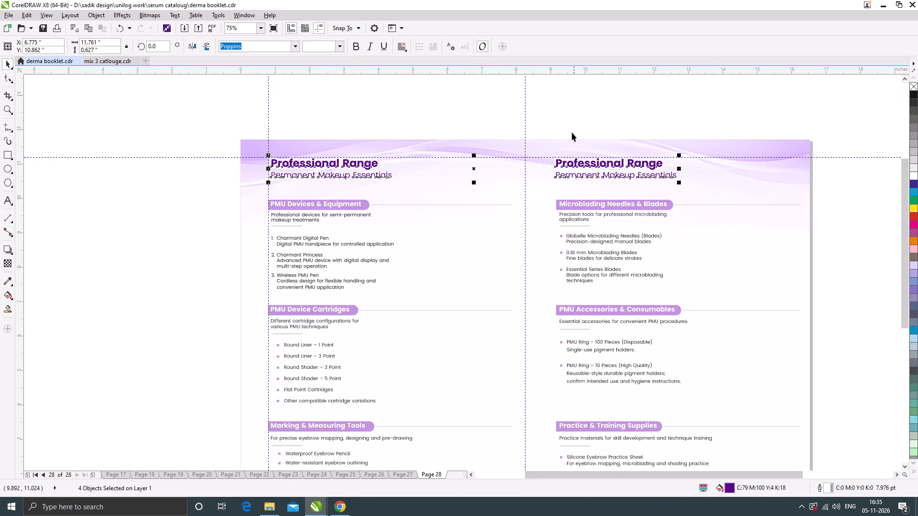
click(572, 126)
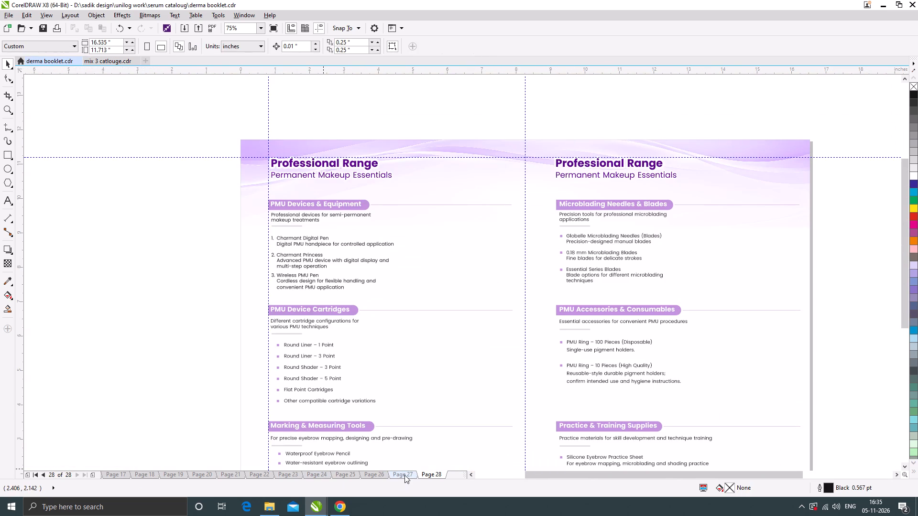
Look through the layouts of pages 24 to 27 for comparison and return to page 28.
click(404, 475)
click(372, 473)
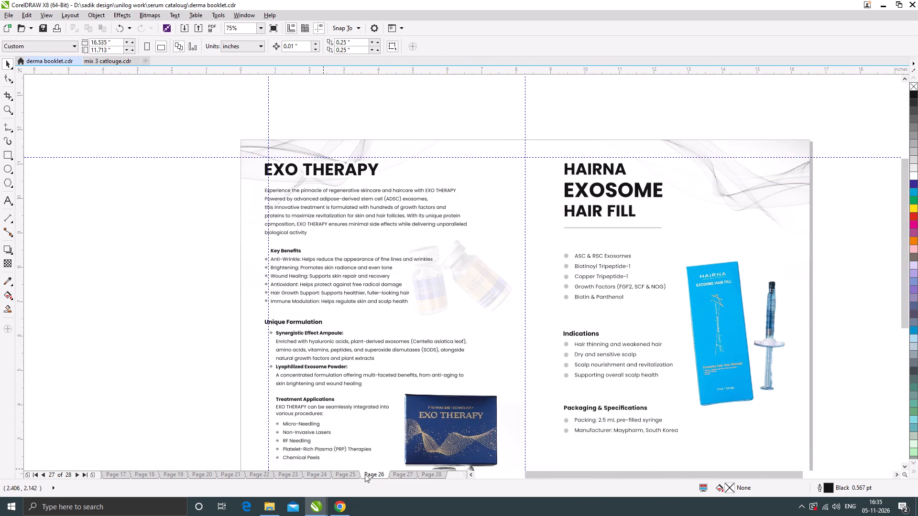
click(351, 474)
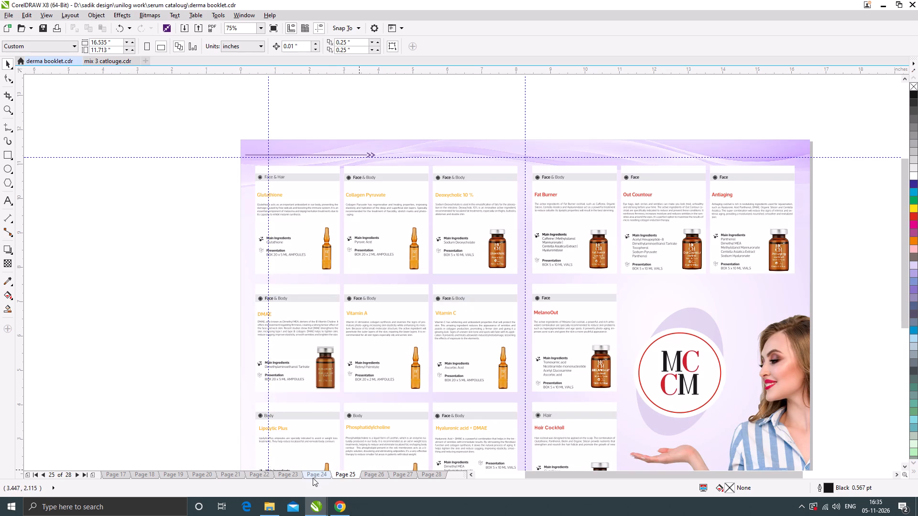
click(314, 475)
scroll(378, 261, down, 1)
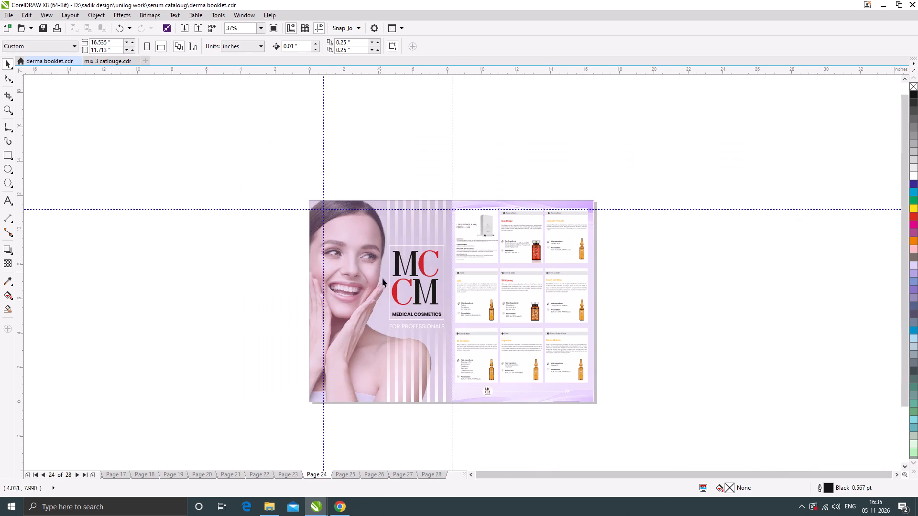
click(339, 473)
click(366, 473)
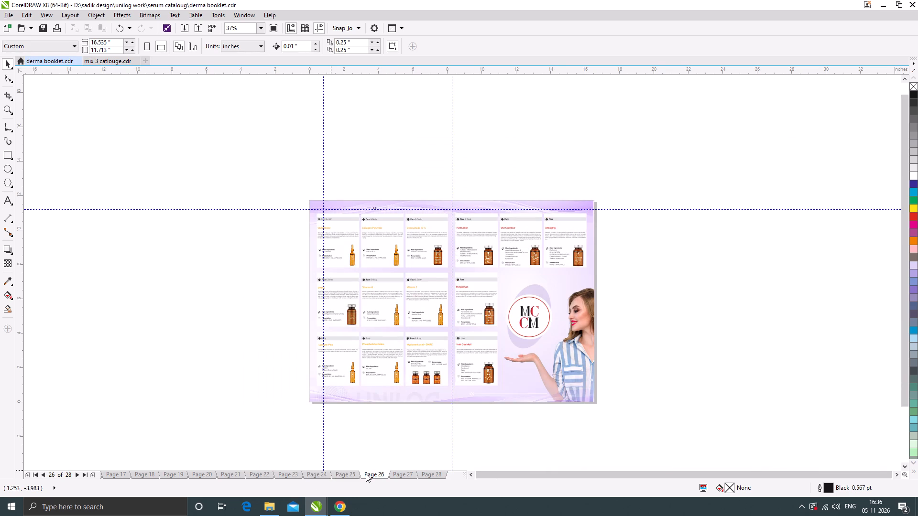
click(342, 475)
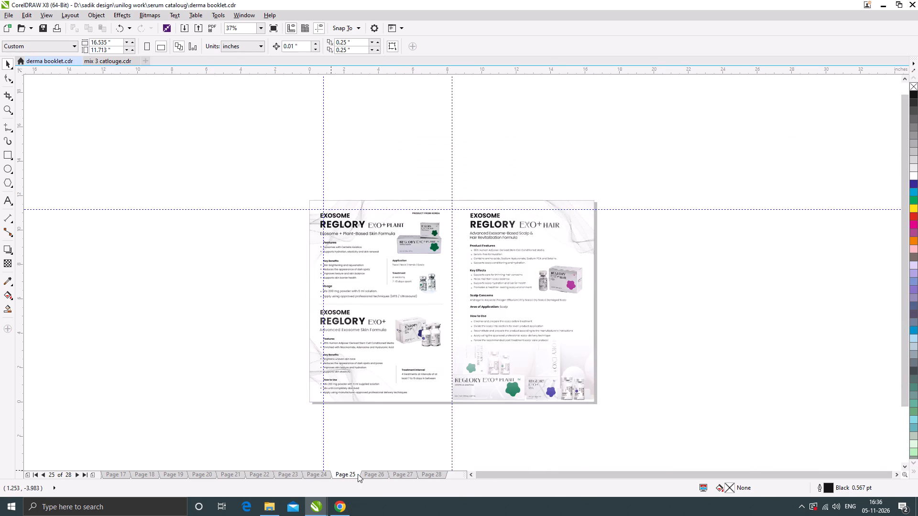
click(327, 474)
click(344, 474)
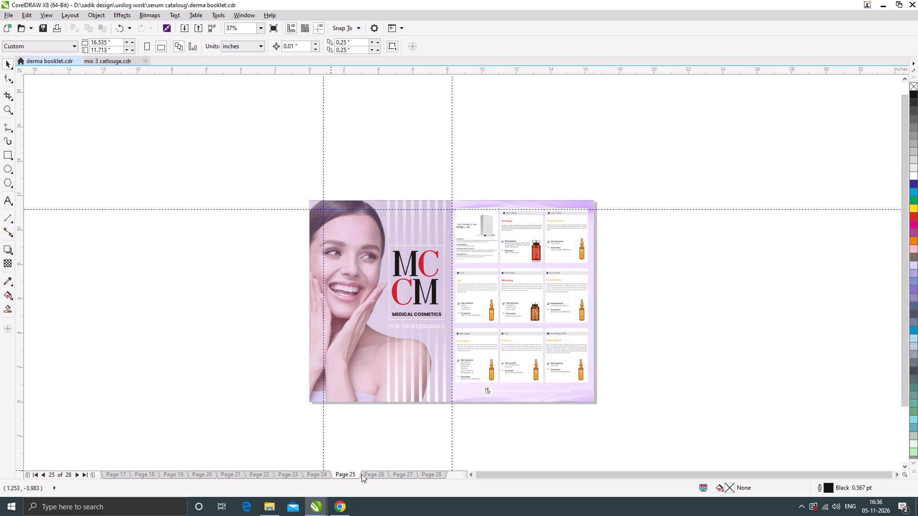
click(373, 474)
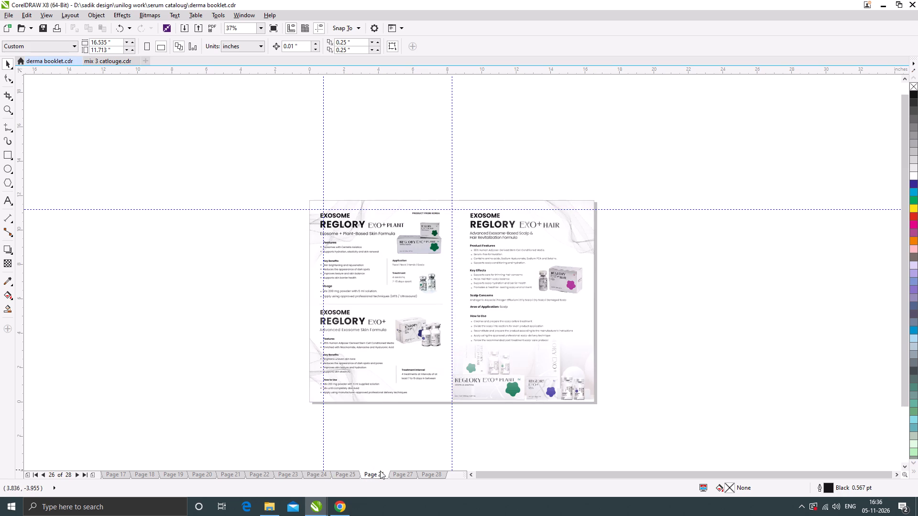
click(398, 473)
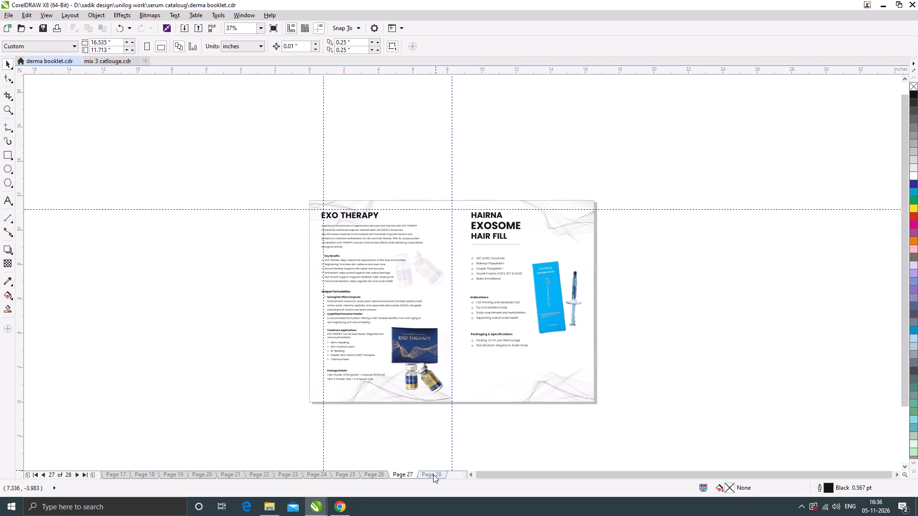
click(433, 474)
Review page 28 with its two Professional Range headings in full-screen preview.
click(665, 354)
key(F4)
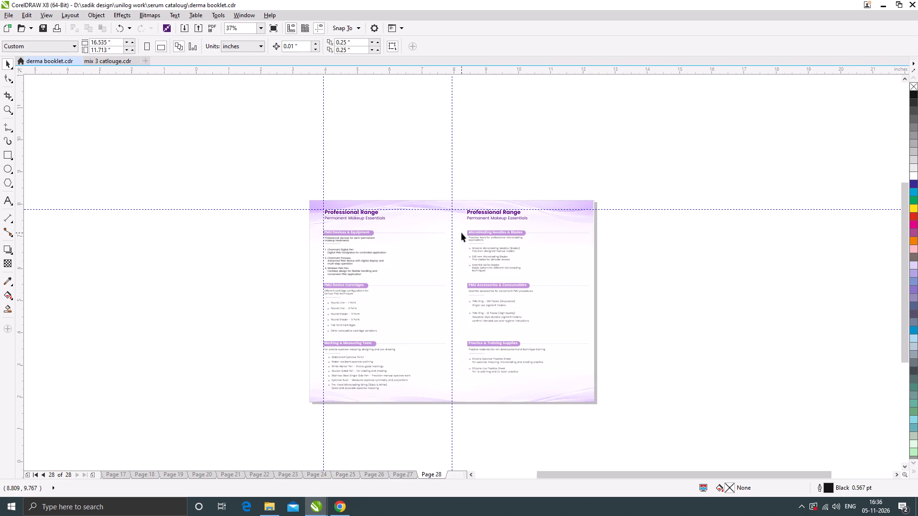
key(F9)
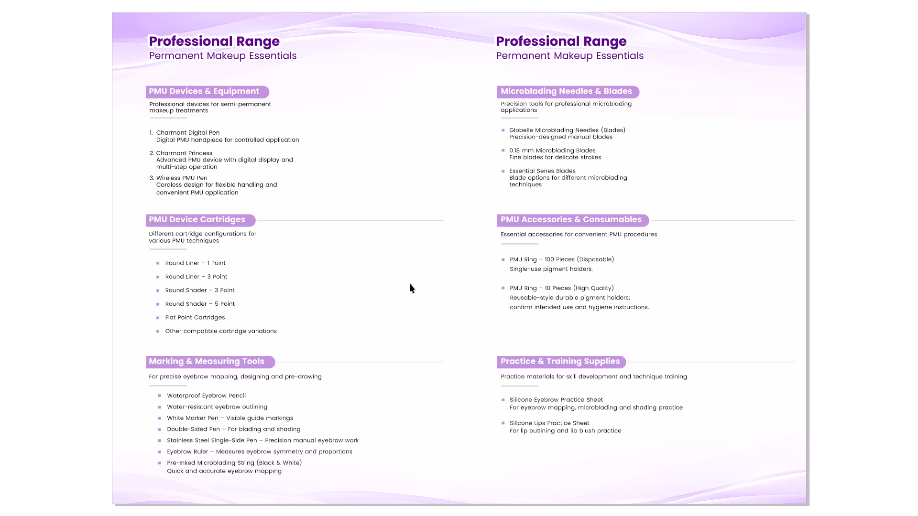
click(410, 284)
click(675, 88)
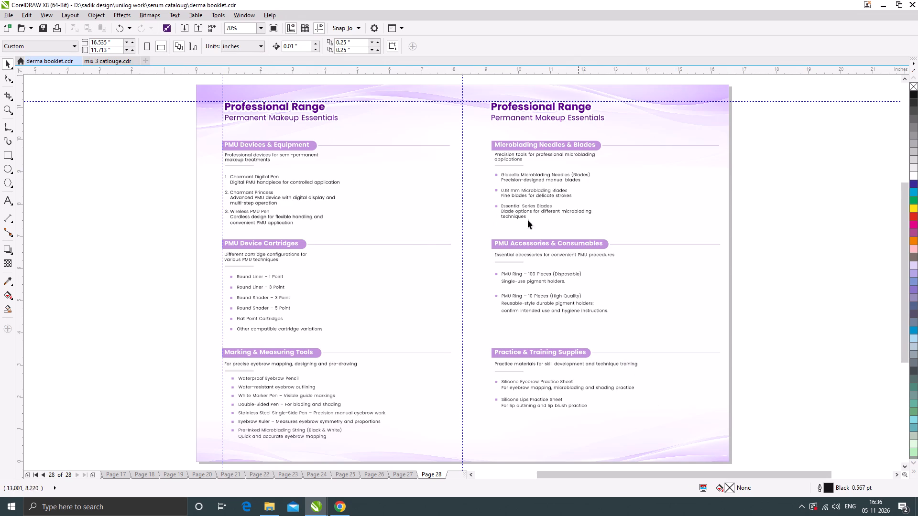
Unlock the purple PowerClip background on page 28.
scroll(421, 237, down, 1)
right_click(553, 159)
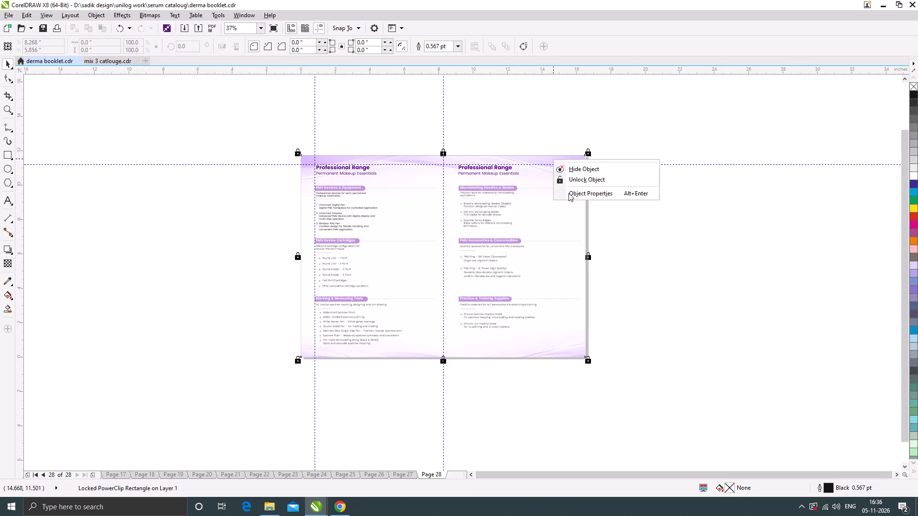
click(576, 181)
click(640, 197)
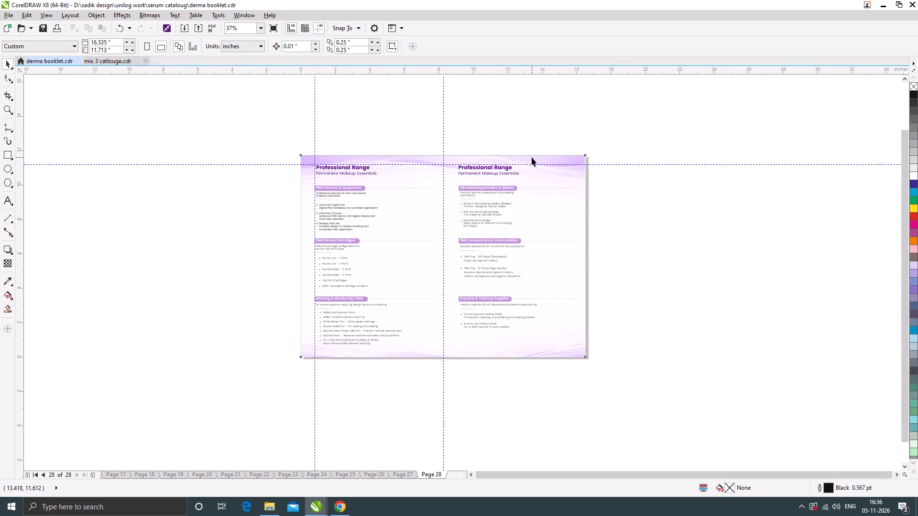
Copy the purple background from page 28 onto a newly added page 29.
click(532, 157)
key(ctrl+c)
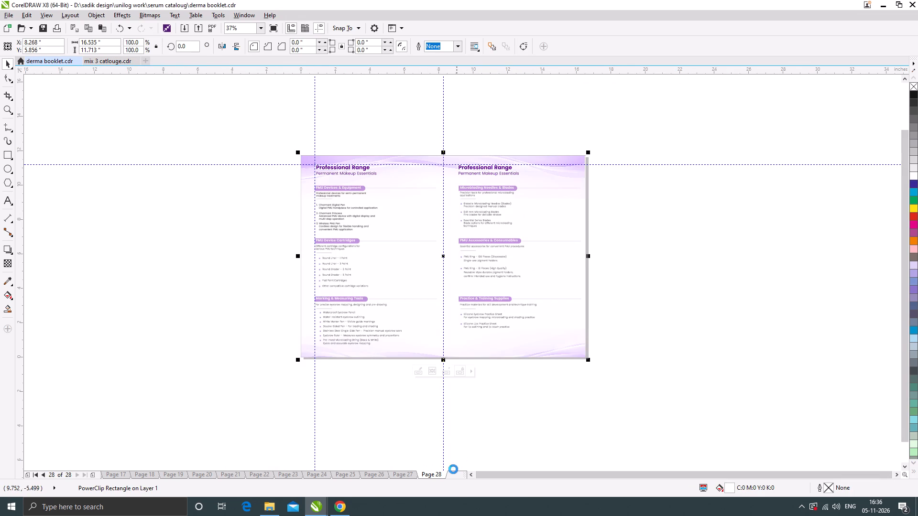
key(Page_Down)
key(Return)
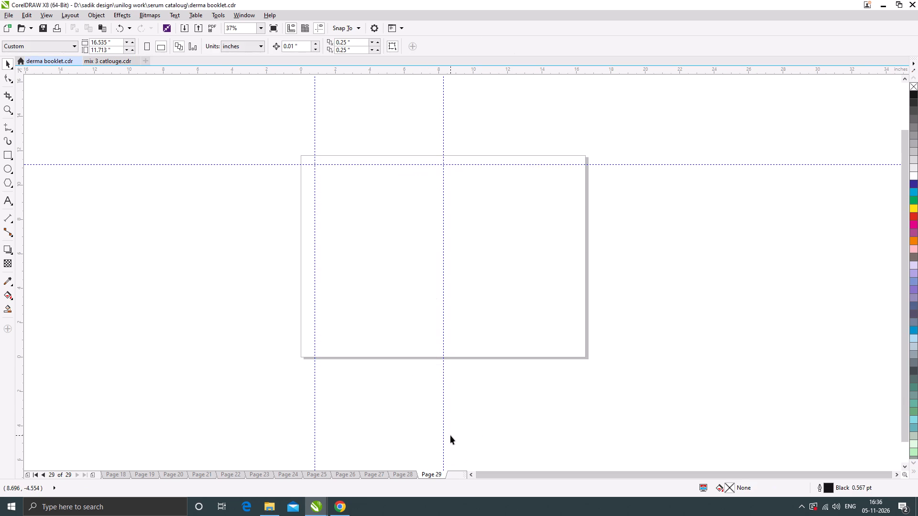
key(ctrl+v)
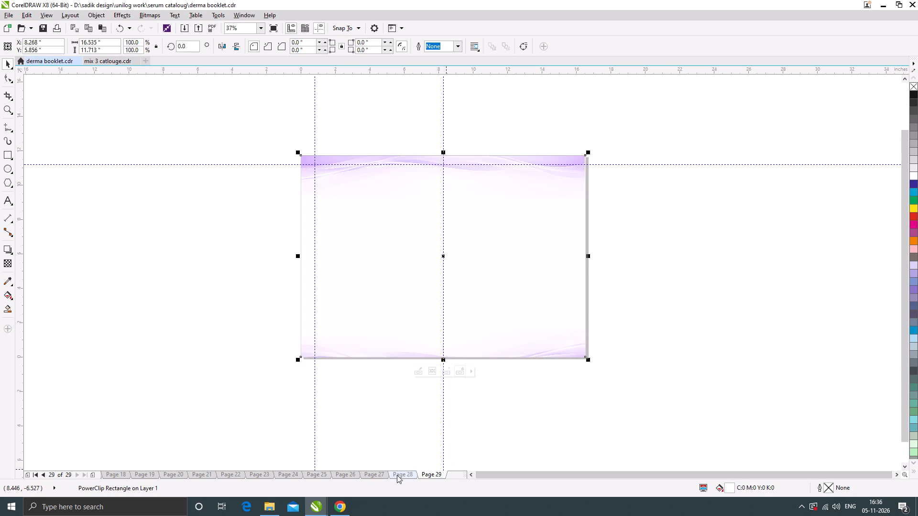
click(398, 475)
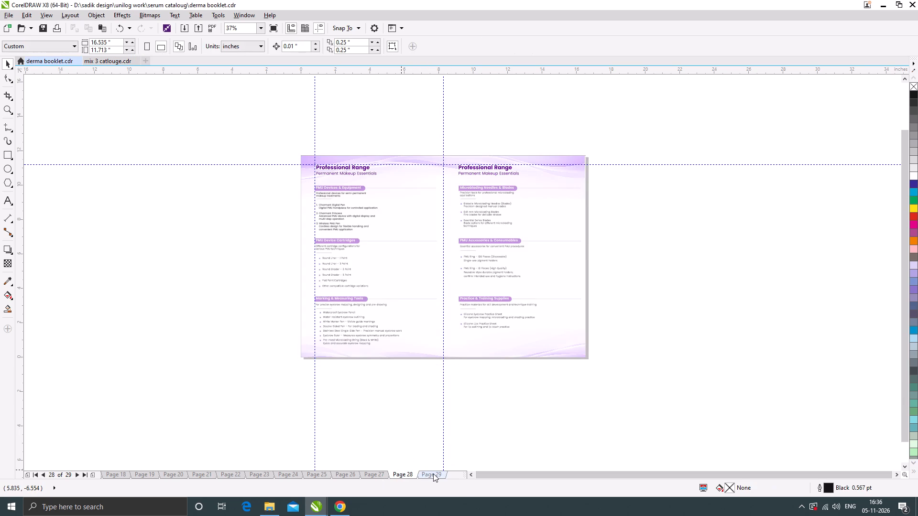
click(433, 473)
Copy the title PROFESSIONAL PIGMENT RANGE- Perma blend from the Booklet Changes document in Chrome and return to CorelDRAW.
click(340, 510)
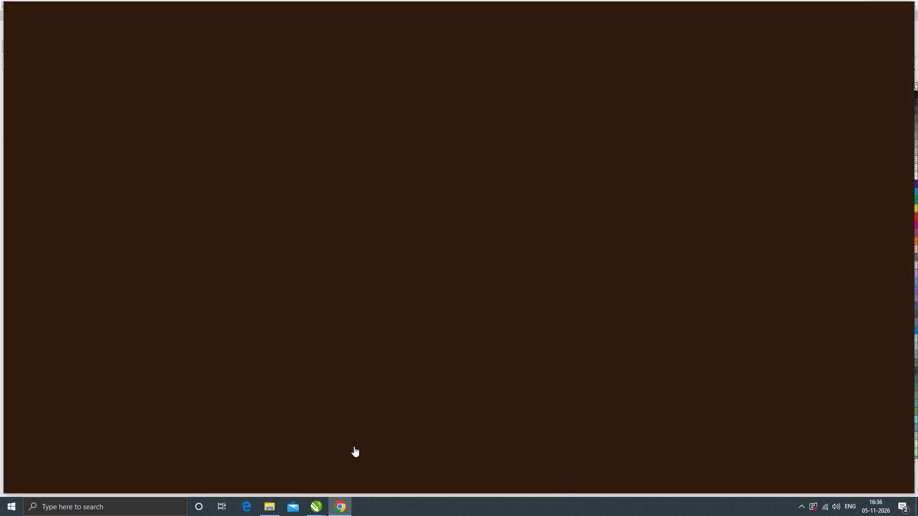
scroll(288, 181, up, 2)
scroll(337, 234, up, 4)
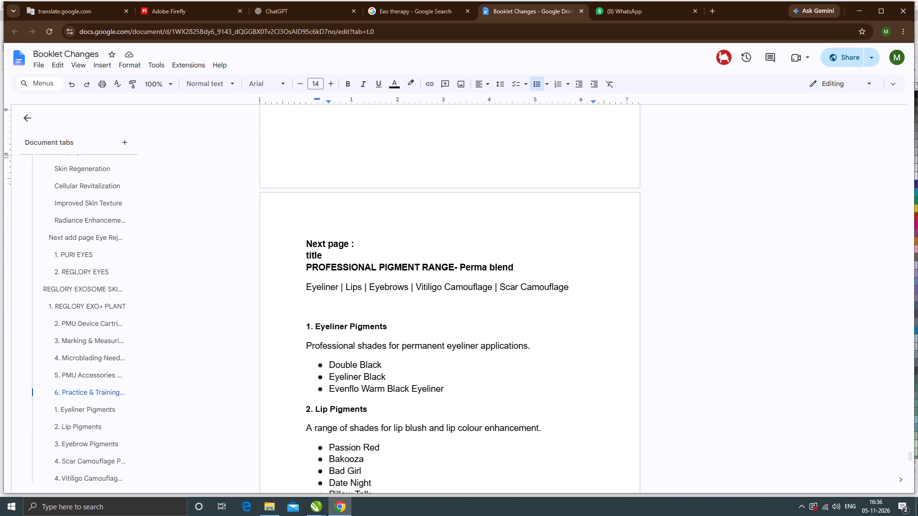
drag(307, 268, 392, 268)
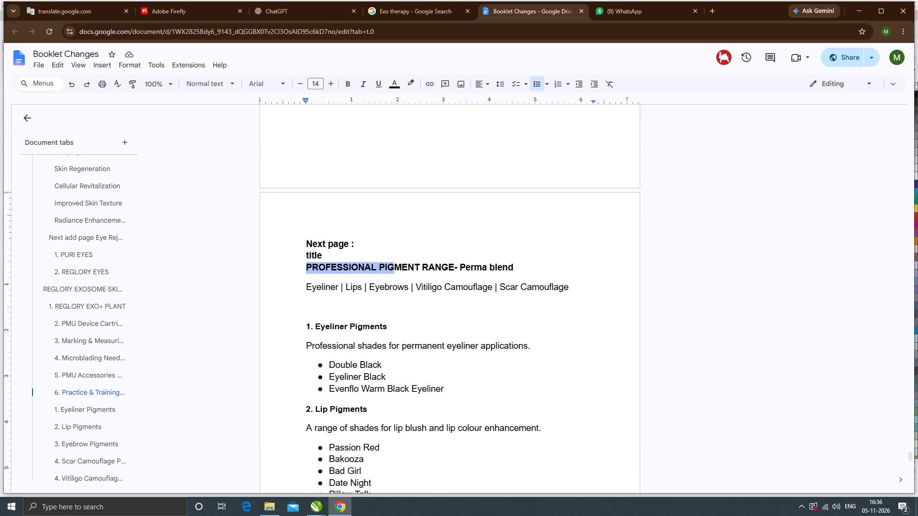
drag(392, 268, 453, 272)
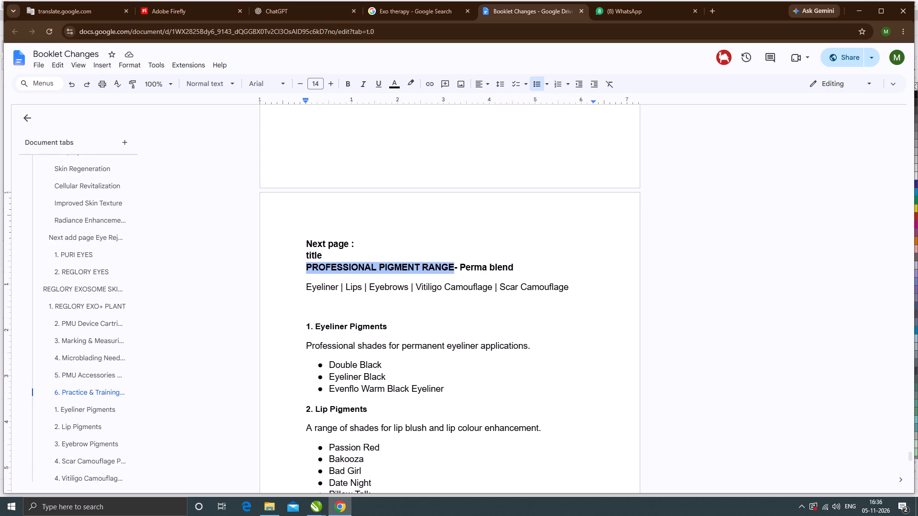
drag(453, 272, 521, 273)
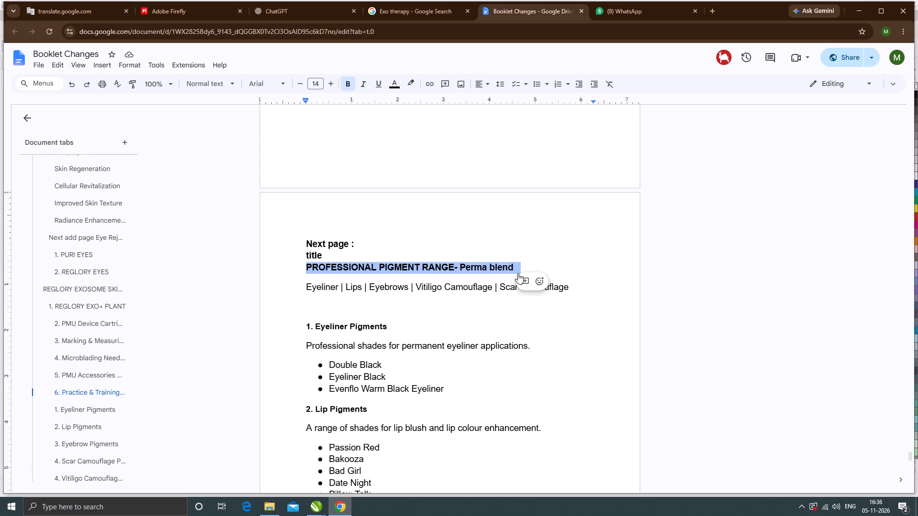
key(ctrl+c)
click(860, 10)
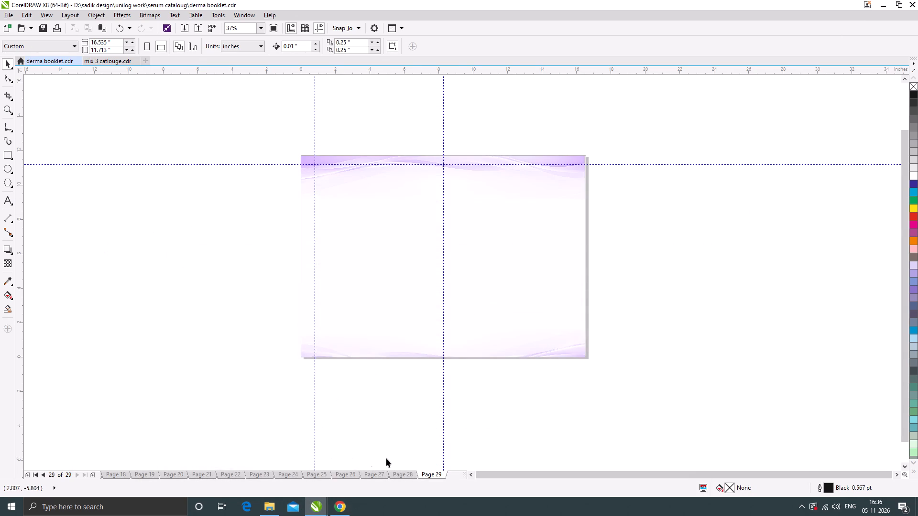
Copy the Professional Range / Permanent Makeup Essentials heading above PMU Devices & Equipment on page 28 to the same spot on page 29.
click(402, 475)
scroll(351, 137, up, 1)
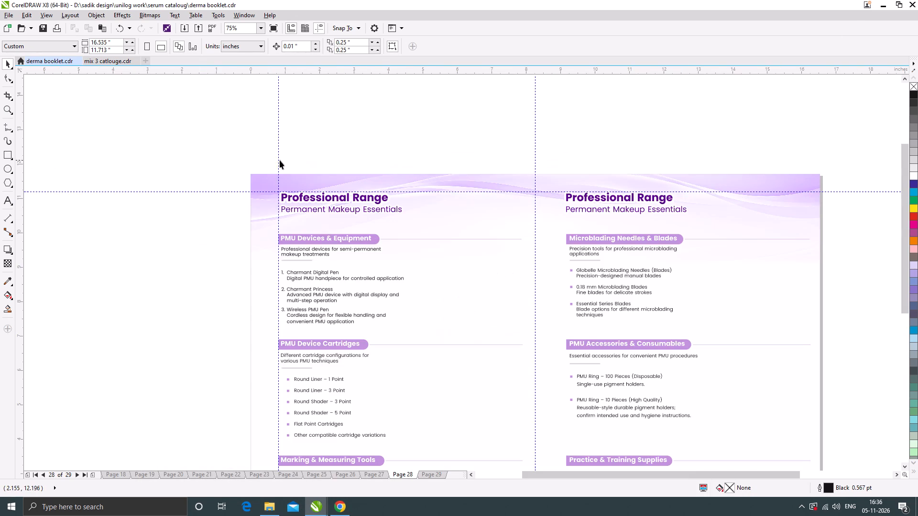
drag(213, 160, 472, 227)
key(ctrl+c)
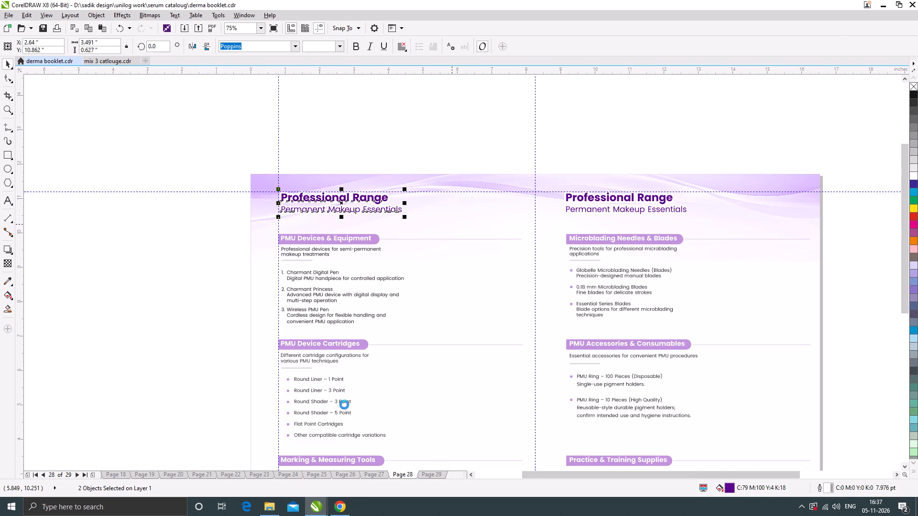
click(426, 476)
key(ctrl+v)
click(165, 279)
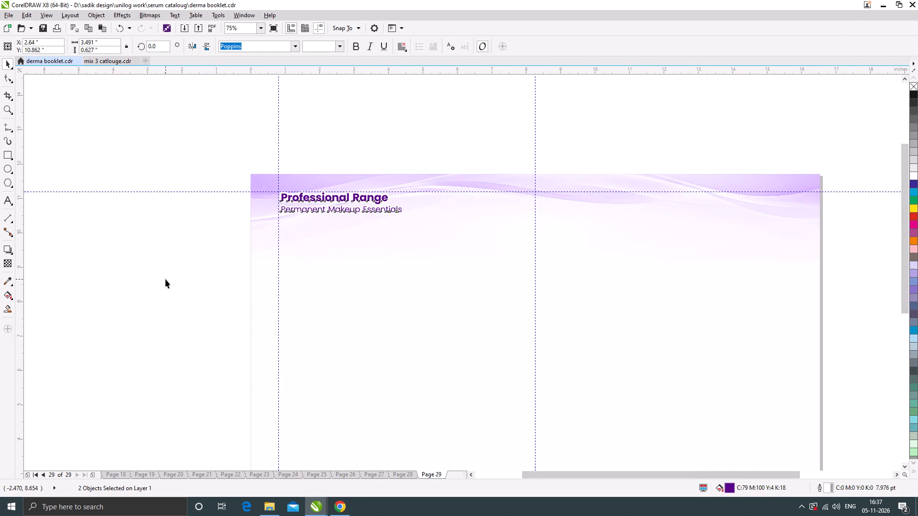
Replace the page 29 Professional Range heading with PROFESSIONAL PIGMENT RANGE- Perma blend, recopied from the Booklet Changes document in Chrome.
double_click(306, 197)
key(ctrl+a)
key(ctrl+v)
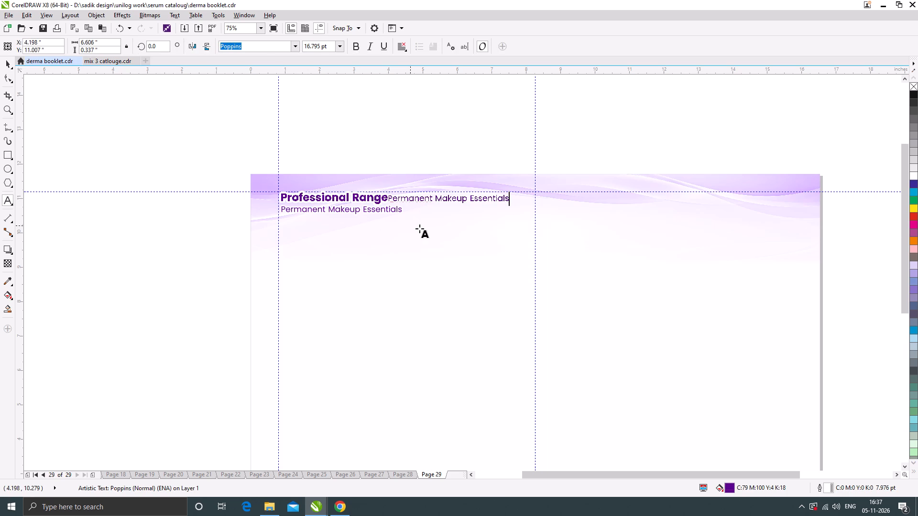
scroll(372, 190, up, 1)
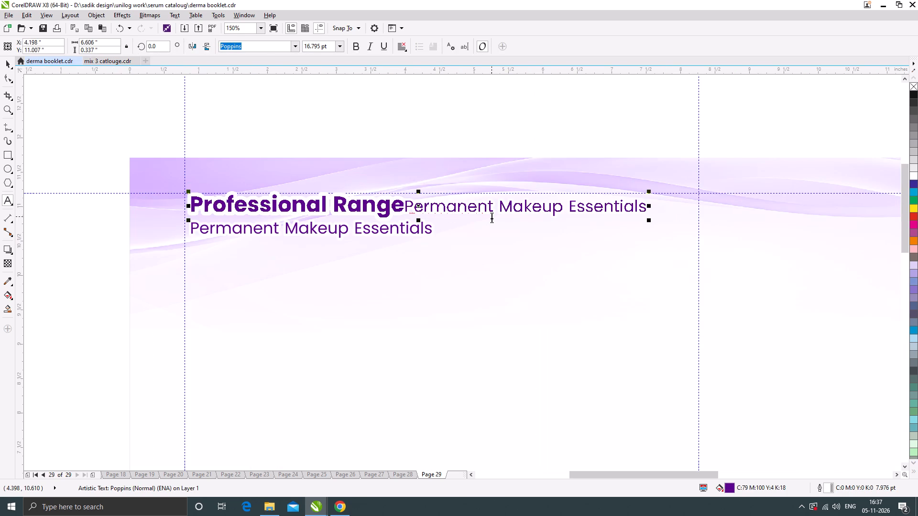
key(ctrl+z)
click(340, 507)
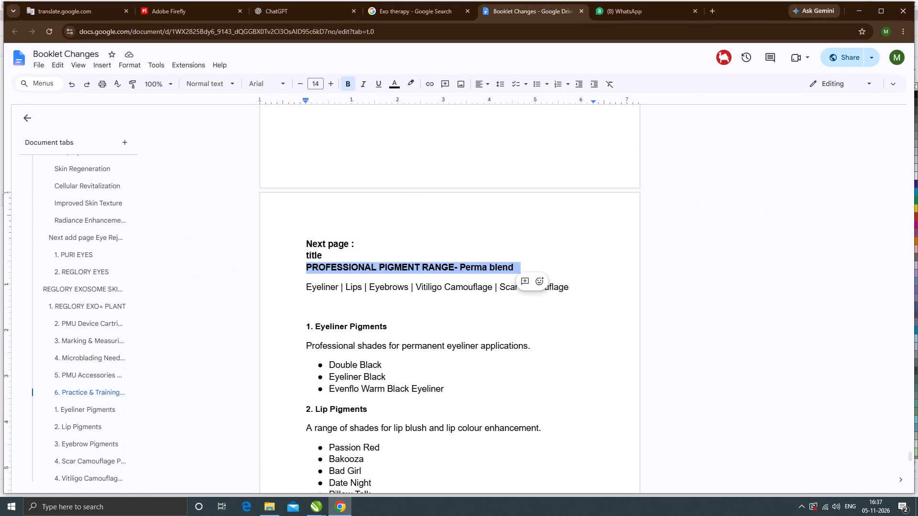
right_click(336, 268)
click(361, 265)
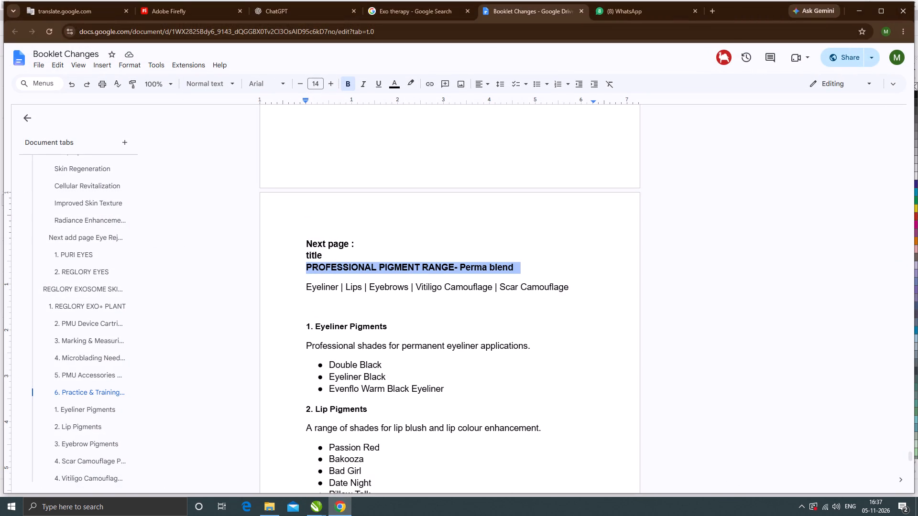
click(858, 9)
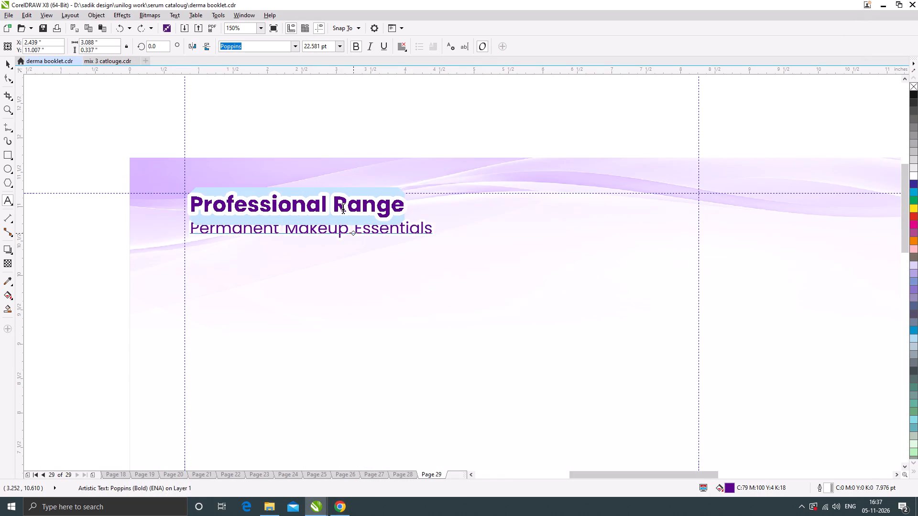
key(ctrl+v)
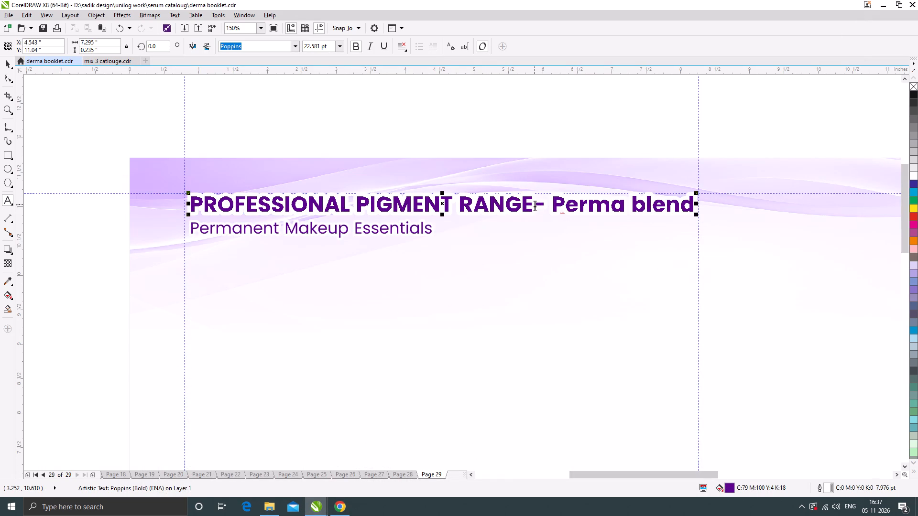
Delete the hyphen and space after RANGE and cut Perma blend out of the page 29 title.
click(553, 202)
key(BackSpace)
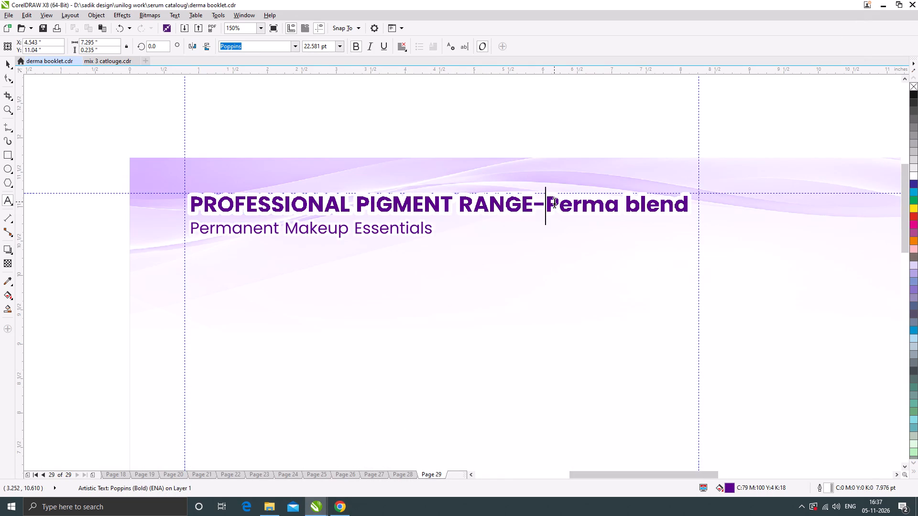
key(BackSpace)
drag(536, 203, 667, 204)
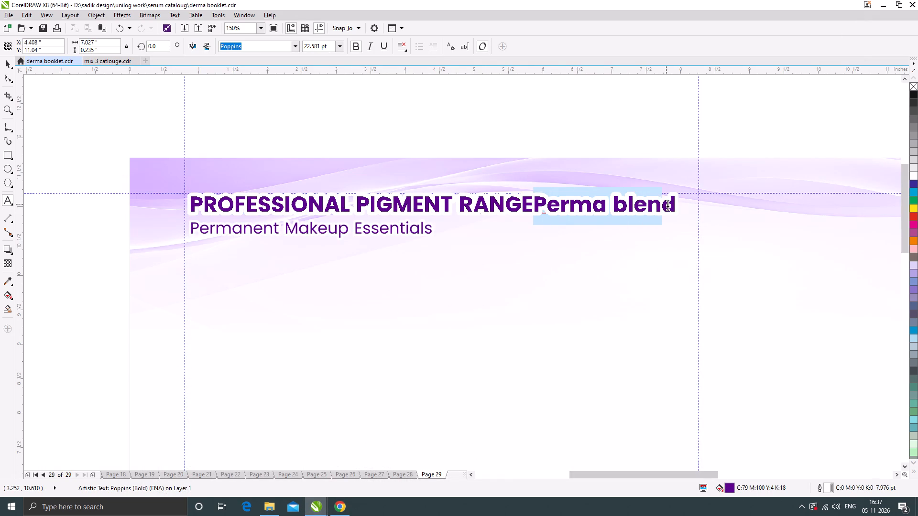
drag(667, 204, 675, 204)
key(ctrl+x)
Replace the Permanent Makeup Essentials subtitle on page 29 with the cut text Perma blend.
click(328, 229)
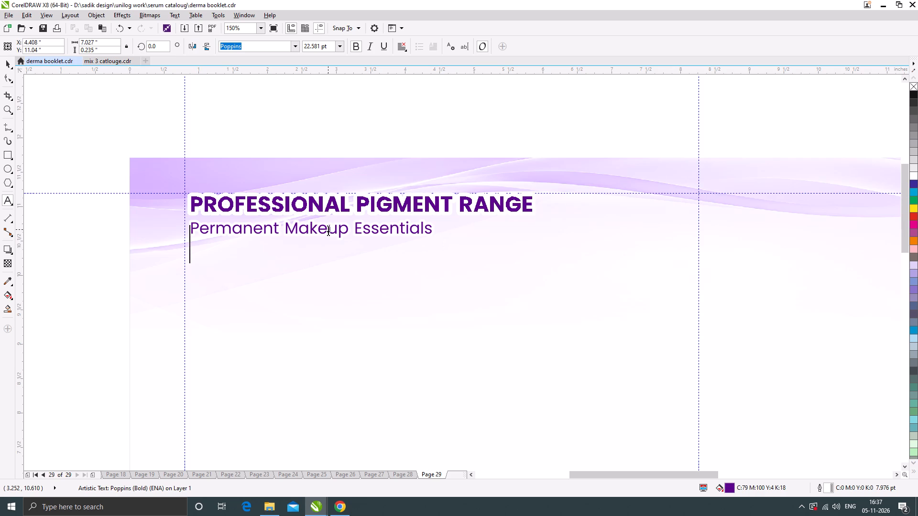
click(282, 222)
click(280, 229)
click(330, 228)
click(393, 227)
click(425, 228)
click(8, 61)
double_click(225, 231)
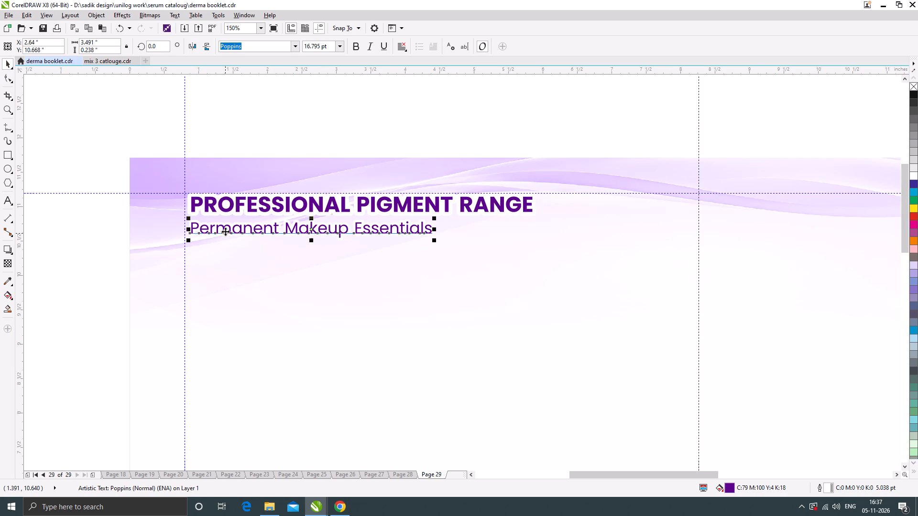
key(ctrl+a)
key(ctrl+v)
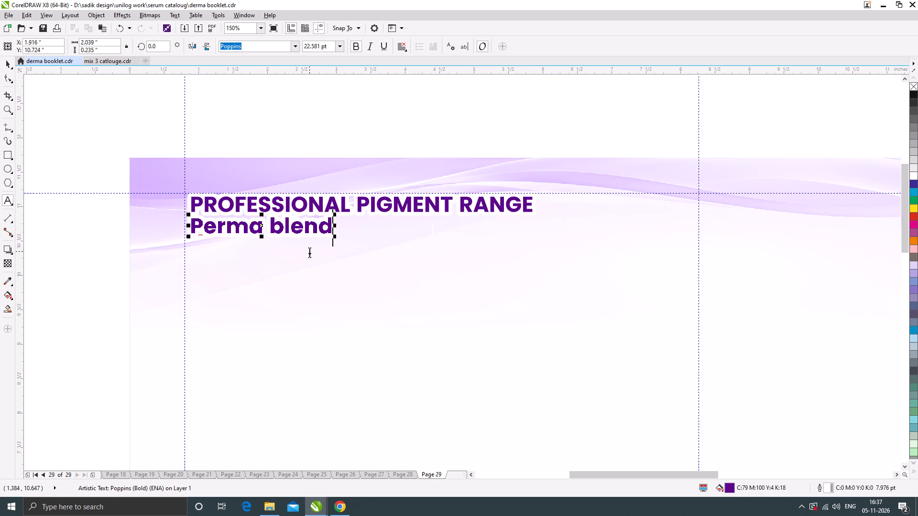
click(11, 63)
Remove the bold from the Perma blend subtitle and shift it slightly down from the title.
click(357, 47)
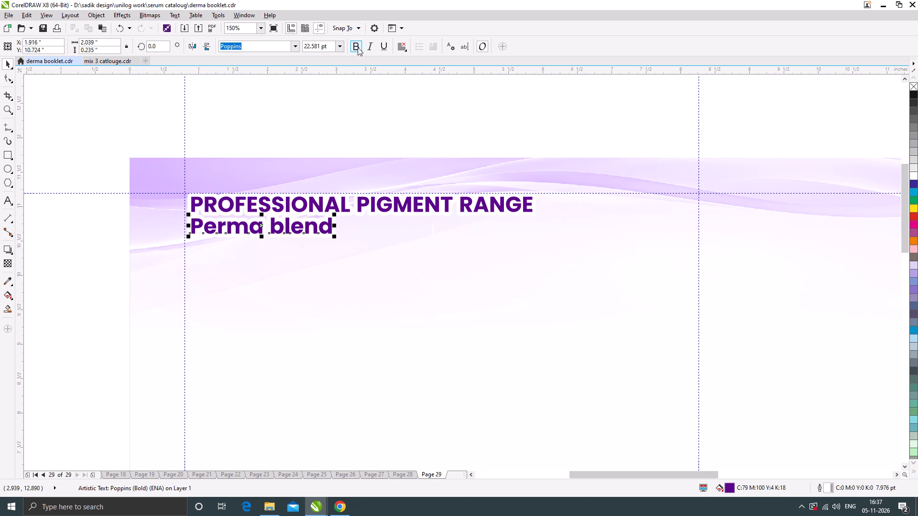
scroll(352, 258, down, 1)
click(172, 269)
scroll(299, 214, up, 1)
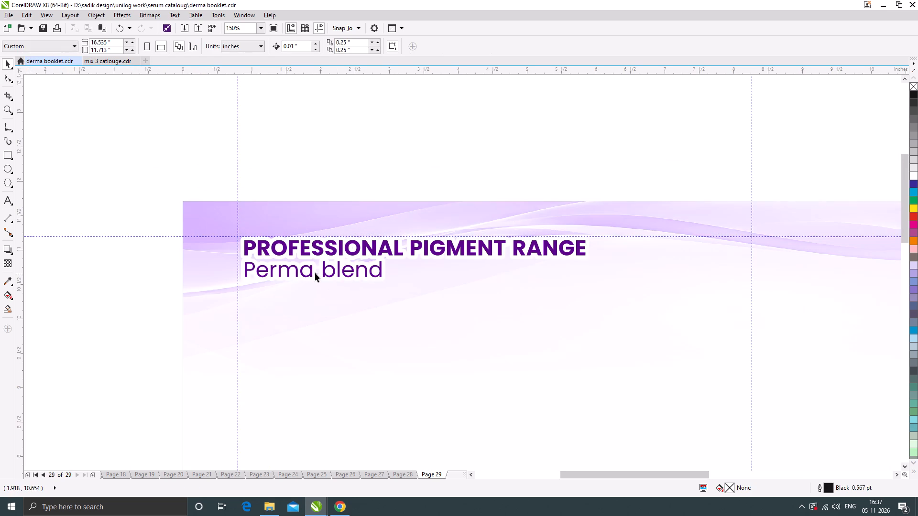
drag(311, 270, 311, 275)
scroll(311, 271, down, 1)
click(170, 286)
scroll(331, 251, up, 1)
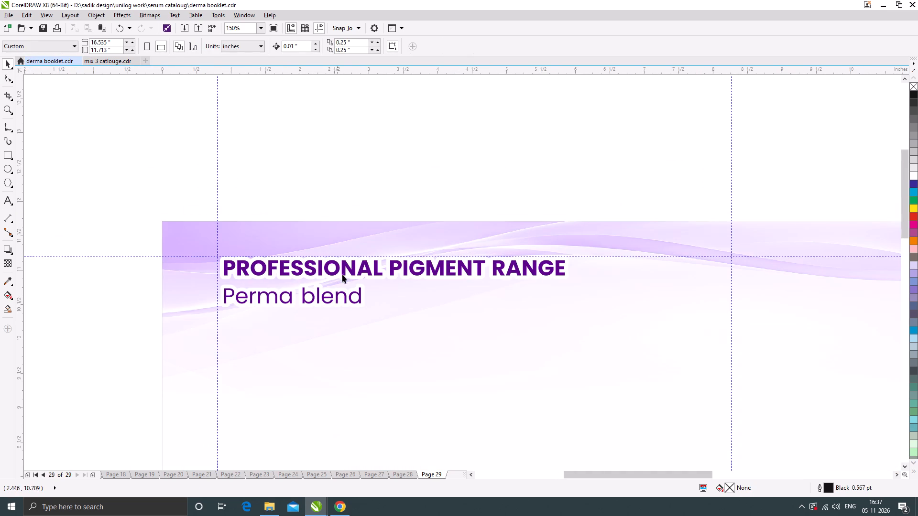
Change the PROFESSIONAL PIGMENT RANGE title to title case.
double_click(350, 264)
key(ctrl+a)
right_click(350, 265)
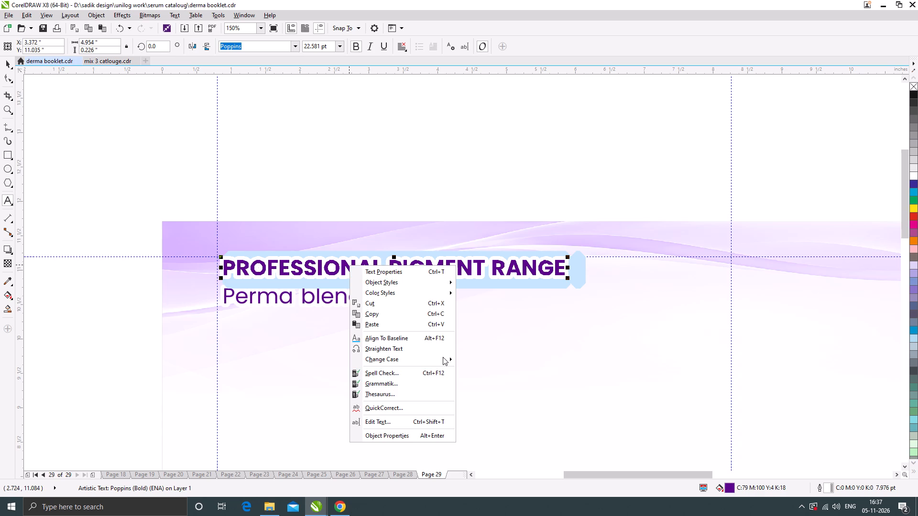
click(480, 394)
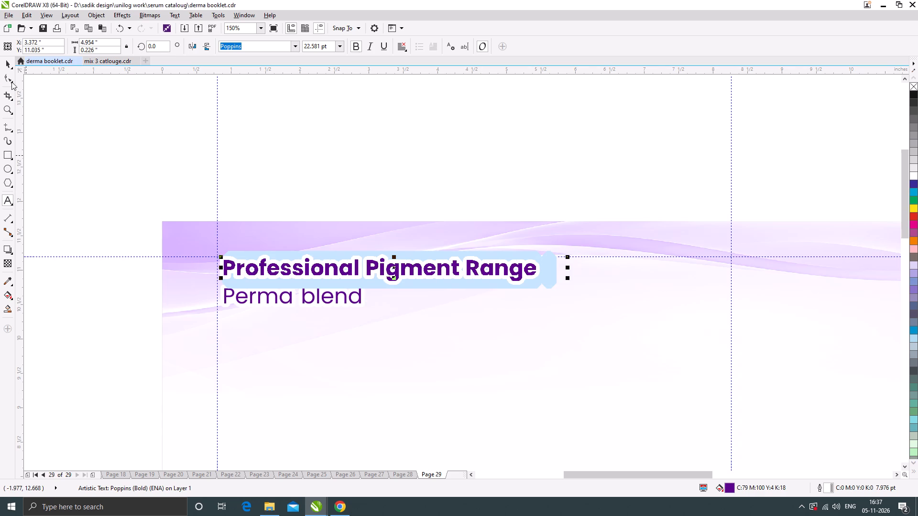
click(11, 64)
click(62, 100)
scroll(341, 274, down, 1)
click(221, 295)
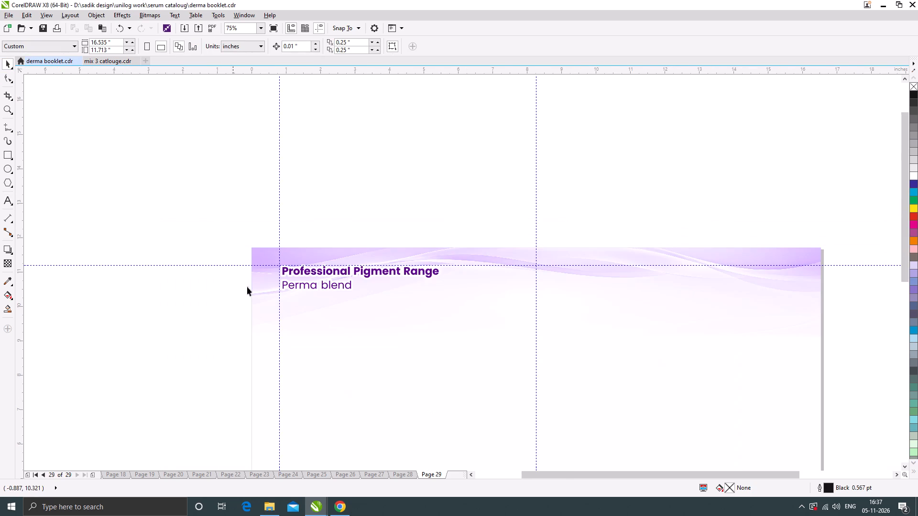
Compare the heading on page 29 with the Professional Range heading and layout on page 28.
scroll(362, 261, down, 1)
click(382, 268)
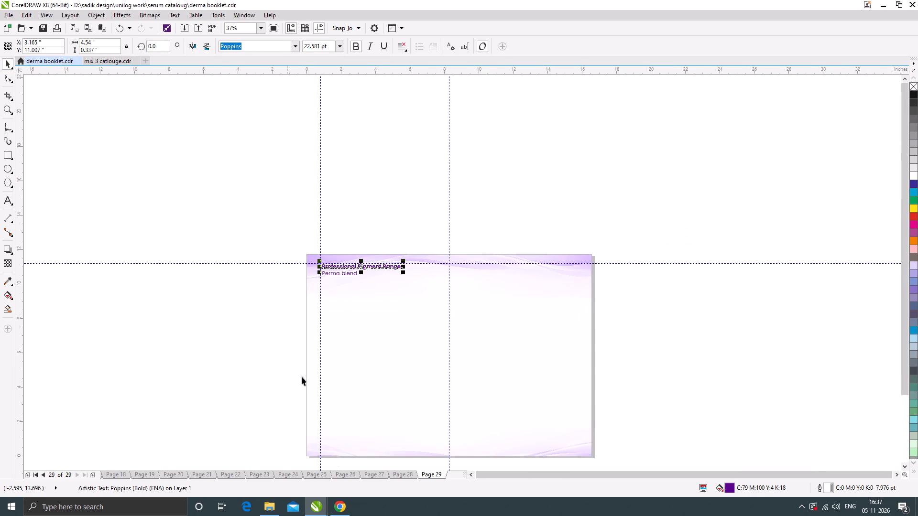
click(401, 474)
click(368, 266)
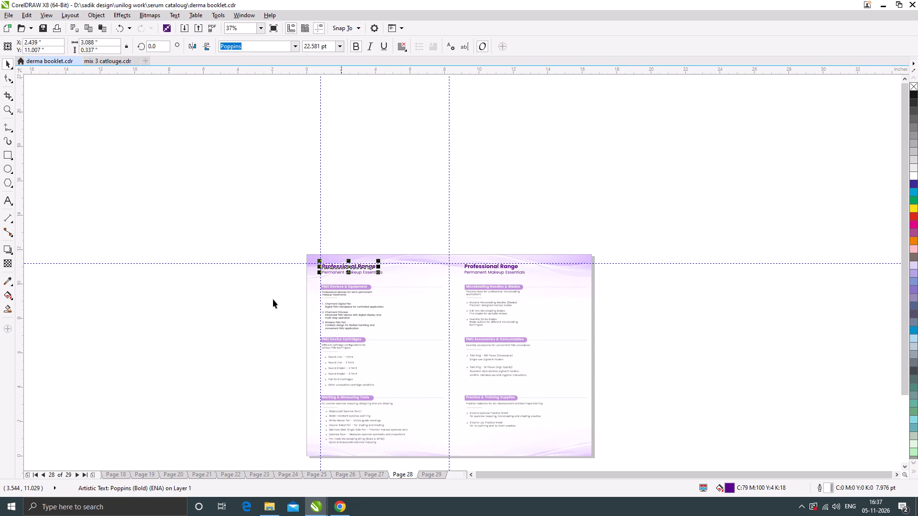
click(431, 474)
scroll(357, 260, up, 1)
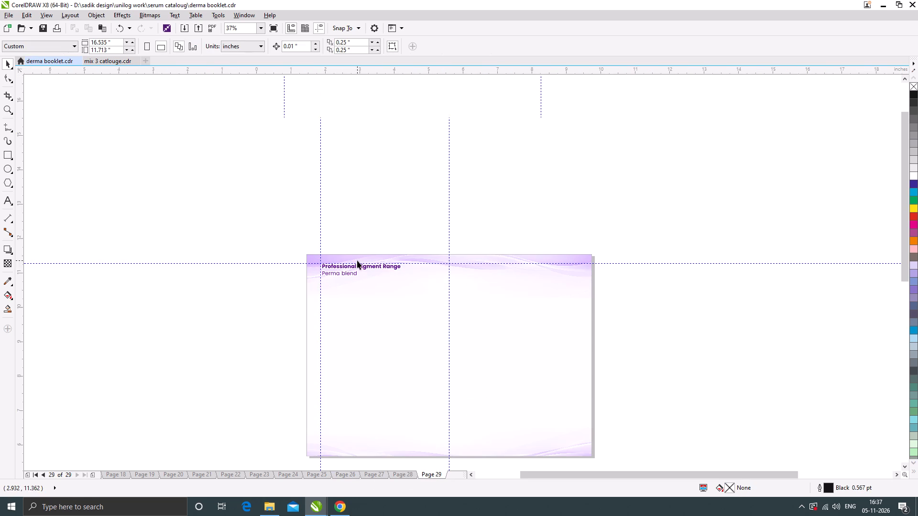
scroll(310, 273, up, 1)
scroll(384, 297, up, 1)
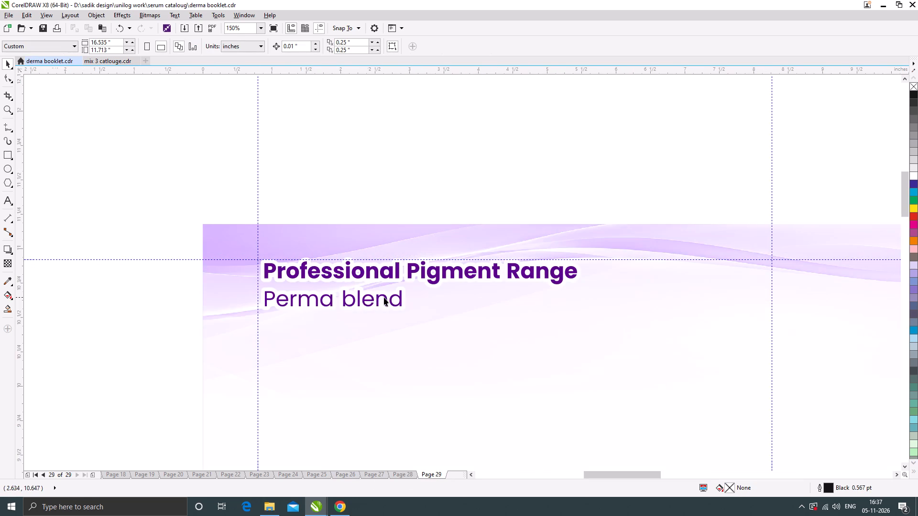
scroll(330, 281, down, 2)
click(199, 296)
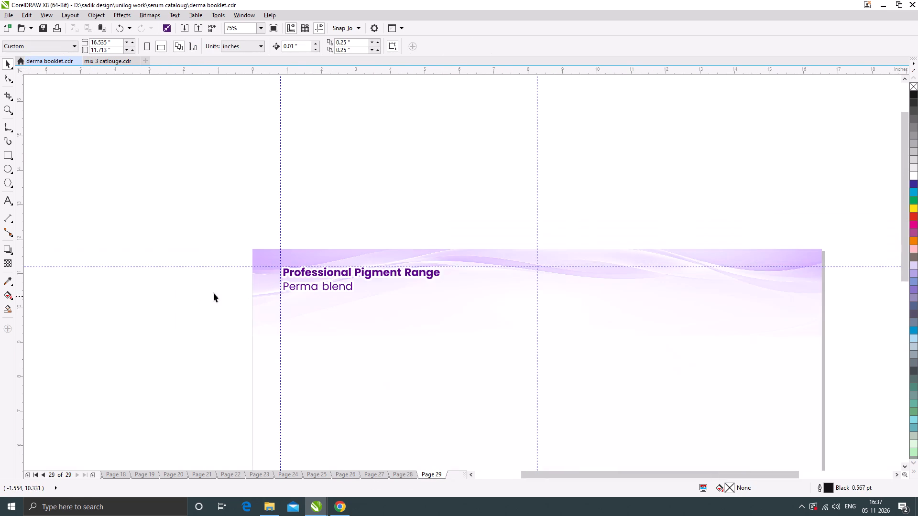
scroll(276, 277, down, 1)
click(255, 289)
click(404, 476)
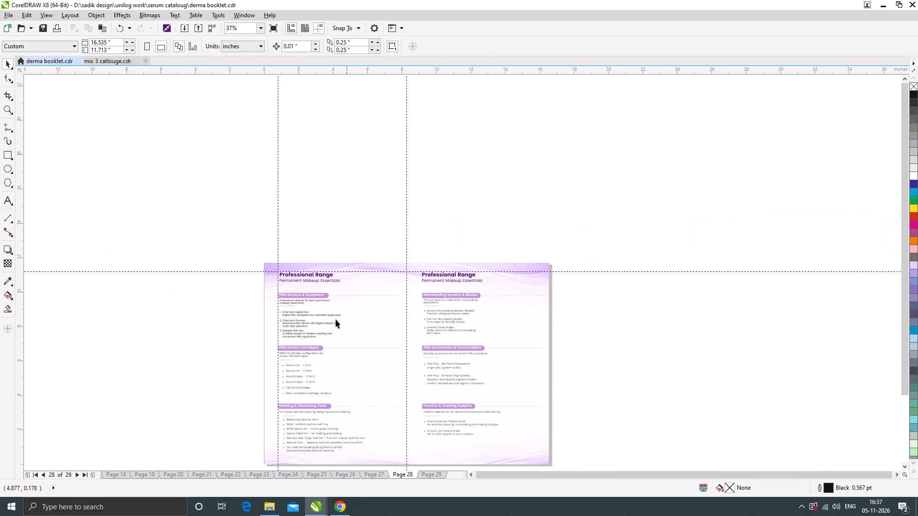
scroll(315, 286, up, 1)
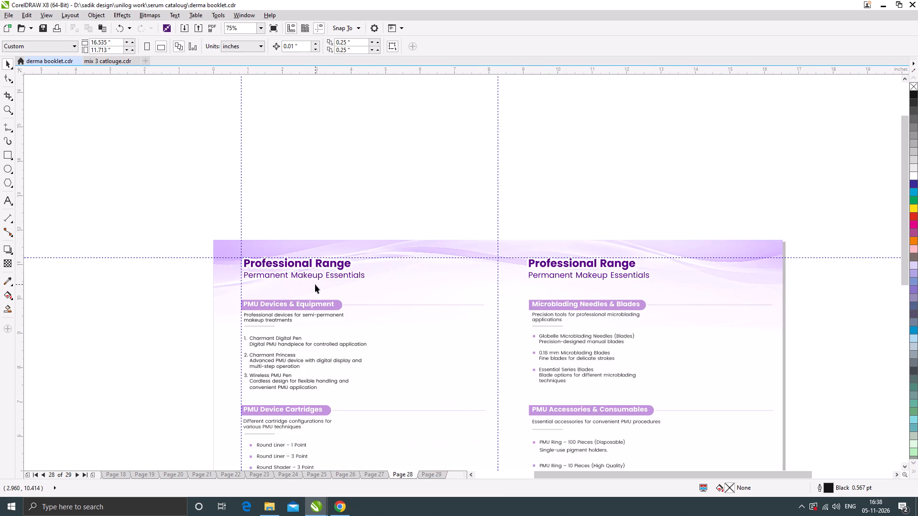
click(425, 474)
Copy the line Eyeliner | Lips | Eyebrows | Vitiligo Camouflage | Scar Camouflage from Booklet Changes in Chrome and return to CorelDRAW.
click(343, 507)
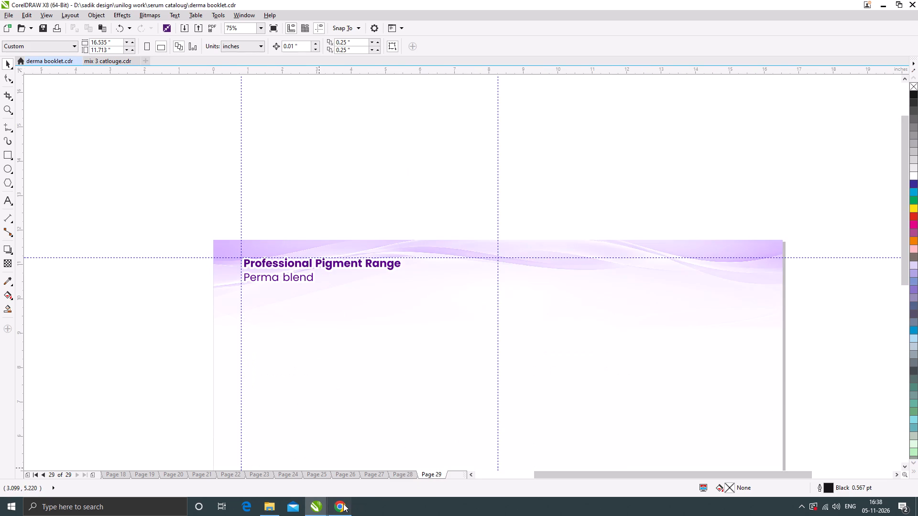
drag(302, 287, 543, 286)
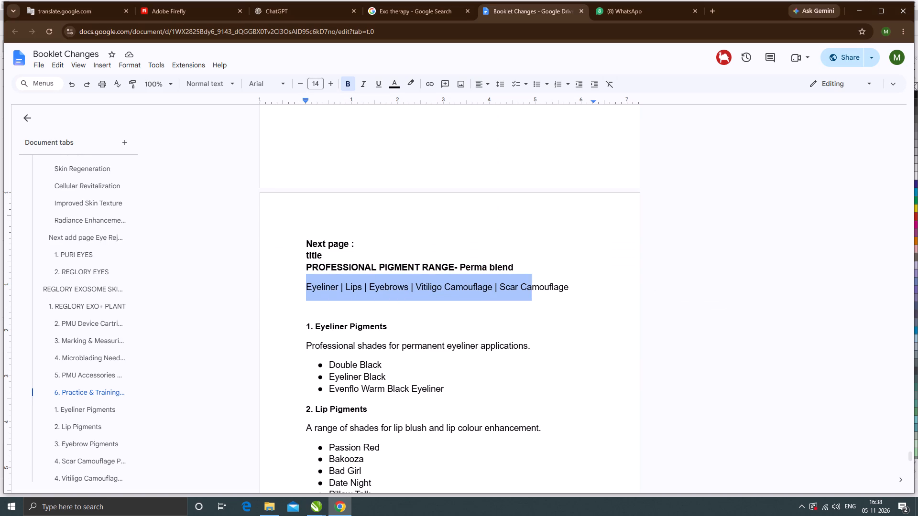
drag(543, 286, 572, 286)
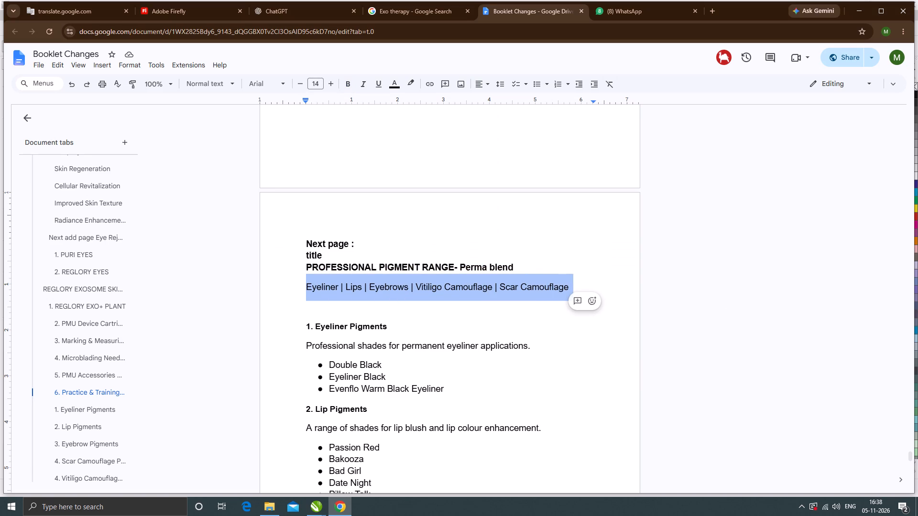
key(ctrl+c)
click(861, 11)
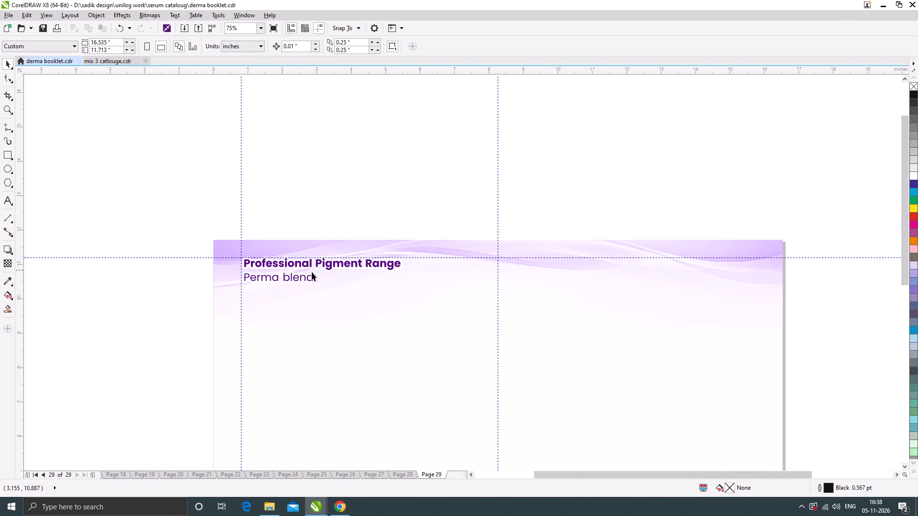
Duplicate the Perma blend subtitle below itself and replace the copy's text with the copied pigment category line.
scroll(306, 274, up, 1)
drag(305, 280, 305, 326)
shift+right_click(305, 326)
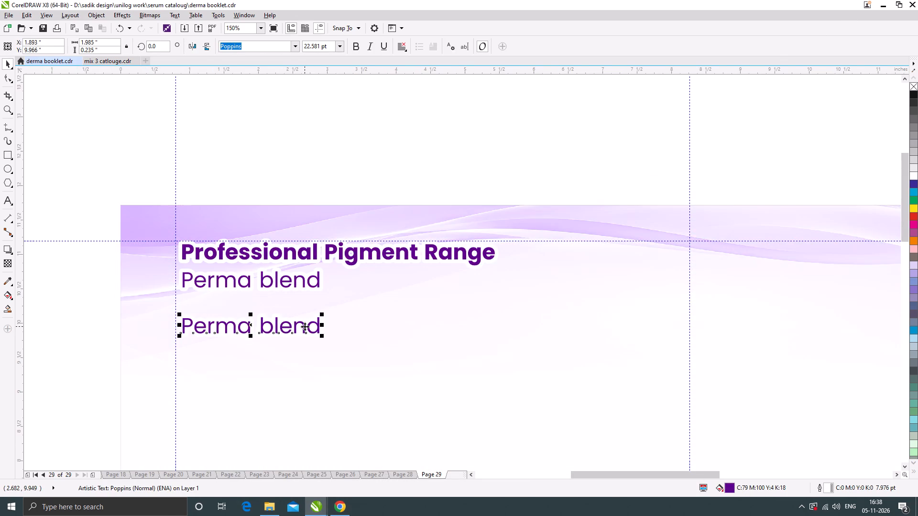
double_click(305, 326)
key(ctrl+a)
key(ctrl+v)
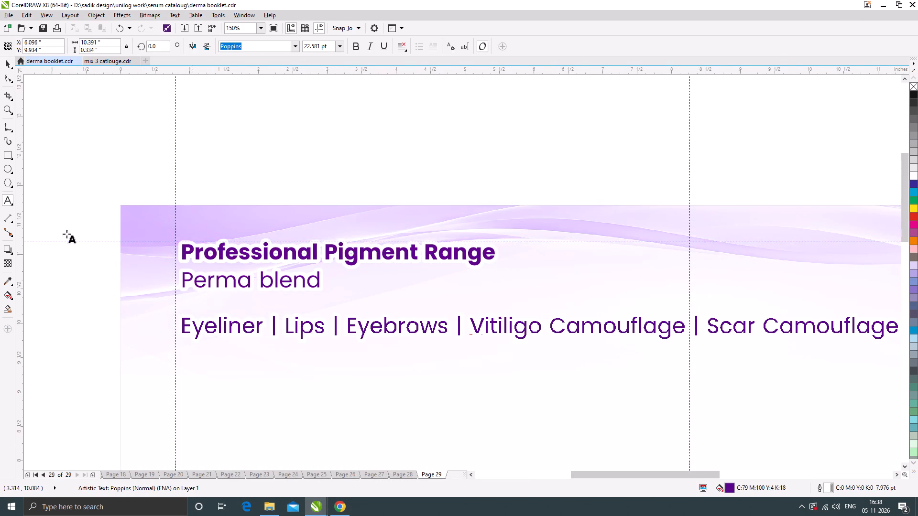
click(8, 64)
Set the pigment category line to 10 pt and remove its white outline.
drag(332, 47, 304, 54)
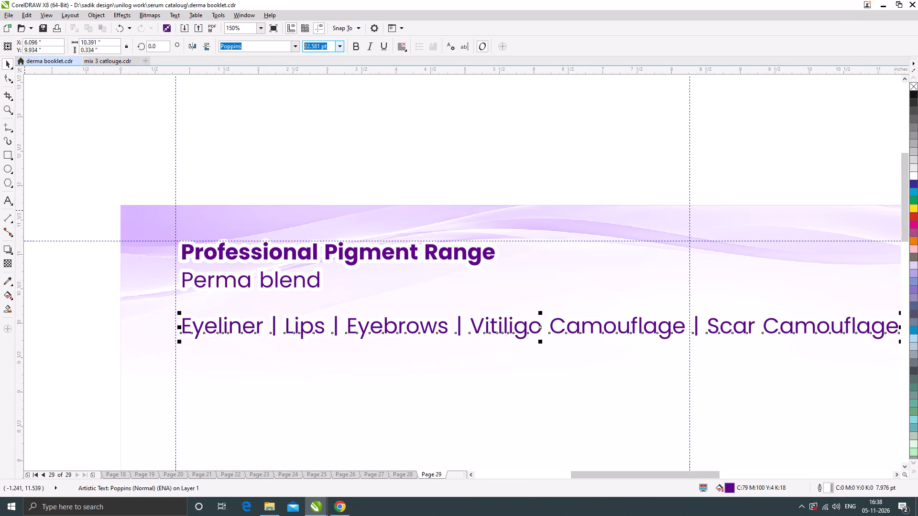
drag(304, 54, 295, 56)
text(10)
key(Return)
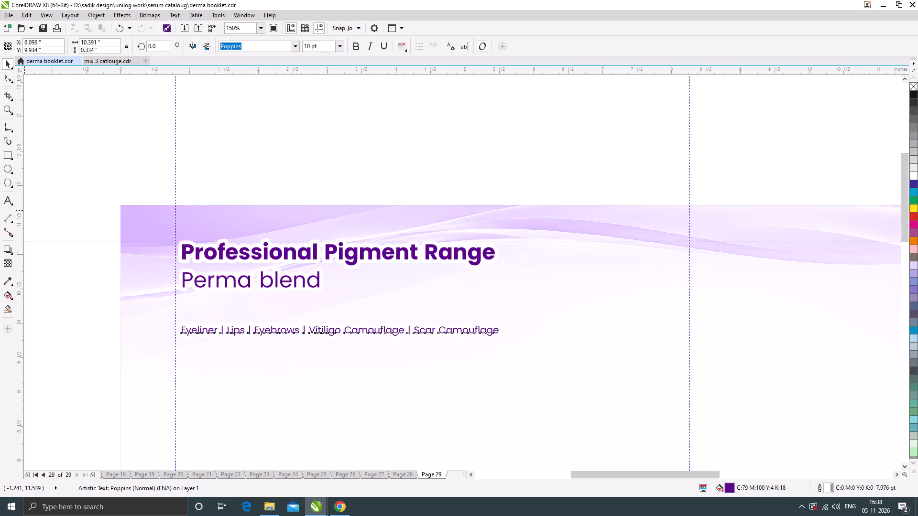
right_click(913, 84)
Move the pigment category line slightly up, closer to the Perma blend subtitle.
drag(443, 328, 443, 318)
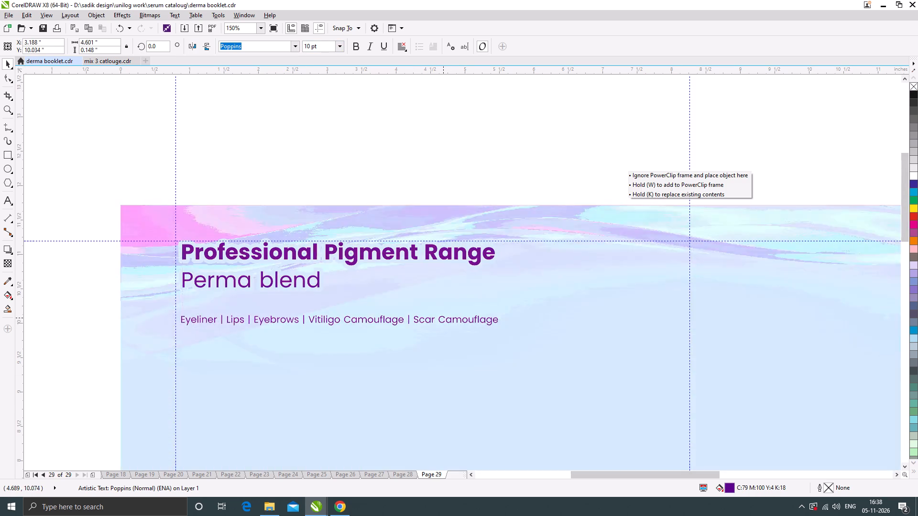
drag(443, 318, 443, 317)
Add an extra space on both sides of every | separator in the pigment category line.
scroll(228, 327, up, 1)
double_click(228, 315)
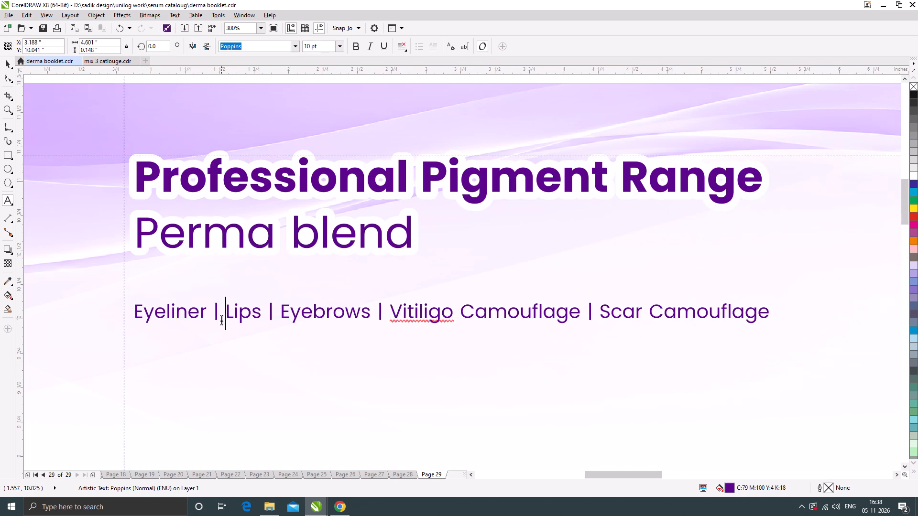
key(space)
click(214, 313)
key(space)
click(384, 313)
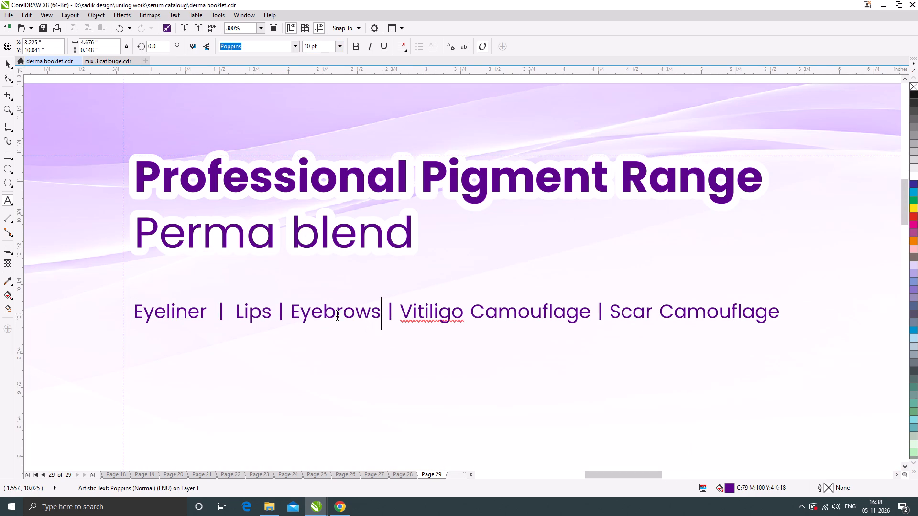
click(276, 315)
key(space)
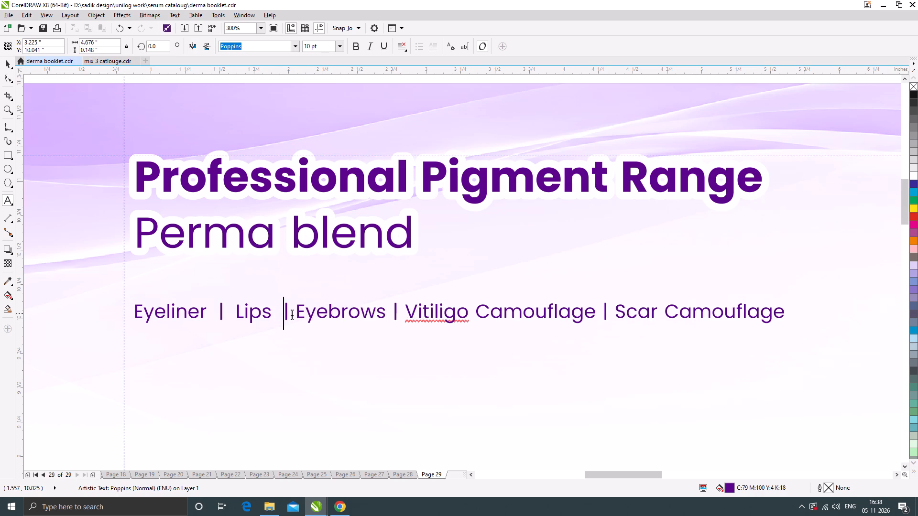
click(295, 312)
key(space)
click(397, 315)
key(space)
click(413, 314)
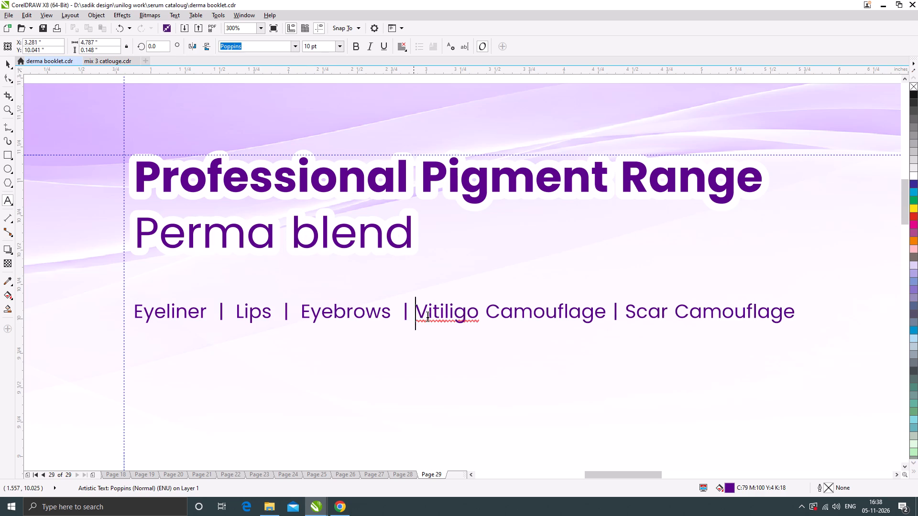
key(space)
click(619, 312)
key(space)
click(634, 312)
key(space)
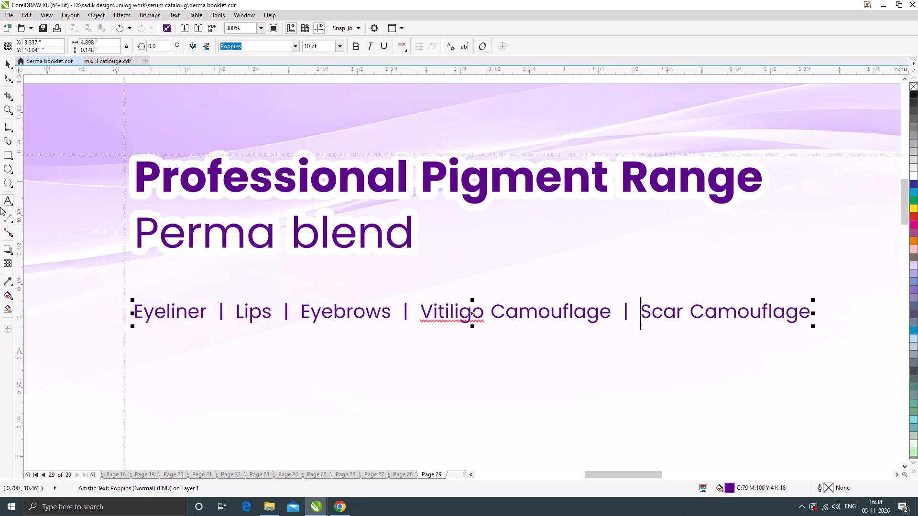
click(6, 64)
Draw a rectangle about 5 x 0.24 inches around the full pigment category line.
scroll(531, 283, down, 1)
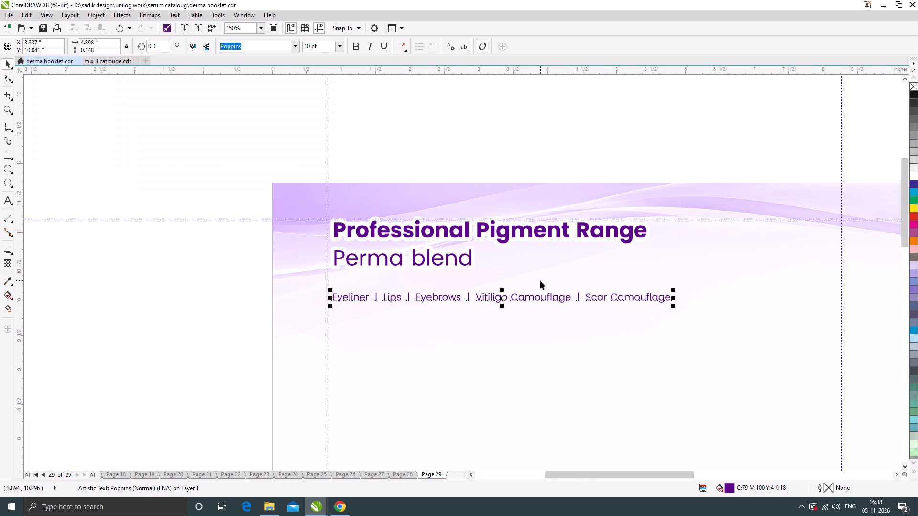
click(5, 156)
scroll(345, 294, up, 1)
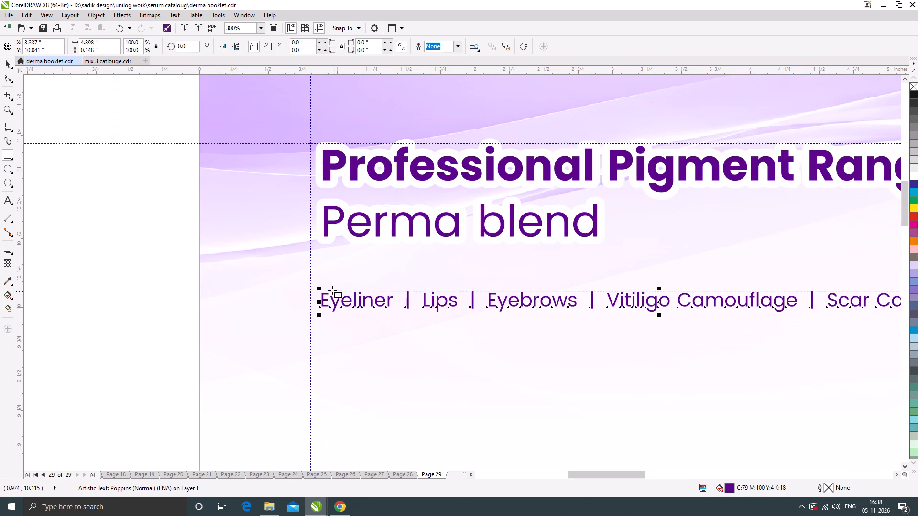
drag(318, 283, 826, 317)
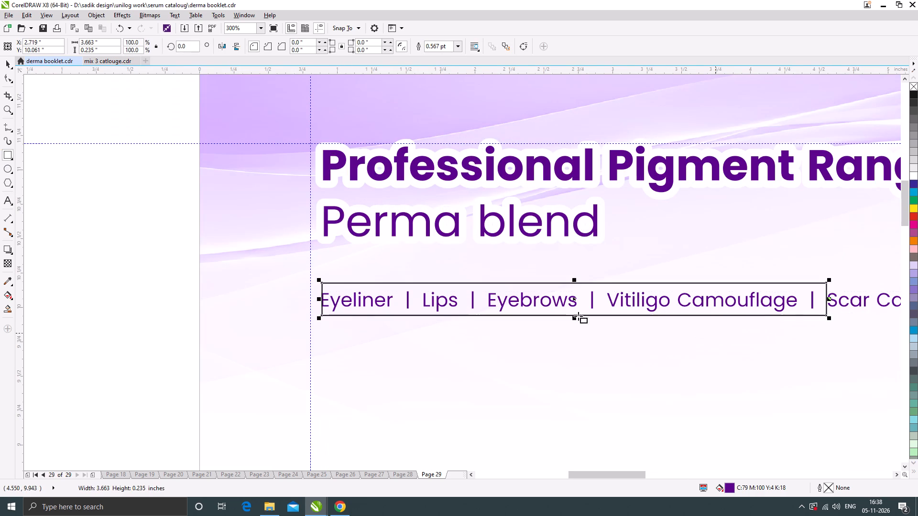
click(5, 63)
scroll(275, 230, down, 1)
drag(553, 265, 617, 273)
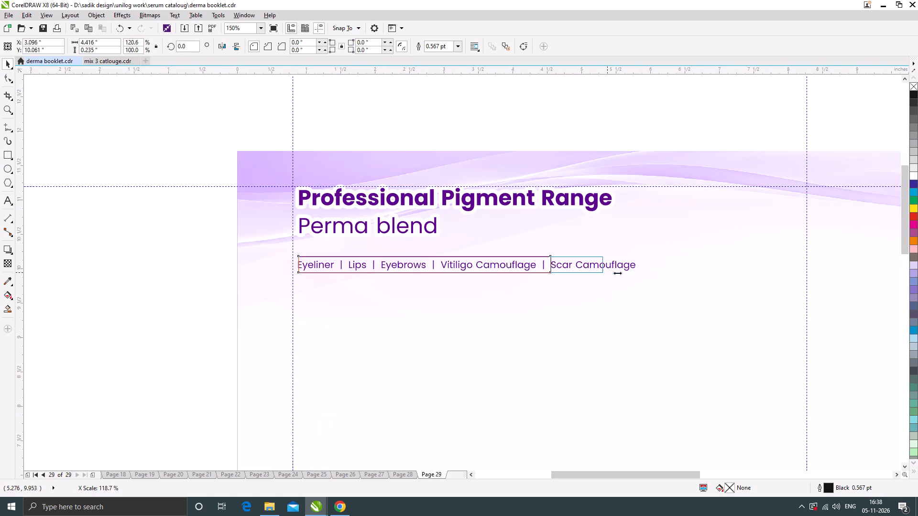
drag(617, 273, 646, 280)
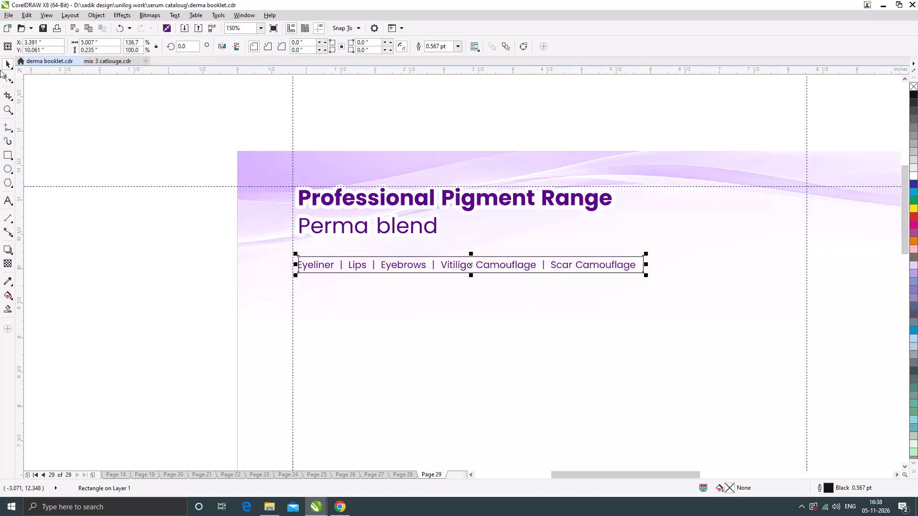
Fully round the rectangle's corners to about a 0.117-inch radius, giving it a pill shape.
click(6, 76)
drag(299, 256, 373, 256)
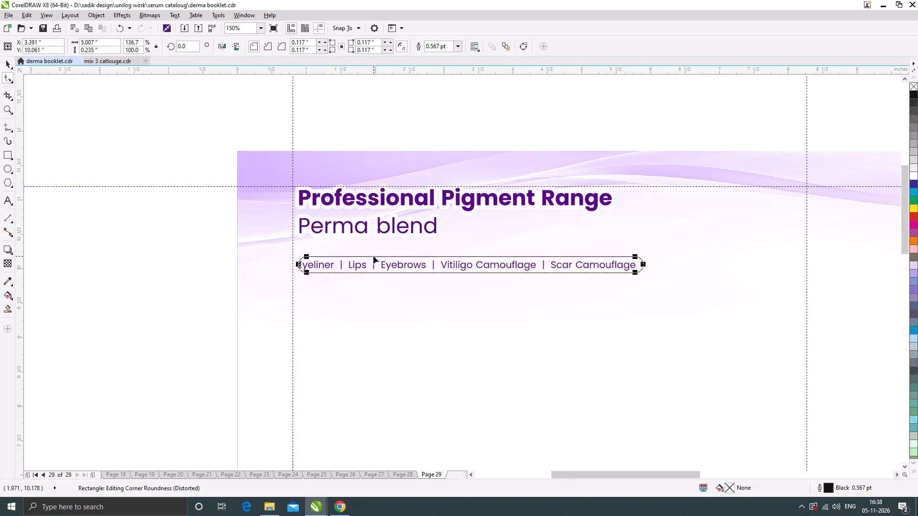
click(8, 64)
click(83, 249)
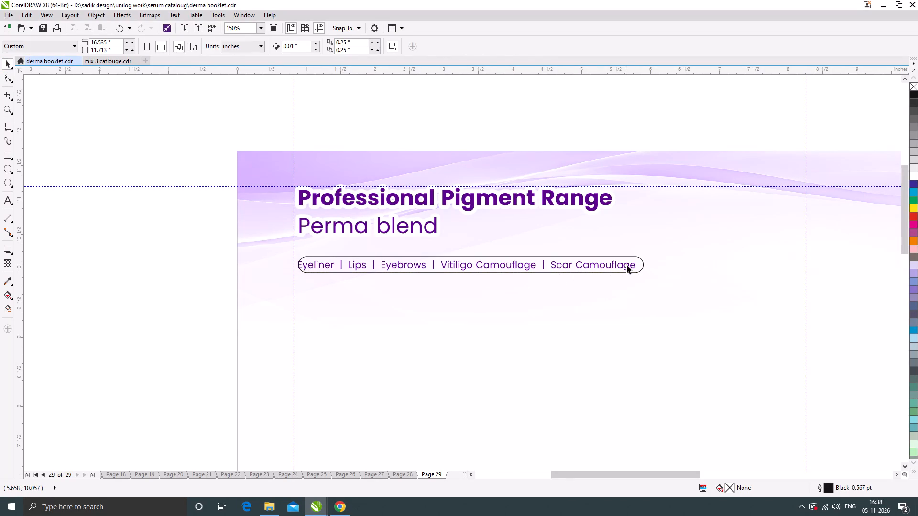
Widen the pill frame to about 5.25 inches and centre it on the pigment category text.
click(626, 265)
scroll(642, 261, up, 1)
click(642, 262)
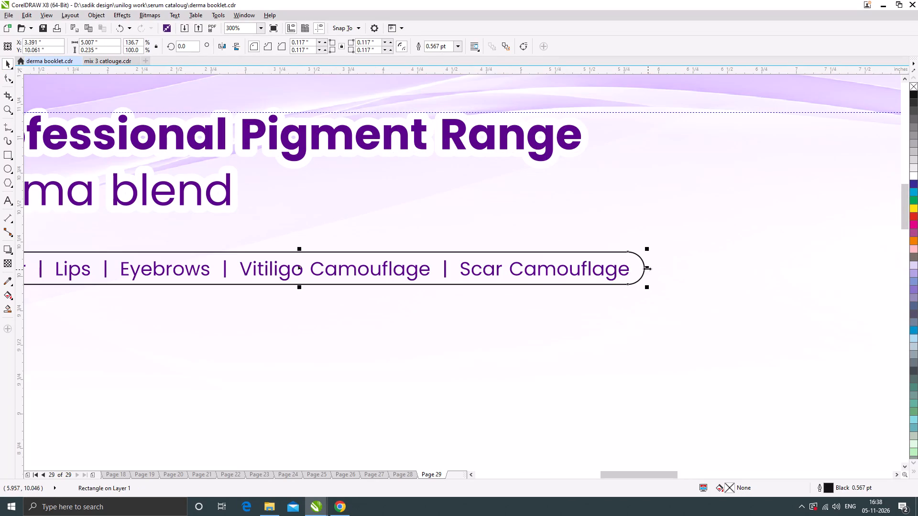
drag(647, 269, 680, 274)
shift+click(627, 269)
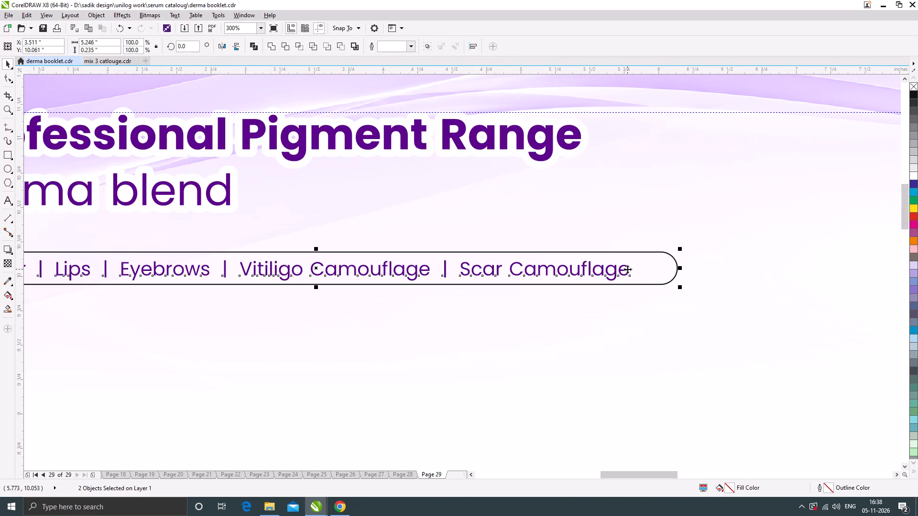
text(ce)
Move the pill frame and its text together slightly right so the frame starts at the left margin guideline.
scroll(567, 280, down, 1)
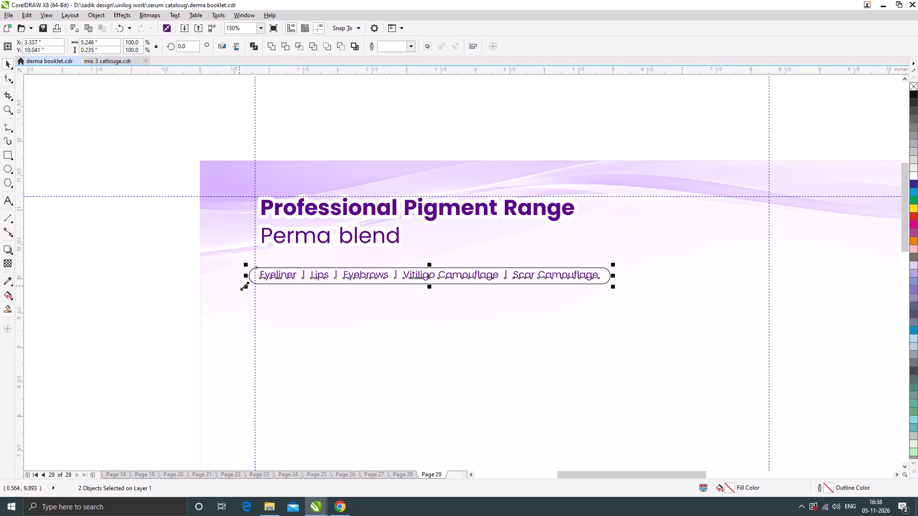
scroll(286, 278, up, 1)
drag(286, 268, 302, 268)
scroll(314, 264, down, 1)
click(47, 285)
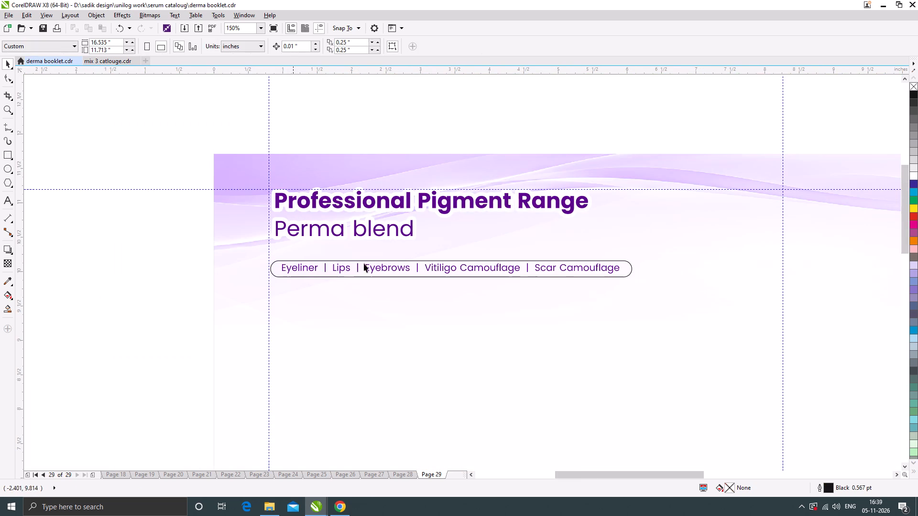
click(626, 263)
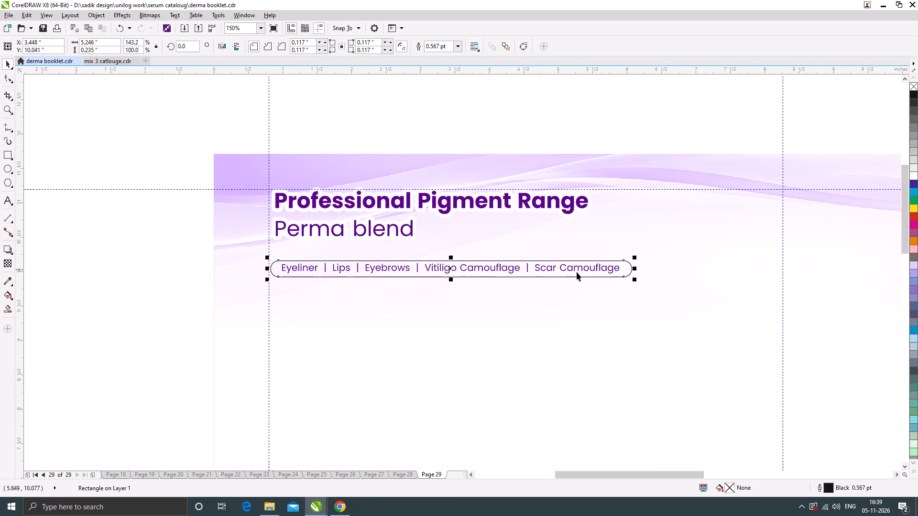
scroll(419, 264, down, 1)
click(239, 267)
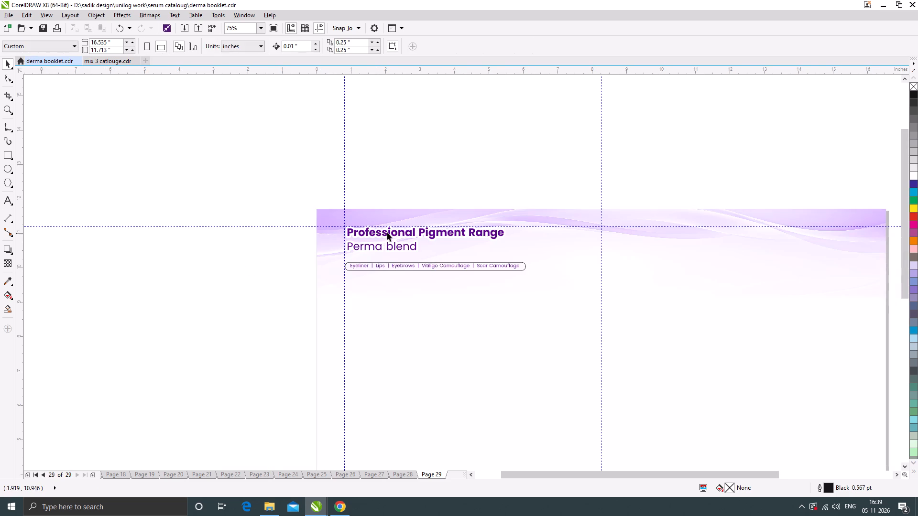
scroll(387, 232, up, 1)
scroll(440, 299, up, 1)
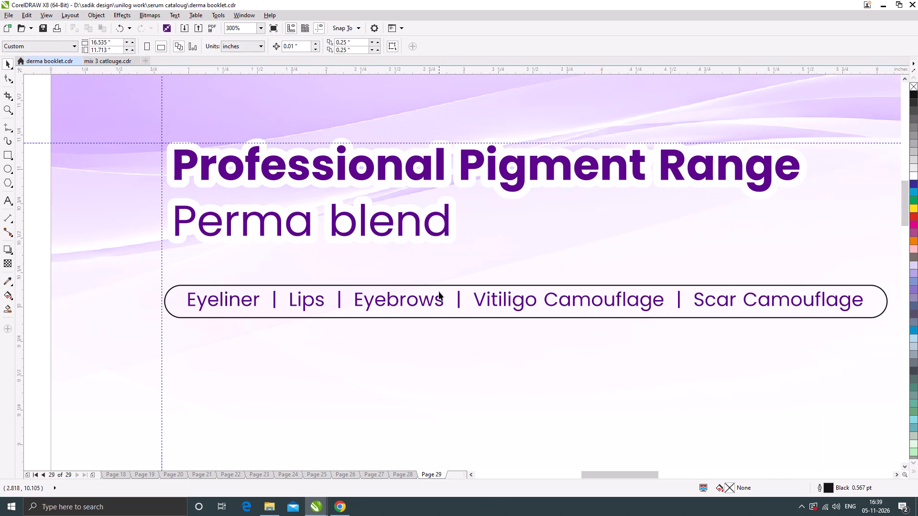
Change the pigment category text's fill to black.
click(439, 290)
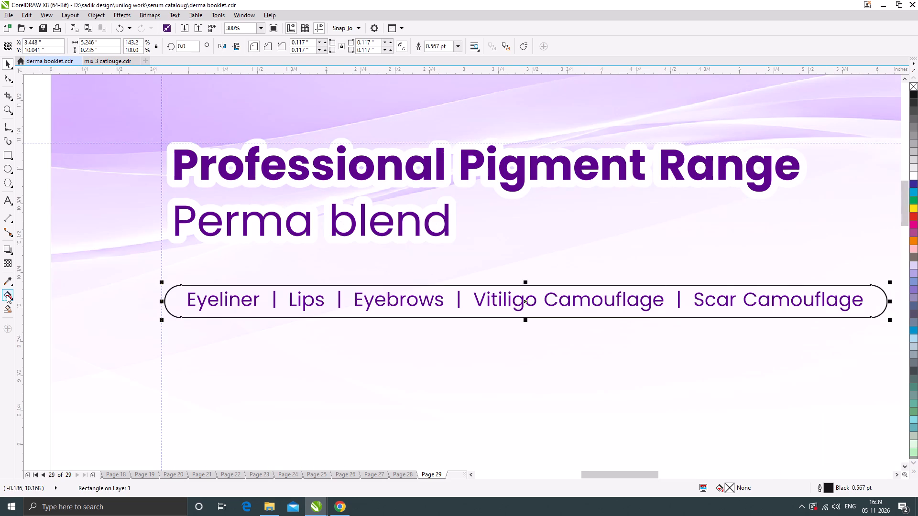
click(302, 305)
click(313, 303)
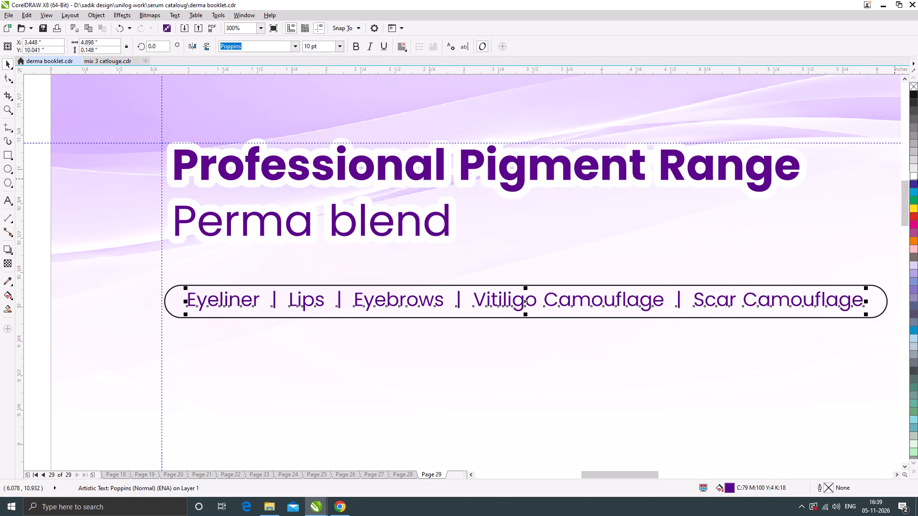
click(914, 94)
scroll(422, 301, down, 1)
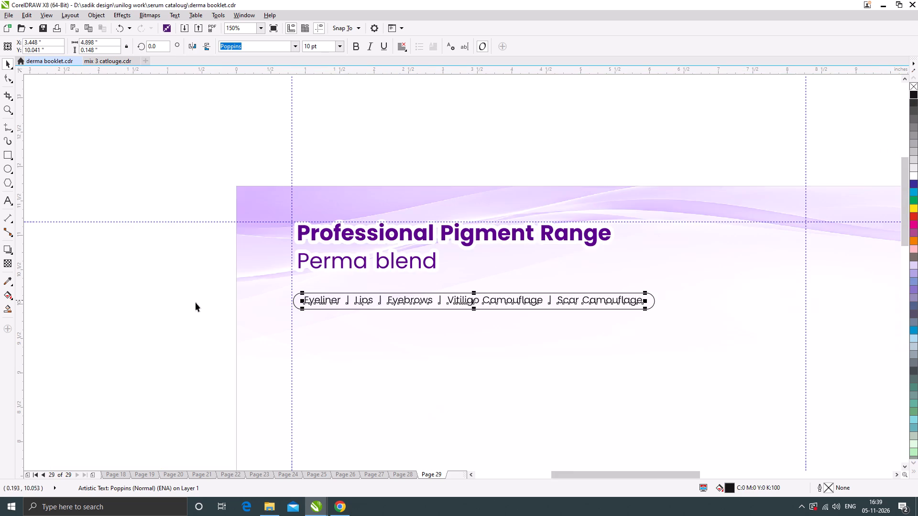
click(192, 304)
Sample the light purple from the page background's top-left corner and apply it to the pill frame's outline.
scroll(408, 243, down, 1)
click(286, 272)
scroll(435, 261, up, 1)
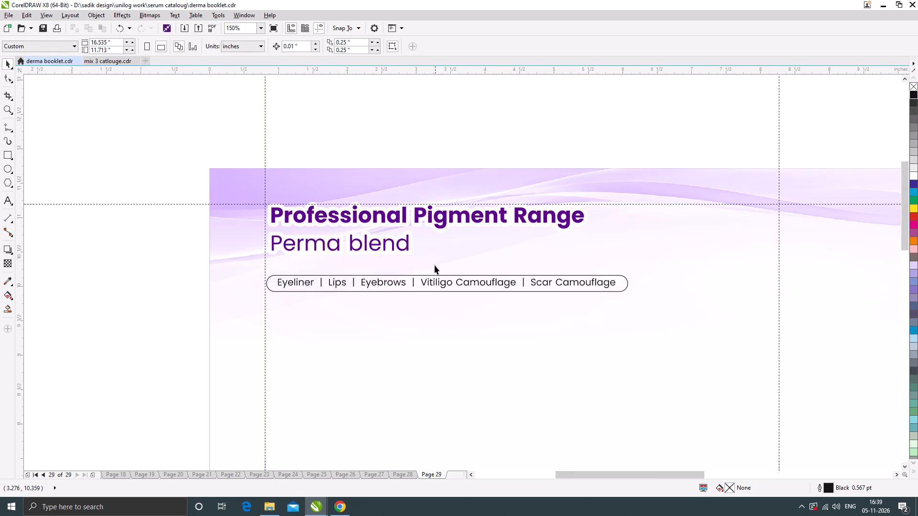
click(6, 283)
scroll(334, 237, up, 2)
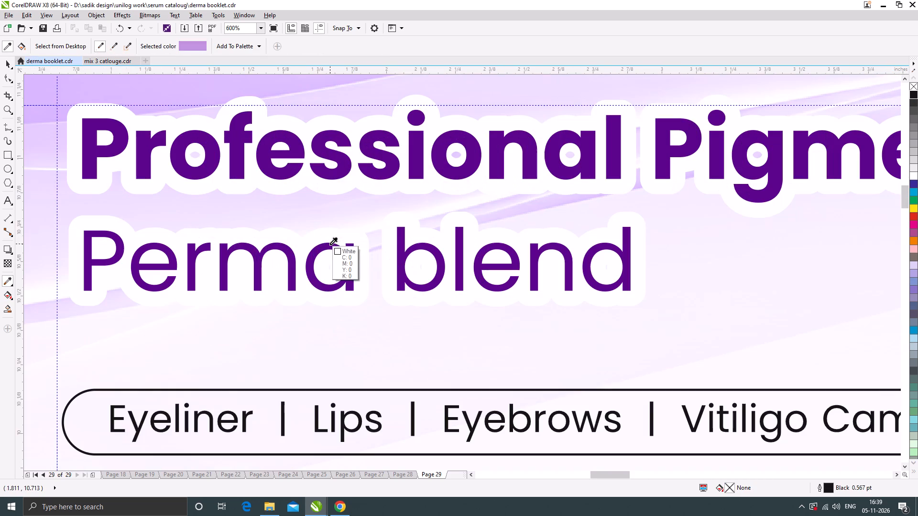
scroll(389, 264, down, 2)
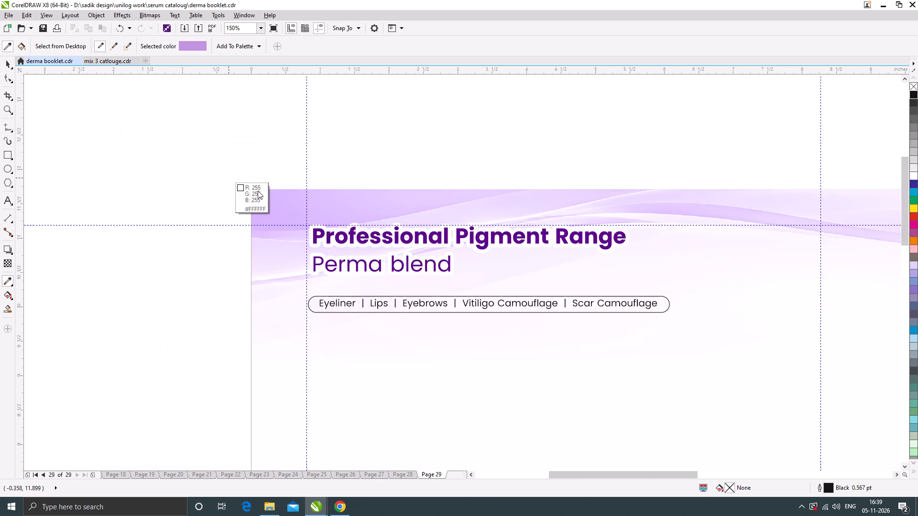
click(262, 193)
scroll(319, 292, up, 2)
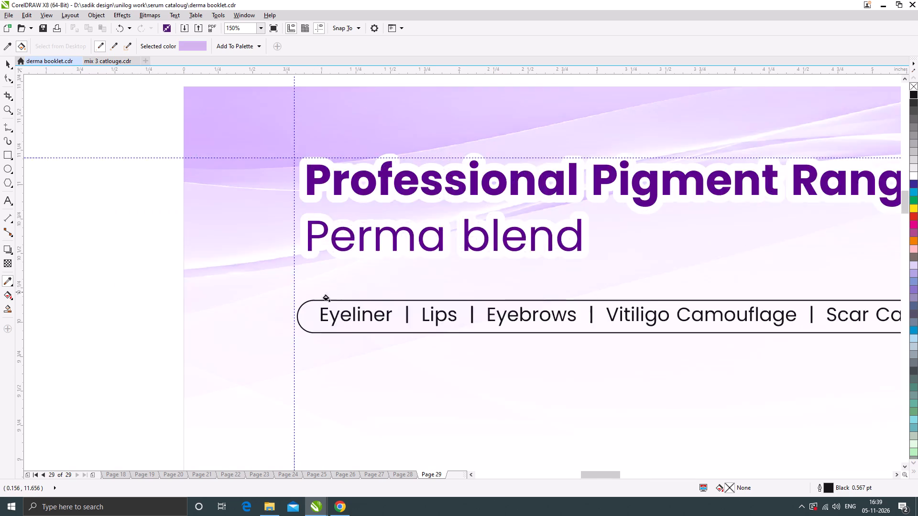
scroll(327, 298, up, 2)
click(329, 306)
scroll(348, 277, down, 3)
scroll(351, 277, up, 1)
scroll(351, 277, down, 1)
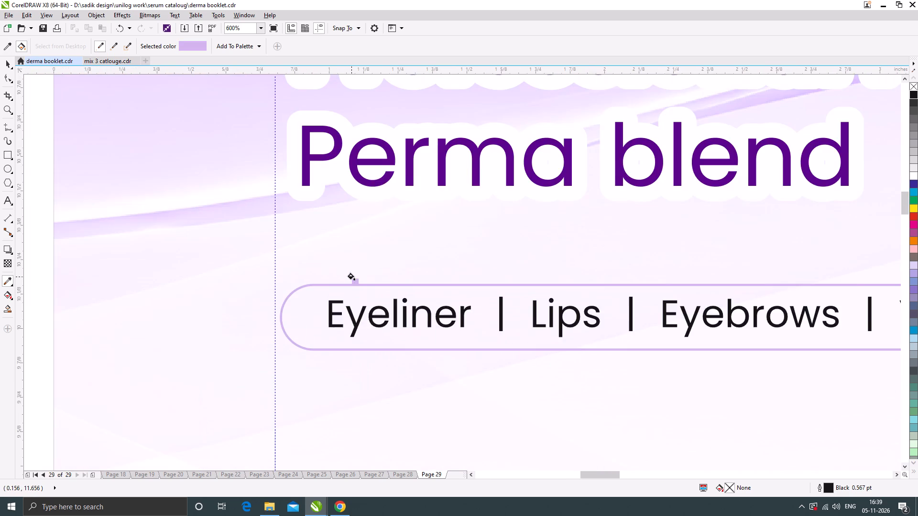
scroll(351, 277, down, 2)
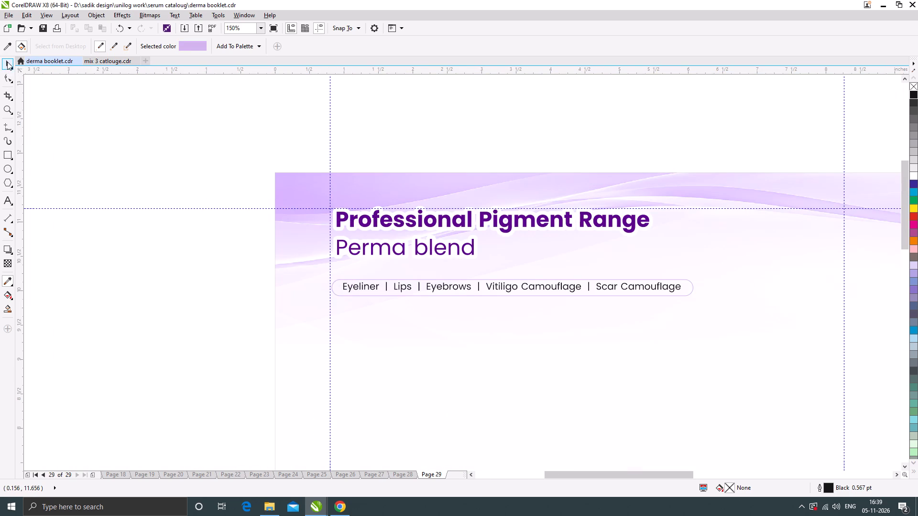
click(7, 62)
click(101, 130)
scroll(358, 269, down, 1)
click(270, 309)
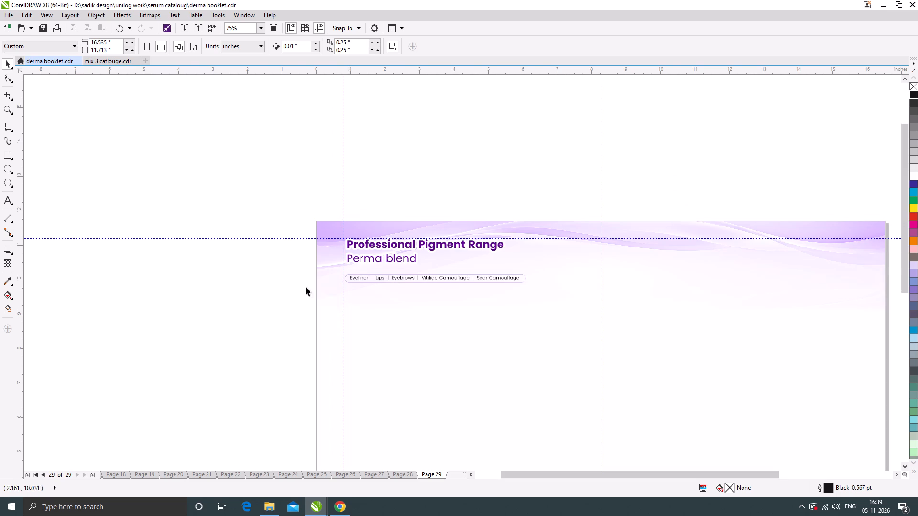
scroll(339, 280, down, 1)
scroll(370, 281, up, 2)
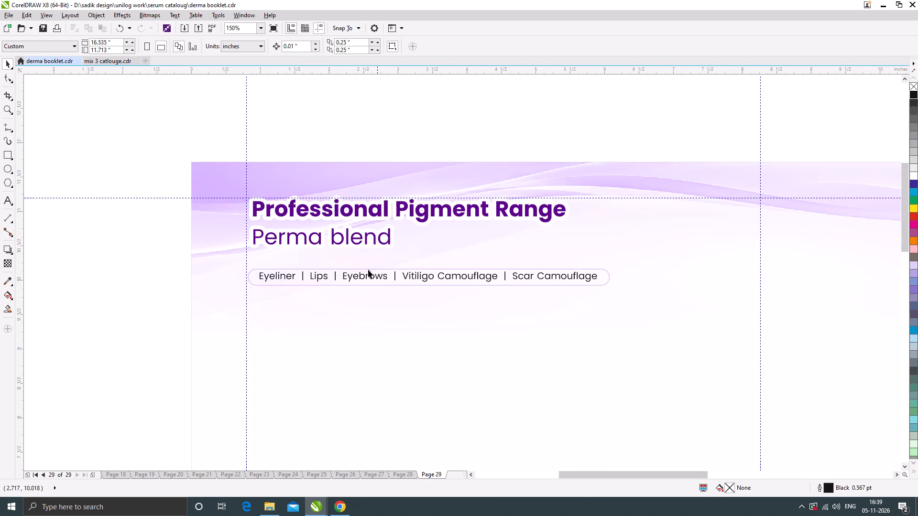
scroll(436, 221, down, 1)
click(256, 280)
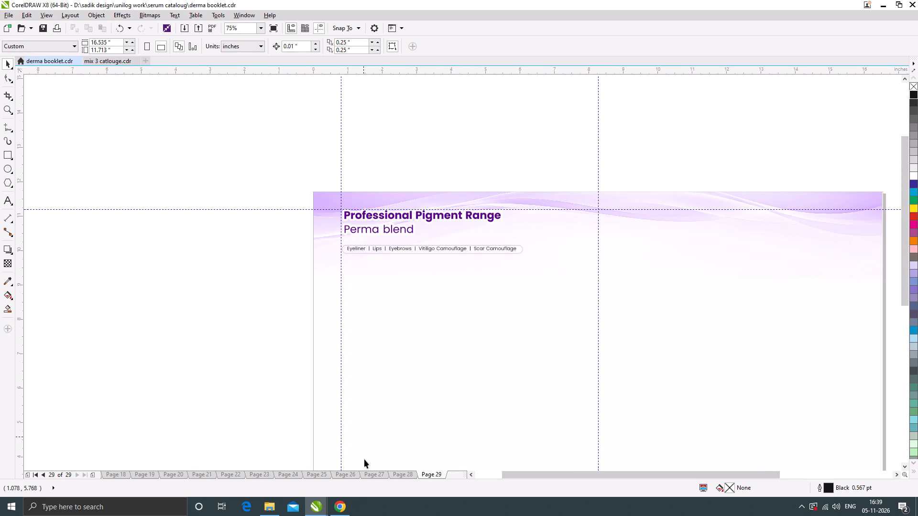
Switch to Booklet Changes in Chrome and review the pigment sections from Eyeliner Pigments through Vitiligo Camouflage.
click(334, 510)
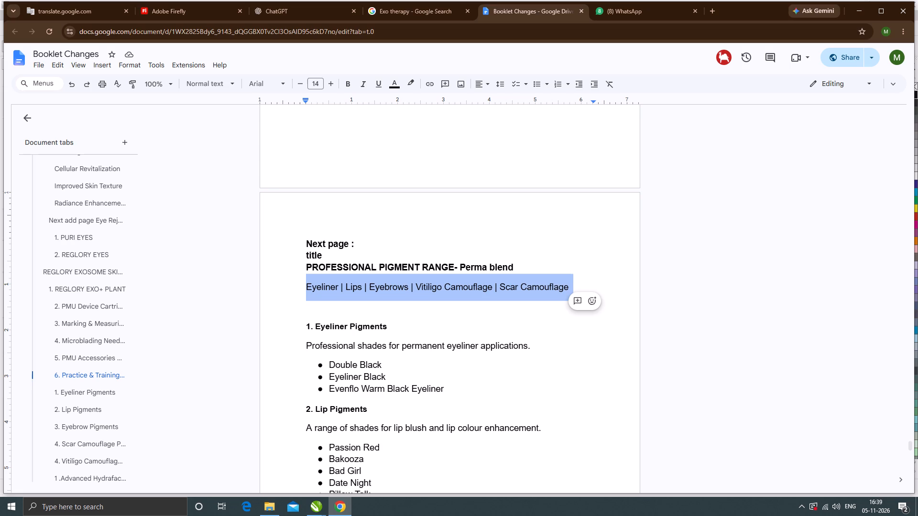
drag(316, 326, 385, 326)
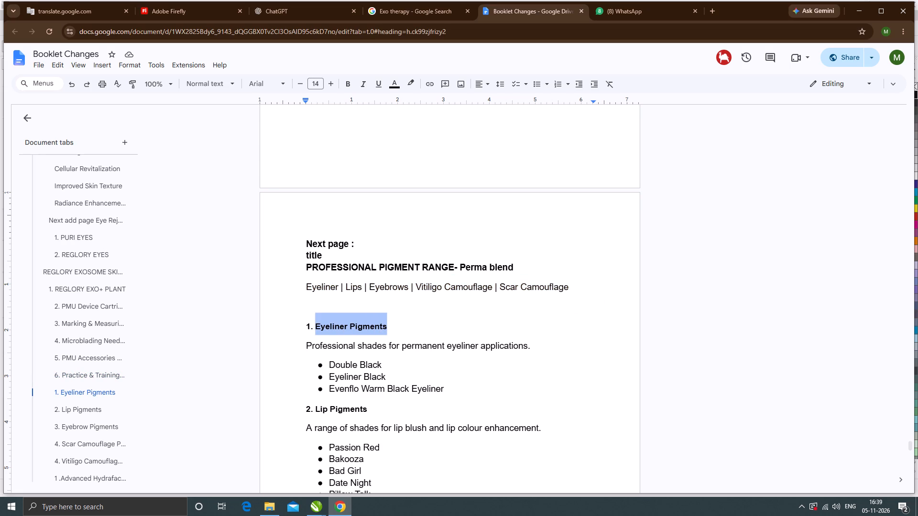
drag(385, 326, 388, 326)
scroll(365, 335, down, 15)
scroll(375, 394, down, 3)
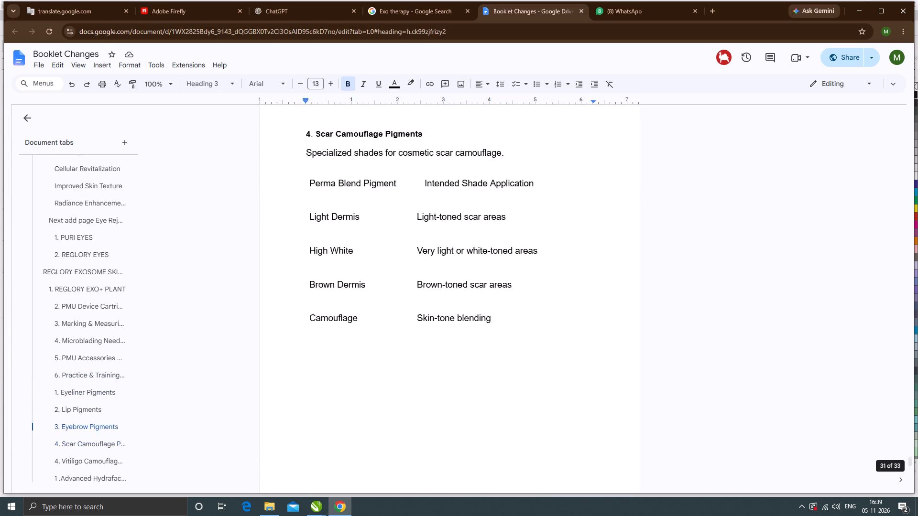
scroll(375, 394, down, 10)
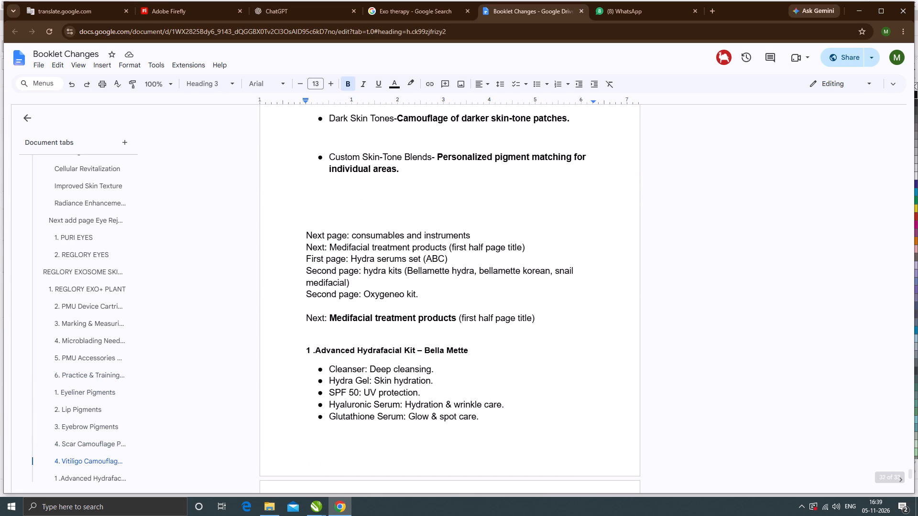
Review the pigment sections from Vitiligo Camouflage back to the Professional Pigment Range title and copy the text Eyeliner Pigments.
scroll(375, 395, up, 2)
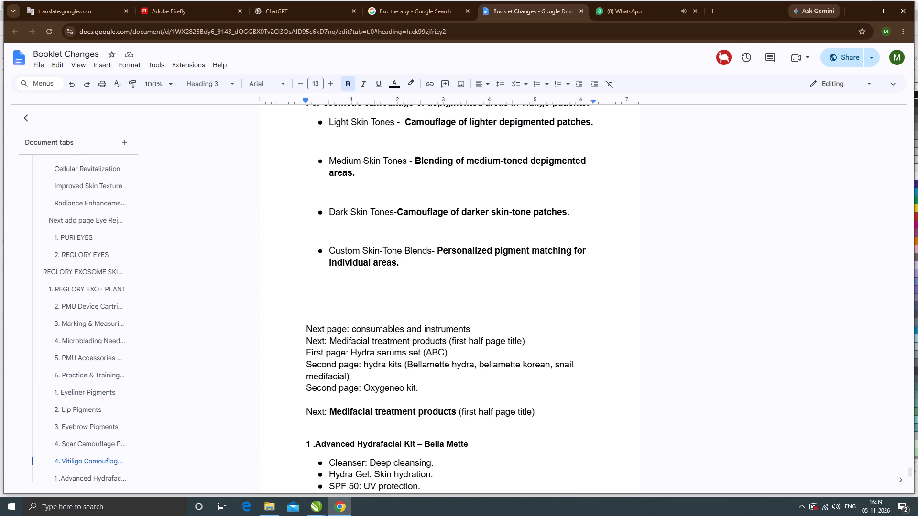
scroll(375, 396, up, 12)
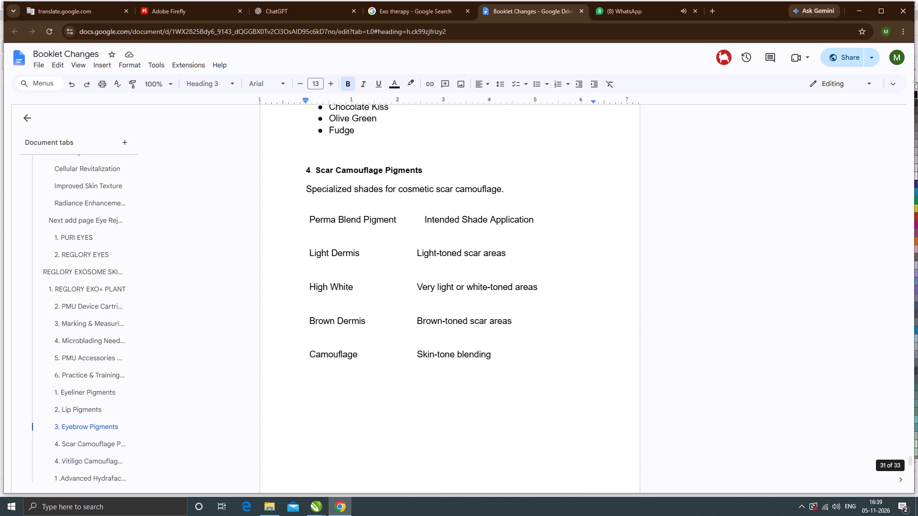
scroll(375, 395, up, 11)
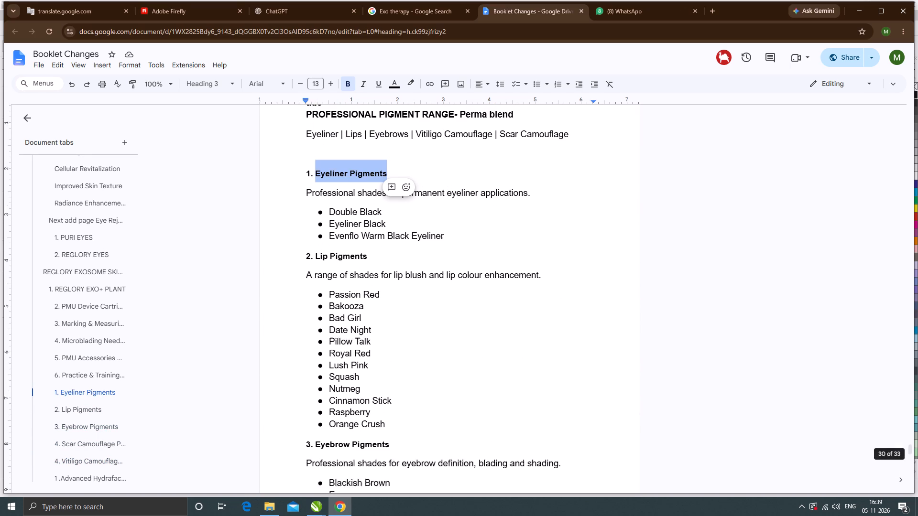
scroll(374, 395, down, 3)
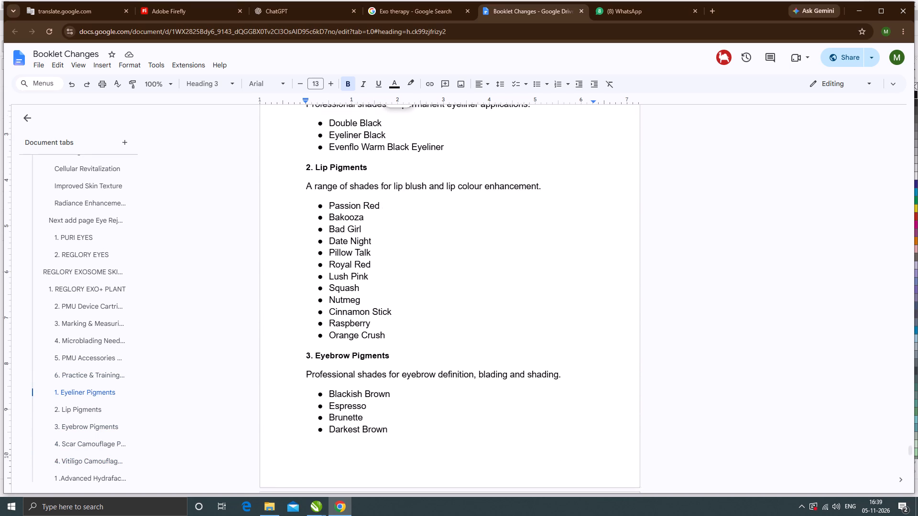
scroll(374, 395, down, 6)
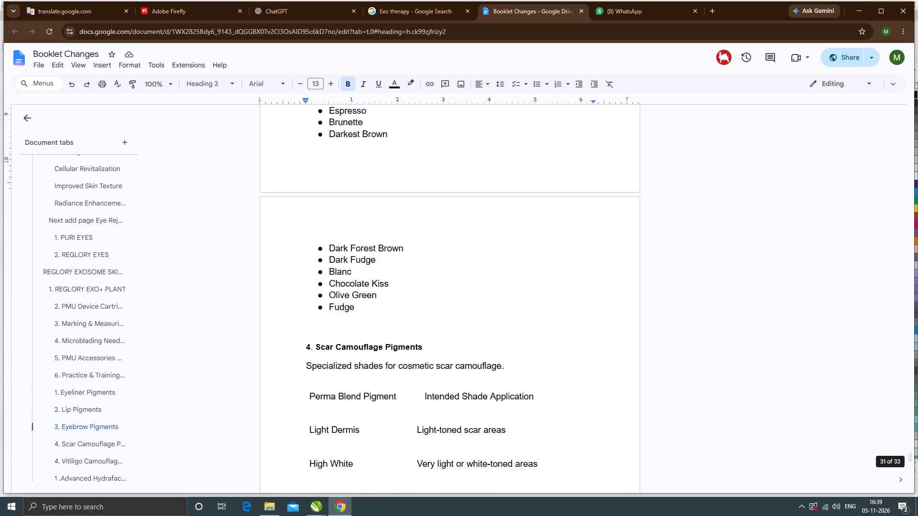
scroll(374, 395, down, 3)
scroll(374, 395, up, 13)
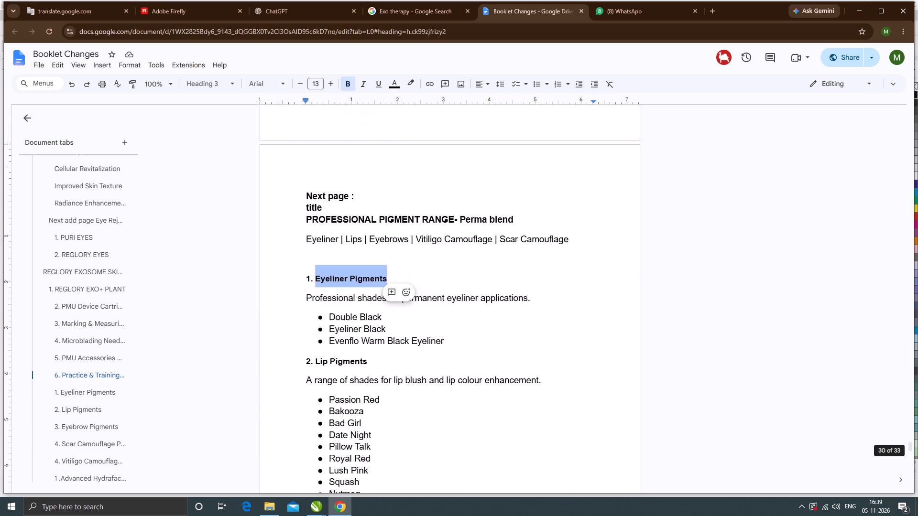
scroll(354, 360, up, 3)
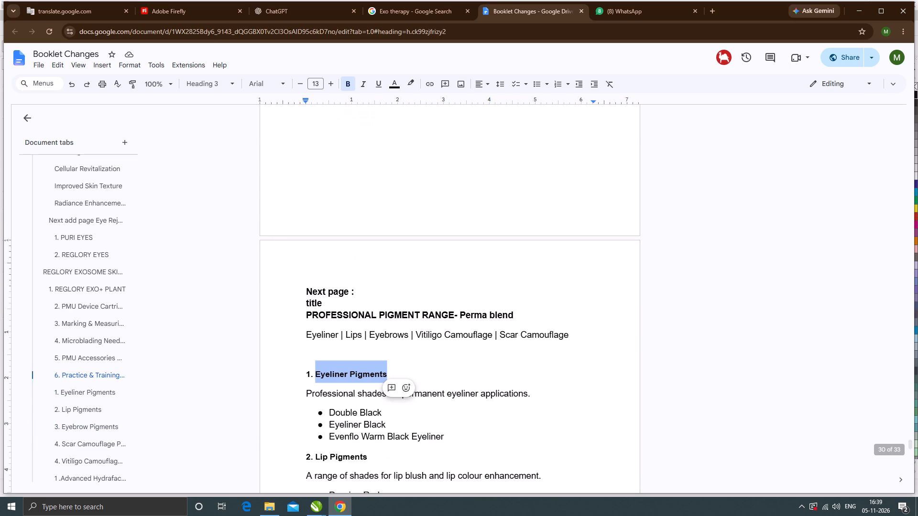
key(ctrl+c)
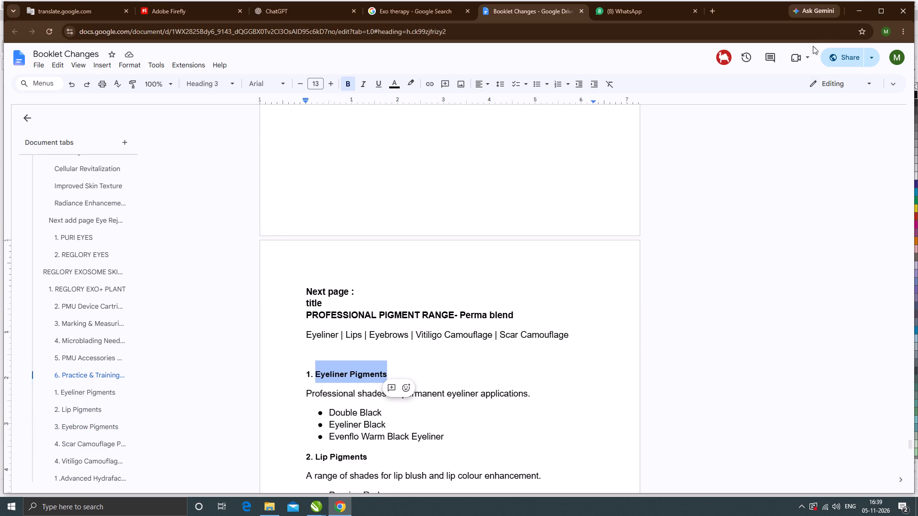
Switch to CorelDRAW, copy the 1. PURI EYES heading with its banner, arrow and line from page 21, and paste it on page 29.
click(861, 9)
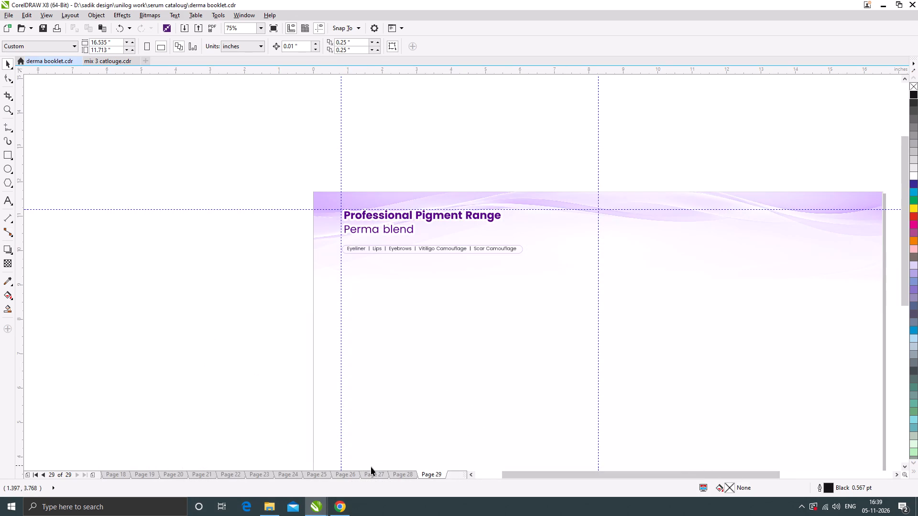
click(375, 476)
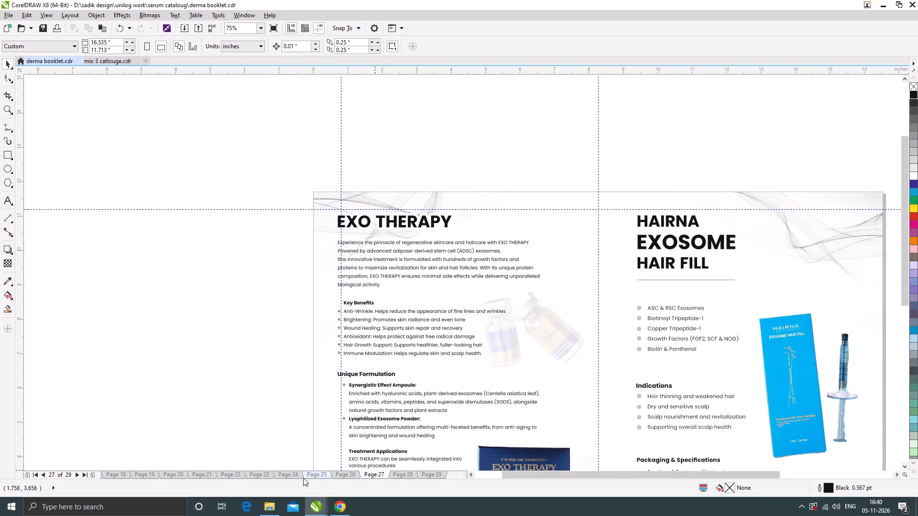
click(319, 475)
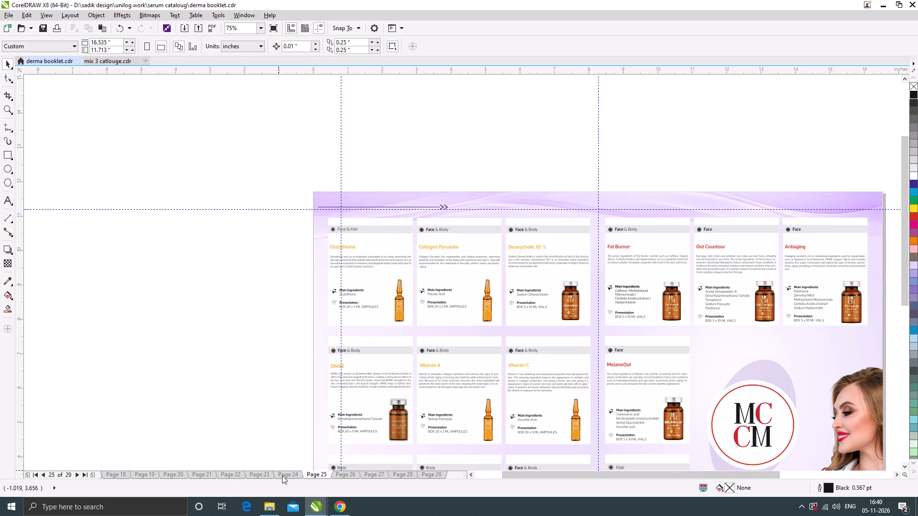
click(282, 475)
click(259, 475)
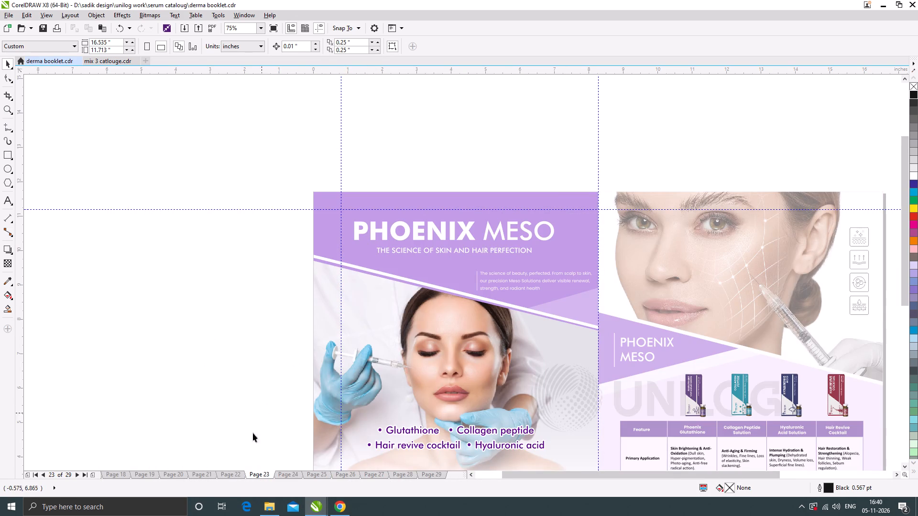
click(233, 473)
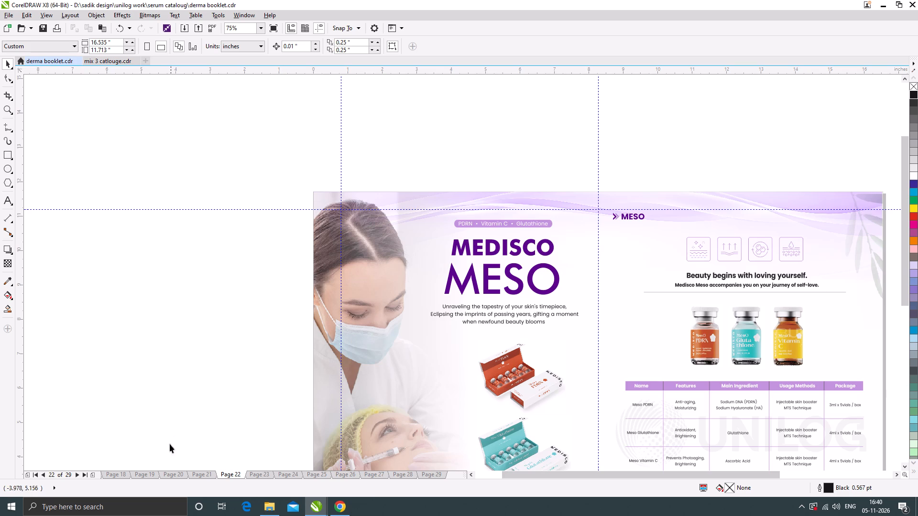
click(209, 475)
click(393, 255)
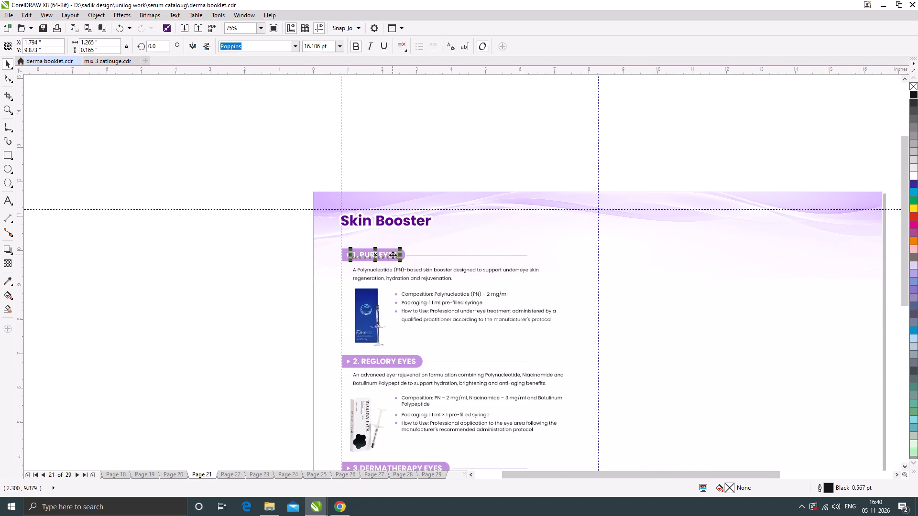
drag(280, 234, 565, 265)
key(ctrl+c)
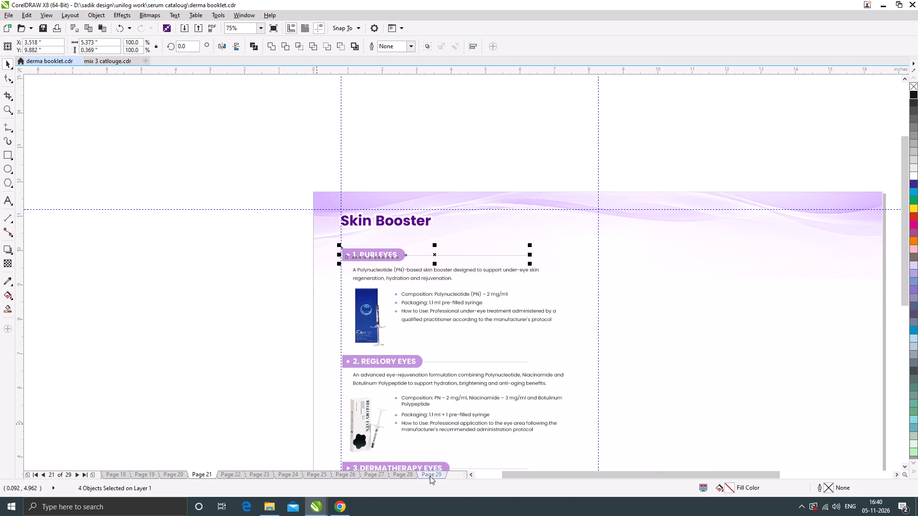
click(432, 473)
key(ctrl+v)
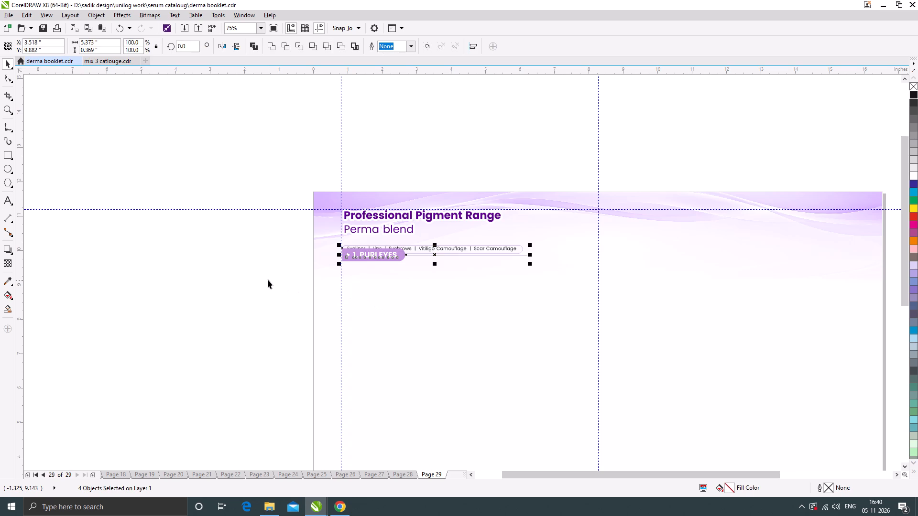
Move the pasted heading group straight down so it sits clear below the pigment category pill.
scroll(407, 263, up, 1)
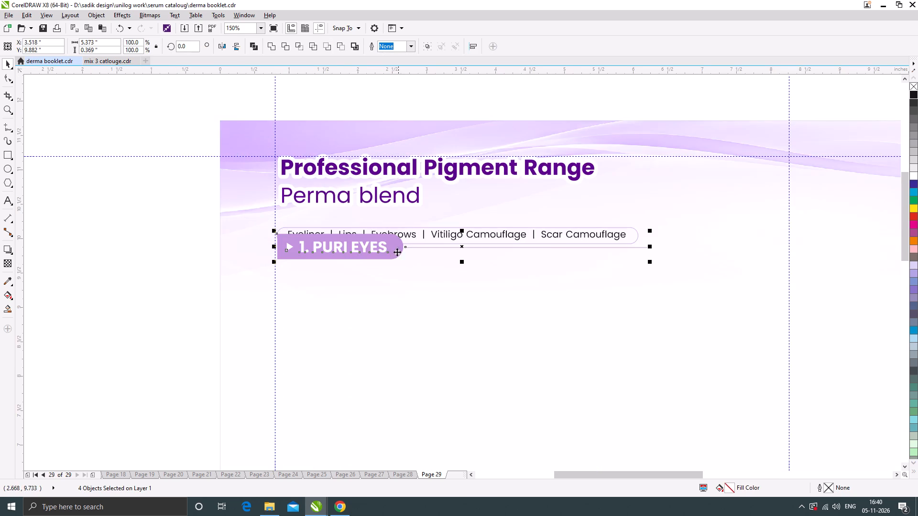
drag(379, 246, 377, 276)
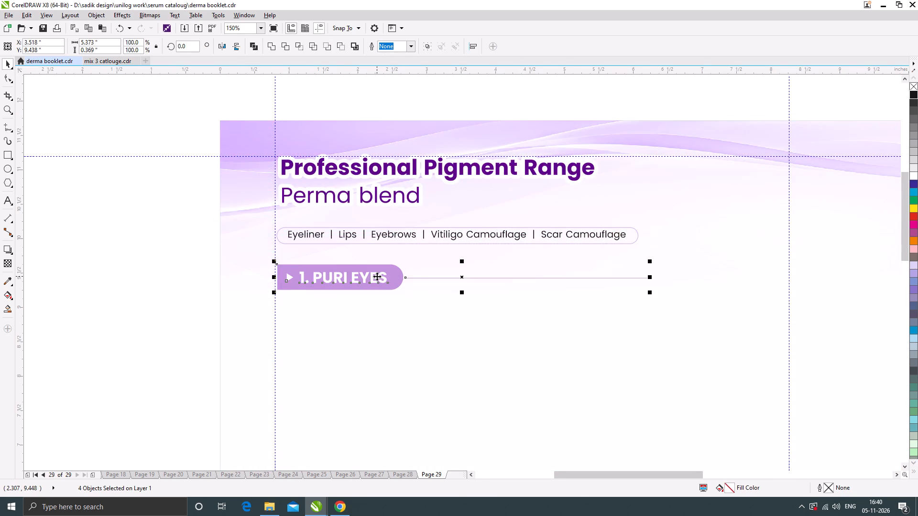
scroll(386, 272, down, 1)
click(222, 283)
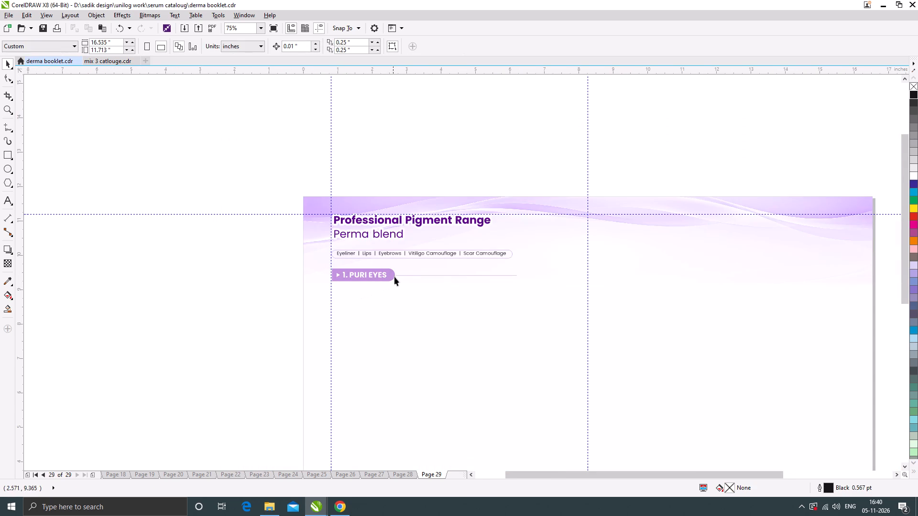
Set the 1. PURI EYES heading text's font size to 13 pt.
click(391, 272)
scroll(373, 277, up, 1)
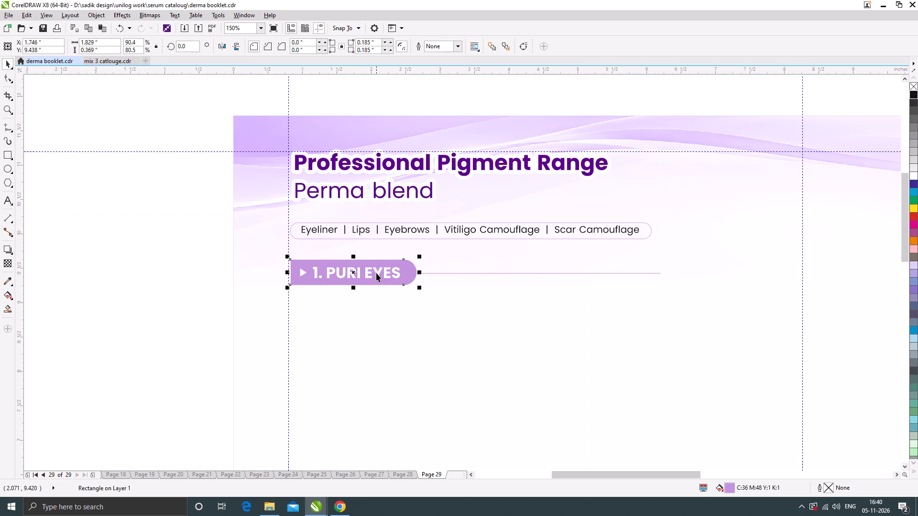
click(376, 273)
drag(330, 47, 301, 50)
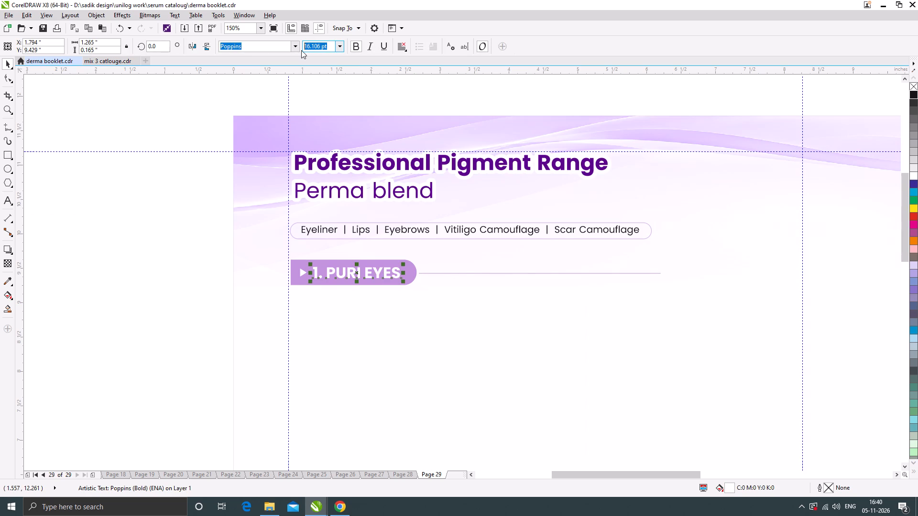
text(13)
key(Return)
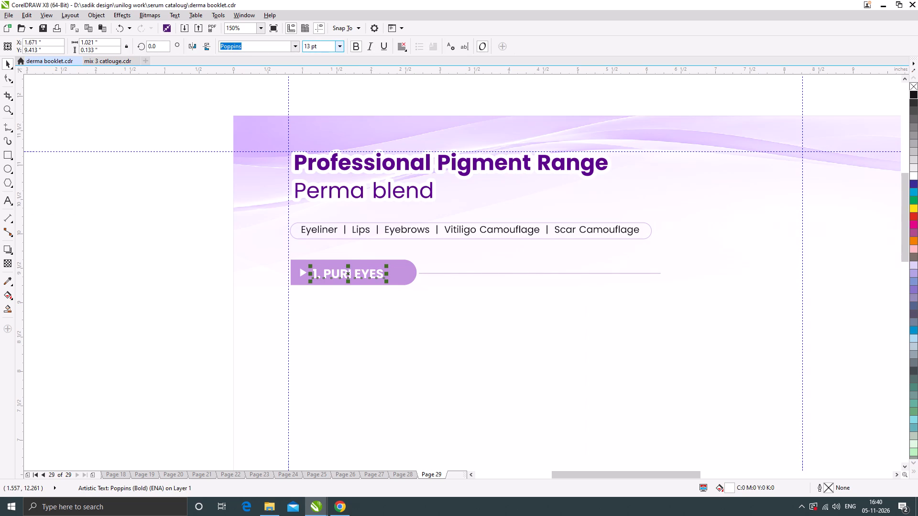
Move the heading text slightly up and away from the arrow so it is vertically centred in the banner.
scroll(322, 271, up, 2)
drag(339, 274, 339, 272)
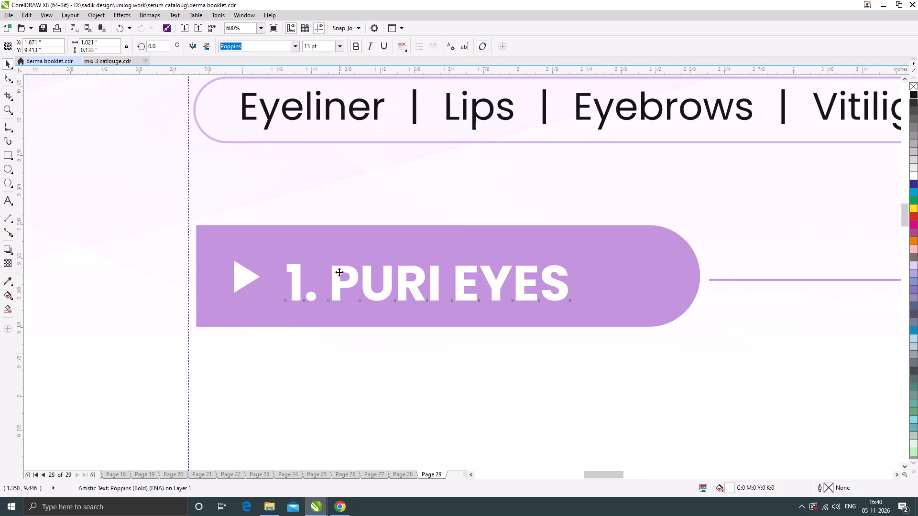
drag(339, 272, 345, 268)
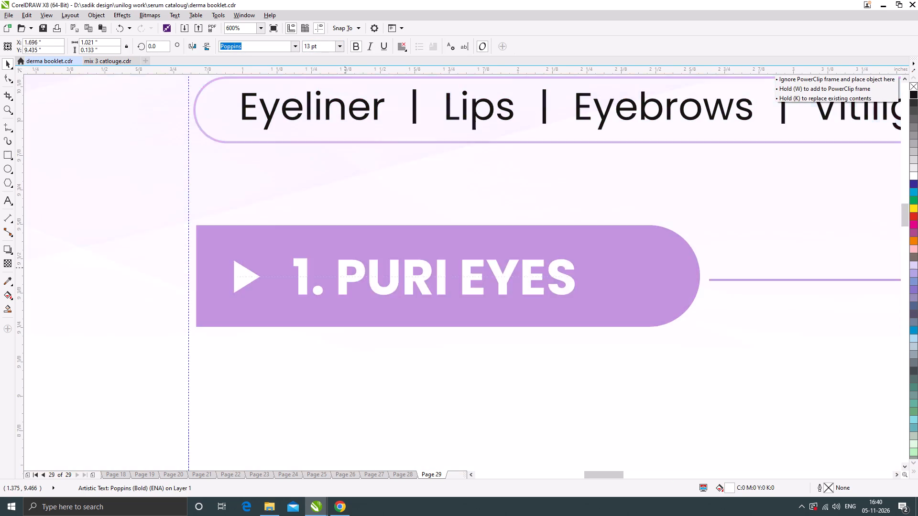
drag(345, 268, 344, 268)
Shorten the purple banner shape from its rounded end to about 1.57 inches wide.
scroll(389, 259, down, 1)
click(514, 261)
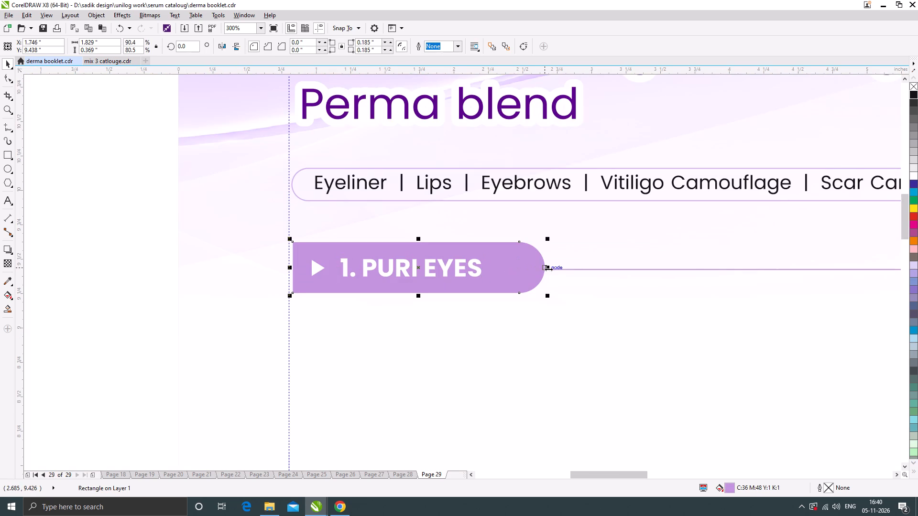
drag(548, 269, 513, 271)
Extend the thin line to about 3.75 inches and shift it to start at the middle of the banner's rounded end.
click(552, 269)
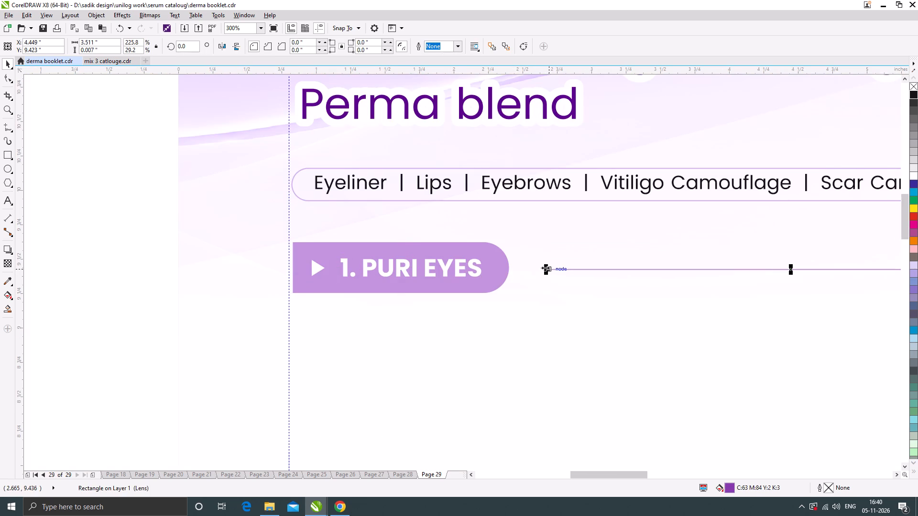
drag(545, 268, 513, 279)
scroll(529, 271, up, 3)
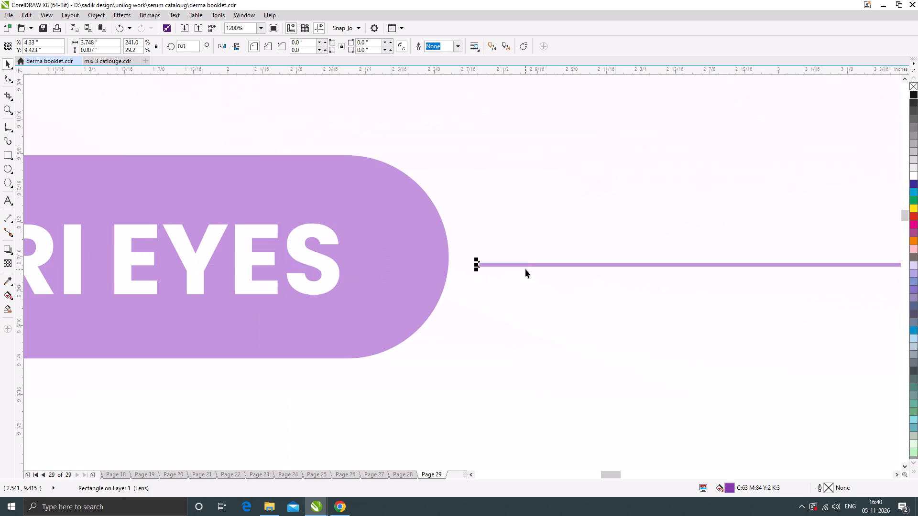
drag(520, 265, 510, 261)
scroll(480, 246, down, 3)
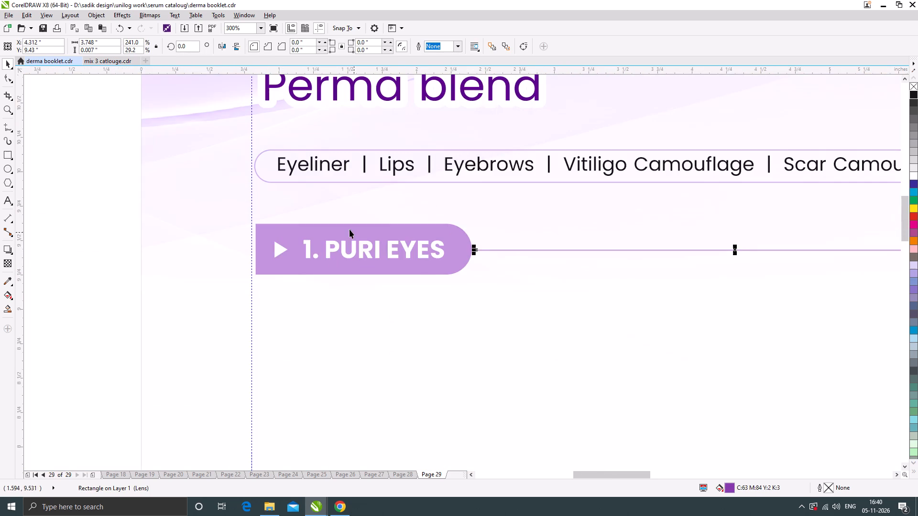
Reduce the banner shape's height evenly about its centre to about 0.318 inches.
click(345, 227)
scroll(355, 224, up, 2)
drag(390, 220, 390, 231)
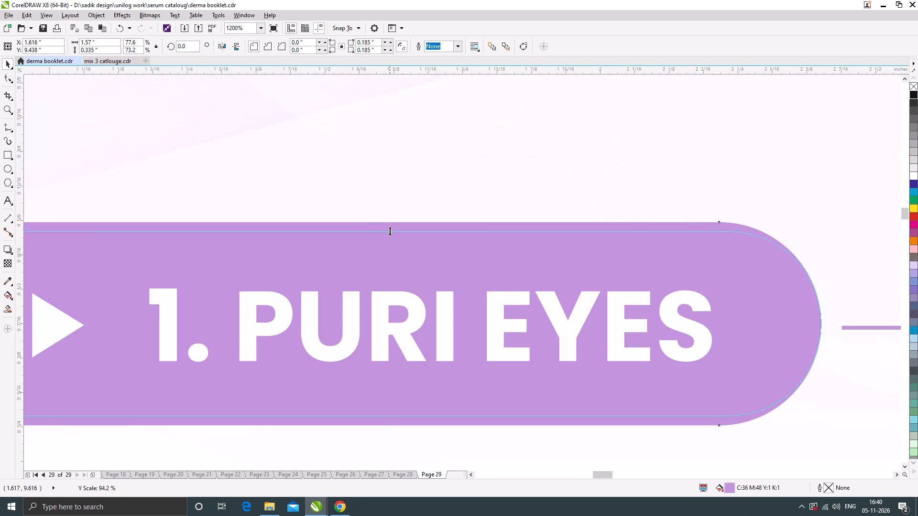
drag(390, 231, 390, 234)
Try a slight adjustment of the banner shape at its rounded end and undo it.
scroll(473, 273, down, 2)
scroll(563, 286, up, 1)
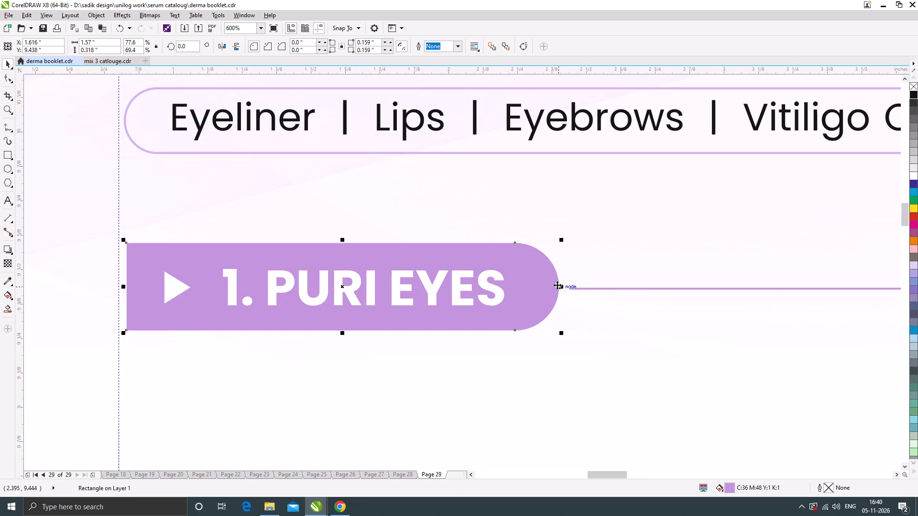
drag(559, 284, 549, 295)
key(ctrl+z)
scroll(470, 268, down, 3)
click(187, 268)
Duplicate the complete heading group straight down the page three times at equal spacing of about 2.7 inches.
scroll(361, 269, down, 1)
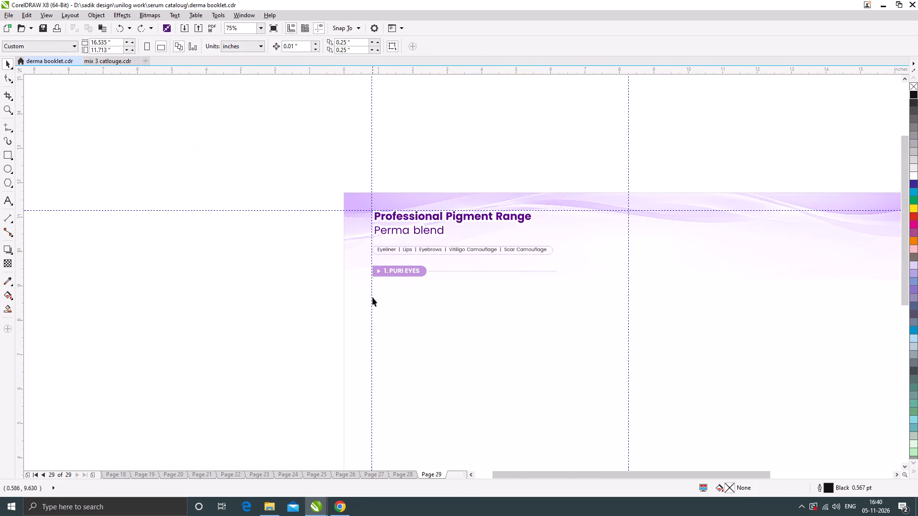
scroll(405, 296, down, 1)
drag(353, 279, 503, 298)
scroll(429, 289, up, 1)
drag(393, 279, 393, 373)
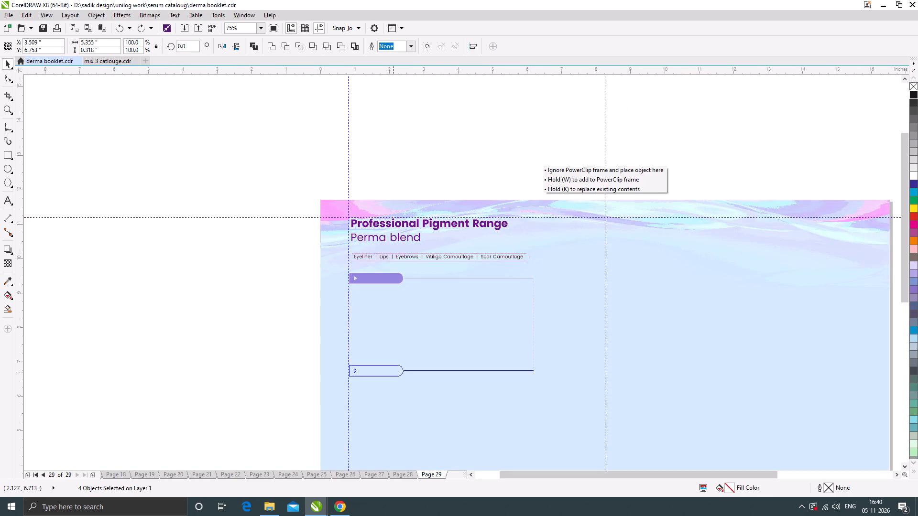
drag(393, 373, 393, 373)
shift+right_click(393, 373)
scroll(389, 303, down, 1)
key(ctrl+r)
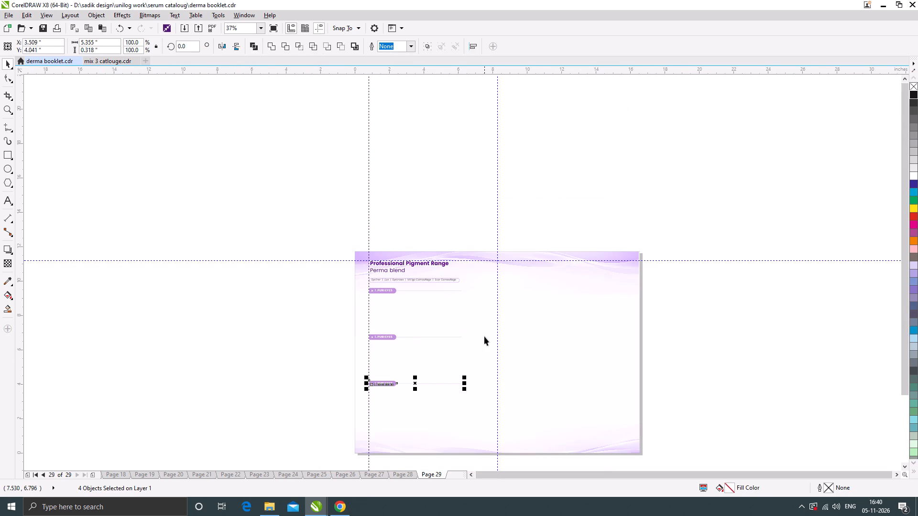
key(ctrl+r)
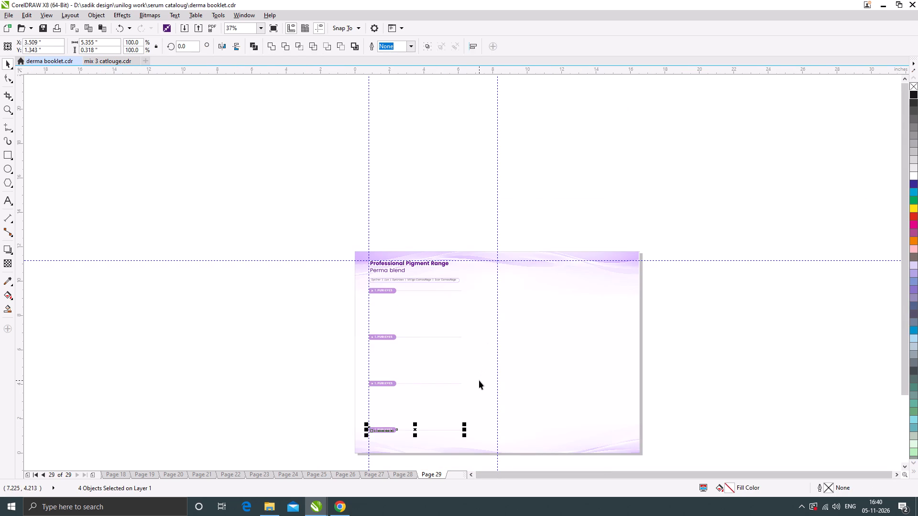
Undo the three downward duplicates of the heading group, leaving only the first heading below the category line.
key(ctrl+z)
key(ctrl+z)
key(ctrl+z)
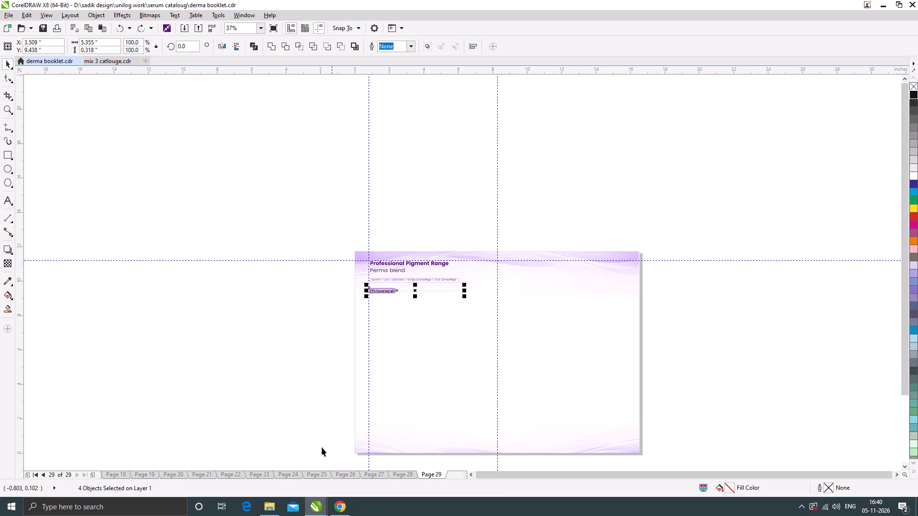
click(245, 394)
Duplicate the category line below the banner, replace its text with "Professional shades for permanent eyeliner applications" from Booklet Changes, and indent it under the heading text.
click(337, 508)
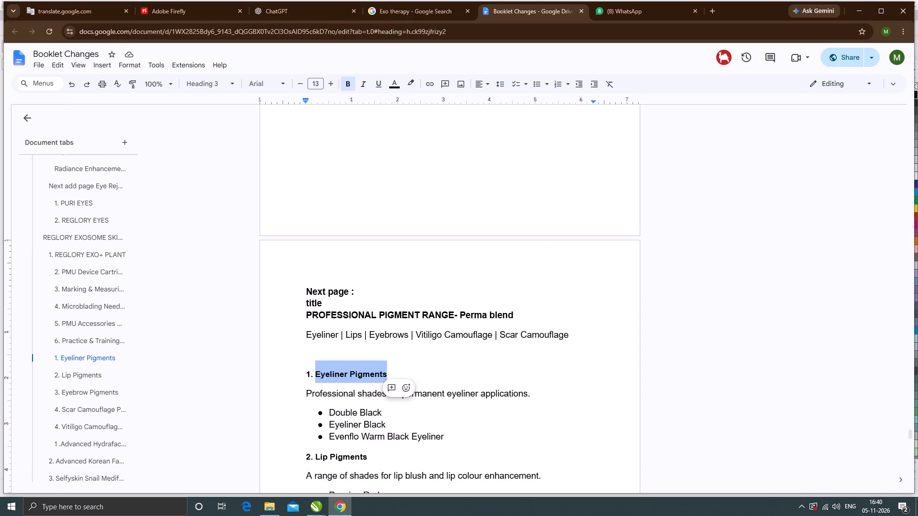
drag(306, 394, 525, 392)
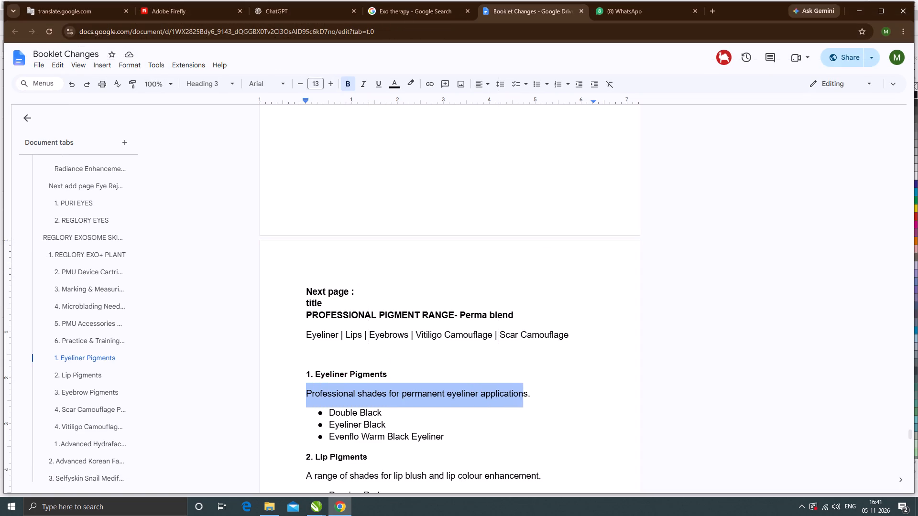
drag(525, 392, 527, 392)
key(ctrl+c)
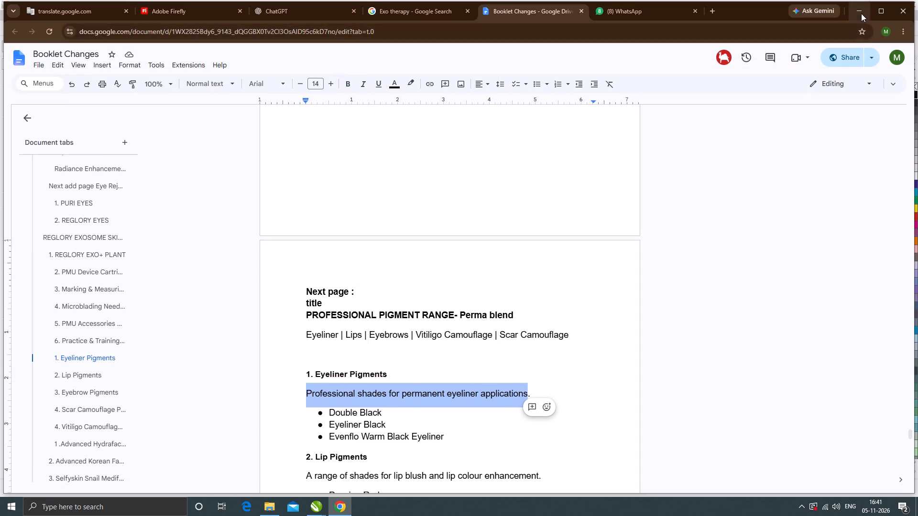
click(861, 9)
scroll(388, 286, up, 2)
drag(415, 263, 411, 333)
shift+right_click(411, 333)
double_click(411, 333)
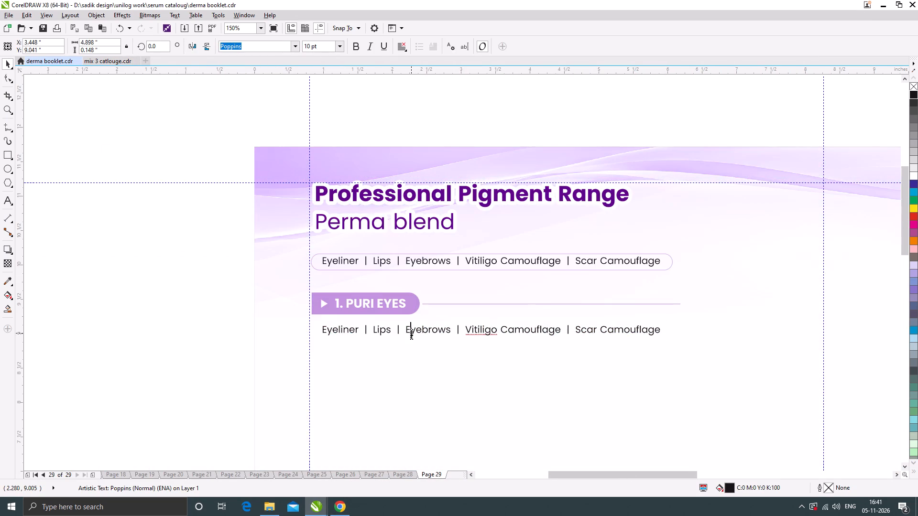
key(ctrl+a)
key(ctrl+v)
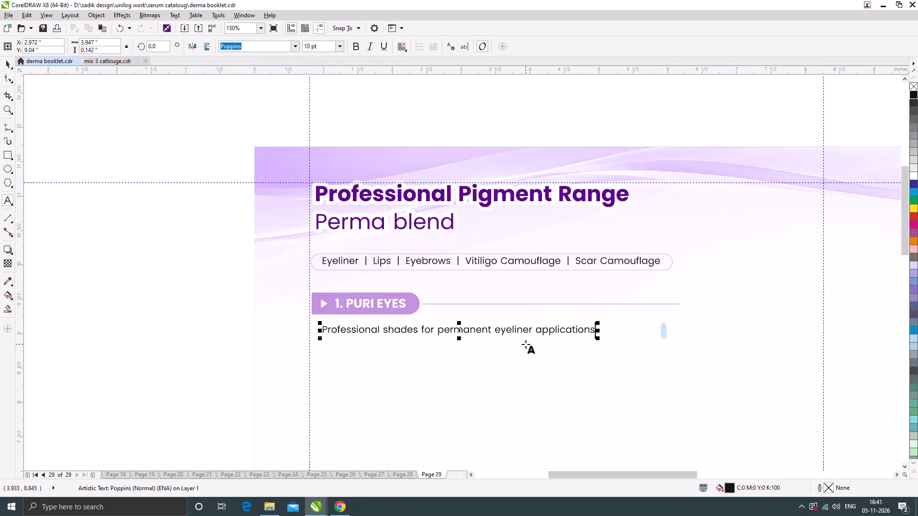
click(7, 64)
drag(353, 333, 364, 329)
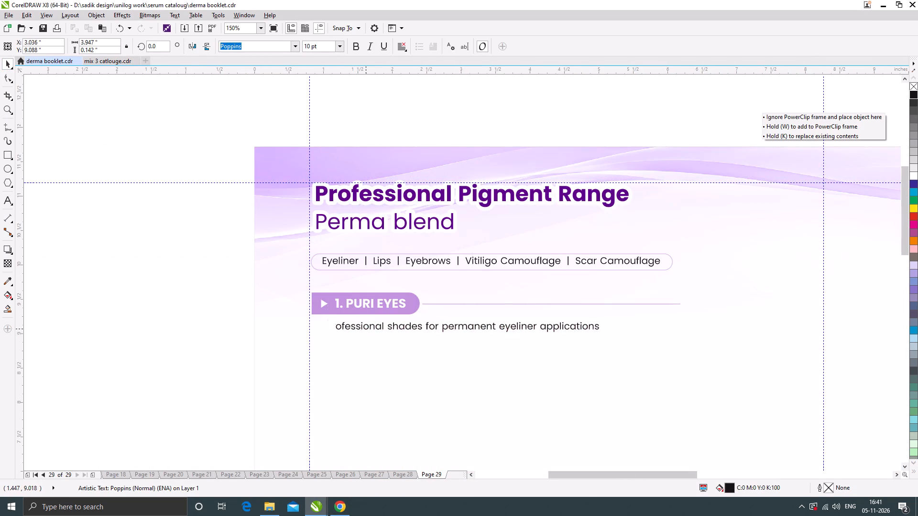
drag(364, 329, 370, 330)
Duplicate the description line below itself as the Booklet Changes list Double Black, Eyeliner Black, Evenflo Warm Black Eyeliner, and indent it further.
scroll(412, 310, down, 1)
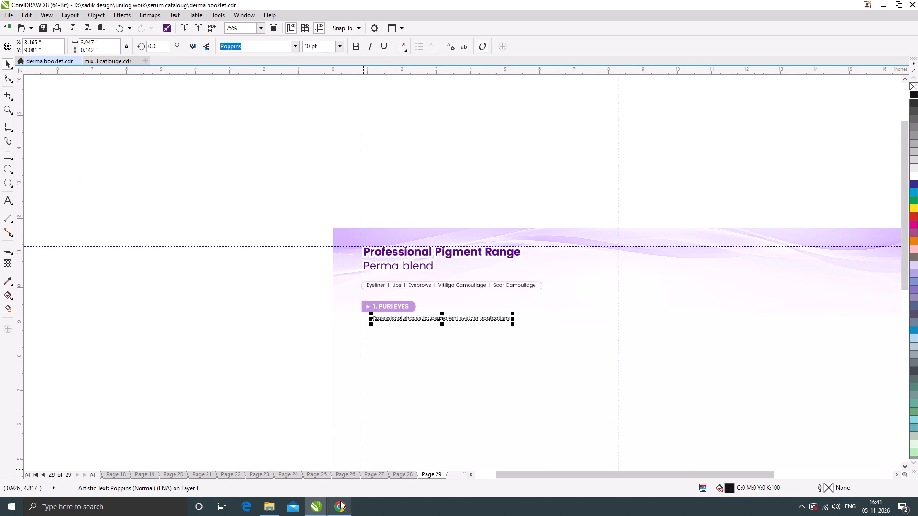
click(340, 501)
drag(328, 412, 434, 433)
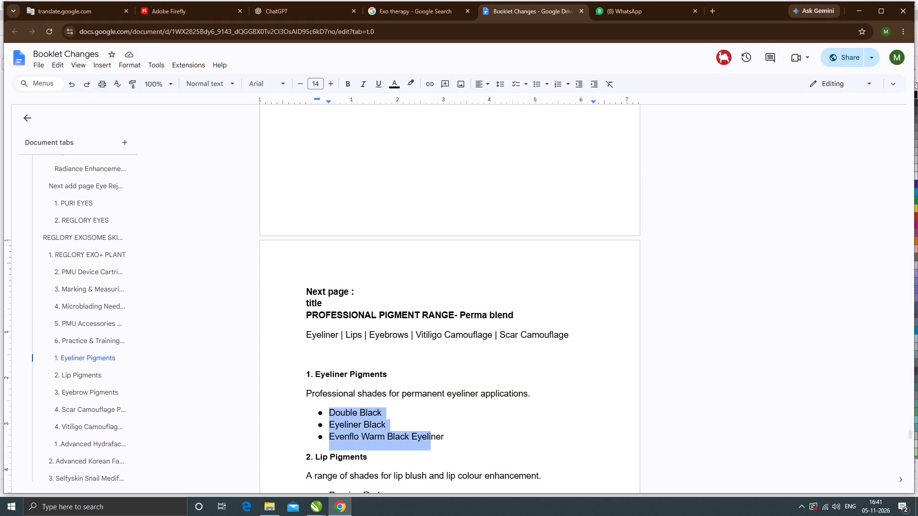
drag(434, 433, 451, 437)
key(ctrl+c)
click(859, 9)
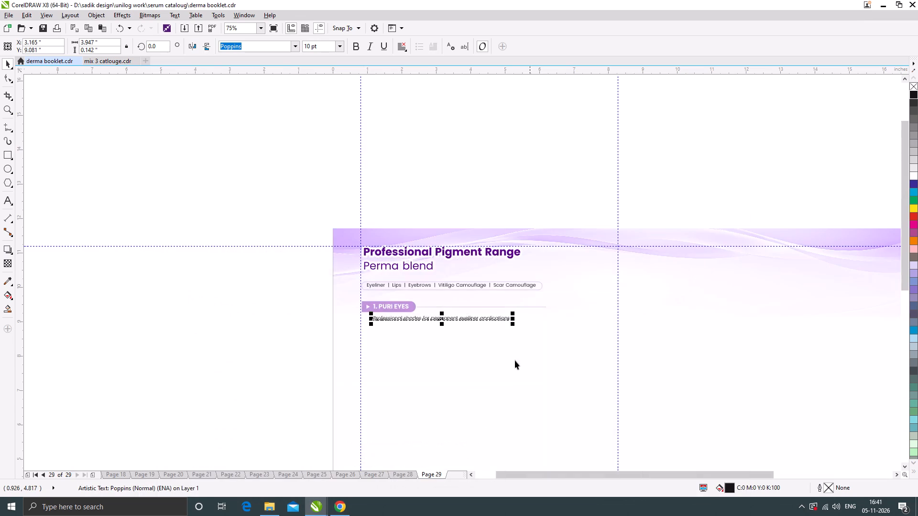
scroll(419, 325, up, 1)
drag(421, 312, 421, 334)
shift+right_click(421, 334)
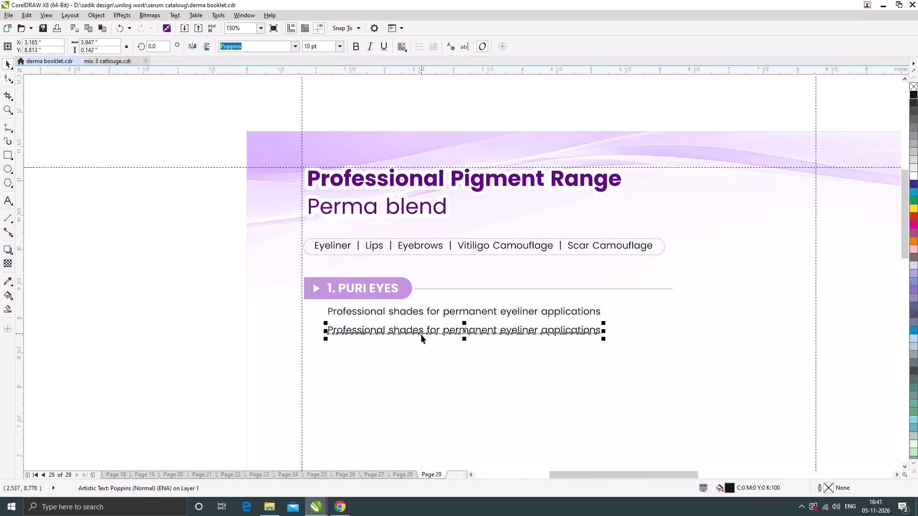
double_click(421, 333)
key(ctrl+a)
key(ctrl+v)
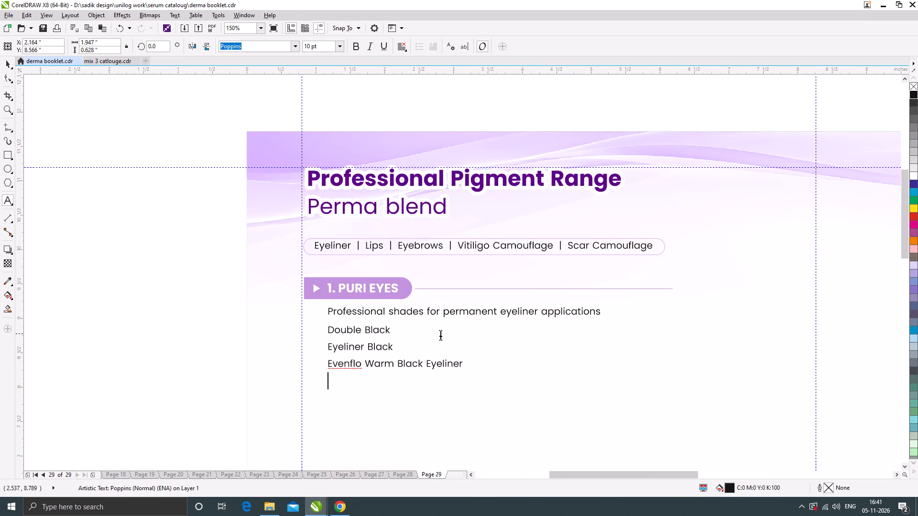
click(8, 63)
drag(356, 331, 377, 333)
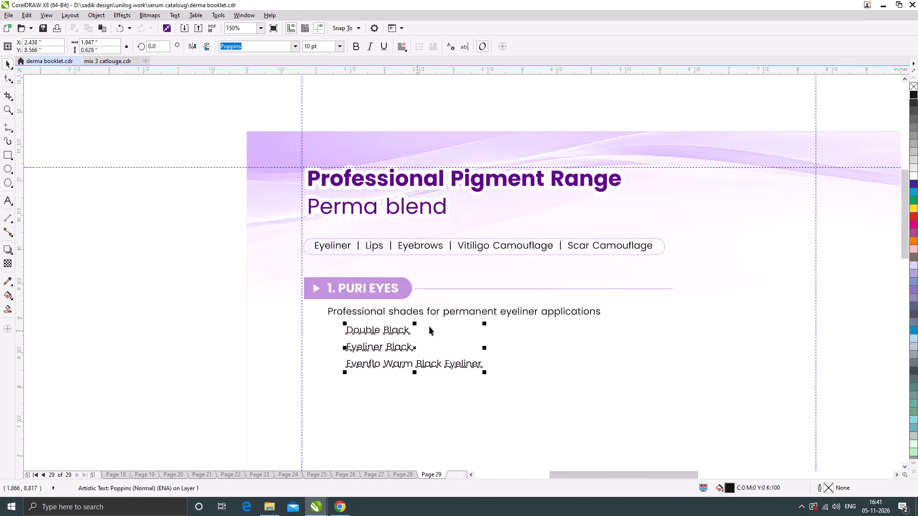
scroll(456, 301, down, 1)
click(307, 347)
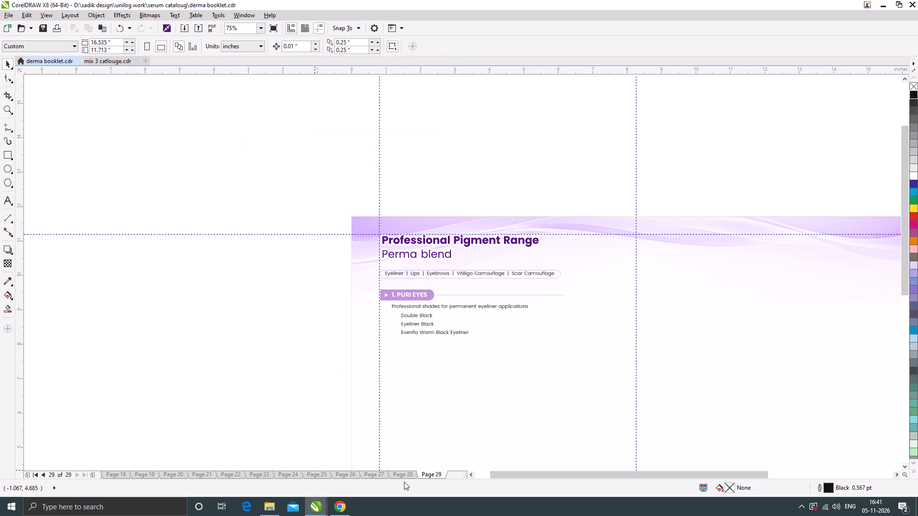
Copy a small purple square bullet from page 28's Microblading list to page 29 and place it before Double Black, under the description's start.
click(404, 474)
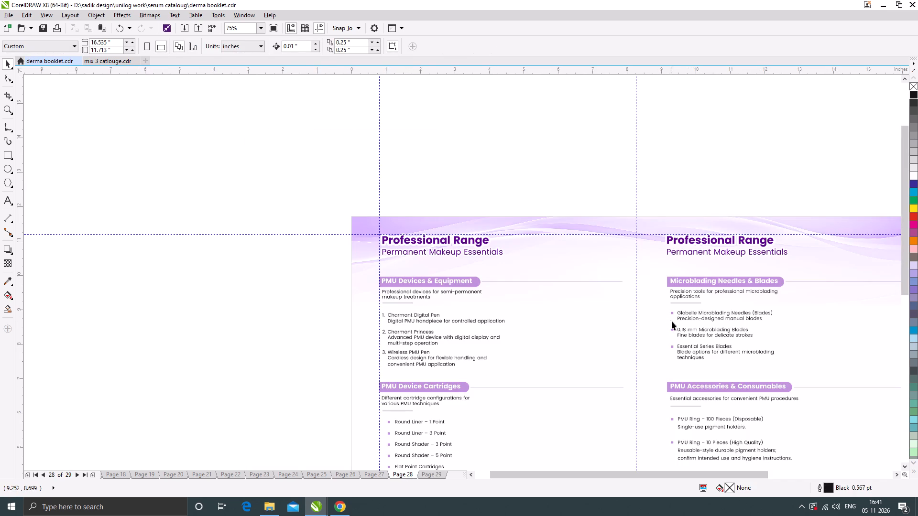
click(672, 313)
key(ctrl+c)
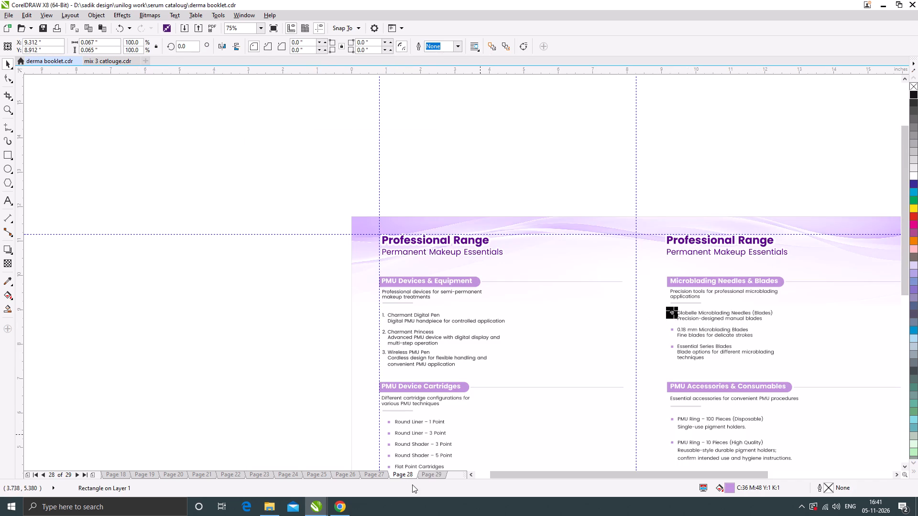
click(435, 474)
key(ctrl+v)
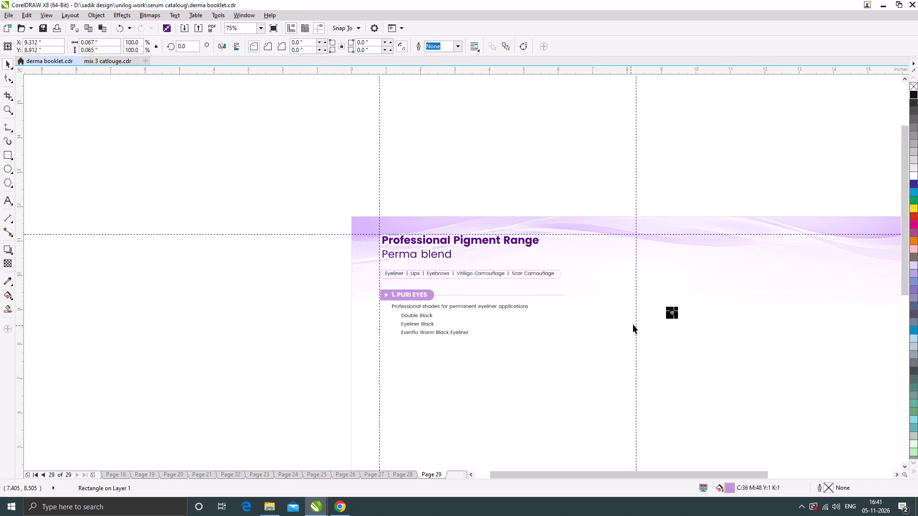
drag(674, 312, 393, 321)
scroll(399, 319, up, 3)
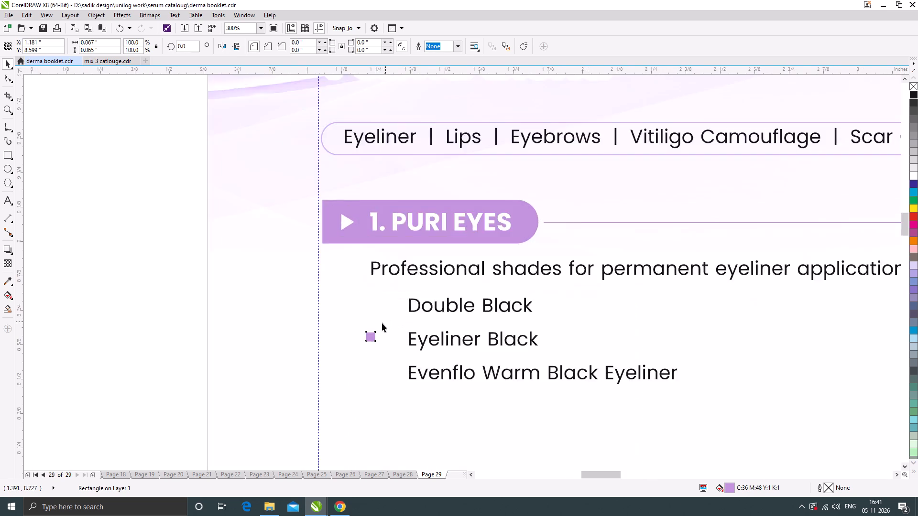
drag(356, 356, 371, 295)
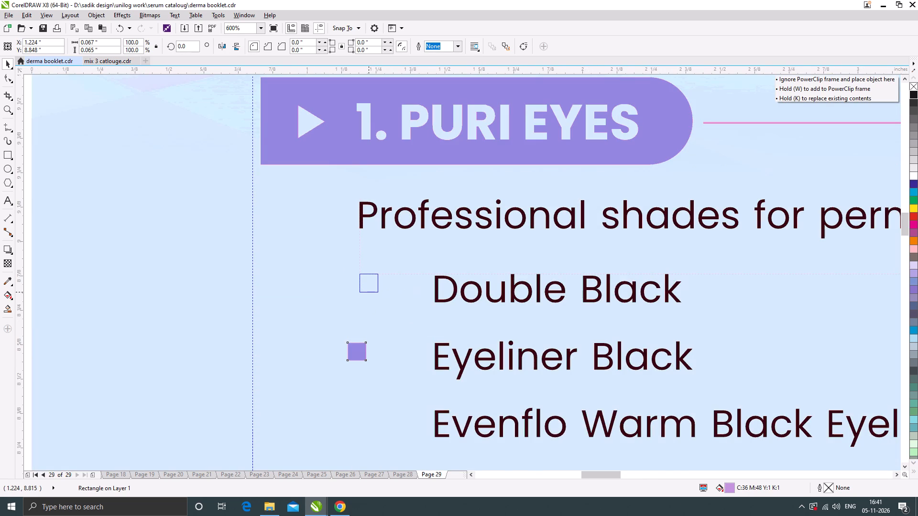
drag(371, 295, 371, 296)
scroll(375, 300, up, 2)
drag(374, 279, 382, 273)
scroll(384, 264, down, 2)
Duplicate the square bullet straight down for Eyeliner Black and Evenflo Warm Black Eyeliner, centring each on its text line.
drag(383, 264, 383, 329)
shift+right_click(383, 329)
drag(380, 327, 383, 399)
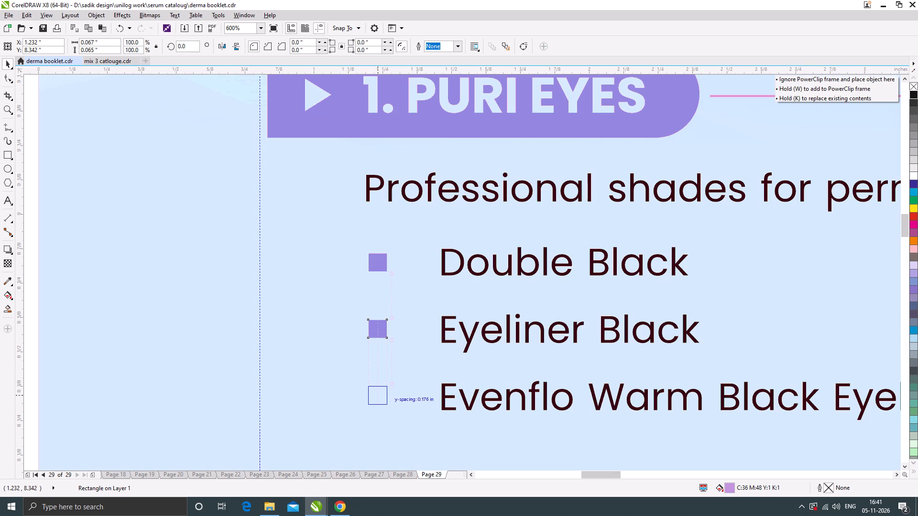
drag(383, 399, 383, 400)
shift+right_click(383, 400)
scroll(381, 400, up, 4)
drag(390, 392, 396, 375)
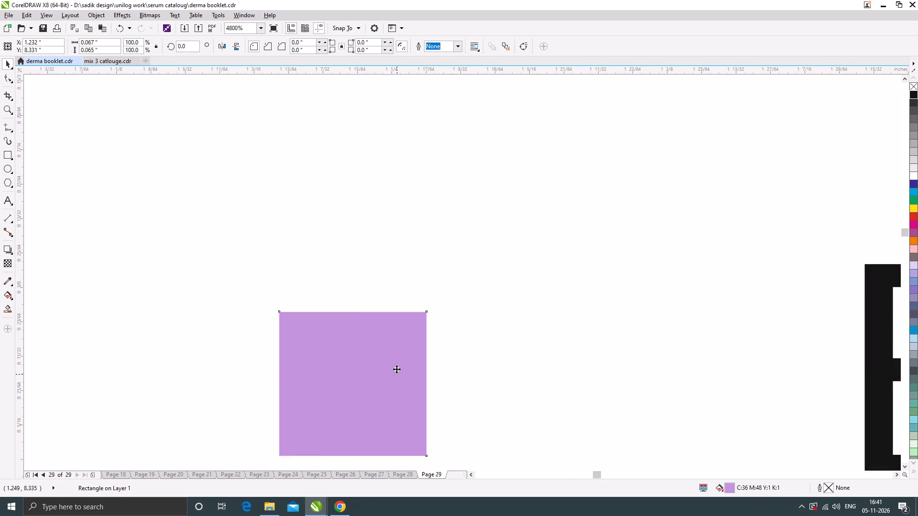
scroll(374, 326, down, 6)
click(268, 329)
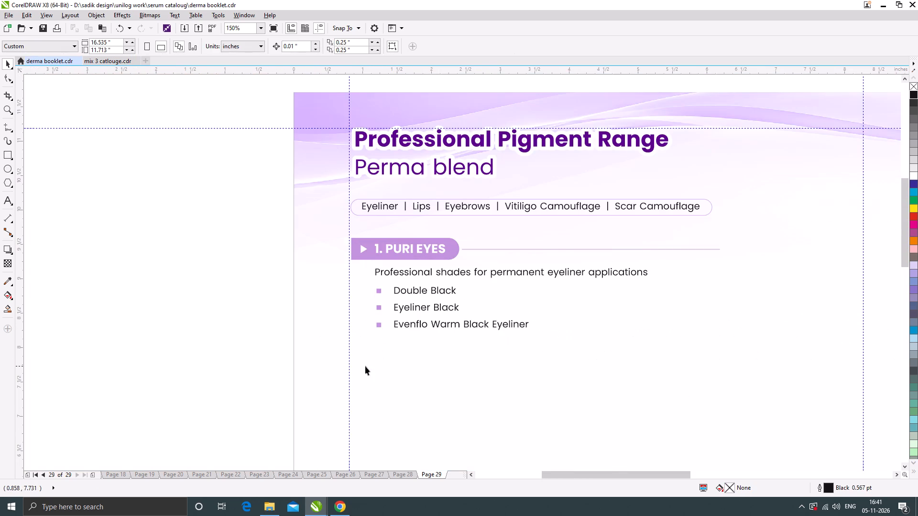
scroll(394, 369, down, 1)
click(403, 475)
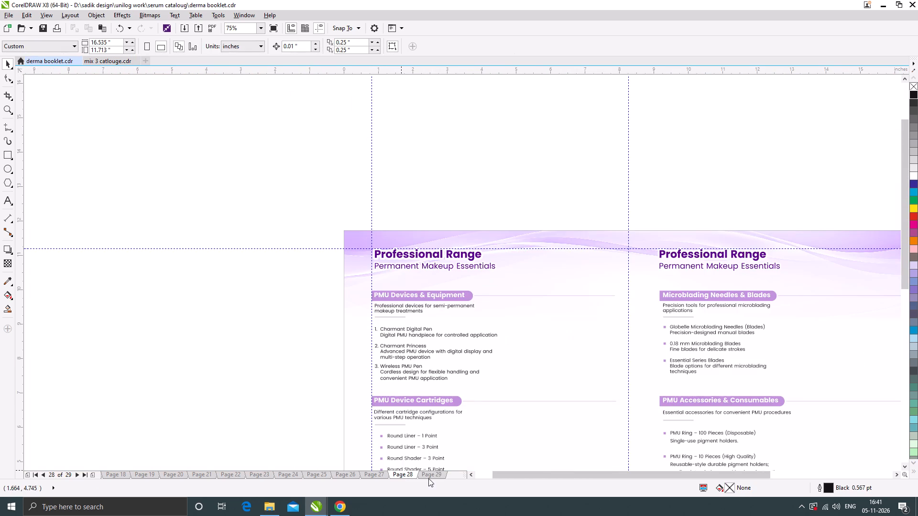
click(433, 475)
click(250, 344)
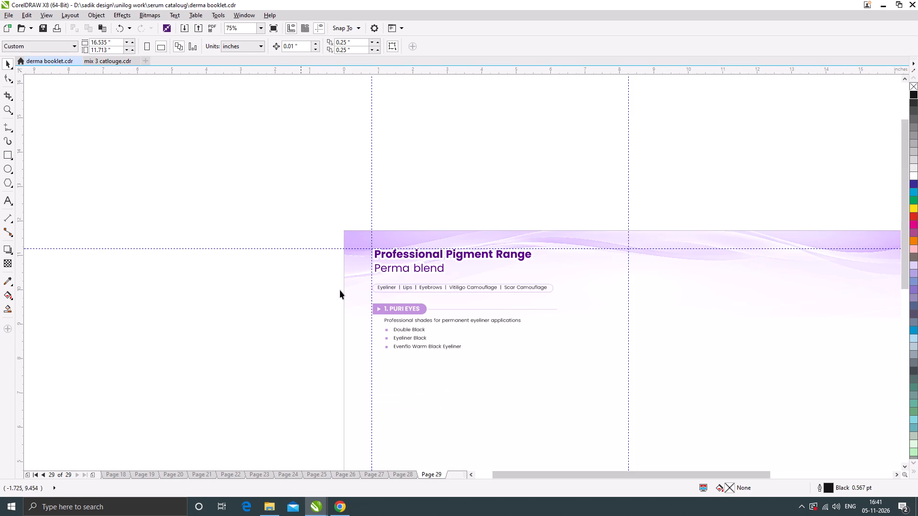
Change the Perma blend subtitle to title case.
scroll(422, 258, up, 1)
double_click(437, 279)
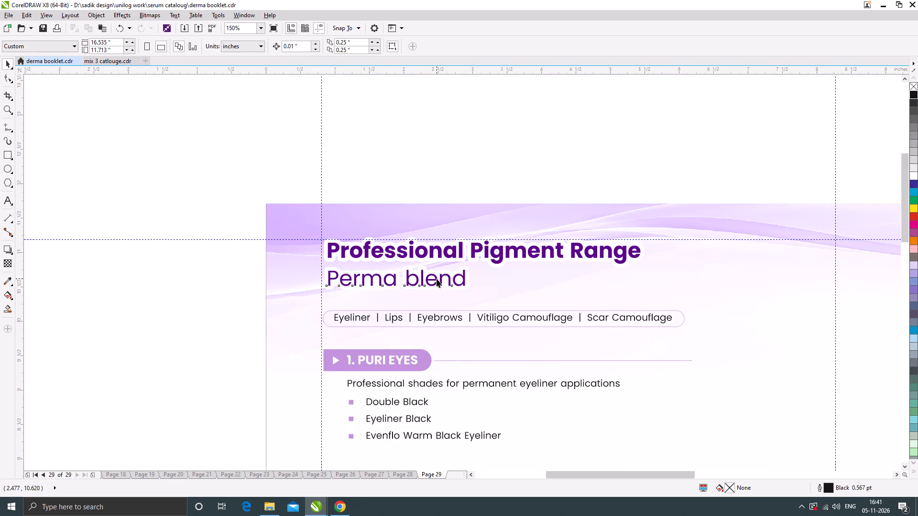
key(ctrl+a)
right_click(411, 271)
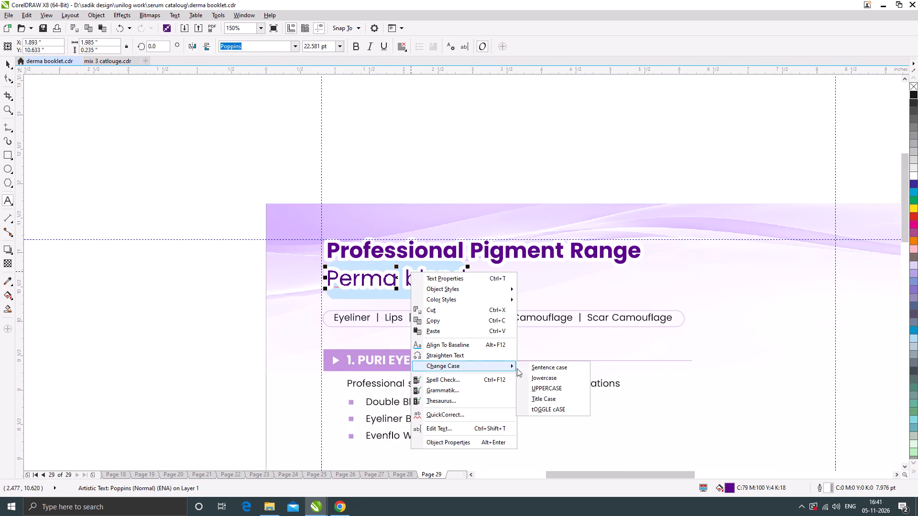
click(546, 400)
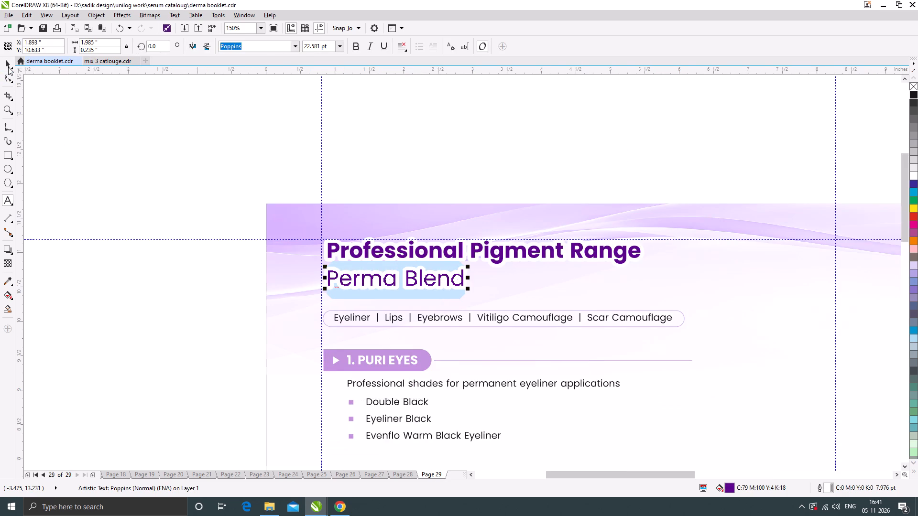
click(8, 63)
click(171, 121)
Review the page 29 layout and compare its headings and list arrangement with page 28.
scroll(333, 269, down, 1)
click(264, 335)
scroll(336, 348, down, 1)
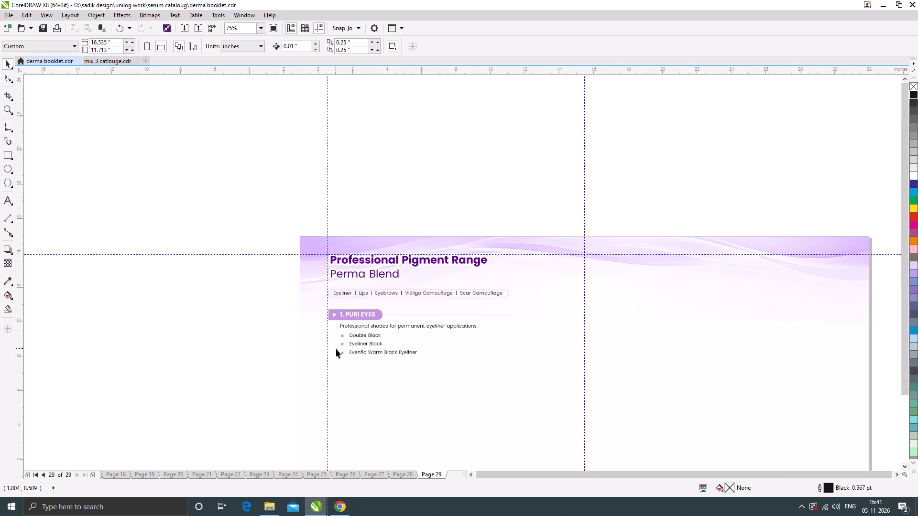
click(267, 350)
scroll(390, 353, up, 1)
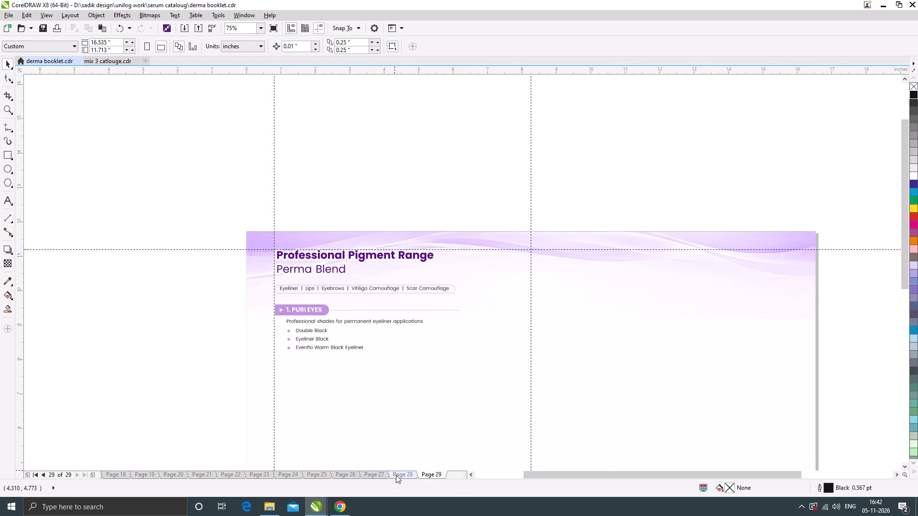
click(402, 474)
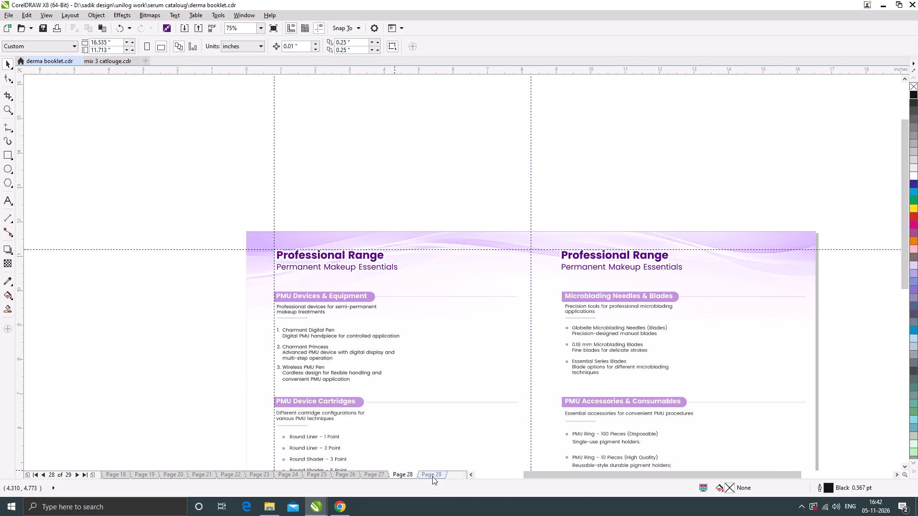
click(432, 476)
click(182, 338)
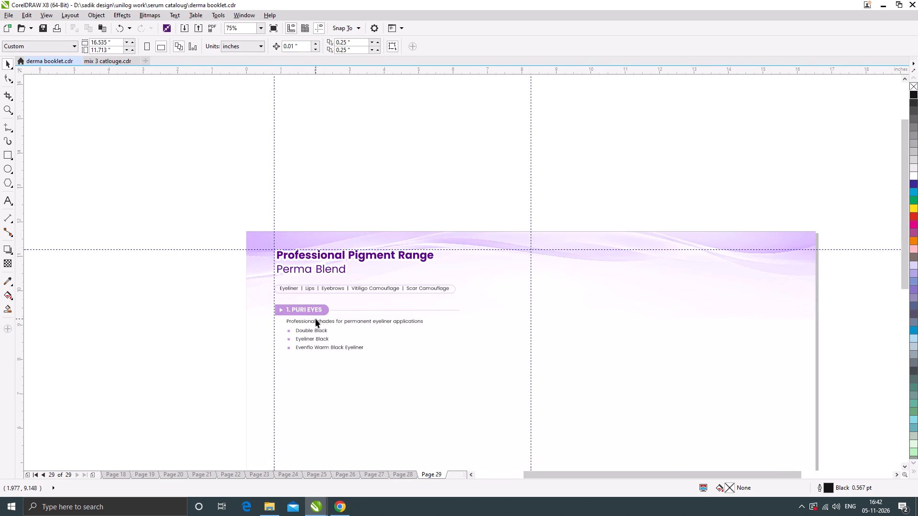
scroll(316, 319, down, 1)
scroll(324, 371, up, 1)
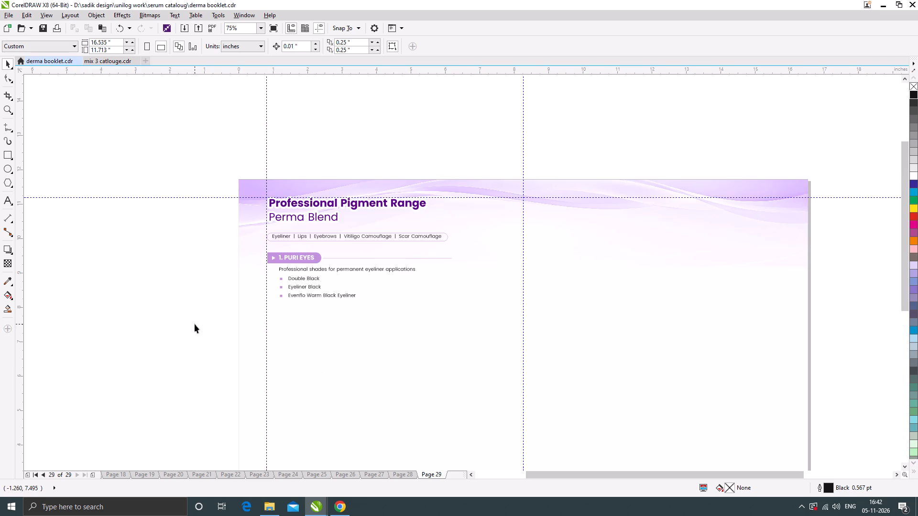
click(195, 324)
scroll(265, 263, up, 1)
scroll(415, 298, down, 1)
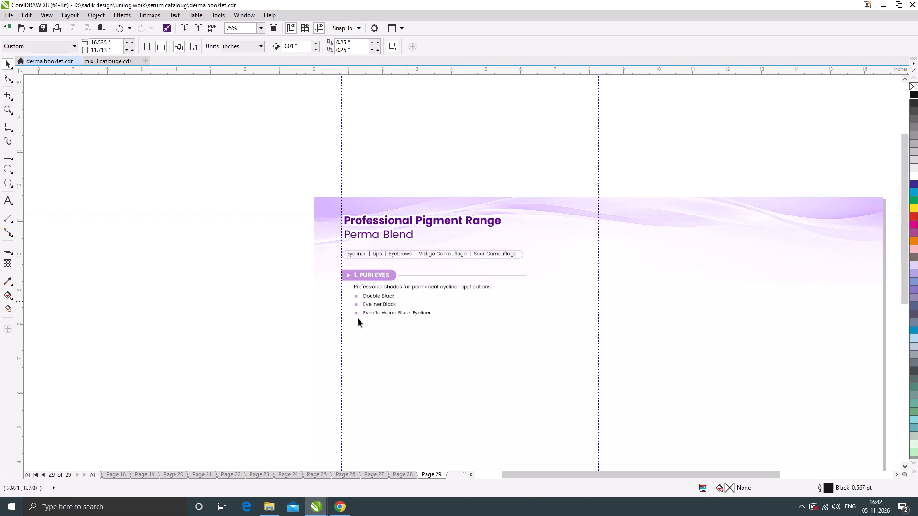
Move the purple pill behind the 1. PURI EYES heading straight left, mostly off the page.
click(229, 354)
drag(284, 265, 551, 283)
drag(551, 283, 564, 283)
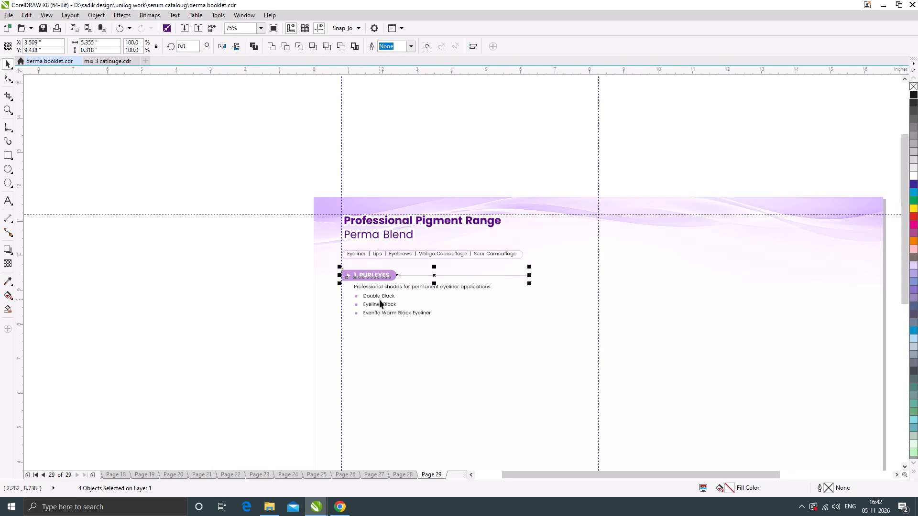
click(217, 322)
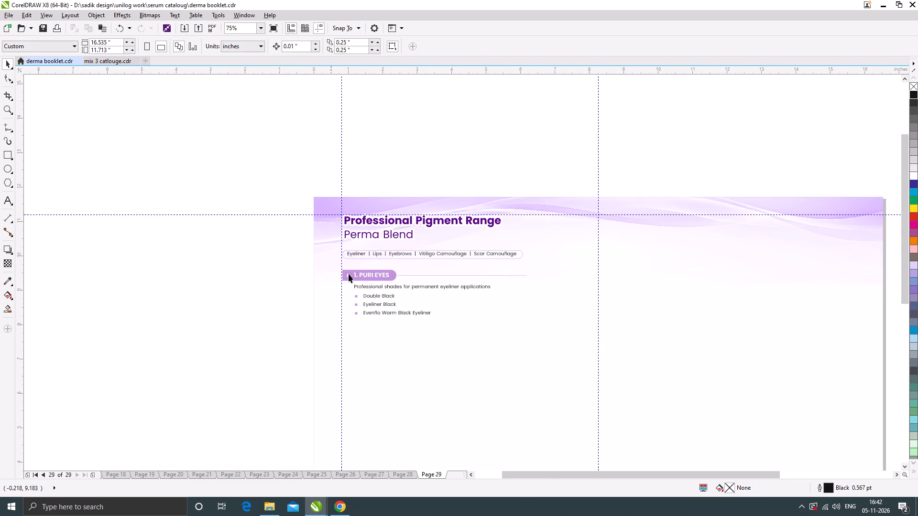
scroll(384, 268, up, 1)
click(403, 279)
drag(404, 280, 267, 282)
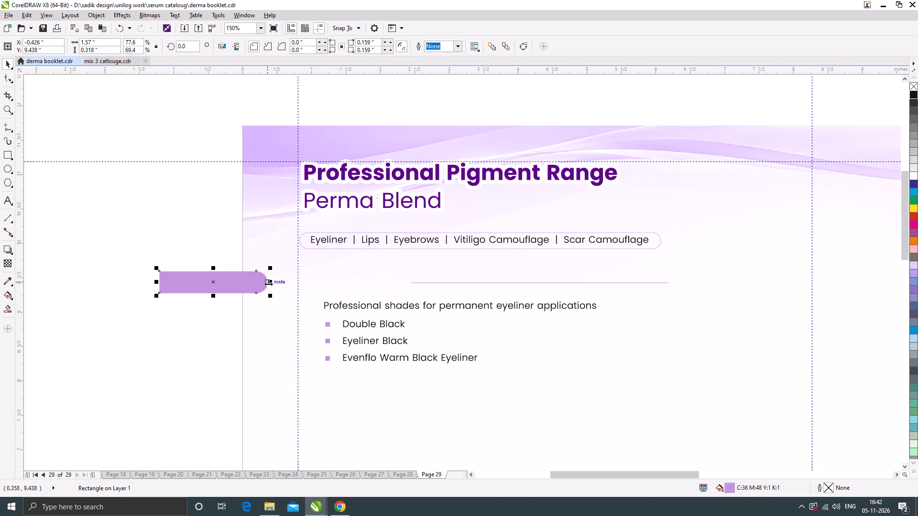
Recolour the 1. PURI EYES heading text and its arrow with the light purple sampled from the moved pill.
drag(233, 254, 328, 279)
drag(328, 279, 411, 295)
click(912, 191)
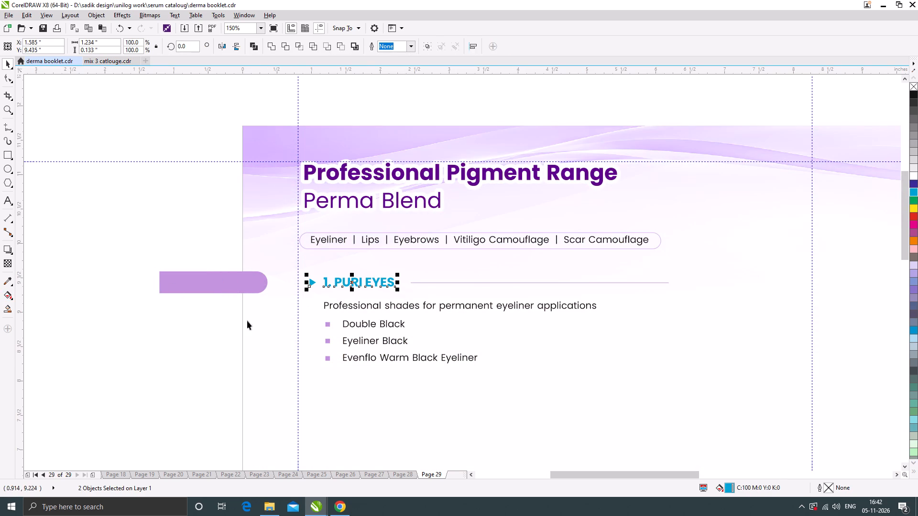
click(6, 279)
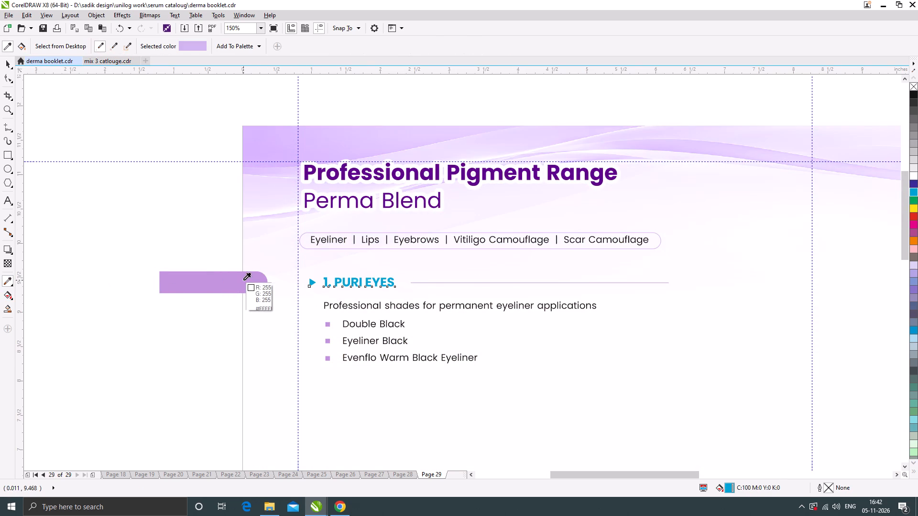
click(243, 280)
scroll(357, 278, up, 3)
click(373, 289)
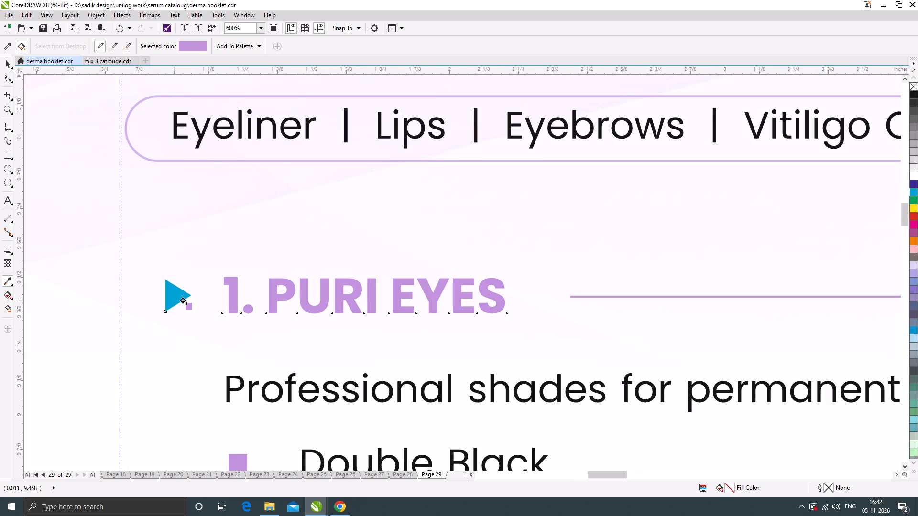
click(180, 294)
scroll(381, 292, down, 2)
click(5, 65)
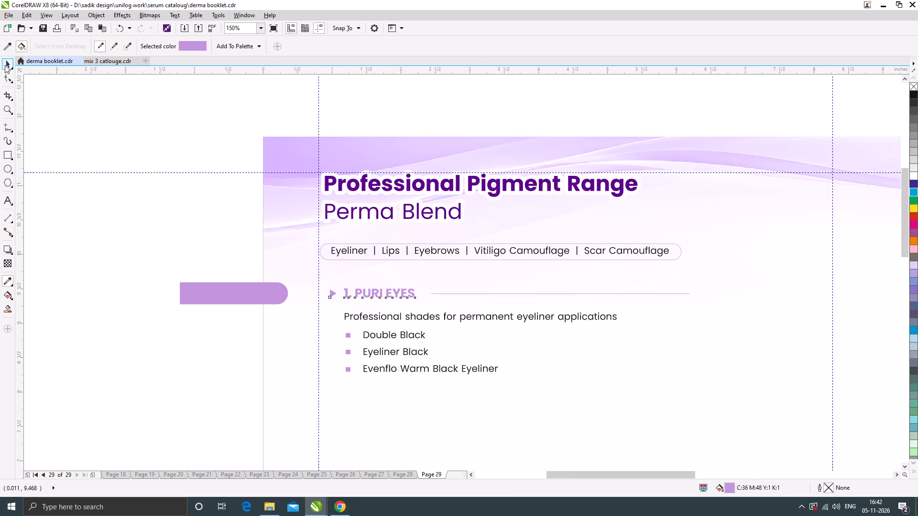
Delete the small arrow before the 1. PURI EYES heading and the thin horizontal line after it.
click(213, 255)
click(330, 294)
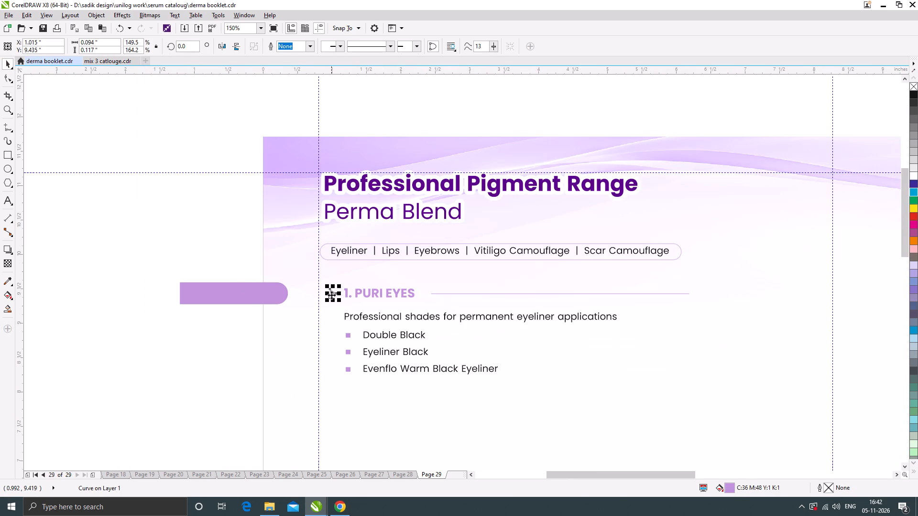
key(Delete)
scroll(371, 274, down, 1)
click(232, 257)
scroll(431, 282, up, 1)
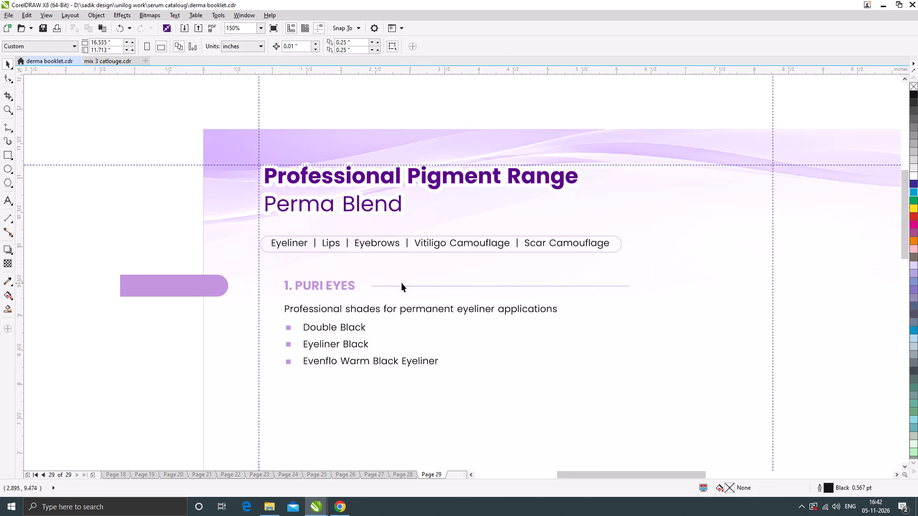
click(395, 284)
click(395, 285)
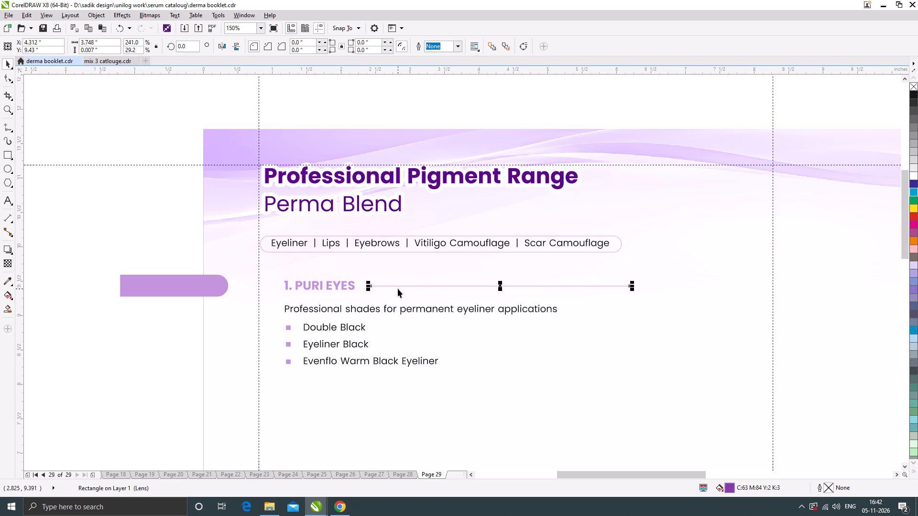
key(Delete)
Darken the 1. PURI EYES heading's fill to a stronger purple, C51 M68 Y0 K0.
click(326, 283)
click(329, 284)
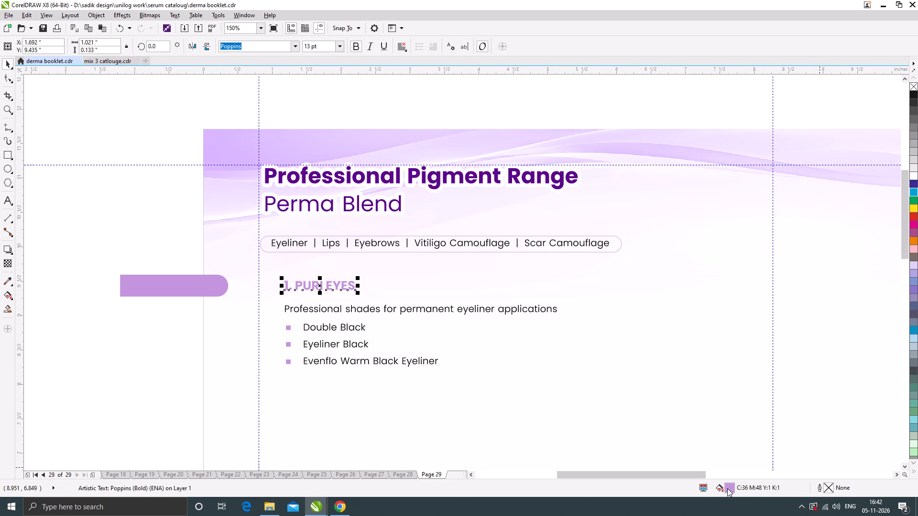
double_click(729, 486)
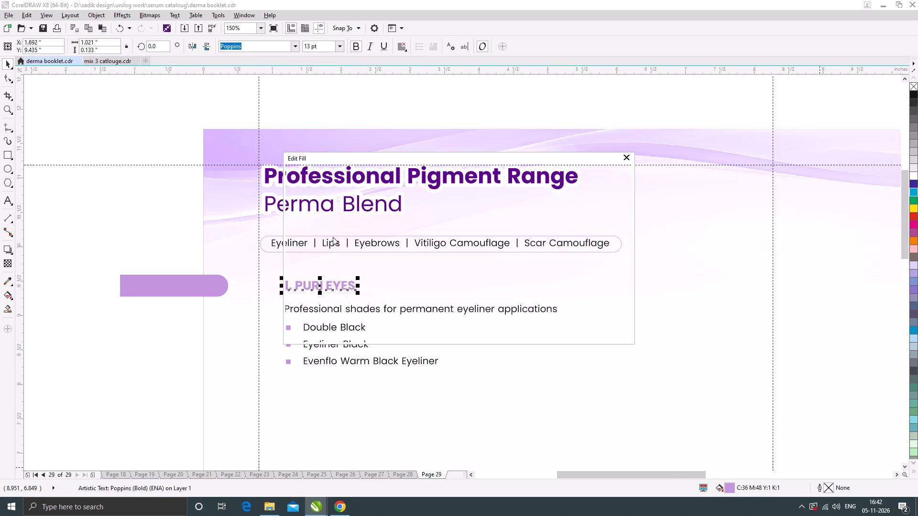
click(328, 234)
drag(355, 158, 465, 163)
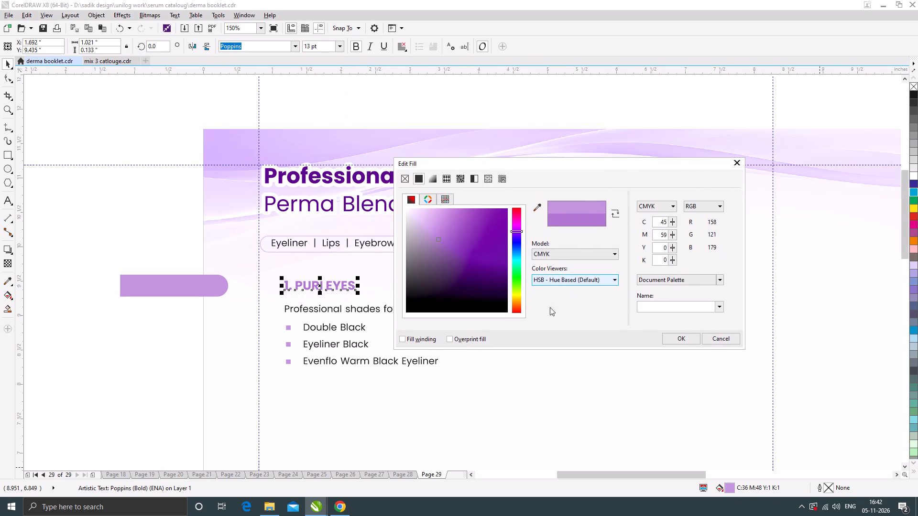
click(448, 241)
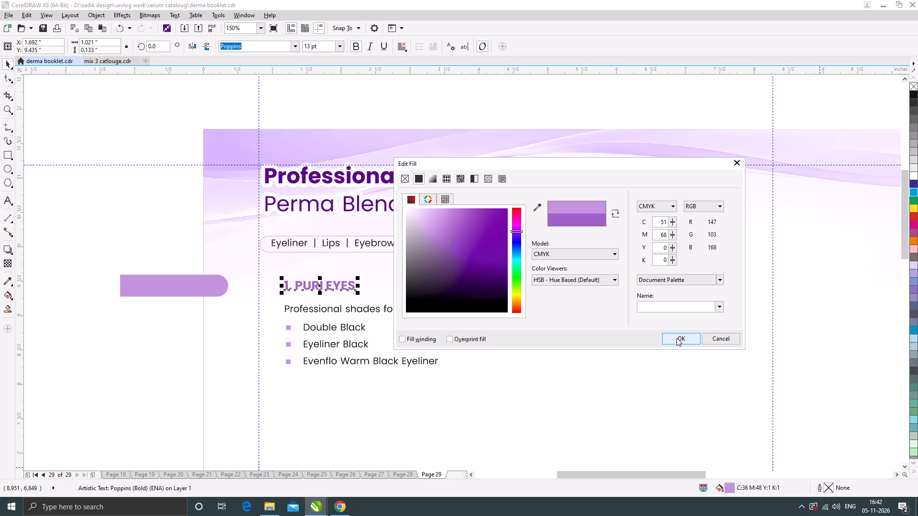
click(678, 338)
click(171, 344)
Delete the leftover purple pill beside the page.
click(181, 286)
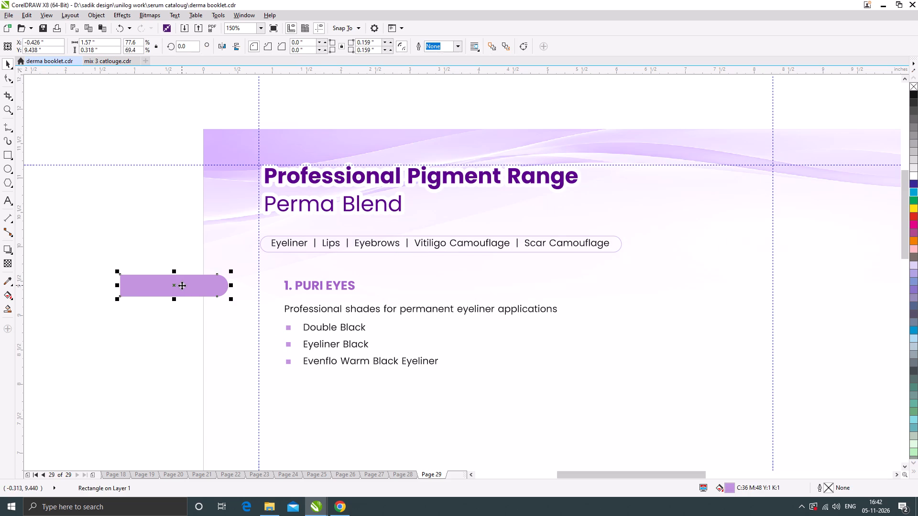
key(Delete)
scroll(317, 286, down, 1)
click(189, 299)
scroll(314, 284, up, 1)
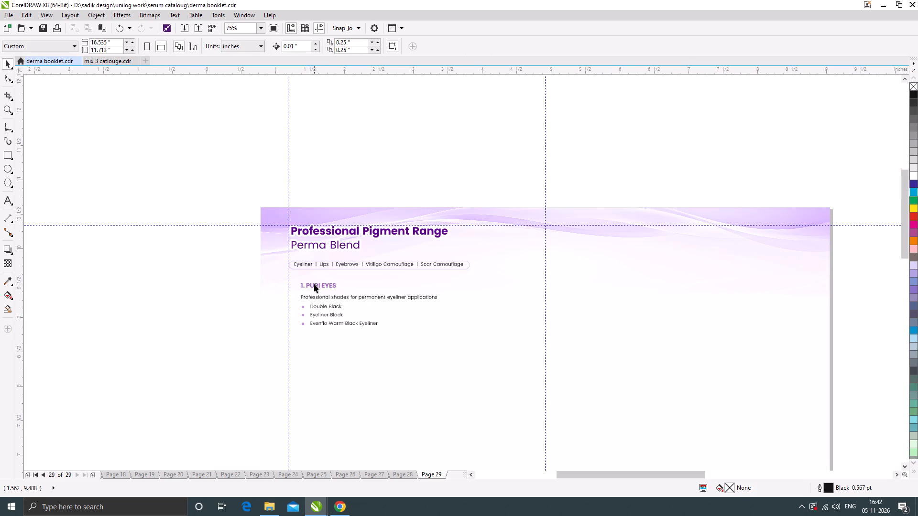
Move the description line slightly up, closer to the 1. PURI EYES heading.
scroll(322, 285, up, 1)
drag(317, 338, 316, 332)
scroll(337, 304, down, 2)
click(205, 335)
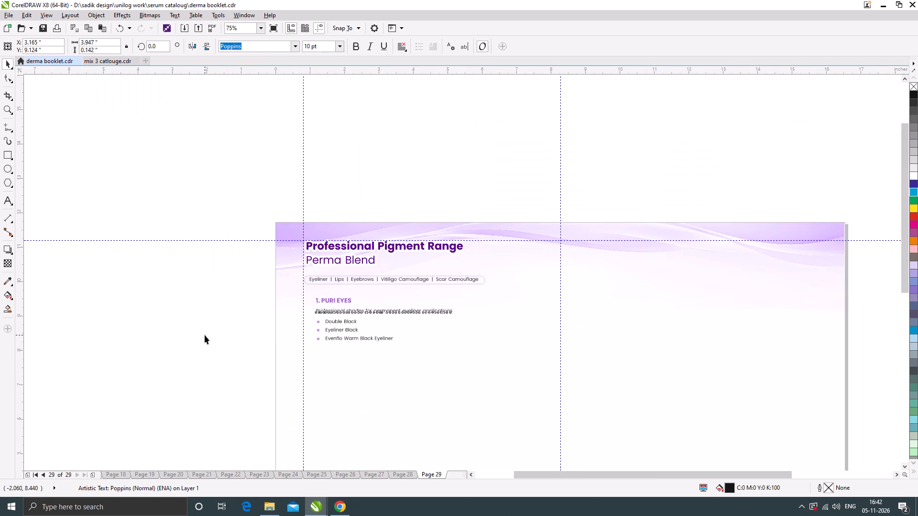
click(237, 314)
scroll(319, 302, down, 1)
scroll(350, 324, up, 1)
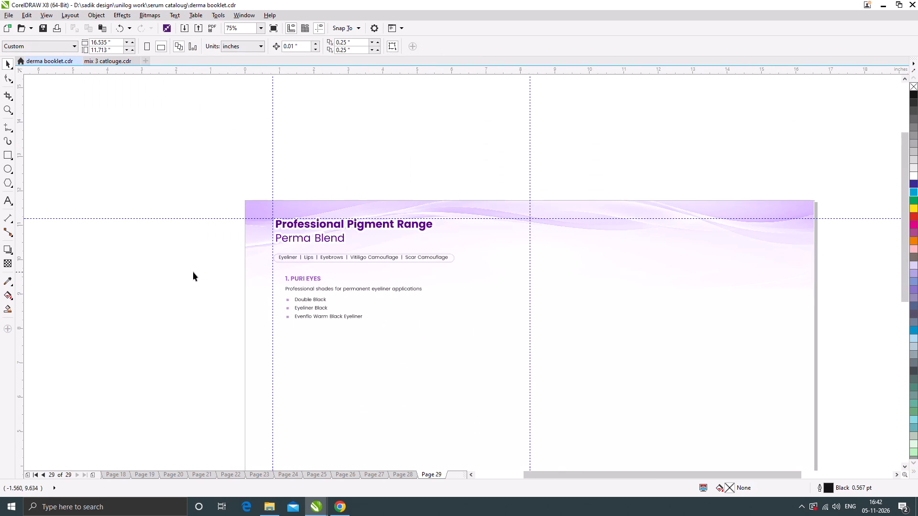
Set the 1. PURI EYES heading's font size to 14 pt.
click(215, 276)
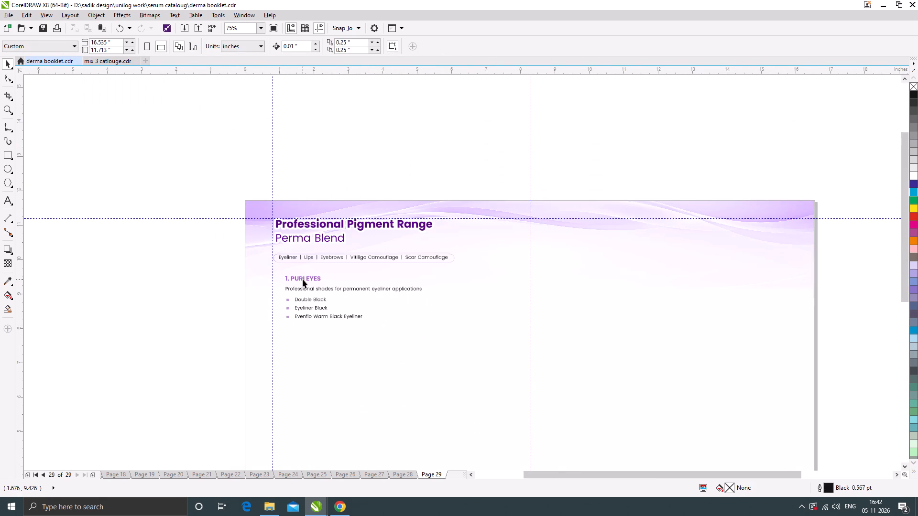
click(304, 279)
drag(325, 46, 297, 53)
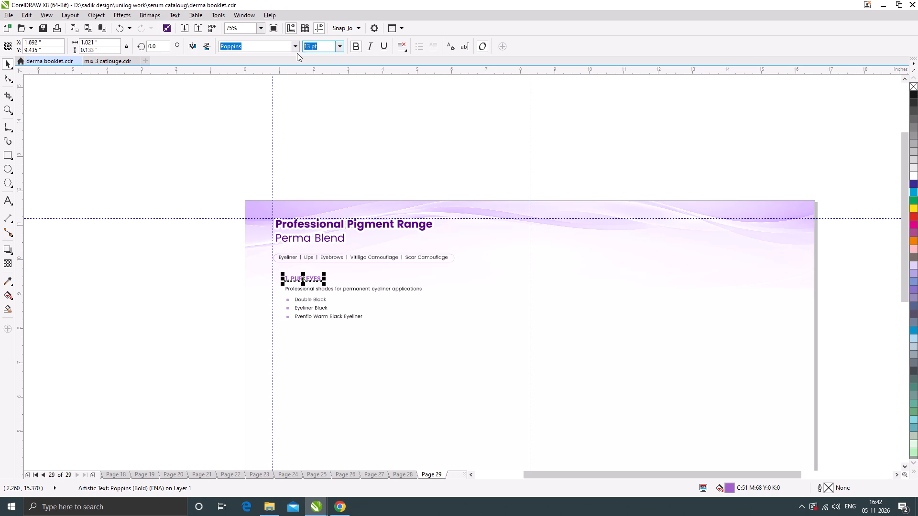
text(14)
key(Return)
click(208, 343)
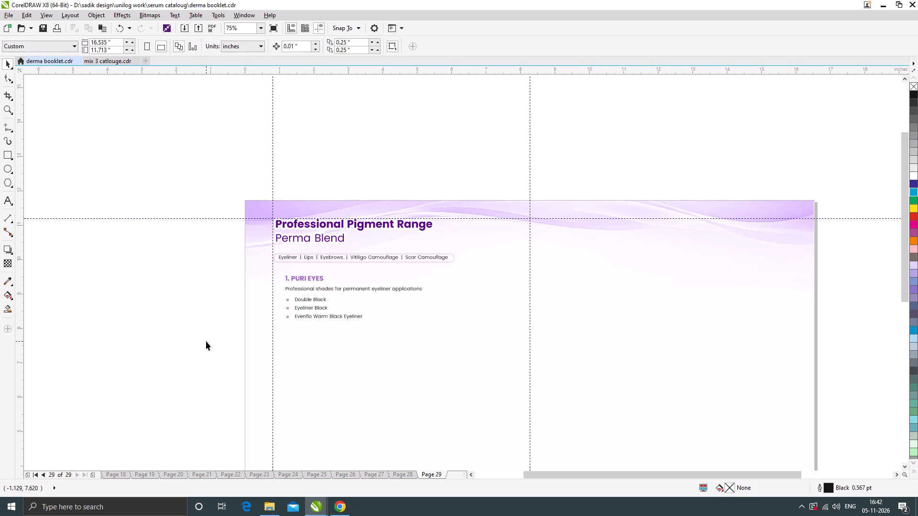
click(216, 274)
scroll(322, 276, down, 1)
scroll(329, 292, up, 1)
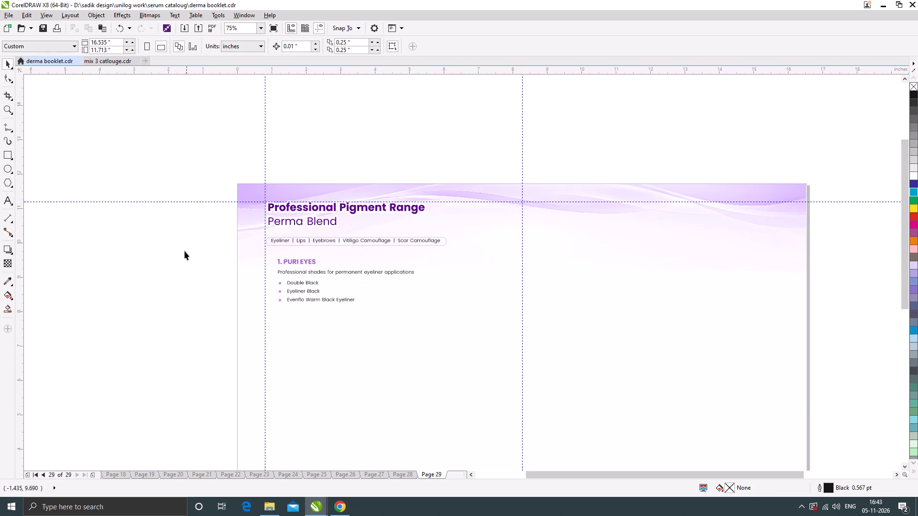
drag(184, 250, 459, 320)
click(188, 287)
Duplicate the 1. PURI EYES heading straight down, below Evenflo Warm Black Eyeliner, at about Y 7.69 in.
drag(308, 264, 311, 329)
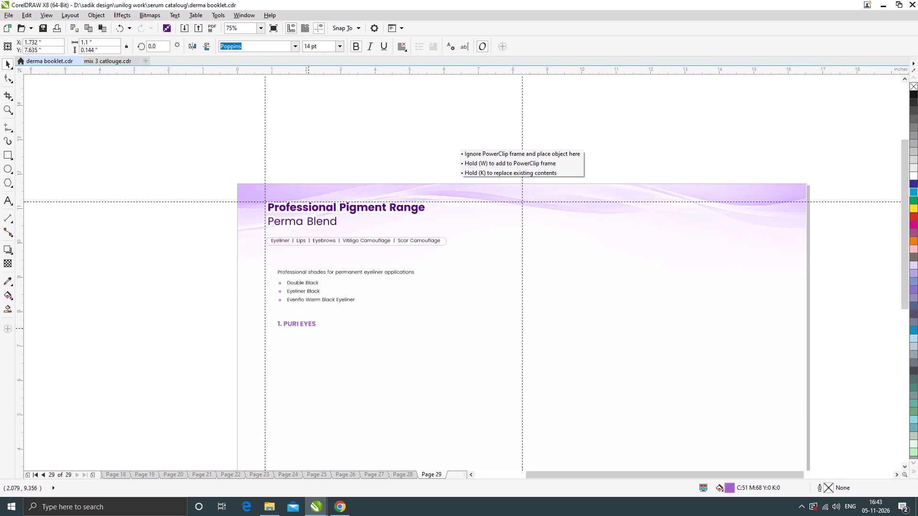
drag(311, 329, 311, 327)
shift+right_click(311, 327)
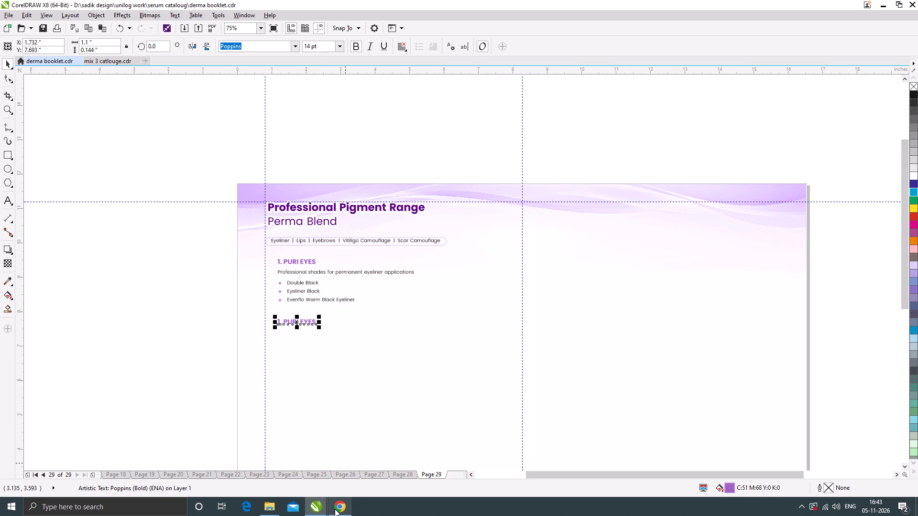
Copy Lip Pigments from the Booklet Changes document in Chrome and replace PURI EYES with it in the duplicated heading.
click(335, 508)
drag(317, 460, 368, 457)
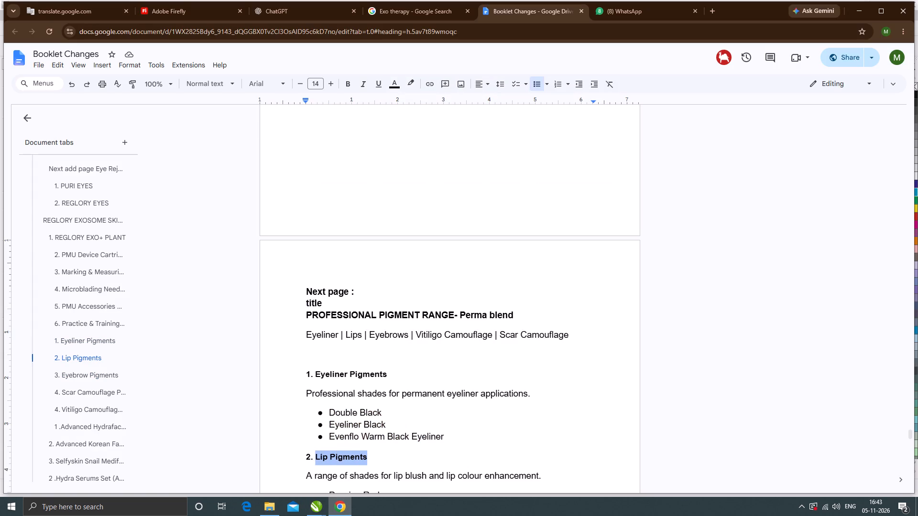
drag(368, 457, 370, 456)
key(ctrl+c)
click(860, 10)
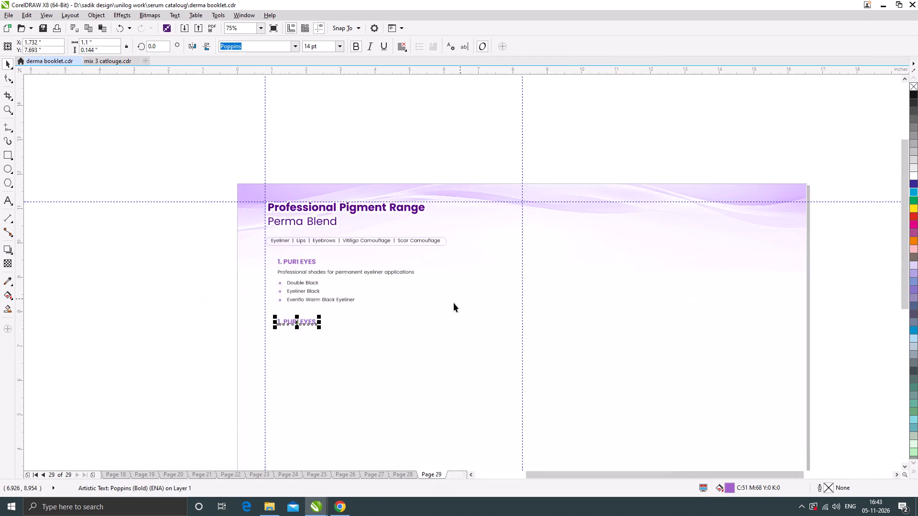
scroll(304, 321, up, 1)
click(304, 322)
double_click(307, 322)
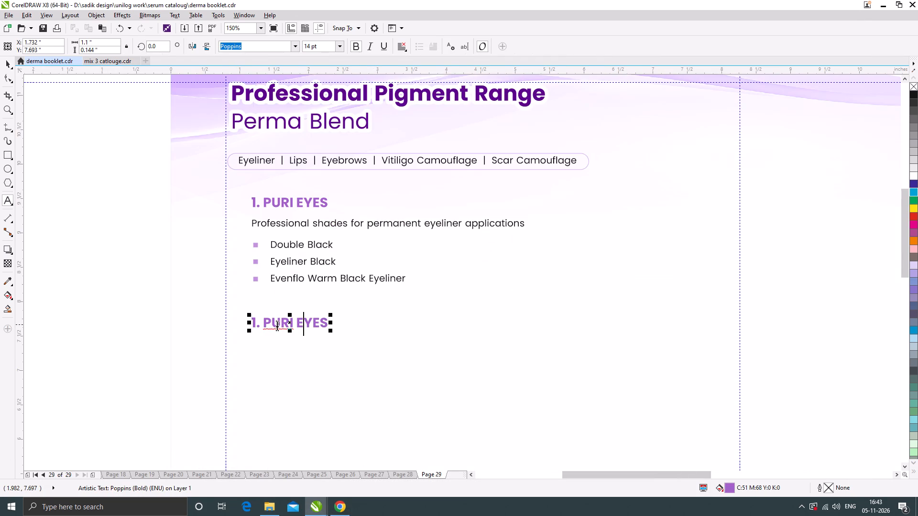
drag(265, 324, 339, 324)
key(ctrl+v)
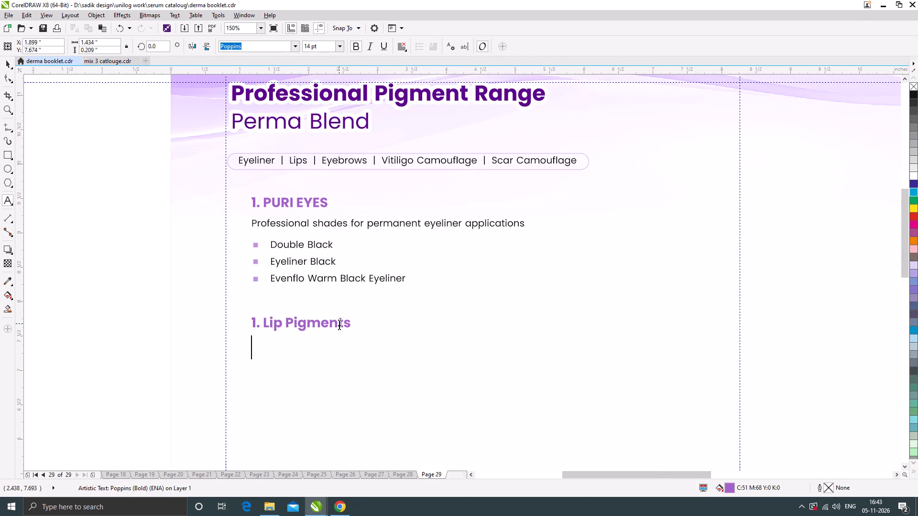
Change the Lip Pigments heading to upper case.
key(ctrl+a)
right_click(318, 323)
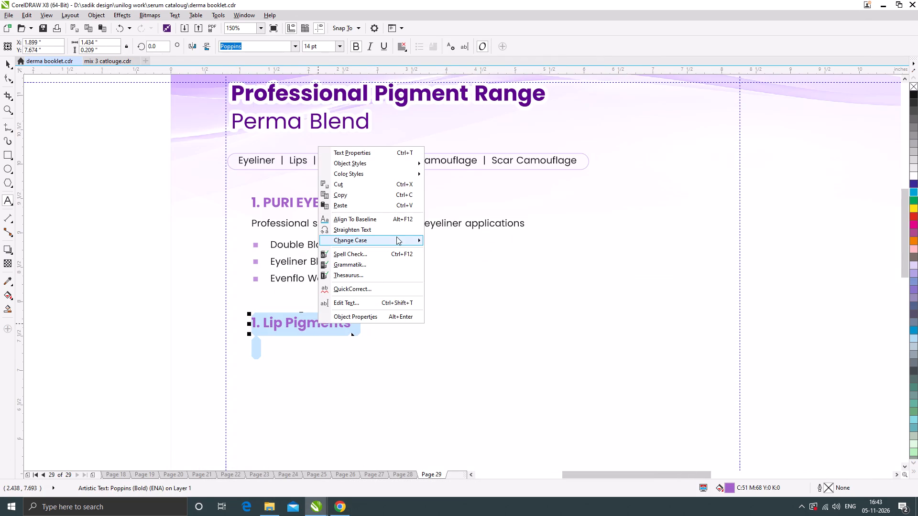
click(459, 262)
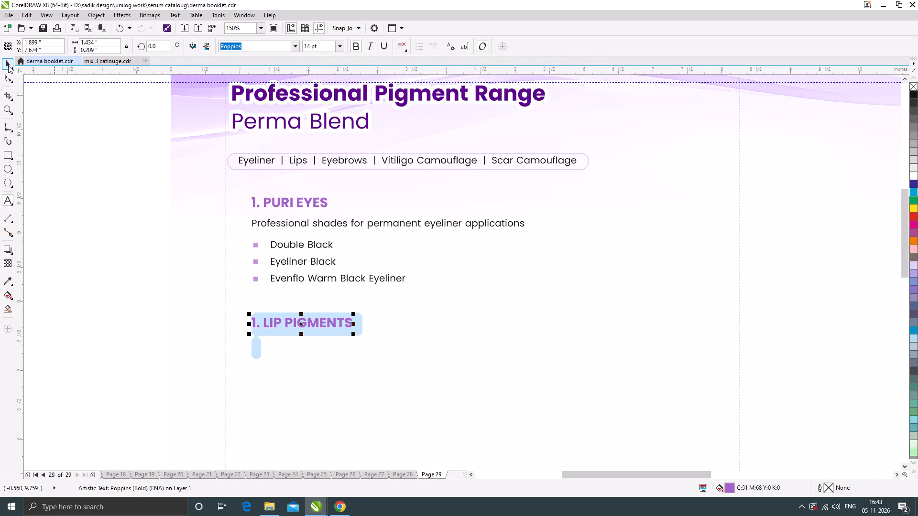
click(8, 65)
click(85, 182)
scroll(286, 279, down, 1)
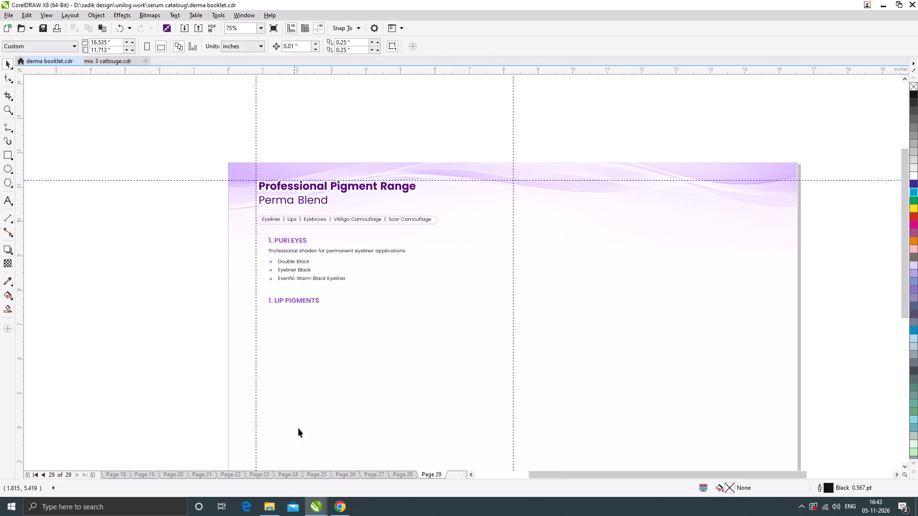
Remove the 1. numbering from the LIP PIGMENTS heading.
click(337, 512)
click(337, 512)
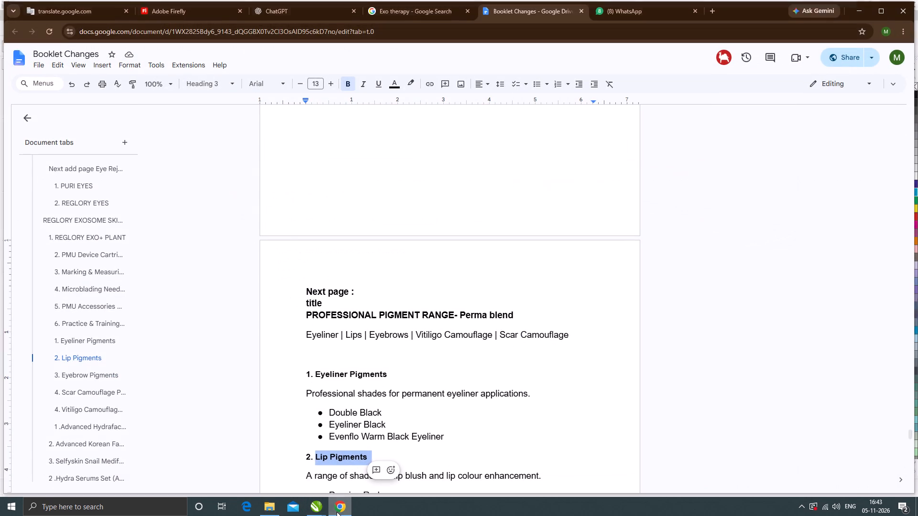
scroll(279, 278, up, 2)
double_click(268, 361)
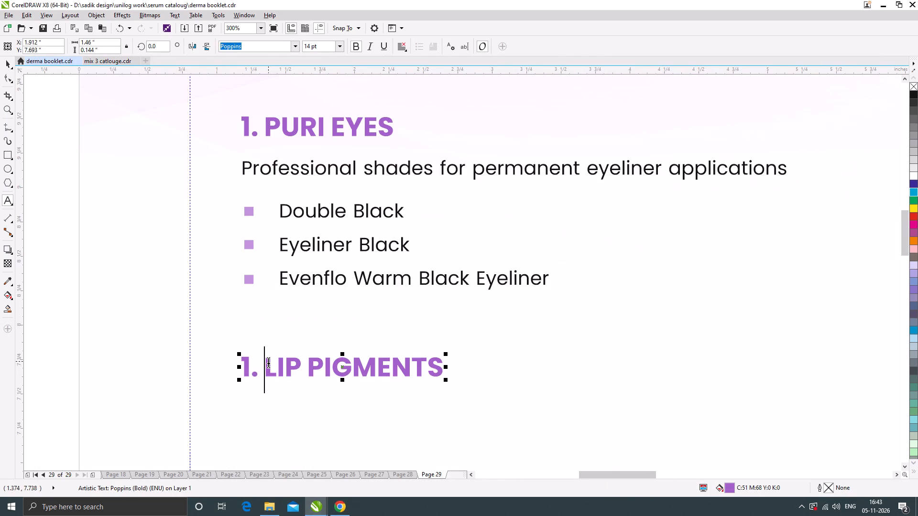
key(BackSpace)
key(BackSpace)
key(BackSpace)
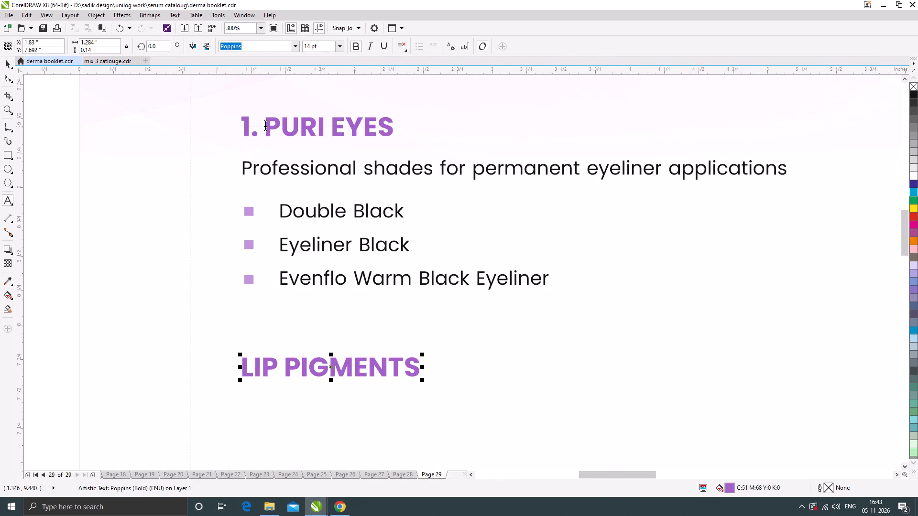
Remove the 1. numbering from the PURI EYES heading.
click(266, 124)
key(BackSpace)
key(BackSpace)
key(BackSpace)
key(BackSpace)
scroll(302, 301, down, 1)
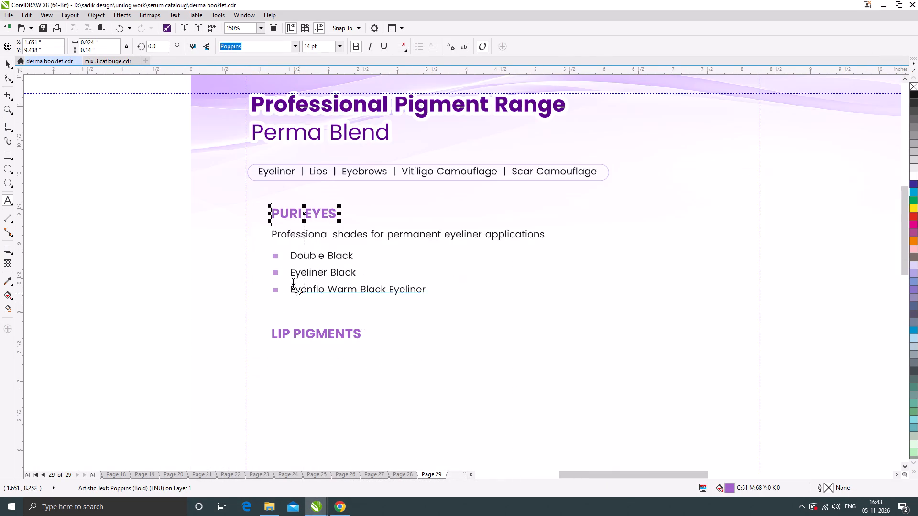
scroll(277, 255, down, 1)
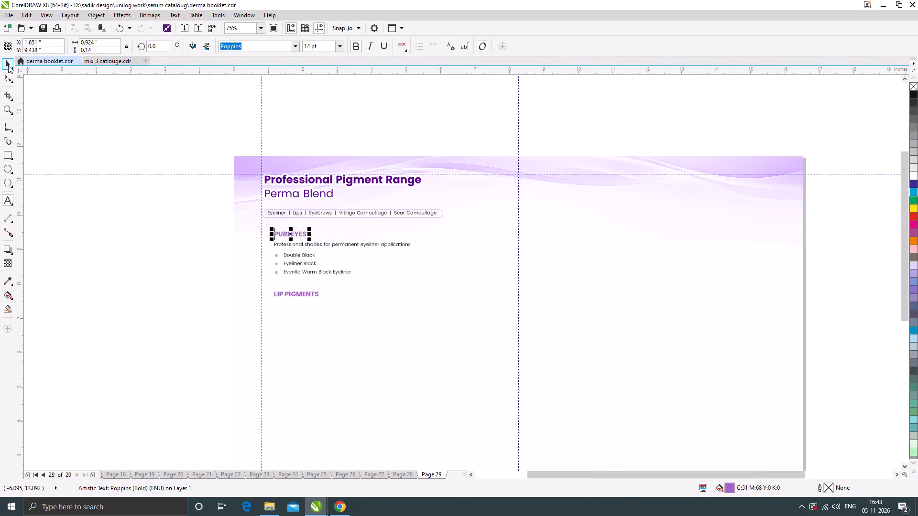
click(9, 65)
click(148, 258)
Align the left edge of the LIP PIGMENTS heading with the PURI EYES heading.
scroll(302, 276, up, 1)
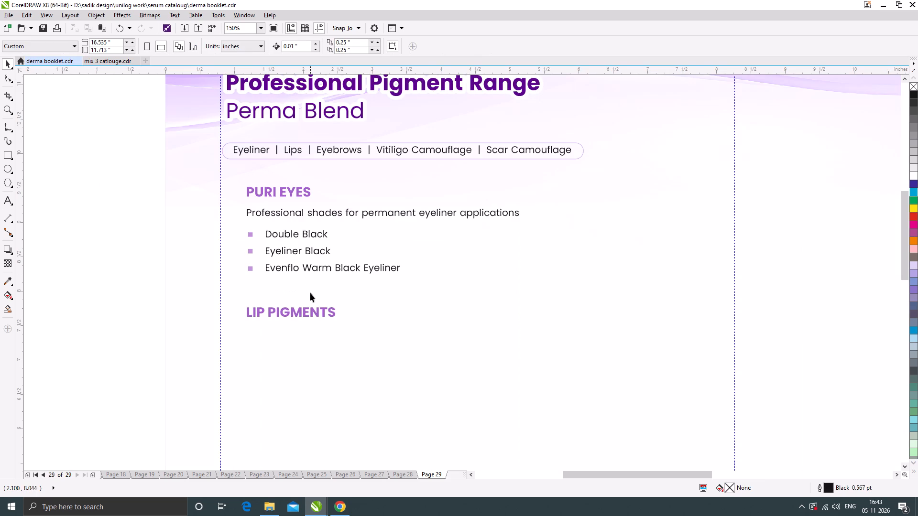
click(286, 308)
shift+click(272, 191)
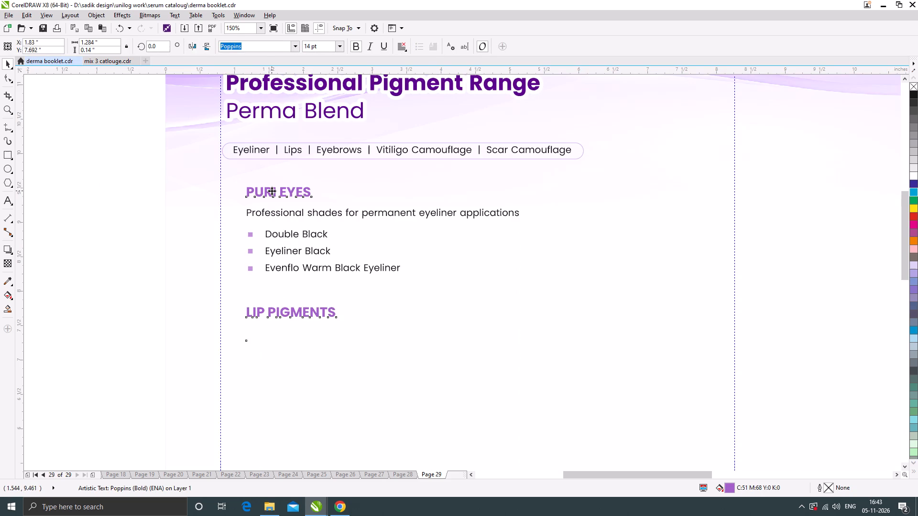
key(l)
click(170, 274)
In the Booklet Changes document in Chrome, copy the Lip Pigments description, A range of shades for lip blush and lip colour enhancement.
click(345, 509)
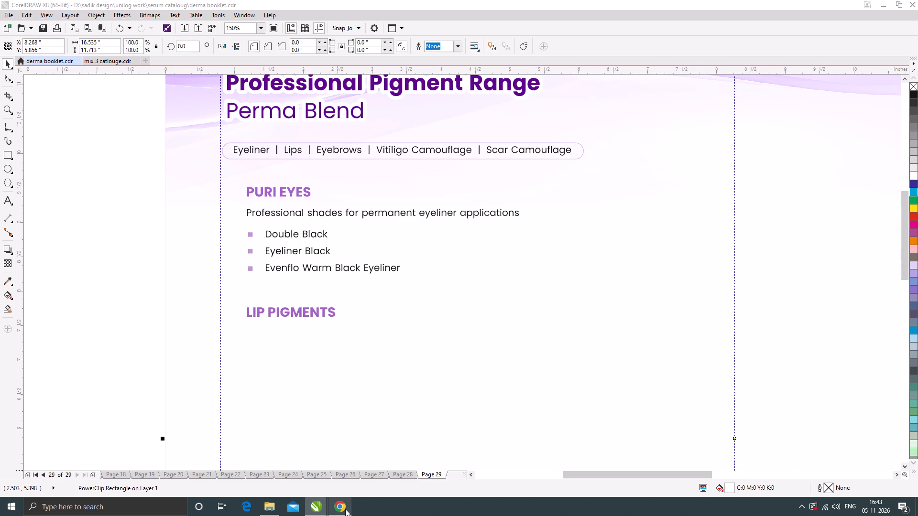
scroll(298, 334, down, 3)
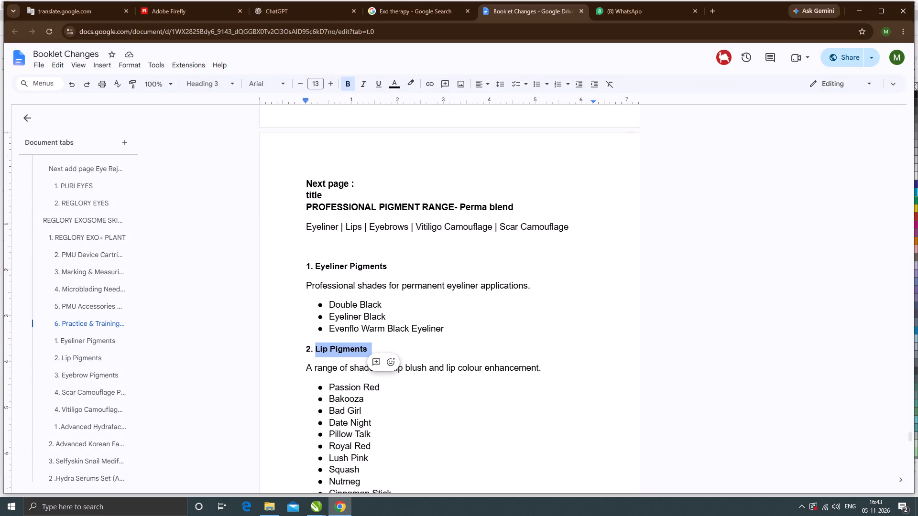
drag(306, 336, 538, 324)
key(ctrl+c)
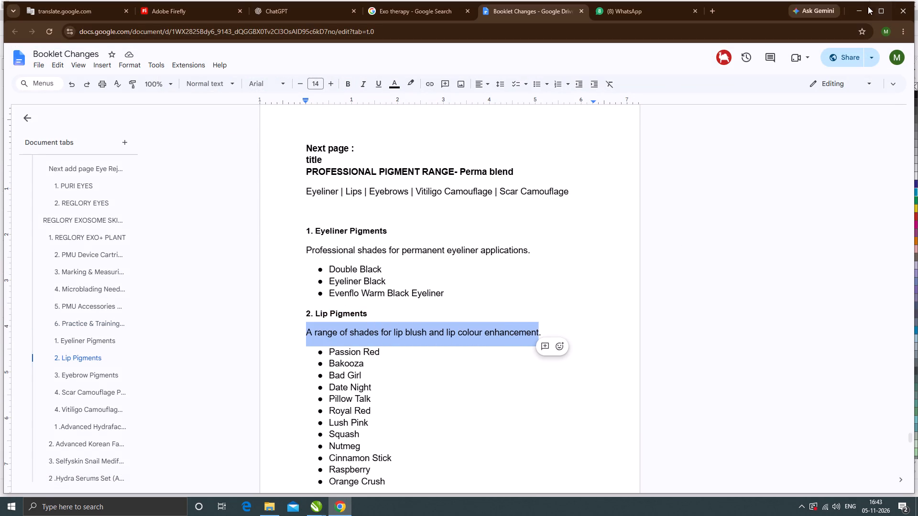
Back in CorelDRAW, duplicate the eyeliner description below LIP PIGMENTS at about Y 7.39 in and replace its text with the copied lip description.
click(859, 8)
drag(314, 213, 324, 332)
shift+right_click(324, 332)
double_click(324, 332)
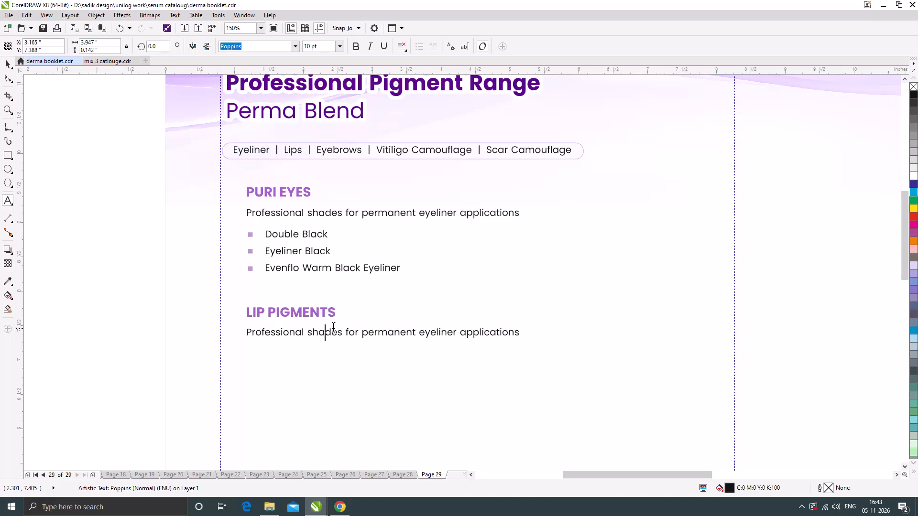
key(ctrl+a)
key(ctrl+v)
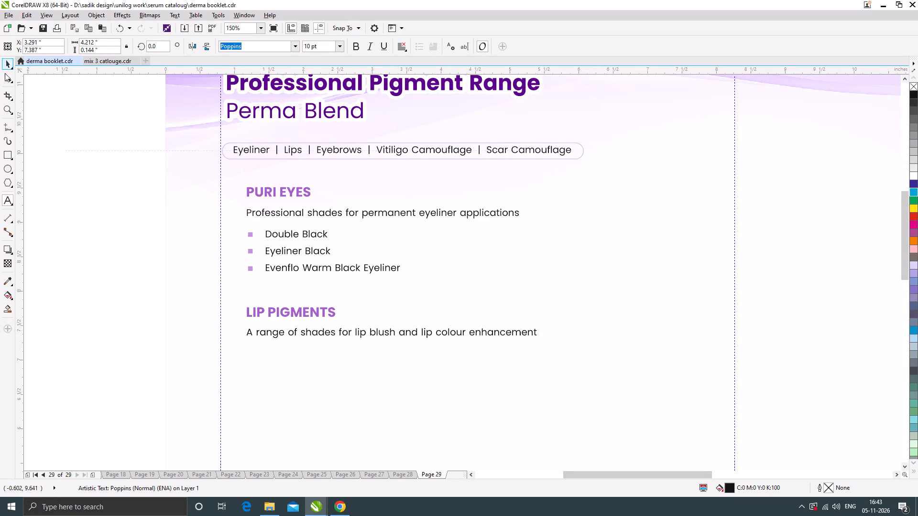
click(7, 63)
Move the lip description slightly closer to the LIP PIGMENTS heading, to about Y 7.41 in.
scroll(309, 343, up, 2)
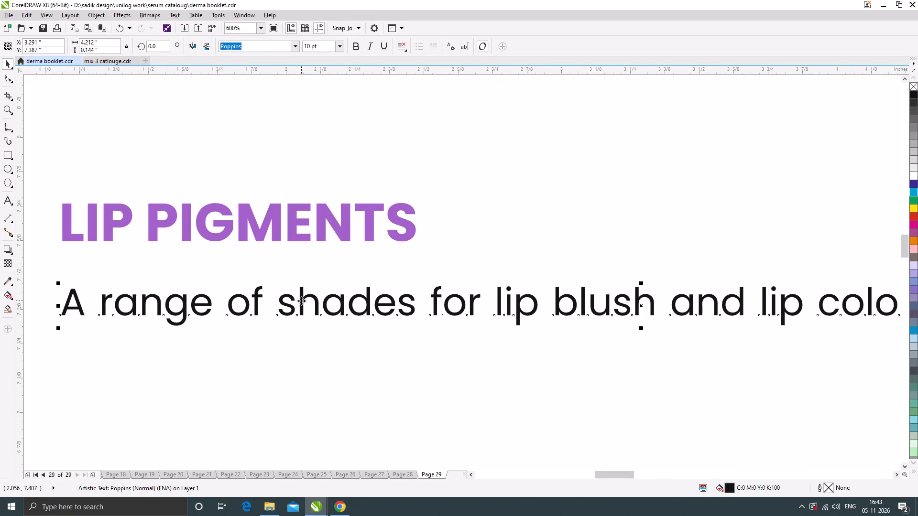
drag(301, 301, 302, 294)
In the Booklet Changes document in Chrome, copy the Lip Pigments shade list from Passion Red through Orange Crush.
click(344, 505)
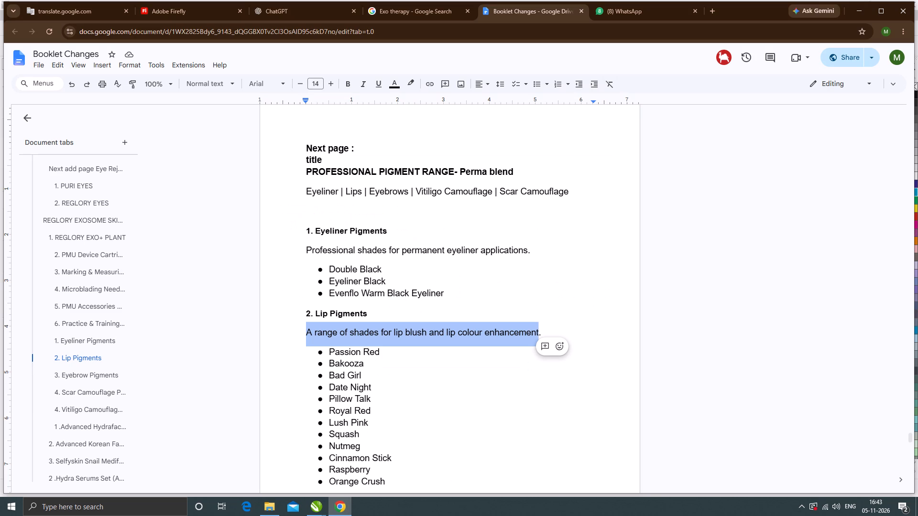
scroll(329, 333, down, 1)
drag(328, 301, 344, 327)
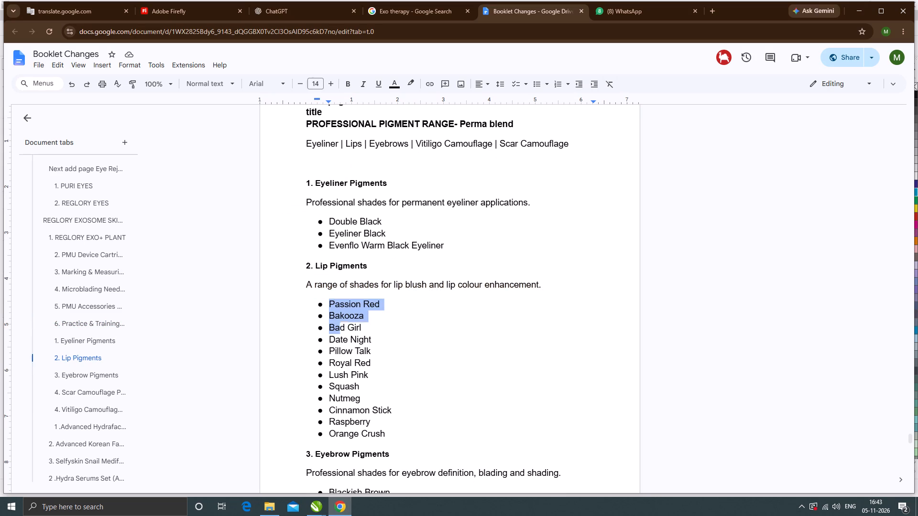
drag(344, 327, 389, 436)
key(ctrl+c)
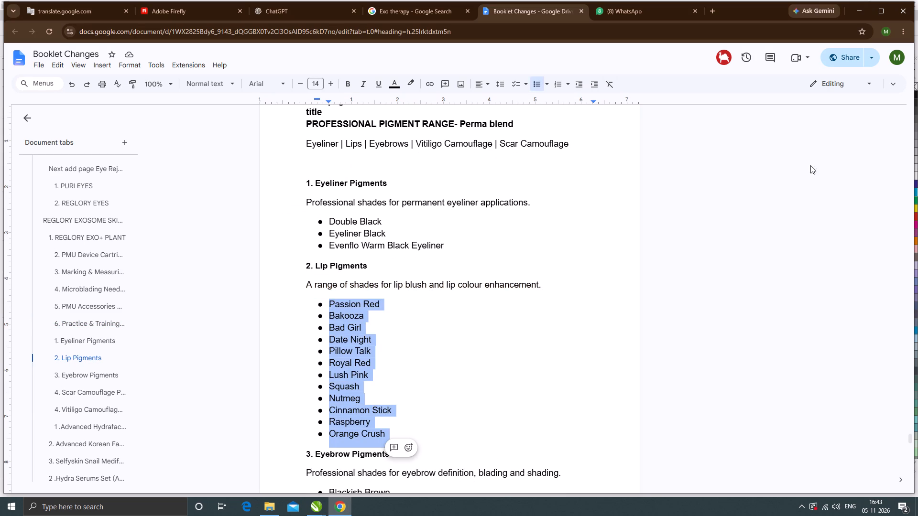
Back in CorelDRAW, duplicate the lip description just below itself and replace the copy's text with the copied shade list.
click(860, 8)
scroll(407, 249, down, 2)
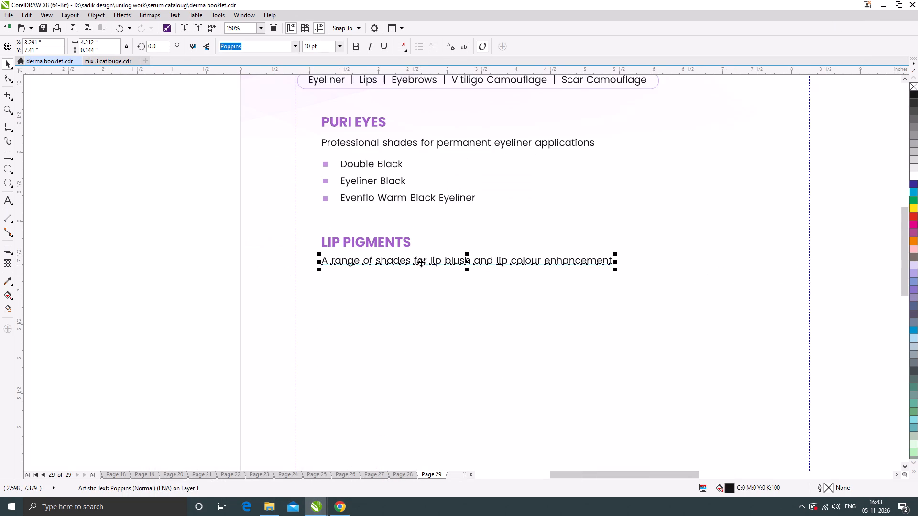
drag(421, 262, 422, 279)
shift+right_click(422, 279)
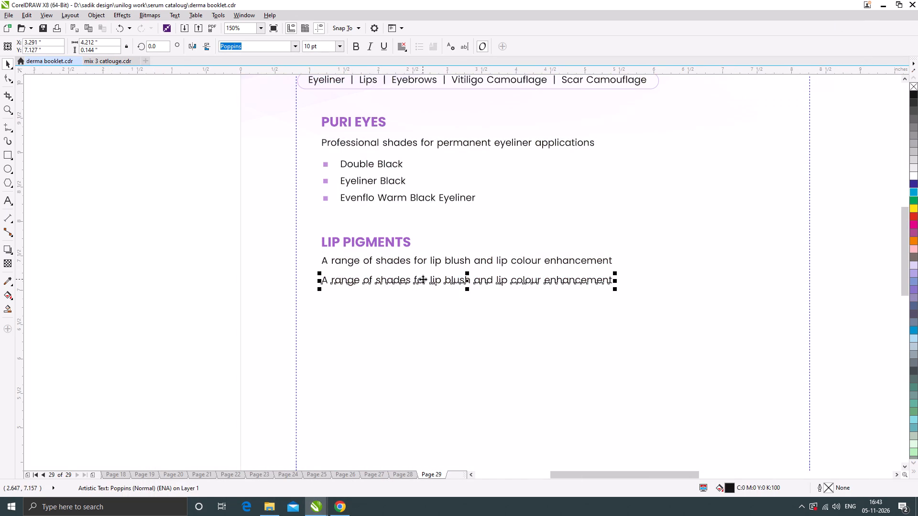
double_click(423, 279)
key(ctrl+a)
key(ctrl+v)
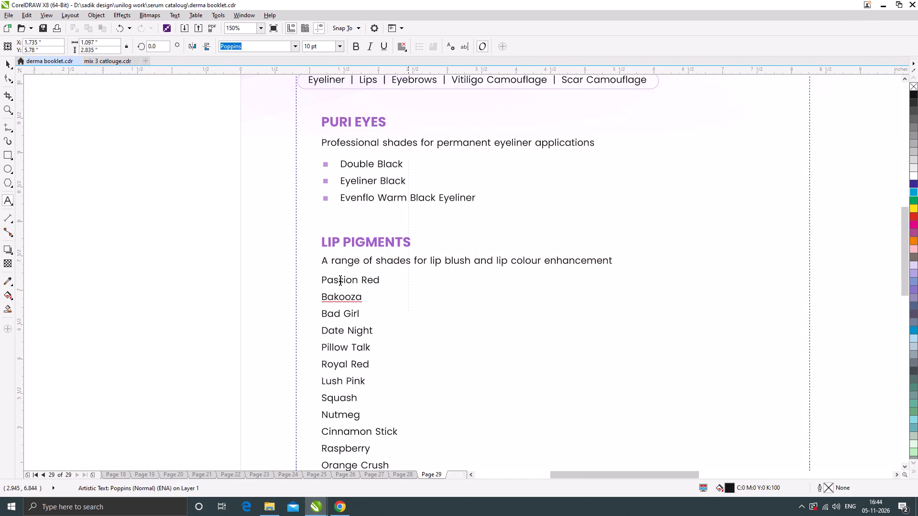
Join Bakooza onto the Passion Red line of the lip shade list, separated by a gap of six spaces.
scroll(340, 269, down, 1)
scroll(335, 282, up, 1)
click(328, 286)
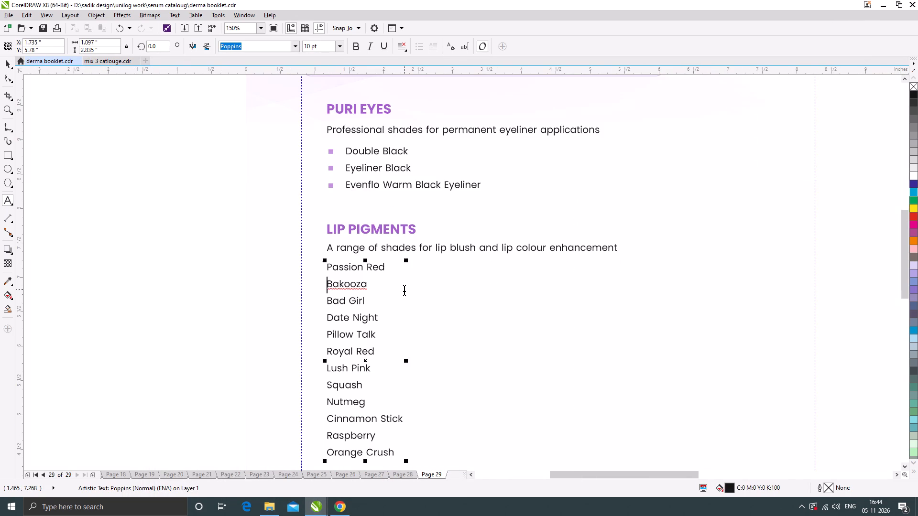
key(BackSpace)
key(space)
key(space)
key(space)
key(space)
key(space)
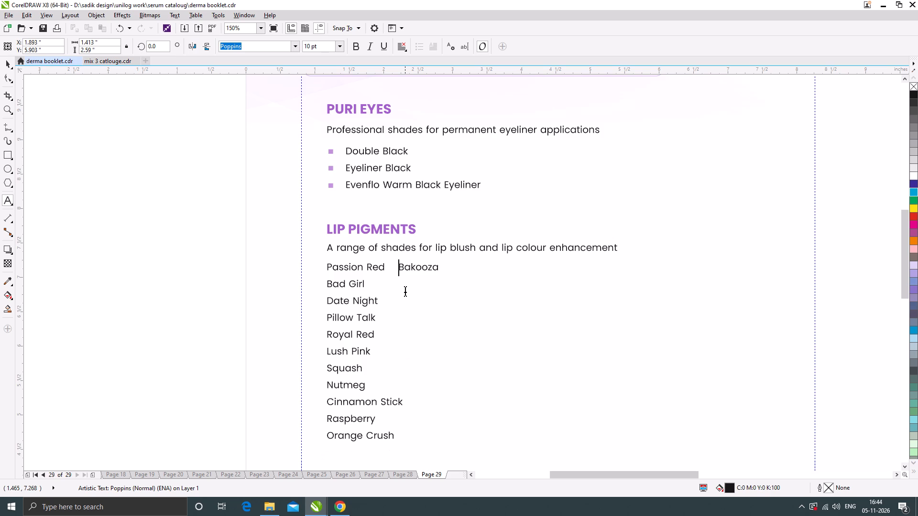
key(space)
Join Bad Girl onto the first line of the lip shade list after Bakooza, separated by a gap of seven spaces.
click(327, 285)
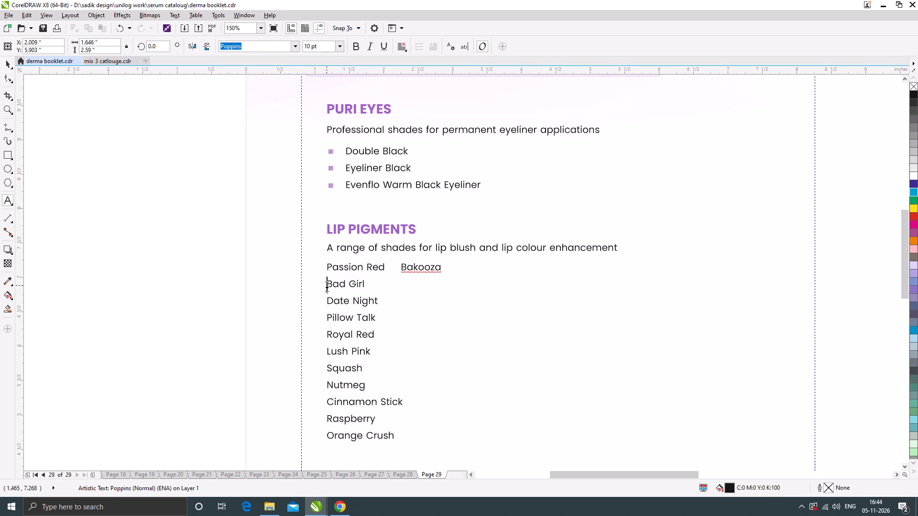
key(BackSpace)
key(space)
key(space)
key(space)
key(space)
key(space)
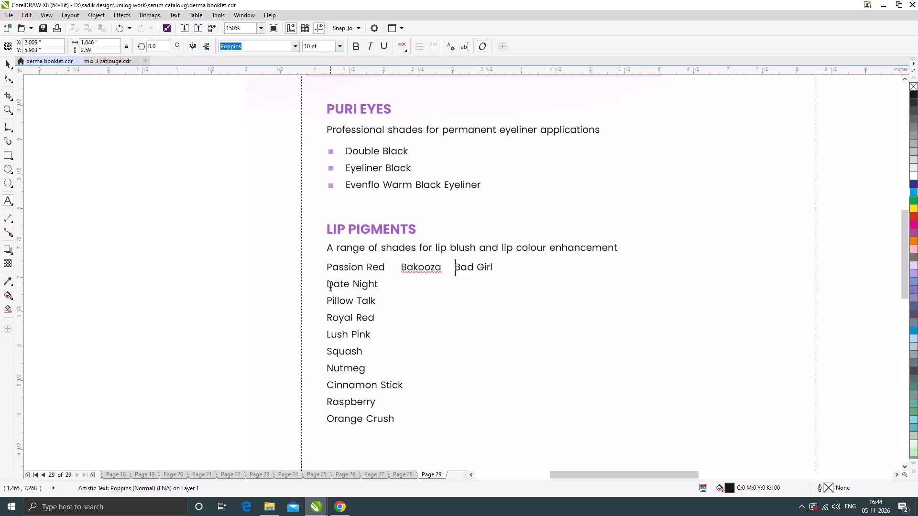
key(space)
key(space)
Join Pillow Talk onto the Date Night line, spaced so it lines up under Bakooza.
scroll(355, 290, down, 1)
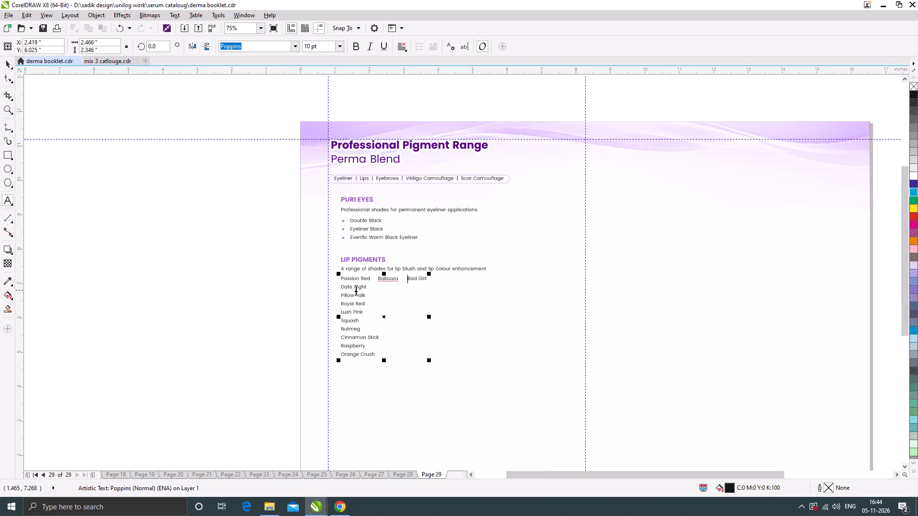
scroll(356, 287, up, 1)
click(328, 303)
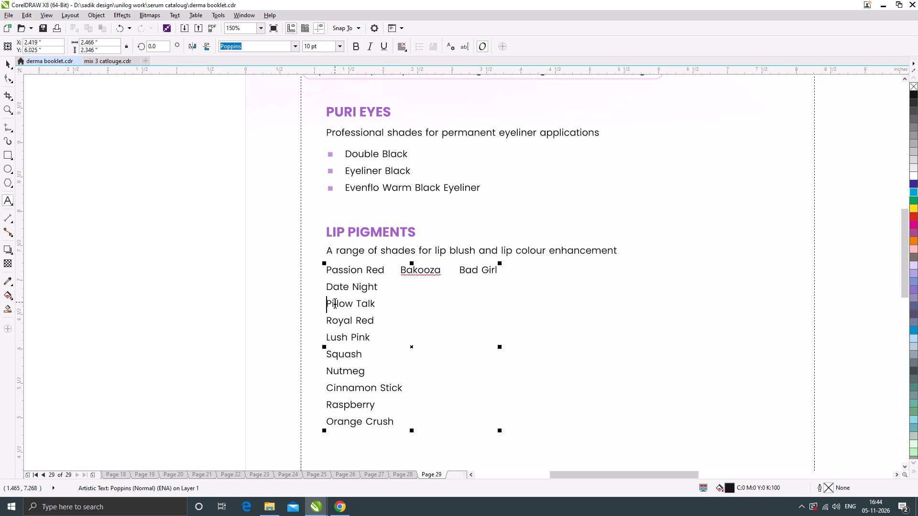
key(BackSpace)
key(space)
key(space)
key(space)
key(space)
key(space)
key(space)
key(space)
key(space)
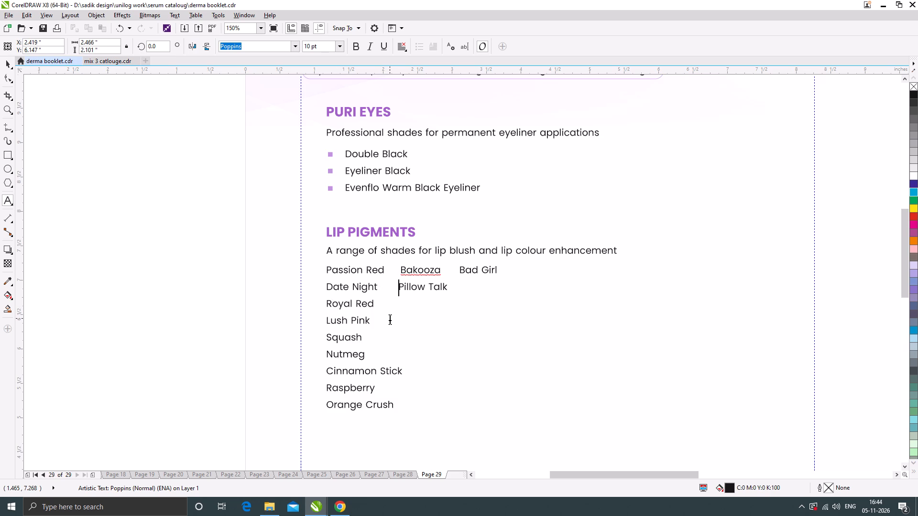
key(space)
Join Royal Red onto the Date Night line after Pillow Talk, separated by a gap of six spaces.
click(328, 304)
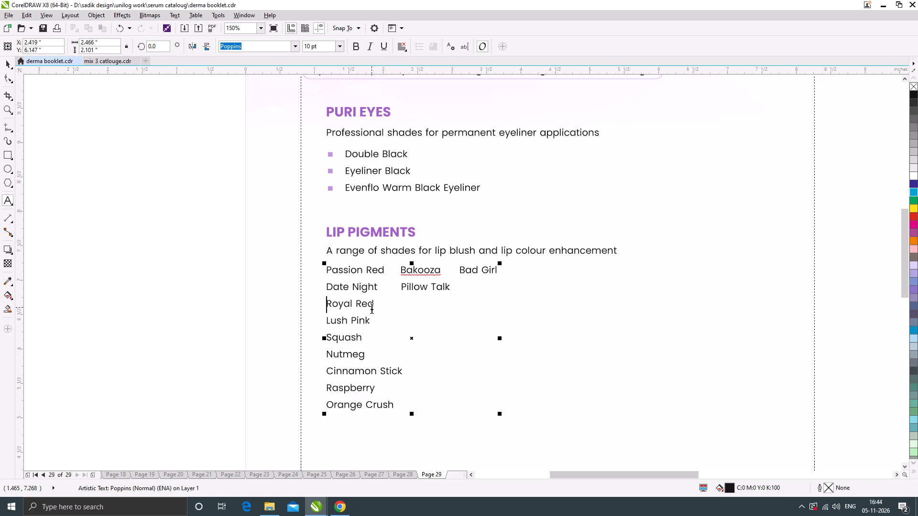
key(BackSpace)
key(space)
key(space)
key(space)
key(space)
key(space)
key(space)
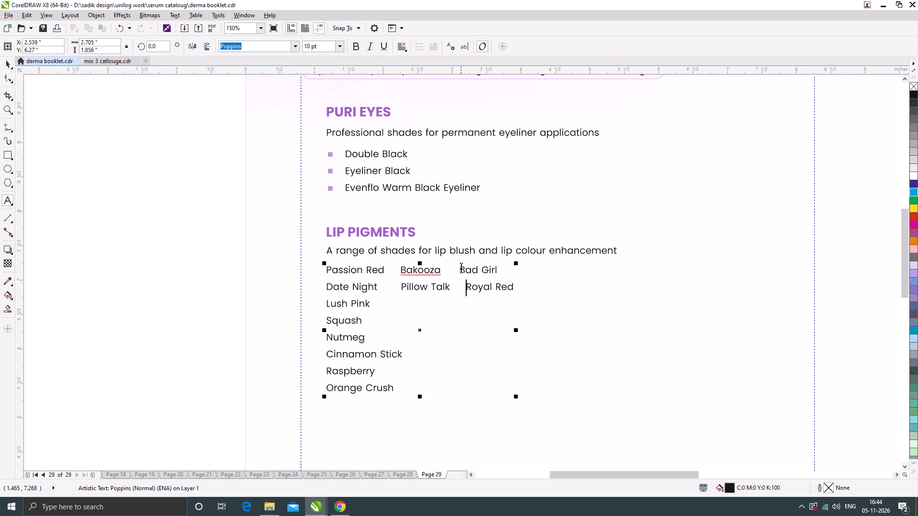
Add two spaces before Bad Girl so it lines up above Royal Red in the third column.
click(460, 266)
key(space)
key(space)
key(space)
key(BackSpace)
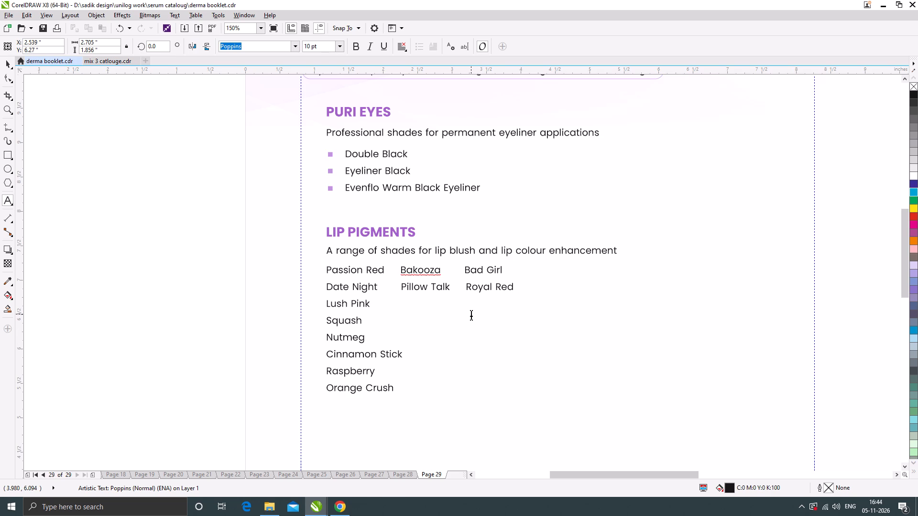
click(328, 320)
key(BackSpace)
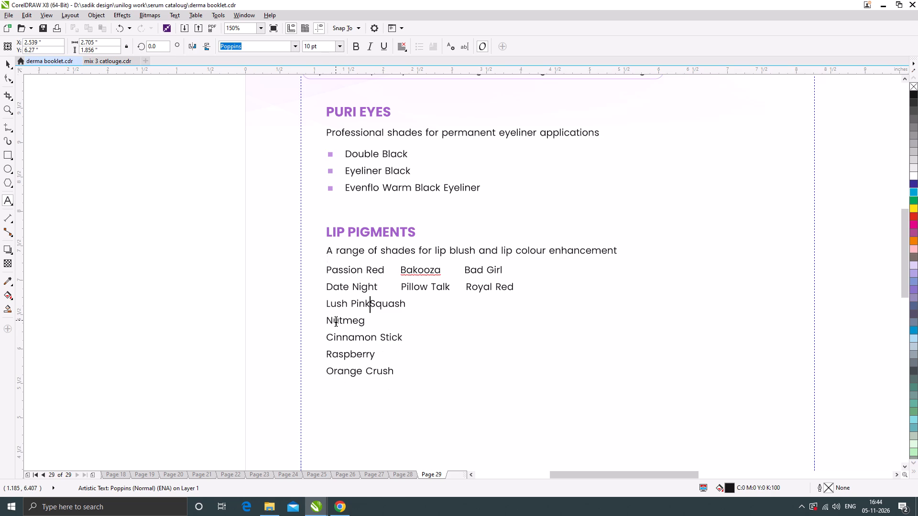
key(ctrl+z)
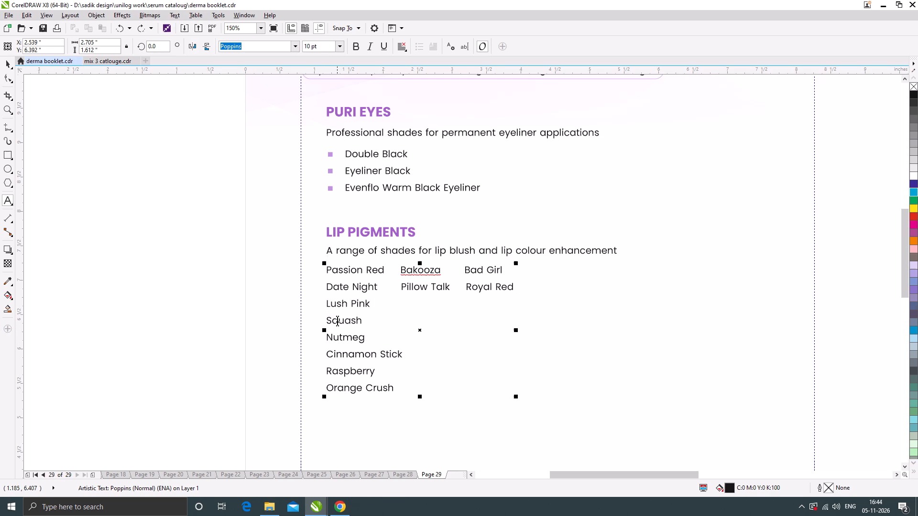
Join Squash onto the Lush Pink line, spaced so it lines up under Pillow Talk.
click(329, 320)
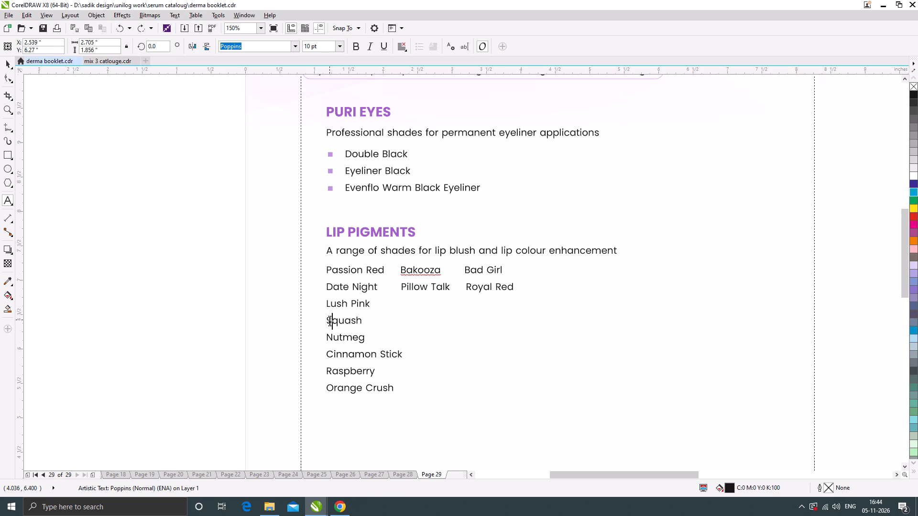
key(Left)
key(BackSpace)
key(space)
key(space)
key(space)
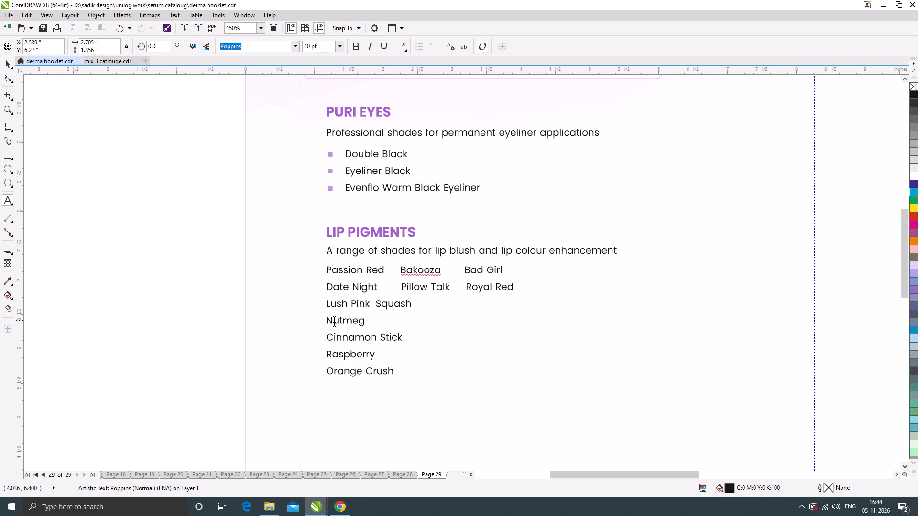
key(space)
key(space)
key(space)
key(space)
key(space)
key(space)
key(space)
key(space)
key(space)
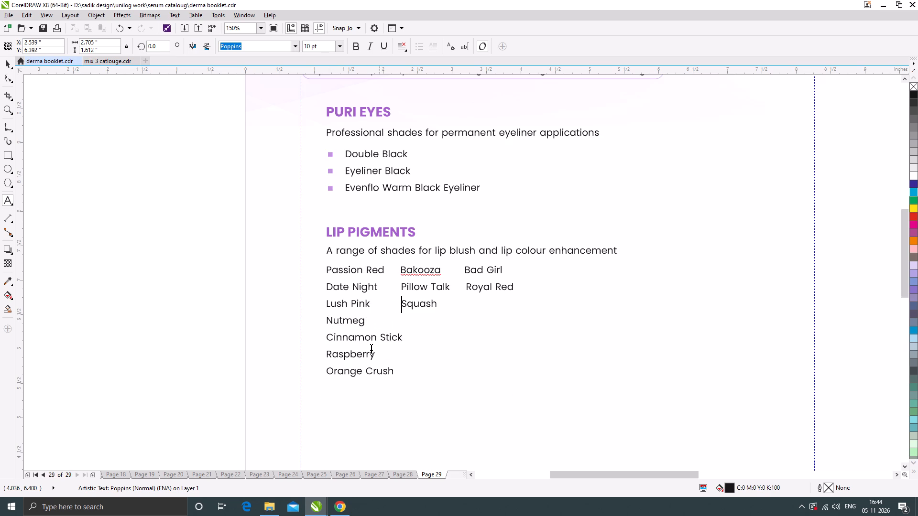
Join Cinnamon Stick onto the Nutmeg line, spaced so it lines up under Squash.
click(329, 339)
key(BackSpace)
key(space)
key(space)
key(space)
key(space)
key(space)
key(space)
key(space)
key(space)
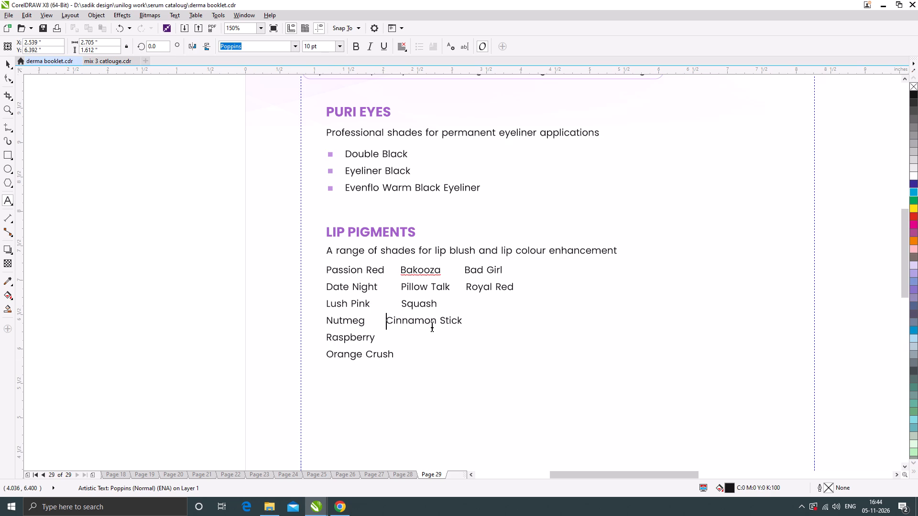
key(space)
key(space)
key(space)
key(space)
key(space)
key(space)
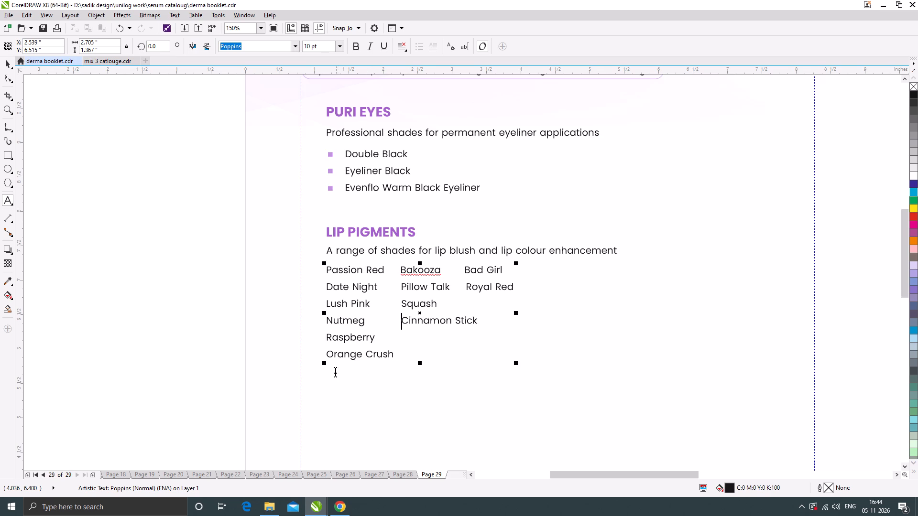
Join Nutmeg onto the Lush Pink line after Squash, with eleven spaces so it lines up under Royal Red.
click(329, 357)
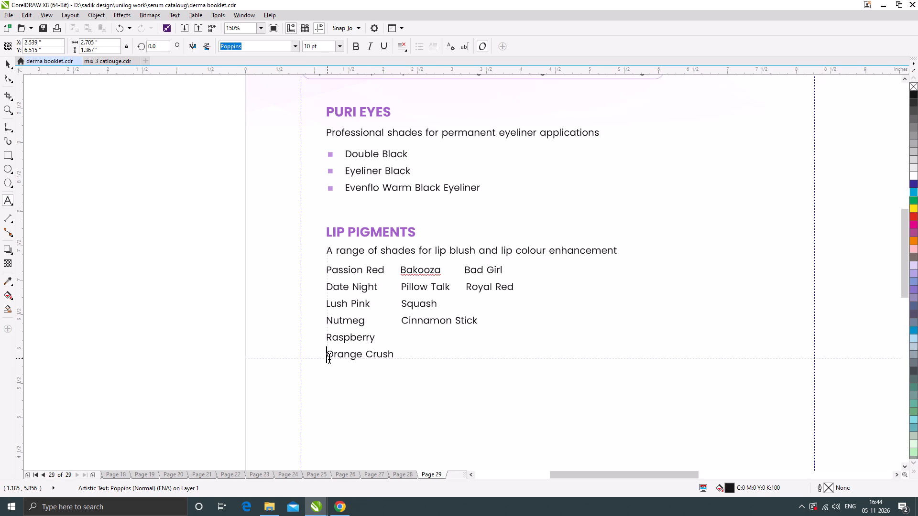
click(329, 339)
click(328, 322)
key(BackSpace)
key(space)
key(space)
key(space)
key(space)
key(space)
key(space)
key(space)
key(space)
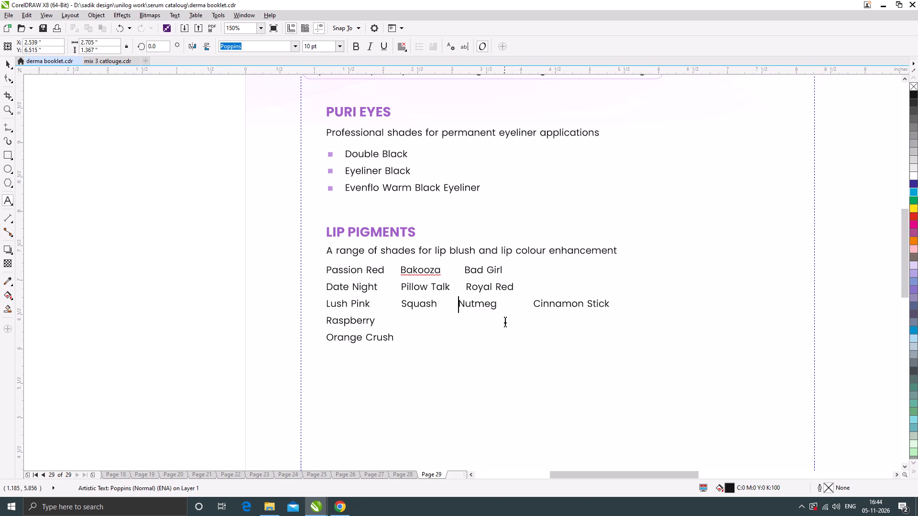
key(space)
key(space)
key(space)
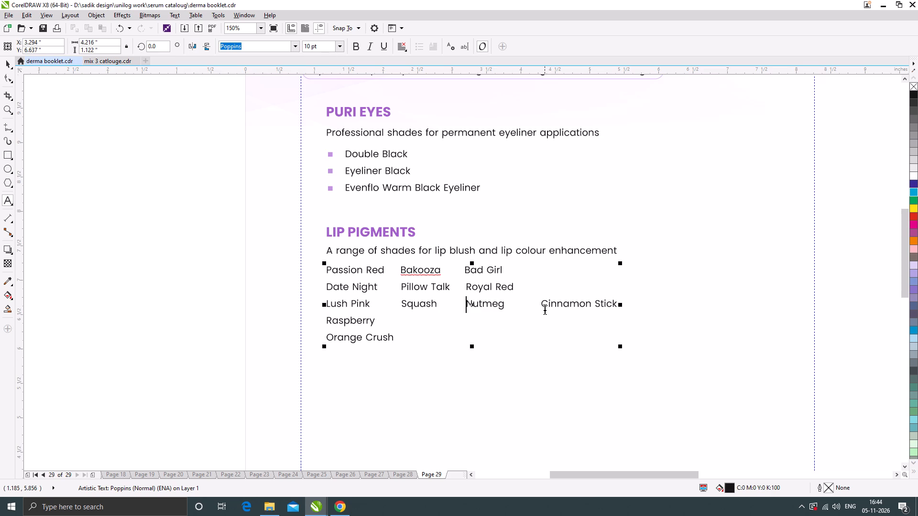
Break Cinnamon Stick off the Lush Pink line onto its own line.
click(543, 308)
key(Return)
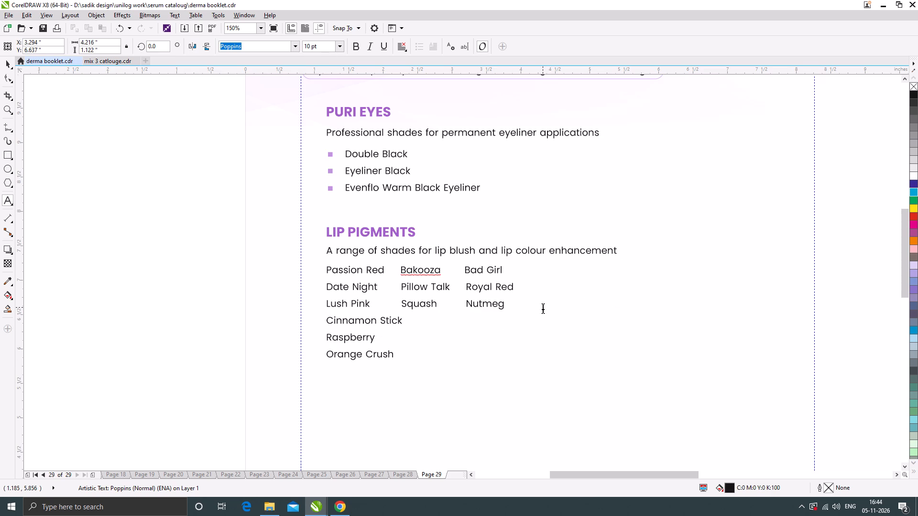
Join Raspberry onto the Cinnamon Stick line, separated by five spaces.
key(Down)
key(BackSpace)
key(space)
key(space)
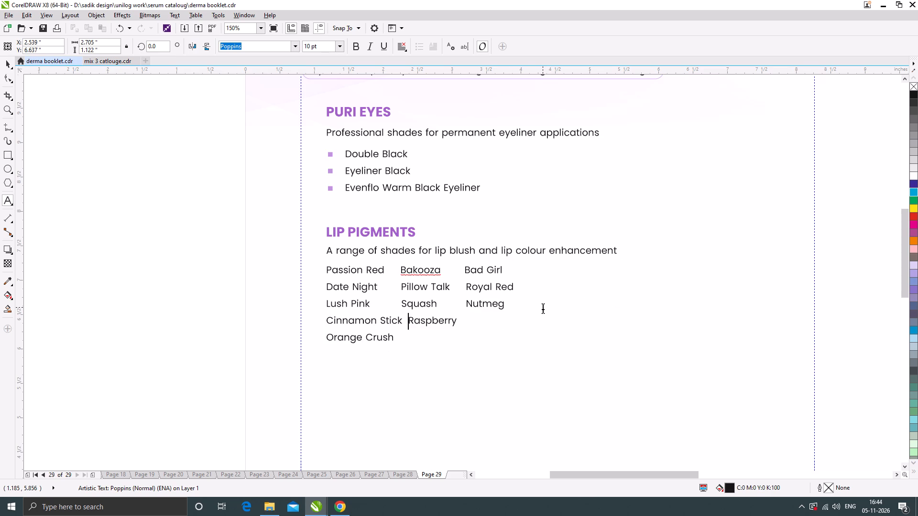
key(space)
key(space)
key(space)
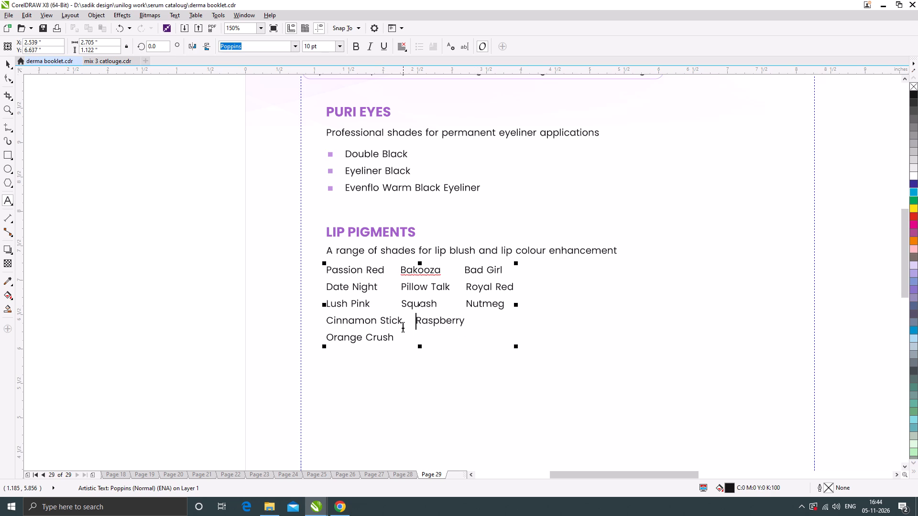
Cut Cinnamon Stick out of the Raspberry line and remove the leading spaces so Raspberry starts the fourth row.
drag(402, 322, 325, 322)
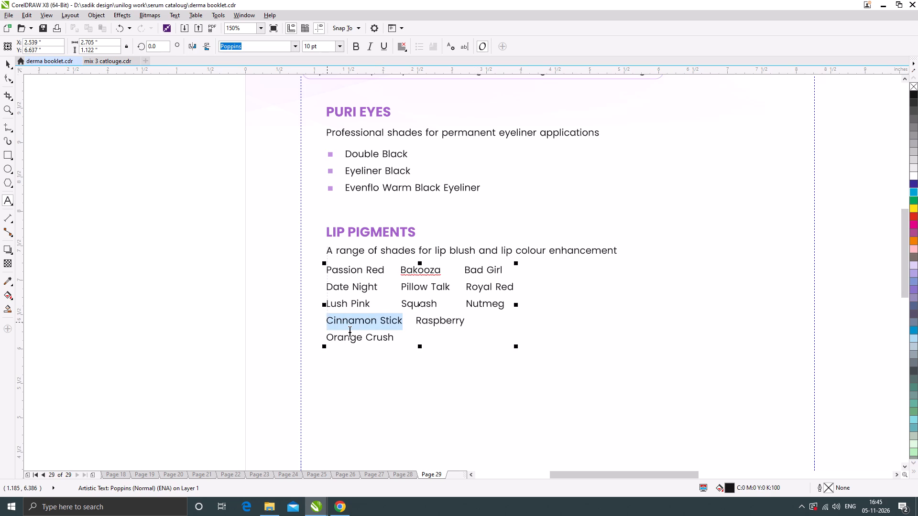
key(ctrl+x)
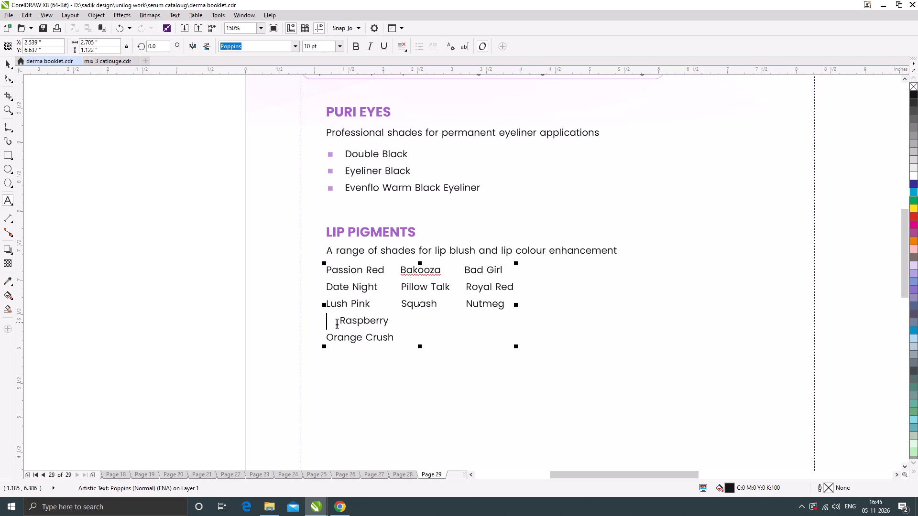
click(340, 321)
key(BackSpace)
key(BackSpace)
key(BackSpace)
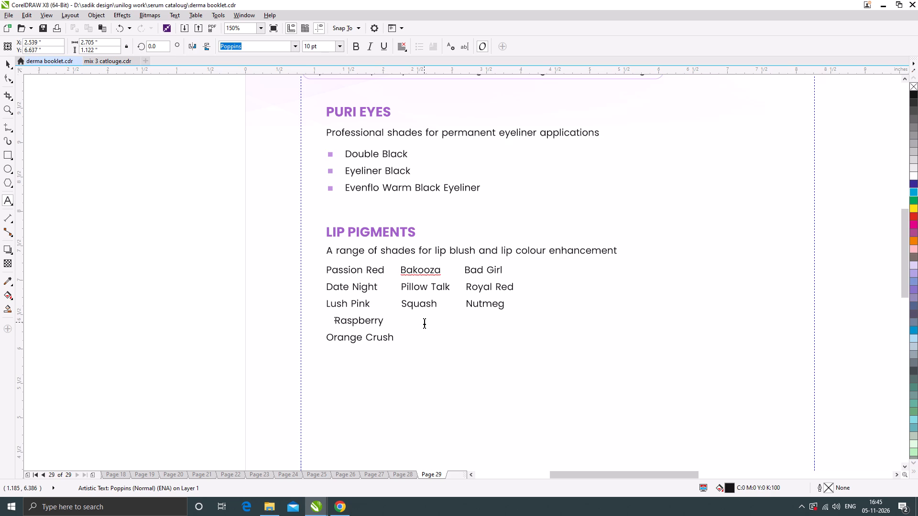
key(BackSpace)
key(BackSpace)
Join Orange Crush onto the Raspberry line, with ten spaces so it lines up under Squash.
key(Down)
key(BackSpace)
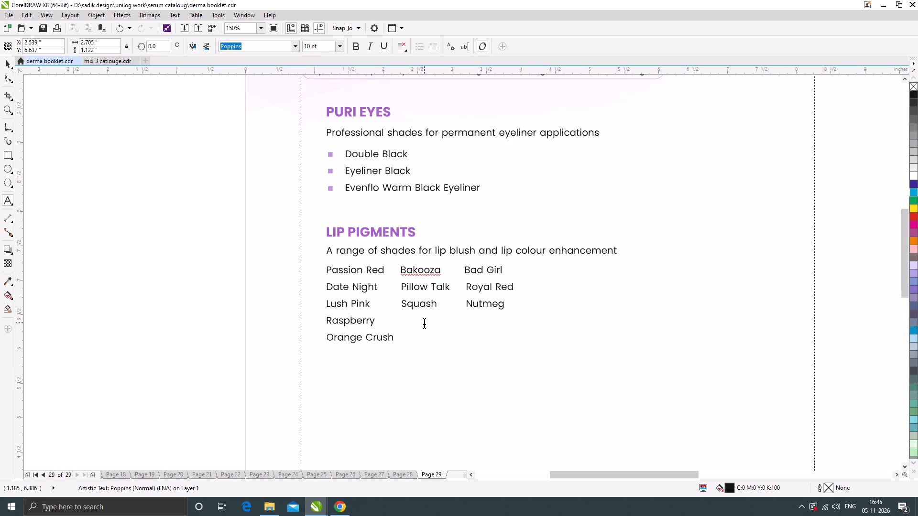
key(space)
key(space)
key(space)
key(space)
key(space)
key(space)
key(space)
key(space)
key(space)
key(space)
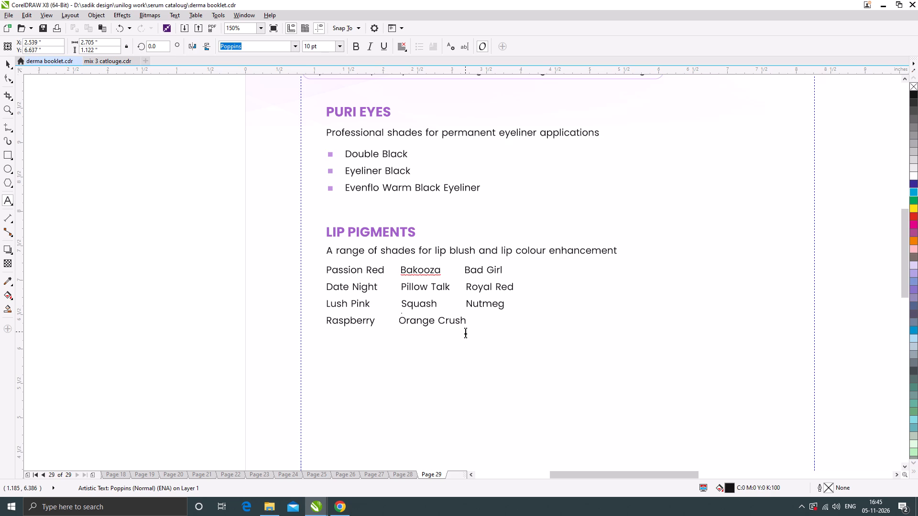
Add seven spaces before Bad Girl to widen the gap between the second and third columns.
click(464, 269)
key(space)
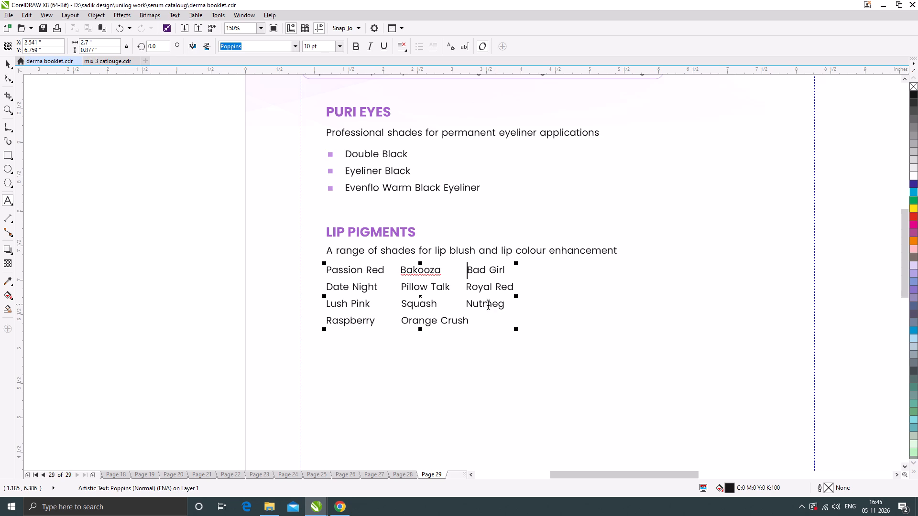
key(space)
key(space)
key(space)
key(space)
key(space)
key(space)
Add seven spaces before Royal Red so it lines up under Bad Girl.
click(467, 287)
key(space)
key(space)
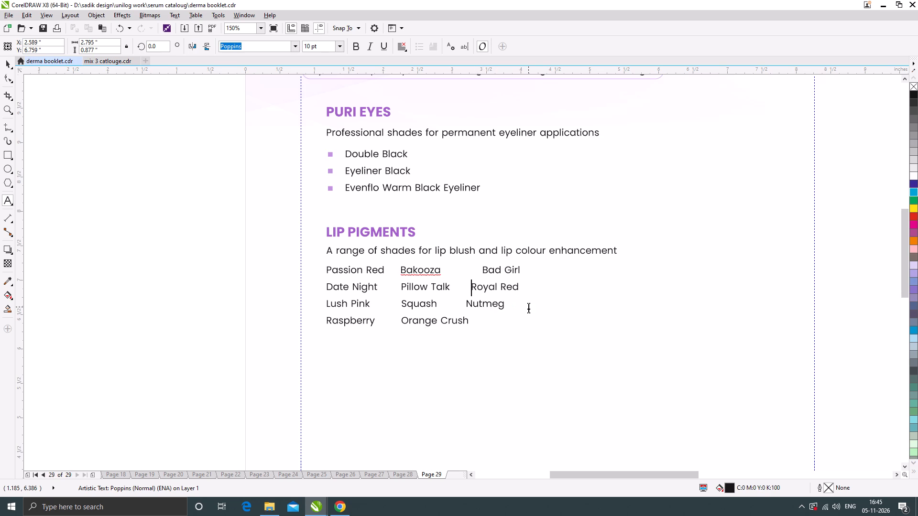
key(space)
key(space)
key(space)
key(space)
key(space)
Add nine spaces before Nutmeg to shift it past the end of Orange Crush in the third column.
click(467, 306)
key(space)
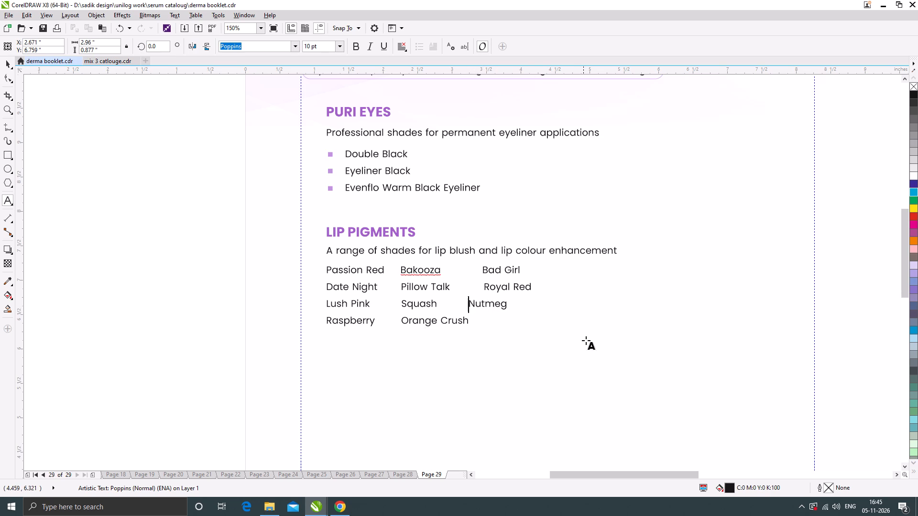
key(space)
key(space)
key(space)
key(space)
key(space)
key(space)
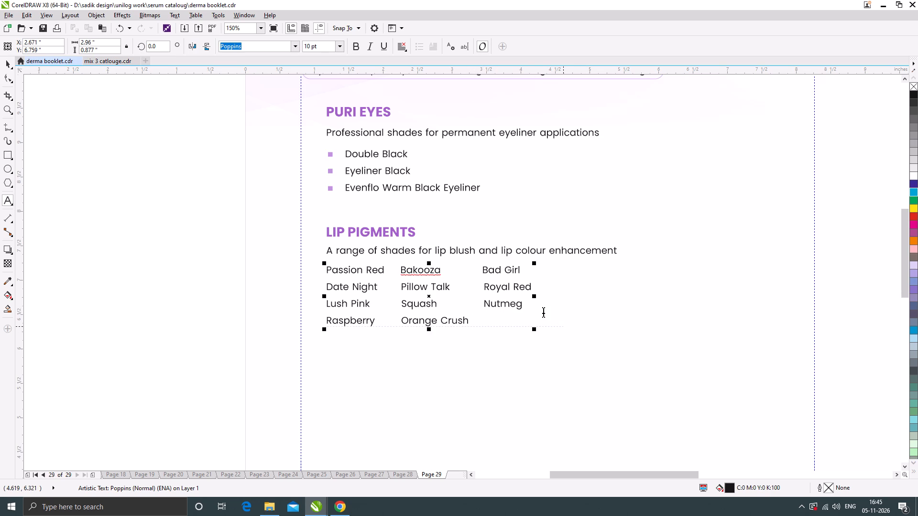
key(space)
key(space)
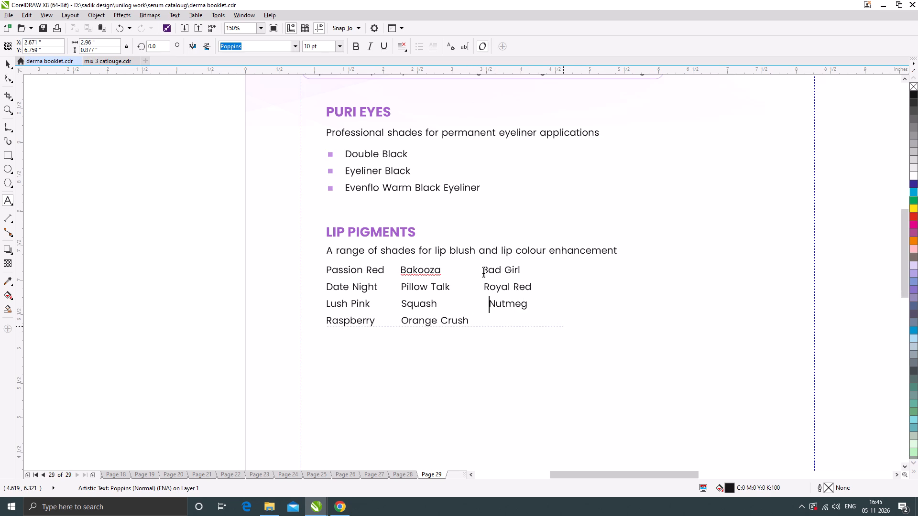
Add two more spaces before both Bad Girl and Royal Red to line them up with Nutmeg.
click(483, 271)
key(space)
key(space)
click(485, 287)
key(space)
key(space)
Paste Cinnamon Stick after Orange Crush, separated by eight spaces so it sits under Nutmeg in the third column.
click(469, 323)
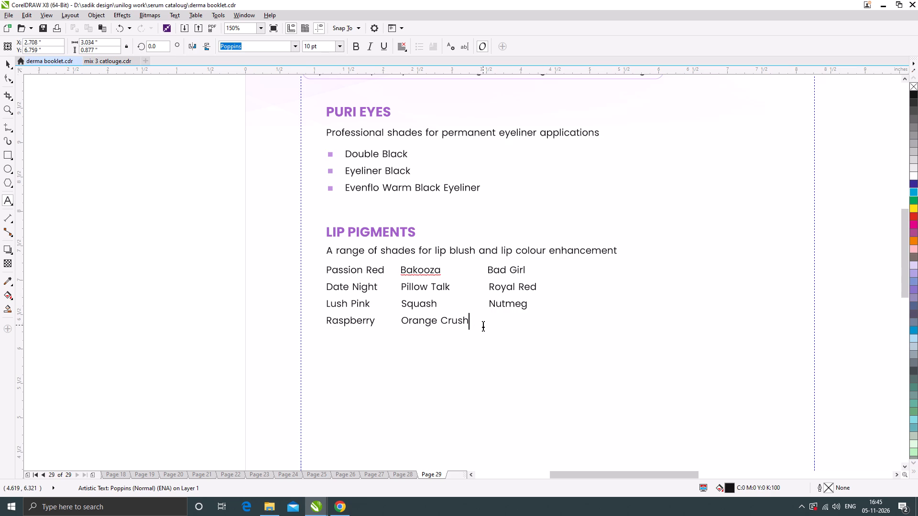
key(space)
key(space)
key(space)
key(space)
key(space)
key(space)
key(space)
key(ctrl+v)
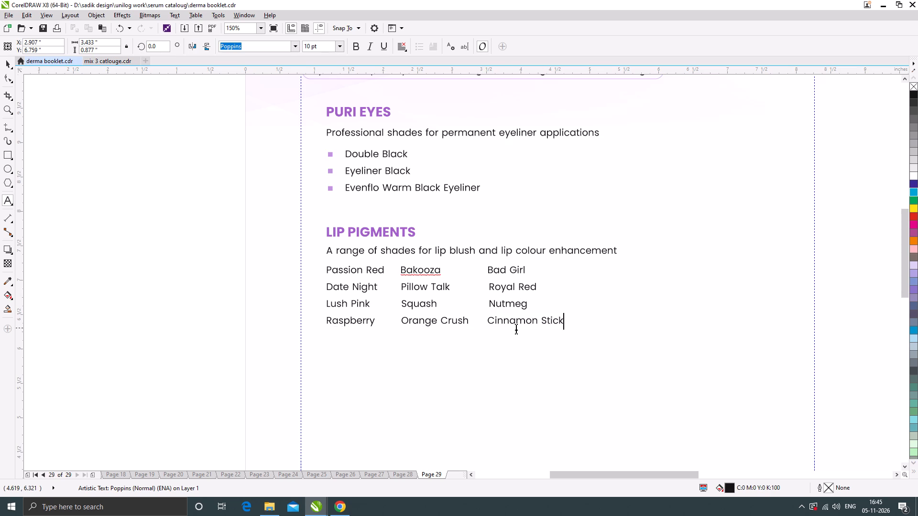
click(490, 287)
click(488, 321)
key(space)
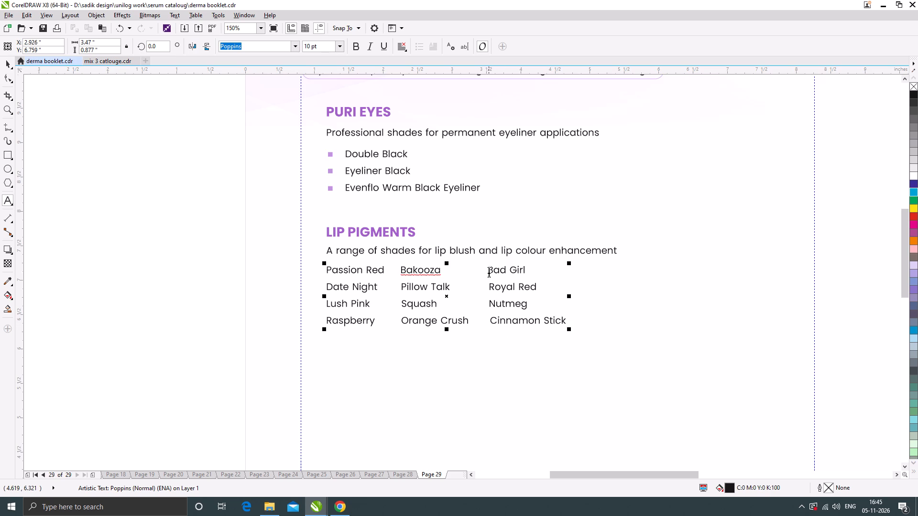
Add one more space before Bad Girl in the first row.
click(489, 271)
key(space)
Add two spaces before each second-column shade: Bakooza, Pillow Talk, Squash and Orange Crush.
click(401, 270)
key(space)
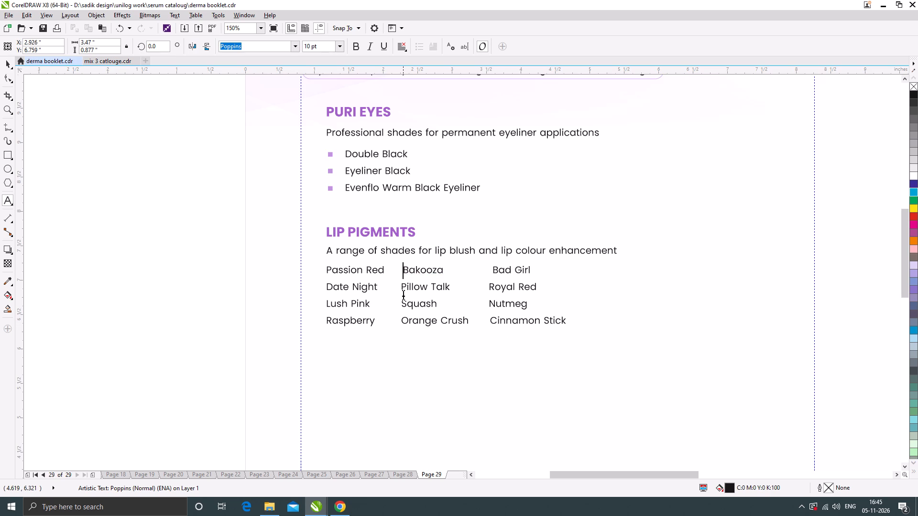
key(space)
click(400, 286)
key(space)
key(space)
click(404, 302)
key(space)
key(space)
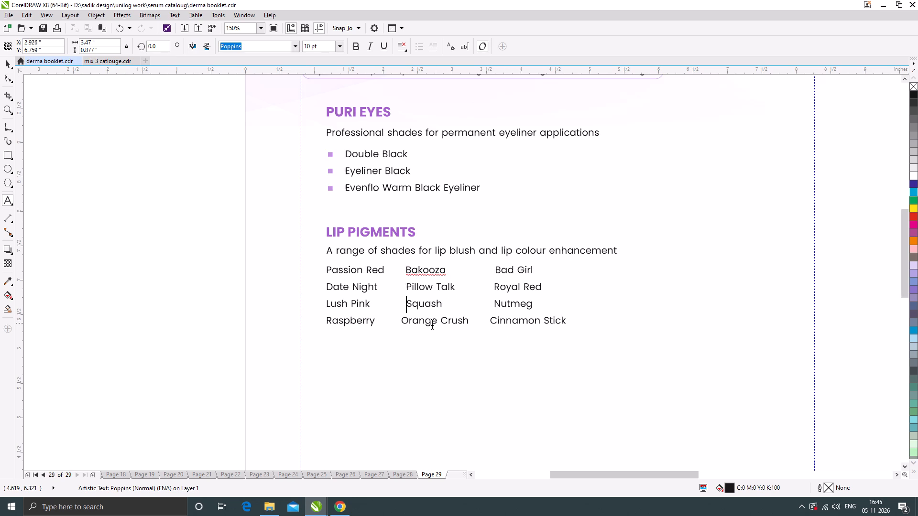
click(403, 322)
key(space)
key(space)
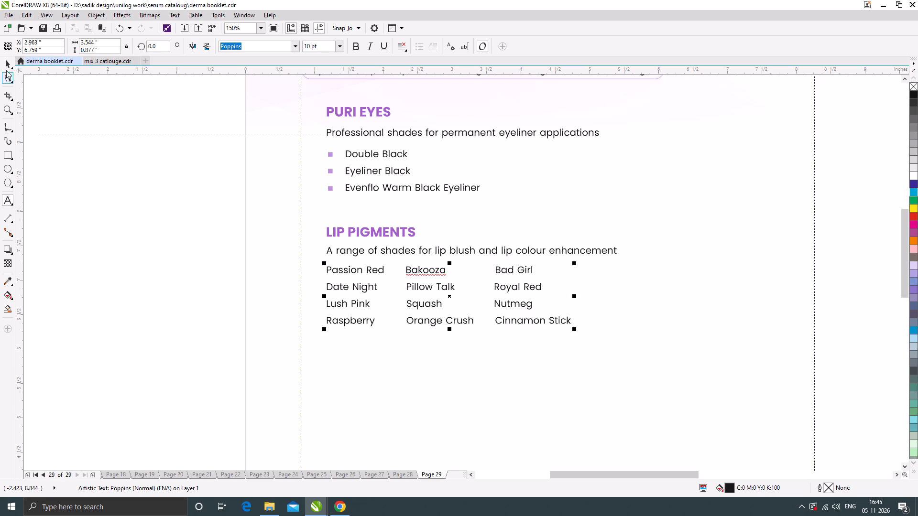
Move the lip shades text block down below its description and indent it to align with the Puri Eyes bullet text.
click(7, 62)
scroll(419, 276, down, 1)
click(216, 274)
scroll(437, 262, up, 1)
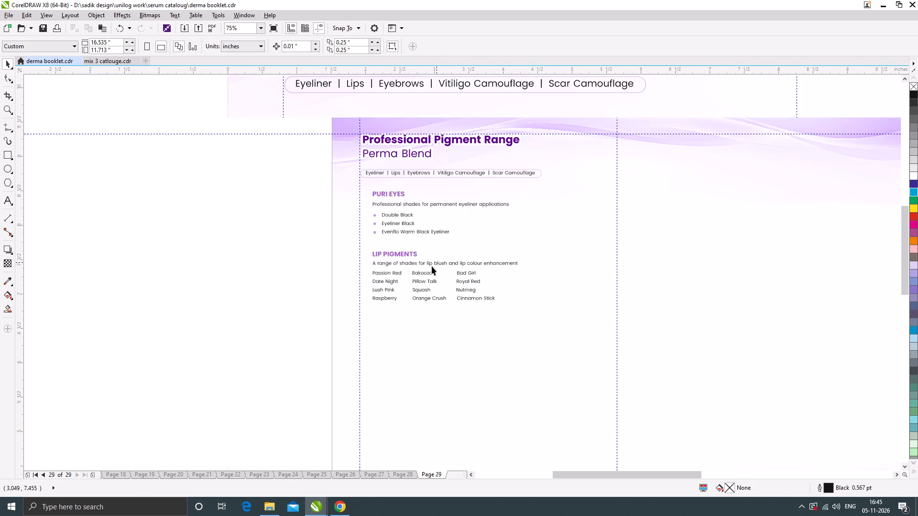
drag(423, 286, 436, 299)
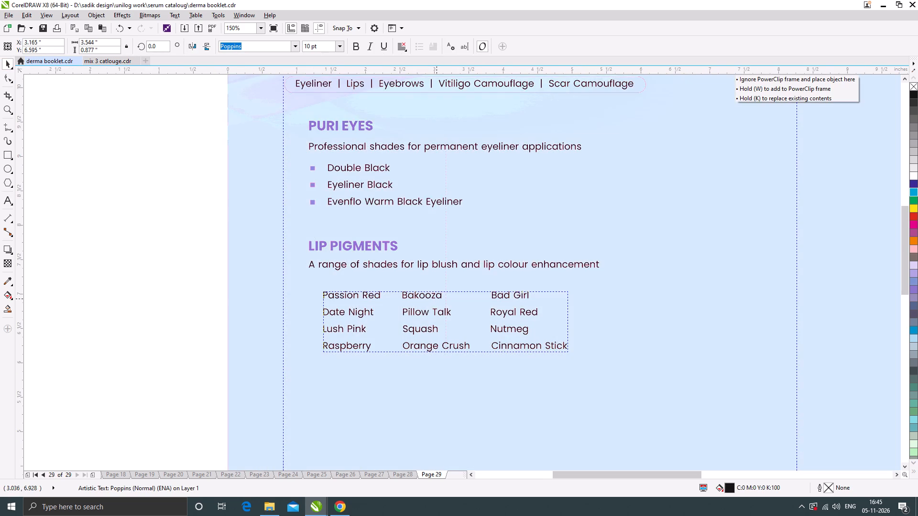
drag(436, 299, 443, 296)
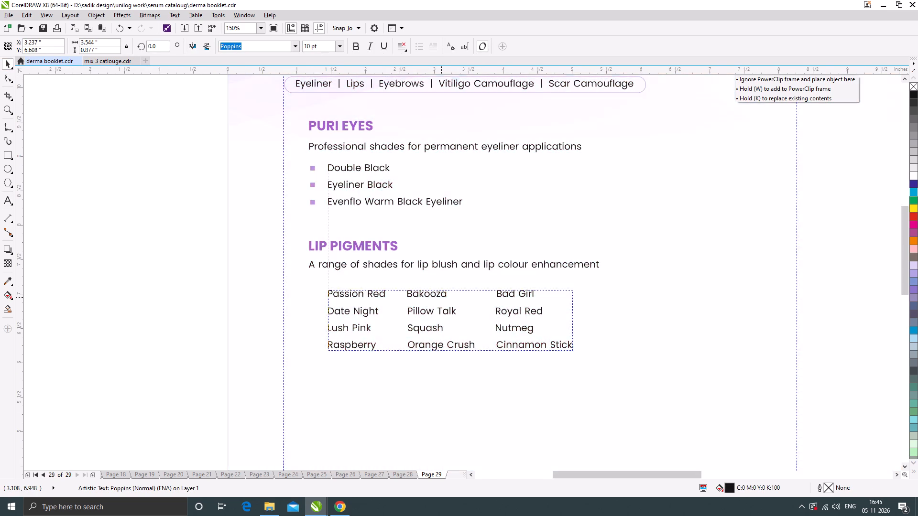
drag(443, 296, 443, 295)
click(162, 282)
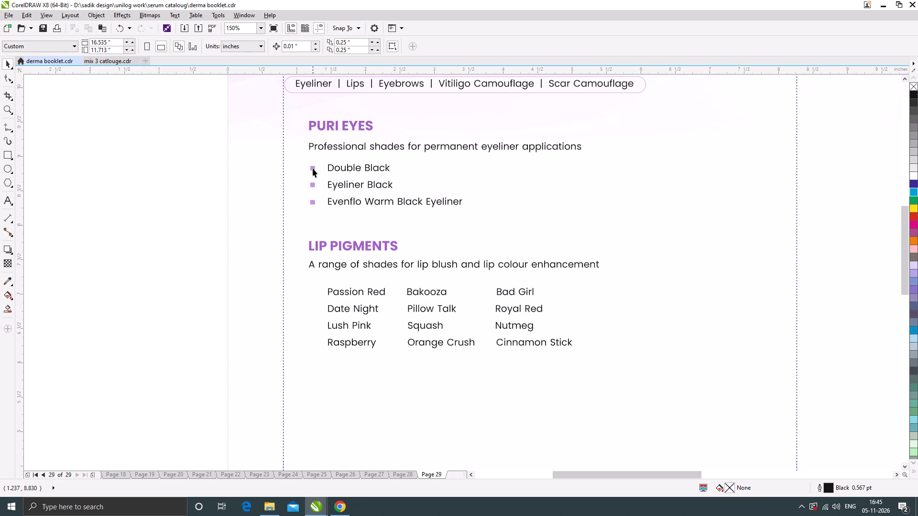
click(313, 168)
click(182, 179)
Delete the square bullets beside Eyeliner Black and Evenflo Warm Black Eyeliner.
drag(190, 158, 317, 211)
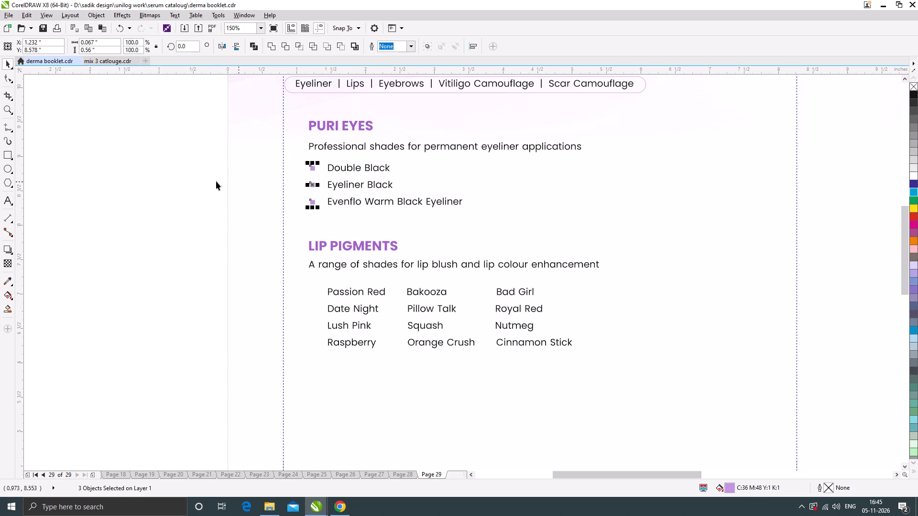
click(155, 180)
drag(194, 176, 324, 214)
key(Delete)
Fully round the corners of the square bullet beside Double Black, about 0.033 in radius, making it a circle.
scroll(306, 168, up, 2)
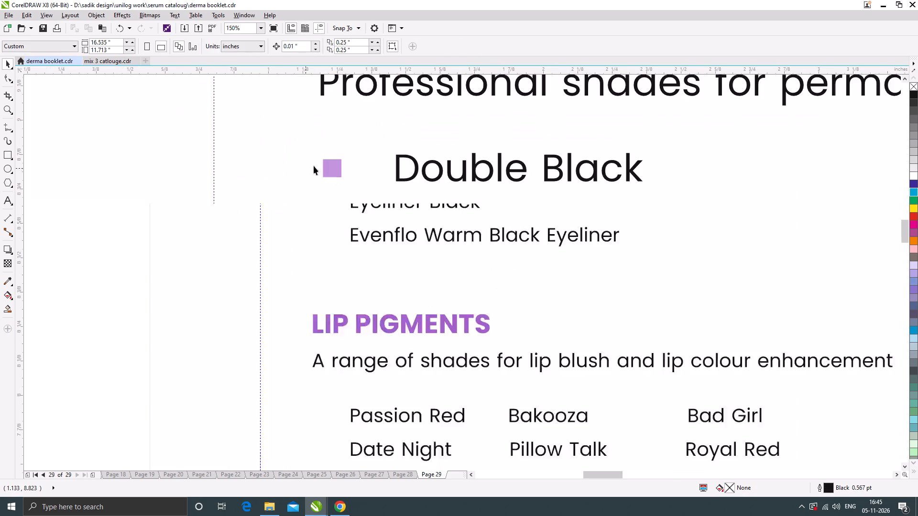
click(326, 166)
click(8, 77)
scroll(322, 157, up, 1)
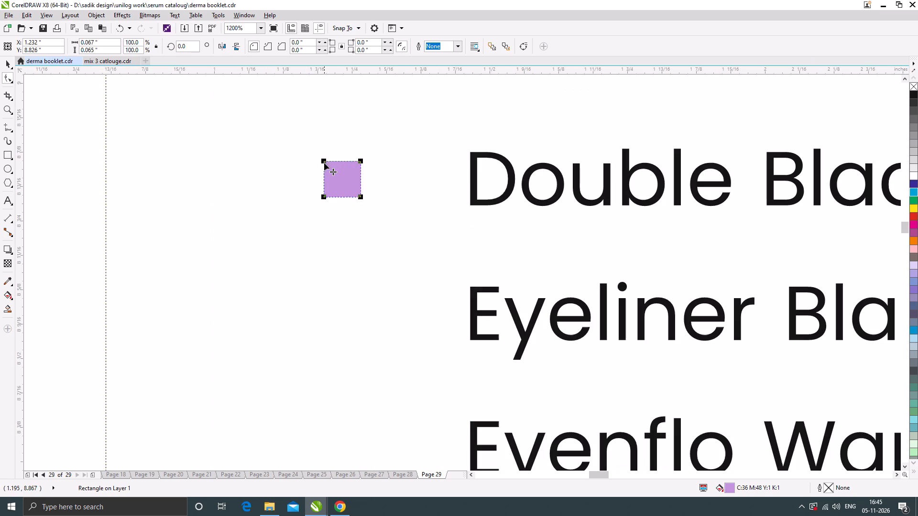
drag(324, 160, 417, 173)
click(11, 61)
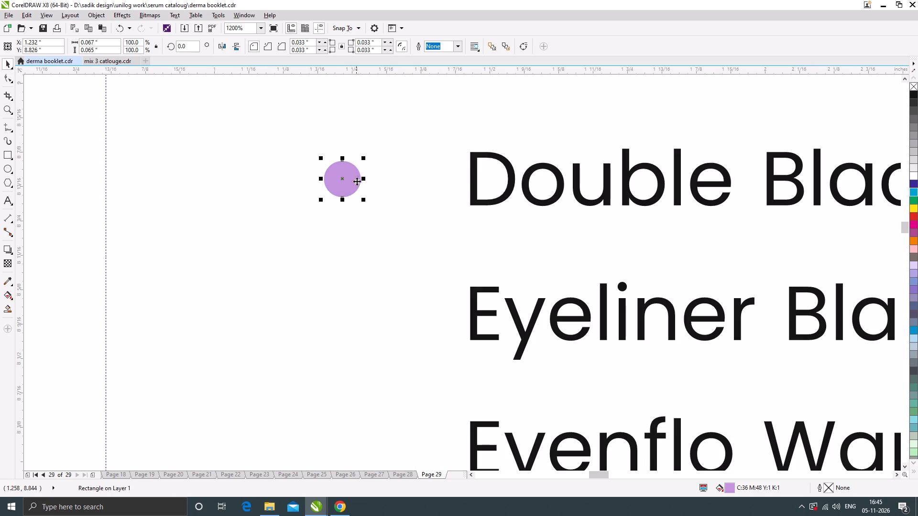
Move the round bullet closer to Double Black and copy it straight down beside Eyeliner Black and Evenflo Warm Black Eyeliner.
drag(350, 179, 380, 172)
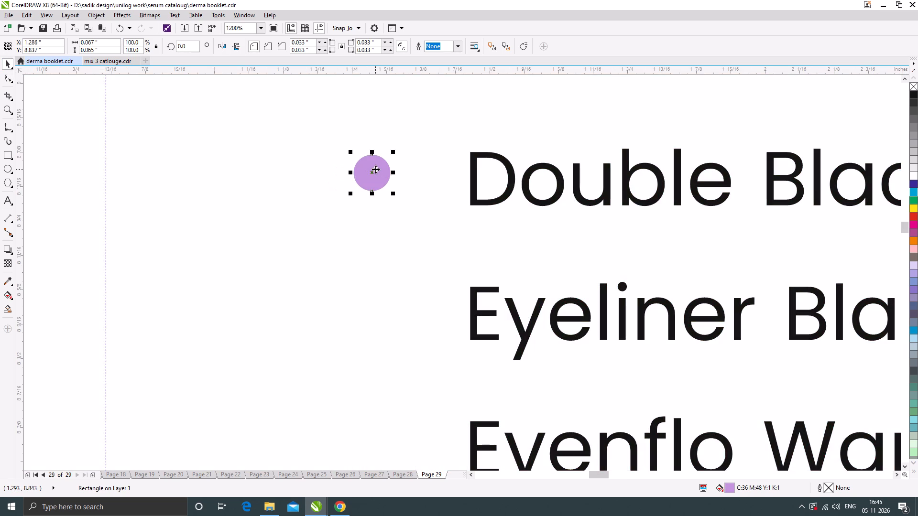
drag(375, 169, 391, 308)
shift+right_click(391, 308)
scroll(384, 221, down, 1)
drag(383, 263, 394, 331)
shift+right_click(394, 331)
scroll(367, 167, down, 2)
Copy the Evenflo bullet down into Lip Pigments and position it level with Passion Red, just before the name.
drag(370, 209, 375, 305)
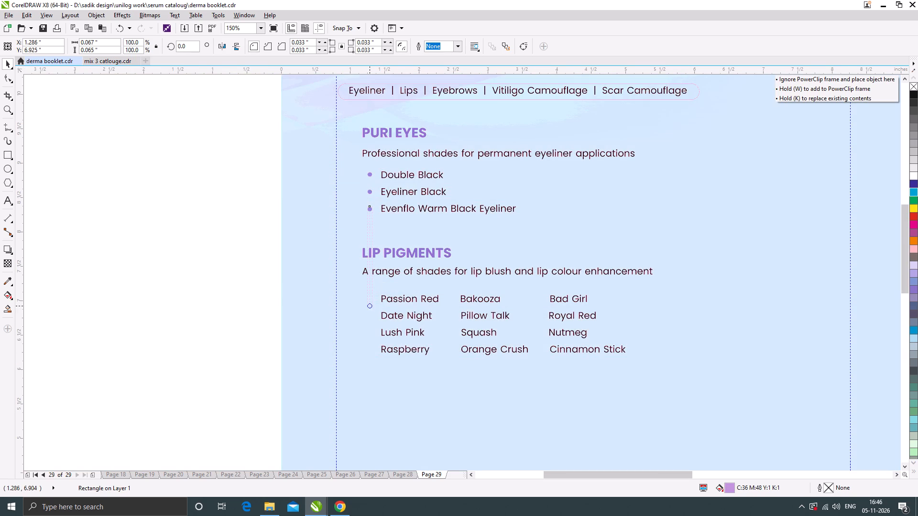
drag(375, 305, 375, 301)
shift+right_click(375, 301)
scroll(384, 218, down, 1)
scroll(395, 268, up, 2)
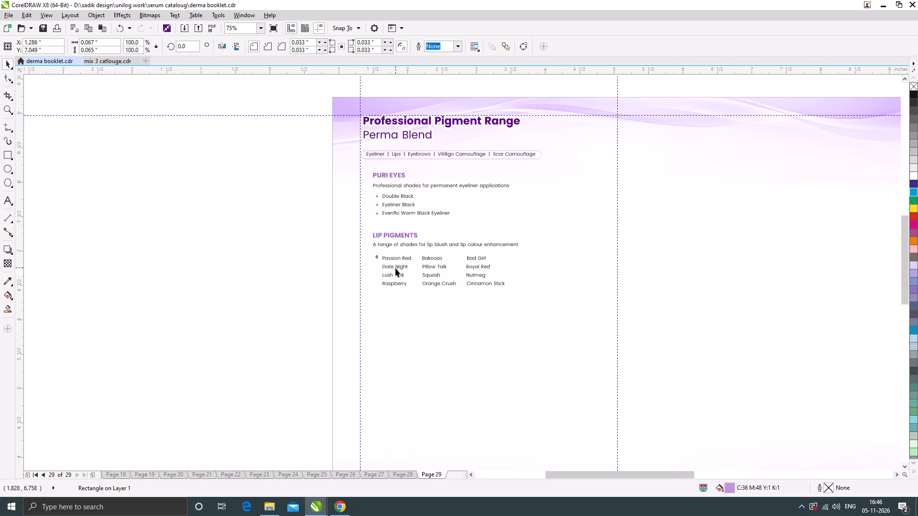
scroll(327, 246, up, 2)
drag(321, 209, 328, 220)
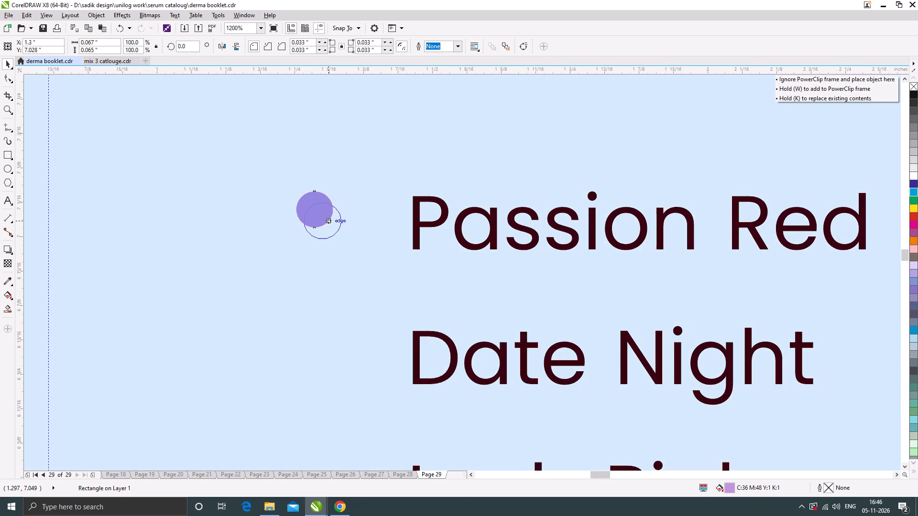
drag(328, 220, 342, 221)
Copy the Passion Red bullet across the first row, in front of Bakooza and Bad Girl.
scroll(341, 218, down, 1)
drag(341, 218, 616, 221)
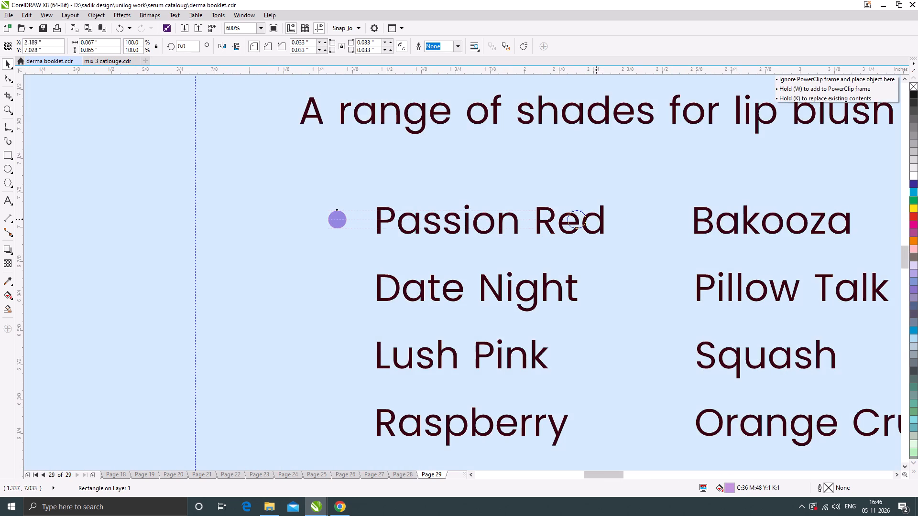
drag(616, 221, 667, 226)
shift+right_click(667, 226)
scroll(332, 235, down, 1)
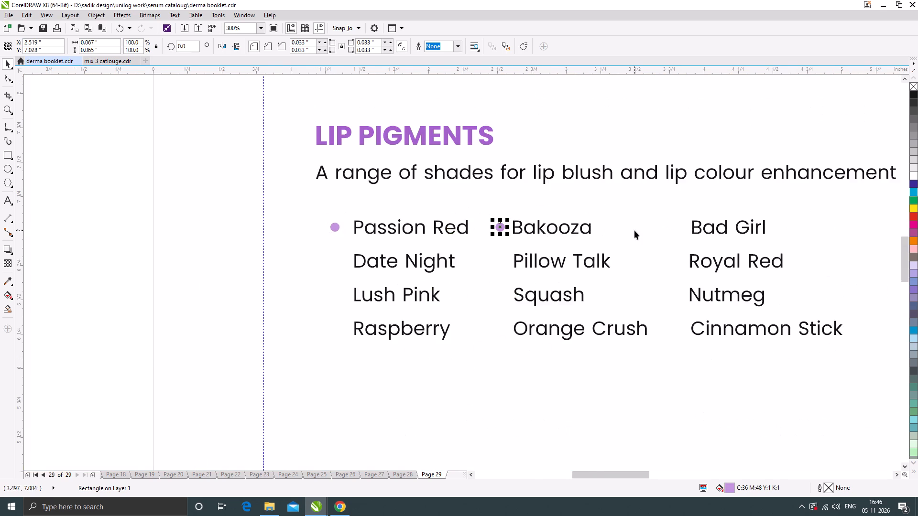
scroll(636, 229, up, 1)
drag(371, 226, 721, 228)
shift+right_click(721, 228)
Copy the Passion Red bullet down the first column beside Date Night, Lush Pink and Raspberry at equal spacing.
scroll(559, 229, down, 1)
click(297, 225)
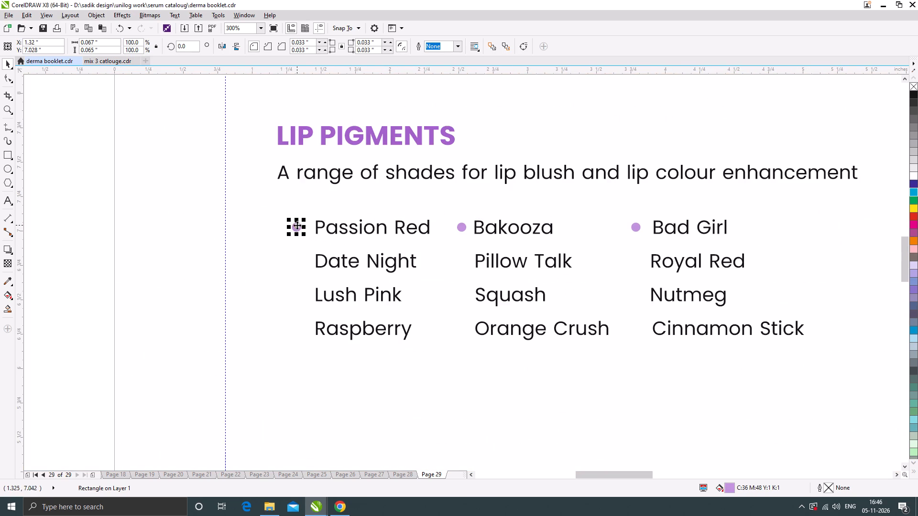
scroll(295, 234, up, 1)
drag(300, 221, 315, 288)
shift+right_click(315, 288)
drag(300, 287, 316, 358)
shift+right_click(316, 358)
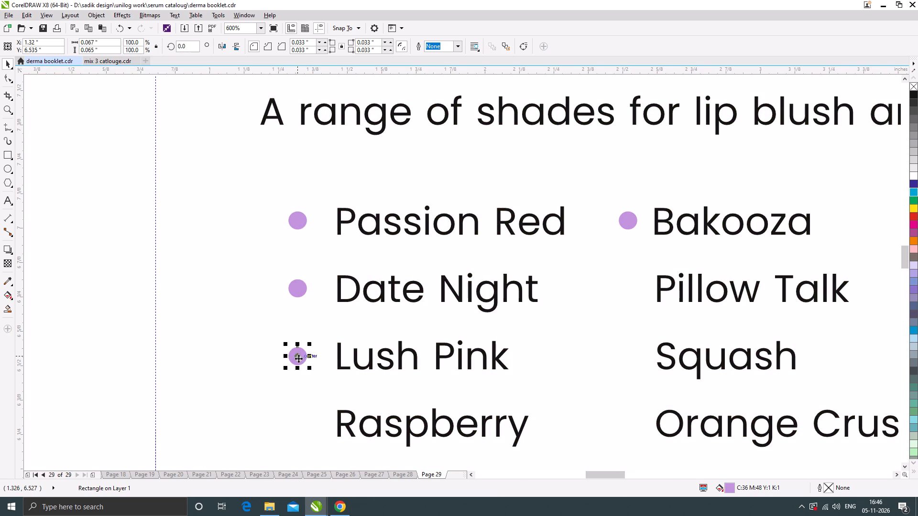
key(ctrl+r)
Copy the Date Night bullet across the second row, in front of Pillow Talk and Royal Red, aligned with the bullets above.
drag(298, 289, 299, 289)
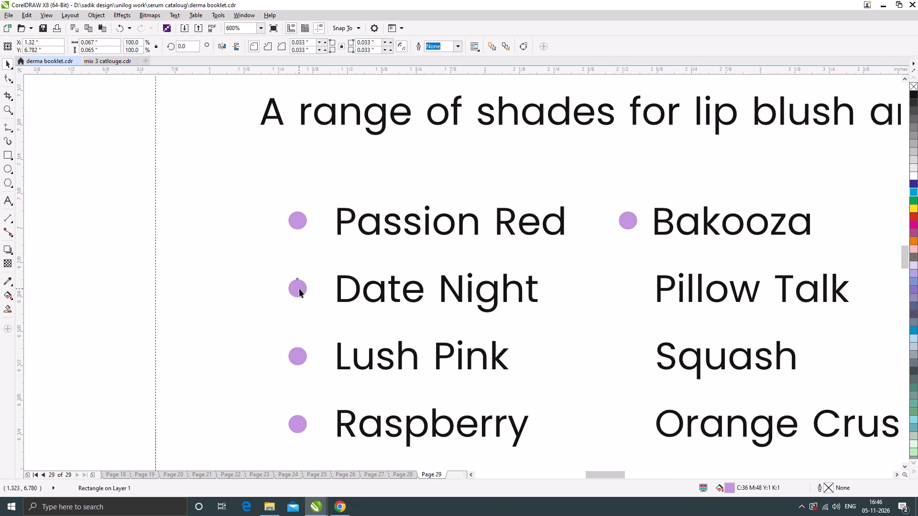
drag(299, 289, 626, 290)
shift+right_click(626, 290)
scroll(277, 296, down, 1)
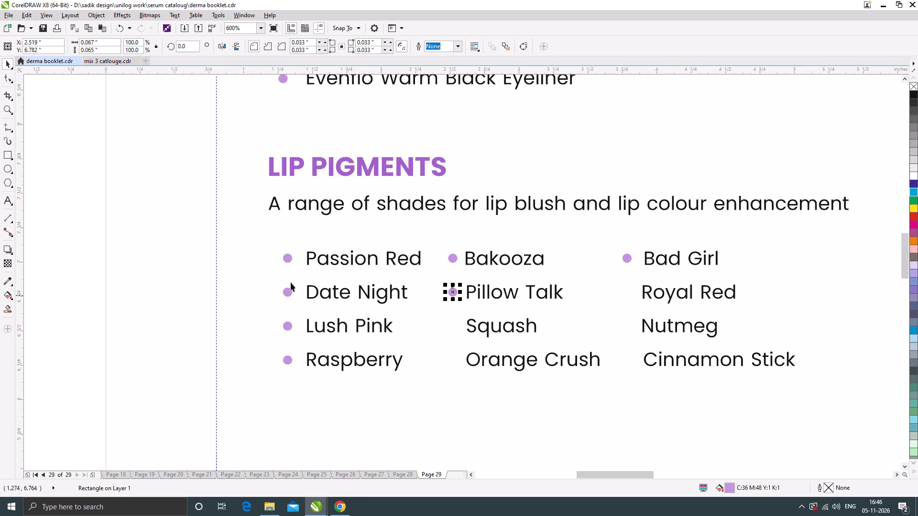
key(ctrl+r)
scroll(626, 300, up, 1)
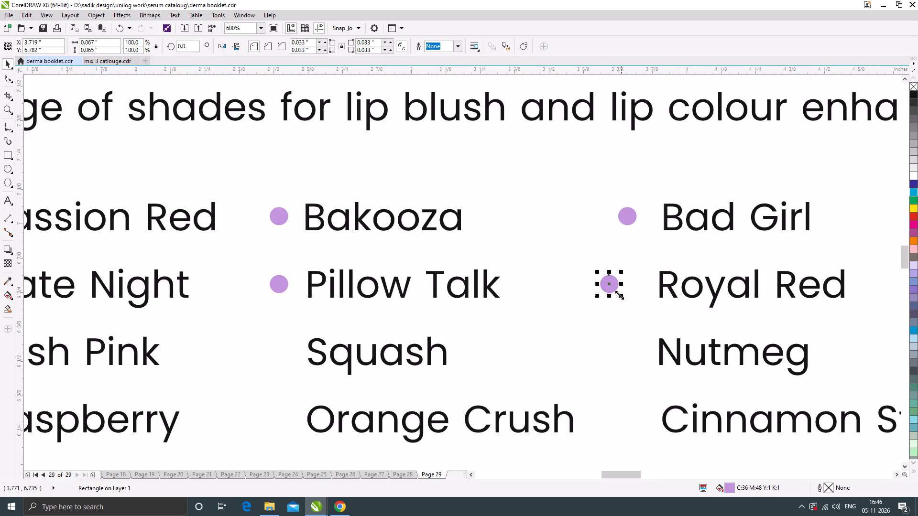
drag(611, 290, 628, 289)
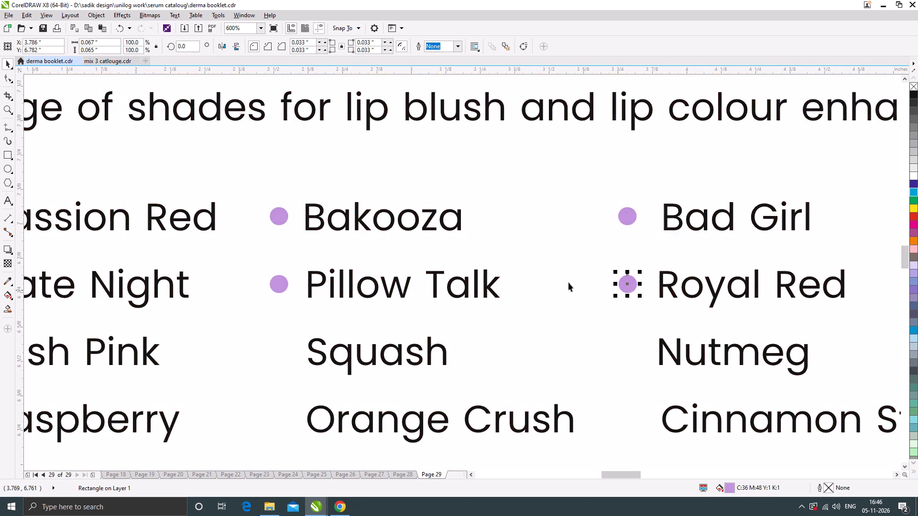
Copy the Lush Pink bullet across the third row, in front of Squash and Nutmeg.
scroll(565, 281, down, 1)
drag(256, 316, 411, 324)
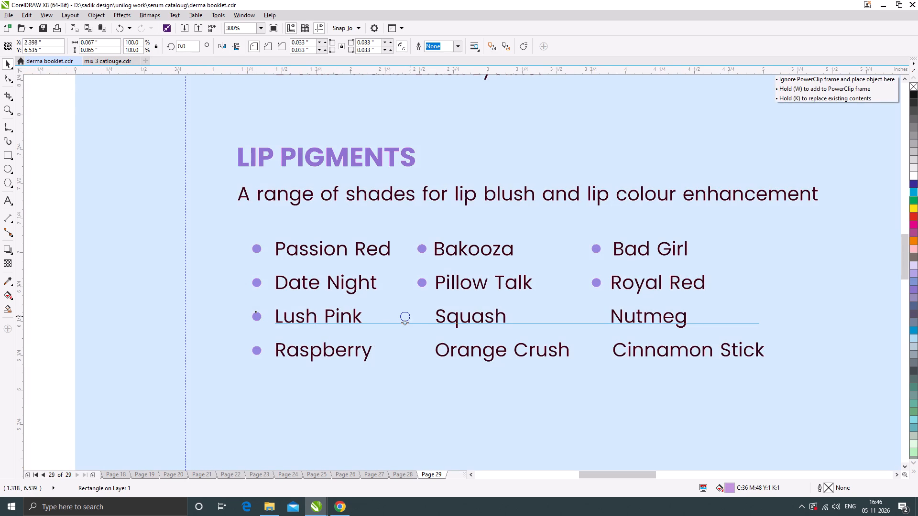
drag(411, 324, 422, 323)
shift+right_click(422, 323)
drag(422, 317, 599, 317)
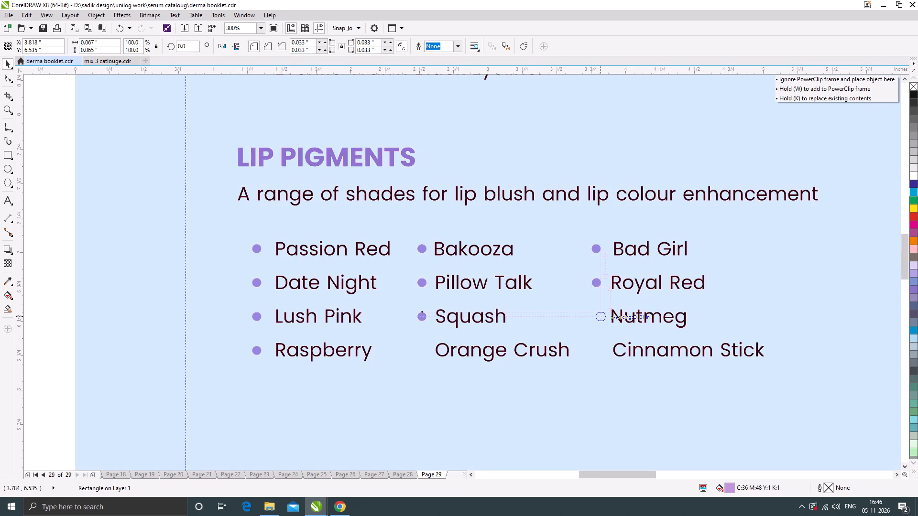
drag(599, 317, 598, 317)
shift+right_click(598, 317)
Copy the Raspberry bullet across the fourth row, in front of Orange Crush and Cinnamon Stick.
drag(257, 350, 319, 350)
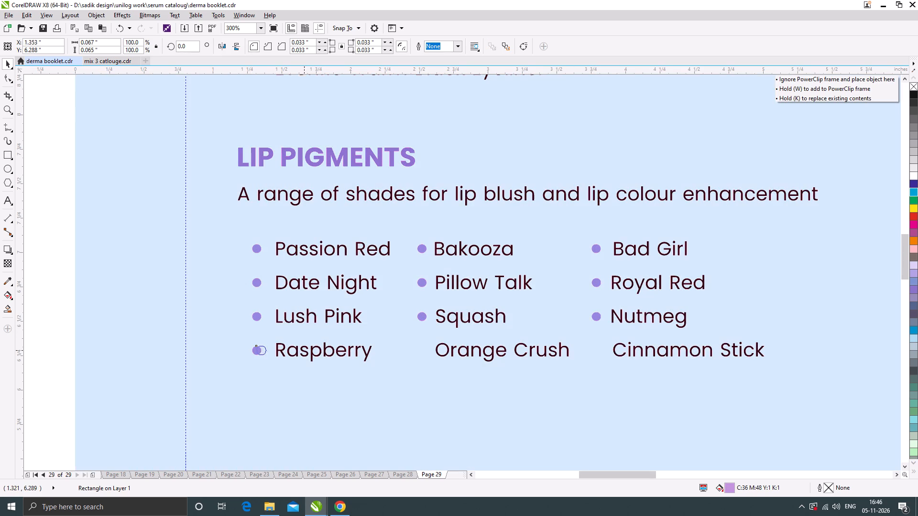
drag(319, 350, 422, 352)
shift+right_click(422, 352)
drag(422, 352, 598, 351)
shift+right_click(598, 351)
scroll(391, 304, down, 1)
click(171, 307)
Shift the whole lip shades block, text and bullets together, left so its first bullets sit near the heading's left edge.
scroll(450, 275, down, 1)
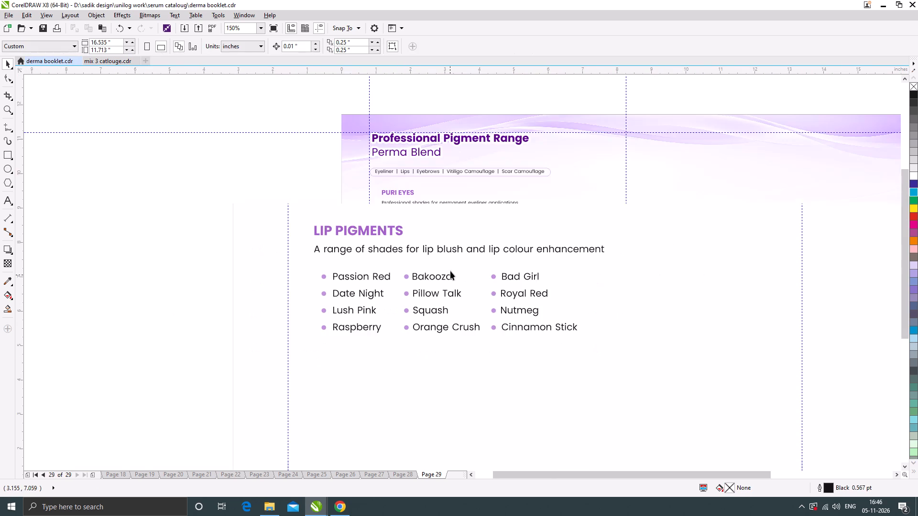
click(186, 304)
scroll(467, 279, up, 1)
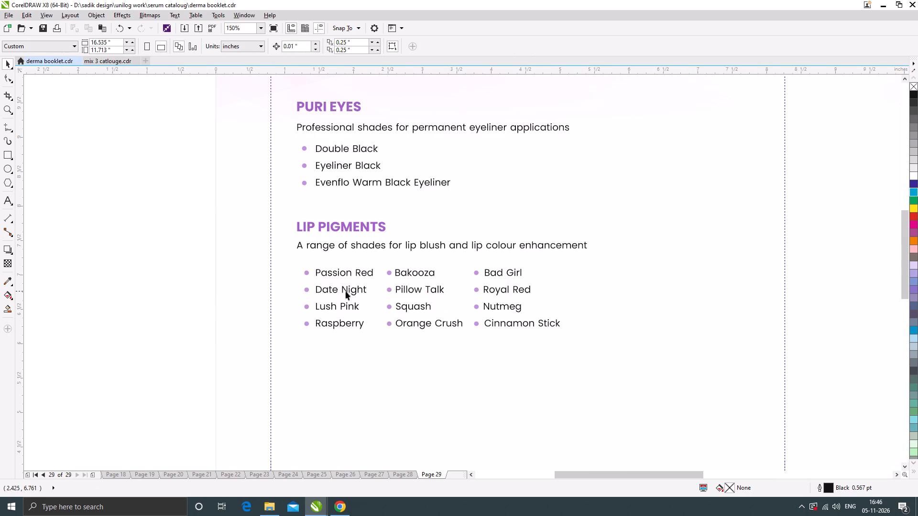
scroll(342, 291, down, 1)
click(180, 302)
click(204, 281)
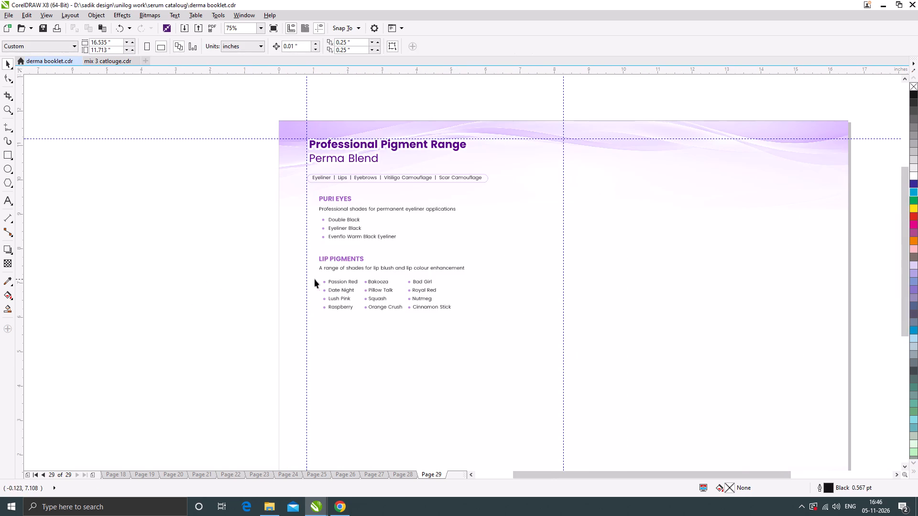
drag(211, 273, 502, 322)
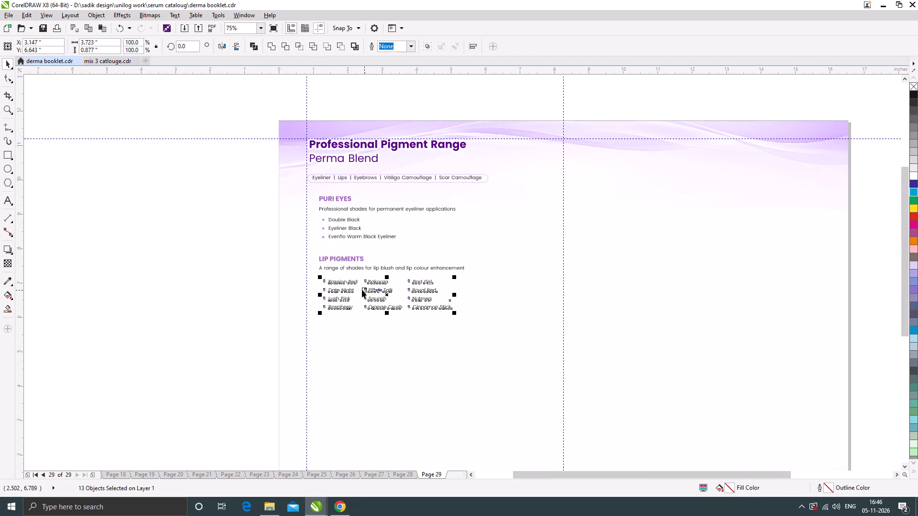
scroll(368, 288, up, 1)
drag(364, 277, 364, 277)
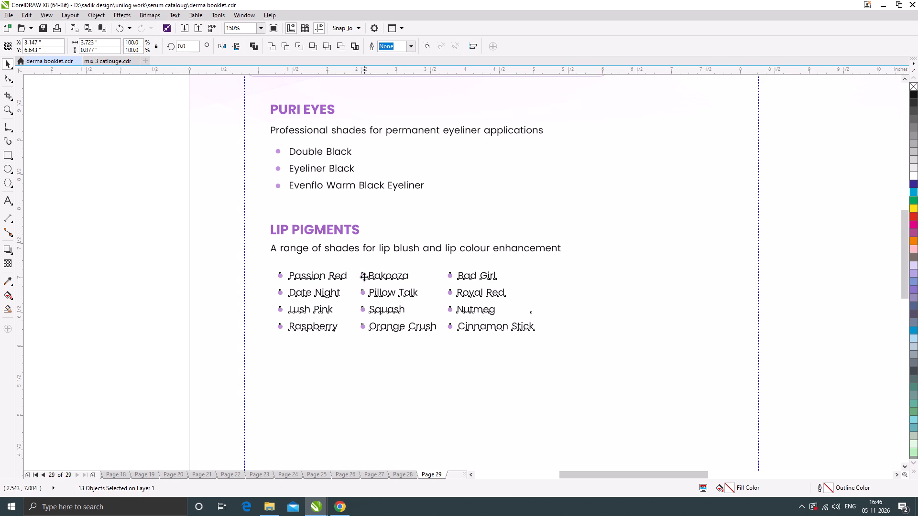
drag(364, 277, 356, 277)
scroll(306, 279, up, 1)
drag(305, 273, 303, 270)
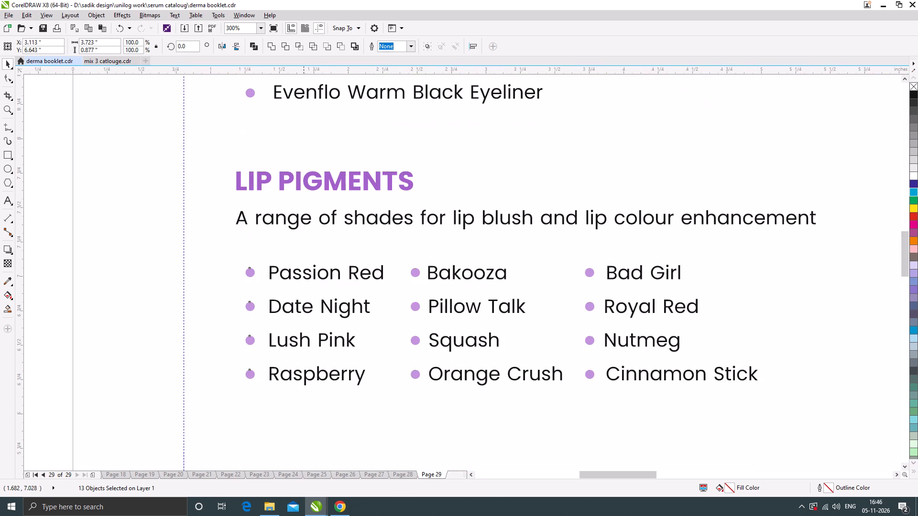
drag(303, 270, 298, 268)
scroll(365, 290, down, 1)
click(134, 295)
Draw a straight horizontal line about 5.12 in long extending right from the Puri Eyes heading.
scroll(341, 255, down, 2)
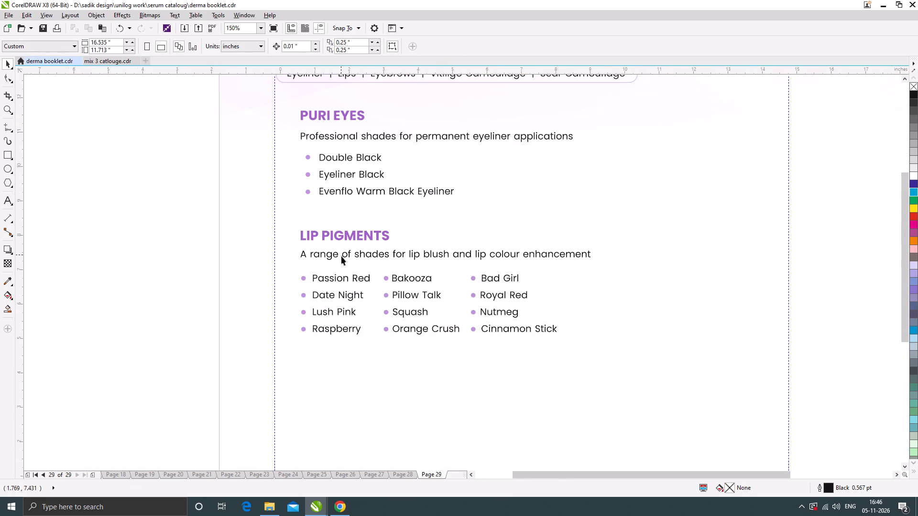
scroll(367, 218, up, 1)
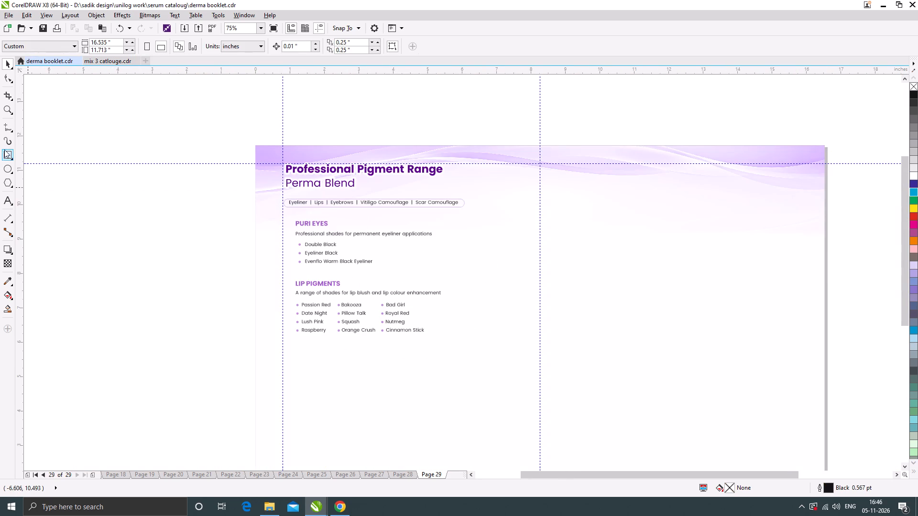
click(8, 126)
click(40, 147)
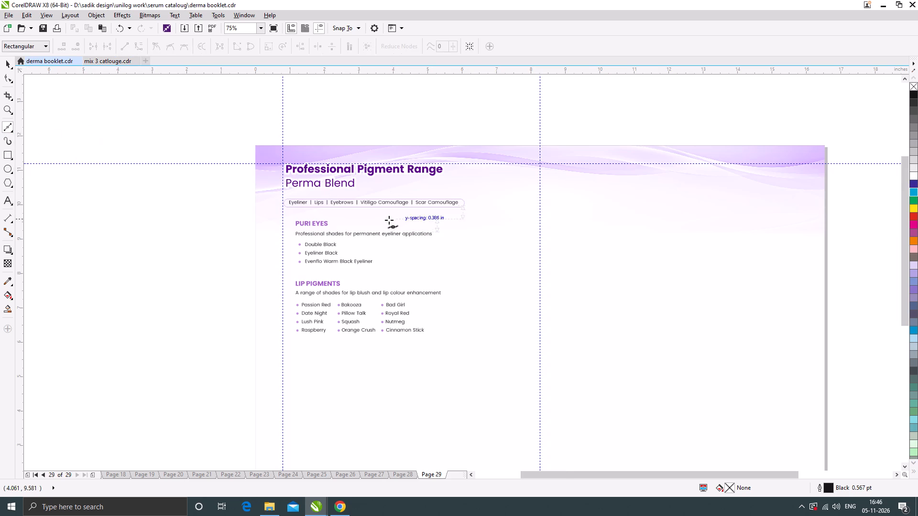
scroll(362, 221, up, 1)
click(307, 226)
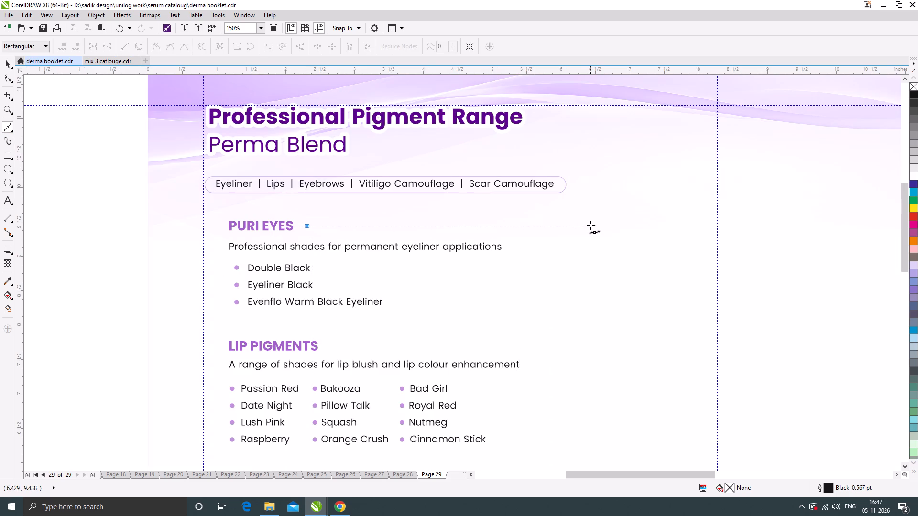
shift+click(659, 224)
click(7, 64)
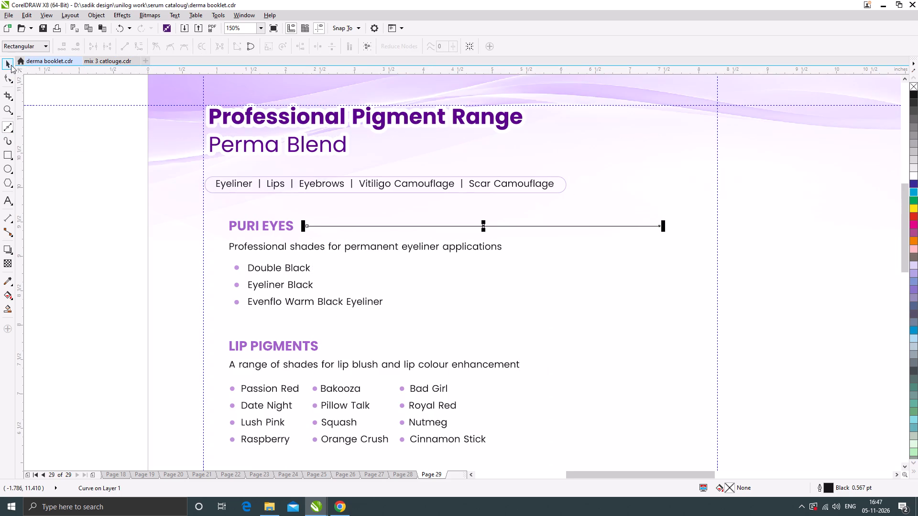
Style the line beside Puri Eyes with a 1.0 pt width, a dashed pattern and a 20% black outline colour.
click(67, 185)
click(317, 226)
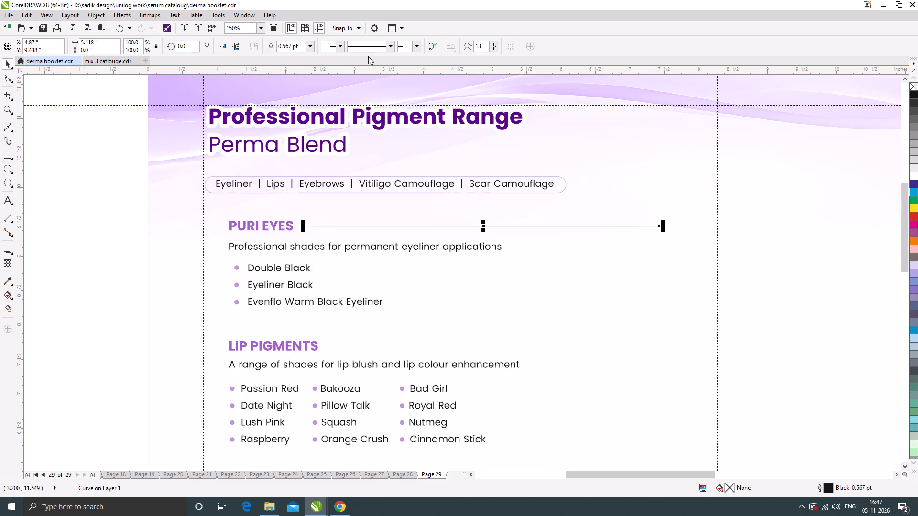
click(306, 46)
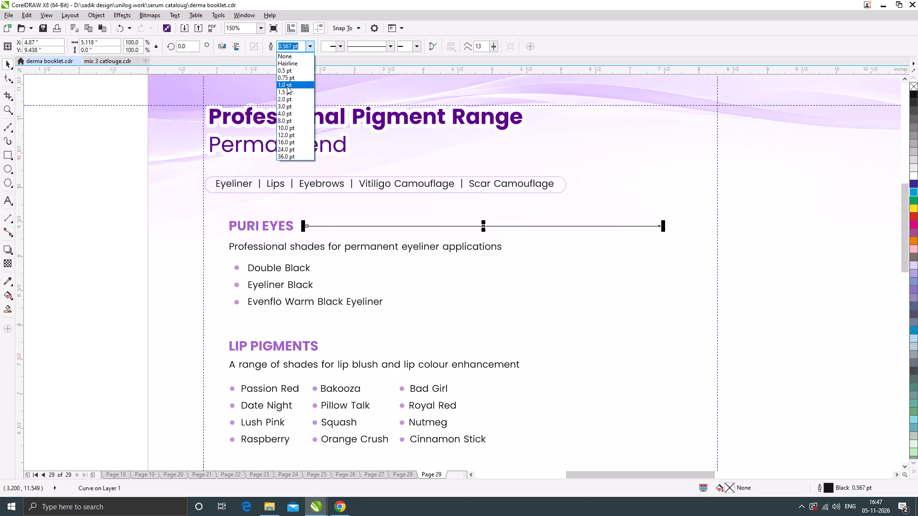
click(286, 84)
click(390, 46)
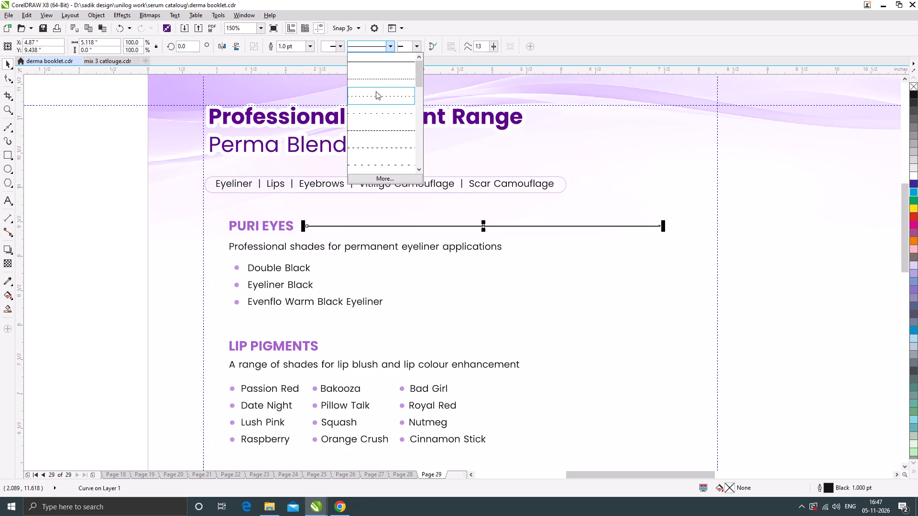
click(370, 146)
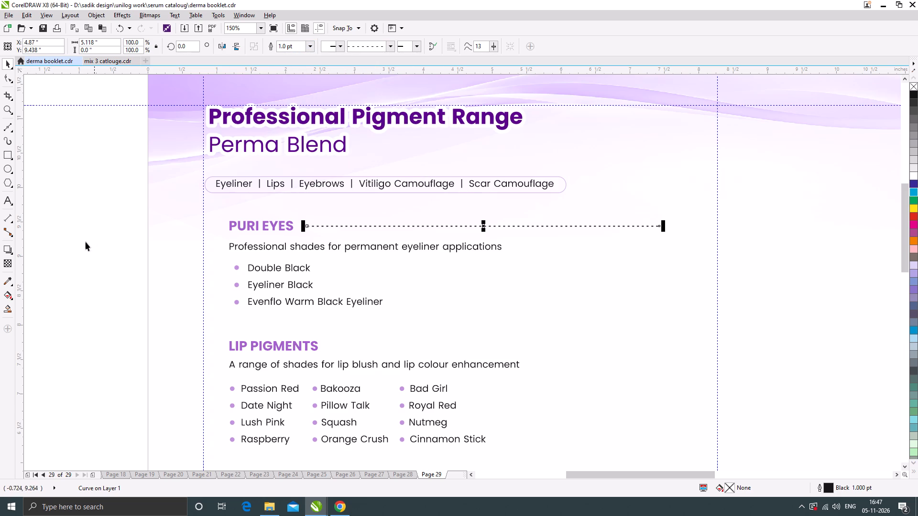
right_click(912, 158)
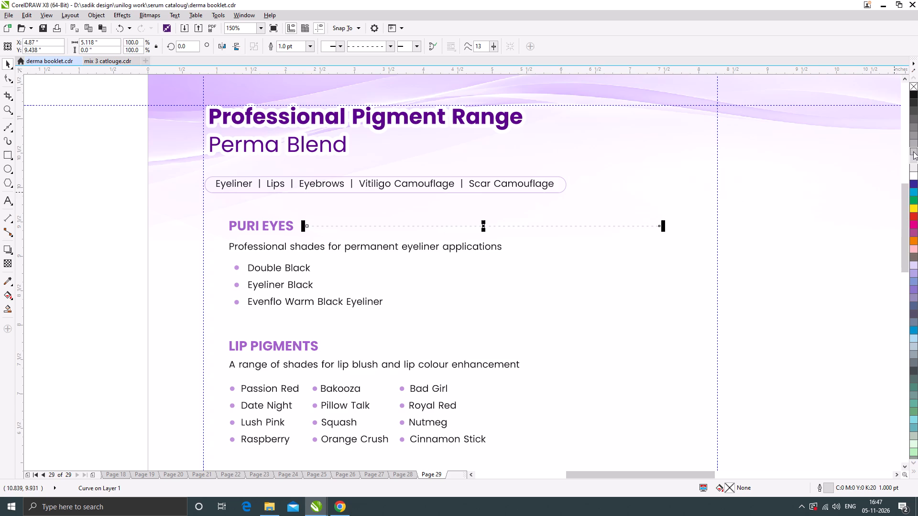
Change the outline colour of the dashed line beside Puri Eyes to 30% black.
right_click(913, 151)
click(112, 263)
scroll(417, 204, down, 1)
scroll(380, 217, up, 1)
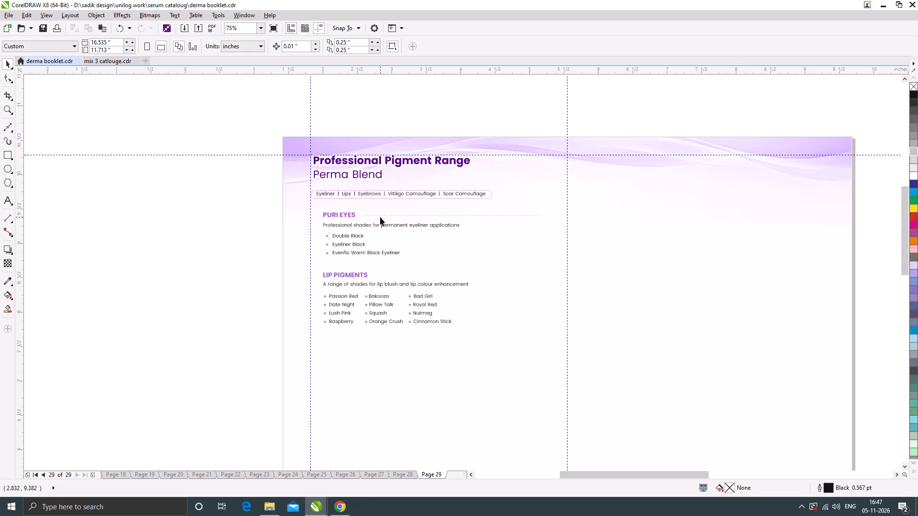
Extend the heading end of the Puri Eyes dashed line closer to the heading, making it about 5.19 in long.
click(382, 214)
scroll(345, 215, up, 1)
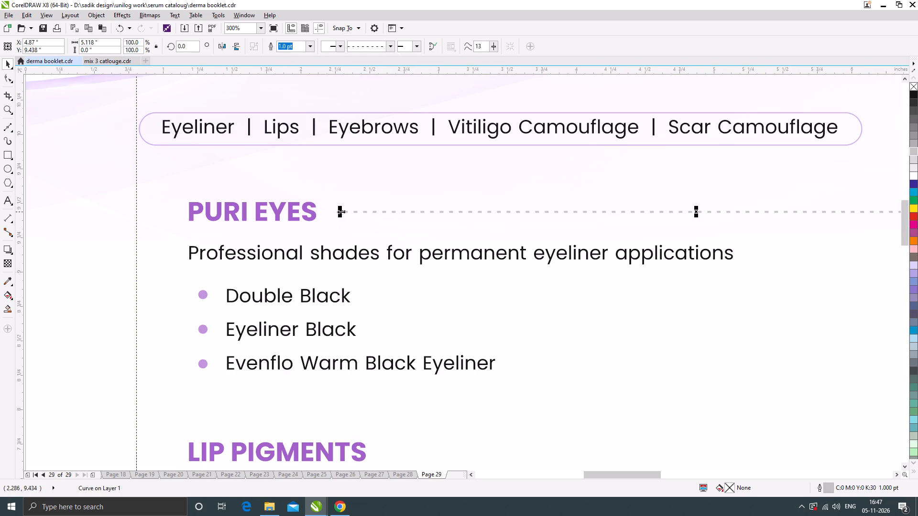
drag(341, 212, 331, 226)
Copy the dashed line beside the Lip Pigments heading and raise it slightly to centre it on the heading's height.
scroll(415, 193, down, 1)
drag(505, 203, 528, 323)
right_click(528, 323)
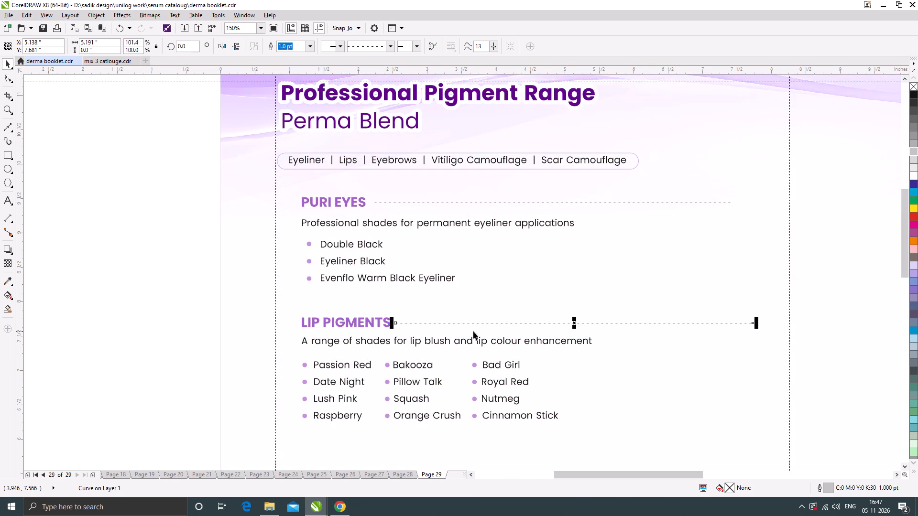
scroll(427, 332, up, 4)
scroll(421, 327, down, 1)
scroll(375, 294, up, 1)
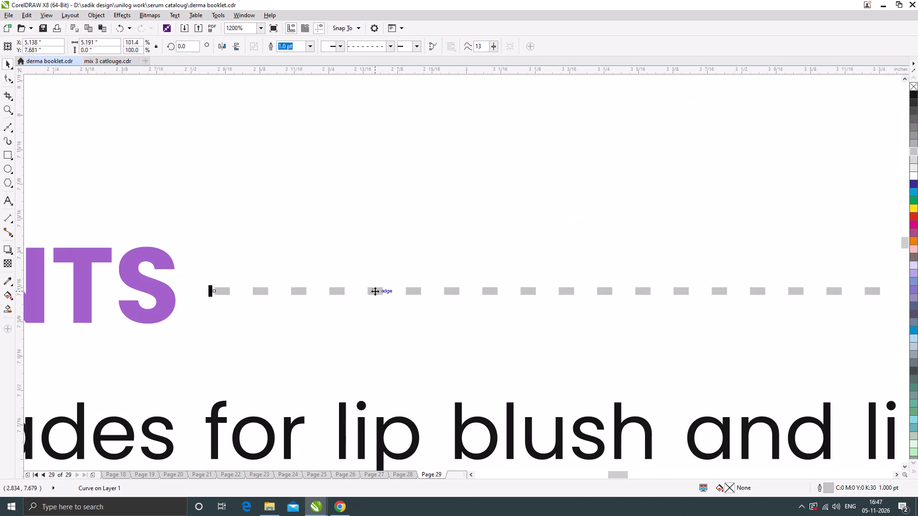
drag(374, 290, 374, 285)
scroll(374, 278, down, 4)
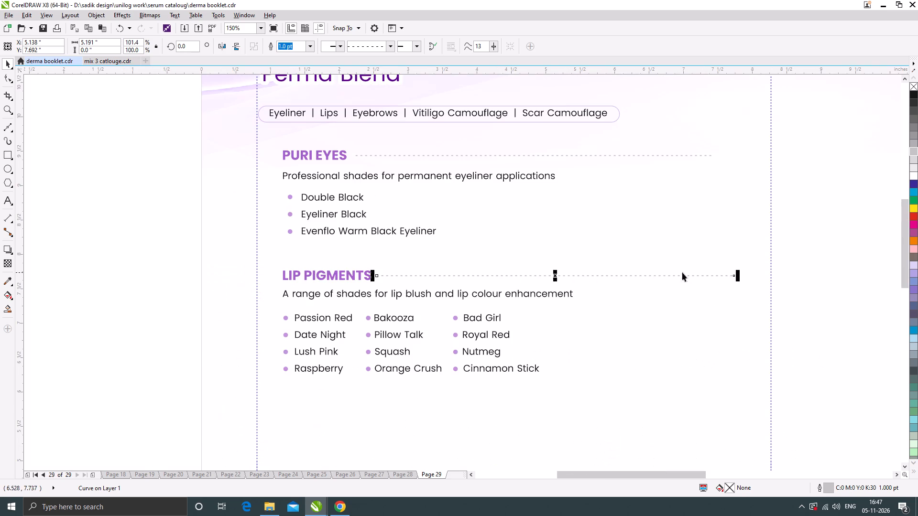
Shorten the far end of the Lip Pigments line so it finishes roughly level with the Puri Eyes line.
drag(738, 278, 719, 287)
scroll(558, 230, down, 1)
click(241, 278)
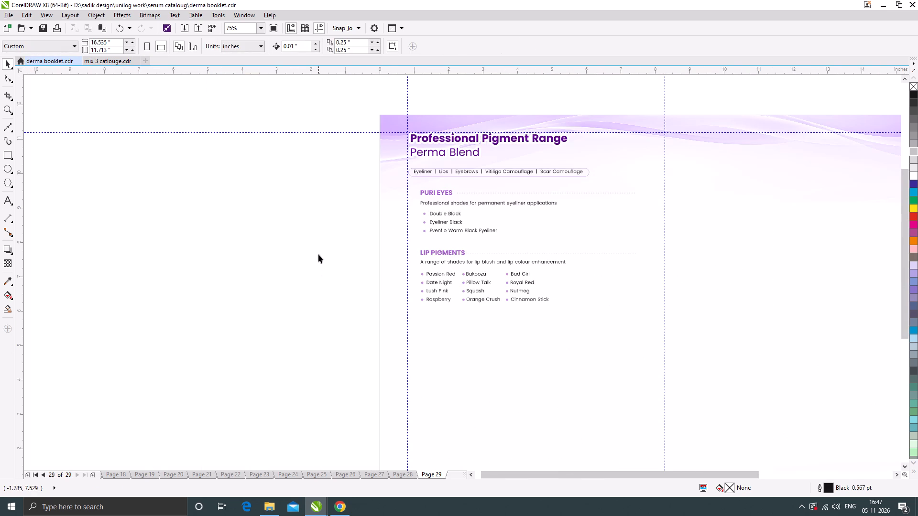
Move the whole Lip Pigments section, with its line, text and bullets, slightly up towards the Puri Eyes list.
drag(322, 241, 656, 327)
scroll(447, 261, up, 1)
drag(450, 248, 450, 247)
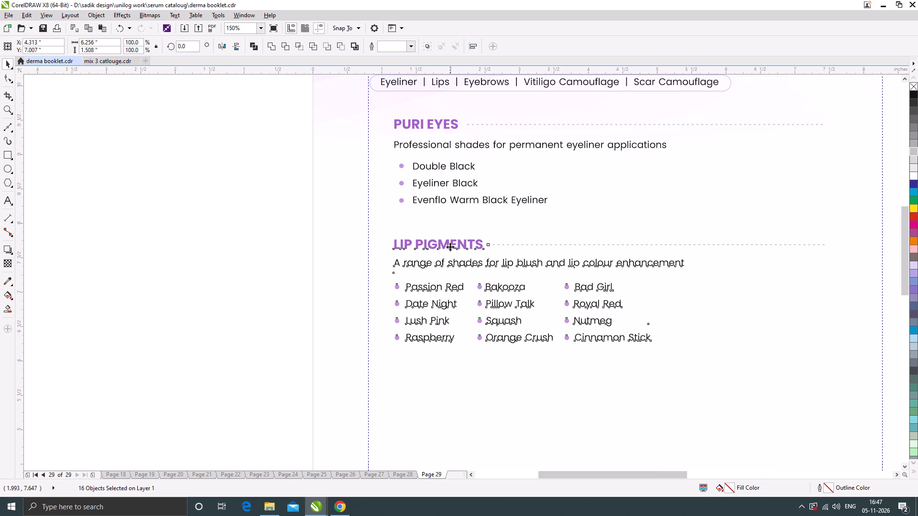
drag(450, 247, 450, 244)
scroll(449, 240, down, 1)
click(312, 262)
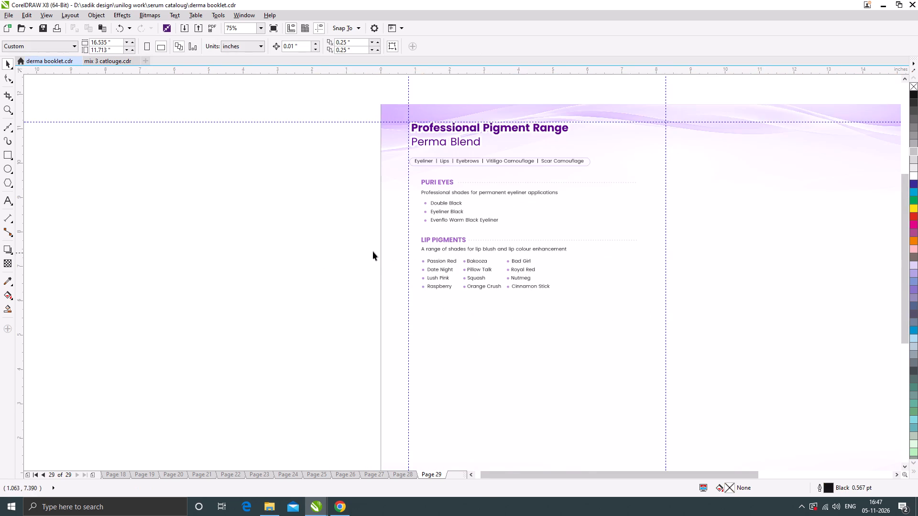
Duplicate the Lip Pigments heading and its dashed line straight down below the lip shade list.
scroll(445, 243, up, 1)
drag(273, 217, 602, 244)
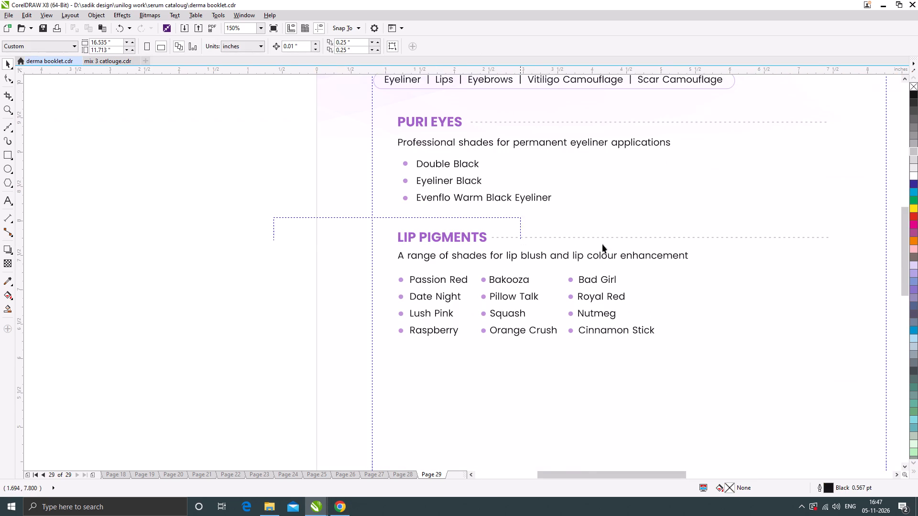
drag(602, 244, 851, 244)
drag(482, 240, 484, 357)
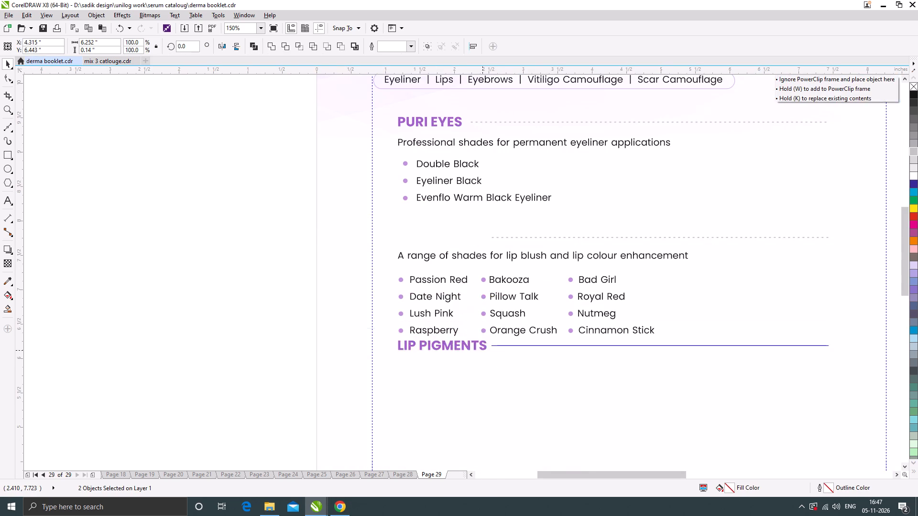
drag(484, 357, 489, 376)
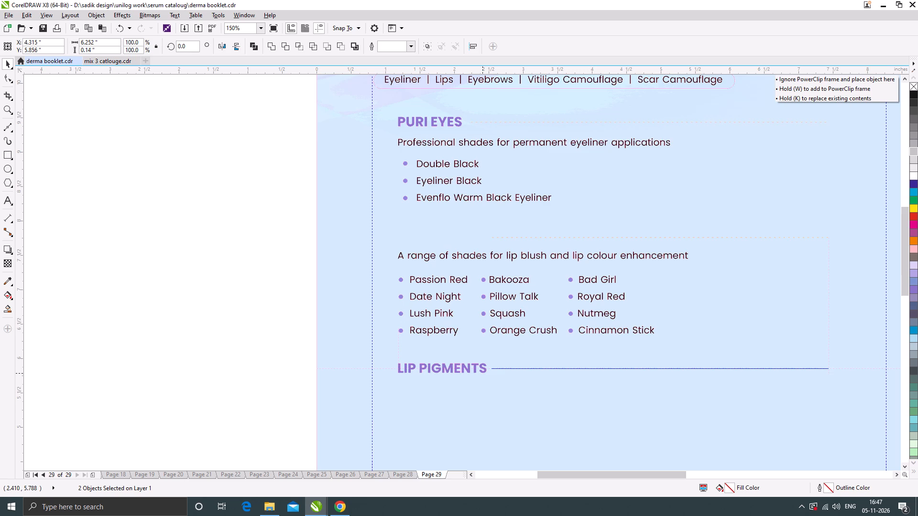
drag(489, 376, 489, 377)
shift+right_click(489, 377)
scroll(429, 289, down, 1)
click(285, 328)
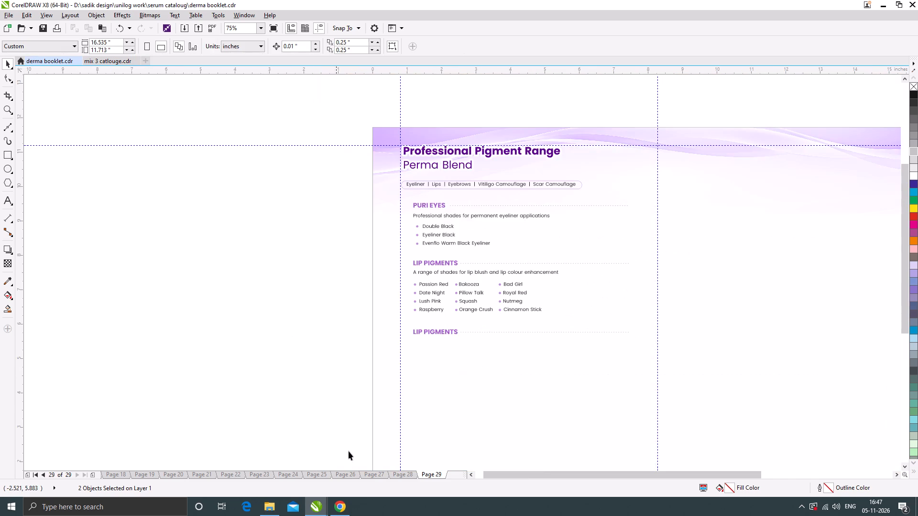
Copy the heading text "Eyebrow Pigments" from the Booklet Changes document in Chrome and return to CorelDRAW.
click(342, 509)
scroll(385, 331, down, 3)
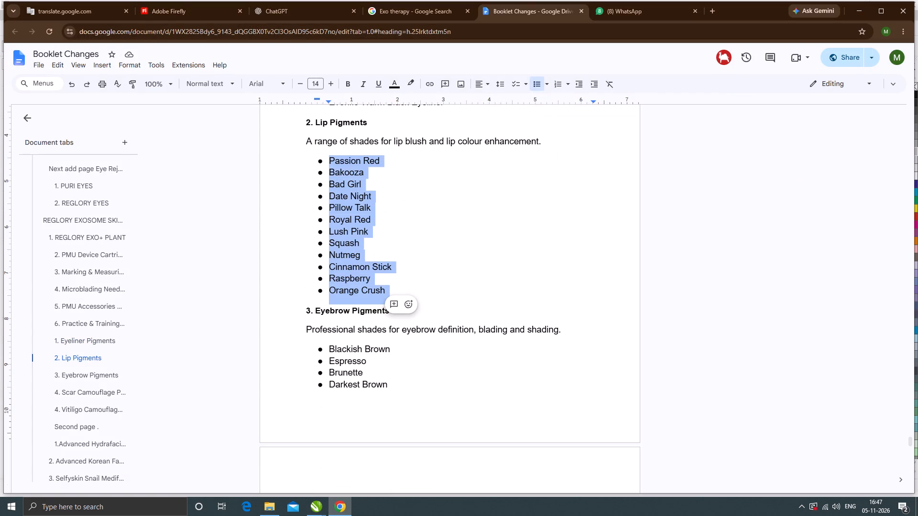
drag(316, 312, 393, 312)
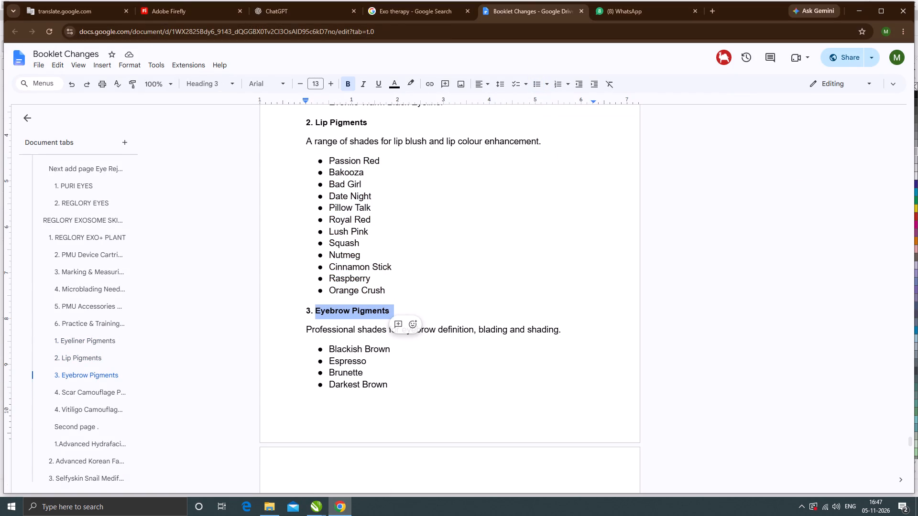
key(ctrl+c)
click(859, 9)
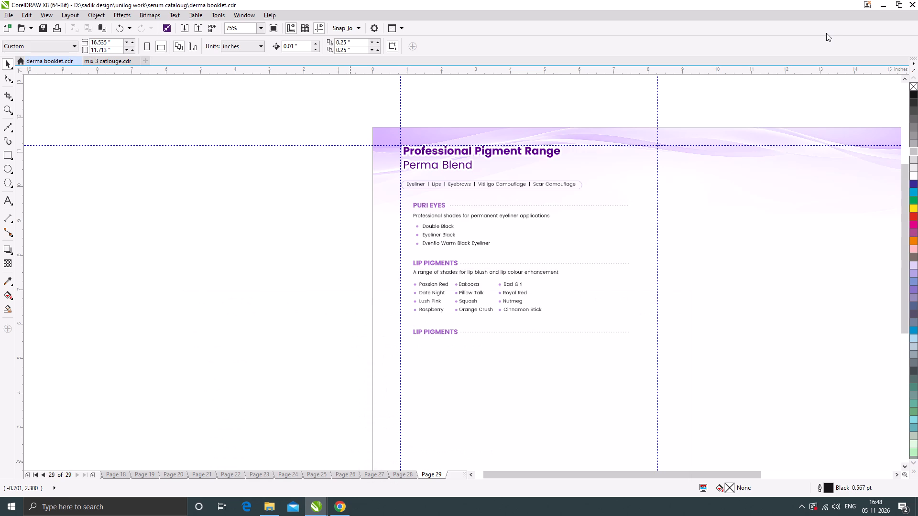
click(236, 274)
Copy "Professional shades for eyebrow definition, blading and shading" from the Booklet Changes document in Chrome and return to CorelDRAW.
click(344, 503)
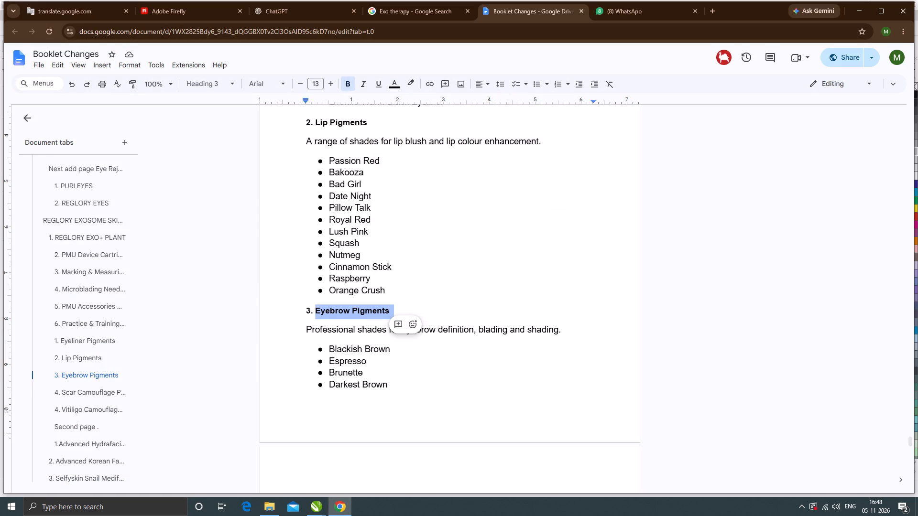
drag(304, 330, 558, 329)
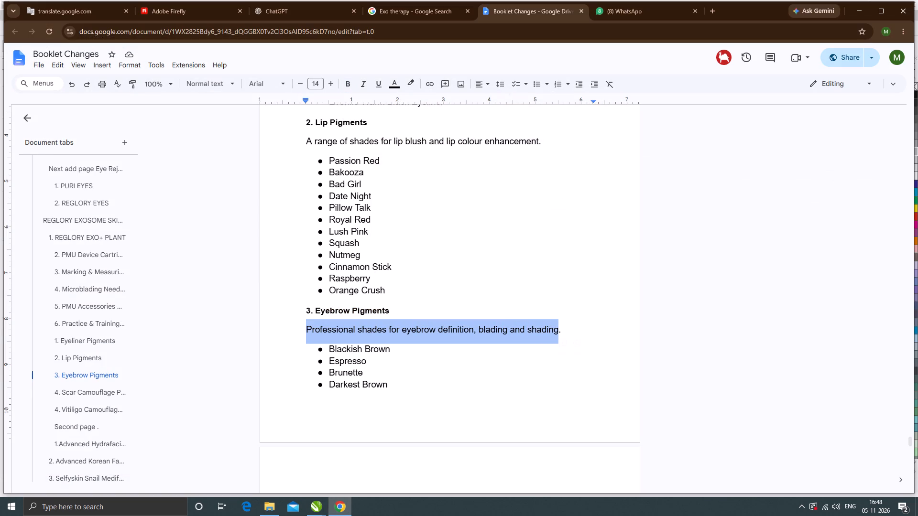
key(ctrl+c)
click(863, 8)
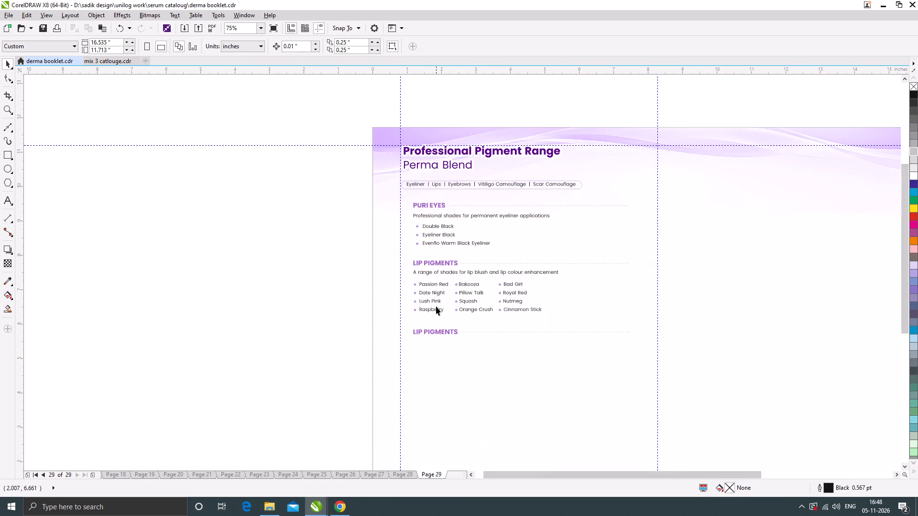
Duplicate the lip description under the lower heading and replace its text with the copied eyebrow description.
drag(482, 272, 484, 335)
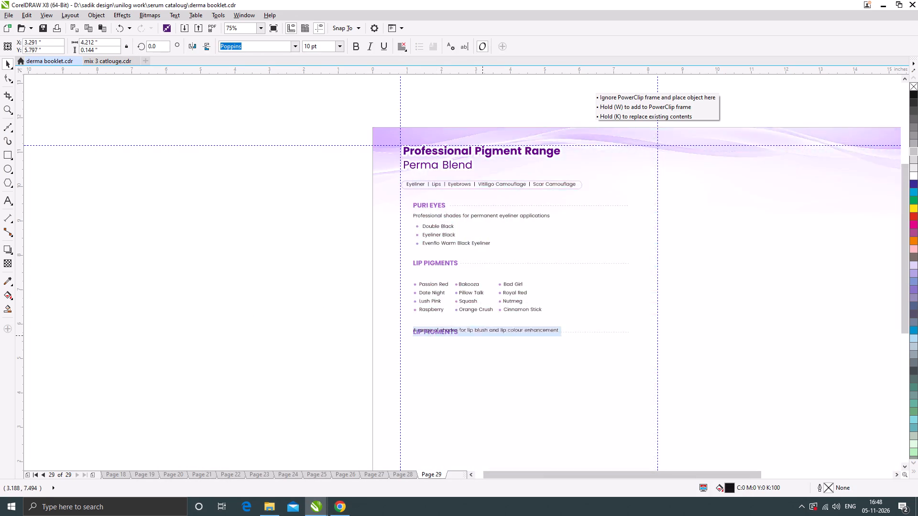
drag(484, 335, 484, 344)
shift+right_click(484, 344)
scroll(484, 344, up, 1)
double_click(484, 342)
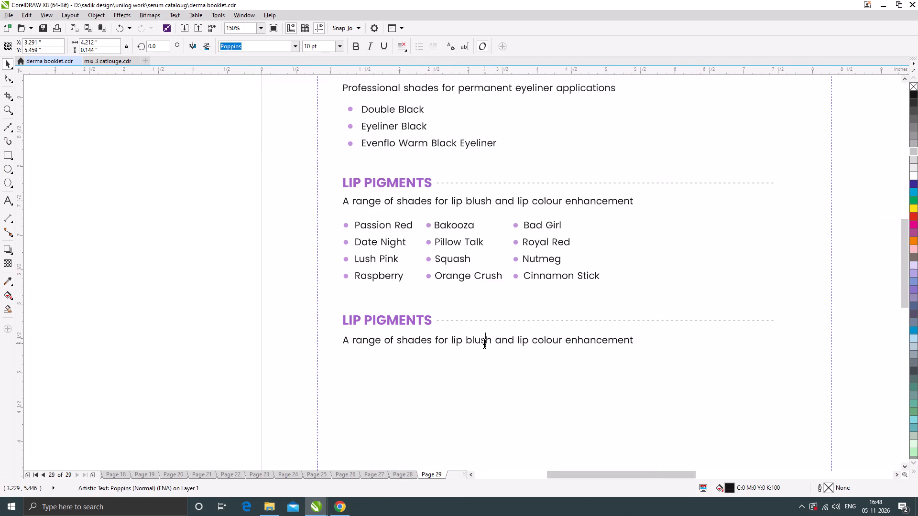
key(ctrl+a)
key(ctrl+v)
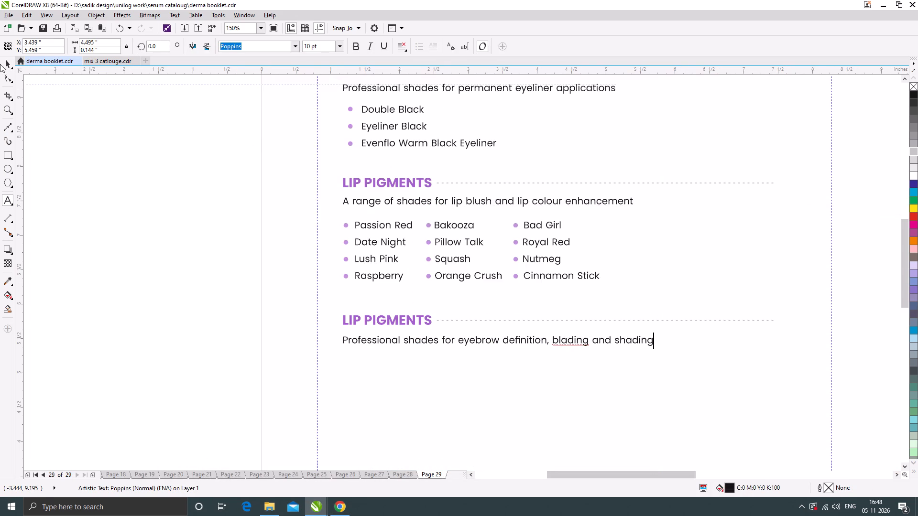
click(7, 62)
Move the eyebrow description up slightly, closer to the heading above it.
scroll(419, 328, up, 2)
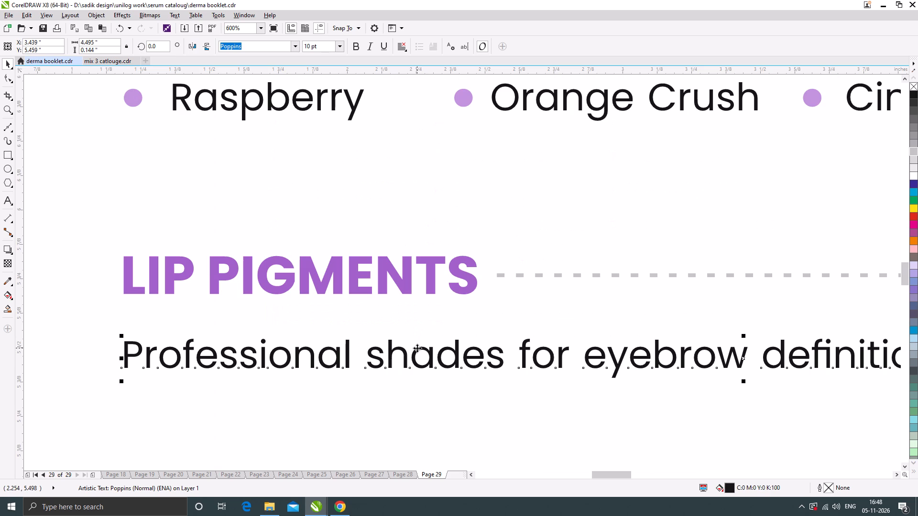
drag(417, 348, 420, 333)
scroll(414, 343, down, 3)
Move the lip blush description up slightly, closer to the upper Lip Pigments heading.
scroll(377, 193, up, 2)
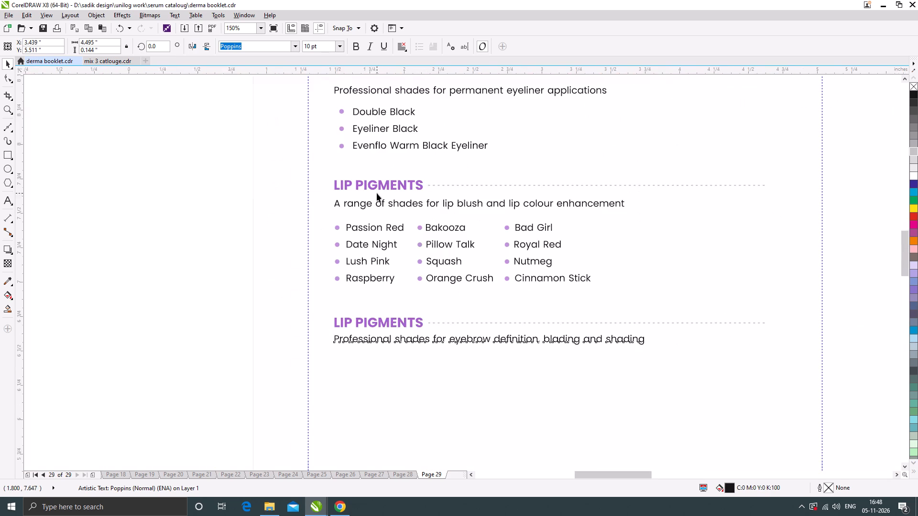
drag(387, 230, 387, 219)
scroll(383, 225, down, 3)
click(266, 246)
Move the permanent eyeliner description up, closer to the Puri Eyes heading.
scroll(396, 139, up, 1)
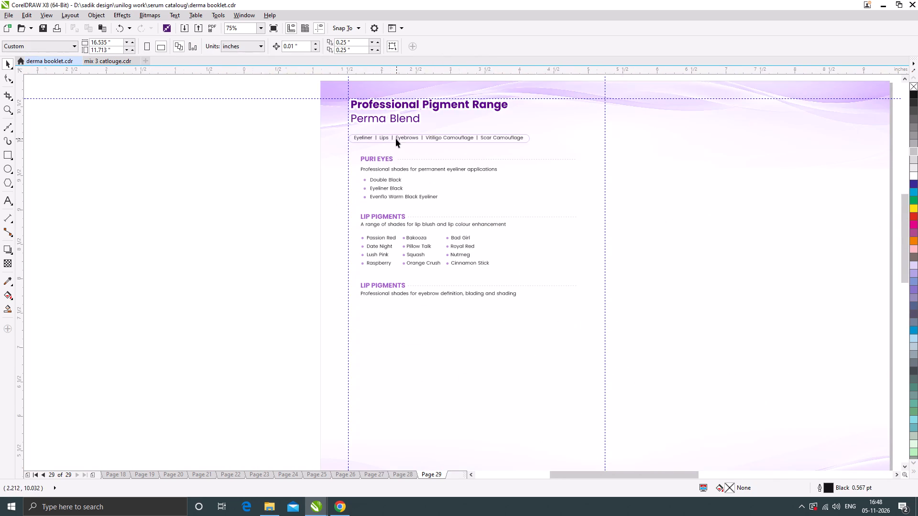
scroll(396, 139, up, 1)
drag(369, 257, 368, 249)
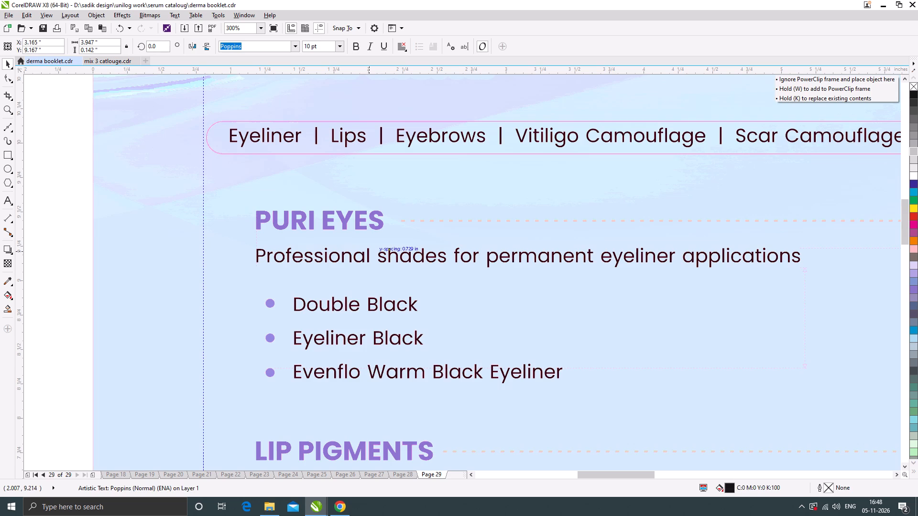
drag(368, 249, 368, 248)
scroll(364, 252, up, 1)
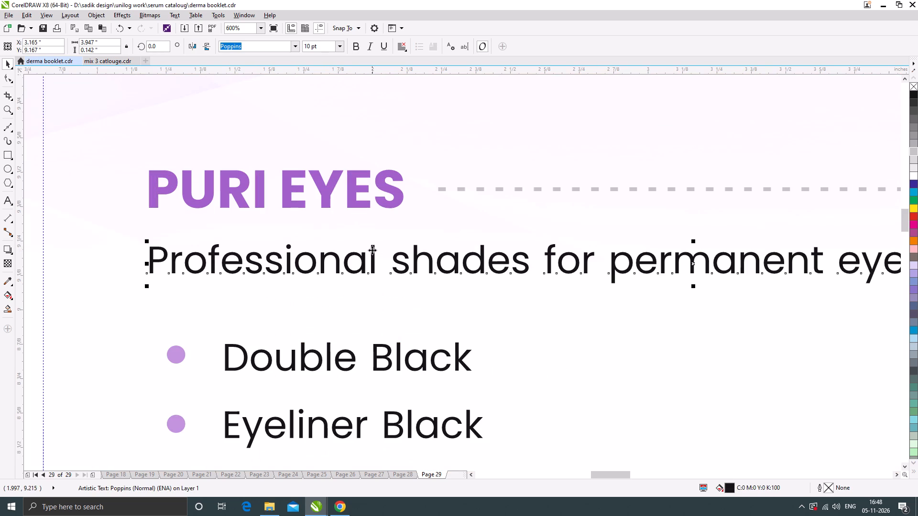
drag(372, 250, 372, 244)
scroll(357, 222, down, 3)
click(192, 266)
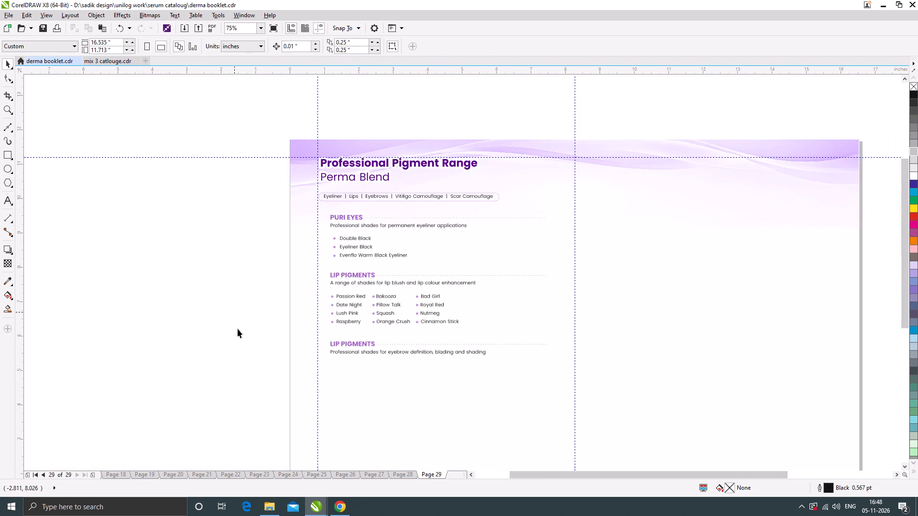
click(226, 369)
Copy the eyebrow shade list, Blackish Brown to Fudge, from the Booklet Changes document in Chrome and return to CorelDRAW.
click(339, 508)
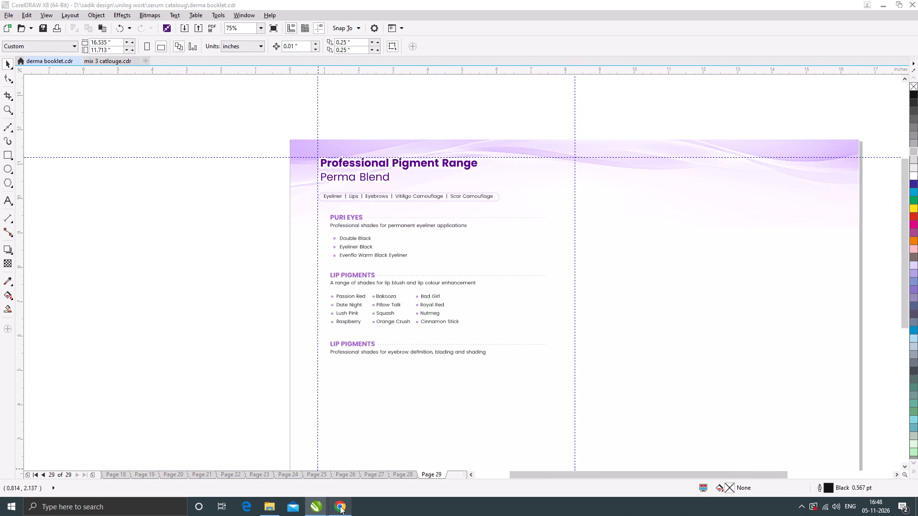
scroll(340, 351, down, 4)
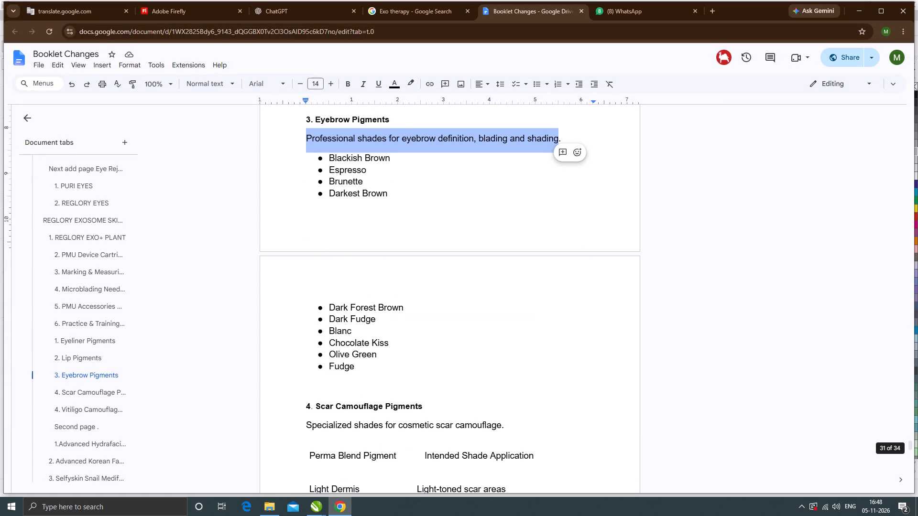
scroll(339, 328, up, 1)
drag(331, 204, 355, 221)
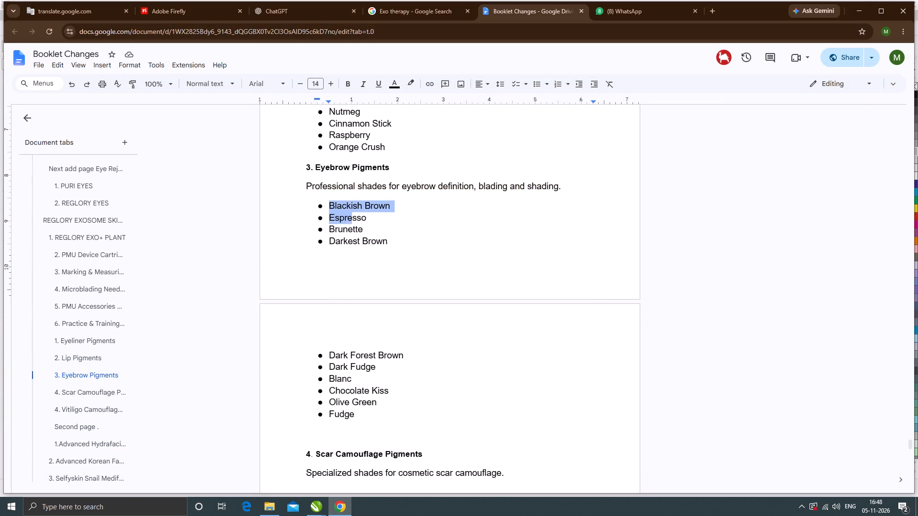
drag(355, 221, 391, 414)
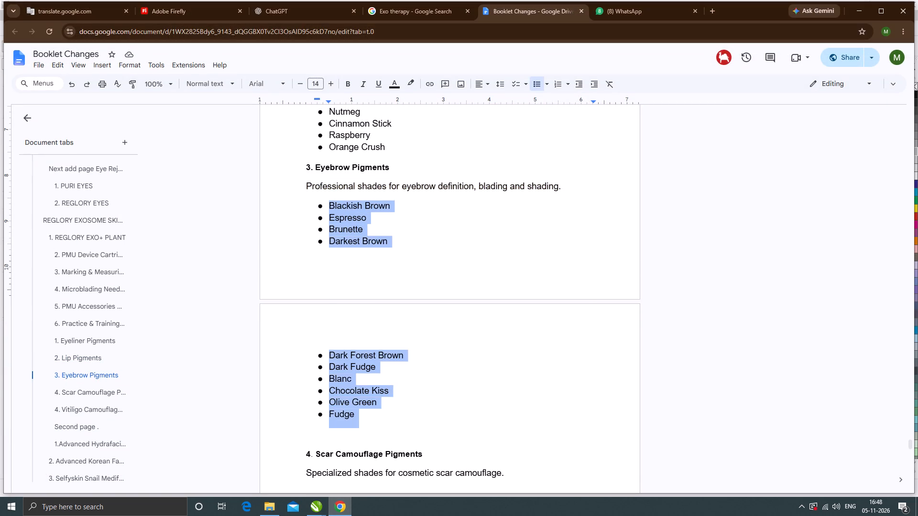
key(ctrl+c)
click(859, 6)
Duplicate the block of lip shade names straight down beneath the eyebrow description.
scroll(363, 348, up, 1)
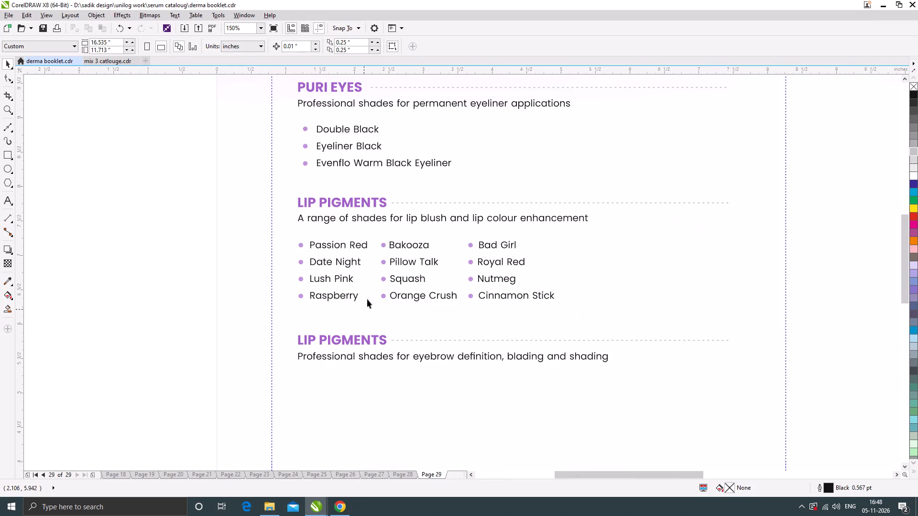
scroll(381, 250, down, 1)
drag(366, 248, 366, 315)
shift+right_click(366, 315)
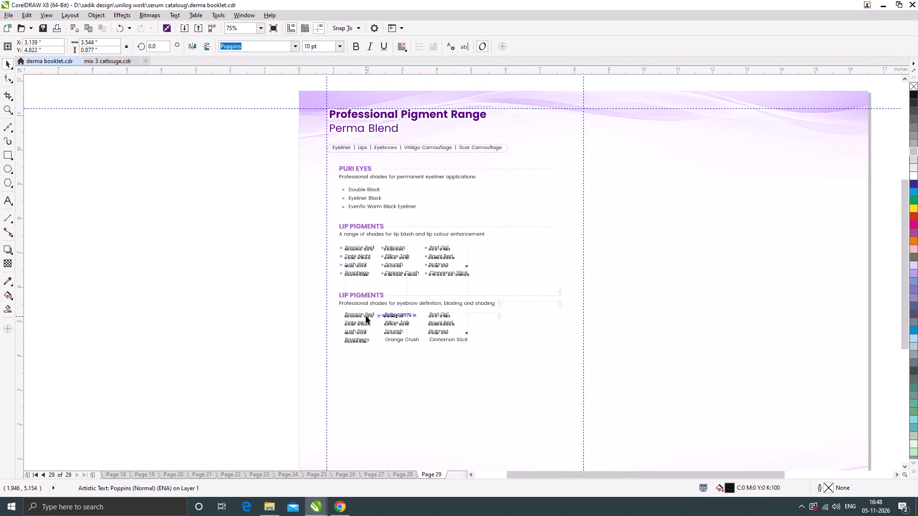
Replace the duplicated lip shade names with the copied eyebrow shade list, Blackish Brown to Fudge, without a trailing blank line.
double_click(366, 315)
key(ctrl+a)
key(ctrl+v)
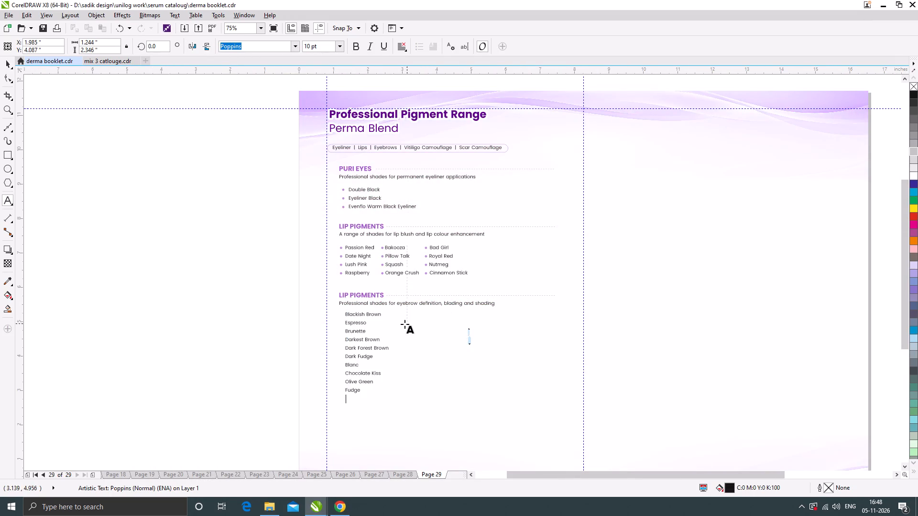
scroll(344, 333, up, 1)
key(BackSpace)
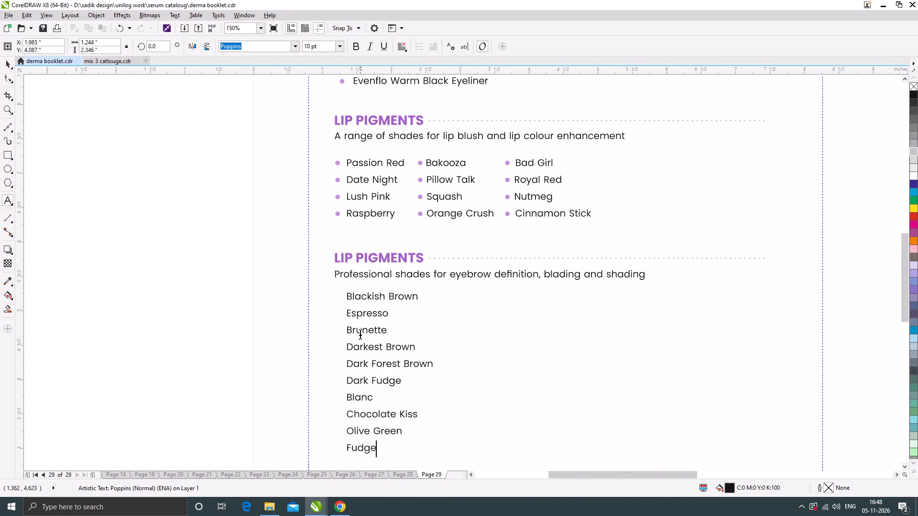
Bring Espresso up beside Blackish Brown, spaced out to start a second column.
click(347, 313)
key(BackSpace)
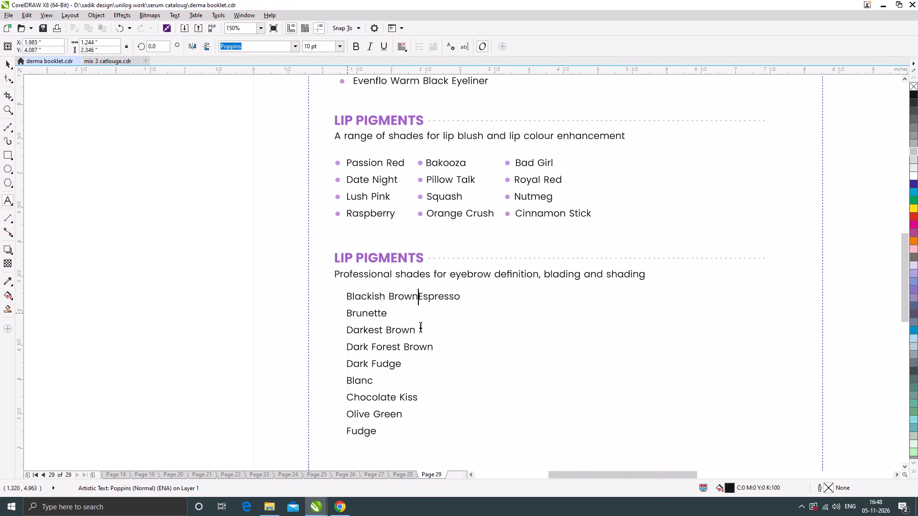
key(space)
key(space)
key(space)
key(space)
key(space)
key(space)
key(space)
key(space)
key(space)
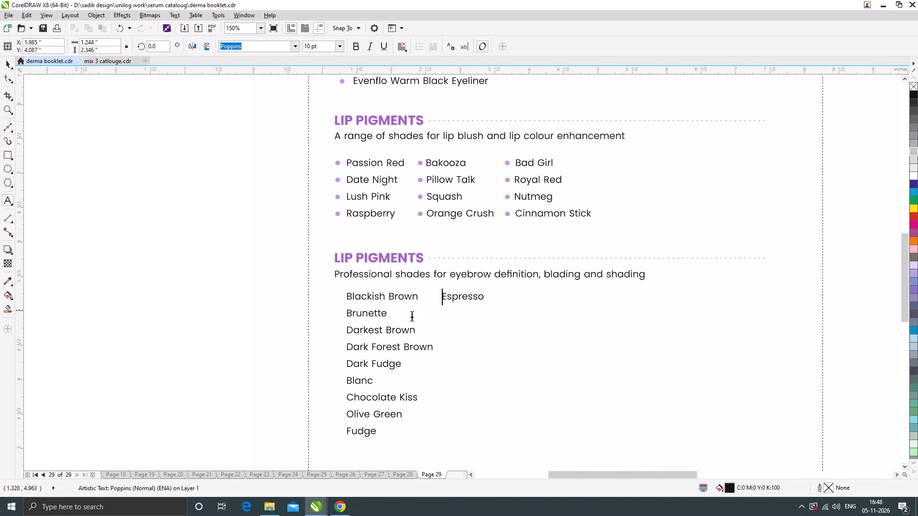
Bring Brunette up beside Espresso, spaced out as a third entry in the first row.
click(348, 313)
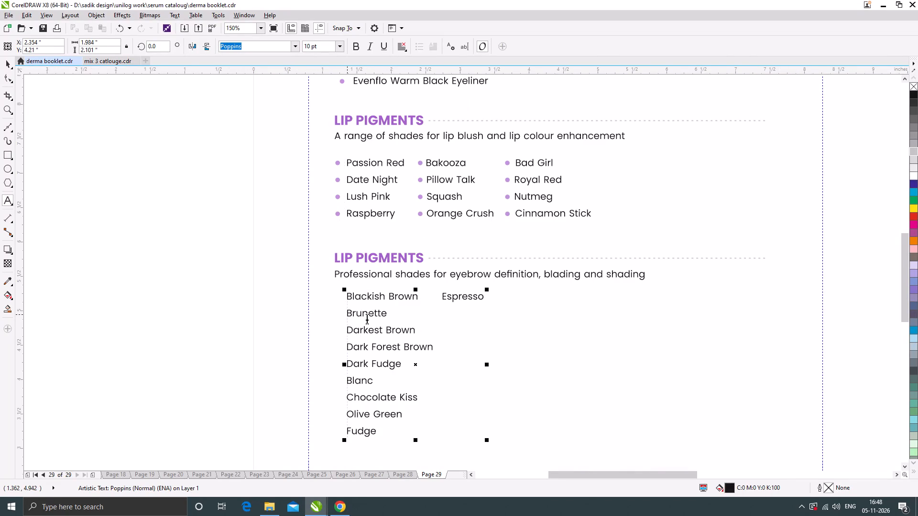
key(BackSpace)
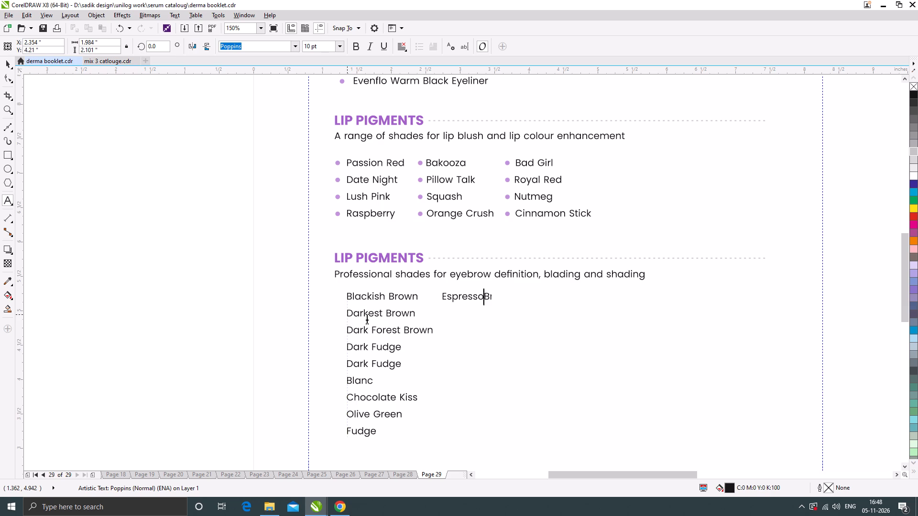
key(space)
key(space)
key(space)
key(space)
key(space)
key(space)
key(space)
key(space)
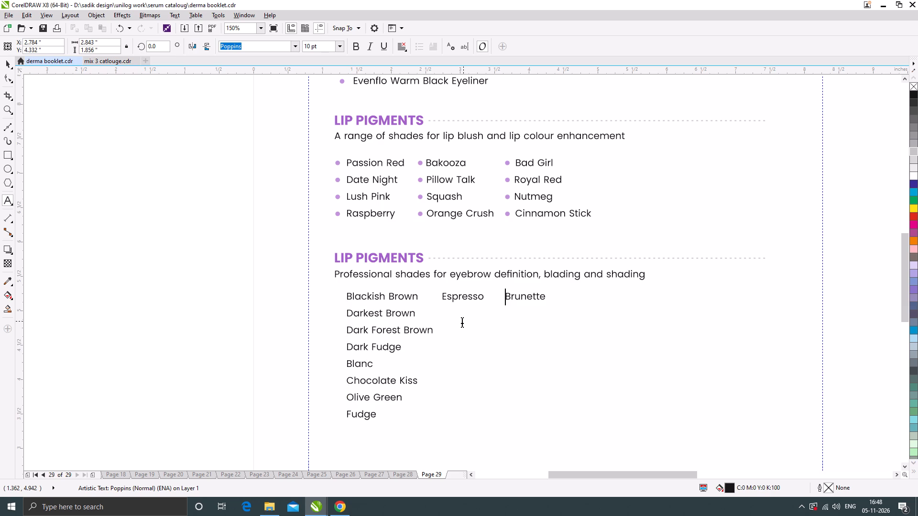
Bring Dark Forest Brown up beside Darkest Brown, lined up with Espresso in the second column.
click(346, 330)
key(BackSpace)
key(space)
key(space)
key(space)
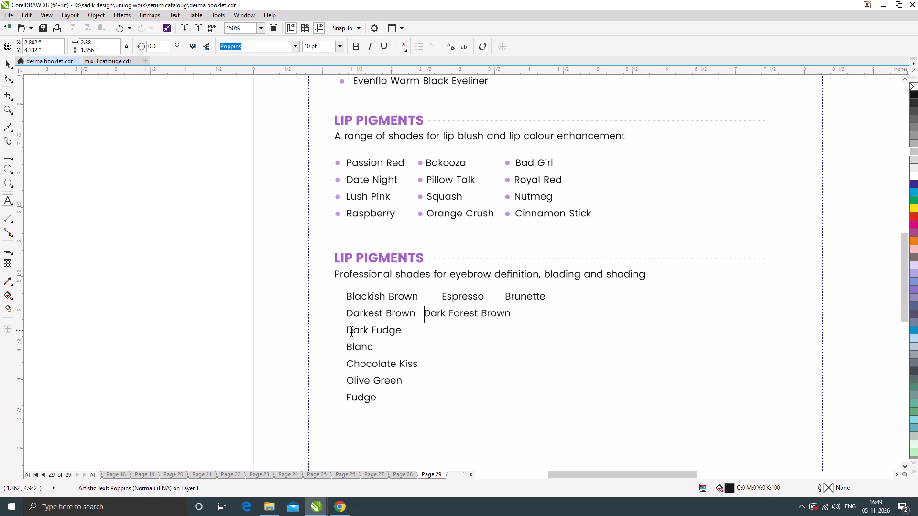
key(space)
key(space)
key(space)
key(space)
key(space)
key(space)
key(space)
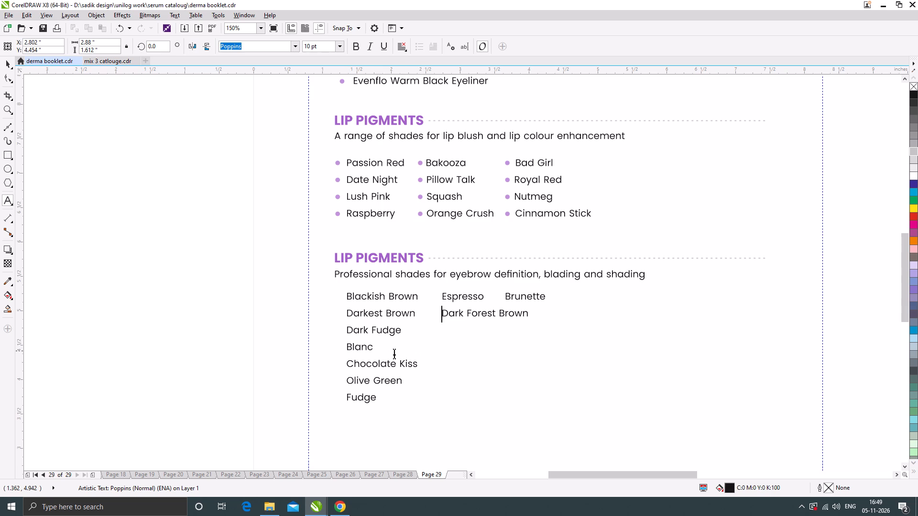
Bring Blanc up beside Dark Fudge, spaced out to line up with the second column.
click(350, 348)
key(BackSpace)
key(space)
key(space)
key(space)
key(space)
key(space)
key(space)
key(space)
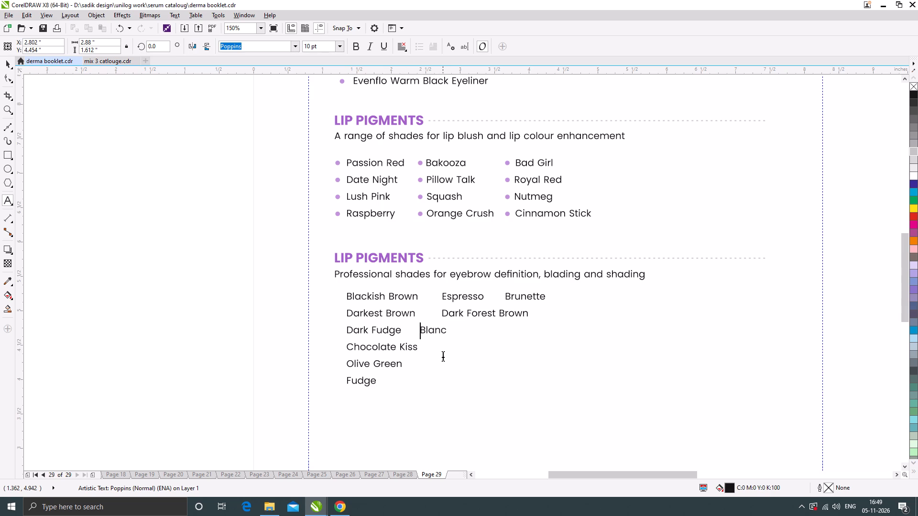
key(space)
key(space)
key(space)
key(space)
key(space)
key(space)
key(space)
key(space)
key(space)
Bring Olive Green up beside Chocolate Kiss, spaced out to line up with the second column.
click(346, 365)
key(BackSpace)
key(space)
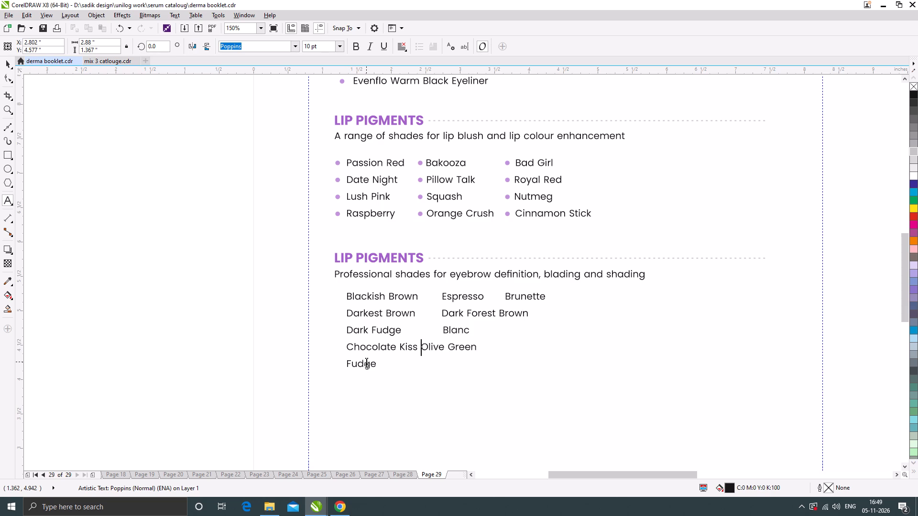
key(space)
key(space)
key(space)
key(space)
key(space)
key(space)
key(space)
key(space)
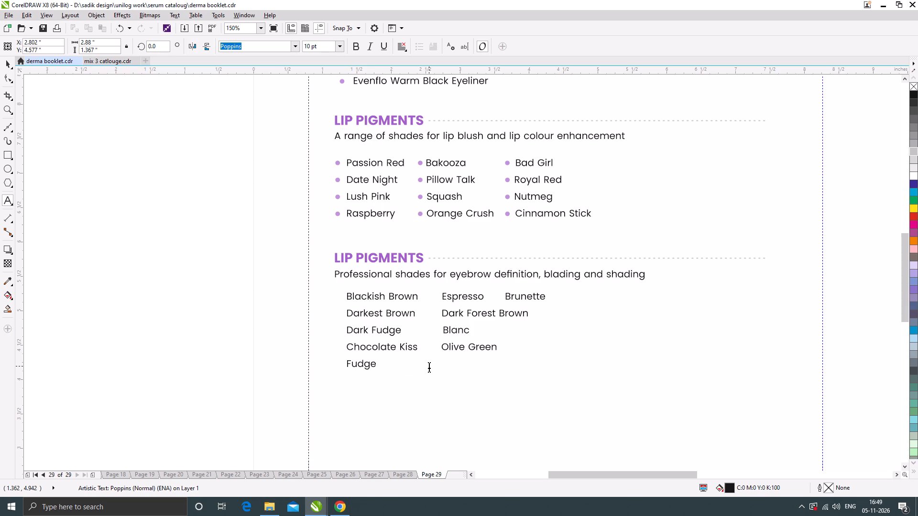
Move Dark Forest Brown out of the second column to a new line below Fudge.
drag(442, 313, 532, 318)
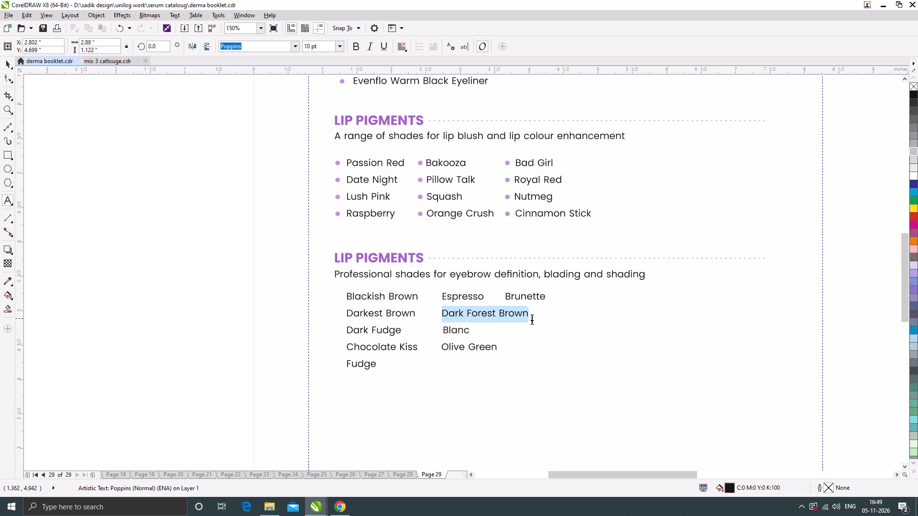
key(ctrl+x)
click(382, 365)
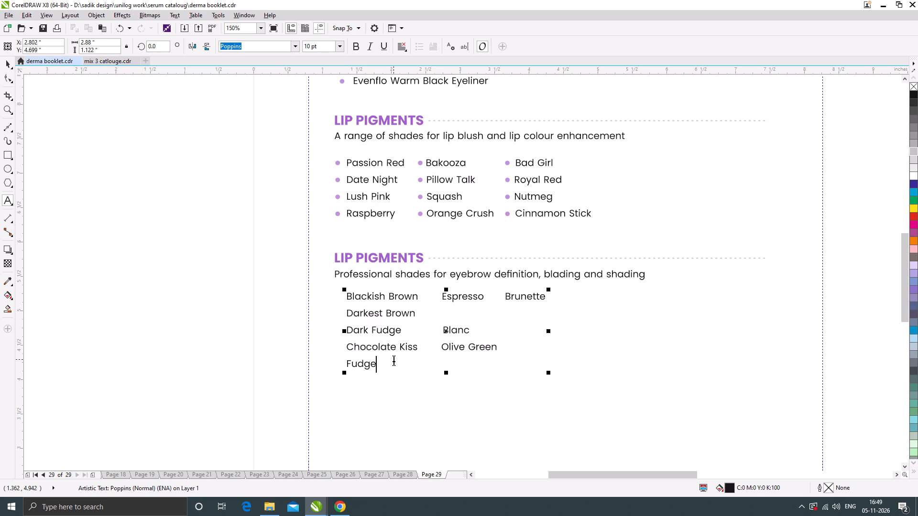
key(Return)
key(ctrl+v)
Move Fudge from its own line to the second column beside Darkest Brown, lined up under Espresso.
drag(383, 362, 339, 365)
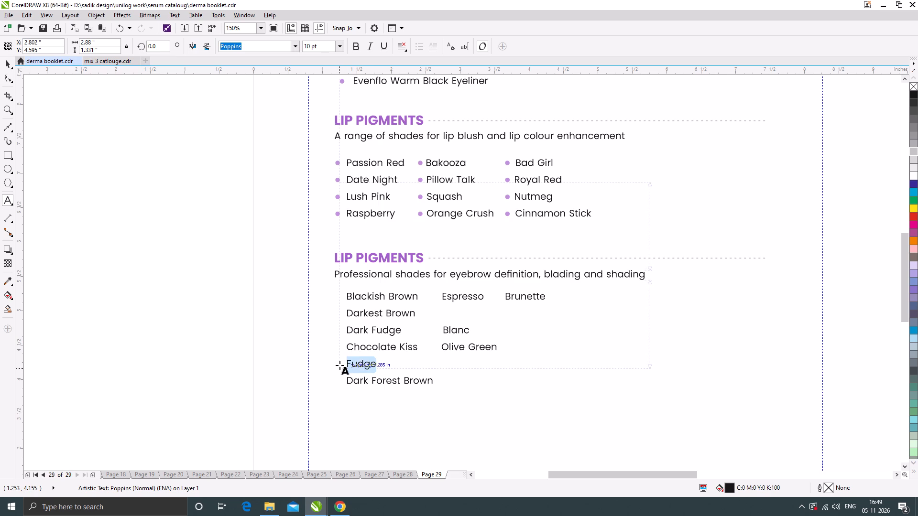
key(ctrl+x)
click(416, 315)
key(space)
key(space)
key(space)
key(space)
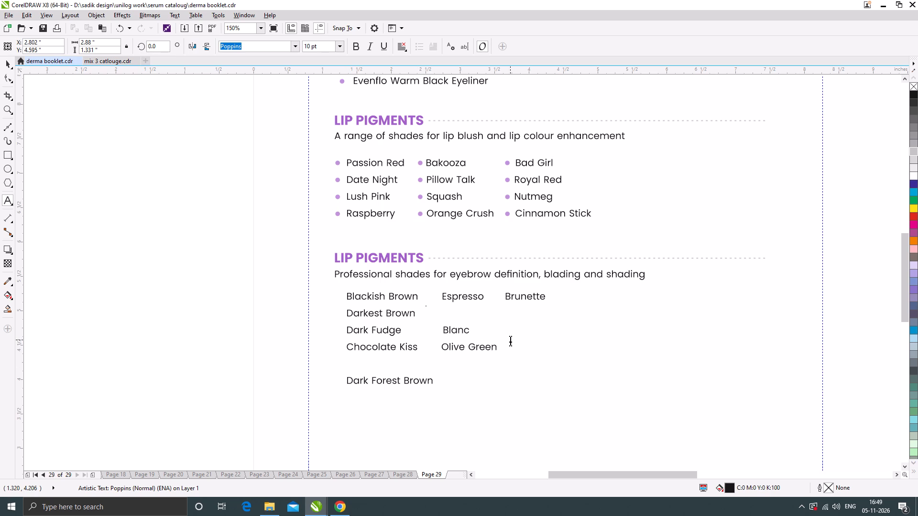
key(space)
key(space)
key(space)
key(space)
key(space)
key(space)
key(ctrl+v)
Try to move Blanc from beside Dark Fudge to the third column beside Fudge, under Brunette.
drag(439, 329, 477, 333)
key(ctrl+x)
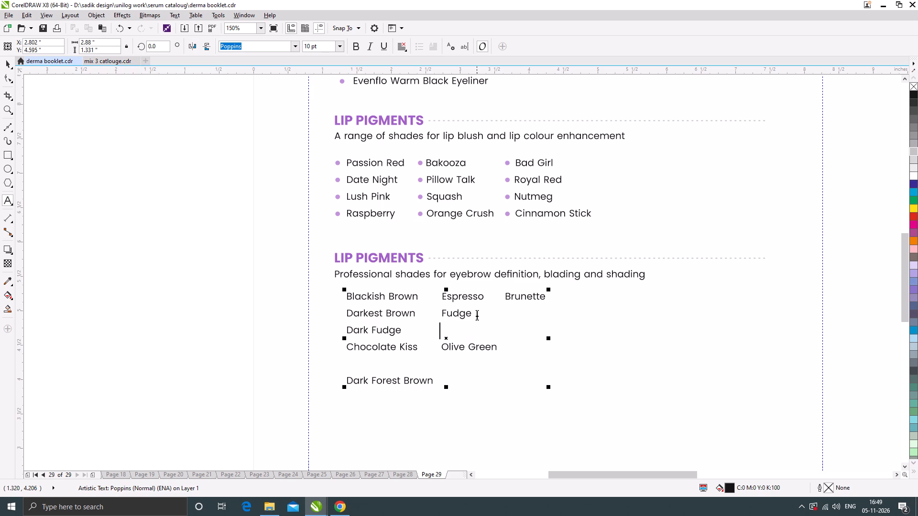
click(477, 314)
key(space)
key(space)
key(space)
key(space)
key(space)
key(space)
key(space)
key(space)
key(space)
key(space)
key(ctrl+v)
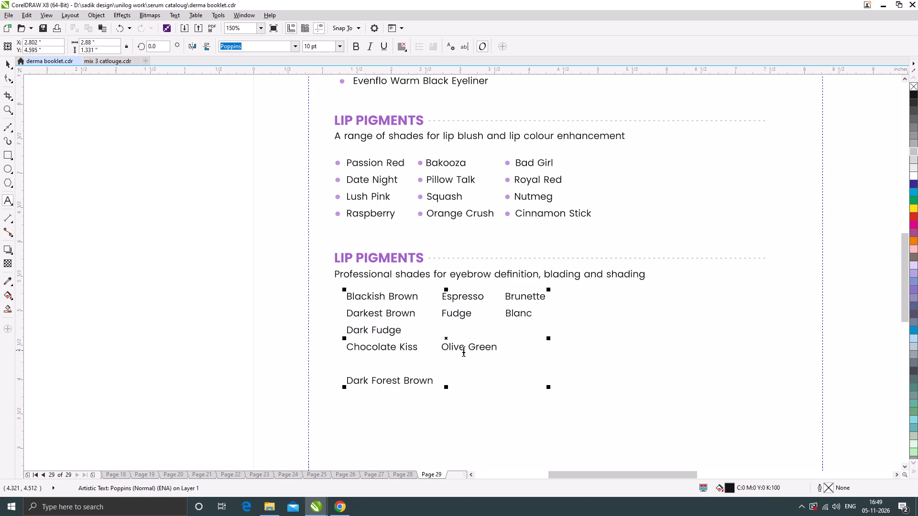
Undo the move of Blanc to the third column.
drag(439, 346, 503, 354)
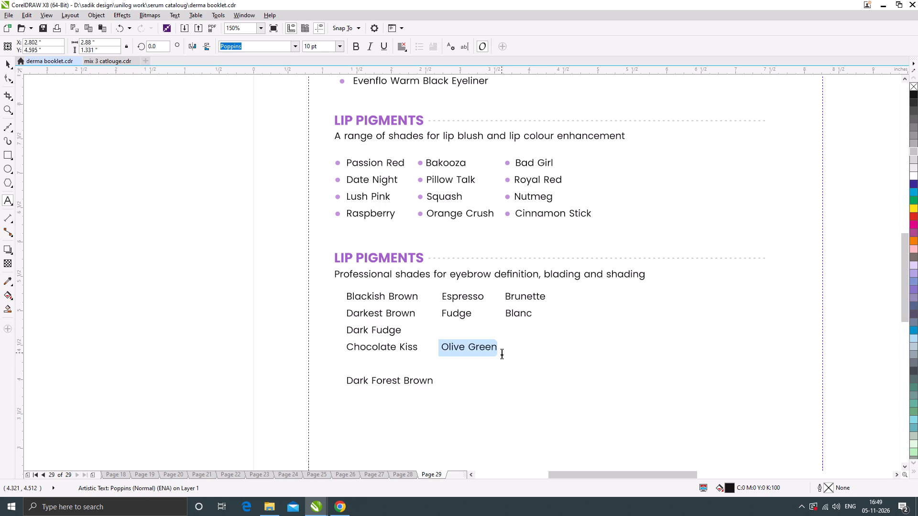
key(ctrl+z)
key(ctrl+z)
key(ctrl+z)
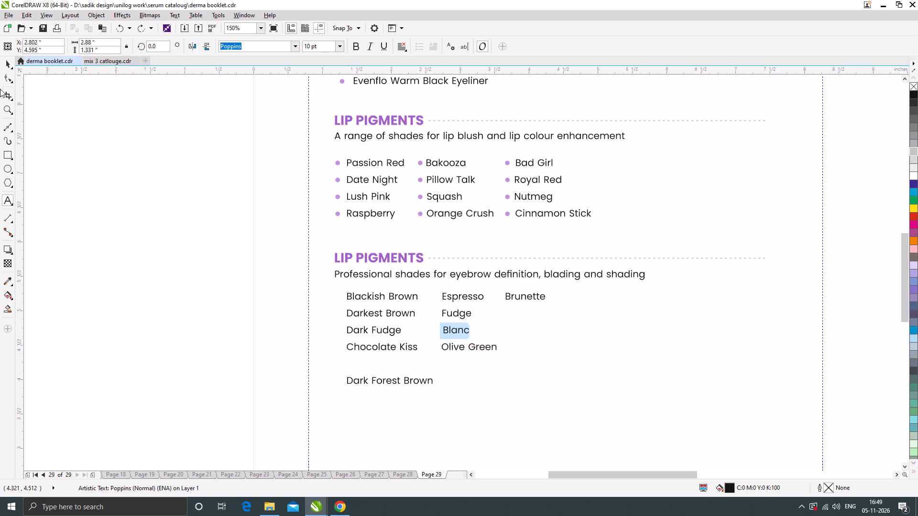
Remove the empty line above Dark Forest Brown in the eyebrow shade list.
click(6, 63)
click(125, 205)
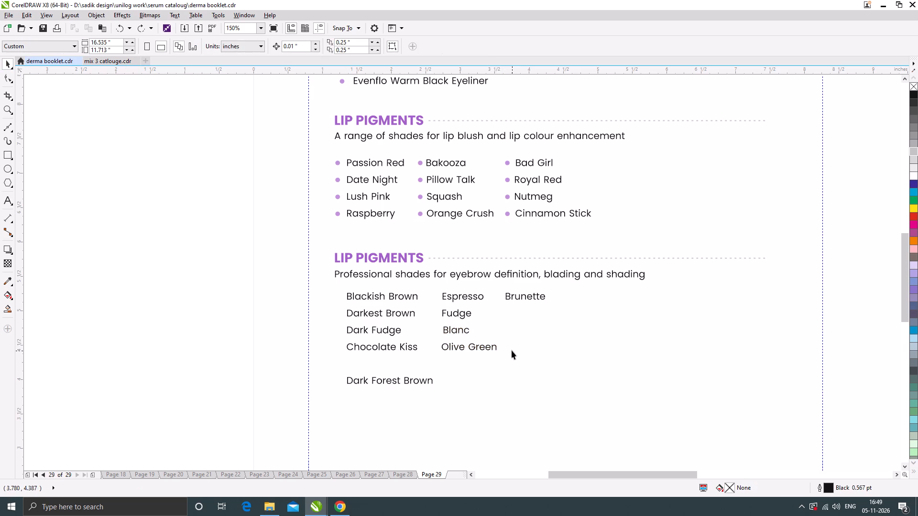
double_click(348, 379)
key(BackSpace)
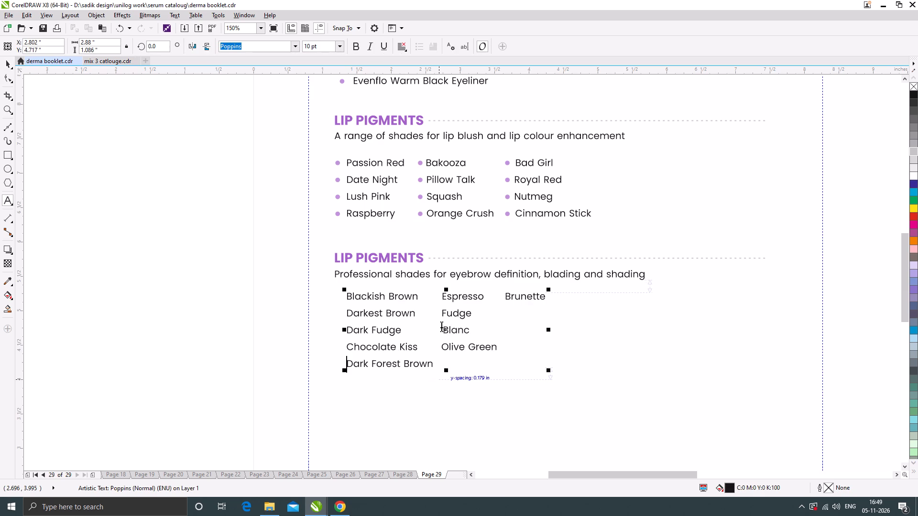
Move Brunette from the first row to the second column beside Dark Forest Brown.
drag(441, 325, 471, 330)
scroll(444, 333, down, 2)
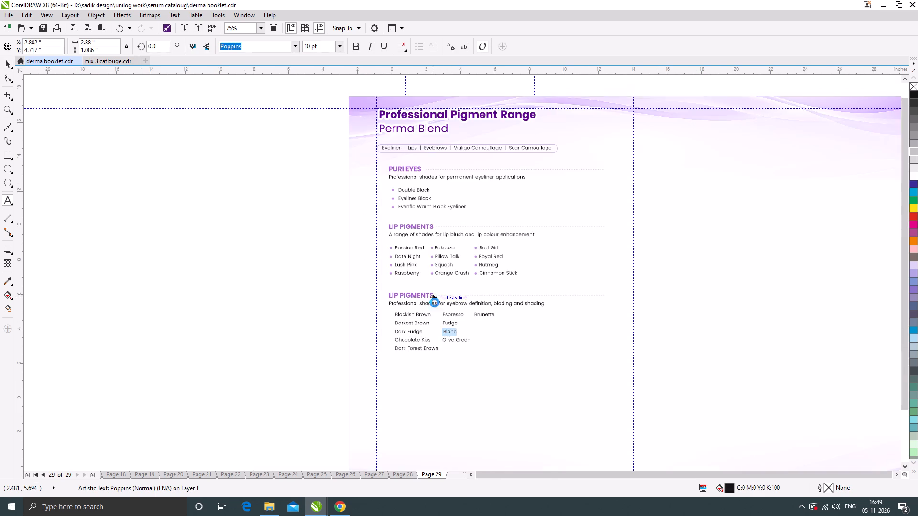
scroll(451, 325, up, 1)
scroll(463, 282, up, 1)
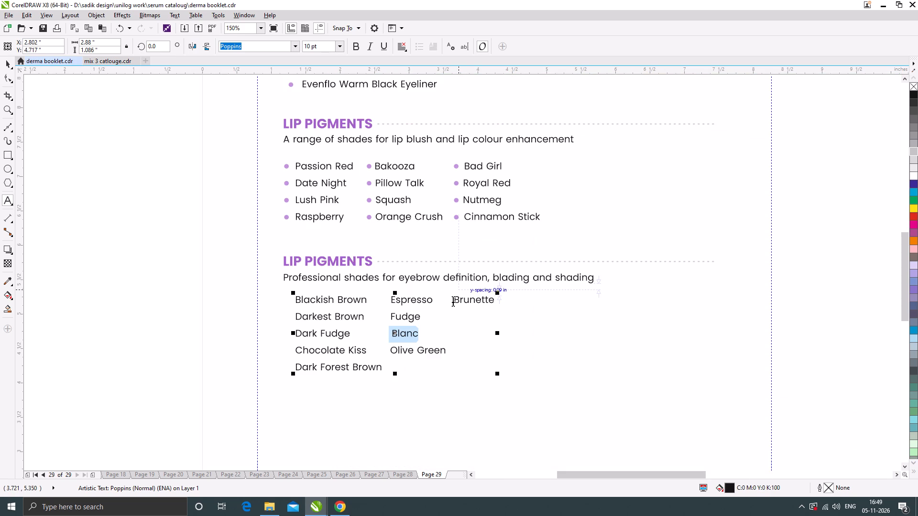
drag(453, 300, 493, 301)
key(ctrl+x)
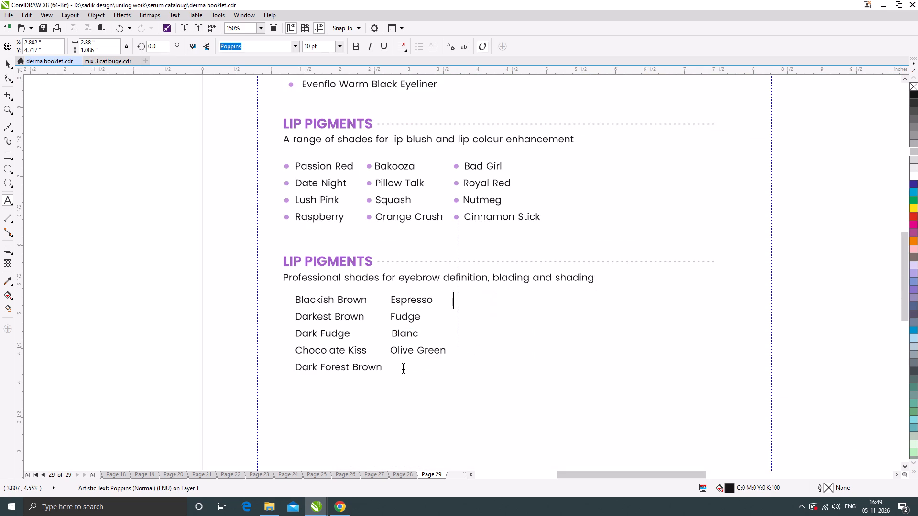
click(384, 367)
key(space)
key(space)
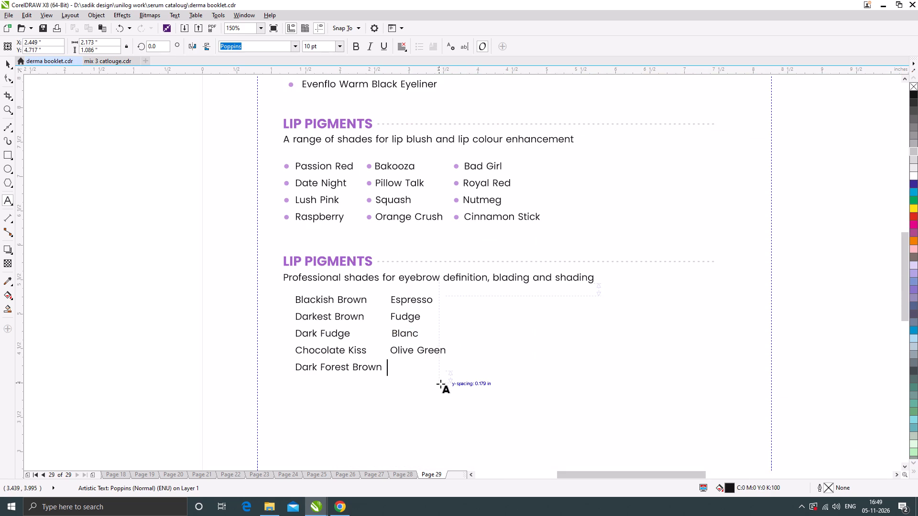
key(space)
key(space)
key(space)
key(ctrl+v)
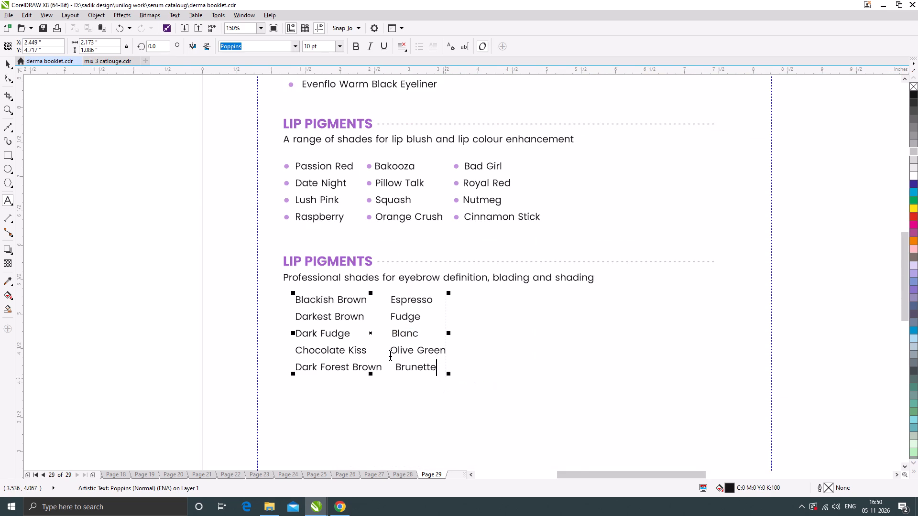
Widen the gap before the second eyebrow column by adding five spaces before Olive Green and three before Brunette.
scroll(390, 354, up, 1)
click(391, 350)
key(space)
key(space)
key(space)
key(space)
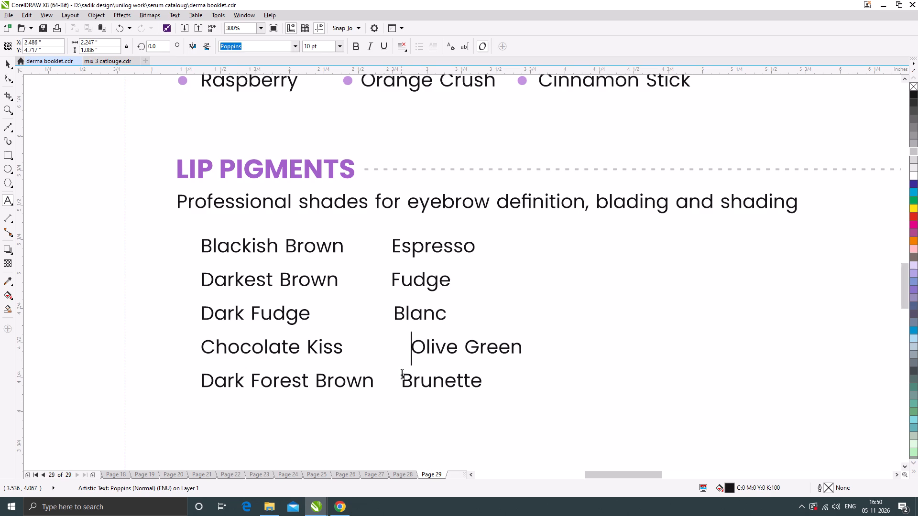
key(space)
click(403, 380)
key(space)
key(space)
key(space)
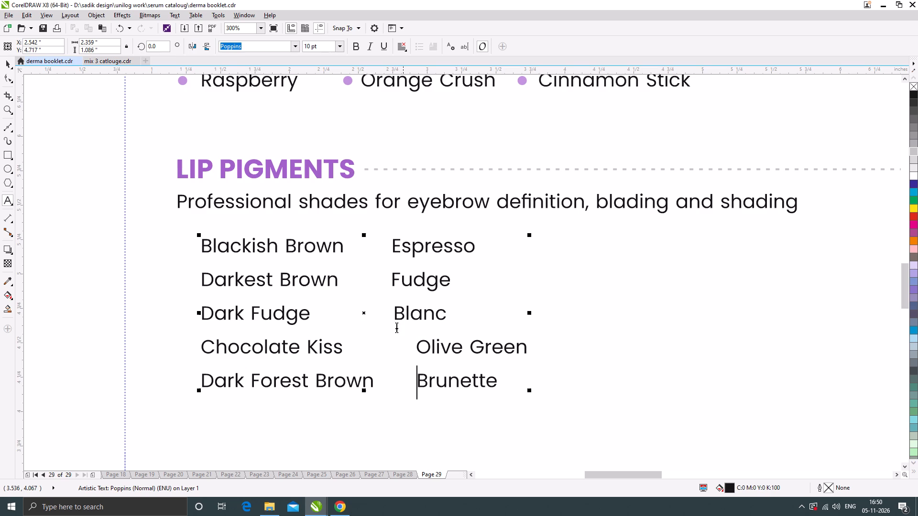
Add four spaces before Blanc, Fudge and Espresso to line them up with Olive Green and Brunette.
click(394, 310)
key(space)
key(space)
key(space)
key(space)
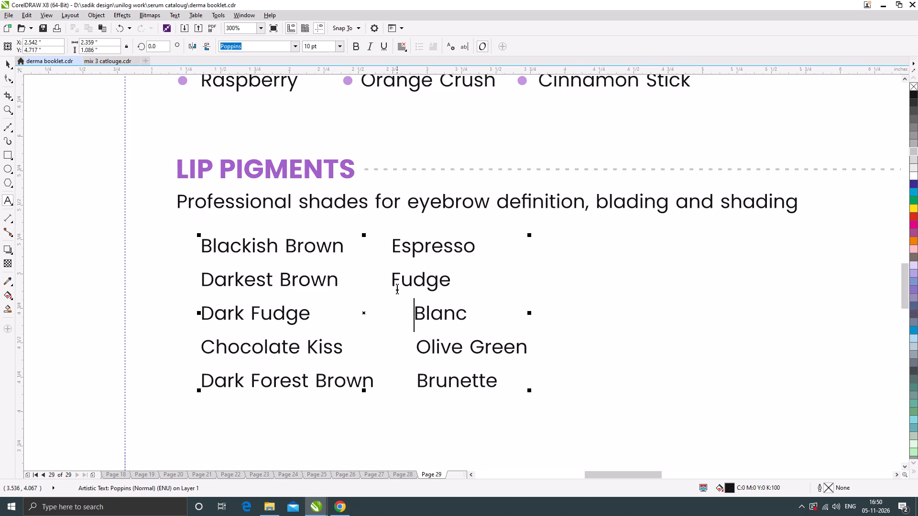
click(392, 279)
key(space)
key(space)
key(space)
key(space)
click(393, 248)
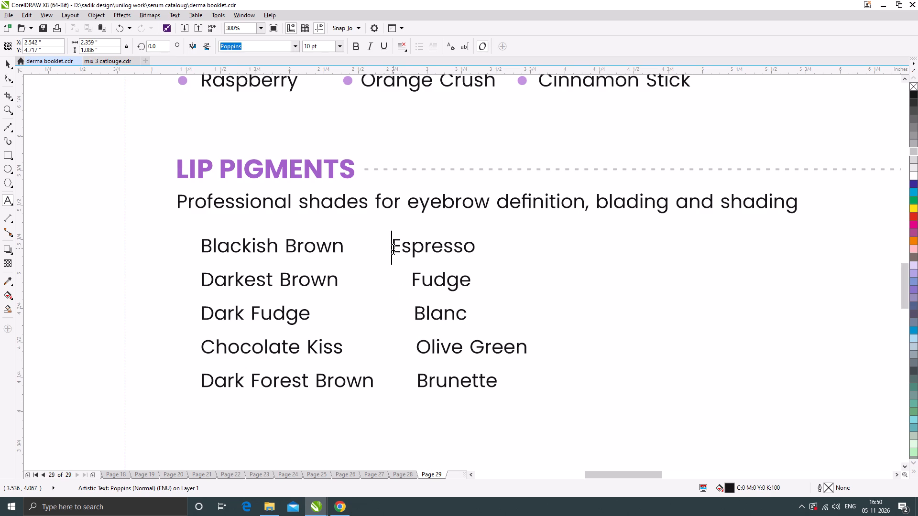
key(space)
key(space)
key(space)
key(space)
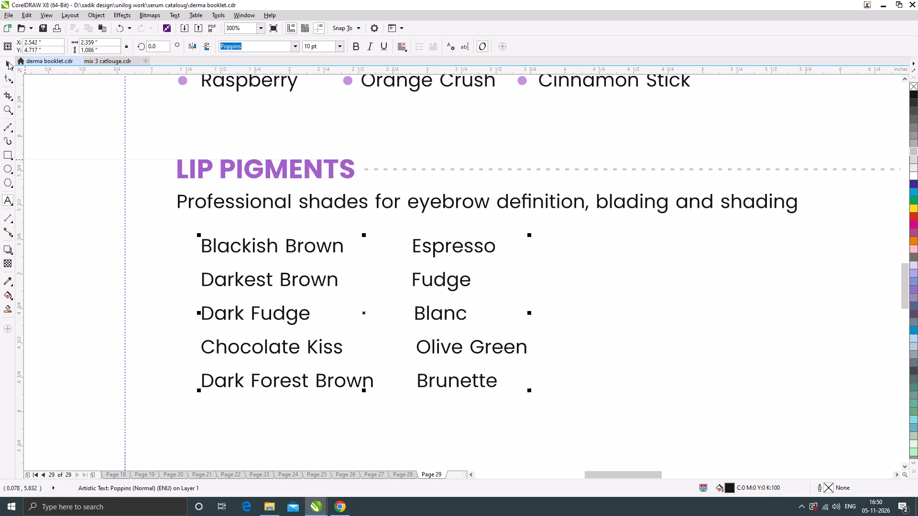
click(8, 62)
Copy the round purple bullet beside Passion Red to Blackish Brown and centre it vertically on that text line.
scroll(420, 311, down, 2)
click(270, 290)
scroll(386, 279, up, 1)
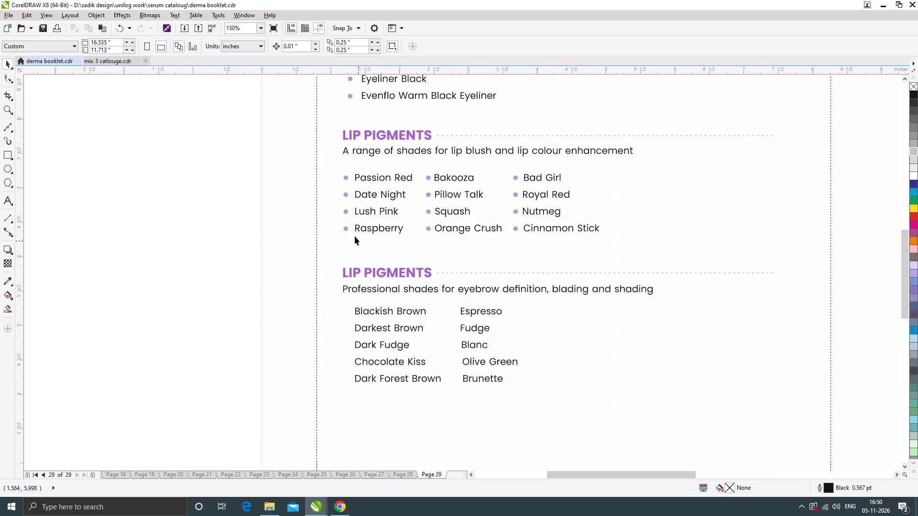
drag(347, 178, 356, 313)
shift+right_click(356, 313)
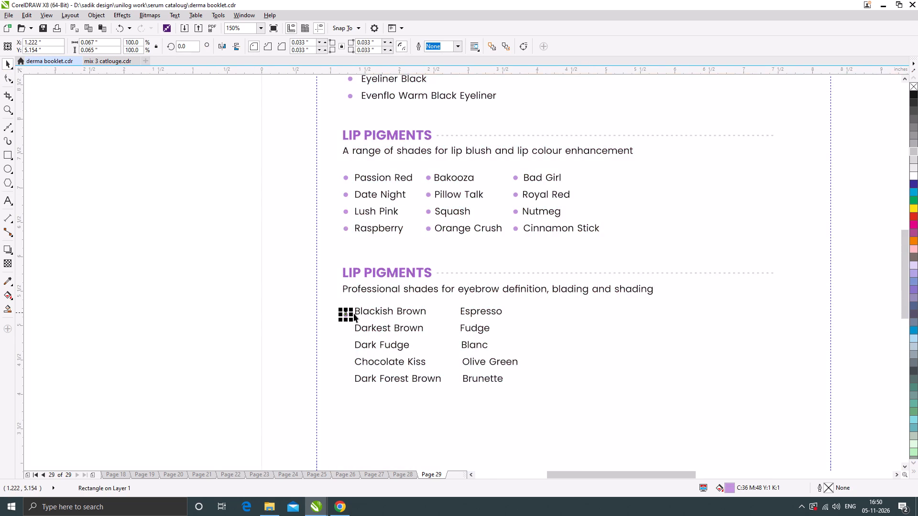
scroll(352, 314, up, 4)
drag(331, 314, 336, 282)
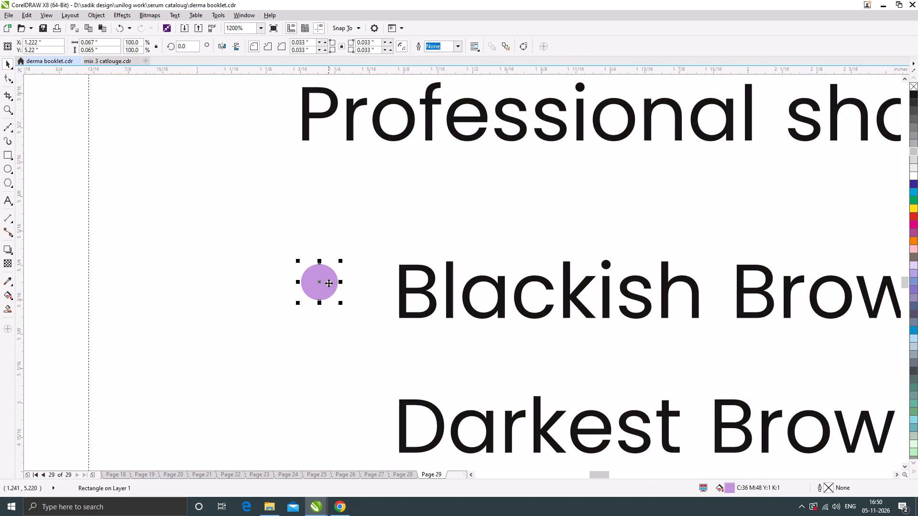
scroll(328, 283, up, 2)
drag(328, 273, 330, 299)
scroll(366, 249, down, 4)
drag(355, 254, 356, 260)
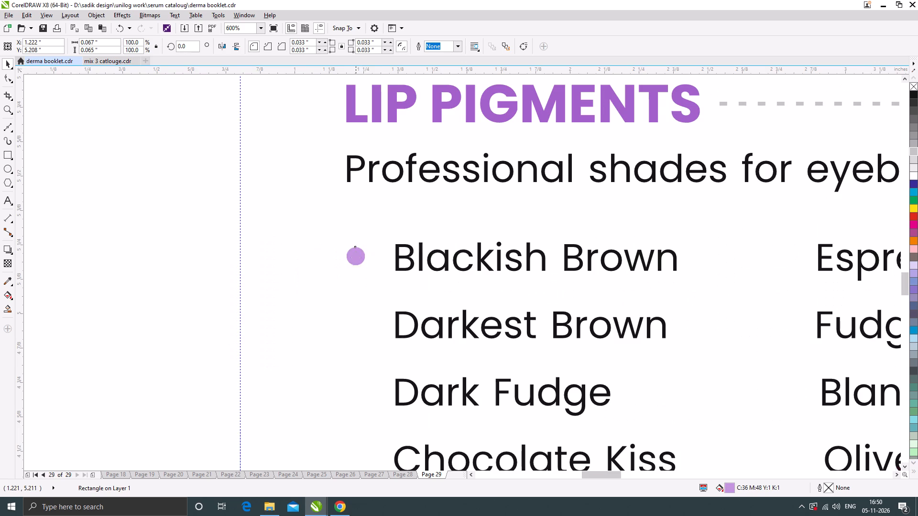
Duplicate the Blackish Brown bullet down the first column for Darkest Brown, Dark Fudge, Chocolate Kiss and Dark Forest Brown.
drag(356, 260, 363, 323)
shift+right_click(363, 323)
key(ctrl+r)
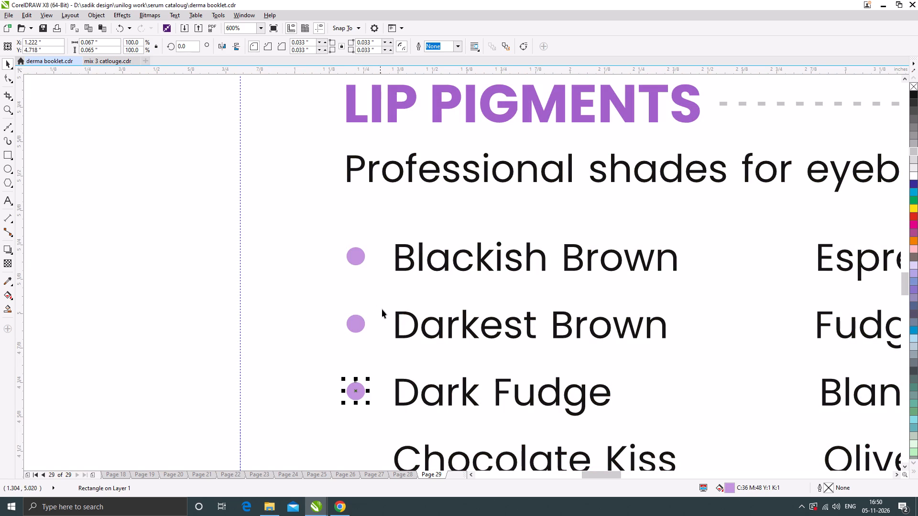
key(ctrl+r)
scroll(355, 275, down, 2)
key(ctrl+r)
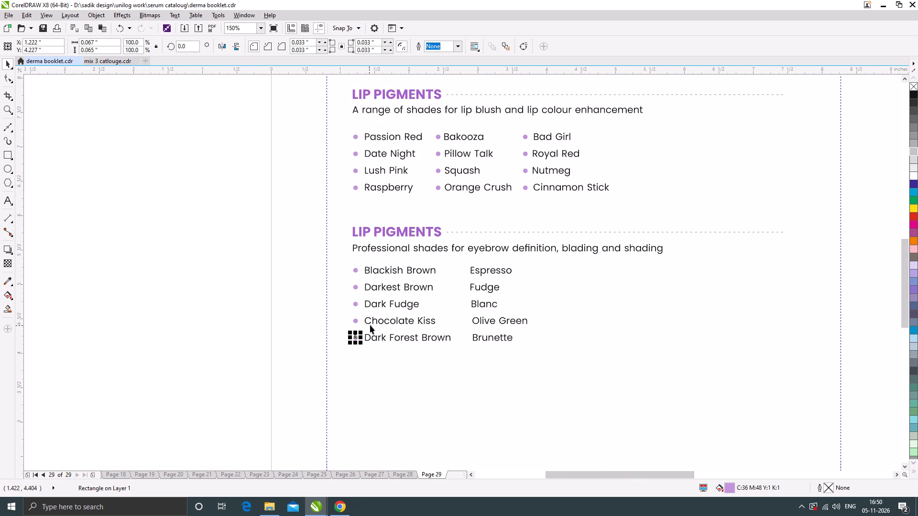
click(206, 292)
Copy the five first-column bullets across to the second column, beside Espresso through Brunette.
drag(250, 247, 331, 312)
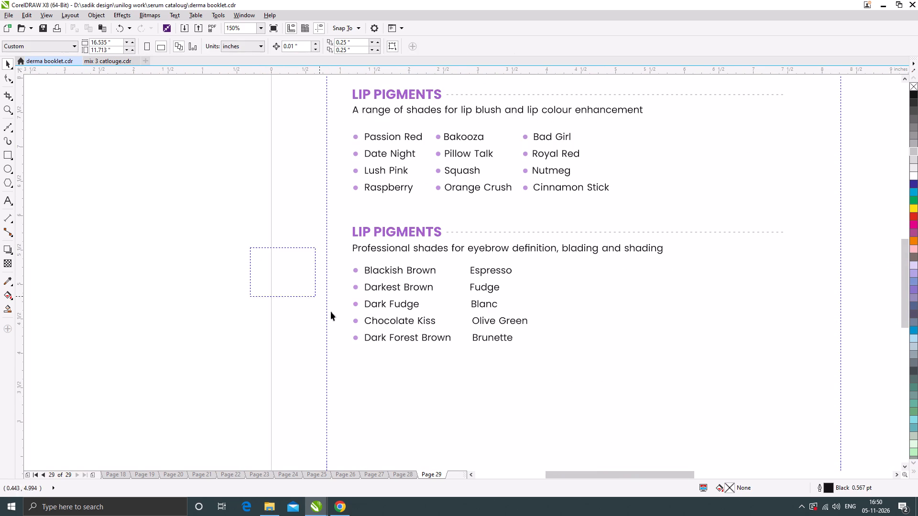
drag(331, 312, 365, 346)
drag(356, 272, 469, 285)
shift+right_click(469, 285)
Add two spaces before Espresso and two before Fudge to clear their bullets.
scroll(488, 272, up, 1)
click(488, 271)
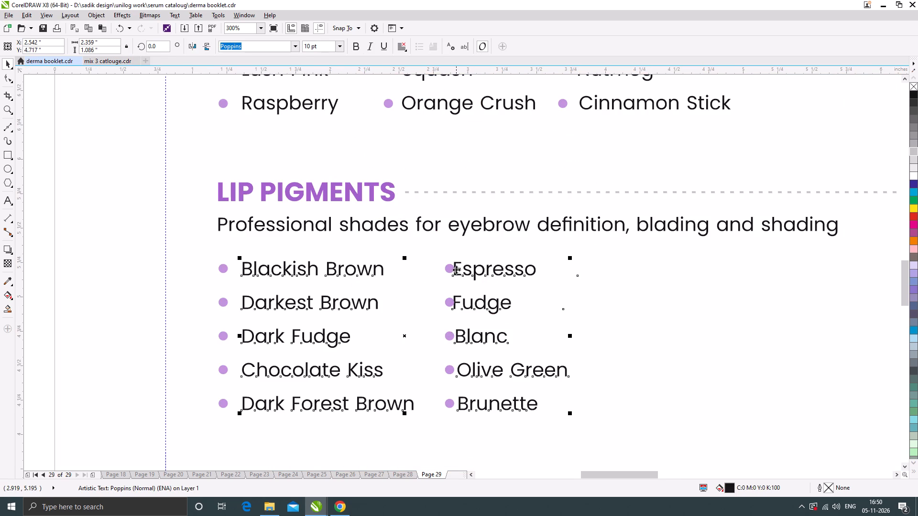
double_click(456, 269)
key(space)
key(space)
click(454, 301)
key(space)
key(space)
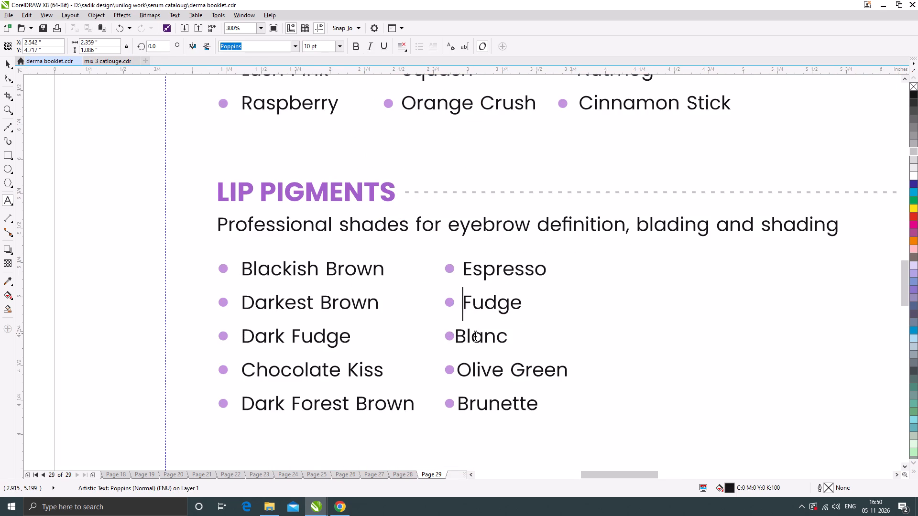
Add two spaces each before Blanc, Olive Green and Brunette to separate them from their bullets.
click(457, 337)
key(space)
key(space)
click(460, 367)
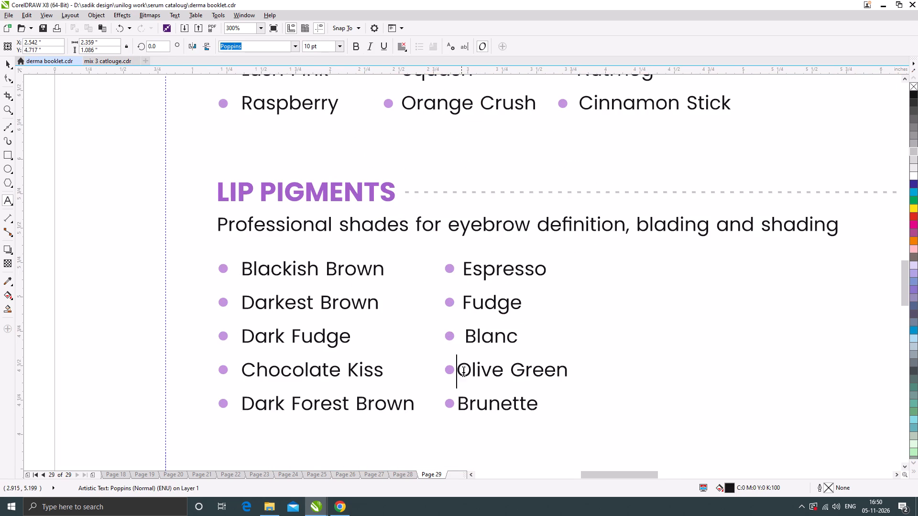
key(space)
key(space)
click(459, 406)
key(space)
key(space)
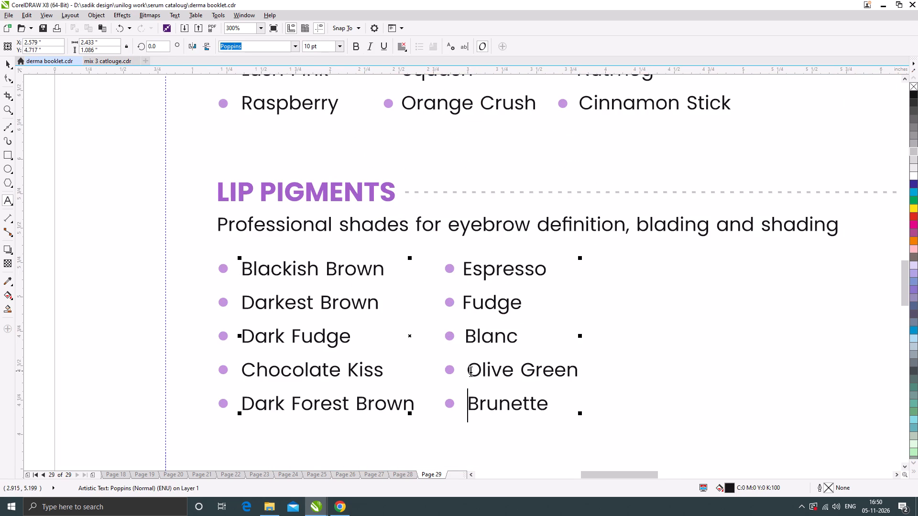
Remove one space before Olive Green and one before Brunette to align them with Espresso and Fudge.
click(470, 370)
key(BackSpace)
click(469, 405)
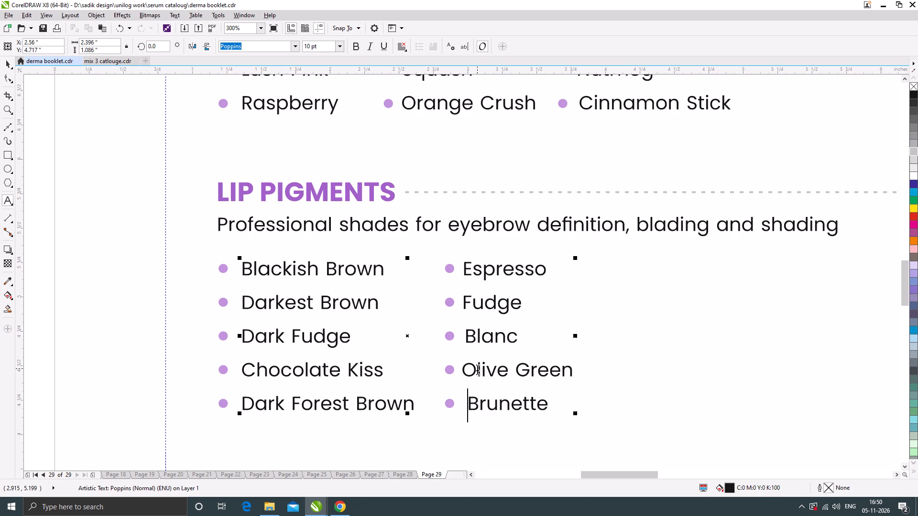
key(BackSpace)
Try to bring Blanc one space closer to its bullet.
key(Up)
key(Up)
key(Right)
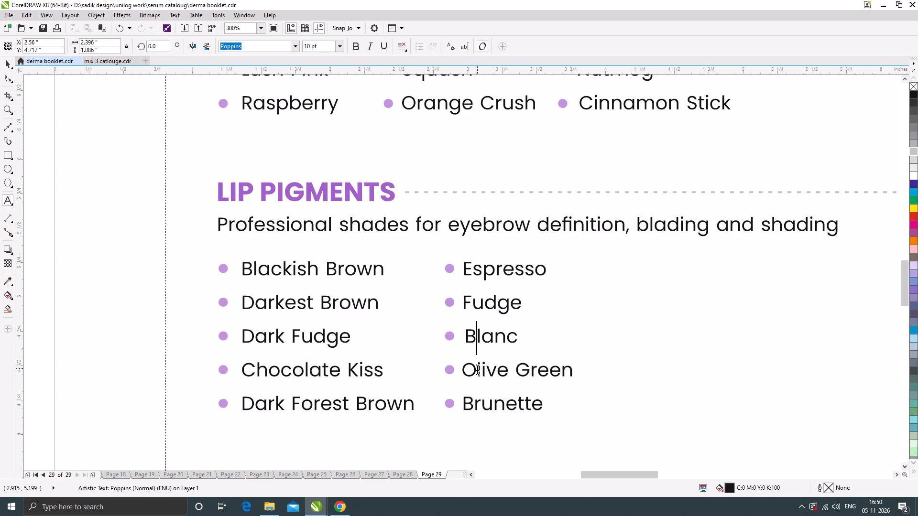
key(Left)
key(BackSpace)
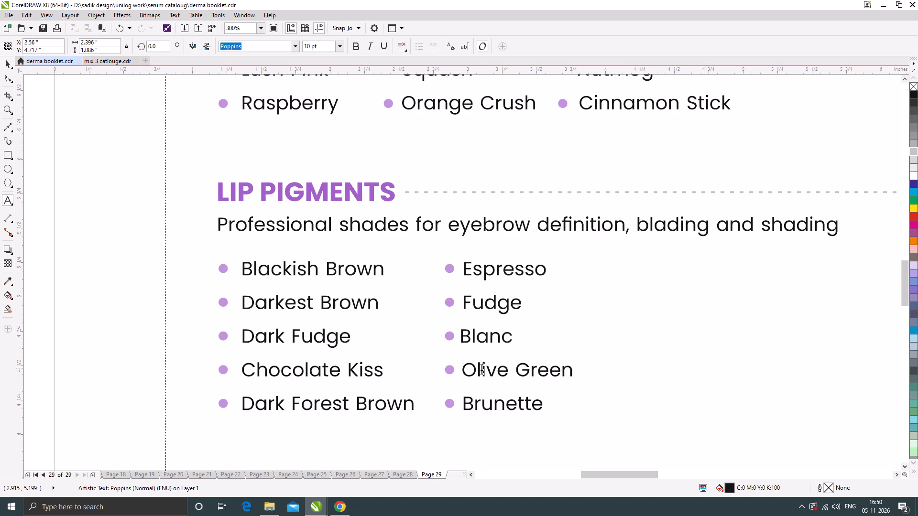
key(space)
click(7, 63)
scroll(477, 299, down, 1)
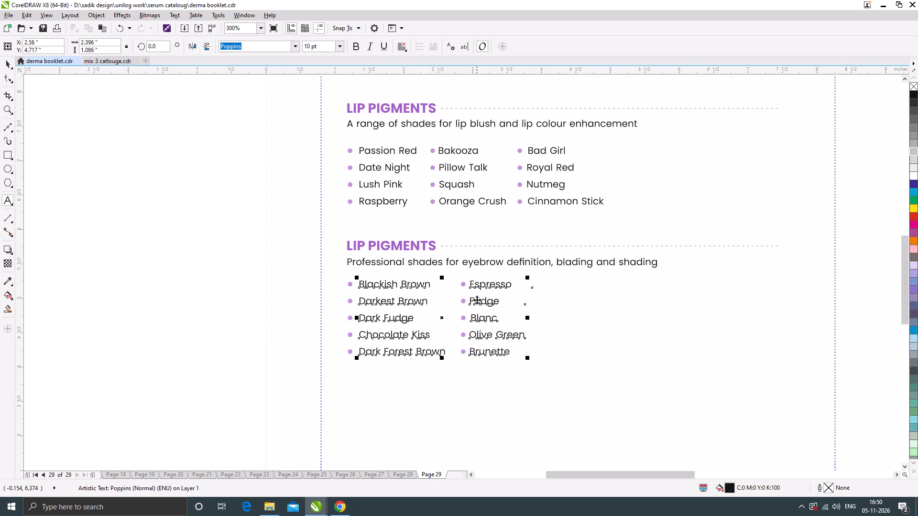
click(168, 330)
Duplicate the eyebrow section's heading, dashed line and description below the eyebrow shade list, leaving a gap under Dark Forest Brown.
scroll(457, 318, down, 1)
scroll(426, 243, down, 1)
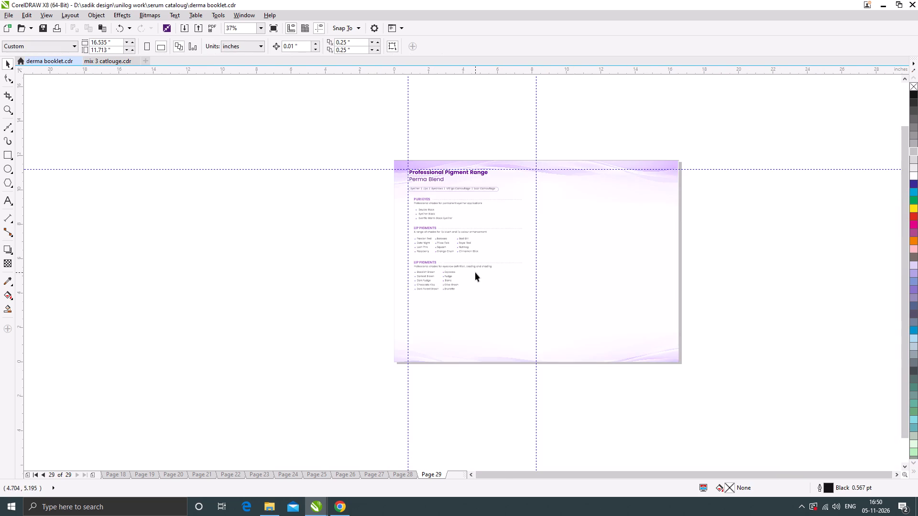
scroll(475, 272, up, 1)
drag(269, 225, 636, 266)
click(263, 252)
drag(263, 244, 645, 261)
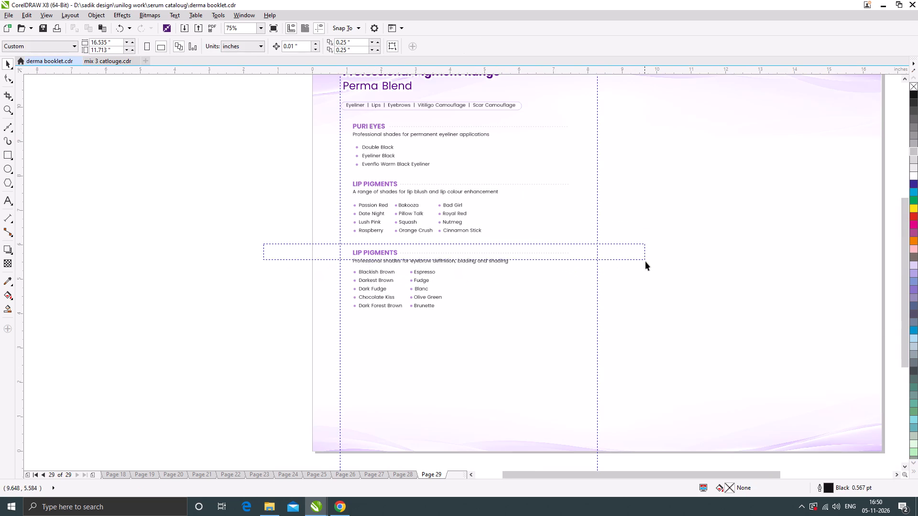
drag(645, 261, 650, 268)
drag(388, 255, 395, 328)
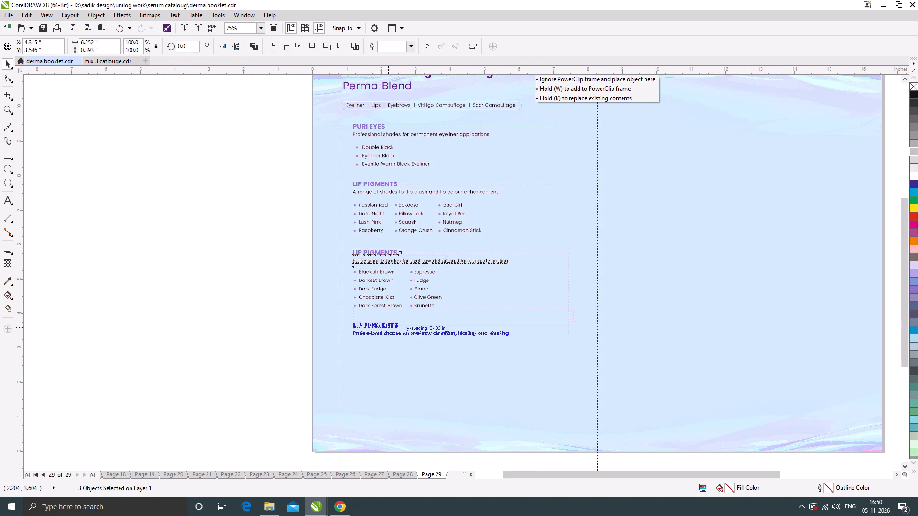
drag(395, 328, 396, 331)
shift+right_click(396, 331)
scroll(393, 330, up, 2)
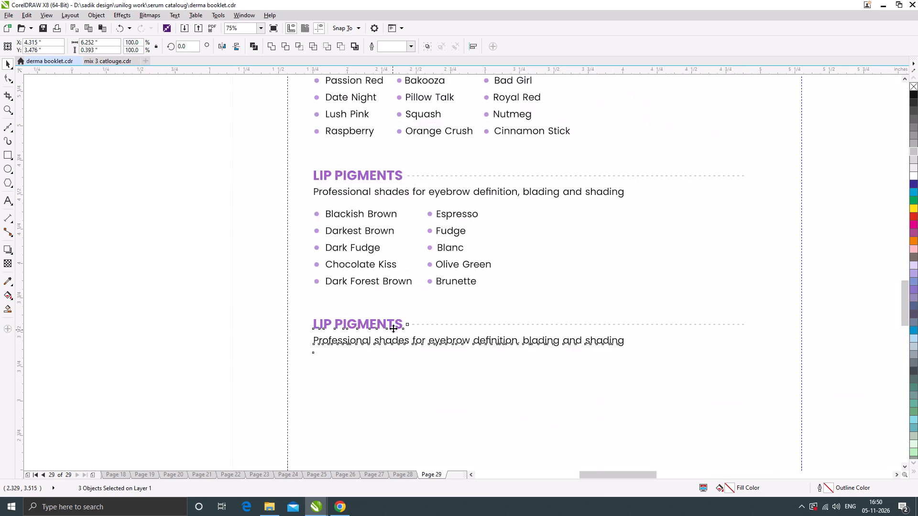
drag(402, 314, 403, 323)
scroll(423, 263, down, 2)
click(213, 307)
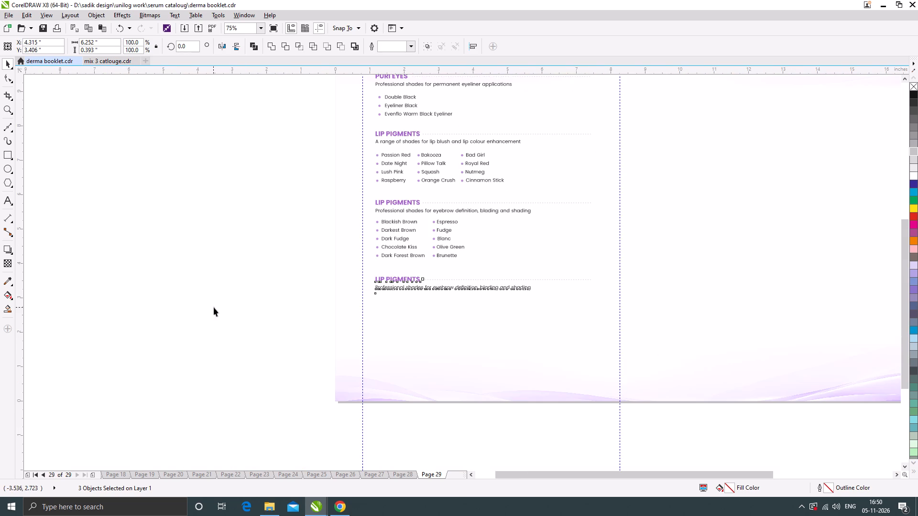
Copy the heading Scar Camouflage Pigments from the Booklet Changes document in Chrome and paste it over the lowest LIP PIGMENTS heading in CorelDRAW.
click(344, 511)
scroll(399, 322, down, 3)
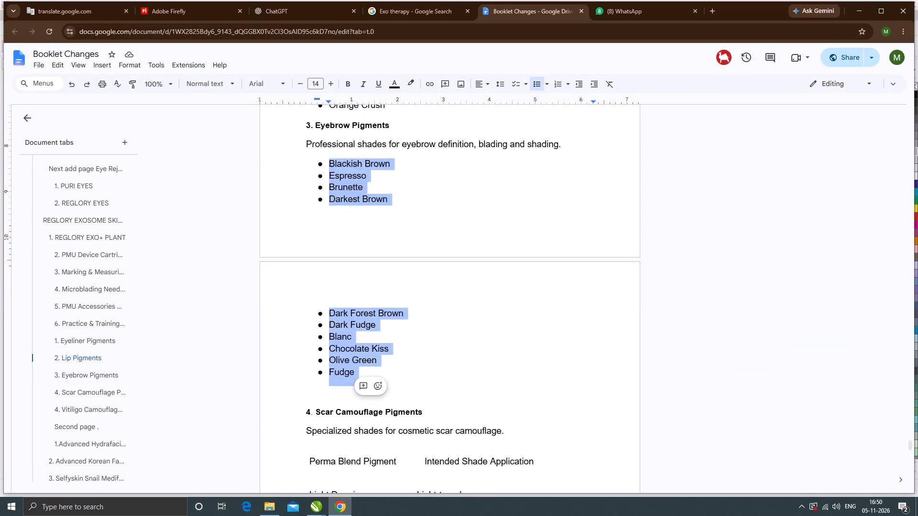
drag(316, 316, 422, 316)
key(ctrl+c)
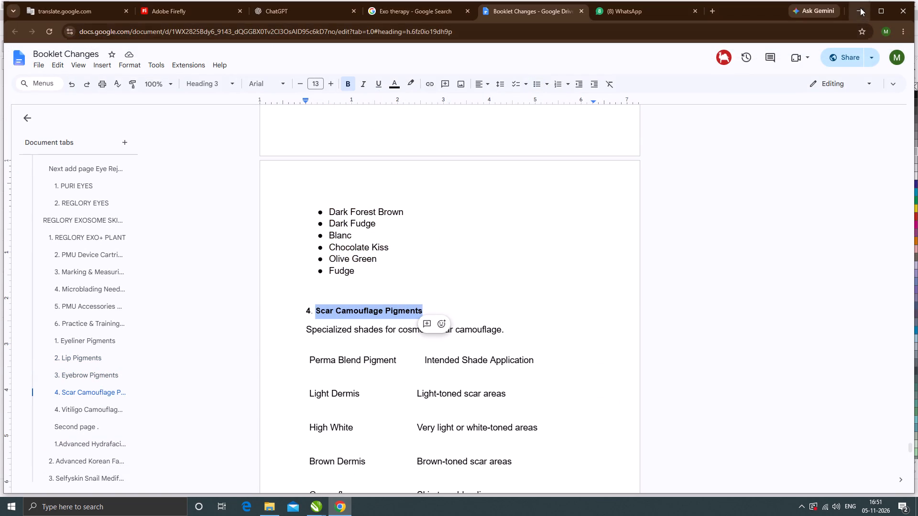
click(860, 8)
scroll(401, 280, up, 2)
double_click(404, 279)
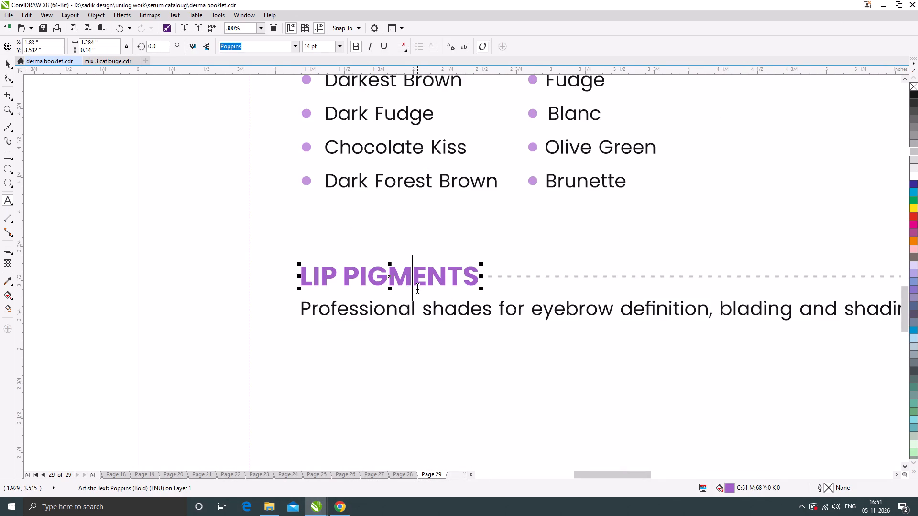
key(ctrl+a)
key(ctrl+v)
Change the Scar Camouflage Pigments heading to uppercase.
key(ctrl+a)
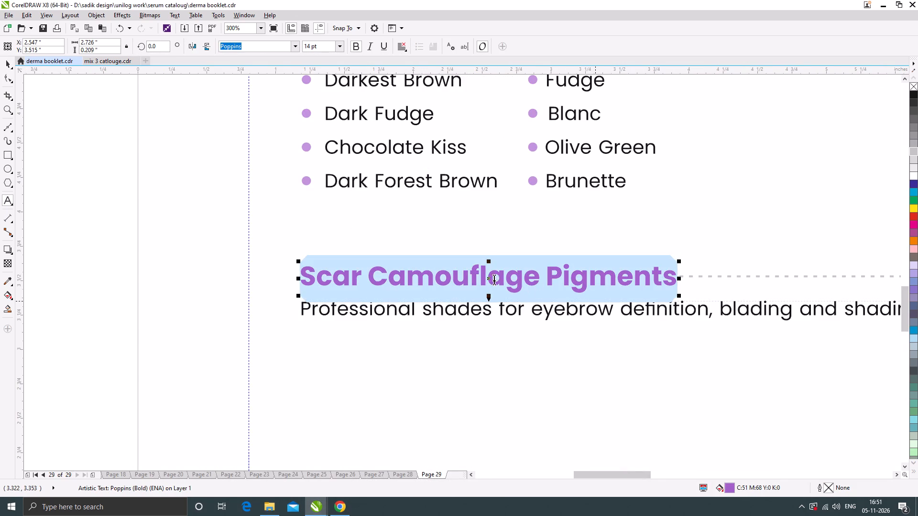
right_click(472, 275)
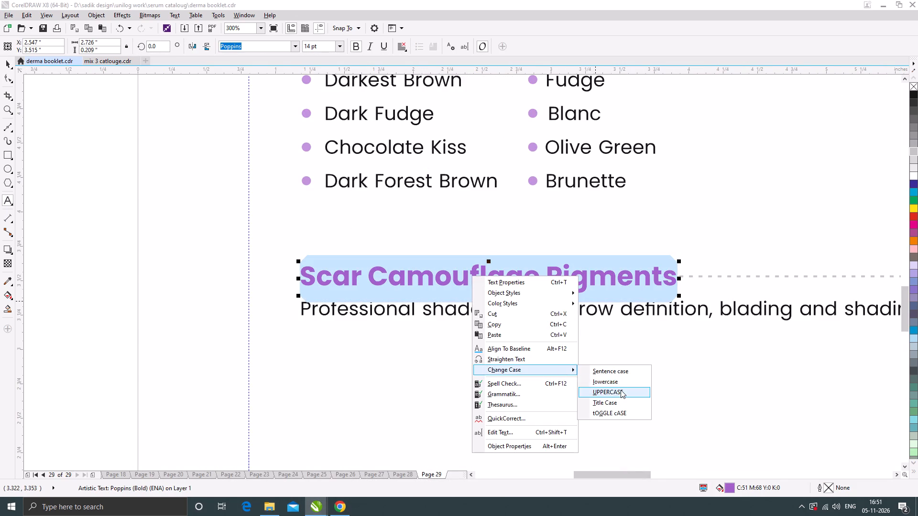
click(621, 390)
click(8, 63)
scroll(321, 272, down, 2)
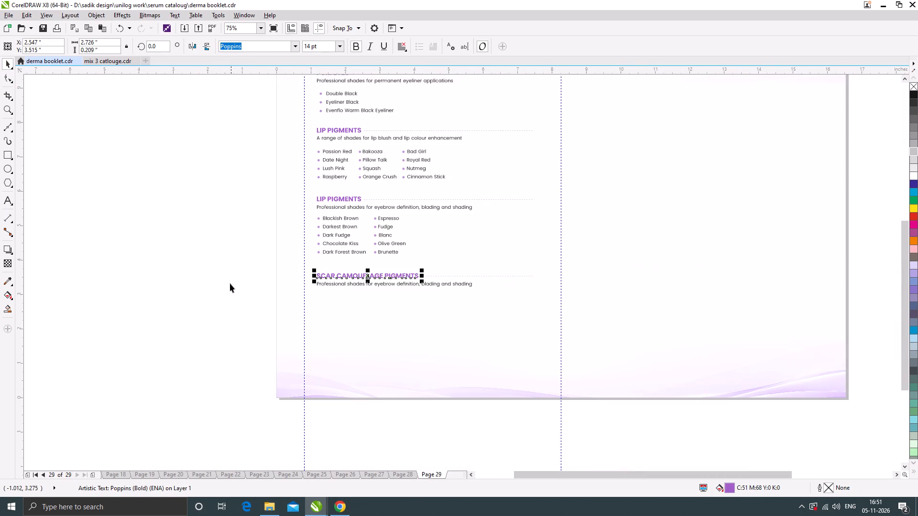
click(228, 282)
Shorten the dashed line beside SCAR CAMOUFLAGE PIGMENTS to about 3.2 in so that it starts after the heading.
scroll(344, 294, down, 1)
scroll(336, 202, up, 1)
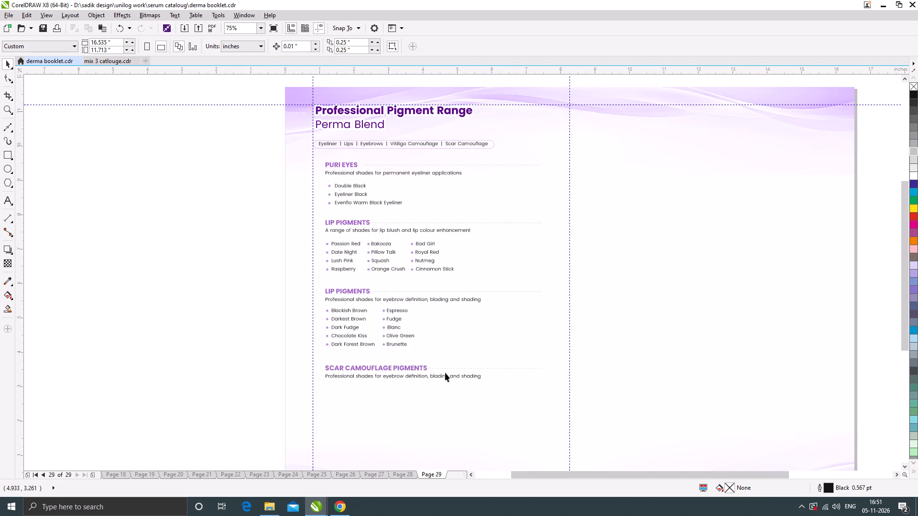
scroll(432, 368, up, 1)
click(429, 369)
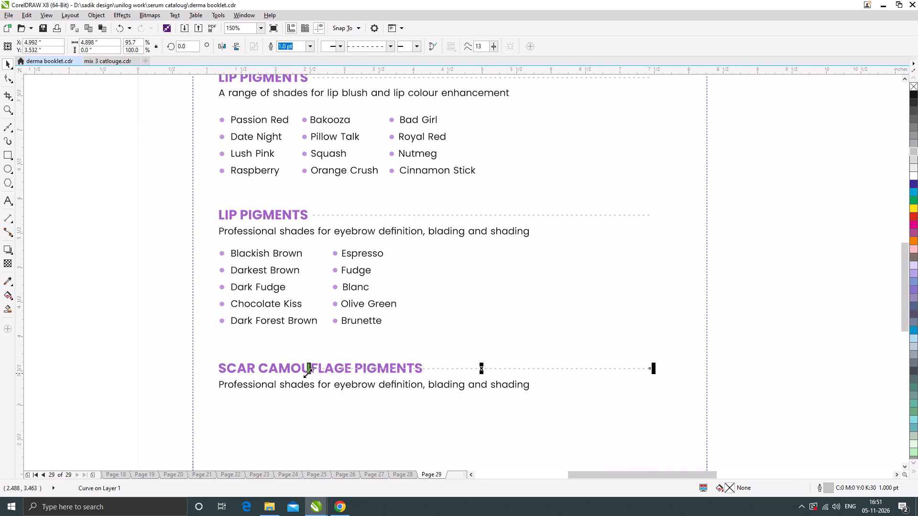
drag(309, 367, 425, 387)
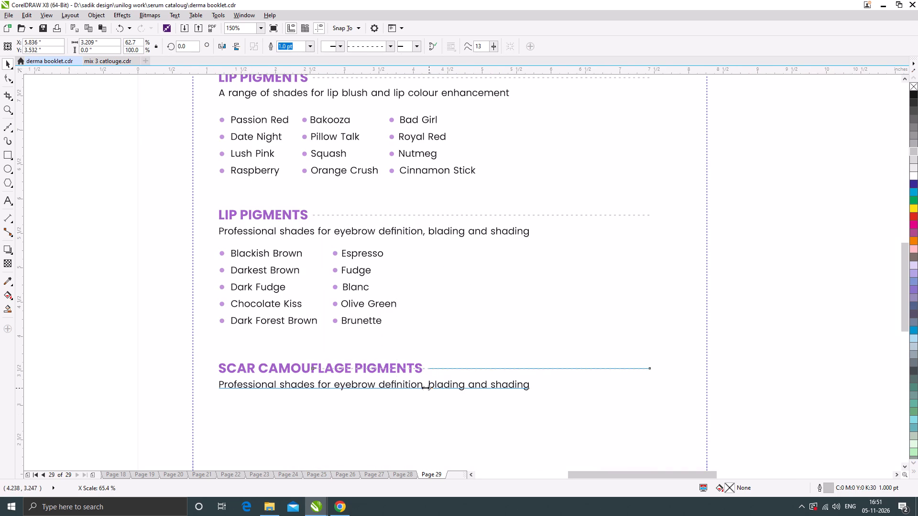
drag(425, 387, 427, 388)
scroll(508, 301, down, 1)
click(213, 343)
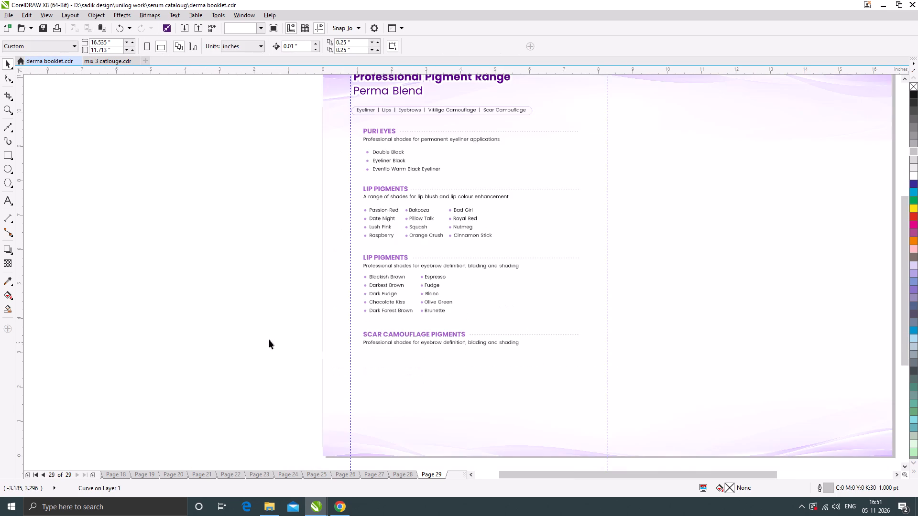
Copy "Specialized shades for cosmetic scar camouflage" from the Booklet Changes document in Chrome and paste it over the description under SCAR CAMOUFLAGE PIGMENTS in CorelDRAW.
click(341, 504)
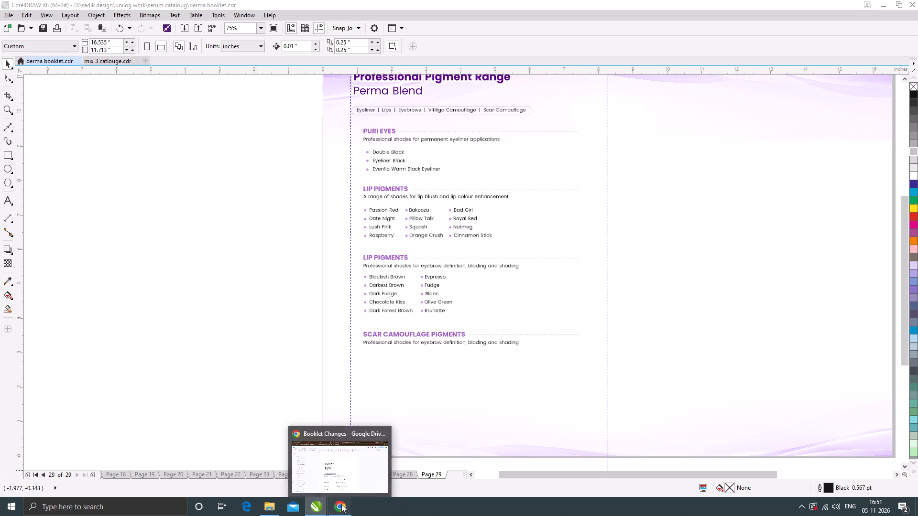
drag(307, 328, 309, 328)
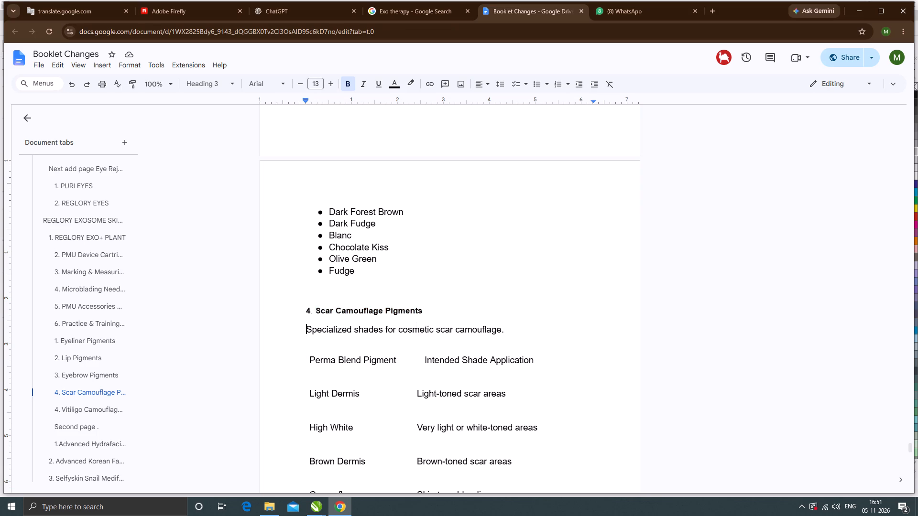
drag(309, 328, 500, 329)
key(ctrl+c)
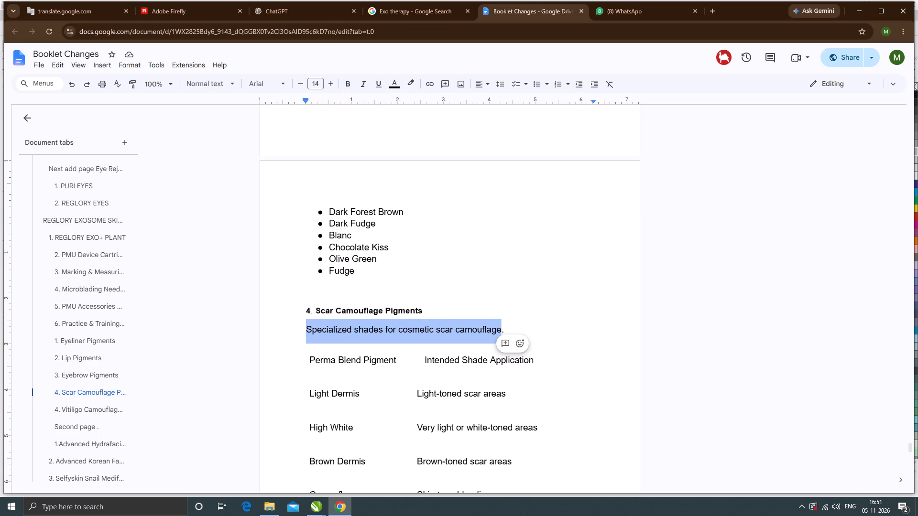
click(861, 6)
scroll(432, 329, up, 1)
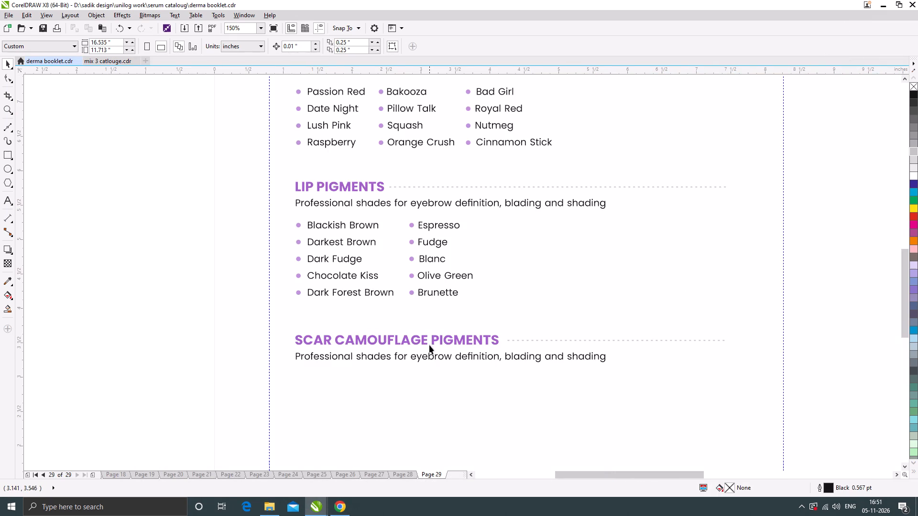
click(430, 357)
click(430, 357)
key(ctrl+a)
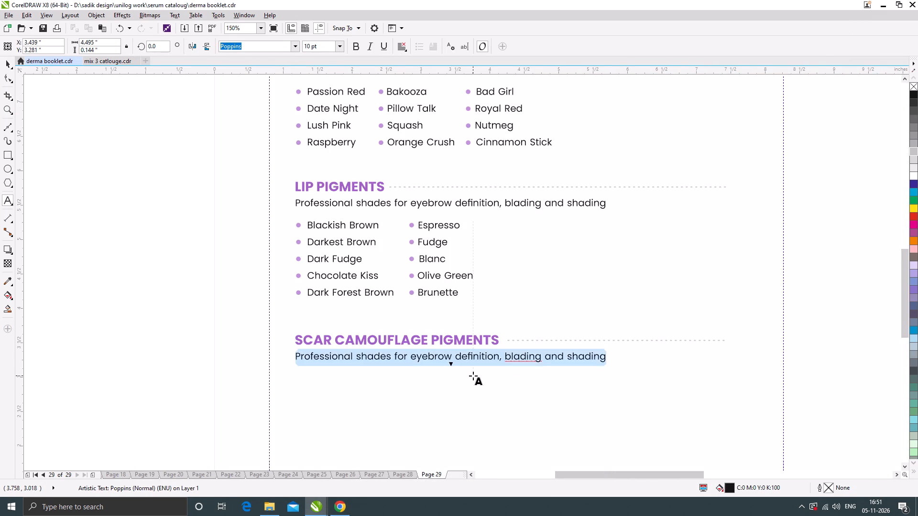
key(ctrl+v)
click(8, 62)
click(132, 172)
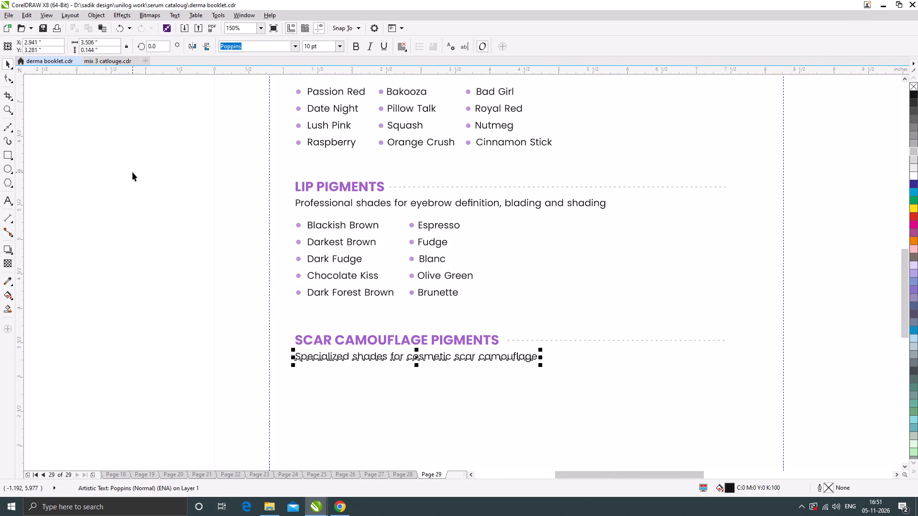
Review the scar and vitiligo camouflage content in the Booklet Changes document in Chrome, and check the page 29 layout in CorelDRAW.
click(341, 510)
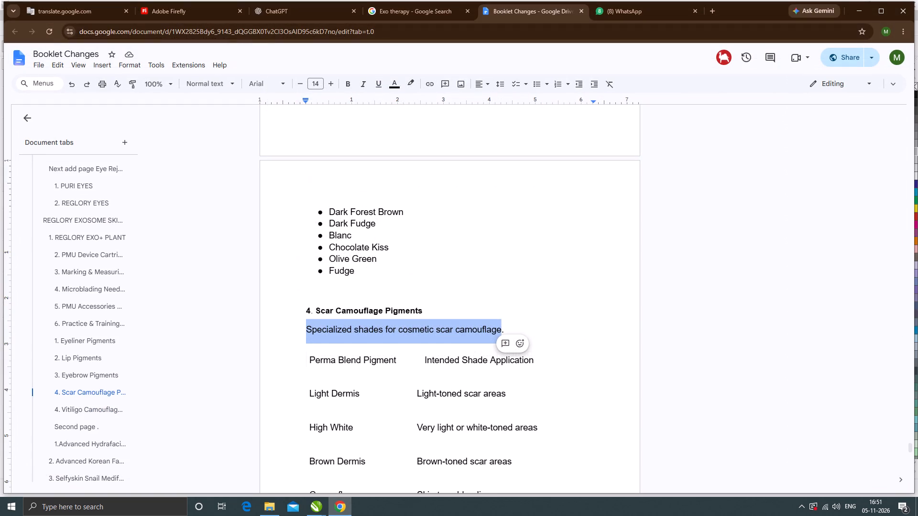
scroll(371, 297, down, 9)
scroll(365, 327, up, 4)
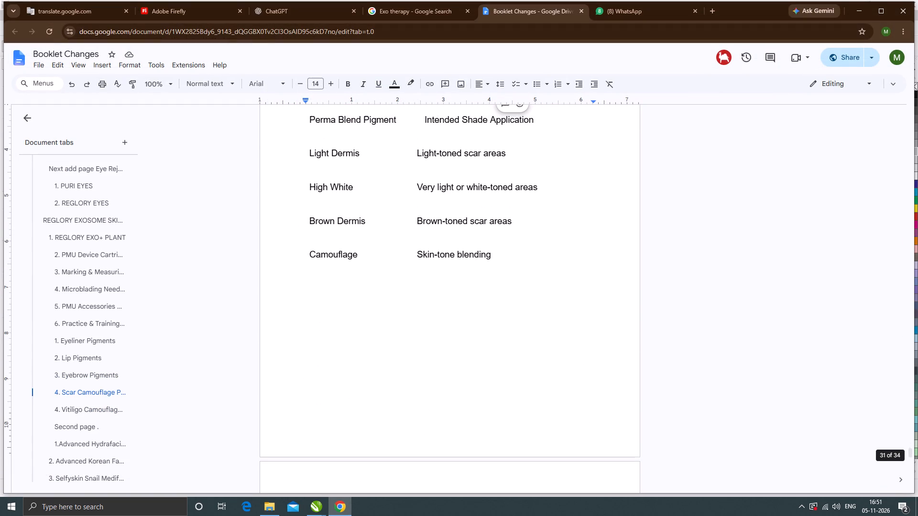
scroll(360, 331, down, 5)
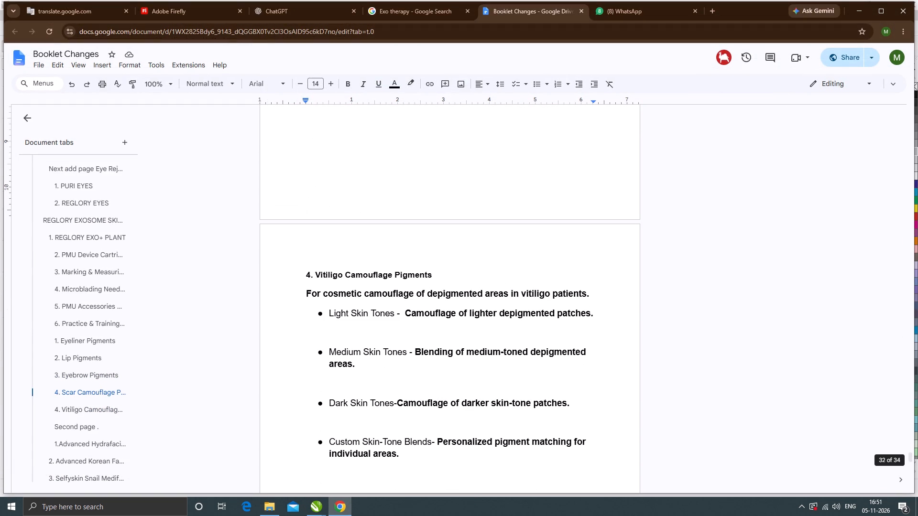
scroll(365, 342, up, 9)
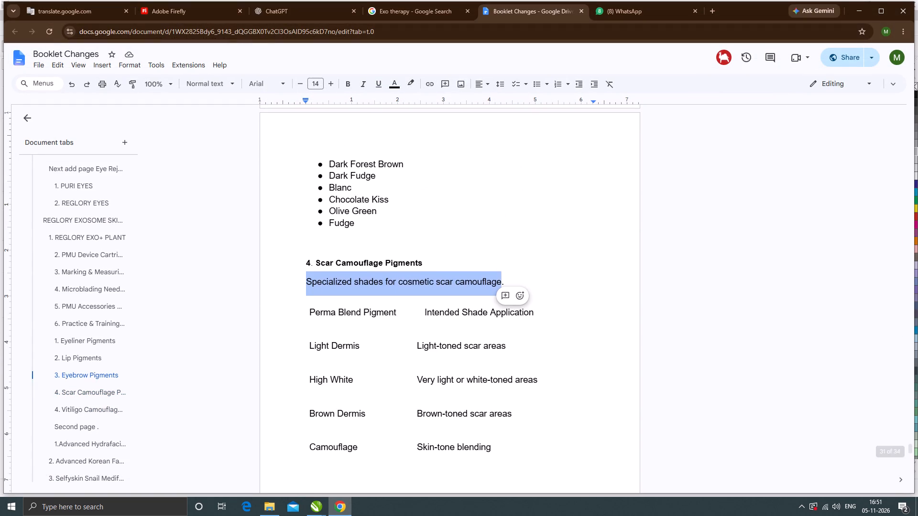
scroll(366, 339, up, 4)
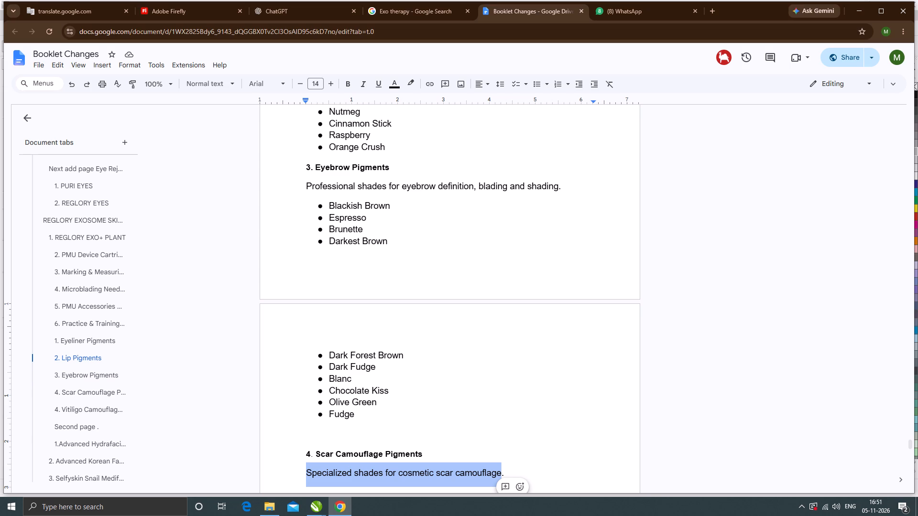
click(861, 10)
scroll(415, 244, down, 2)
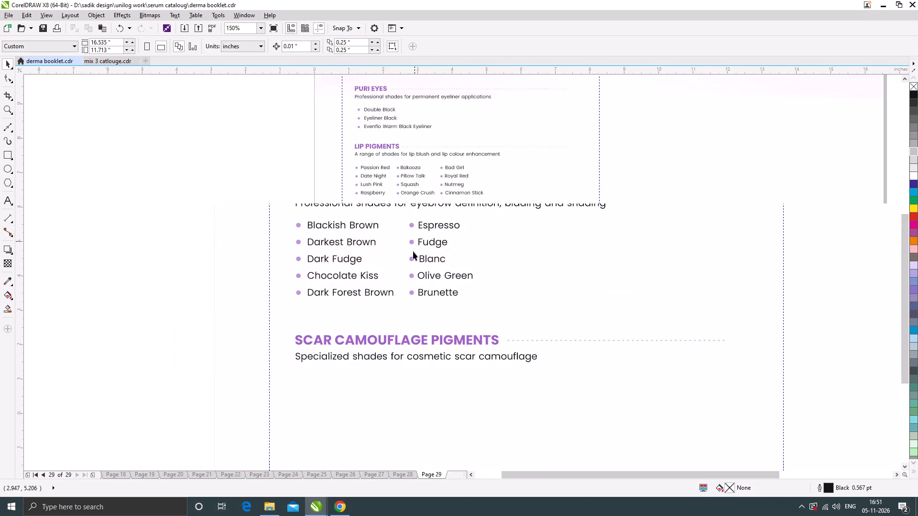
scroll(399, 238, up, 1)
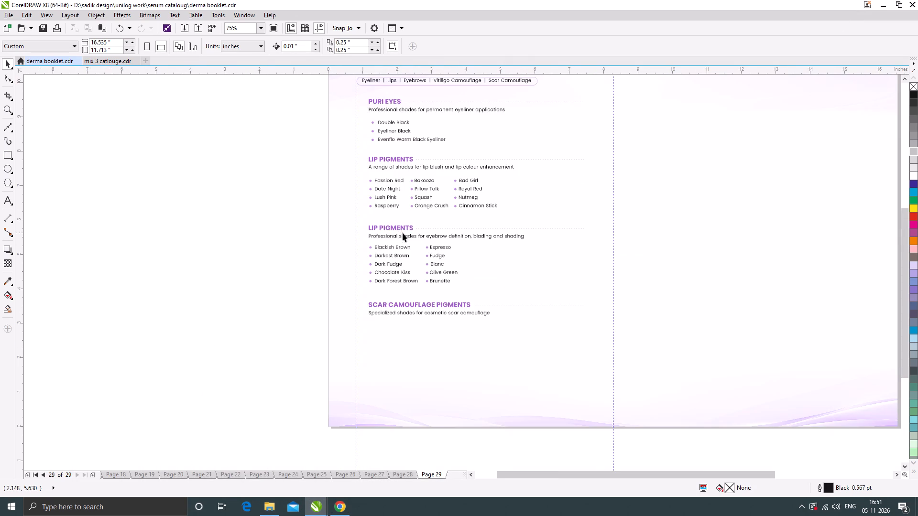
scroll(373, 267, down, 1)
scroll(393, 230, up, 1)
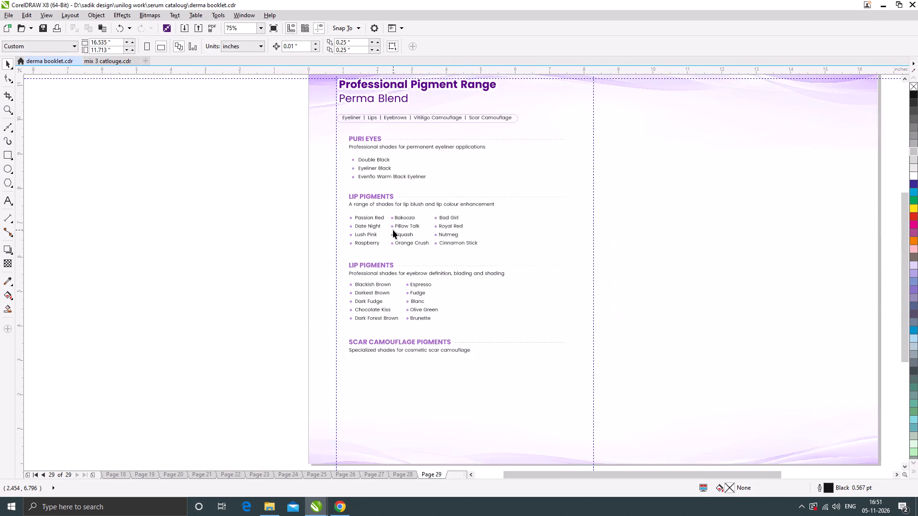
scroll(393, 230, up, 1)
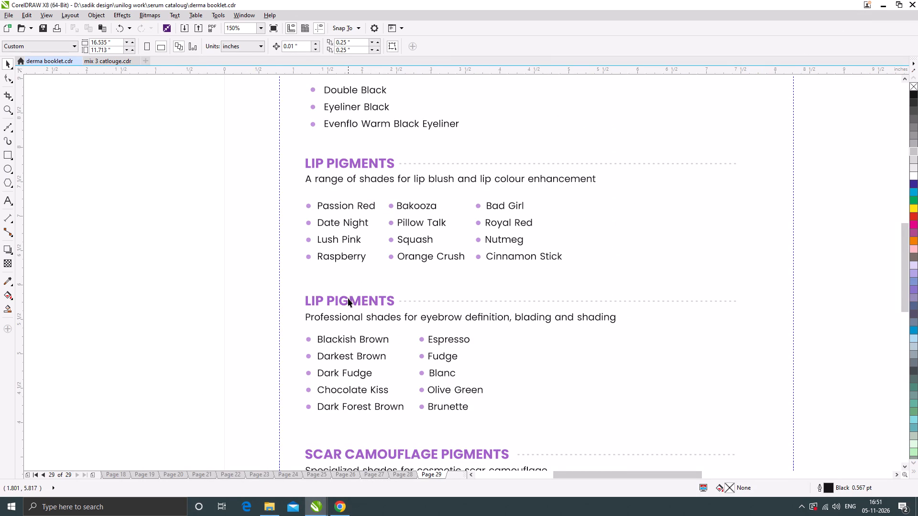
scroll(366, 305, down, 1)
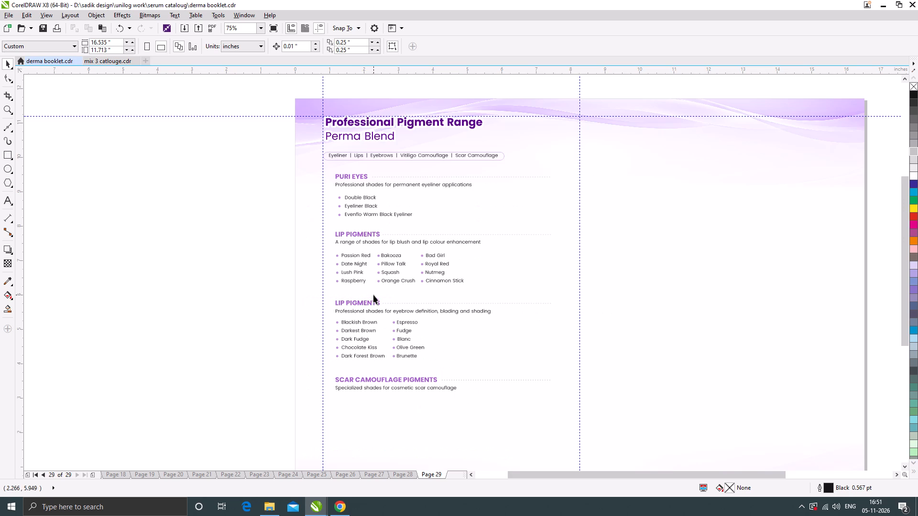
Compare the eyeliner, lip and eyebrow headings and shade lists in the Booklet Changes document in Chrome with page 29 in CorelDRAW.
click(342, 504)
scroll(370, 352, up, 2)
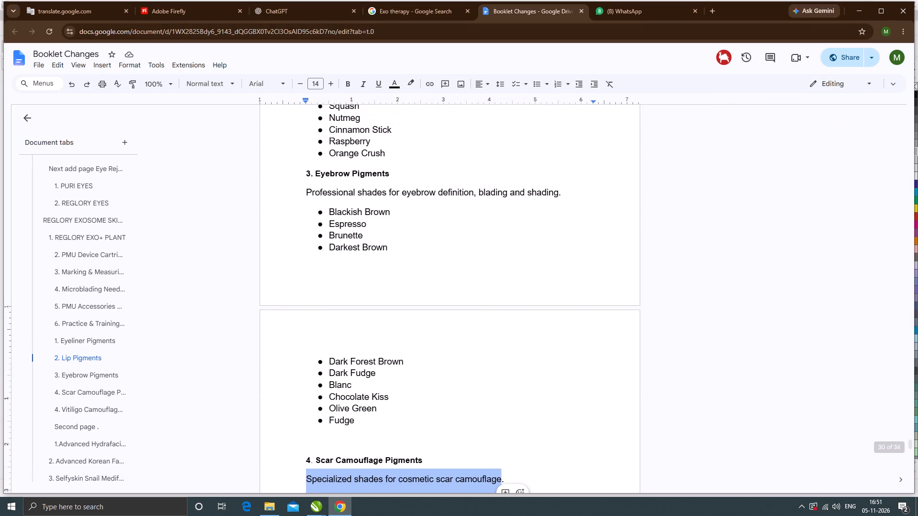
scroll(344, 297, up, 4)
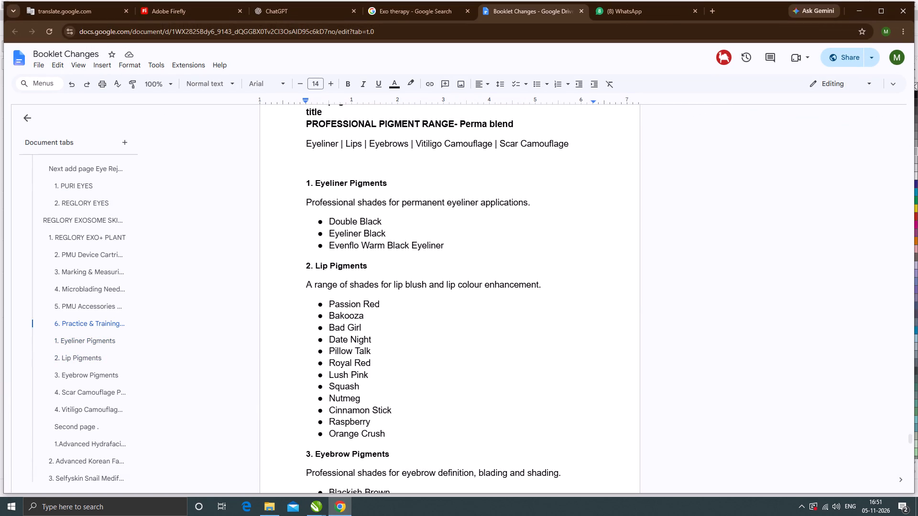
scroll(345, 304, down, 1)
click(860, 8)
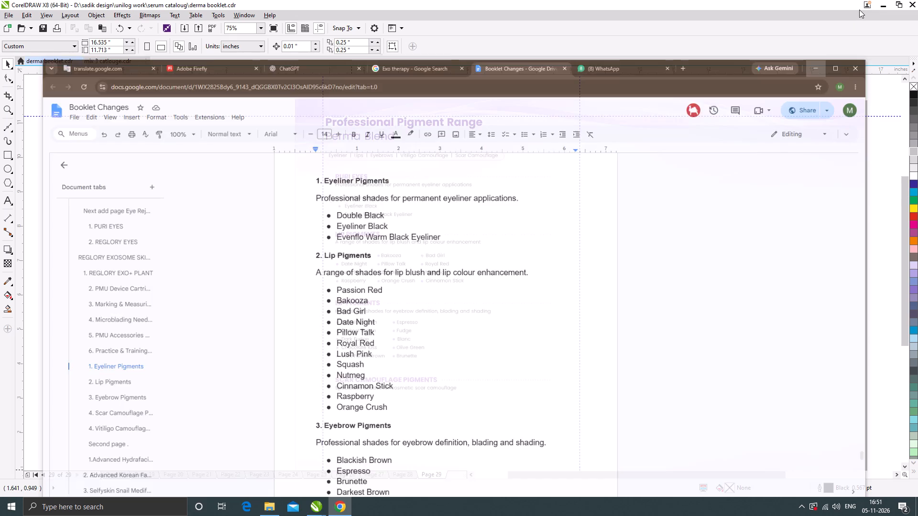
scroll(399, 275, up, 1)
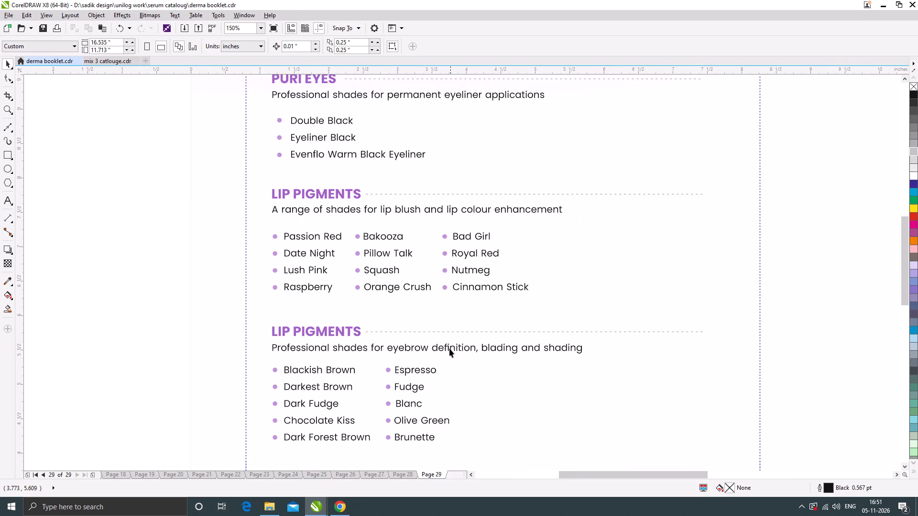
click(341, 510)
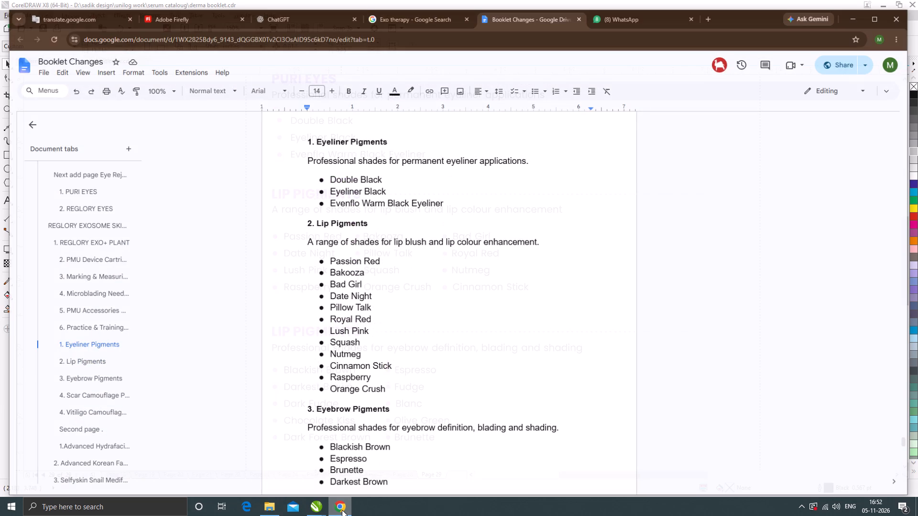
click(342, 510)
click(342, 510)
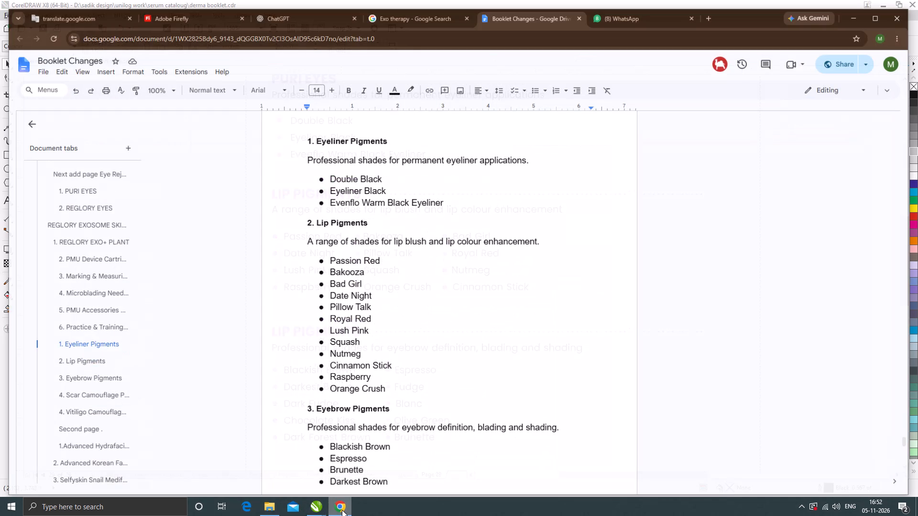
click(342, 510)
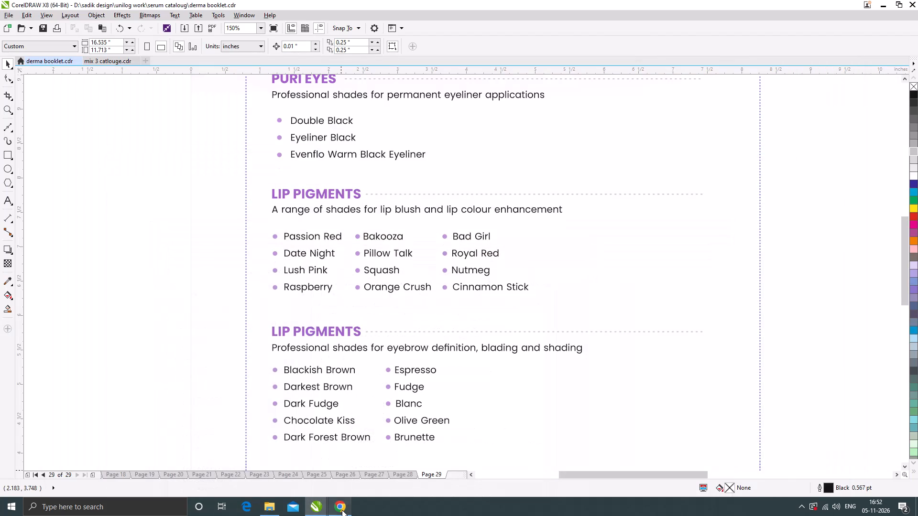
click(342, 510)
scroll(387, 325, down, 2)
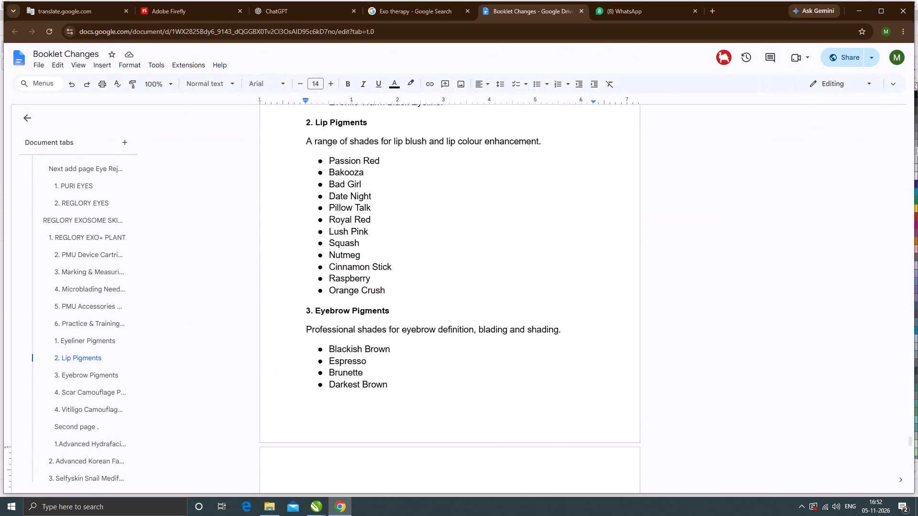
scroll(386, 326, down, 1)
click(343, 505)
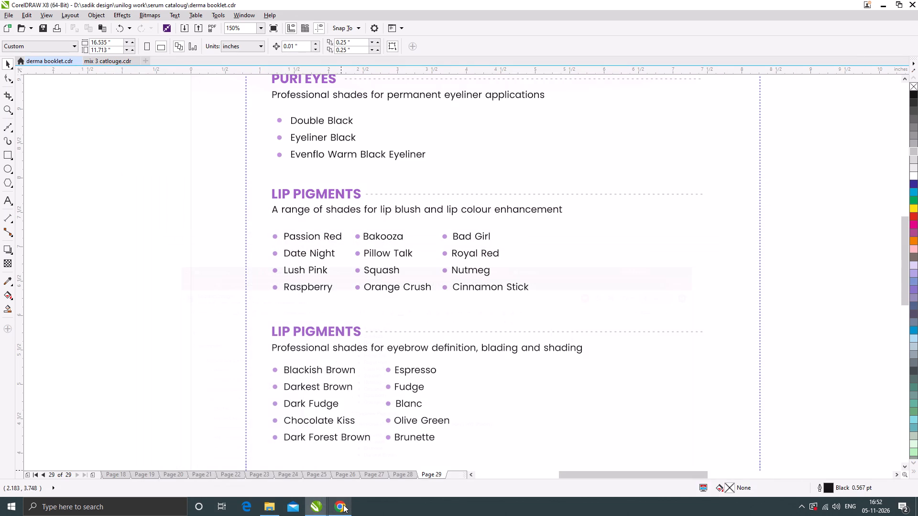
click(343, 505)
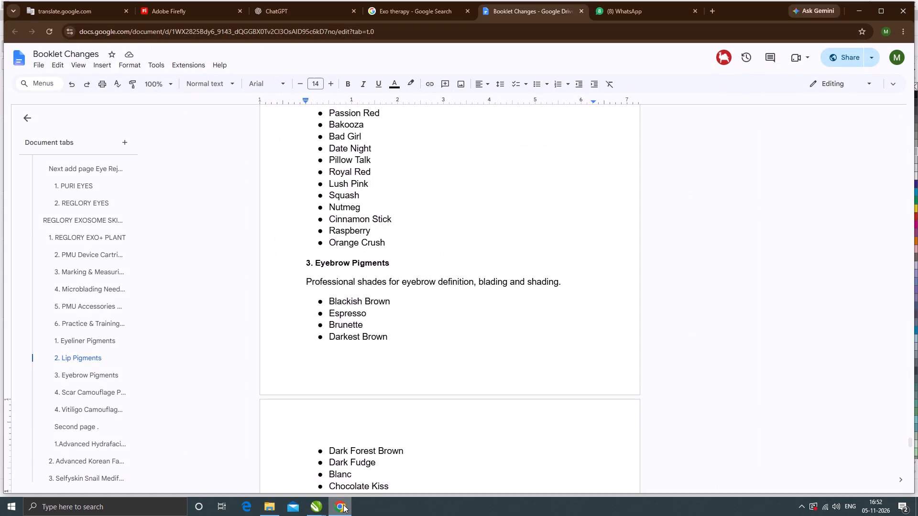
click(343, 505)
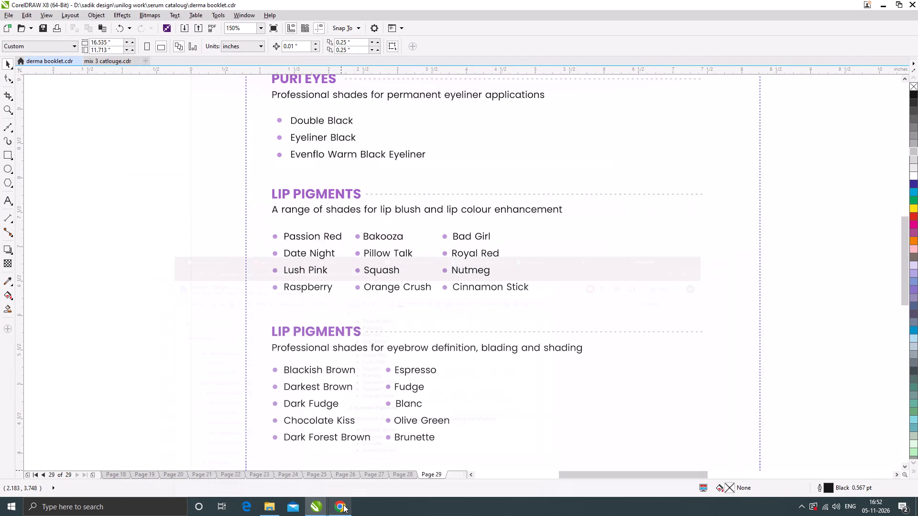
click(343, 505)
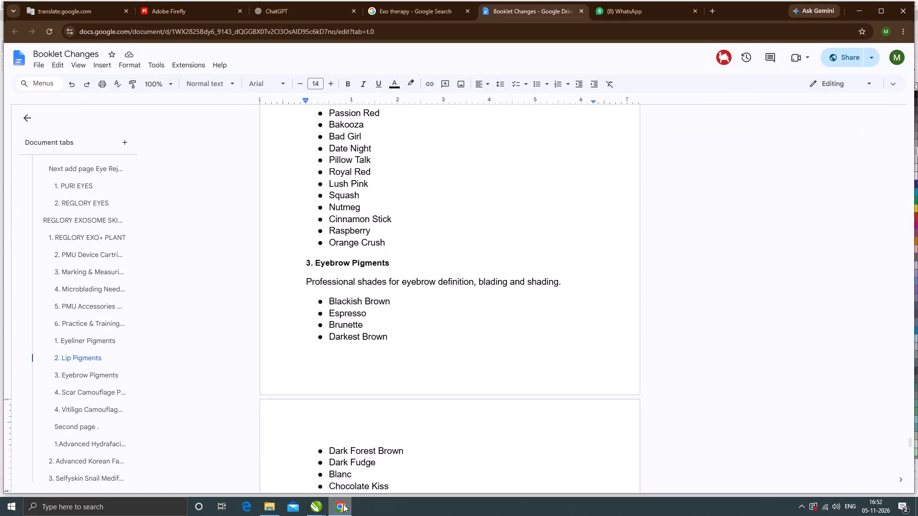
Copy "Eyebrow Pigments" from the Booklet Changes document and paste it over the second LIP PIGMENTS heading on page 29 in CorelDRAW.
drag(317, 264, 384, 264)
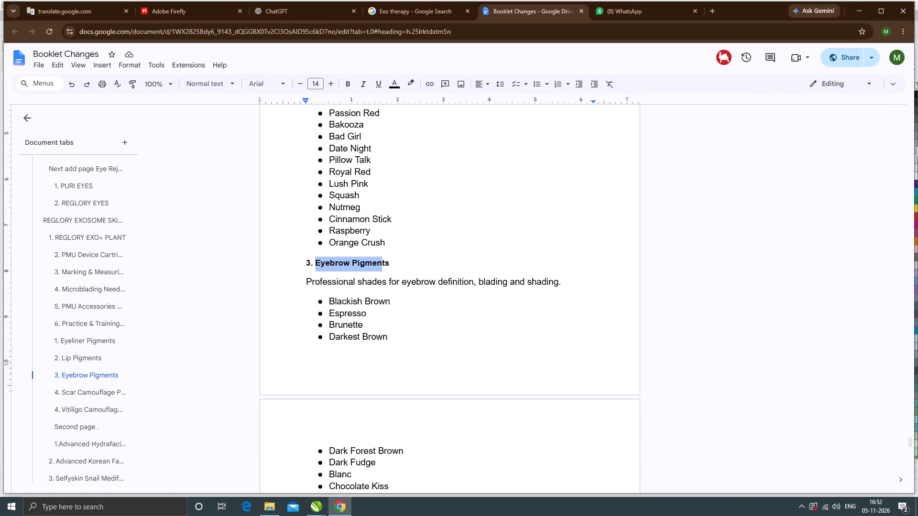
drag(384, 264, 394, 264)
key(ctrl+c)
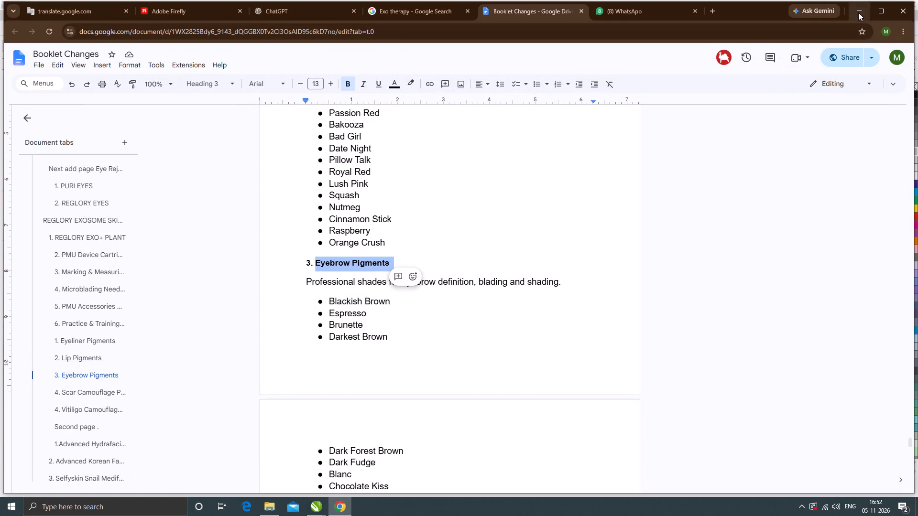
click(858, 8)
scroll(382, 311, down, 1)
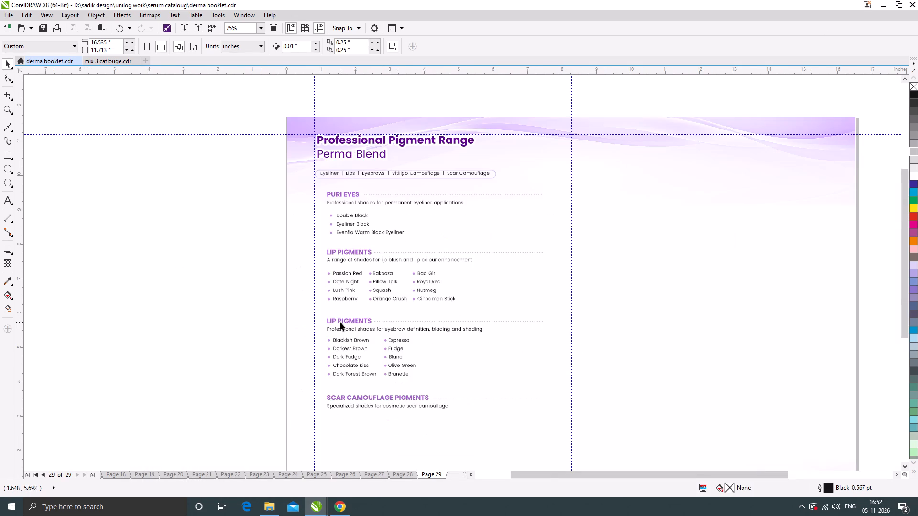
scroll(340, 322, up, 1)
scroll(362, 322, down, 2)
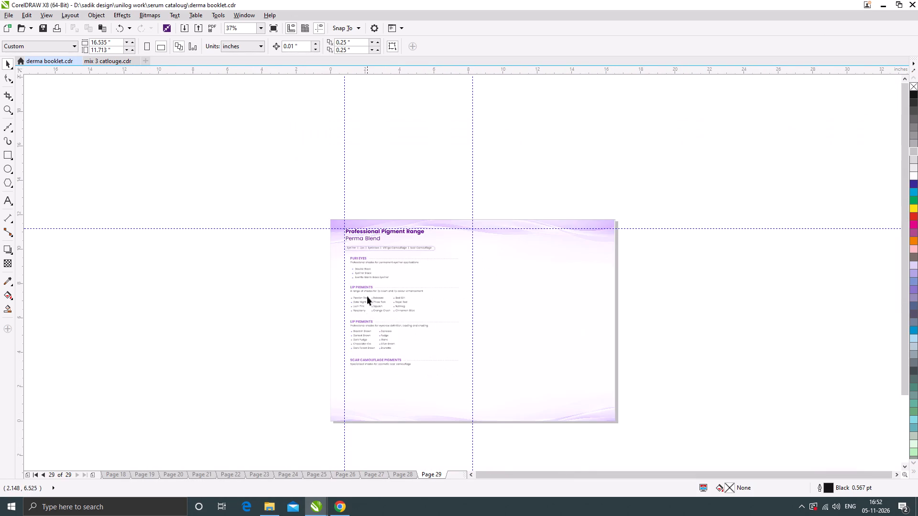
scroll(364, 244, up, 2)
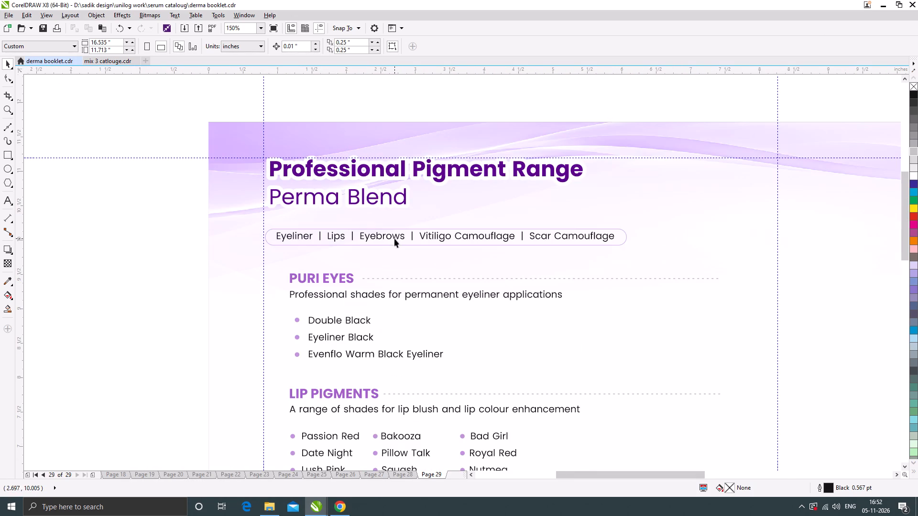
scroll(408, 227, down, 1)
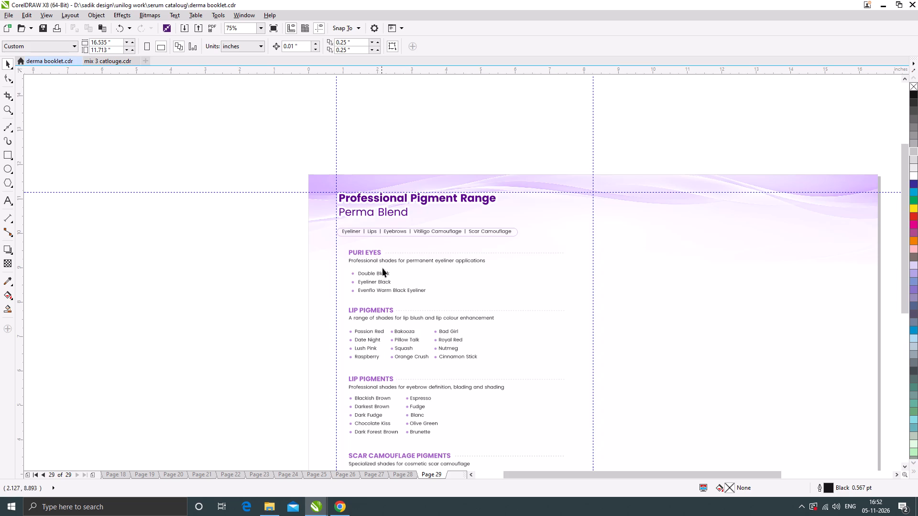
scroll(406, 302, down, 1)
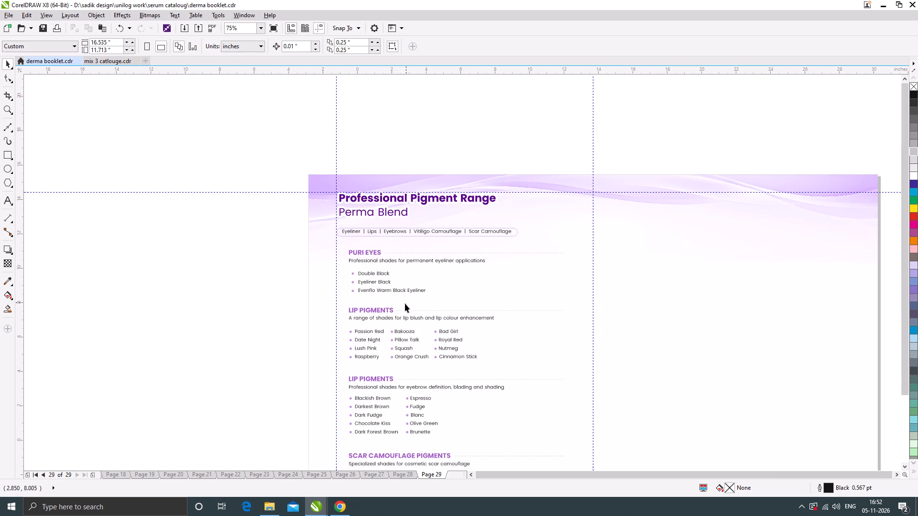
scroll(393, 350, up, 2)
double_click(388, 315)
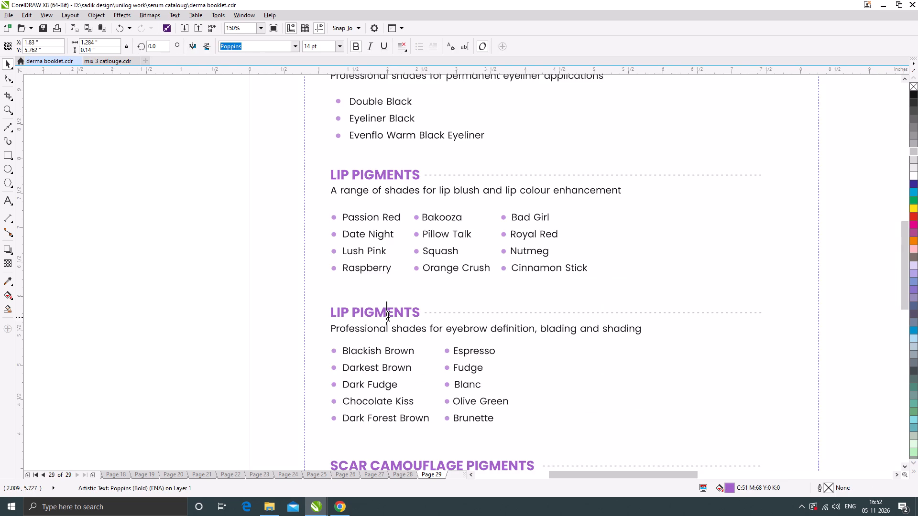
key(ctrl+a)
key(ctrl+v)
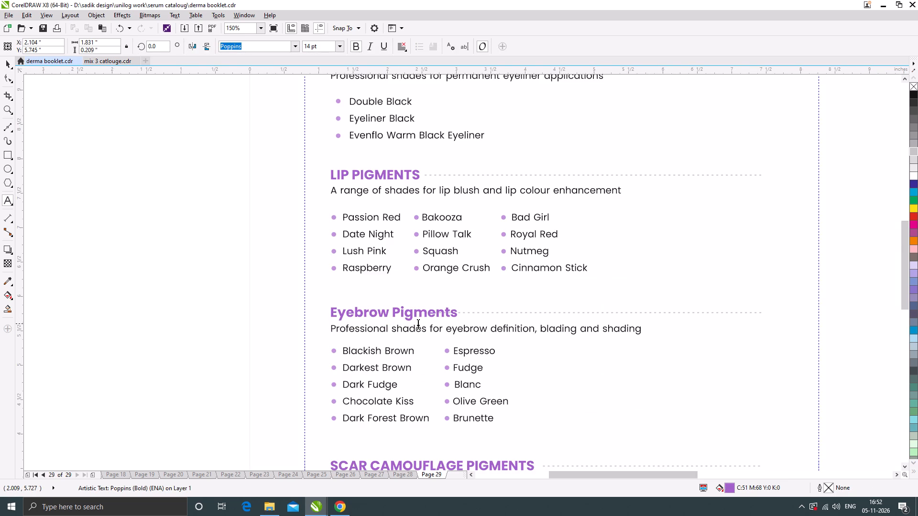
Change the pasted Eyebrow Pigments heading to uppercase.
key(ctrl+a)
right_click(403, 310)
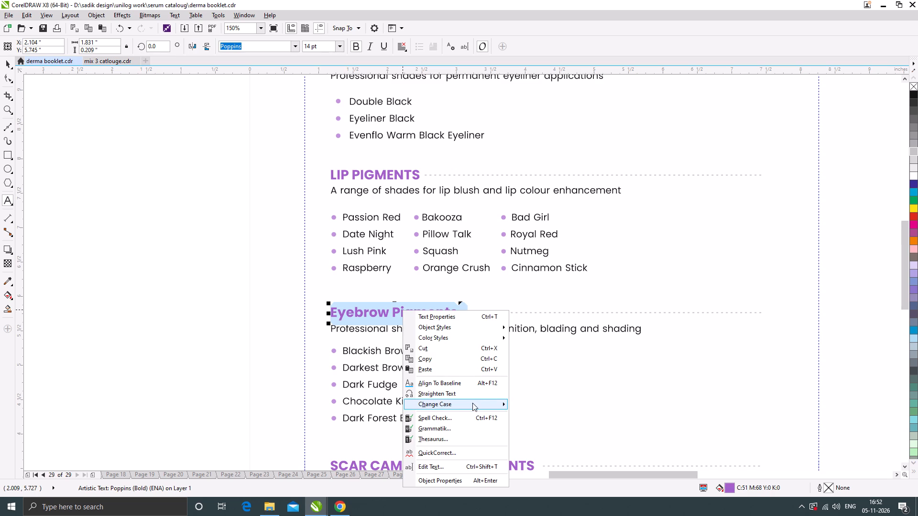
click(530, 423)
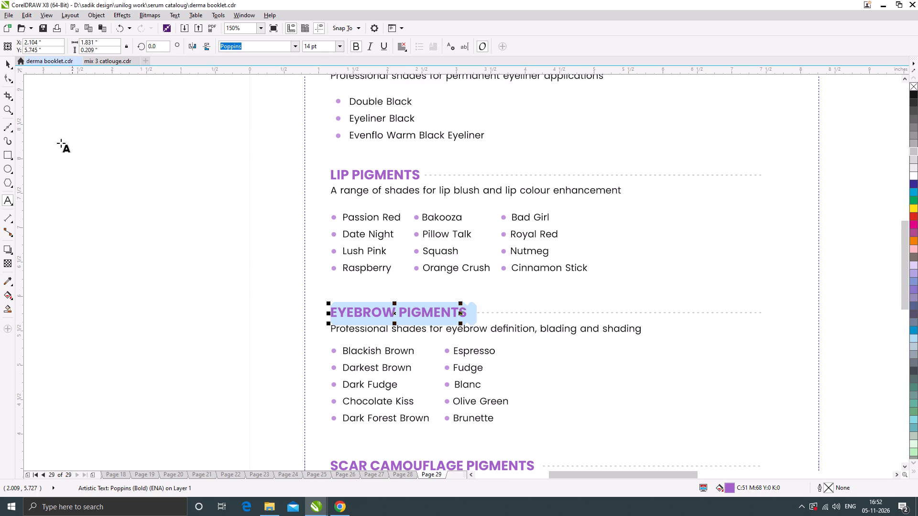
click(9, 66)
drag(119, 207, 124, 210)
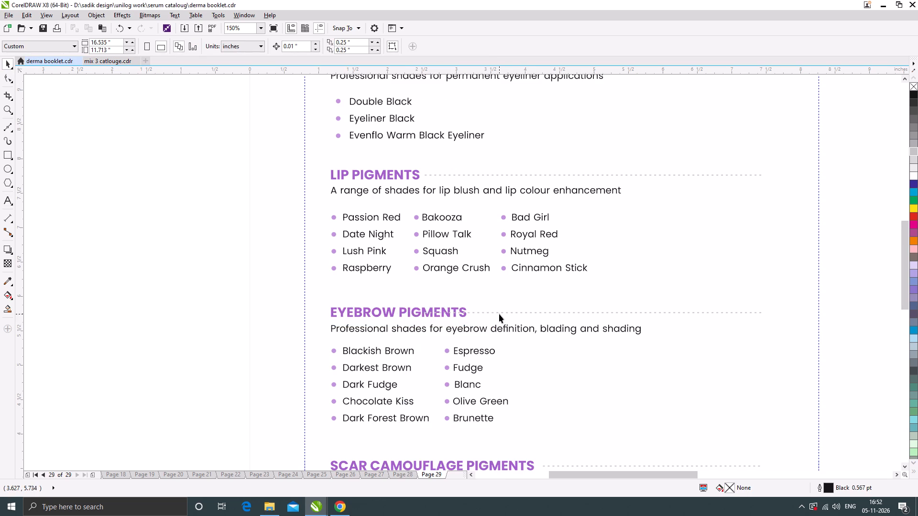
Shorten the dashed line beside EYEBROW PIGMENTS so that it starts just after the heading.
click(499, 314)
click(497, 314)
click(498, 312)
scroll(444, 314, up, 1)
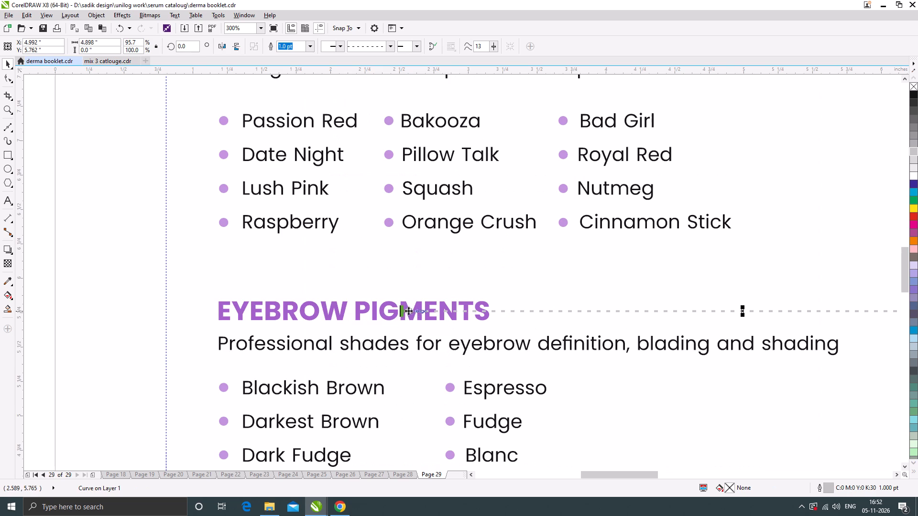
drag(402, 311, 502, 324)
scroll(466, 283, down, 3)
click(298, 305)
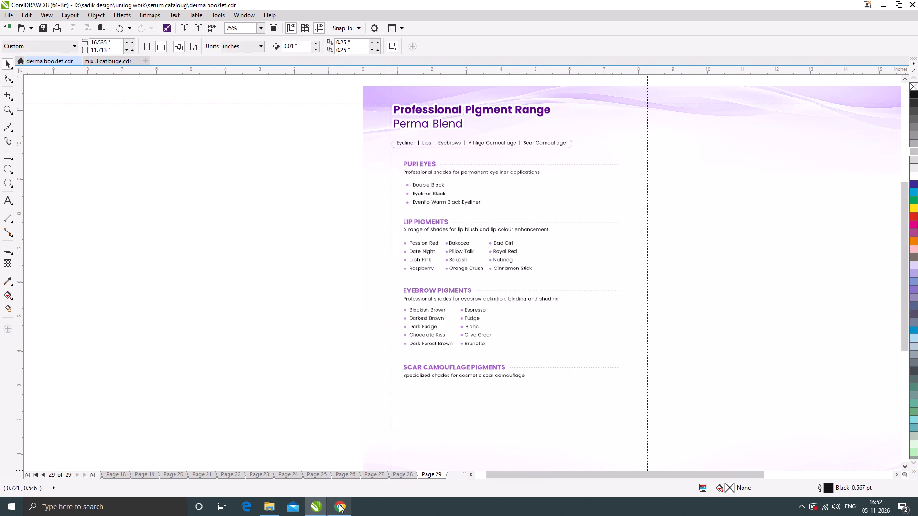
Review the pigment headings and the scar and vitiligo camouflage sections in the Booklet Changes document in Chrome.
click(339, 504)
scroll(391, 371, down, 3)
click(342, 510)
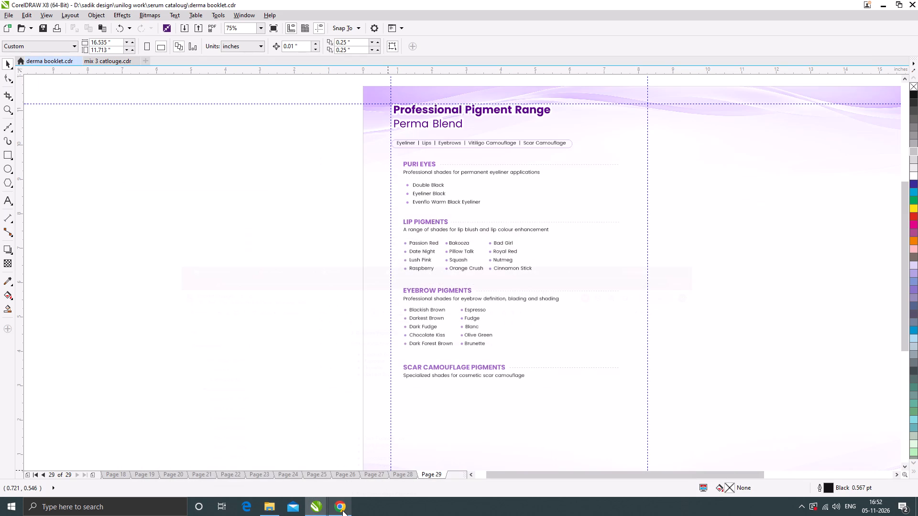
click(342, 510)
scroll(381, 417, down, 7)
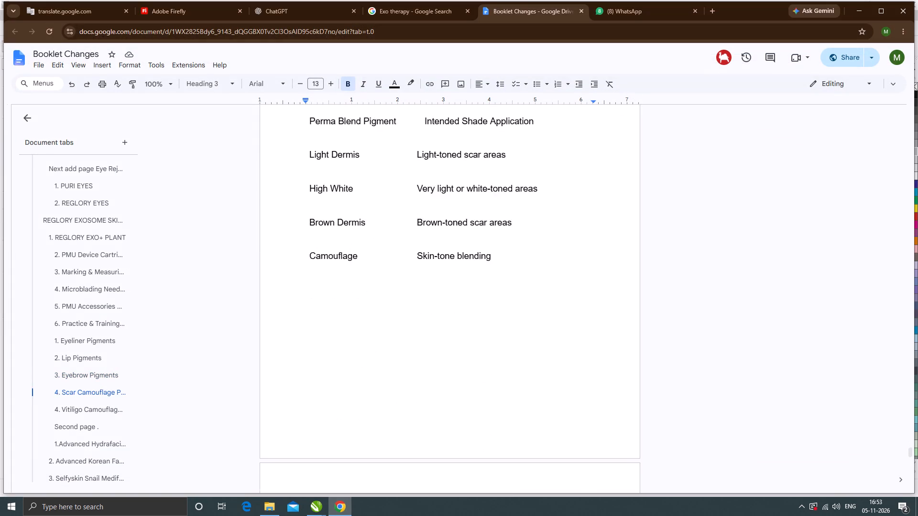
scroll(386, 407, down, 10)
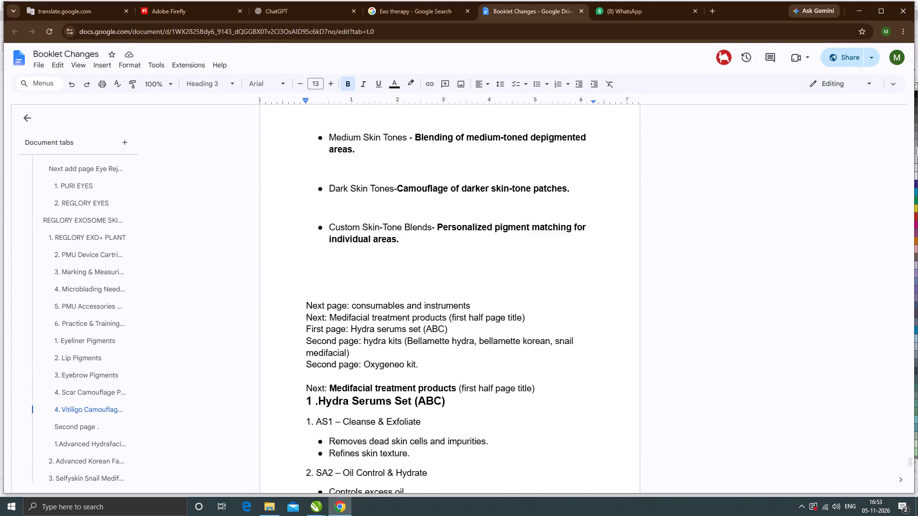
scroll(391, 397, up, 8)
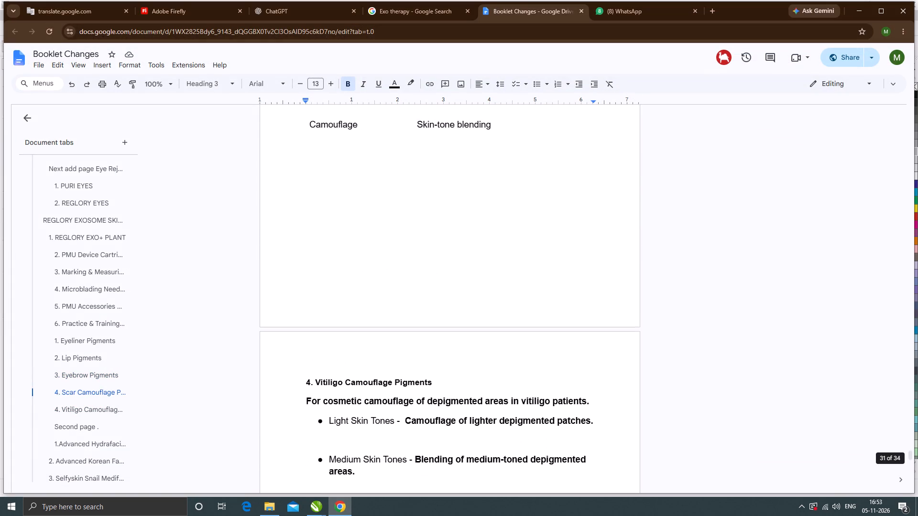
scroll(392, 395, up, 4)
scroll(392, 395, down, 5)
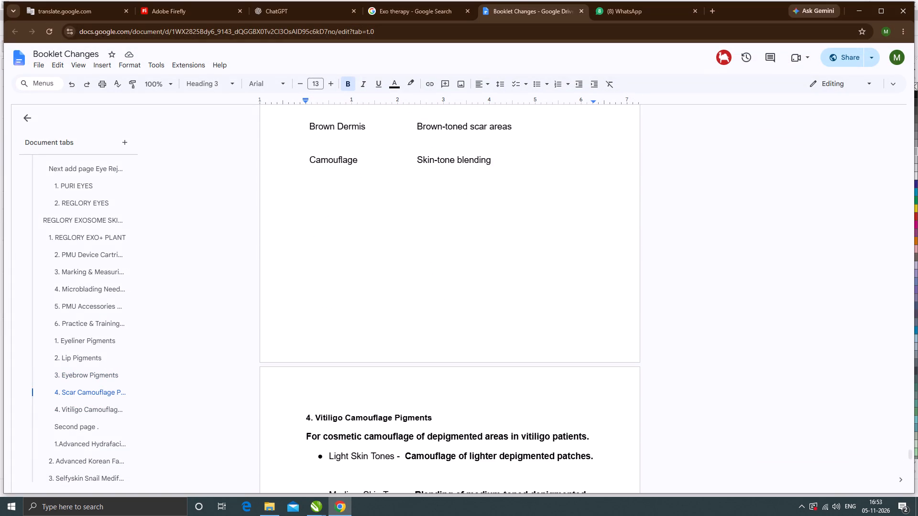
scroll(392, 394, up, 6)
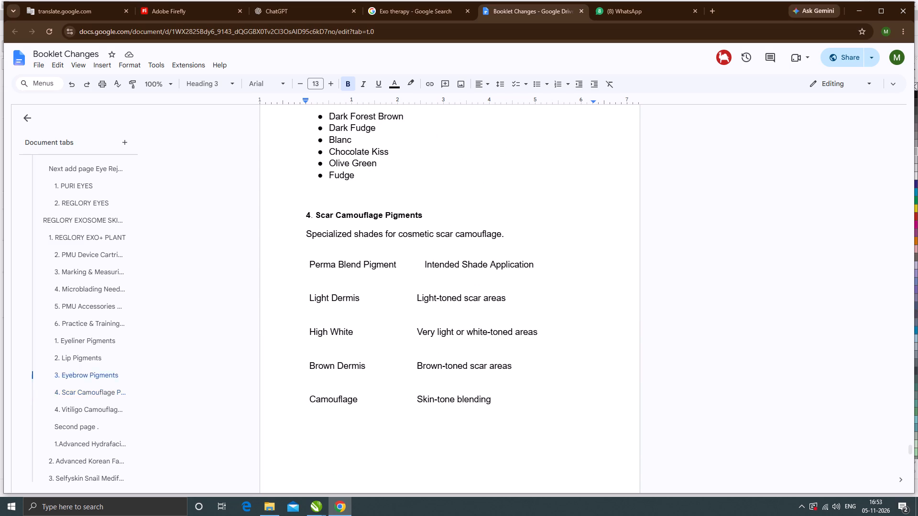
scroll(373, 324, up, 1)
drag(317, 262, 392, 263)
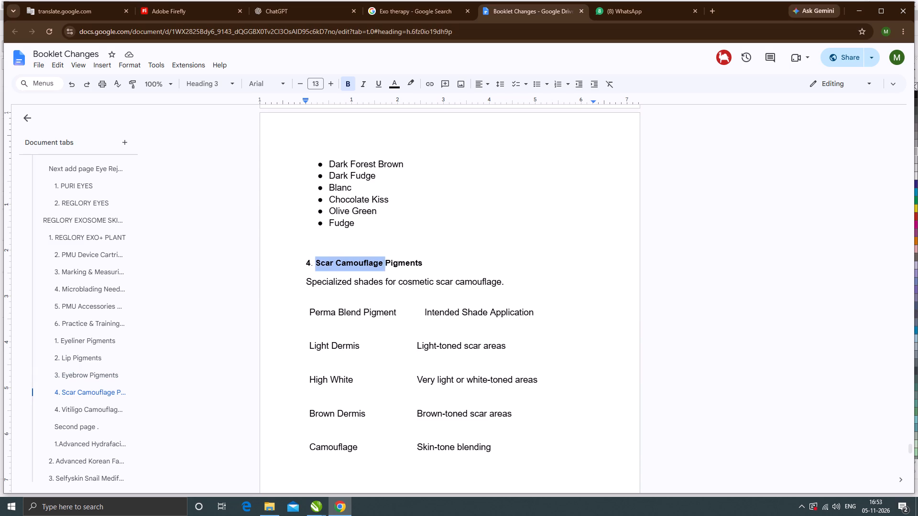
drag(392, 263, 420, 263)
scroll(415, 260, up, 4)
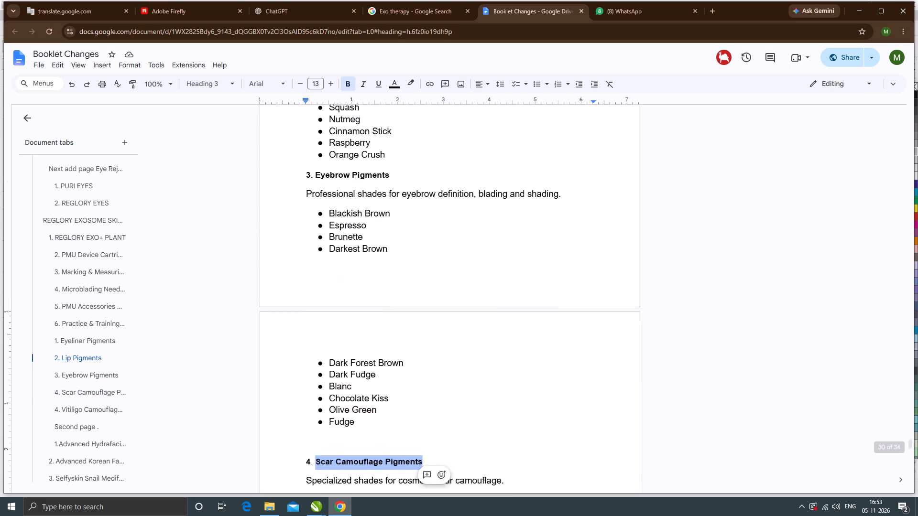
scroll(407, 269, up, 9)
scroll(438, 301, up, 1)
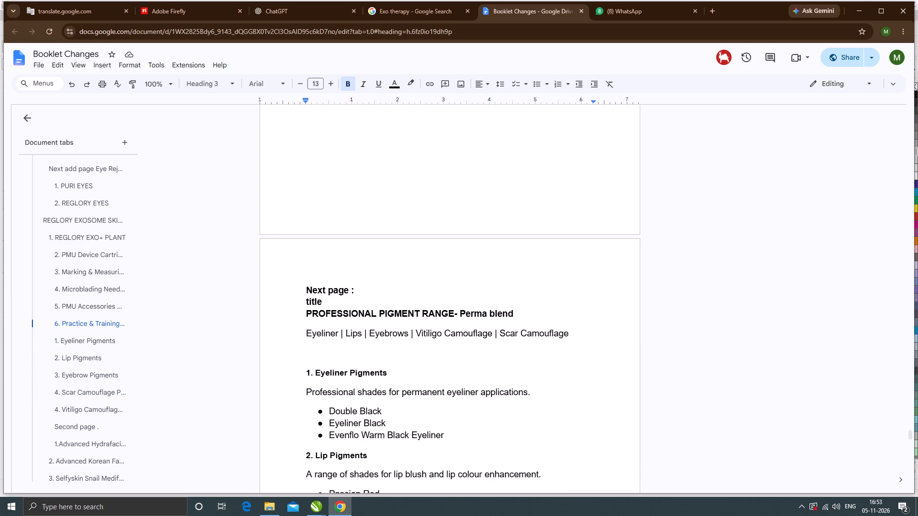
scroll(451, 302, down, 20)
scroll(396, 298, down, 2)
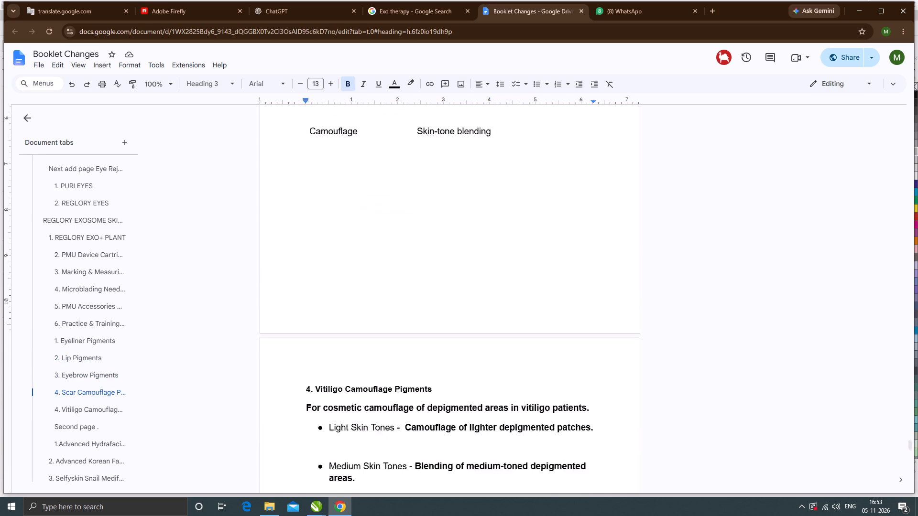
scroll(396, 300, down, 2)
Copy "Vitiligo Camouflage Pigments" from the Booklet Changes document and paste it over the SCAR CAMOUFLAGE PIGMENTS heading in CorelDRAW.
drag(316, 224, 415, 227)
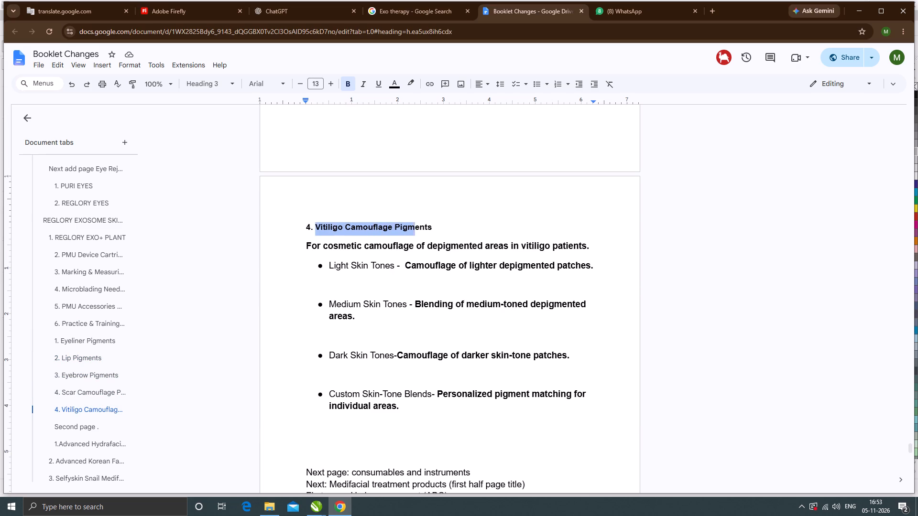
drag(415, 227, 434, 228)
key(ctrl+c)
click(862, 8)
scroll(414, 292, down, 1)
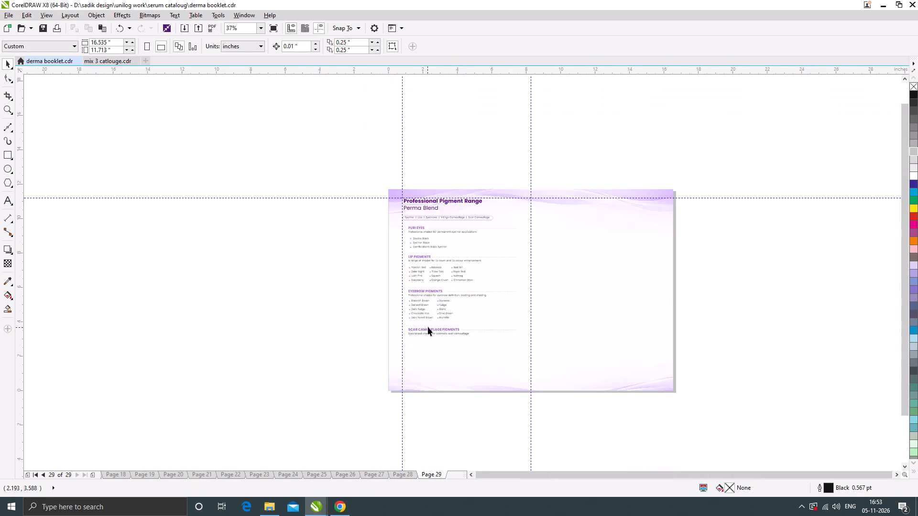
scroll(428, 327, up, 2)
scroll(428, 326, down, 1)
double_click(426, 332)
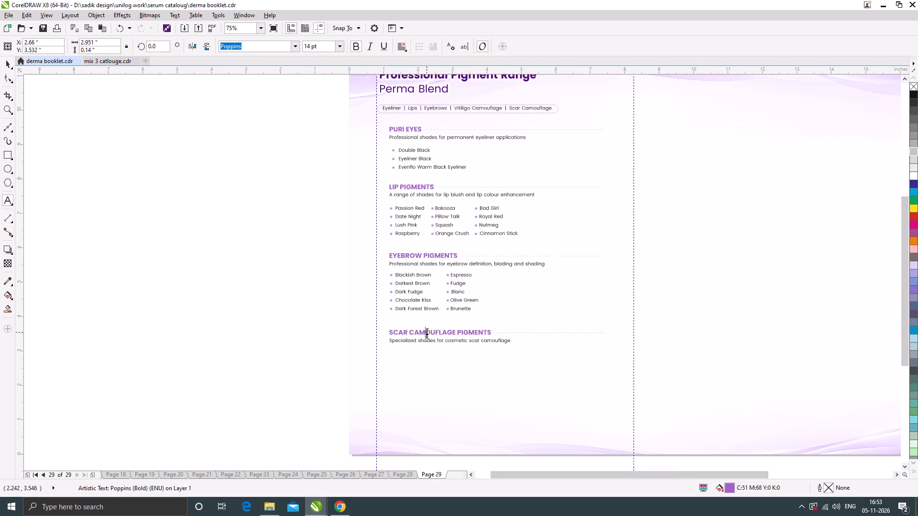
key(ctrl+a)
key(ctrl+v)
Change the pasted Vitiligo Camouflage Pigments heading to uppercase.
key(ctrl+a)
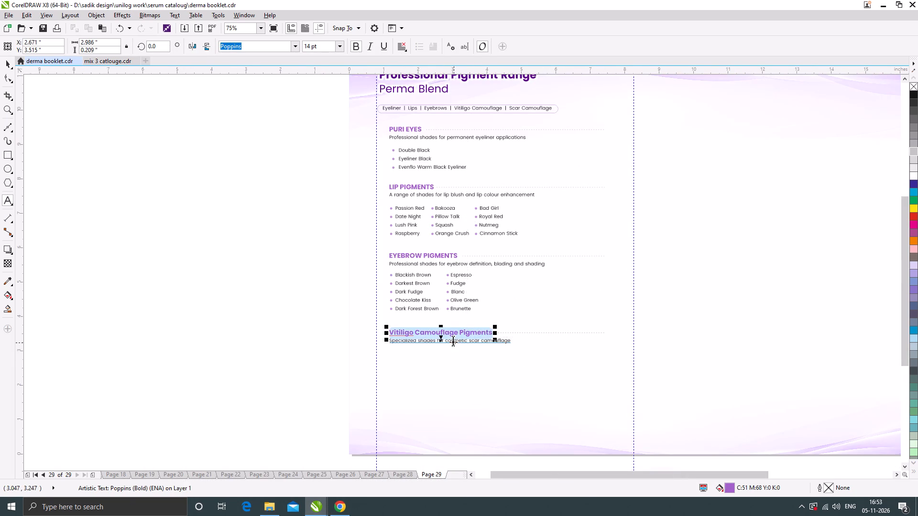
scroll(453, 340, up, 1)
right_click(457, 327)
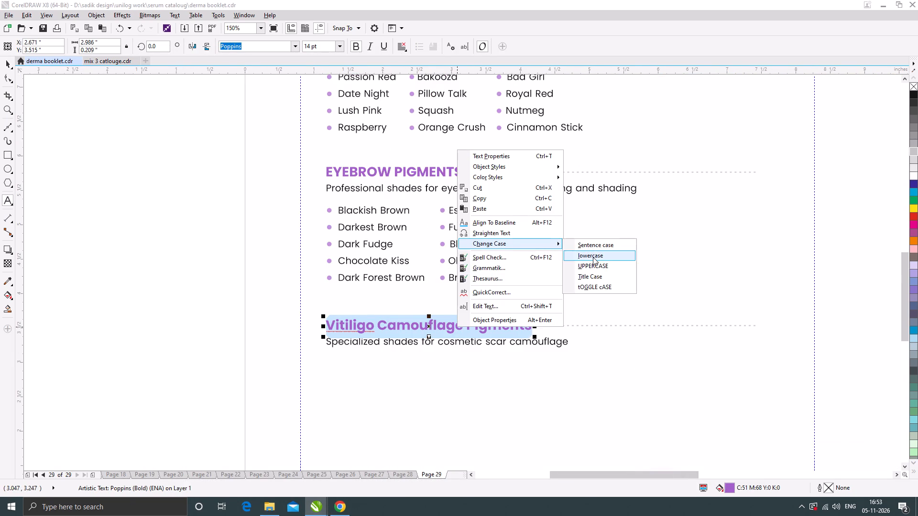
click(592, 265)
click(9, 64)
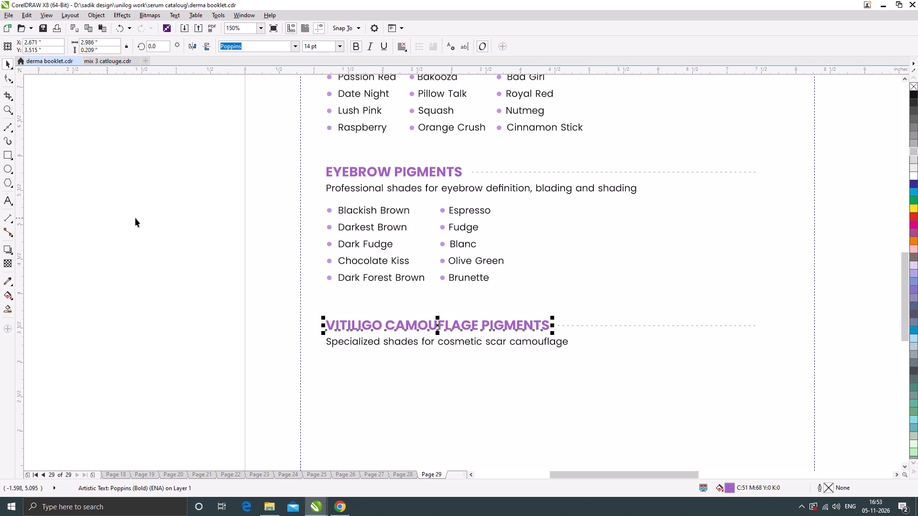
click(136, 218)
Shorten the dashed line beside VITILIGO CAMOUFLAGE PIGMENTS to about 2.9 in so that it starts after the heading.
click(573, 325)
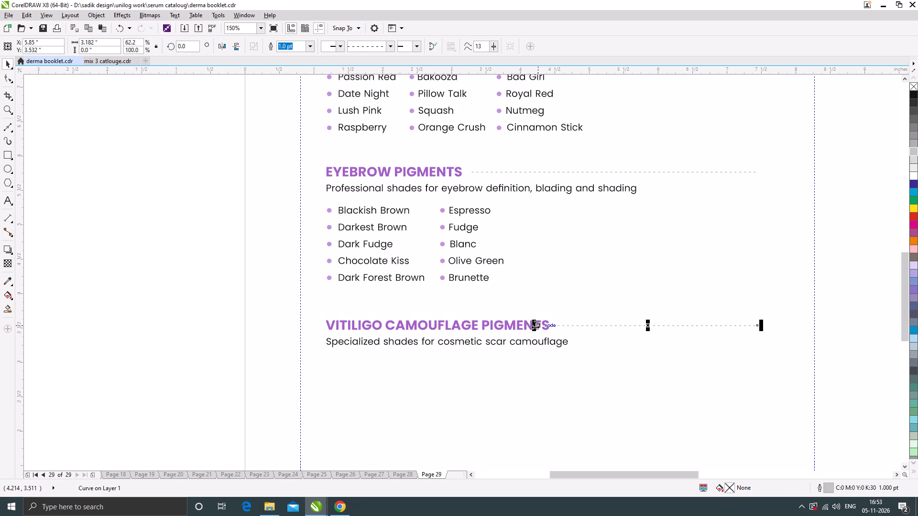
drag(535, 327, 555, 342)
Copy "For cosmetic camouflage of depigmented areas in vitiligo patients" from the Booklet Changes document in Chrome over the vitiligo description line in CorelDRAW.
click(344, 505)
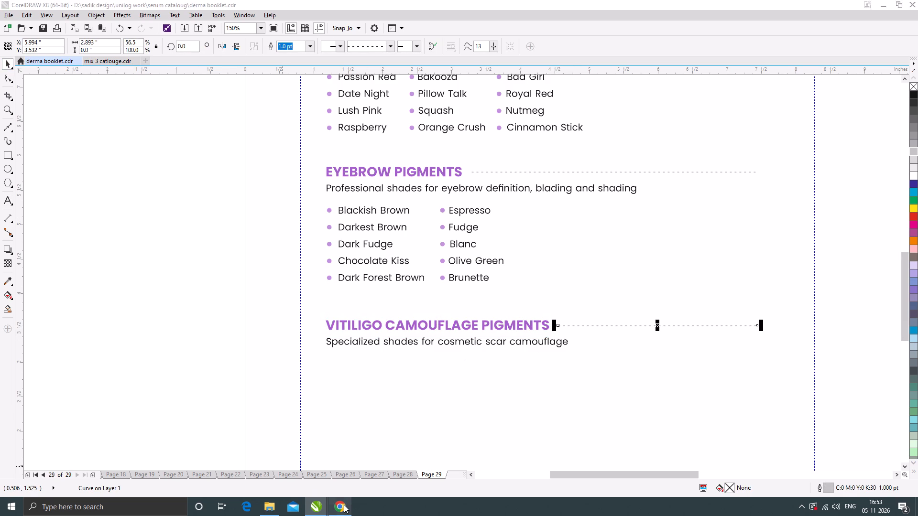
drag(302, 247, 533, 247)
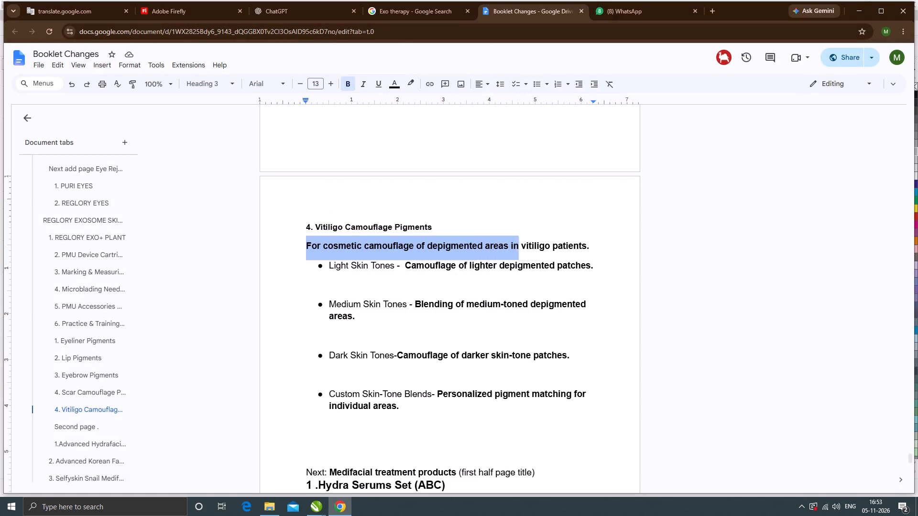
drag(533, 247, 585, 241)
key(ctrl+c)
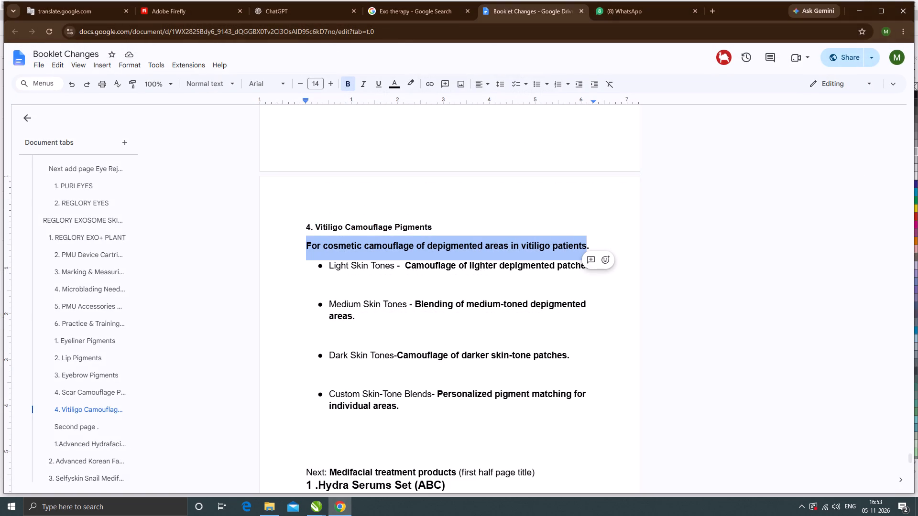
click(860, 7)
double_click(477, 344)
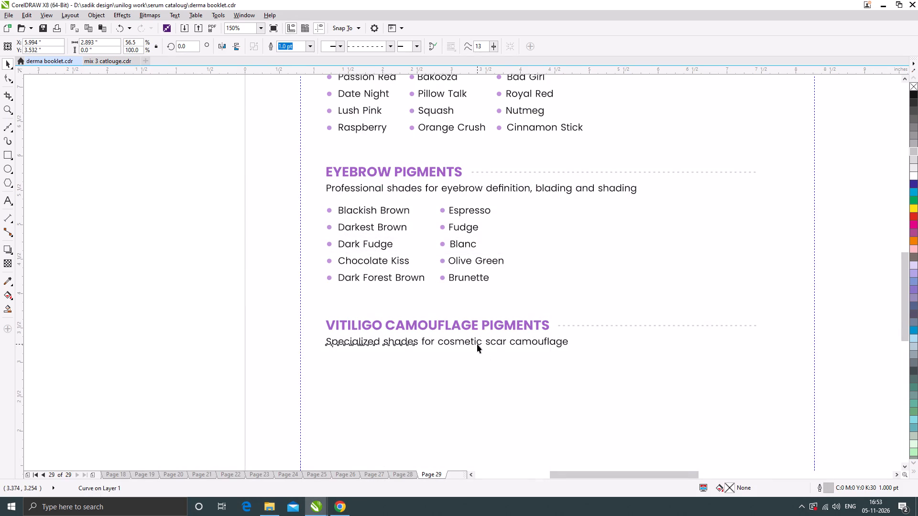
key(ctrl+a)
key(ctrl+v)
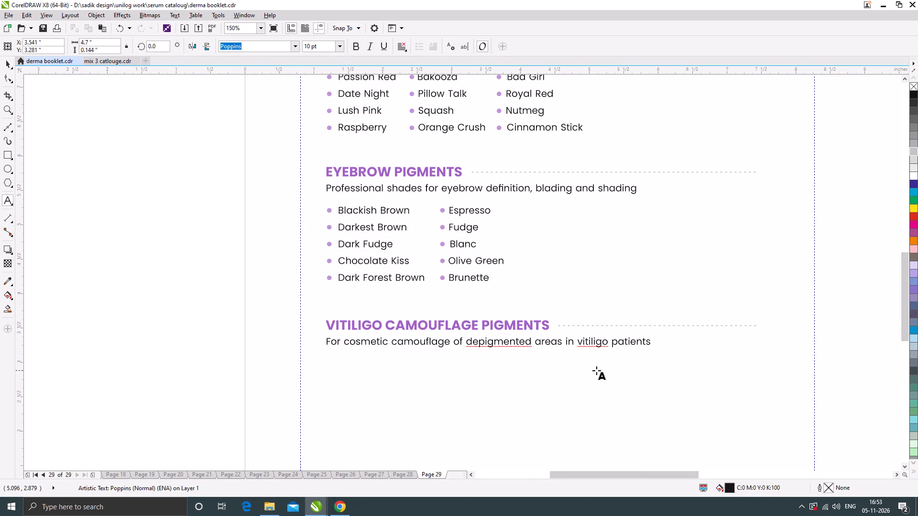
click(9, 63)
Copy the four skin-tone items from the Booklet Changes document and paste them into a duplicate of the vitiligo description placed just below it in CorelDRAW.
click(338, 505)
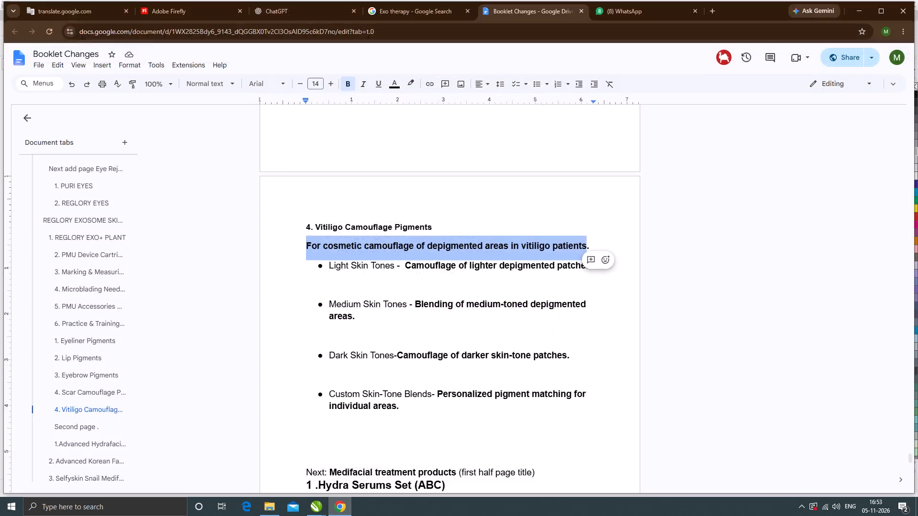
drag(328, 265, 510, 360)
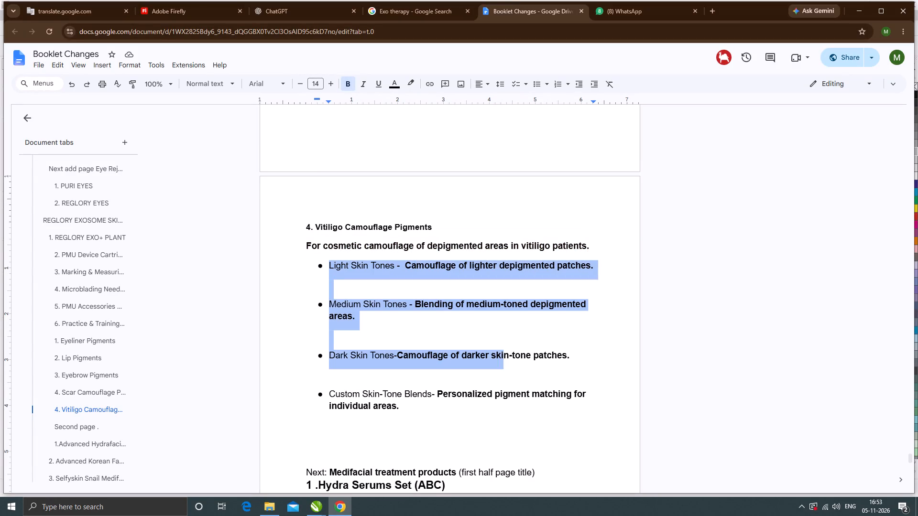
drag(510, 360, 575, 406)
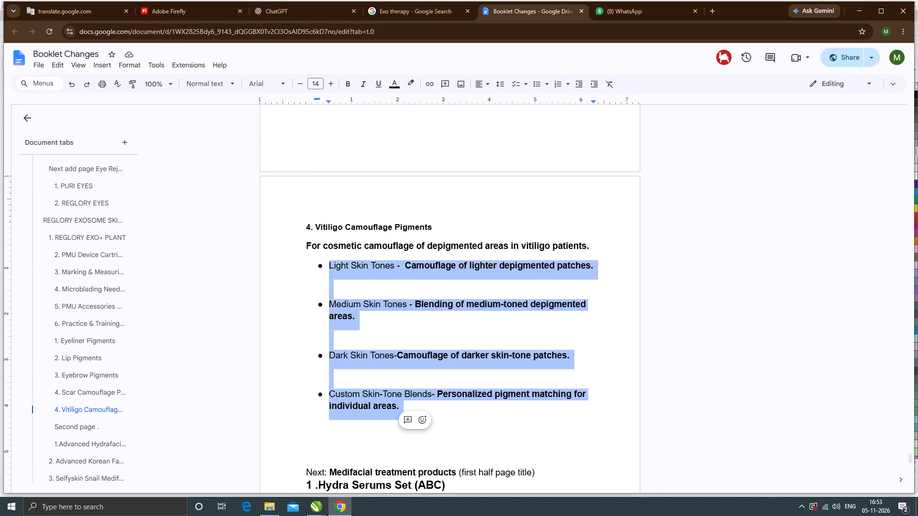
key(ctrl+c)
click(858, 9)
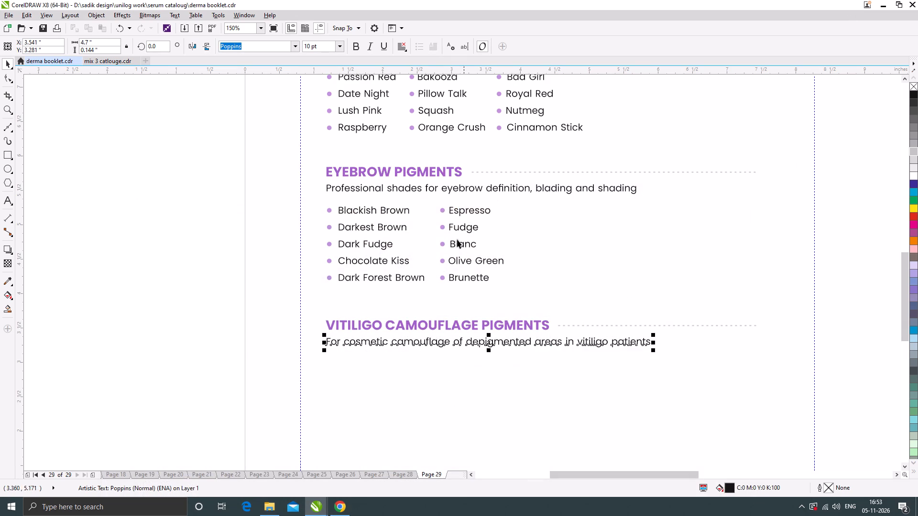
click(343, 504)
scroll(375, 406, down, 2)
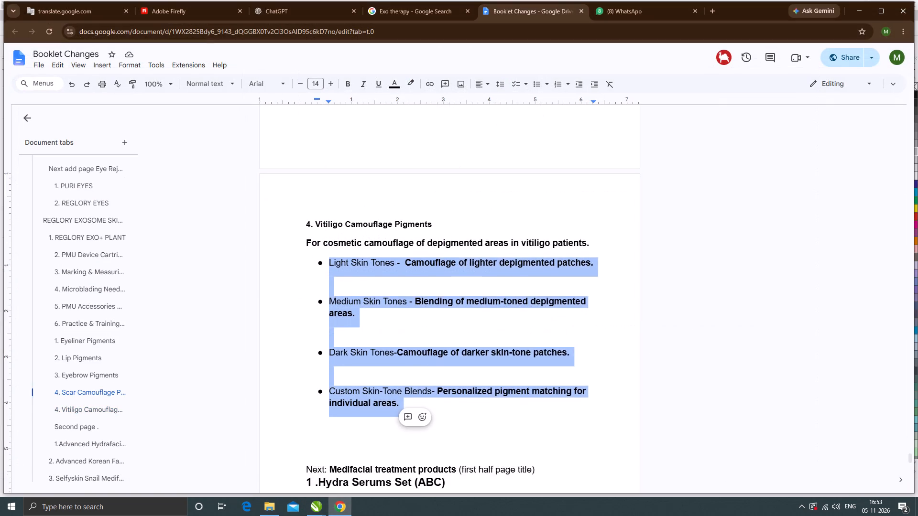
scroll(376, 399, up, 3)
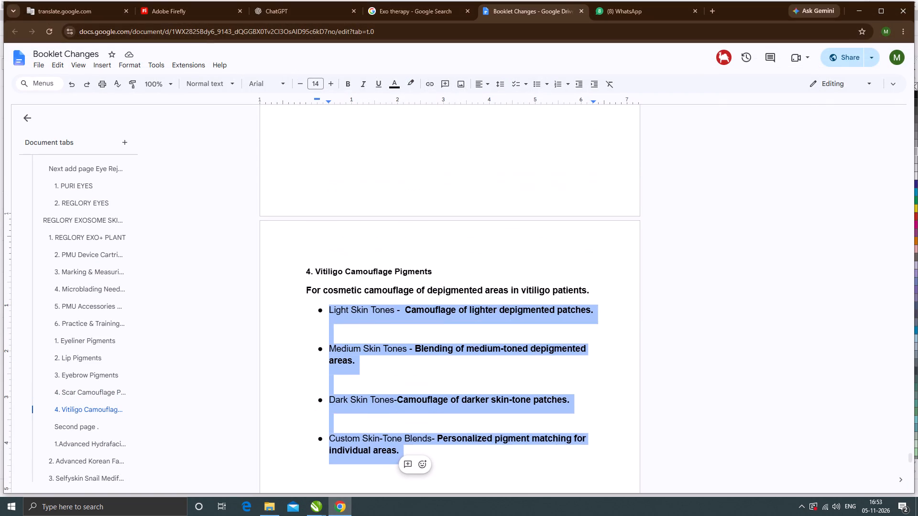
scroll(378, 387, down, 1)
key(ctrl+c)
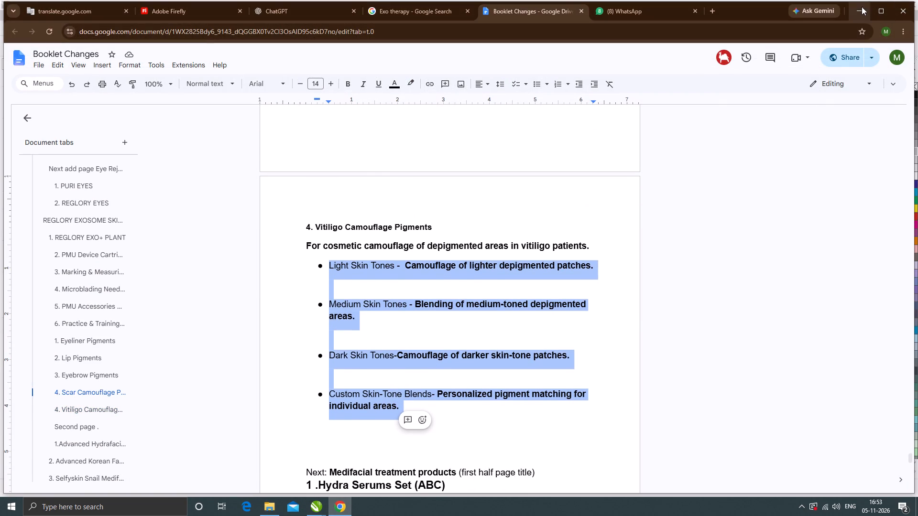
click(862, 7)
drag(472, 344, 472, 361)
shift+right_click(472, 361)
double_click(472, 361)
key(ctrl+a)
key(ctrl+v)
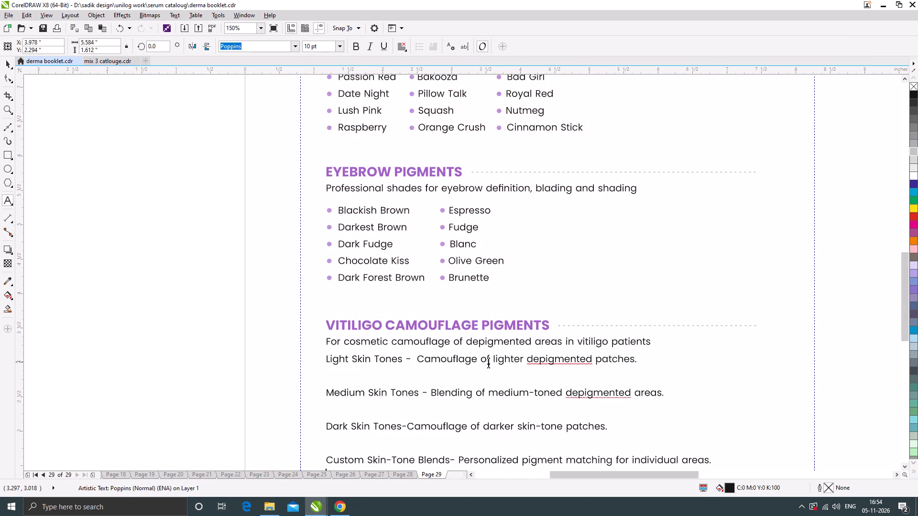
Tighten the line spacing of the skin-tone list, removing the blank gaps so the block is about 0.79 in tall.
scroll(428, 309, down, 1)
click(7, 75)
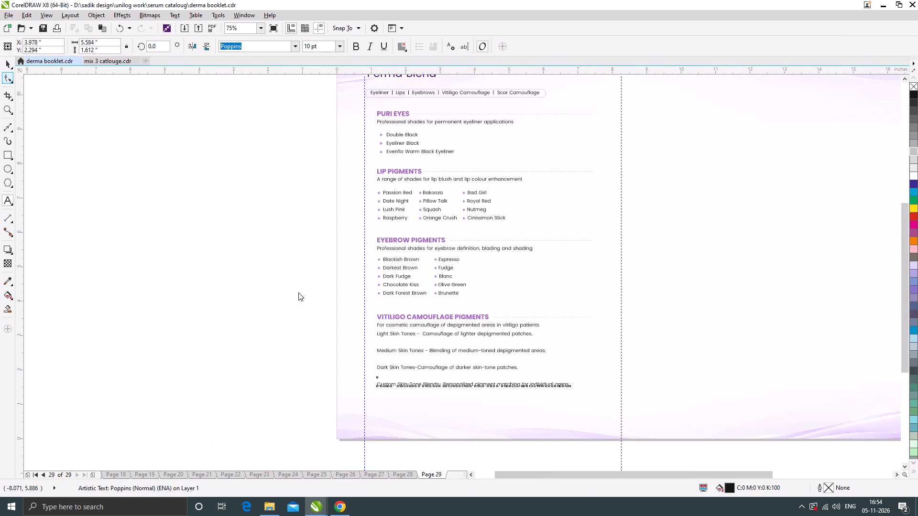
scroll(371, 373, up, 1)
drag(382, 404, 398, 344)
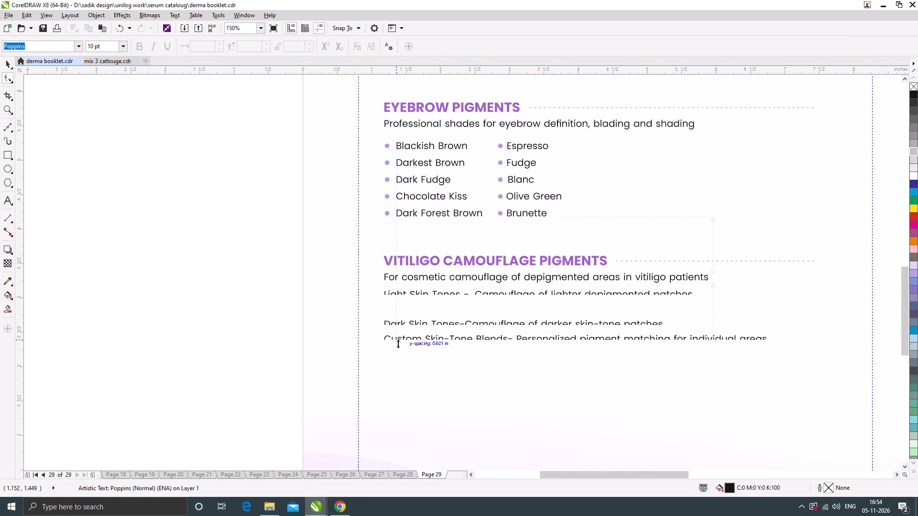
drag(398, 344, 401, 340)
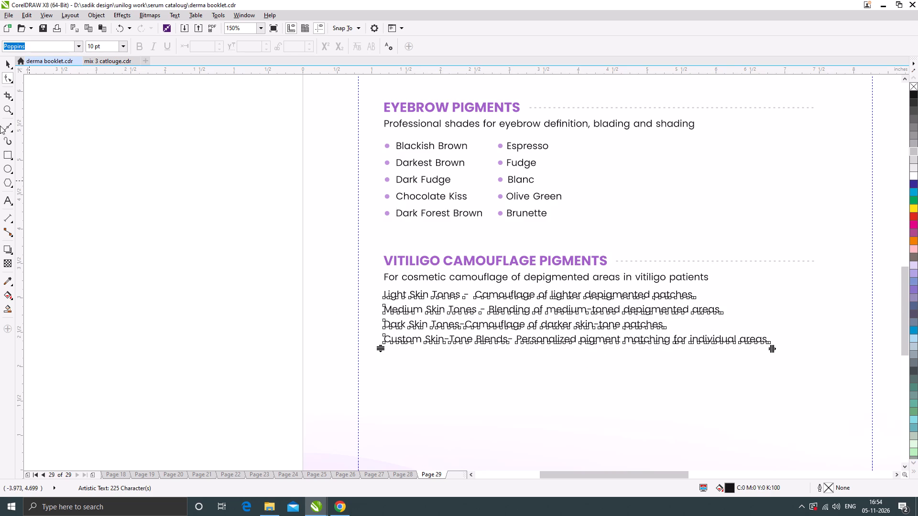
click(5, 63)
Shift the skin-tone list horizontally about 0.29 in away from the page margin to make room for bullets.
scroll(409, 295, up, 1)
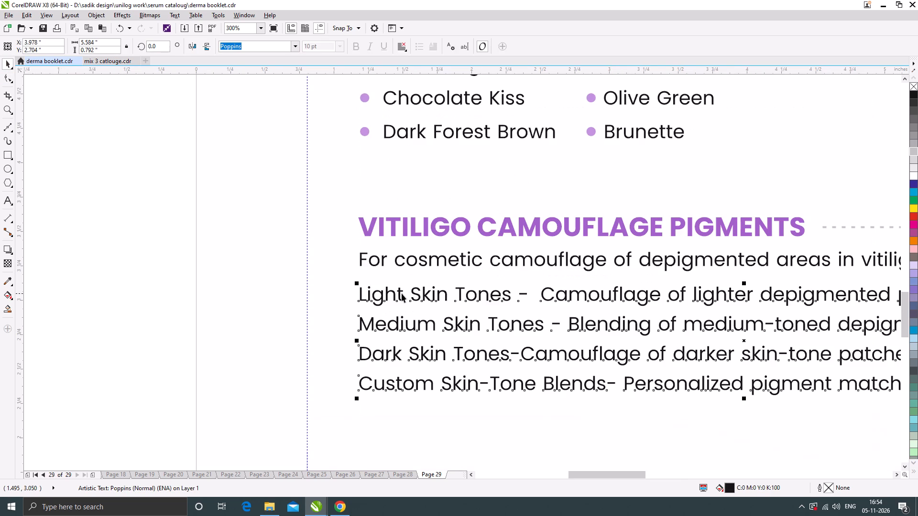
drag(400, 295, 441, 298)
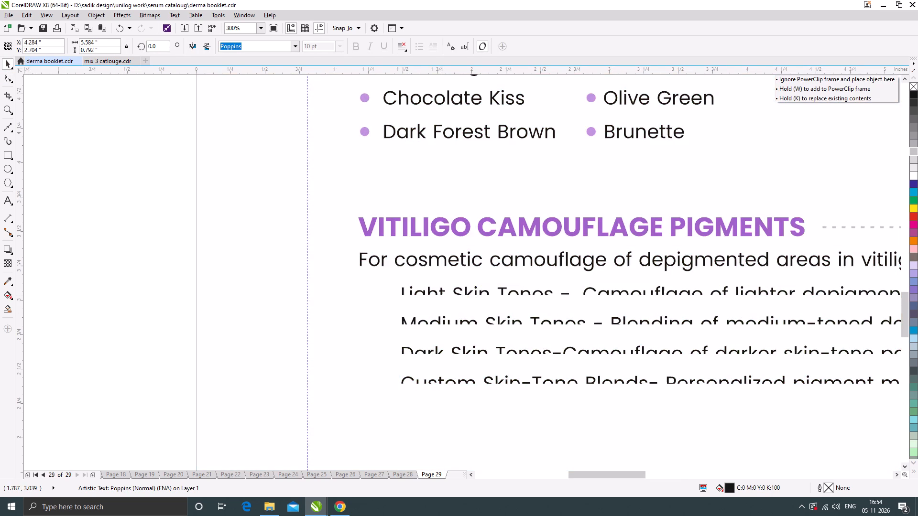
drag(441, 298, 440, 298)
Duplicate the Dark Forest Brown bullet beside Light Skin Tones, then repeat it at even spacing for the other three skin-tone lines.
drag(364, 130, 382, 279)
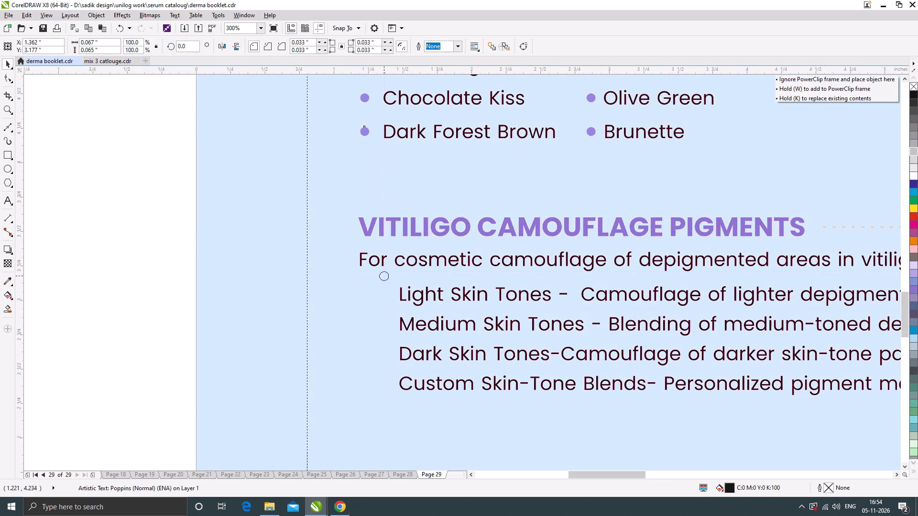
drag(382, 279, 382, 293)
right_click(382, 293)
scroll(385, 293, up, 1)
drag(383, 287, 351, 291)
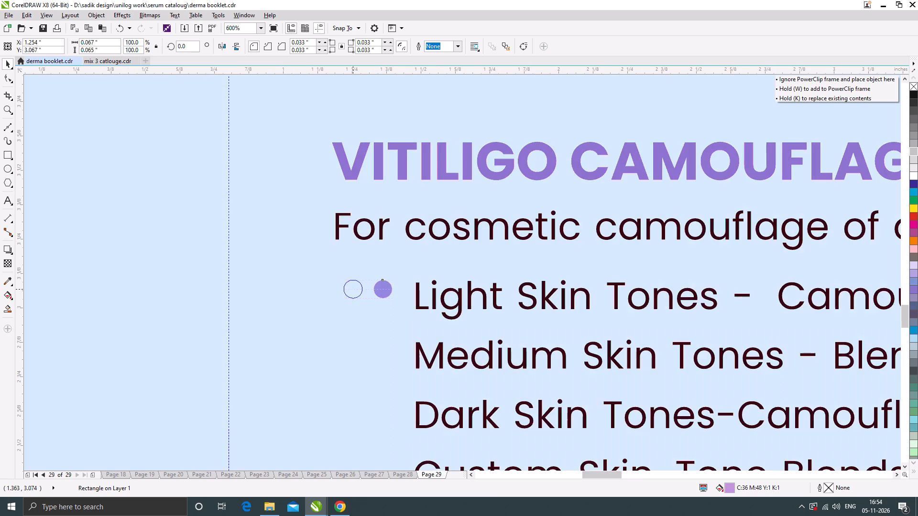
drag(351, 291, 348, 293)
drag(348, 293, 347, 350)
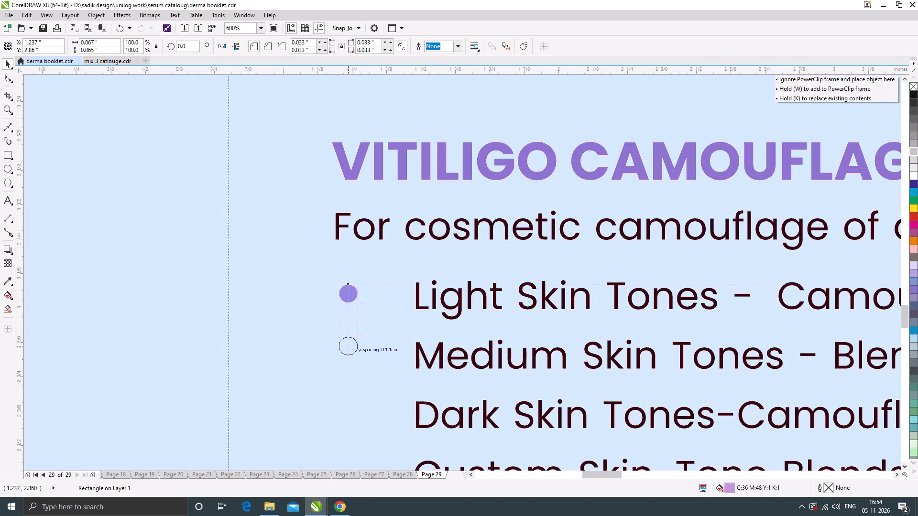
drag(347, 350, 347, 352)
shift+right_click(347, 352)
key(ctrl+r)
key(ctrl+r)
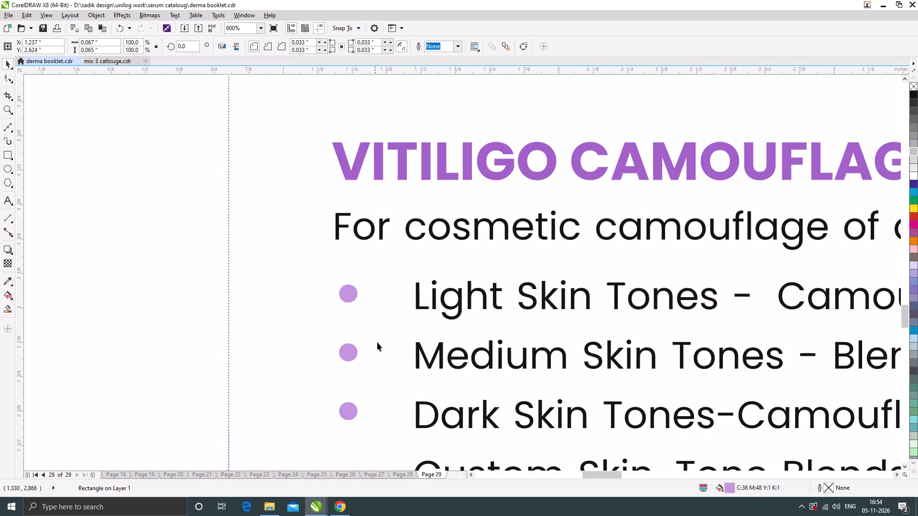
Move the skin-tone text closer to its bullets, to an X position of about 4.15 in.
scroll(366, 279, down, 1)
click(395, 285)
drag(393, 287, 390, 286)
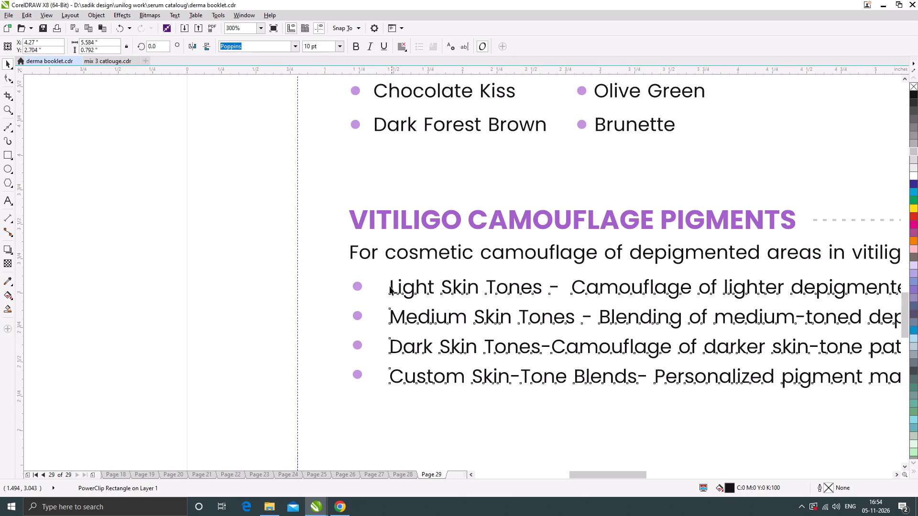
drag(390, 286, 379, 285)
scroll(422, 300, down, 1)
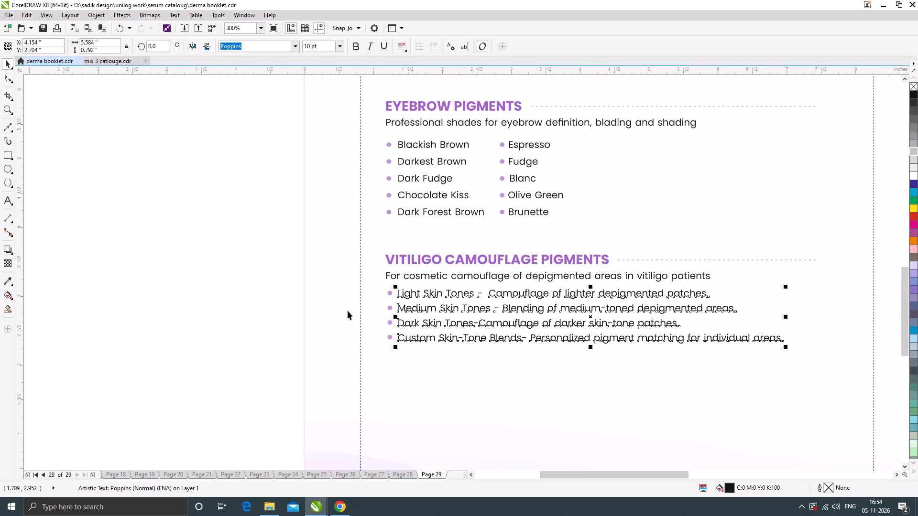
click(225, 316)
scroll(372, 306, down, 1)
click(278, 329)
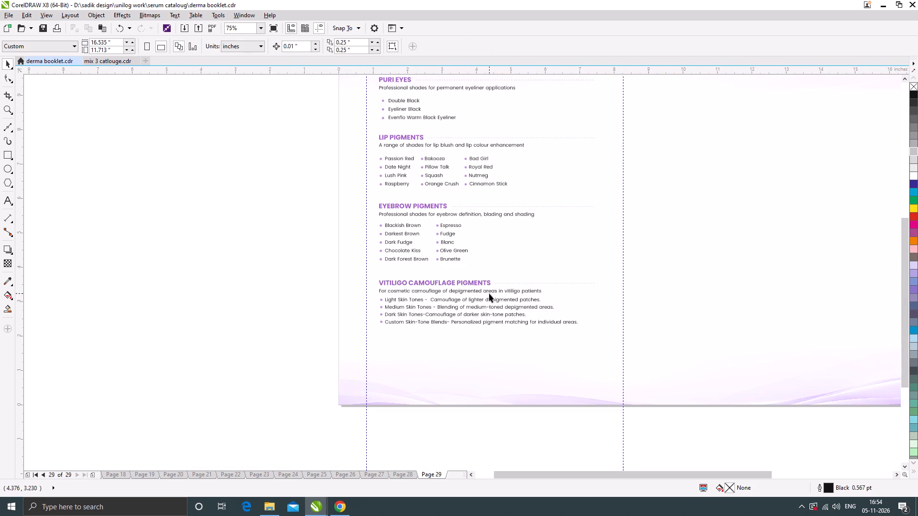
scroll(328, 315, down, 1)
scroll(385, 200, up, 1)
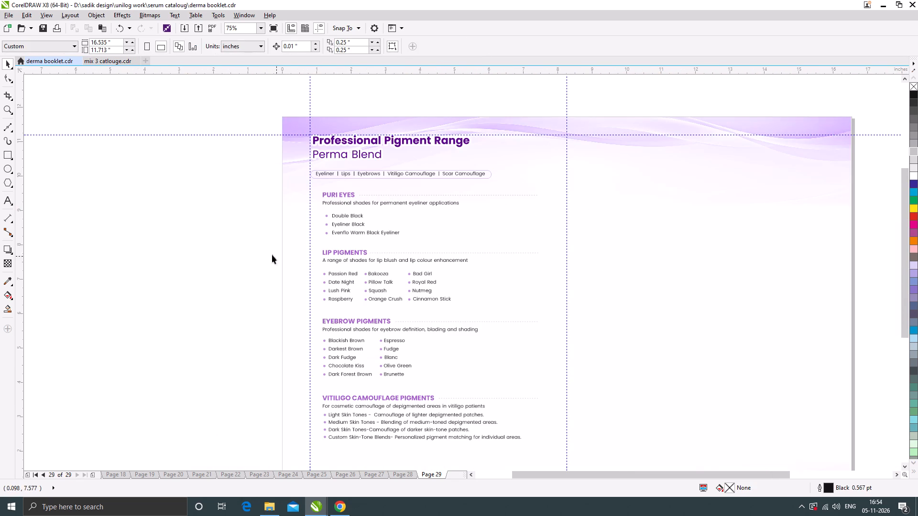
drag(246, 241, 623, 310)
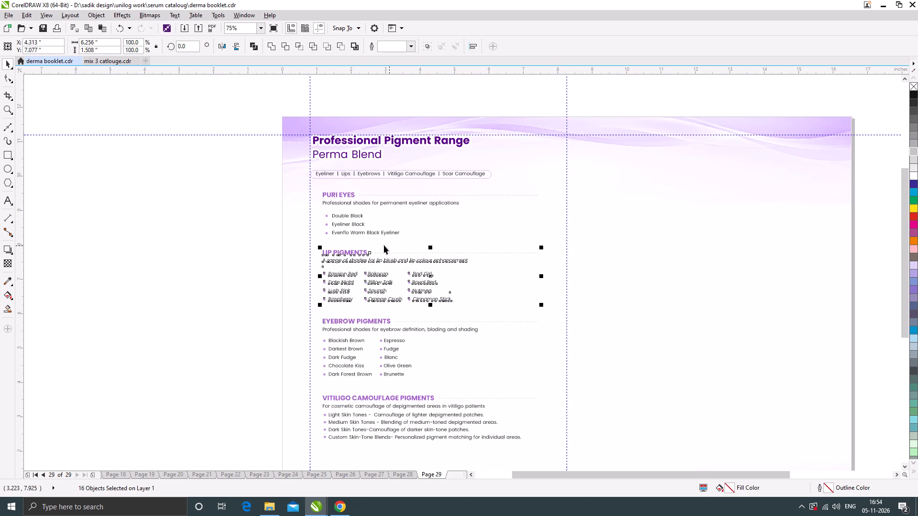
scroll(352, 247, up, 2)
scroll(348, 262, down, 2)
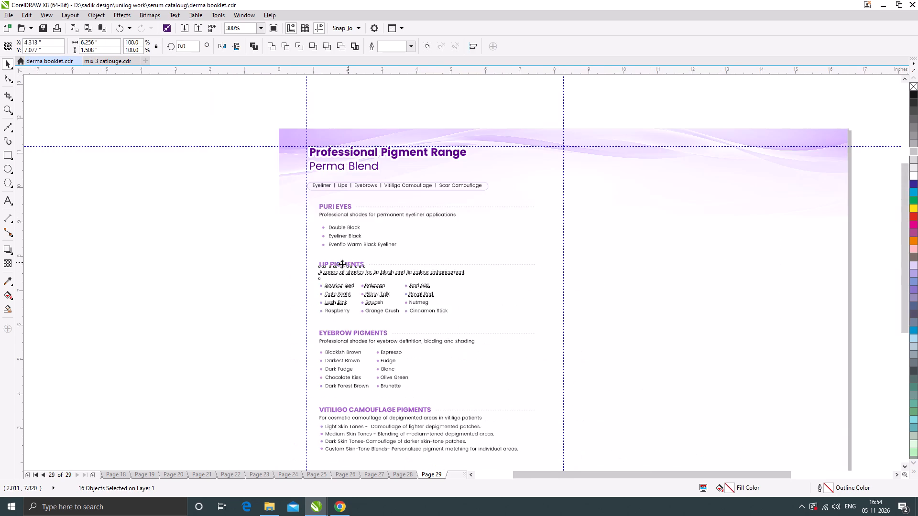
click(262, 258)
Move the three eyeliner shades and their bullets up about 0.1 in under the PURI EYES description, aligning the bullets with the lists below.
scroll(320, 222, up, 1)
drag(193, 223, 572, 286)
scroll(372, 228, up, 1)
drag(369, 238, 365, 223)
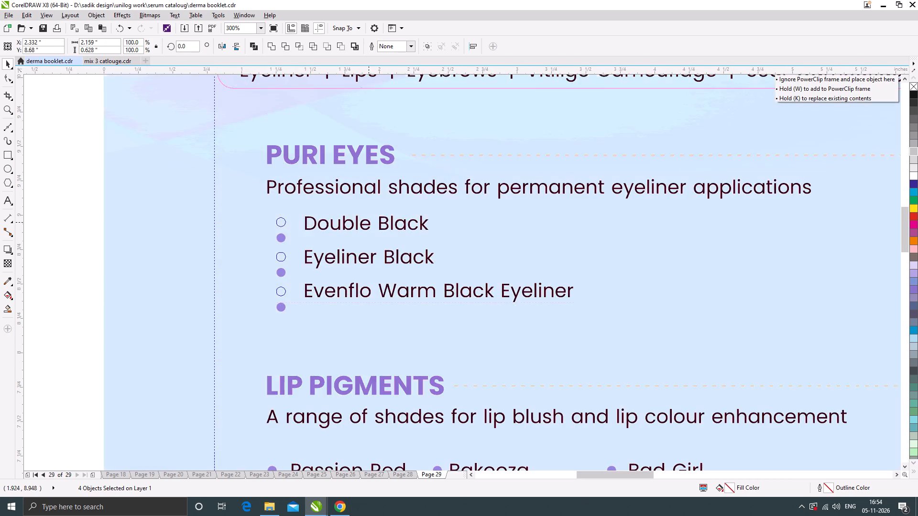
drag(365, 223, 361, 225)
scroll(367, 223, down, 1)
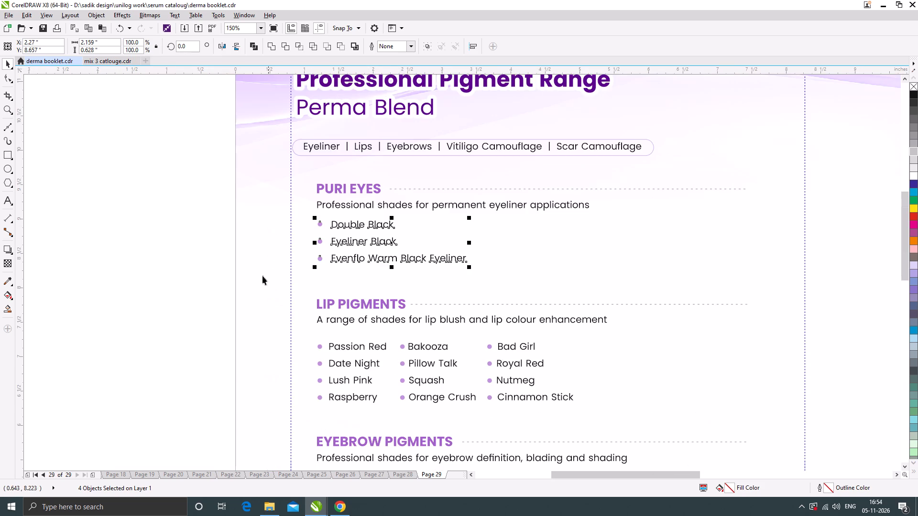
click(235, 282)
Move the whole LIP PIGMENTS section up about 0.17 in, closer to the eyeliner shades.
drag(190, 281, 791, 411)
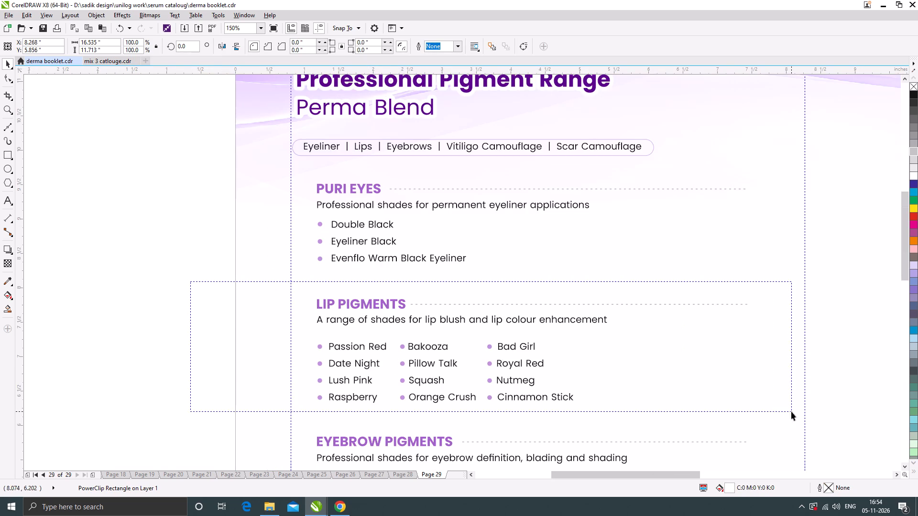
drag(791, 411, 824, 419)
scroll(341, 318, up, 1)
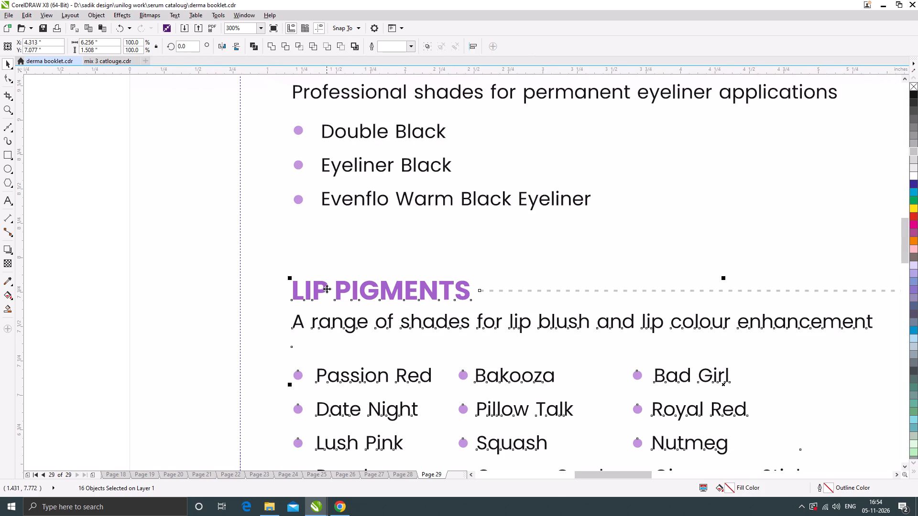
drag(327, 289, 326, 273)
scroll(330, 273, down, 1)
scroll(332, 272, up, 1)
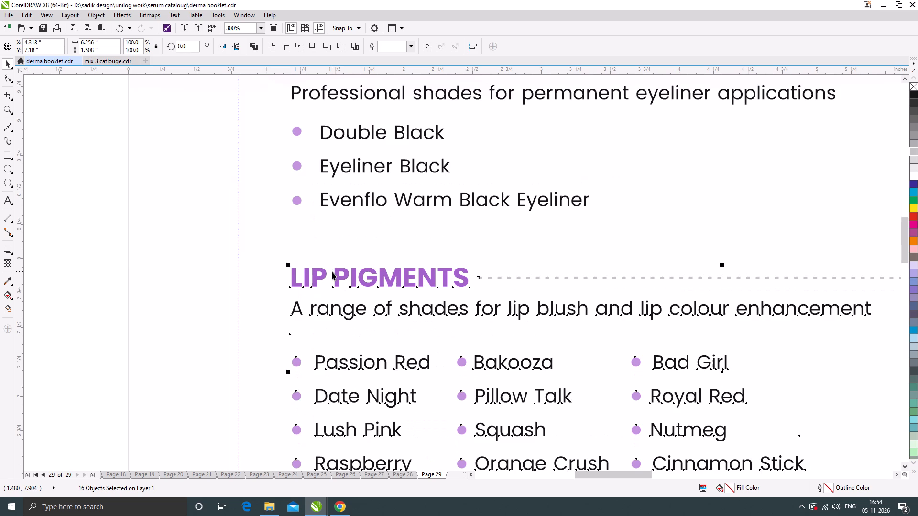
drag(337, 269, 338, 259)
scroll(368, 251, down, 1)
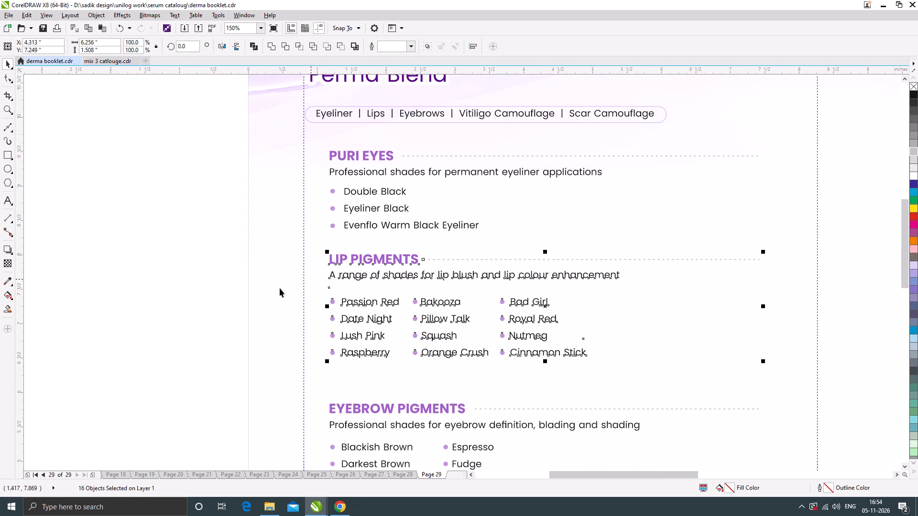
click(240, 299)
scroll(350, 263, down, 1)
scroll(371, 360, up, 1)
scroll(200, 282, down, 1)
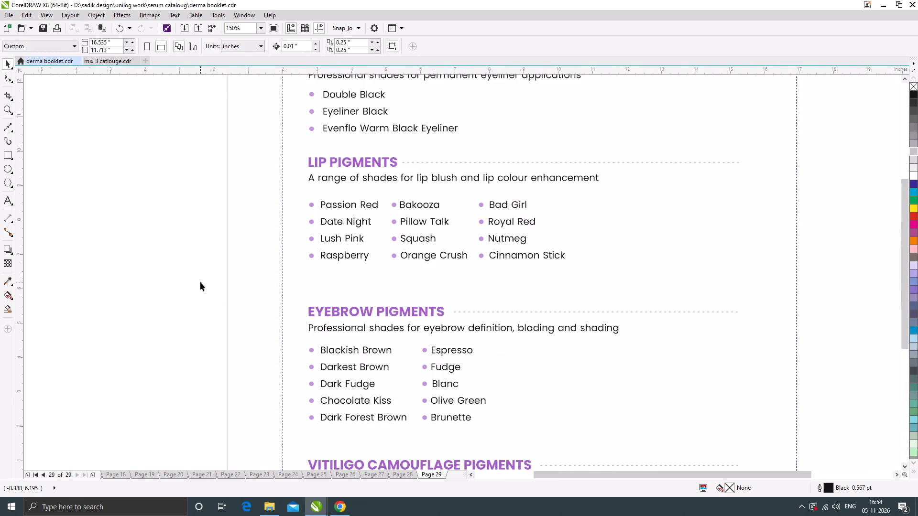
Move the whole EYEBROW PIGMENTS section up about 0.26 in, closer to the lip shades.
drag(191, 284, 582, 362)
scroll(258, 297, up, 2)
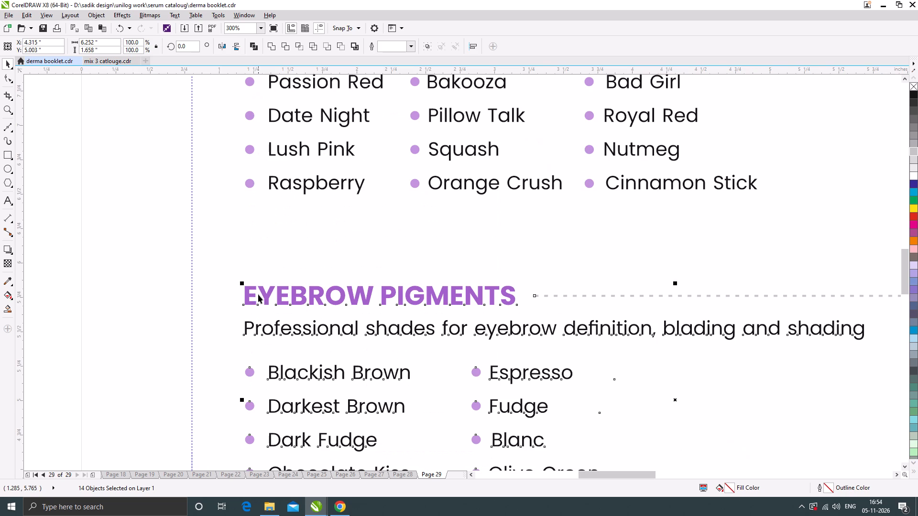
drag(262, 290, 262, 256)
scroll(317, 272, down, 2)
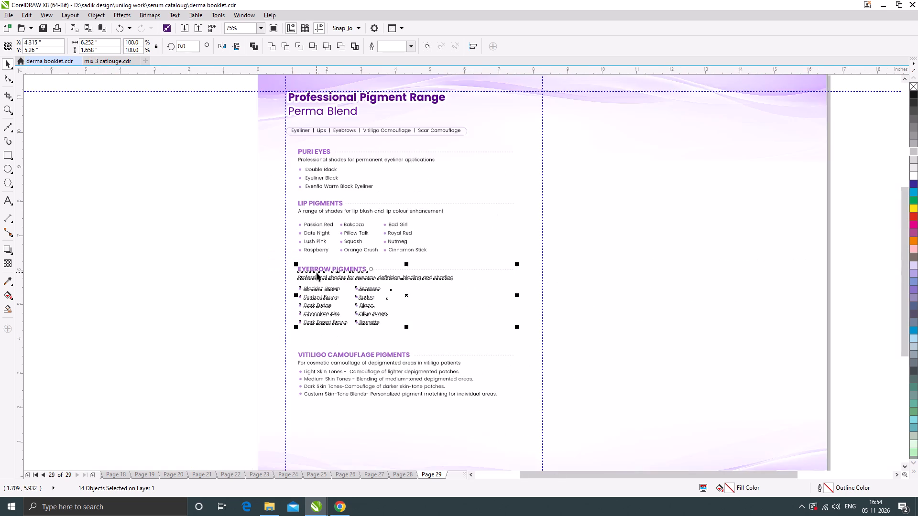
Move the whole VITILIGO CAMOUFLAGE PIGMENTS section up about 0.46 in, closer to the eyebrow shades.
scroll(317, 272, down, 1)
scroll(305, 328, up, 1)
drag(208, 282, 645, 364)
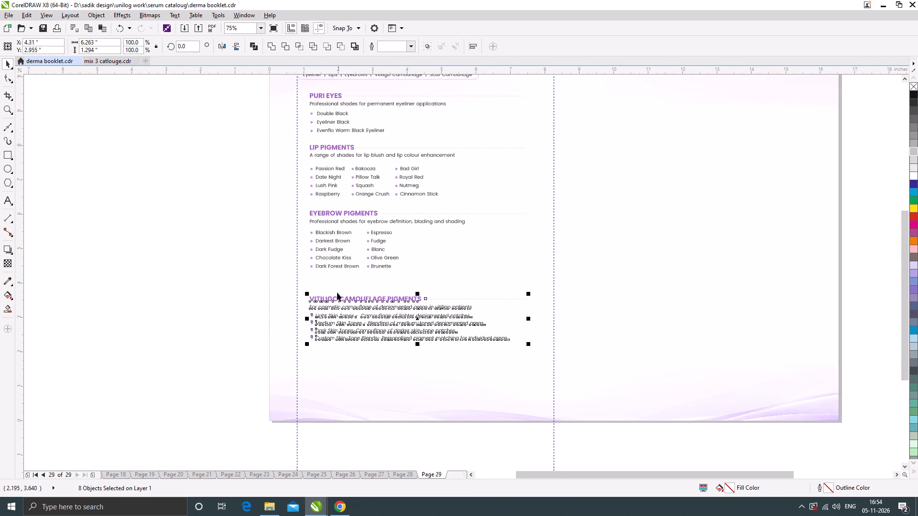
scroll(331, 292, up, 1)
drag(322, 305, 322, 279)
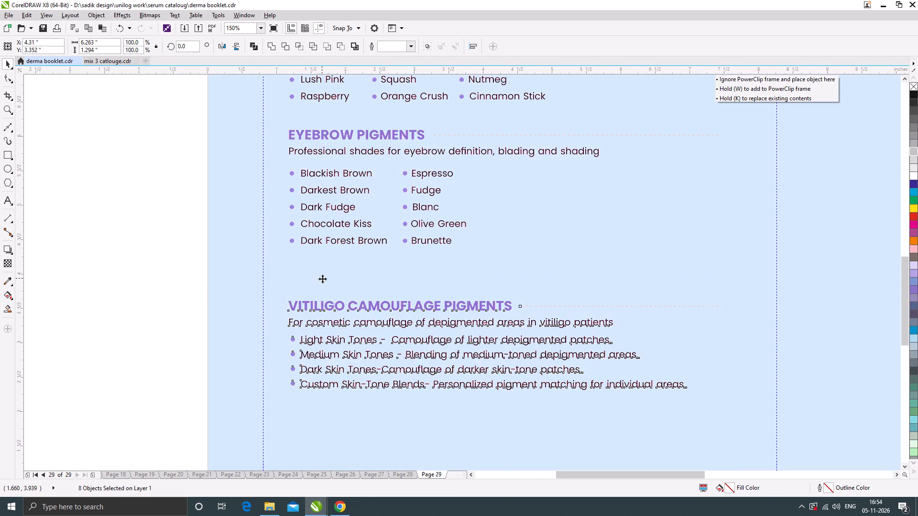
scroll(348, 281, up, 1)
drag(350, 277, 351, 271)
scroll(385, 296, down, 2)
click(208, 321)
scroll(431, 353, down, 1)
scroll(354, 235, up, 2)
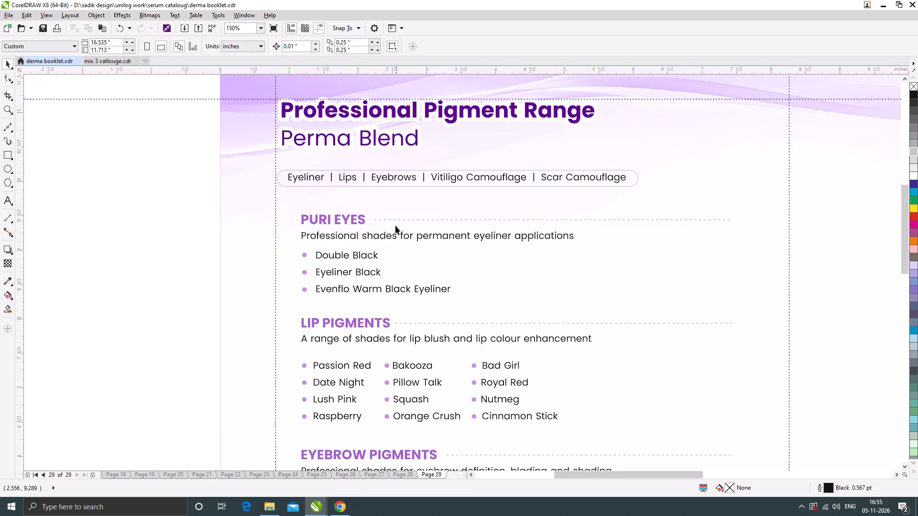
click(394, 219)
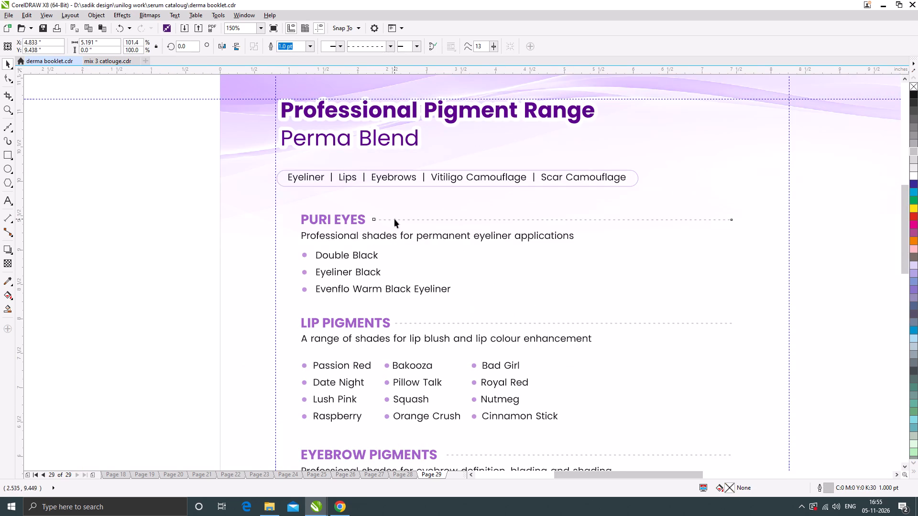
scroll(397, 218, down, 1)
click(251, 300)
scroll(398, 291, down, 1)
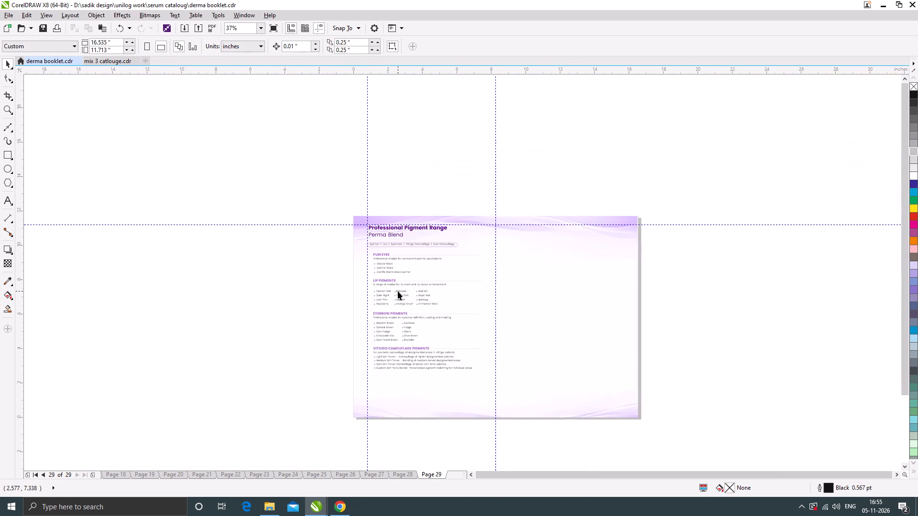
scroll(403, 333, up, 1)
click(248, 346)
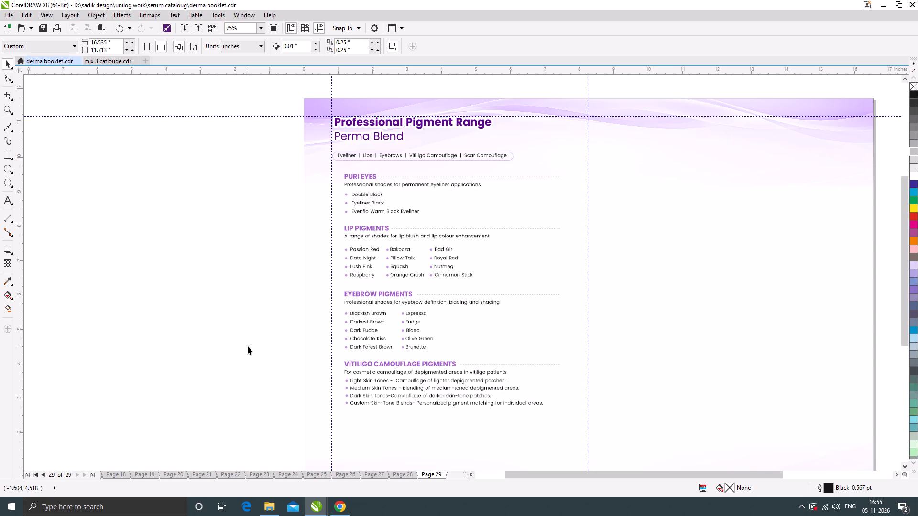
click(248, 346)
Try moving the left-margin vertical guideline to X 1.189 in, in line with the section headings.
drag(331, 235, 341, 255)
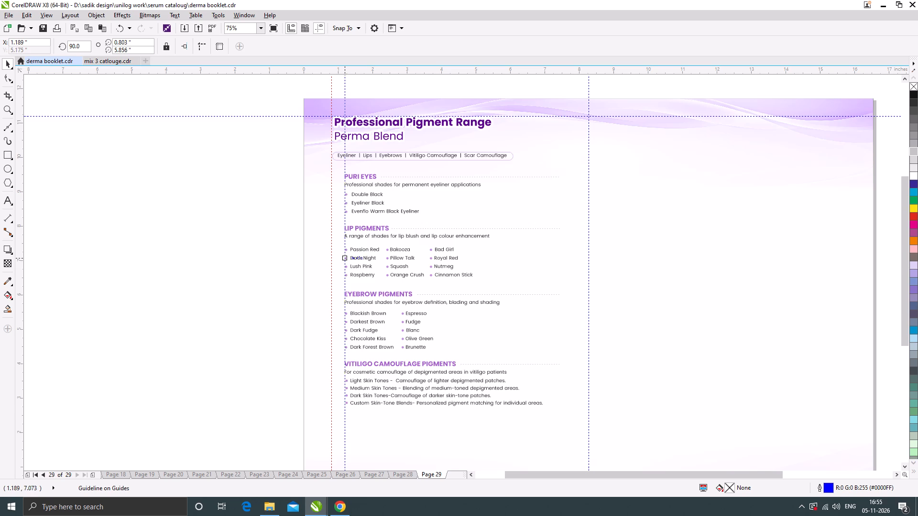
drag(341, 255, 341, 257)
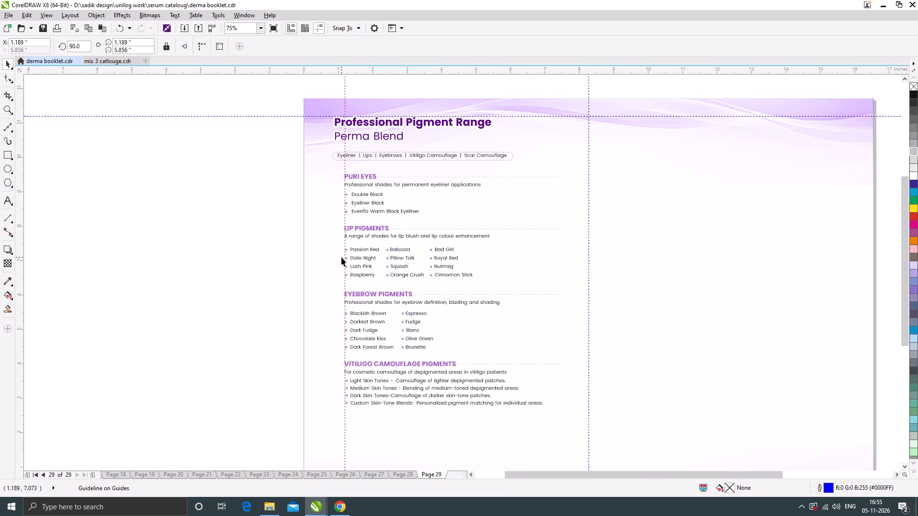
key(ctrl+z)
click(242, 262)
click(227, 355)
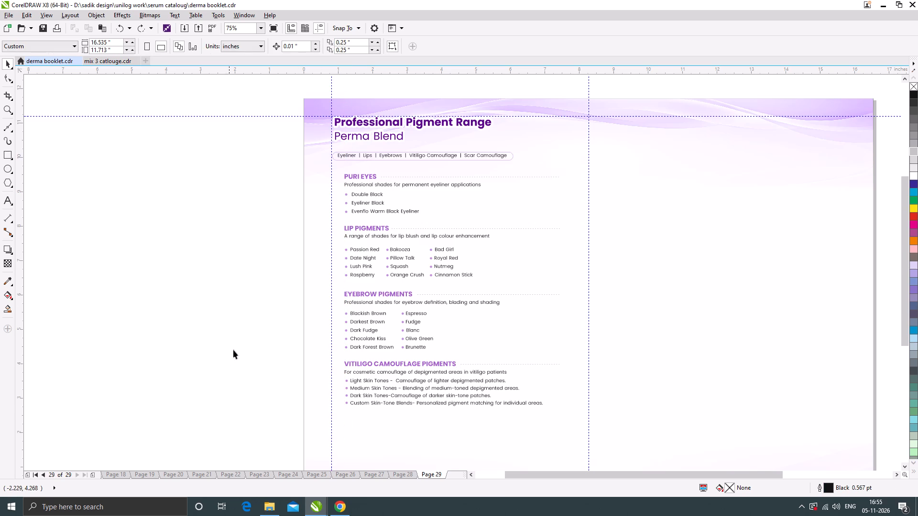
Copy the heading text "Scar Camouflage Pigments" from the Booklet Changes document in Chrome.
scroll(262, 281, down, 1)
scroll(323, 335, up, 1)
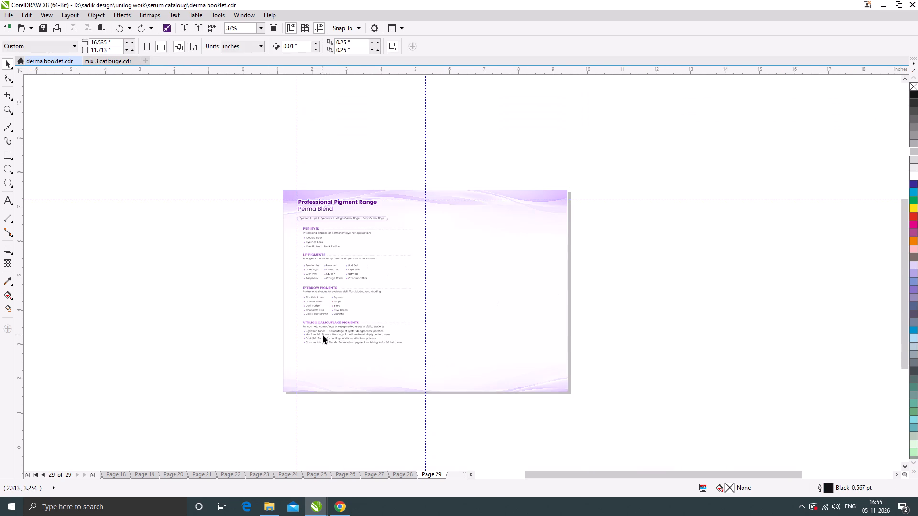
click(341, 505)
scroll(341, 333, up, 10)
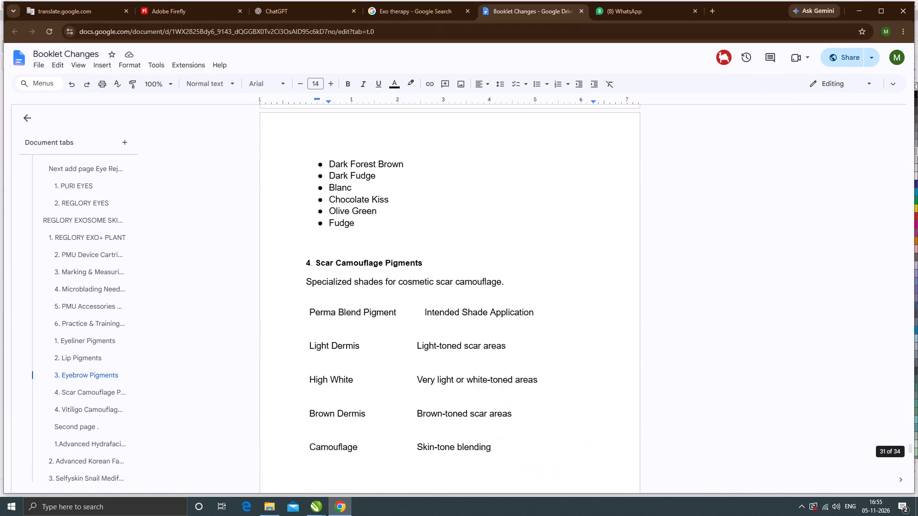
scroll(355, 308, up, 1)
drag(317, 310, 427, 312)
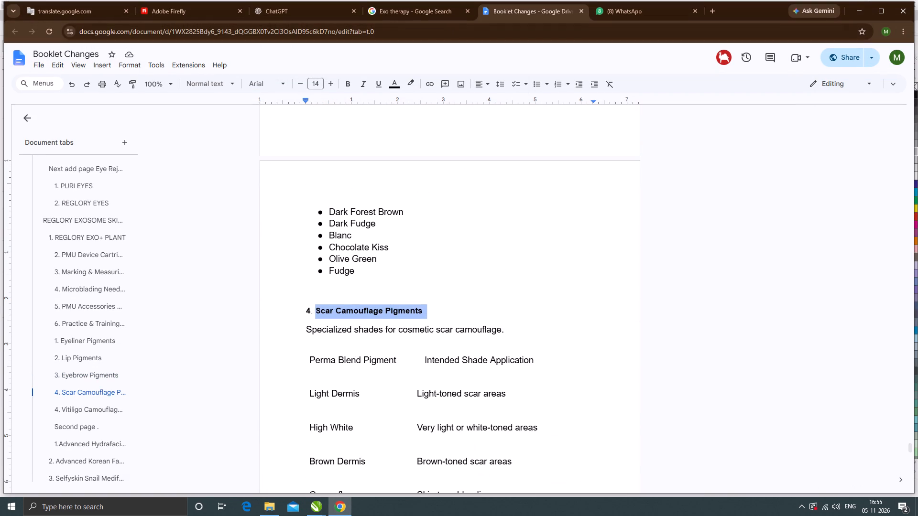
key(ctrl+c)
click(857, 7)
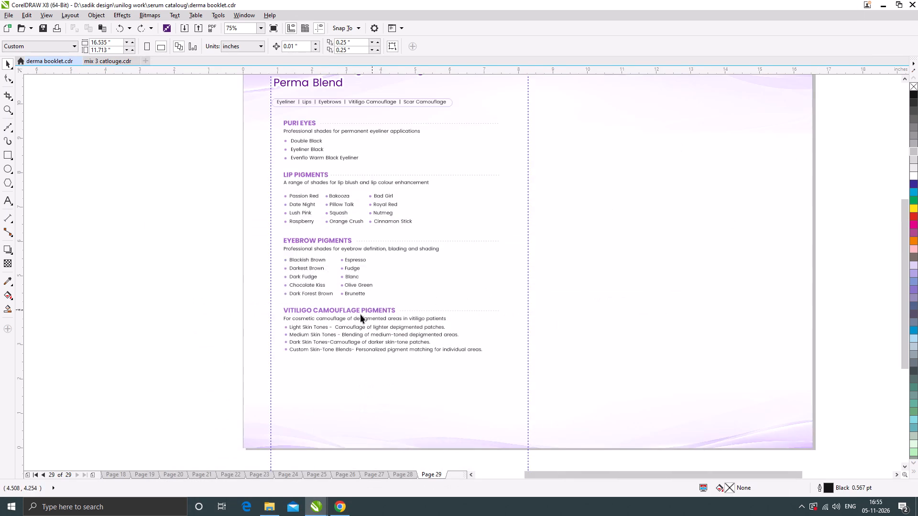
In CorelDRAW, duplicate the VITILIGO CAMOUFLAGE PIGMENTS heading, its dashed line and description about 1.66 in lower, below the skin-tone list.
scroll(350, 320, up, 1)
drag(107, 287, 740, 321)
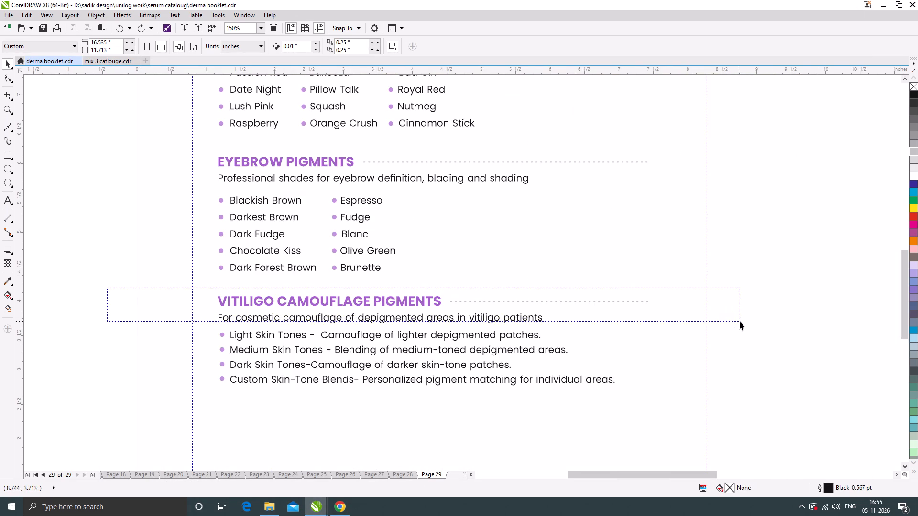
drag(740, 321, 755, 327)
scroll(354, 272, down, 1)
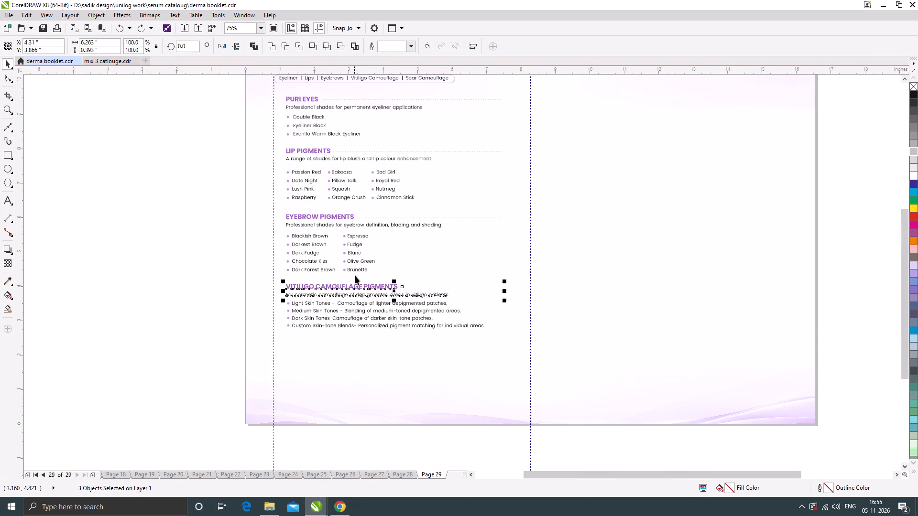
drag(358, 285, 361, 342)
shift+right_click(361, 342)
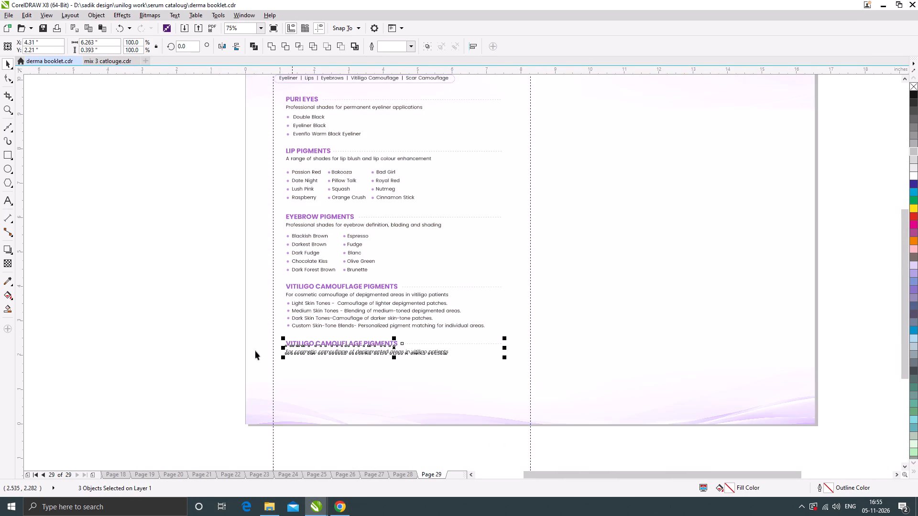
Replace the duplicated heading with the copied "Scar Camouflage Pigments" text and change it to uppercase.
click(187, 351)
scroll(321, 347, up, 1)
double_click(334, 339)
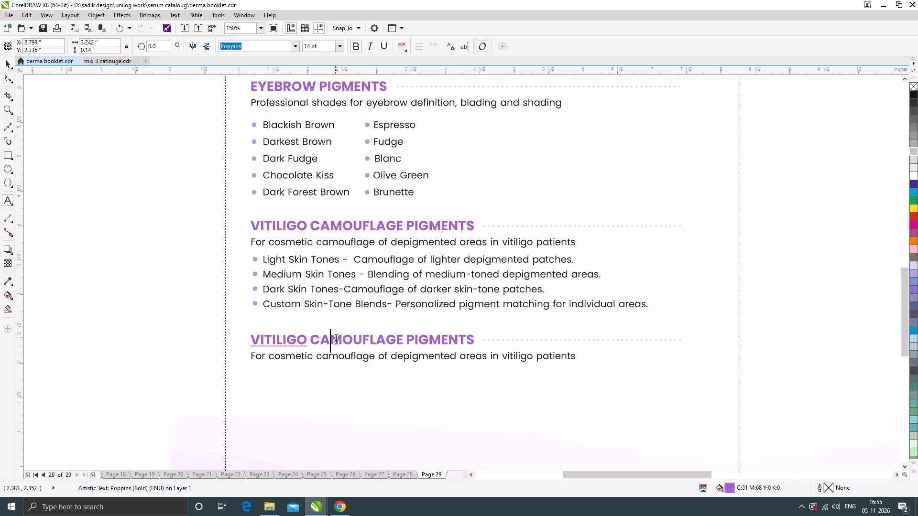
key(ctrl+a)
key(ctrl+v)
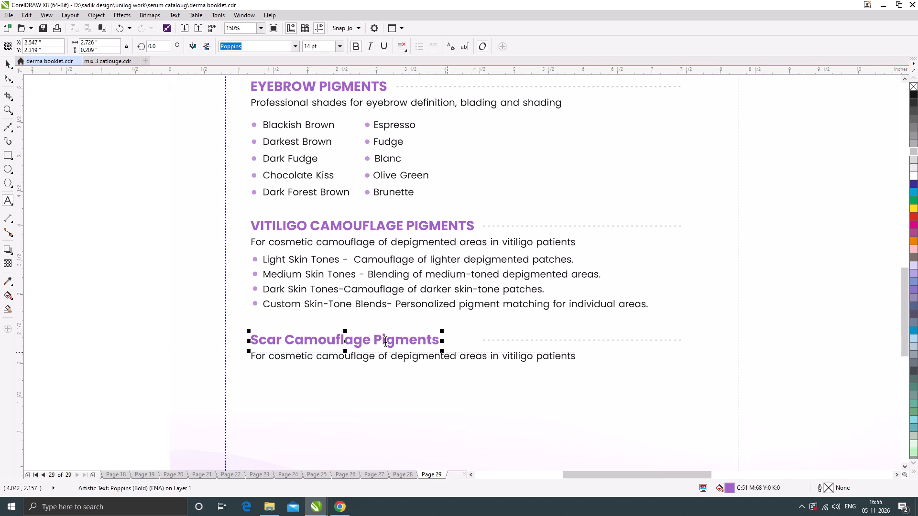
key(ctrl+a)
right_click(387, 340)
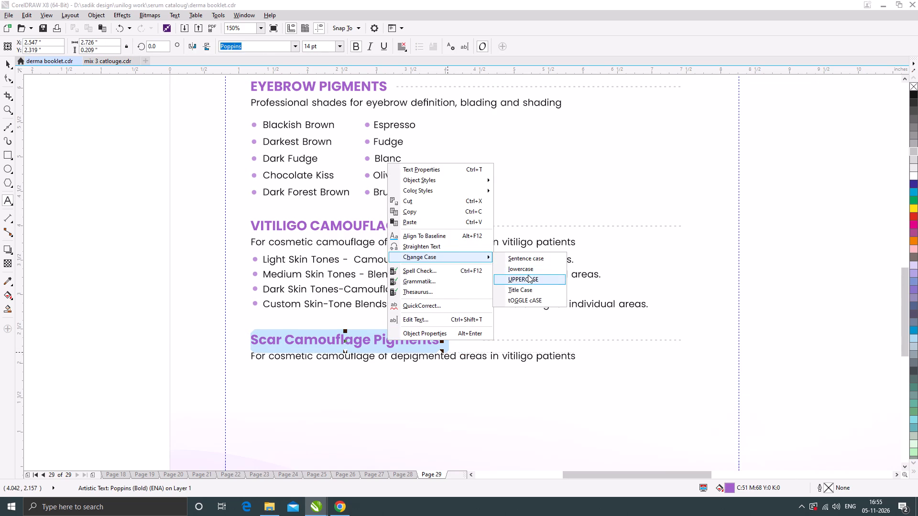
click(528, 275)
click(9, 63)
scroll(470, 238, down, 1)
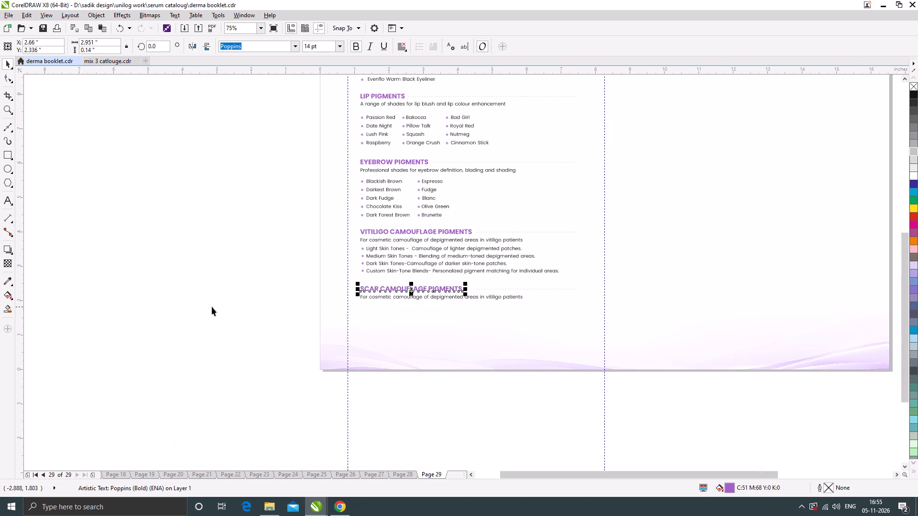
click(212, 307)
Extend the left end of the dashed line beside SCAR CAMOUFLAGE PIGMENTS so it starts just after the heading.
scroll(422, 307, down, 1)
scroll(428, 269, up, 1)
click(467, 327)
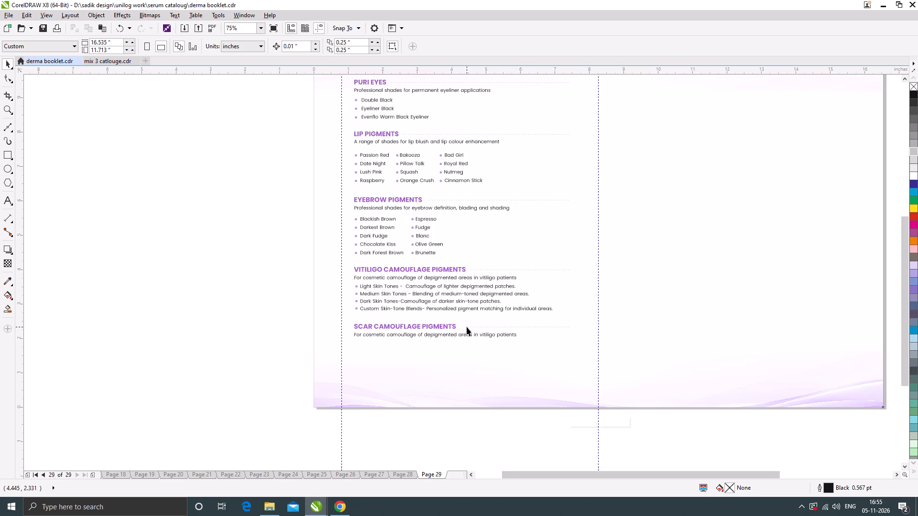
click(472, 325)
click(479, 325)
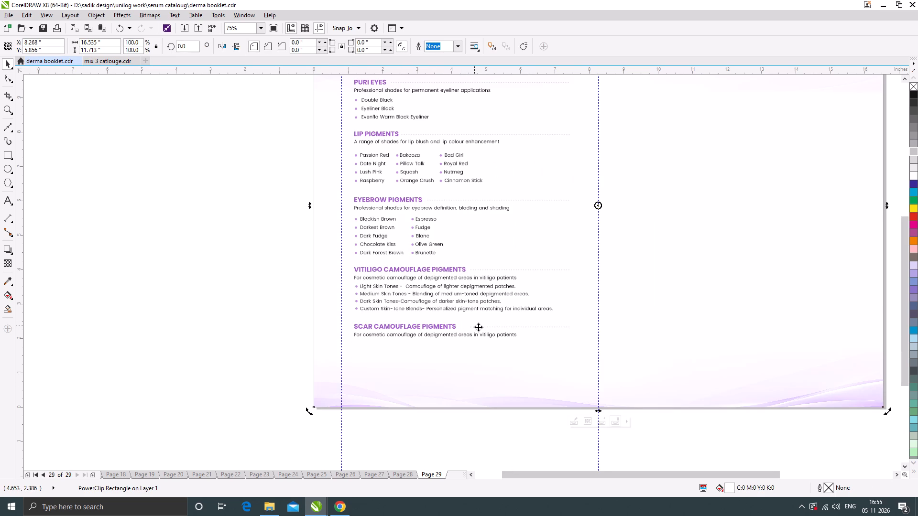
scroll(478, 327, up, 2)
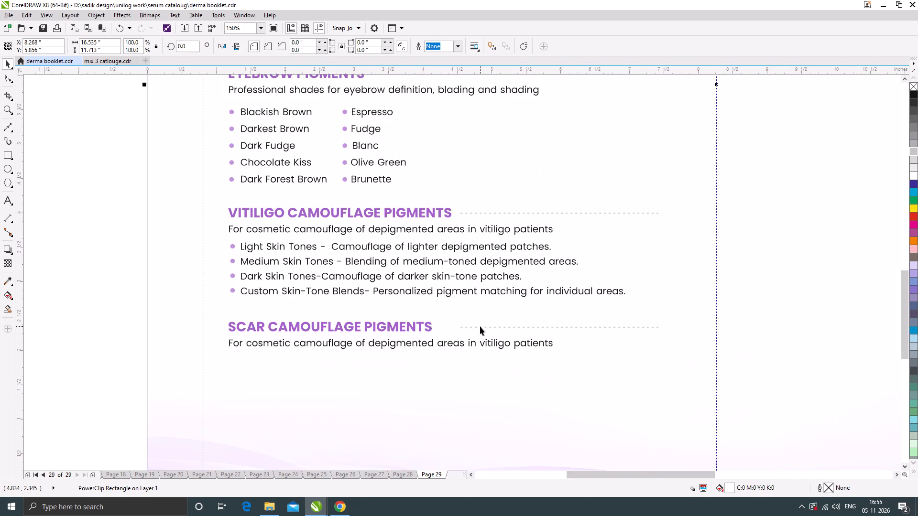
click(480, 326)
drag(455, 326, 434, 333)
click(88, 283)
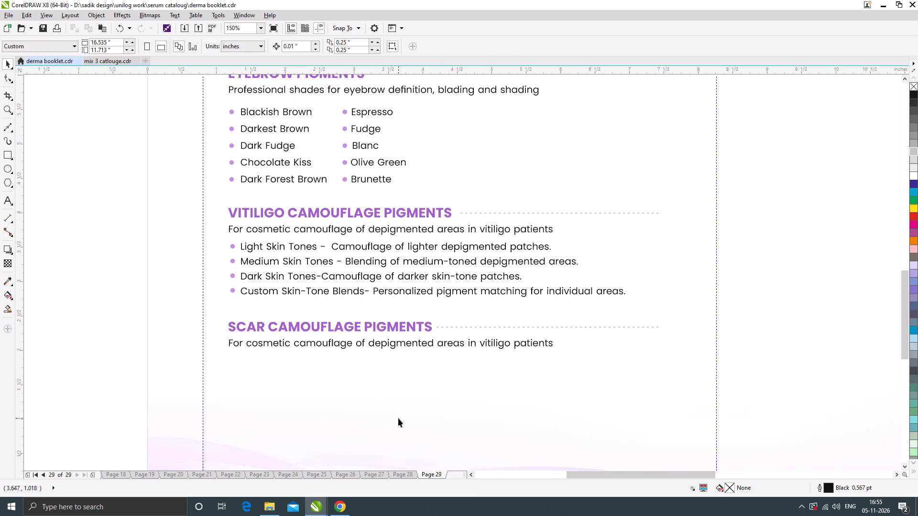
Replace the description under SCAR CAMOUFLAGE PIGMENTS with "Specialized shades for cosmetic scar camouflage", copied from the Booklet Changes document in Chrome.
click(342, 510)
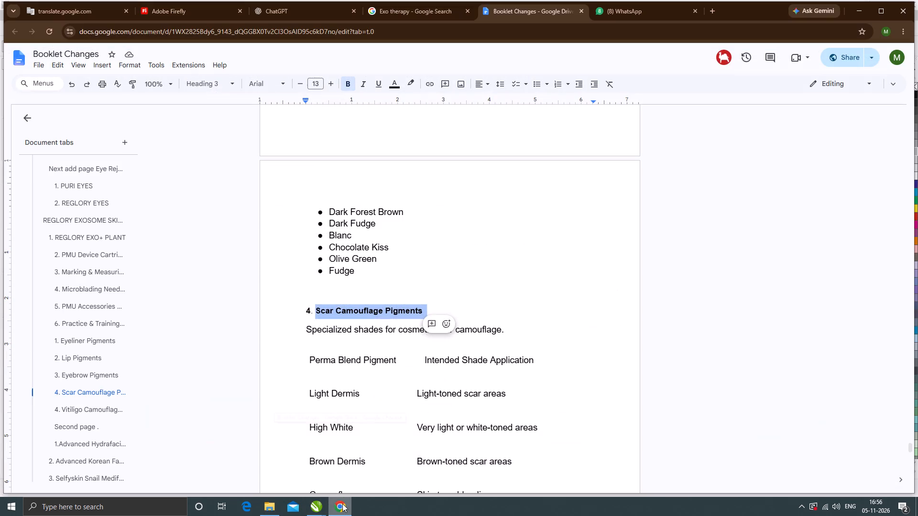
drag(307, 329, 479, 333)
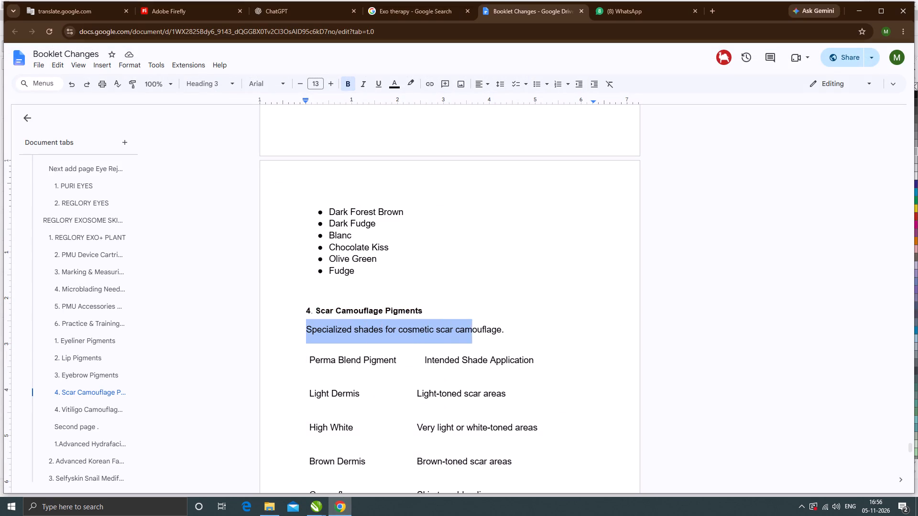
drag(479, 333, 500, 332)
key(ctrl+c)
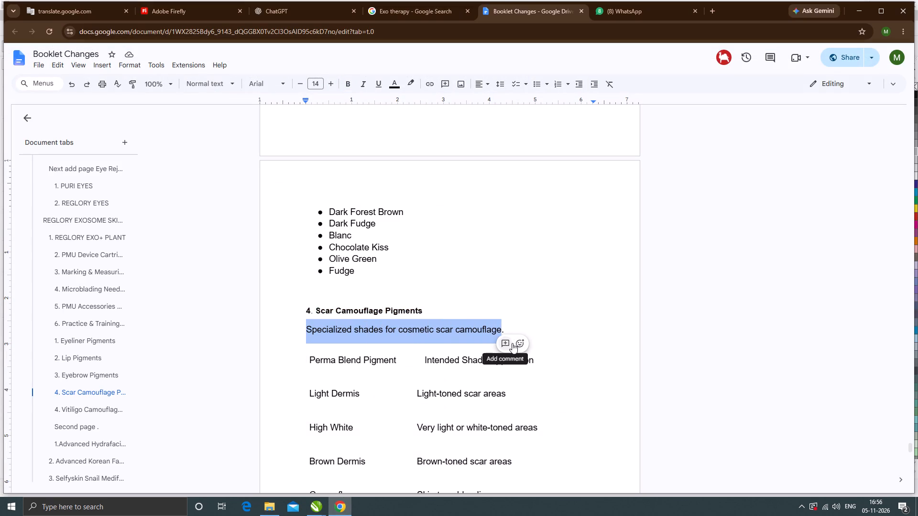
click(858, 10)
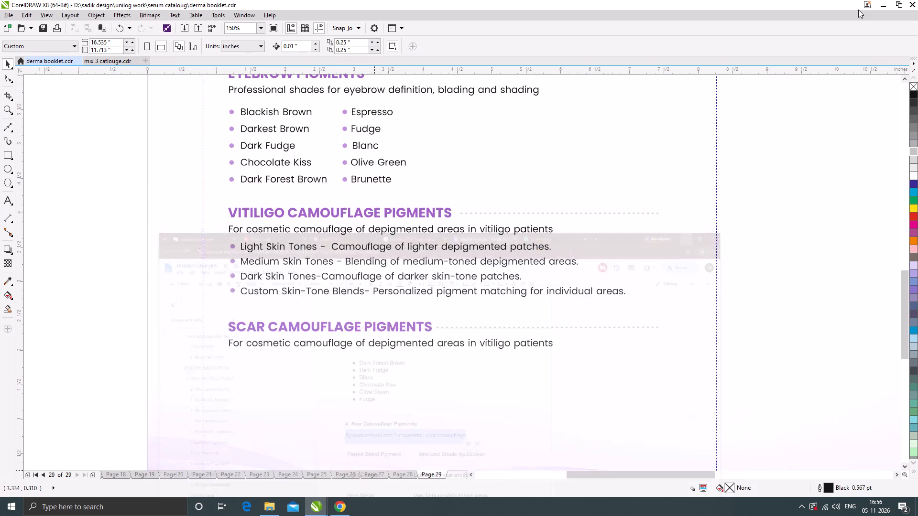
double_click(372, 341)
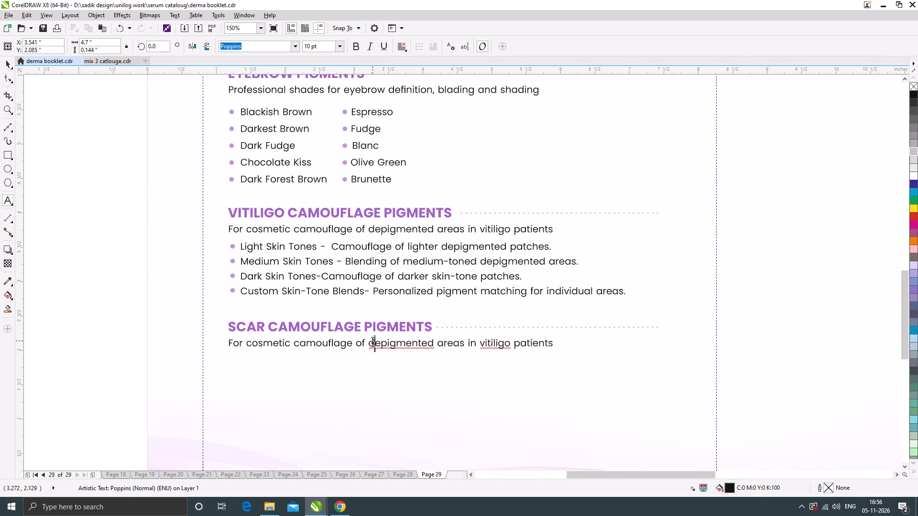
key(ctrl+a)
key(ctrl+v)
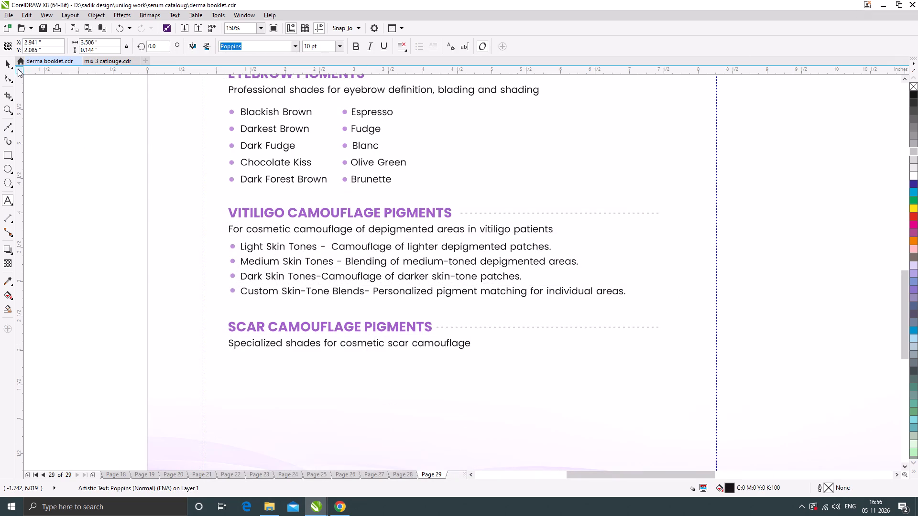
click(9, 63)
In the Booklet Changes document in Chrome, copy the scar camouflage table from Perma Blend Pigment through Skin-tone blending.
click(341, 510)
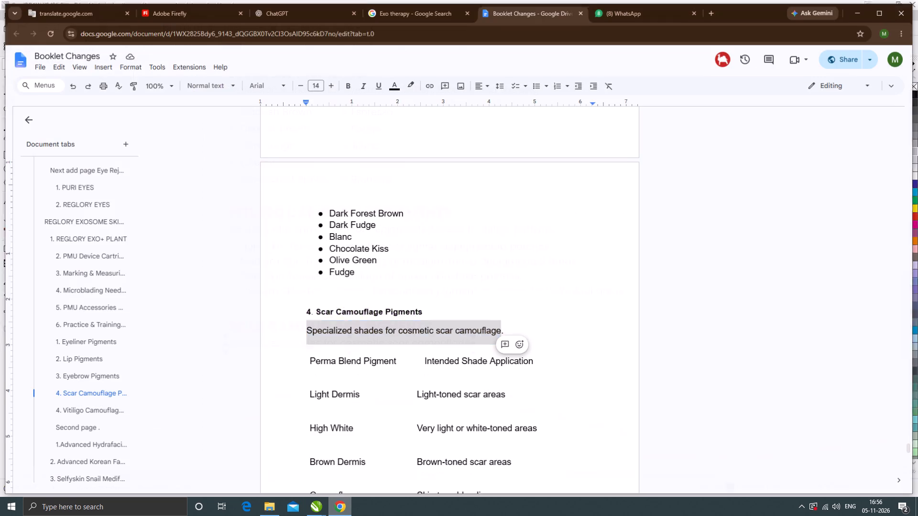
scroll(380, 276, down, 2)
drag(312, 264, 317, 265)
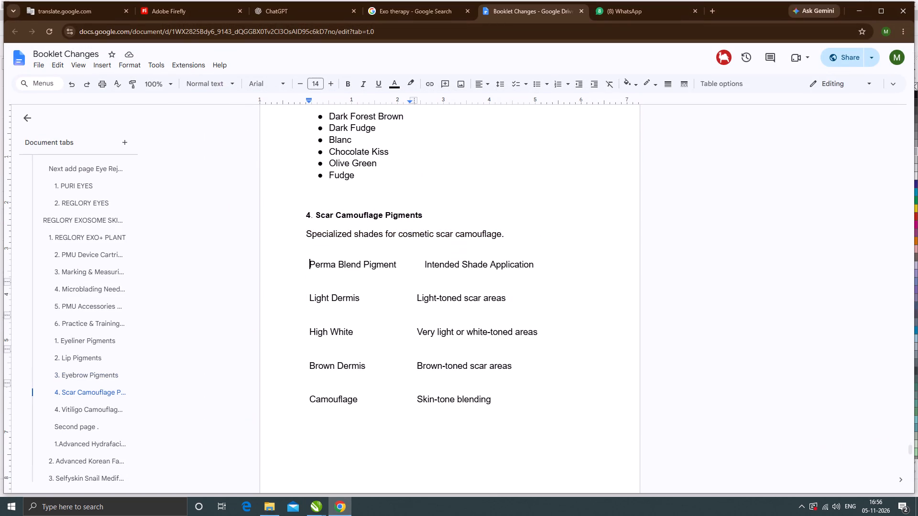
drag(317, 265, 494, 397)
scroll(445, 374, down, 2)
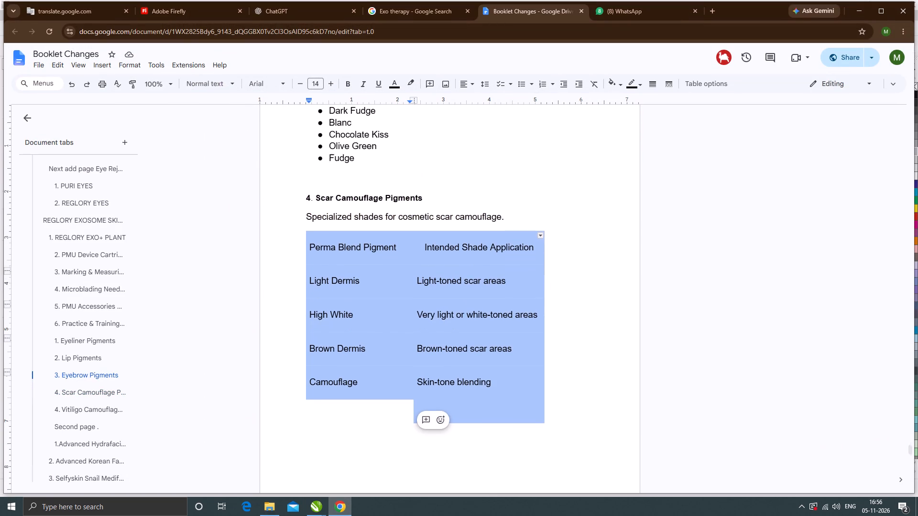
scroll(444, 373, down, 3)
key(ctrl+c)
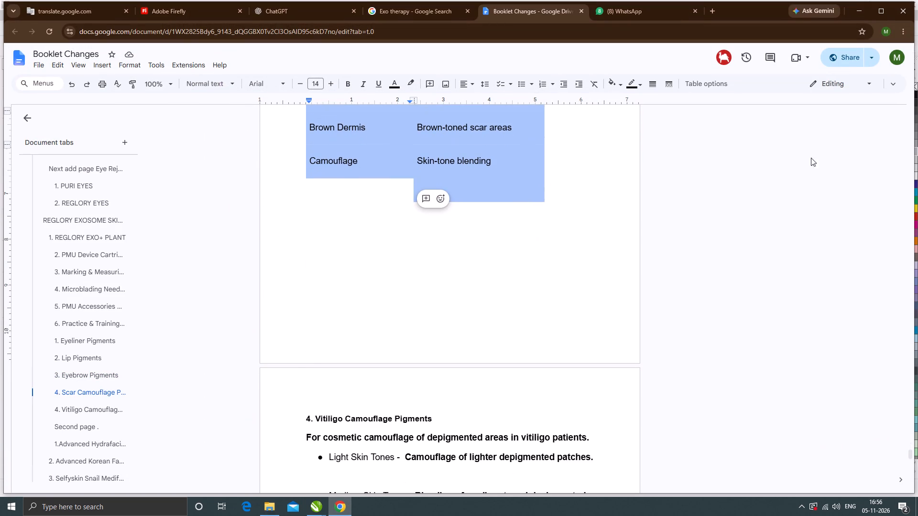
click(858, 9)
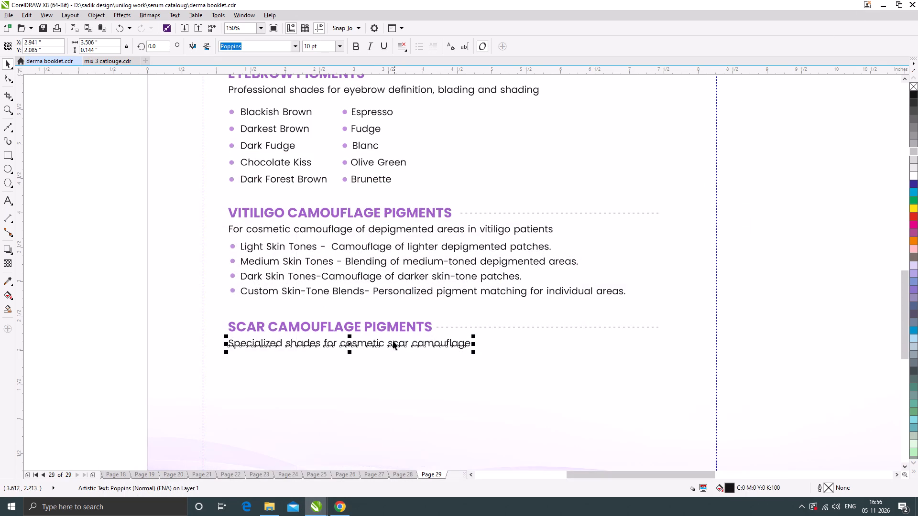
In CorelDRAW, duplicate the scar camouflage description about 0.25 in lower and replace the duplicate's text with the copied table.
drag(392, 342, 392, 358)
shift+right_click(392, 358)
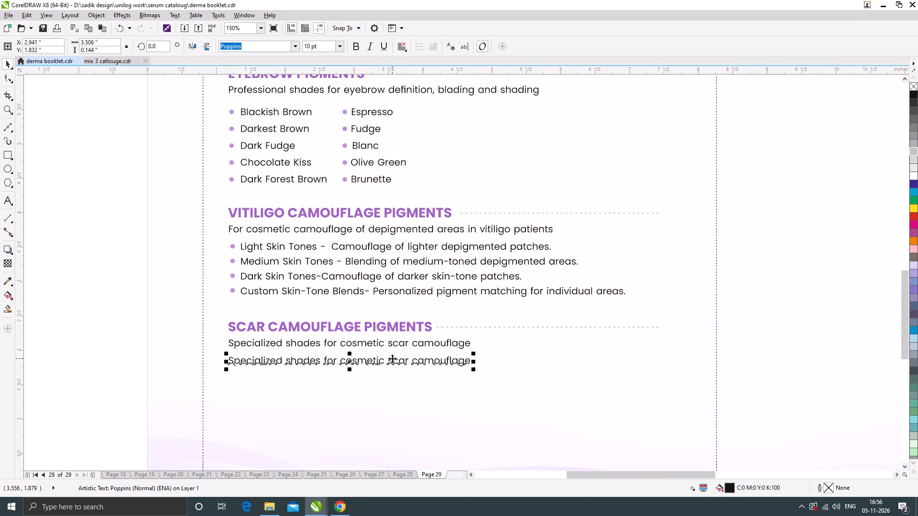
double_click(393, 359)
key(ctrl+a)
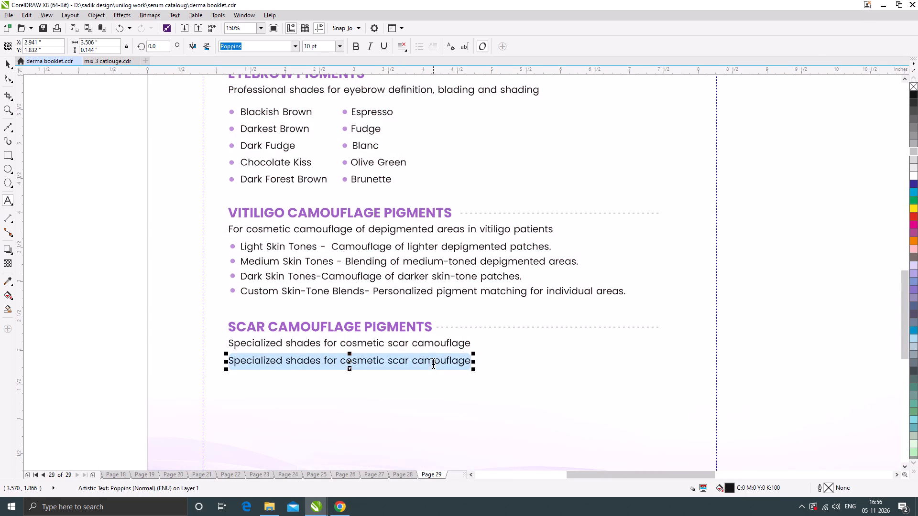
key(ctrl+v)
Delete the blank lines after "Skin-tone blending" at the end of the pasted scar camouflage text.
scroll(361, 276, down, 1)
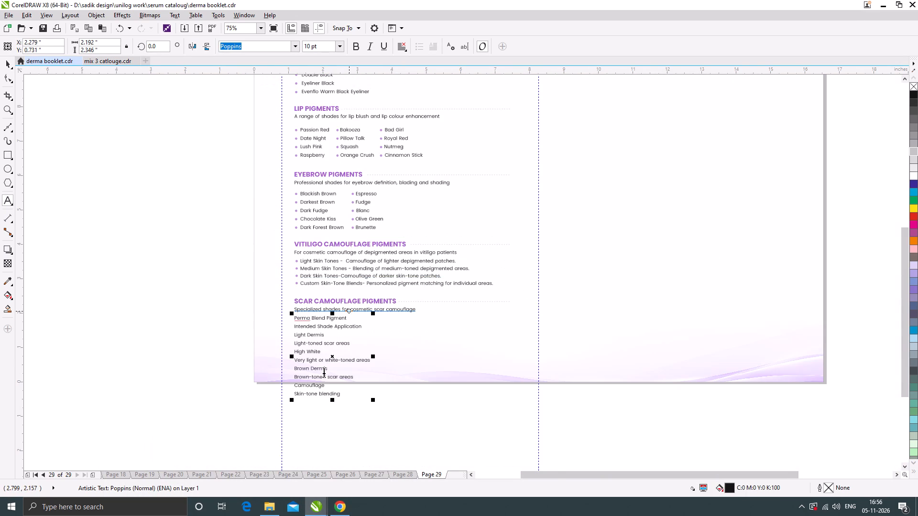
scroll(324, 371, up, 1)
scroll(331, 353, down, 1)
key(BackSpace)
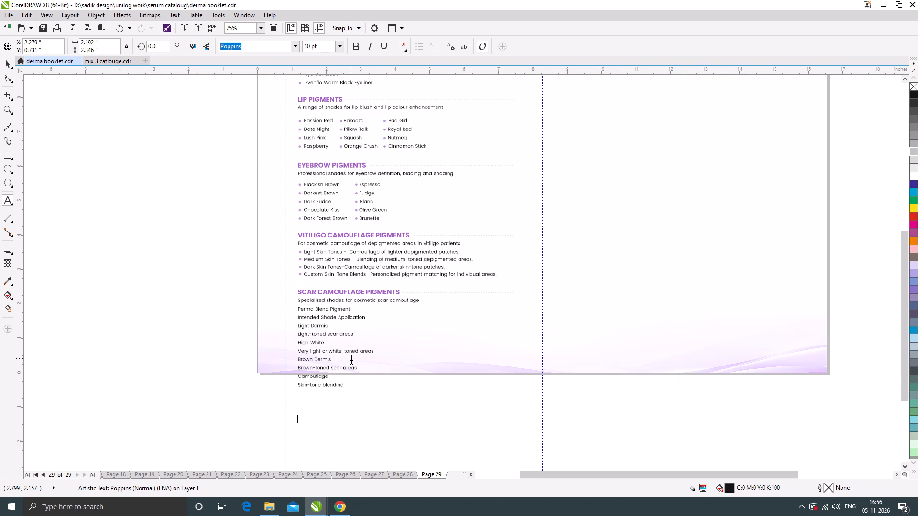
key(BackSpace)
key(BackSpace)
key(BackSpace)
key(BackSpace)
scroll(319, 342, up, 1)
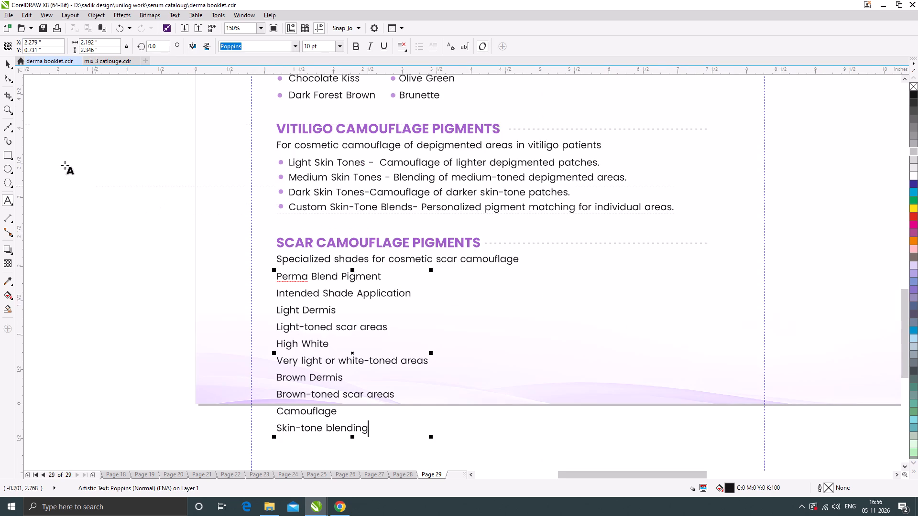
click(7, 65)
click(127, 227)
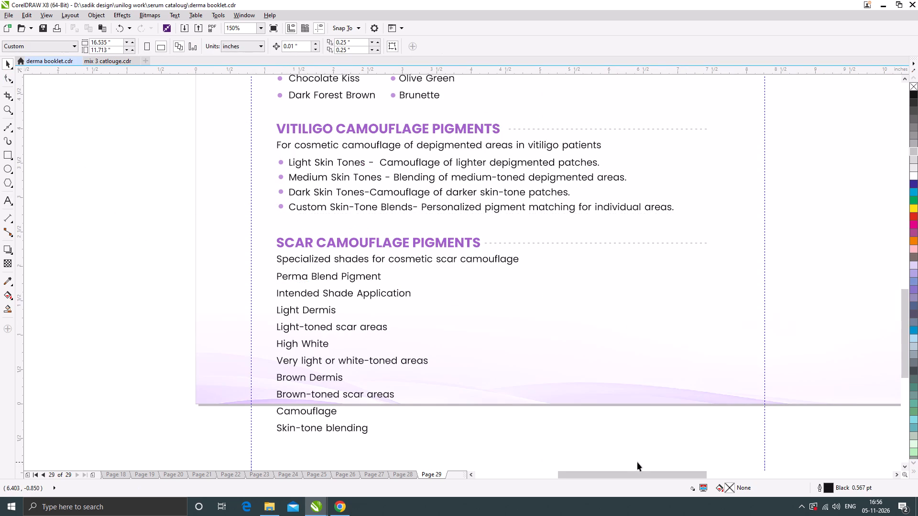
Save the derma booklet file.
key(ctrl+s)
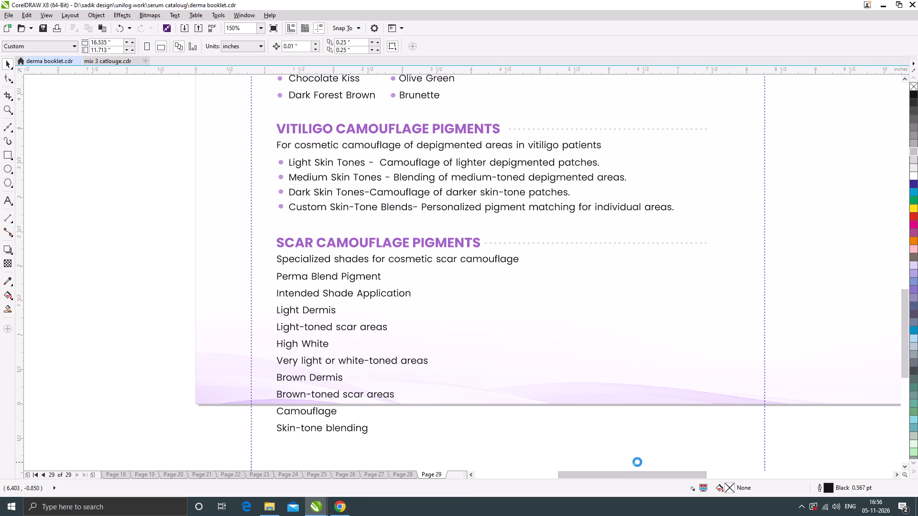
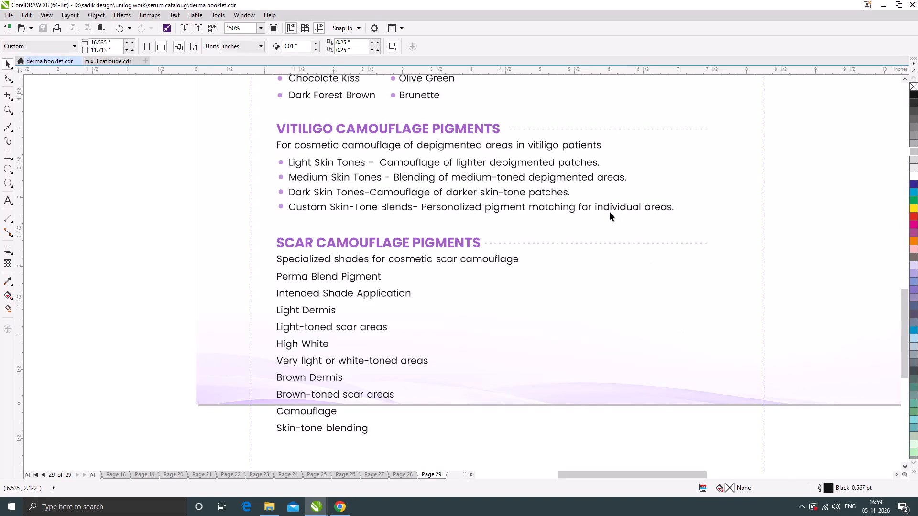
Move all the pigment sections from PURI EYES down to the scar list up about 0.13 in on page 29.
scroll(384, 160, down, 1)
click(222, 263)
scroll(353, 283, up, 1)
scroll(336, 186, down, 1)
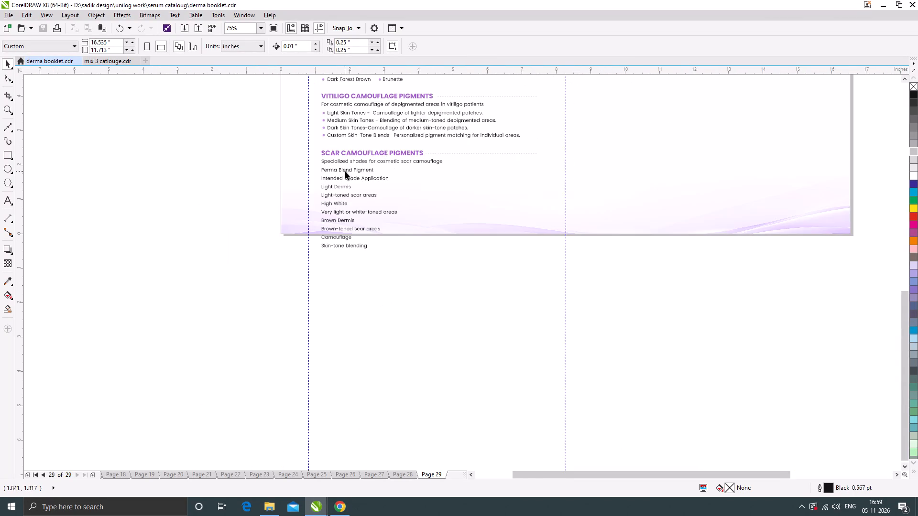
scroll(369, 157, up, 1)
scroll(359, 191, down, 3)
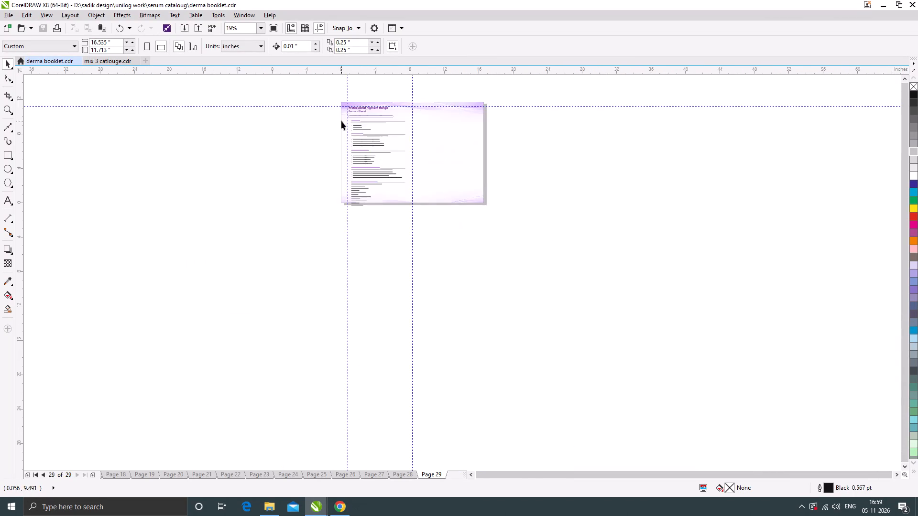
scroll(360, 111, up, 3)
scroll(364, 143, down, 1)
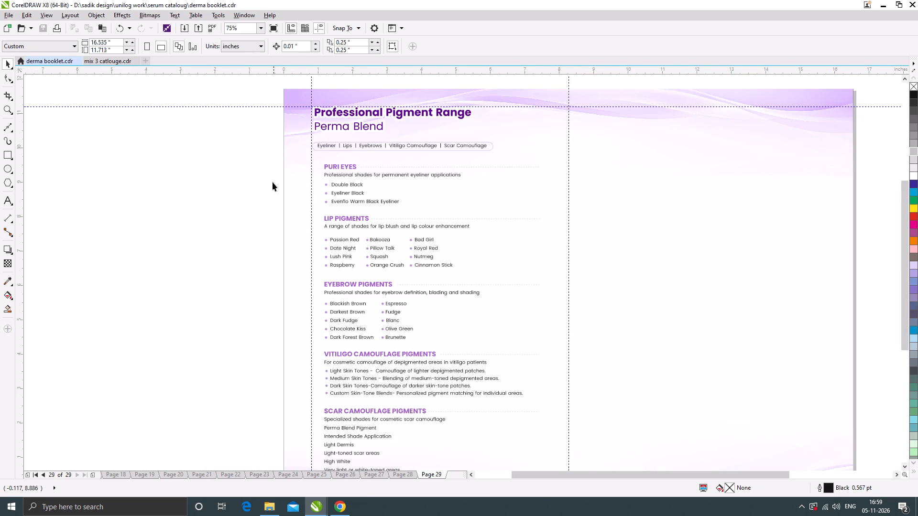
scroll(265, 163, down, 1)
drag(262, 161, 499, 346)
scroll(304, 160, up, 2)
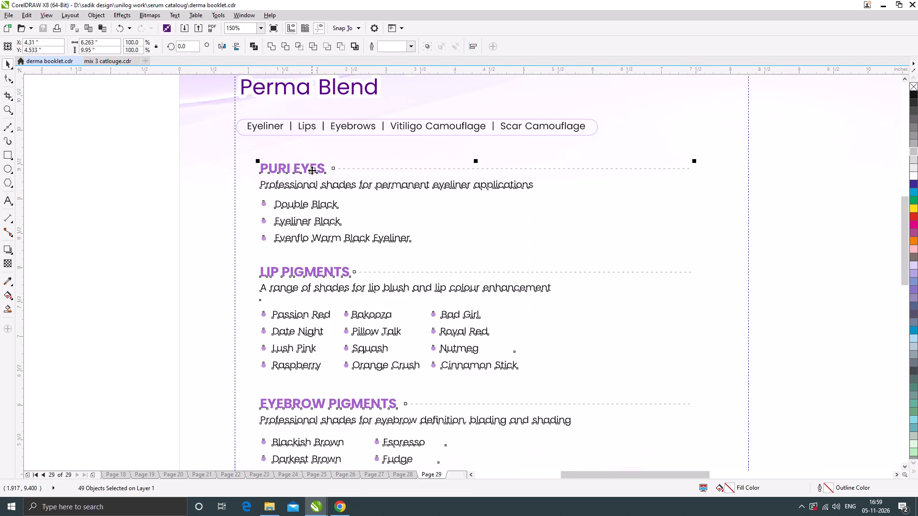
drag(312, 170, 312, 161)
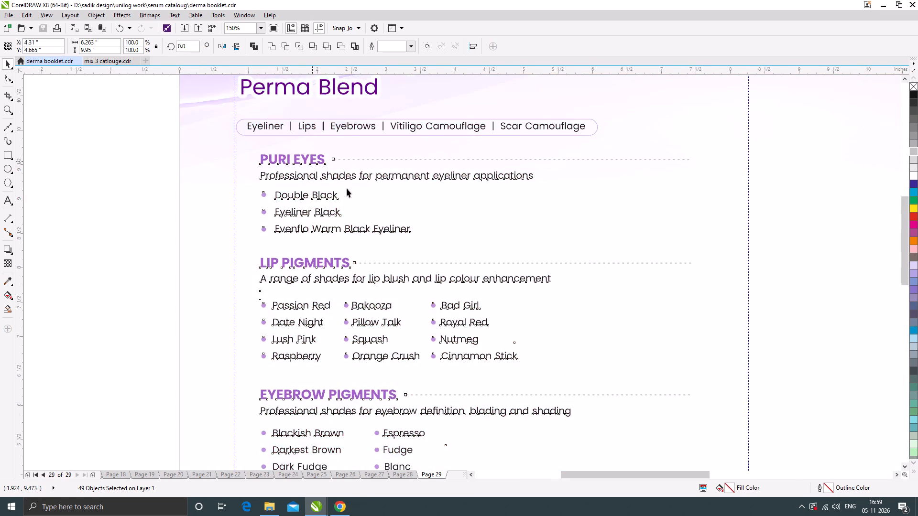
scroll(347, 190, down, 1)
click(200, 171)
Move the outlined category row starting with Eyeliner up about 0.06 in, closer to the Perma Blend title.
drag(237, 150, 513, 167)
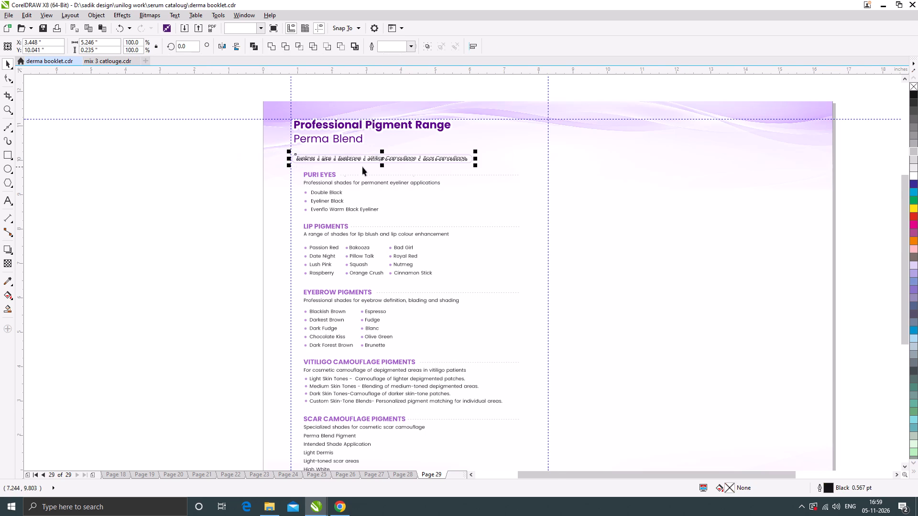
scroll(329, 167, up, 1)
drag(323, 147, 324, 140)
scroll(380, 149, down, 1)
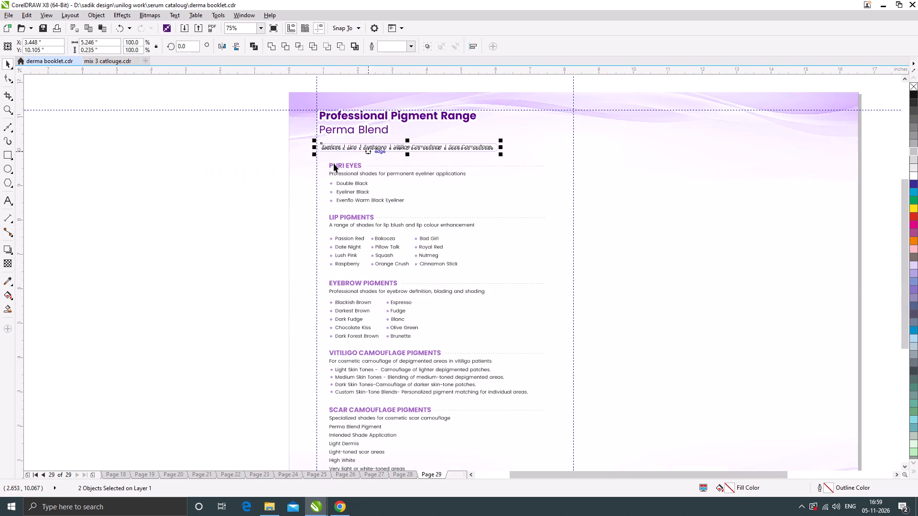
click(209, 188)
scroll(374, 168, down, 1)
scroll(371, 174, up, 1)
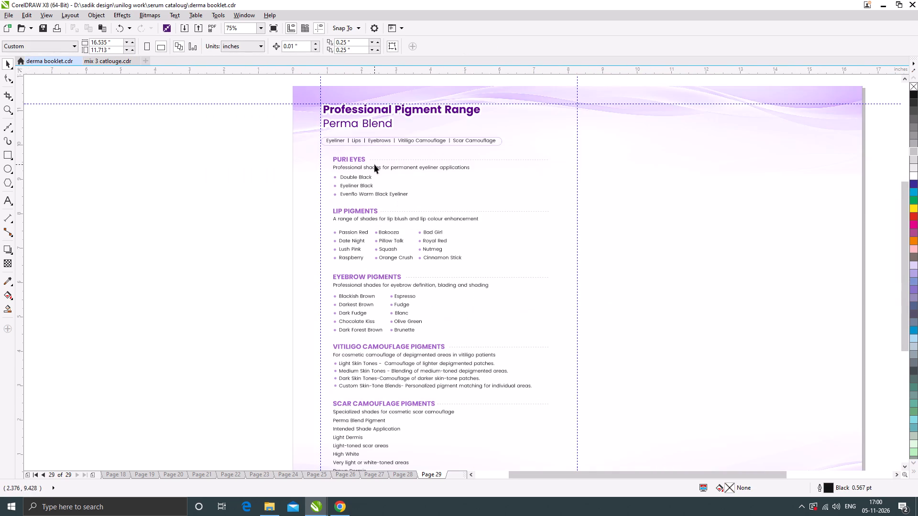
Sample the purple of the PURI EYES heading and apply it to the subtitle below it.
click(7, 285)
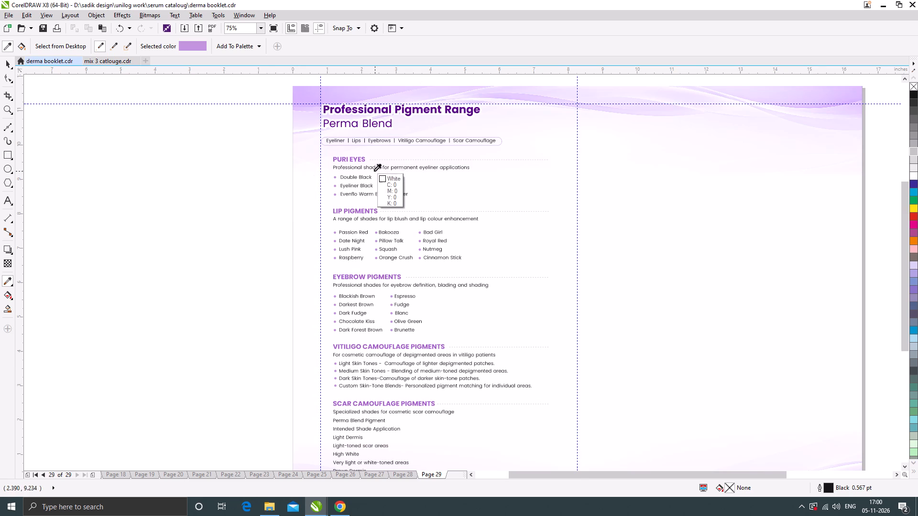
scroll(372, 165, up, 2)
click(340, 142)
scroll(353, 178, up, 1)
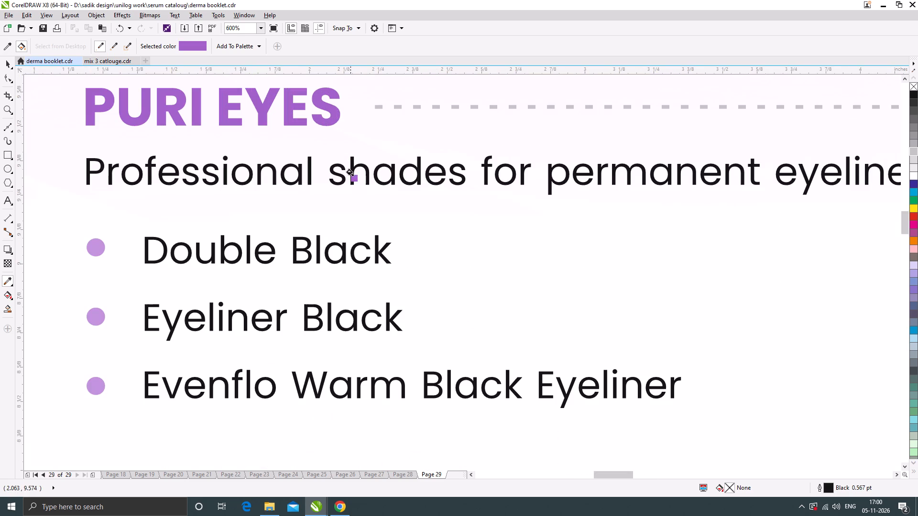
click(351, 169)
scroll(369, 167, down, 2)
scroll(402, 188, down, 1)
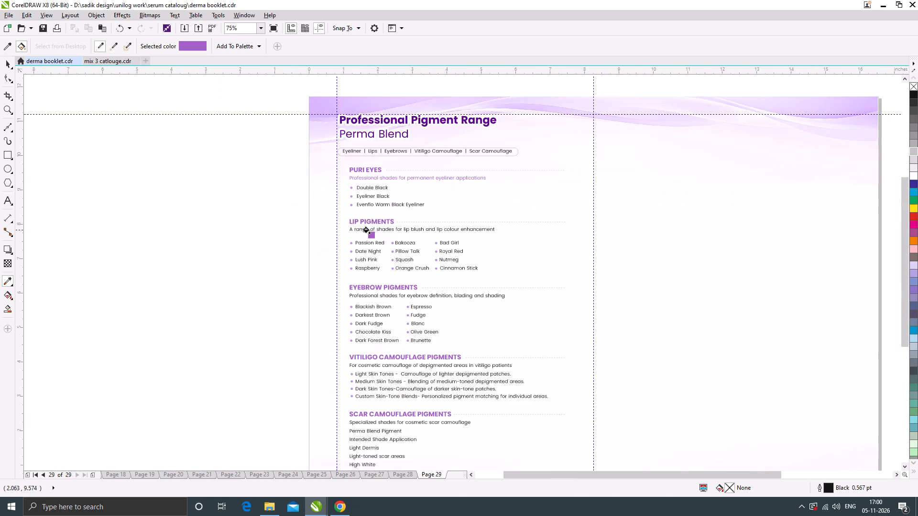
Darken the PURI EYES subtitle's fill to a duller purple, C56 M71 Y7 K6.
click(6, 64)
scroll(408, 174, up, 1)
click(399, 184)
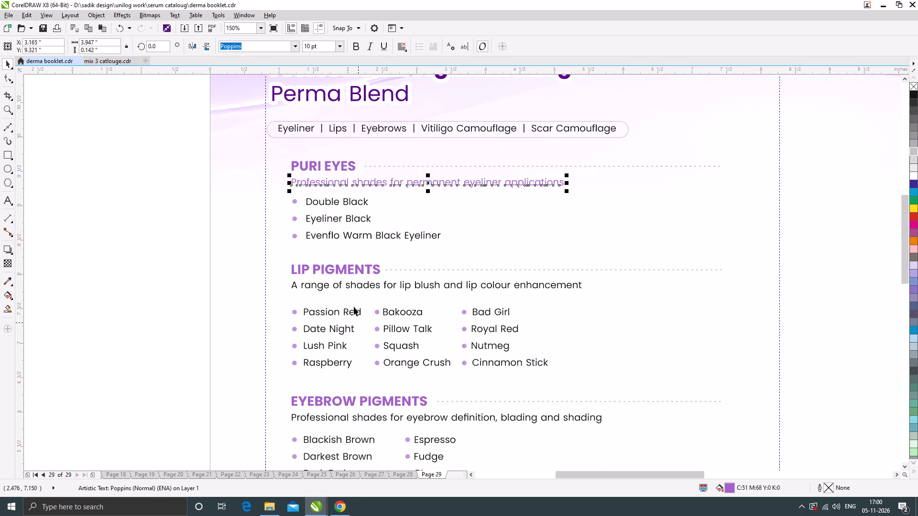
double_click(730, 488)
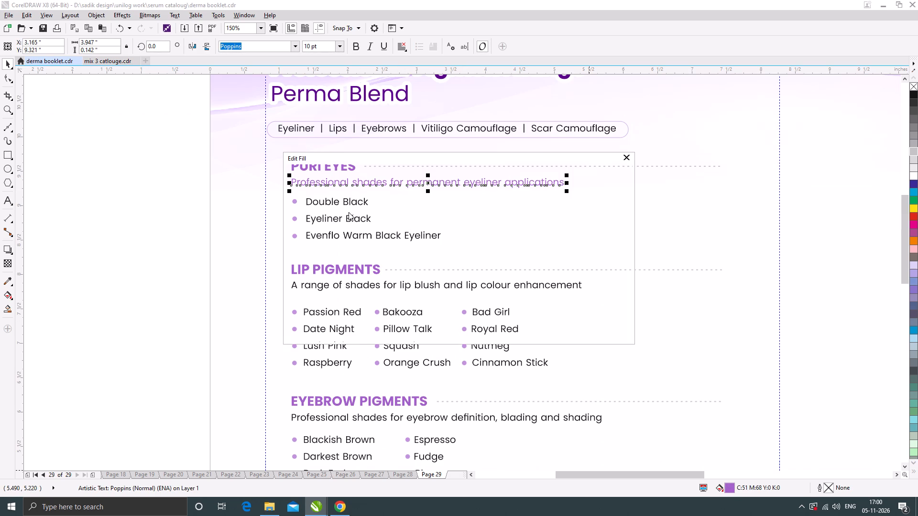
drag(369, 157, 550, 161)
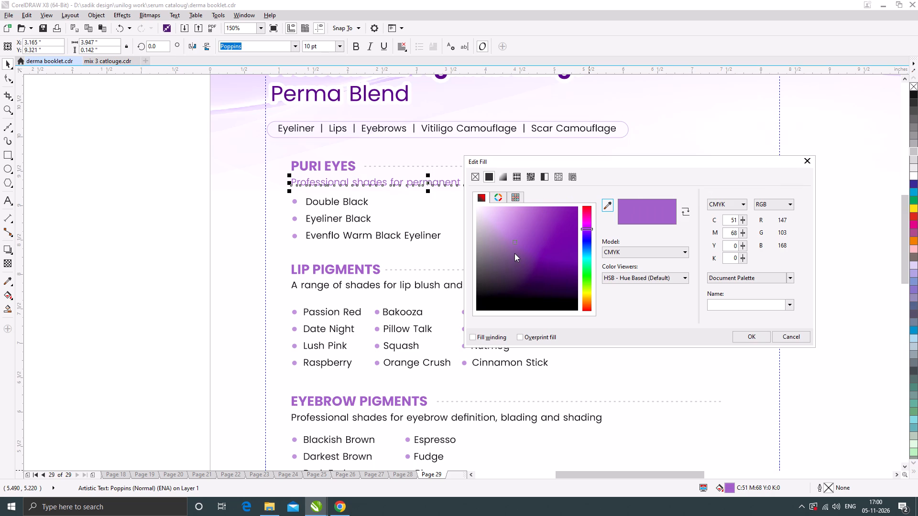
click(516, 249)
click(741, 337)
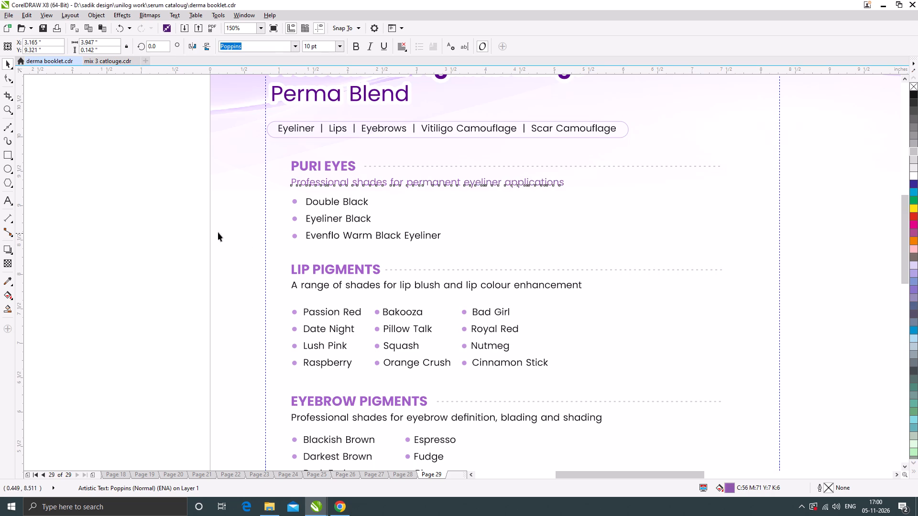
click(214, 230)
Copy the PURI EYES subtitle's darker purple onto the subtitles of the Lip, Eyebrow and Vitiligo Camouflage Pigments sections.
click(7, 282)
scroll(315, 182, up, 3)
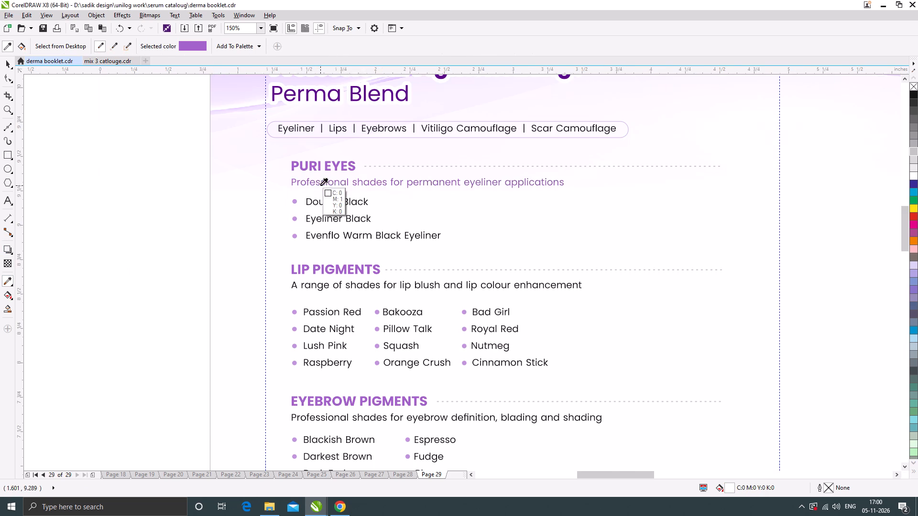
click(315, 180)
scroll(361, 391, up, 3)
click(357, 376)
scroll(376, 229, down, 5)
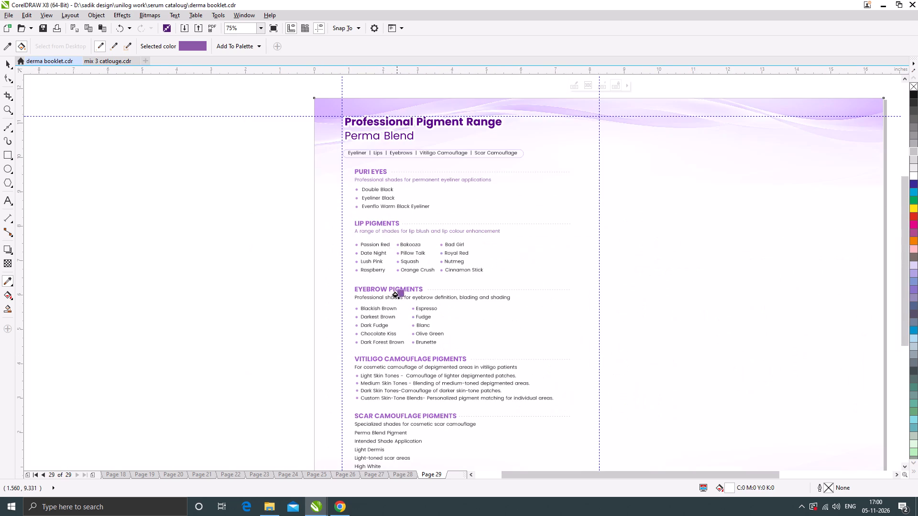
scroll(378, 297, up, 6)
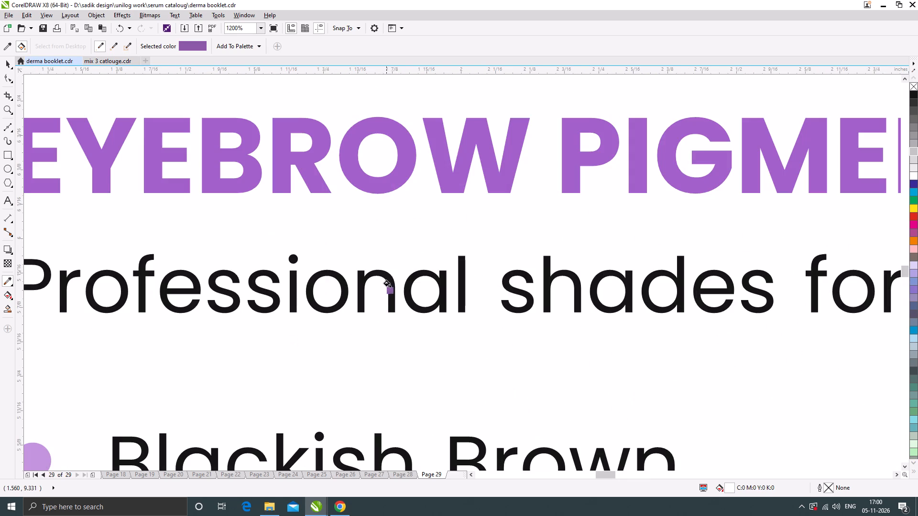
click(390, 280)
scroll(410, 239, down, 5)
scroll(423, 323, up, 3)
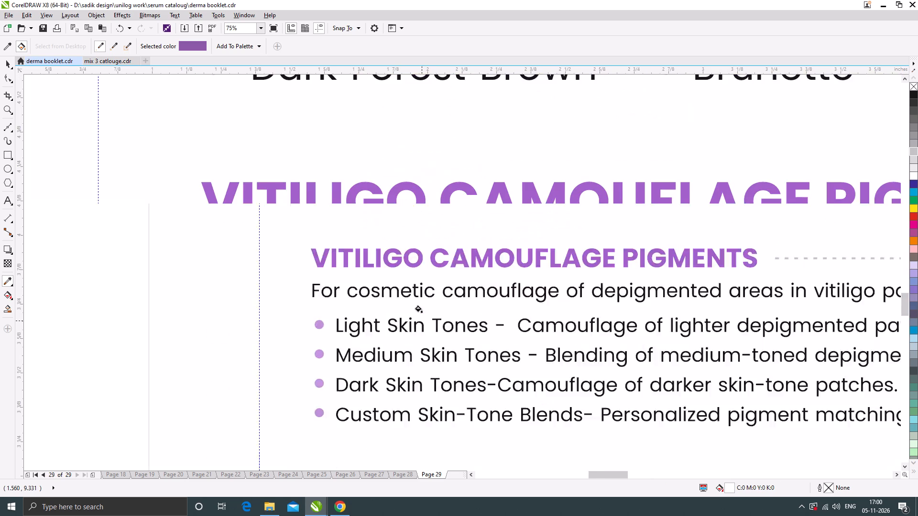
scroll(414, 267, up, 2)
click(399, 251)
scroll(477, 257, down, 3)
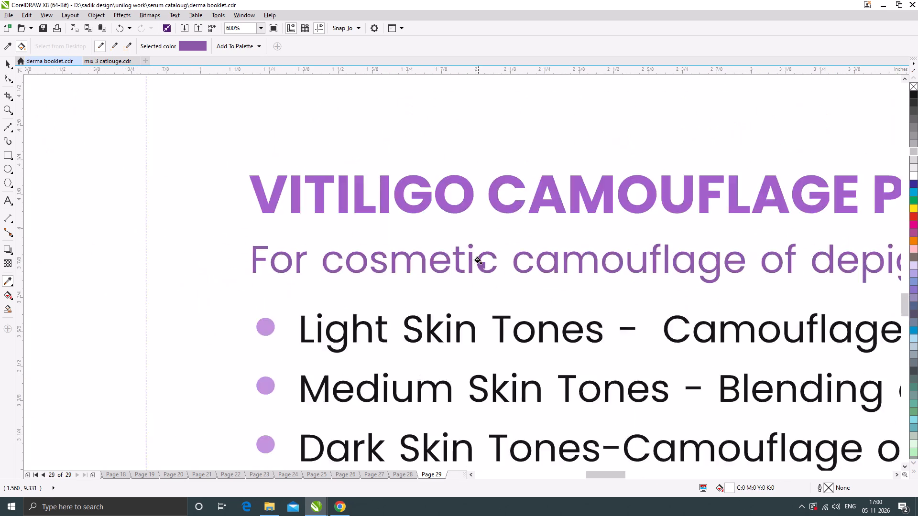
scroll(478, 260, down, 3)
click(8, 61)
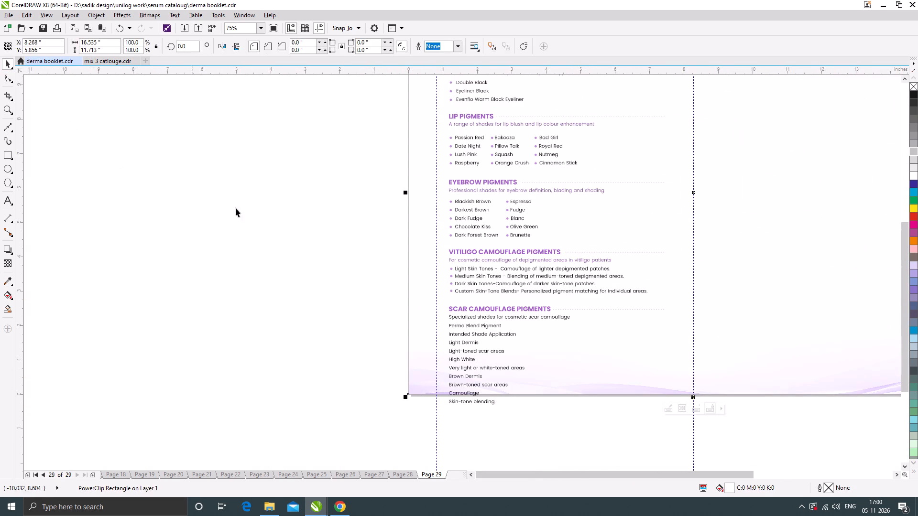
click(243, 215)
Nudge the Vitiligo Camouflage Pigments subtitle slightly up, closer to its heading.
scroll(502, 262, up, 3)
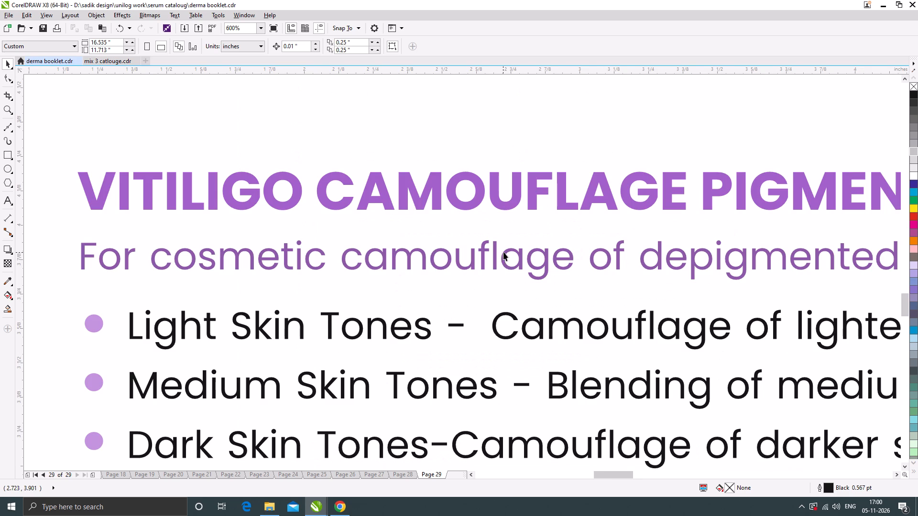
scroll(505, 252, up, 1)
drag(508, 250, 510, 239)
scroll(459, 231, down, 4)
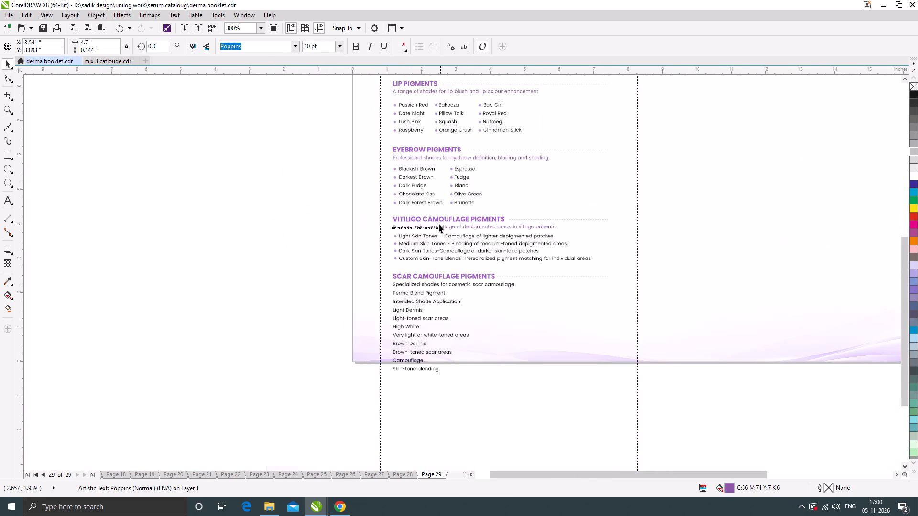
scroll(439, 224, down, 2)
click(277, 250)
Copy the Vitiligo subtitle's purple onto the Scar Camouflage Pigments subtitle, "Specialized shades for cosmetic scar camouflage".
scroll(422, 249, up, 2)
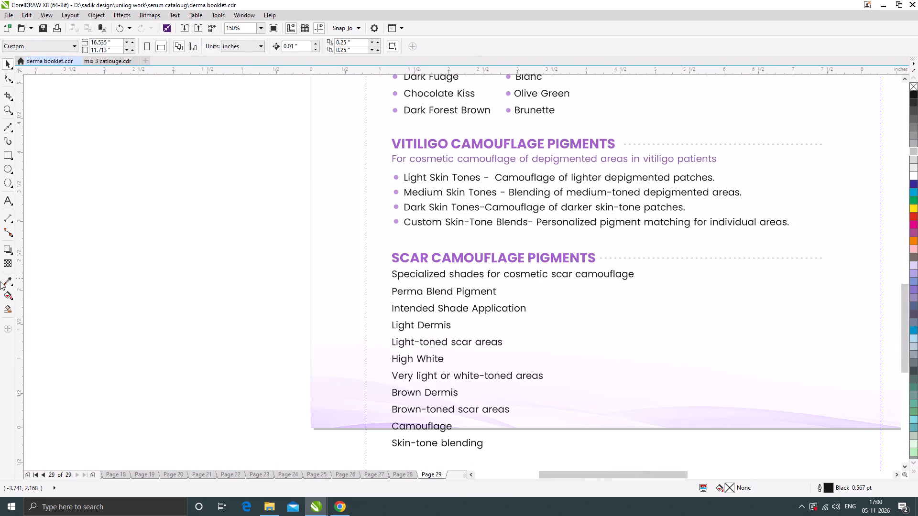
click(4, 282)
scroll(415, 161, up, 3)
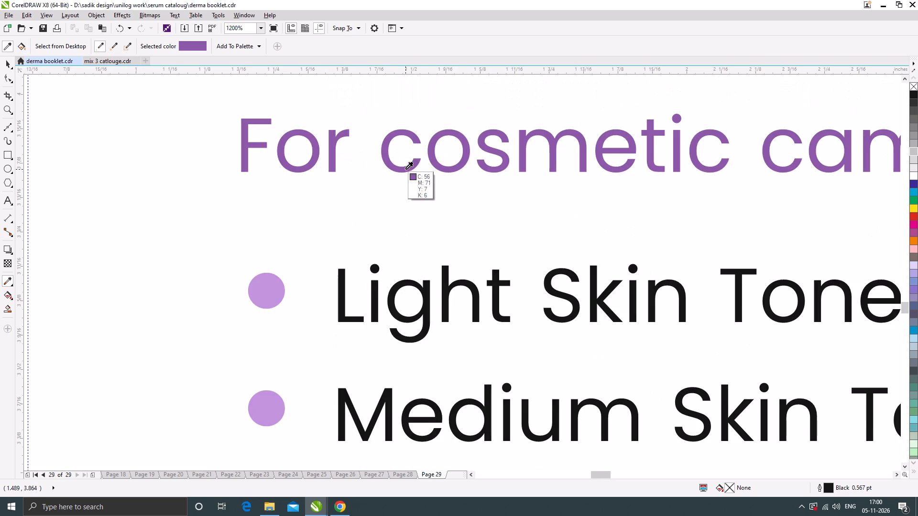
click(405, 169)
scroll(406, 164, down, 4)
scroll(421, 280, up, 5)
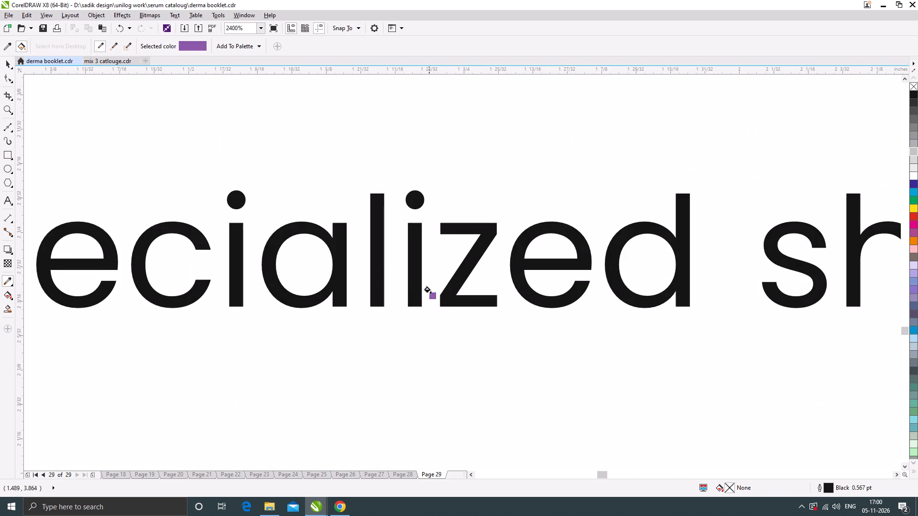
click(415, 291)
scroll(448, 240, down, 7)
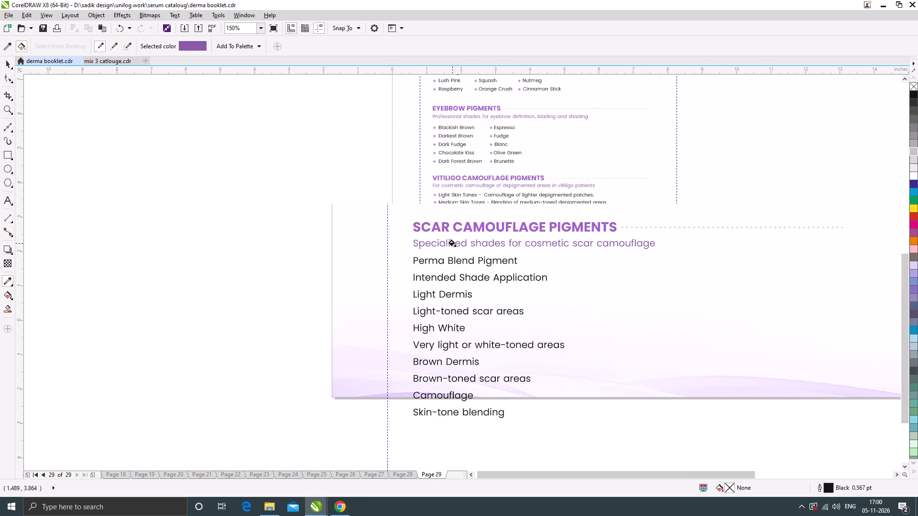
click(8, 64)
click(180, 229)
Indent the scar camouflage text block and lower it slightly below its subtitle, centred at about X 2.458, Y 0.765 in.
scroll(538, 288, up, 1)
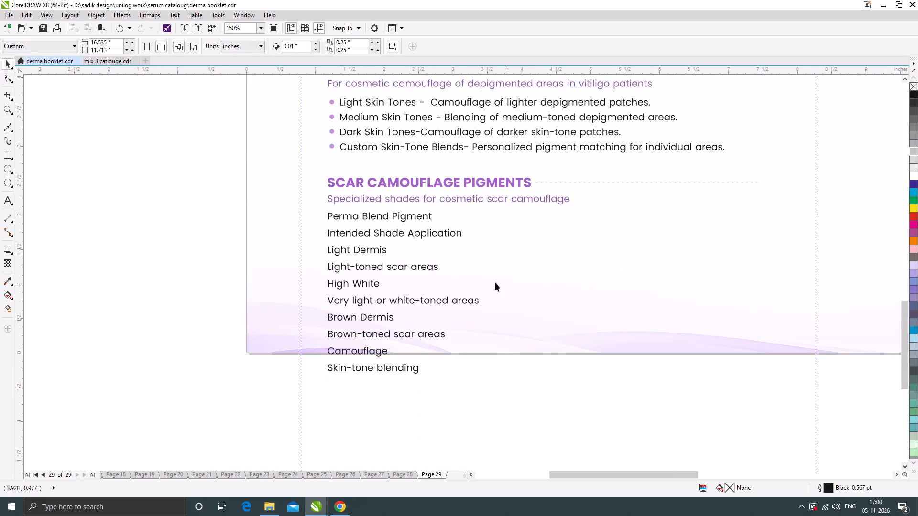
click(379, 235)
drag(379, 235, 381, 242)
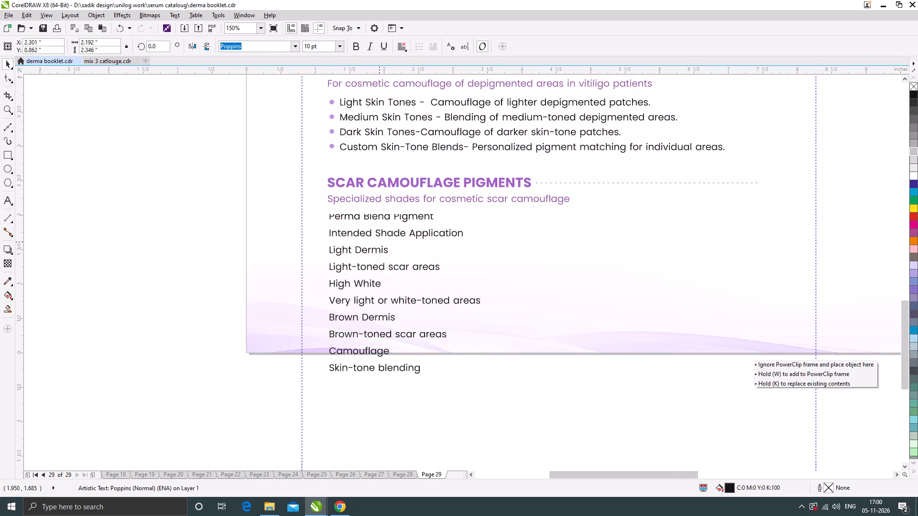
drag(381, 242, 395, 243)
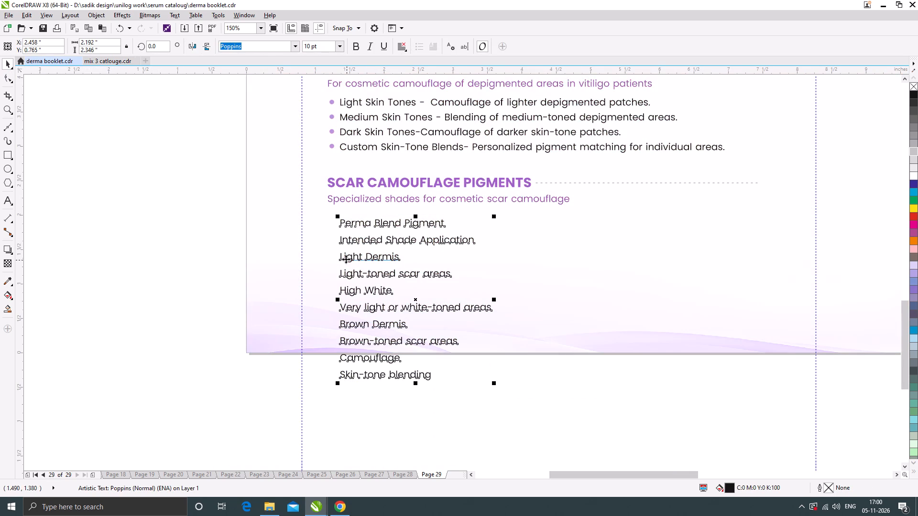
Bring "Intended Shade Application" onto the "Perma Blend Pigment" line, separated by a gap of spaces as a second column heading.
double_click(342, 259)
click(342, 240)
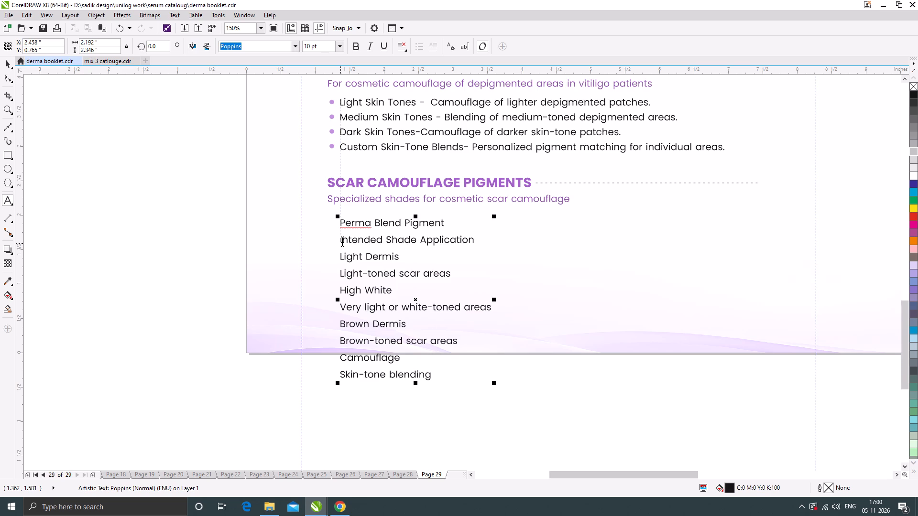
key(Left)
key(BackSpace)
key(space)
key(space)
key(space)
key(space)
key(space)
key(space)
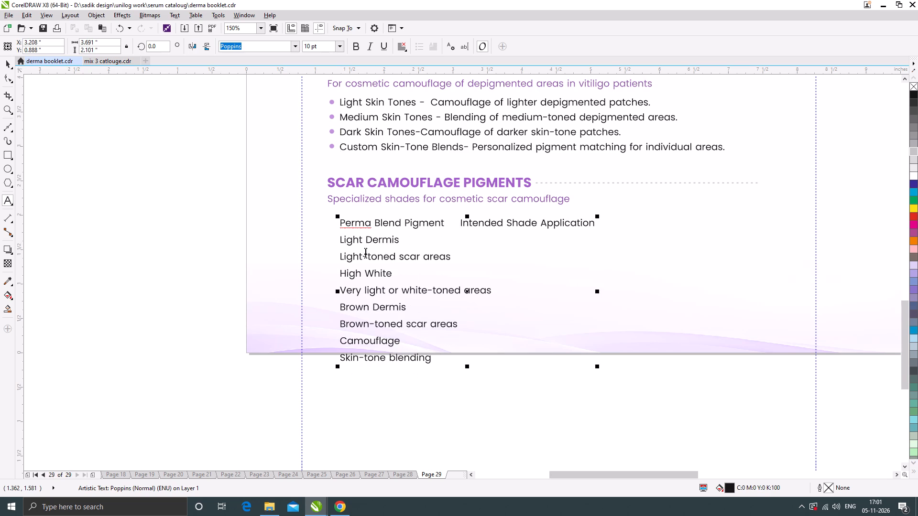
Bring "Light-toned scar areas" onto the "Light Dermis" line, separated by a gap of spaces.
click(341, 258)
key(BackSpace)
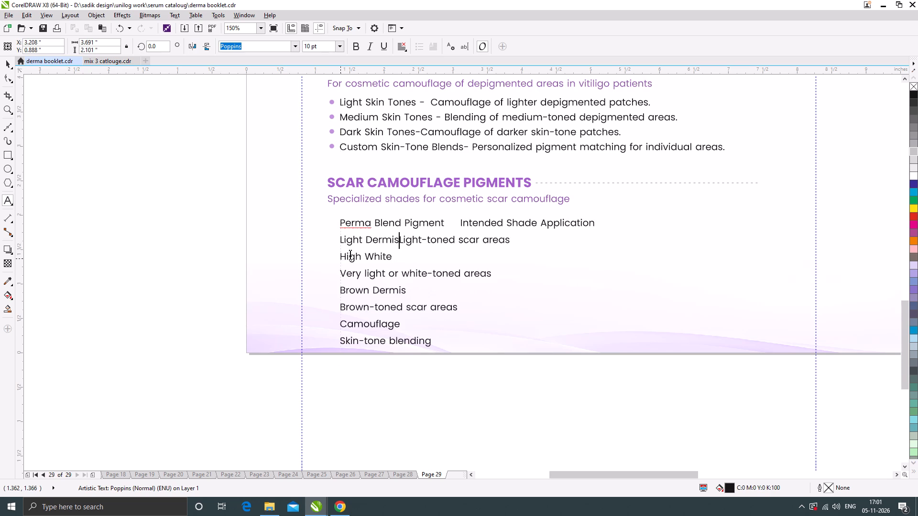
key(space)
key(space)
key(space)
key(space)
key(space)
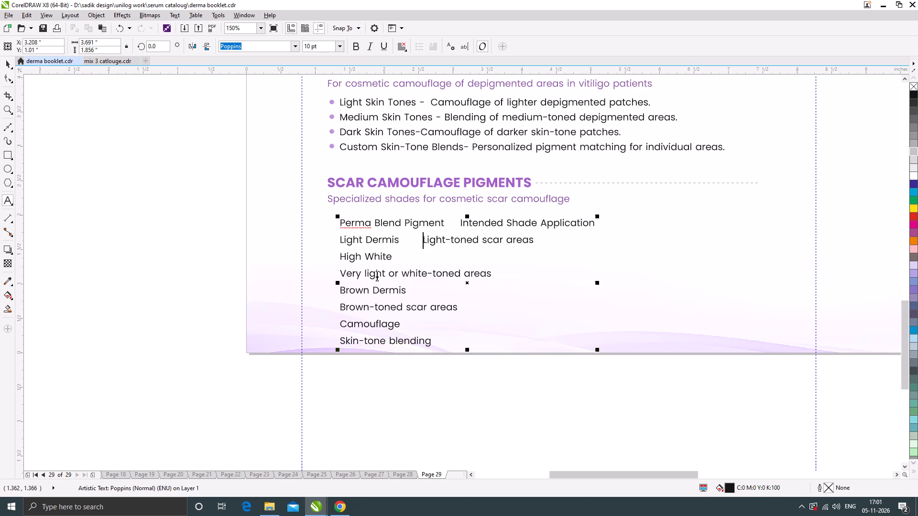
Bring "Very light or white-toned areas" onto the "High White" line, separated by a gap of spaces.
click(342, 275)
key(BackSpace)
key(space)
key(space)
key(space)
key(space)
key(space)
key(space)
key(space)
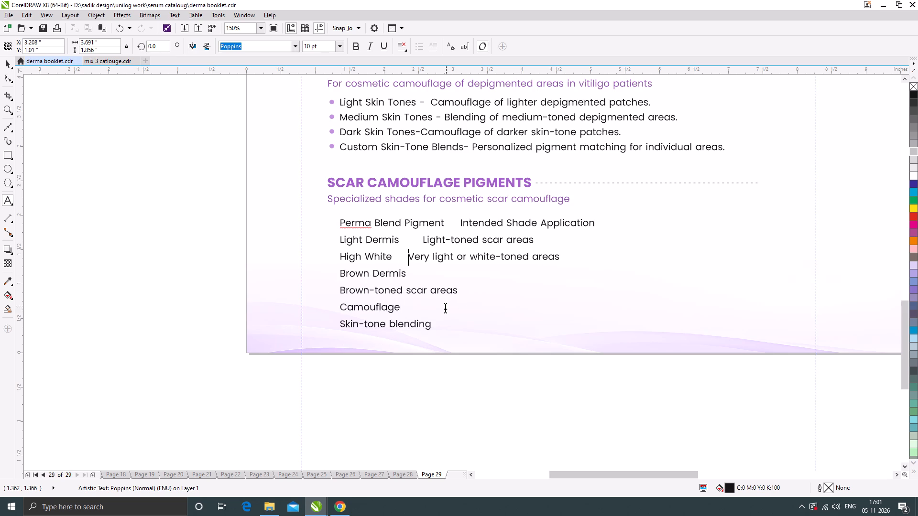
Bring "Brown-toned scar areas" onto the "Brown Dermis" line, separated by a gap of spaces.
click(342, 293)
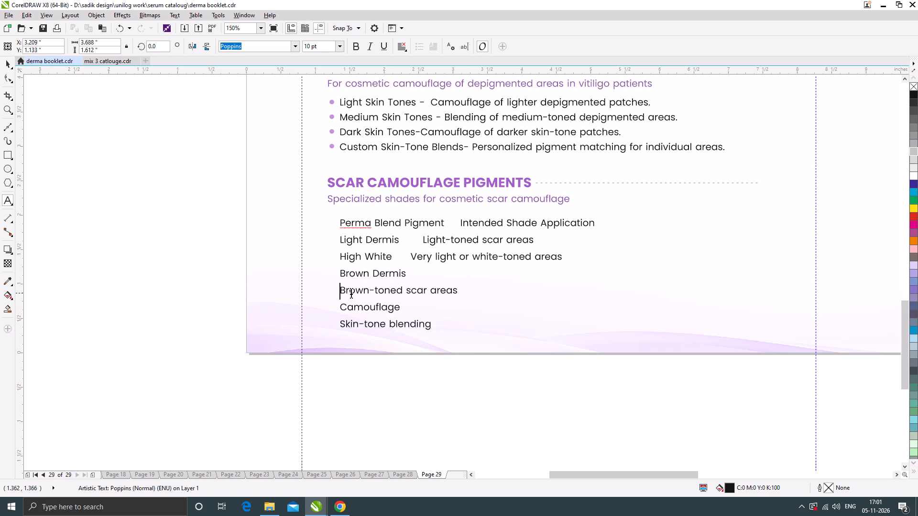
key(BackSpace)
key(space)
key(space)
key(space)
key(space)
key(space)
key(space)
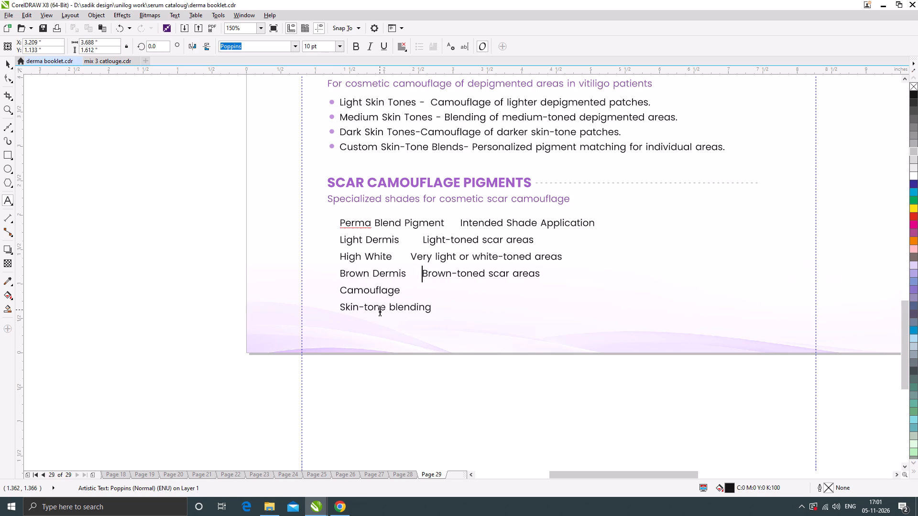
key(space)
key(space)
Bring "Skin-tone blending" onto the "Camouflage" line after a gap of spaces and finish editing the text.
click(343, 311)
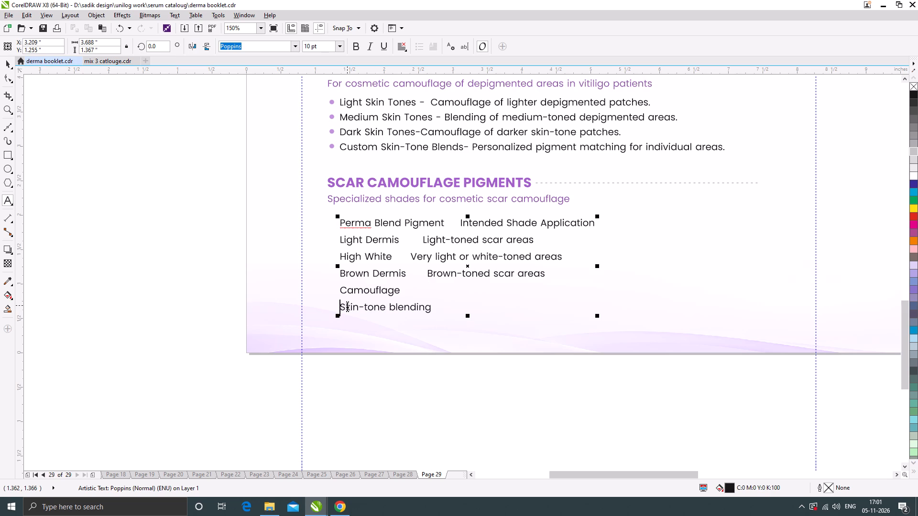
key(BackSpace)
key(space)
key(space)
key(space)
key(space)
key(space)
key(space)
key(space)
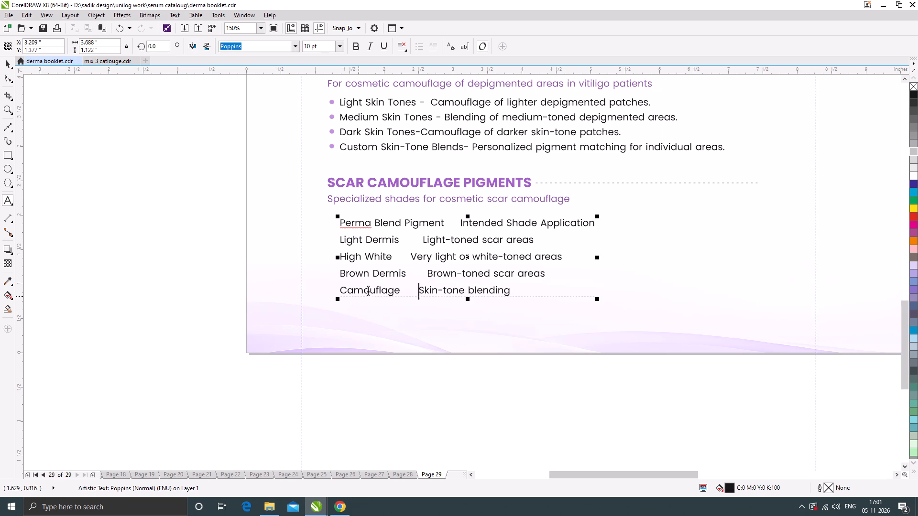
key(space)
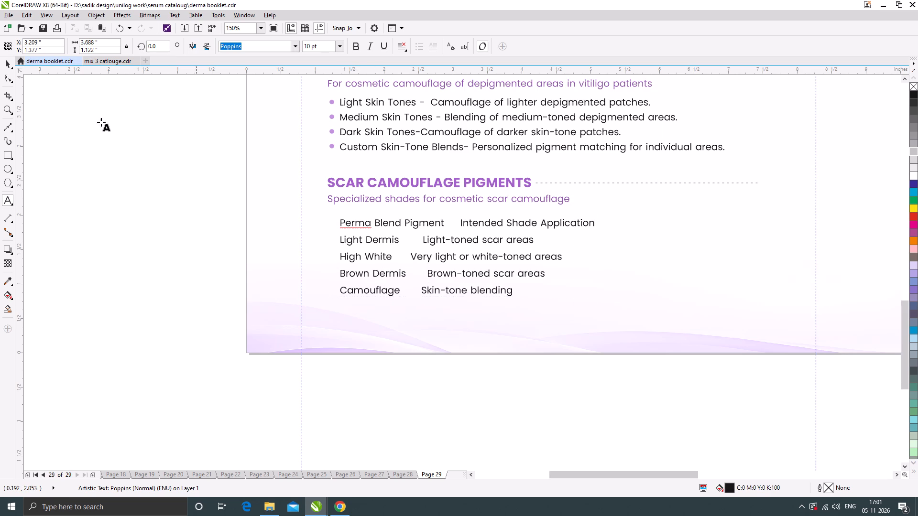
click(8, 64)
click(137, 204)
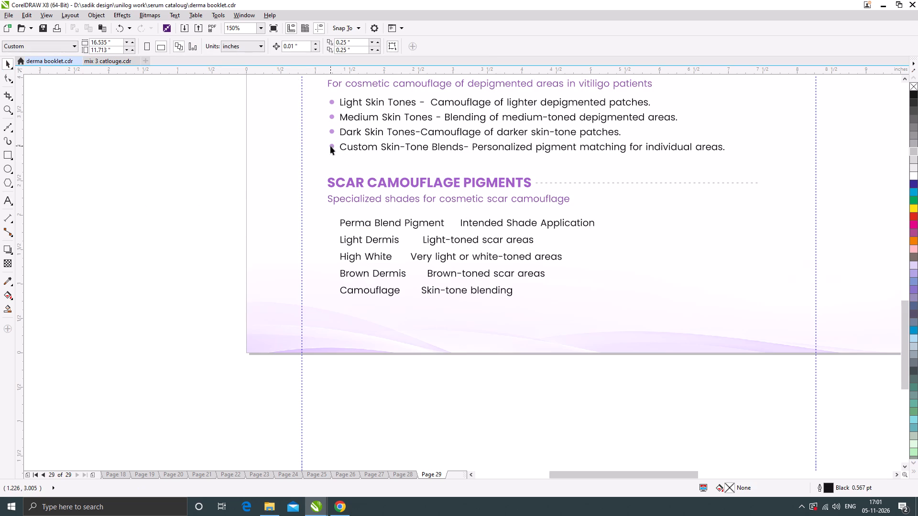
Slightly increase the line spacing of the five-line scar camouflage list.
click(331, 146)
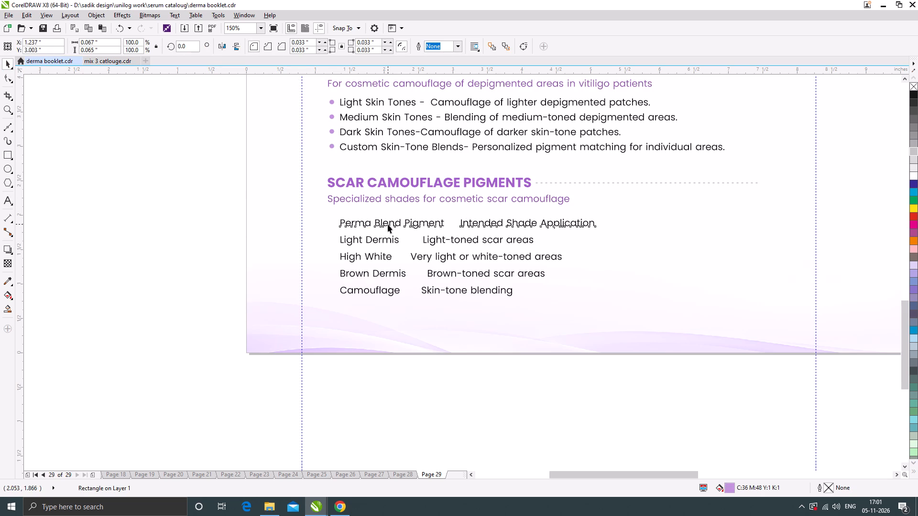
click(388, 224)
click(8, 80)
click(337, 300)
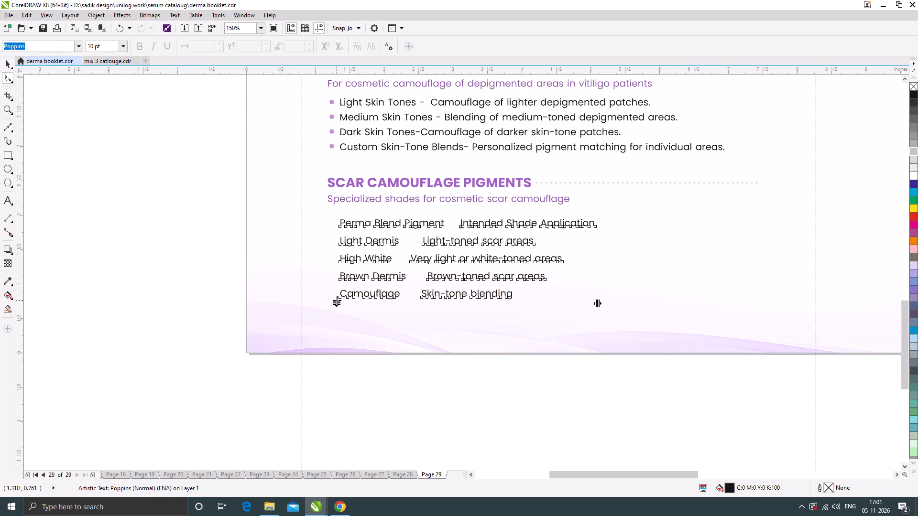
click(5, 64)
click(96, 165)
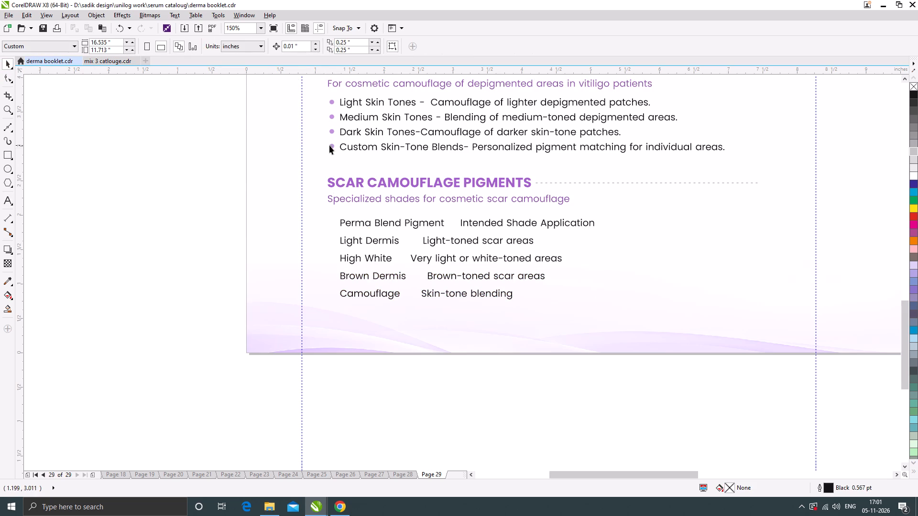
Copy the round bullet from "Custom Skin-Tone Blends" to the "Perma Blend Pigment" line, aligned at about Y 1.887 in.
drag(332, 147, 335, 221)
shift+right_click(335, 221)
scroll(334, 223, up, 5)
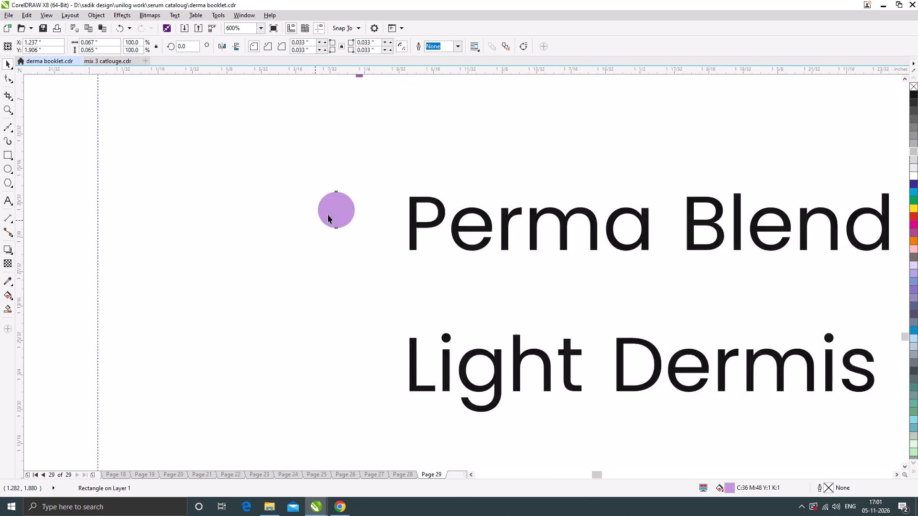
scroll(339, 212, up, 1)
drag(362, 188, 366, 229)
scroll(354, 201, down, 4)
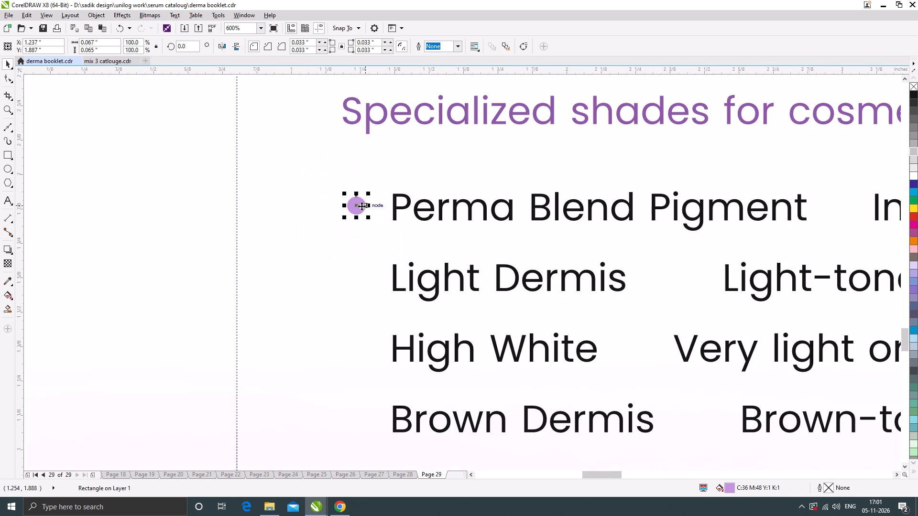
Copy the round bullet down to the "Light Dermis" and "High White" lines, fine-adjusting it to the text height.
drag(361, 206, 366, 275)
shift+right_click(366, 275)
drag(358, 276, 354, 330)
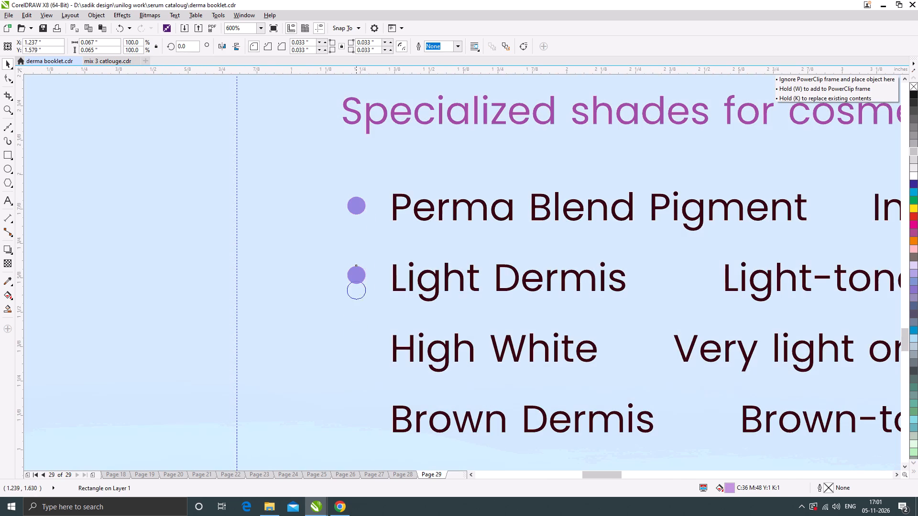
drag(354, 330, 354, 347)
shift+right_click(354, 347)
scroll(358, 347, up, 3)
drag(363, 332, 365, 344)
scroll(408, 211, down, 4)
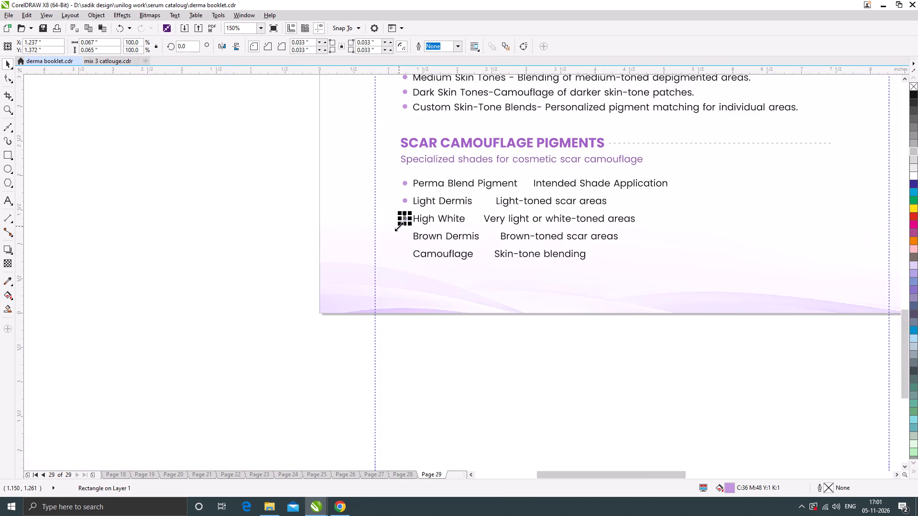
Copy the round bullet down to the "Brown Dermis" and "Camouflage" lines, raising the last one to about Y 0.855 in.
scroll(404, 223, up, 2)
drag(403, 214, 411, 287)
shift+right_click(411, 287)
drag(408, 286, 407, 355)
shift+right_click(407, 355)
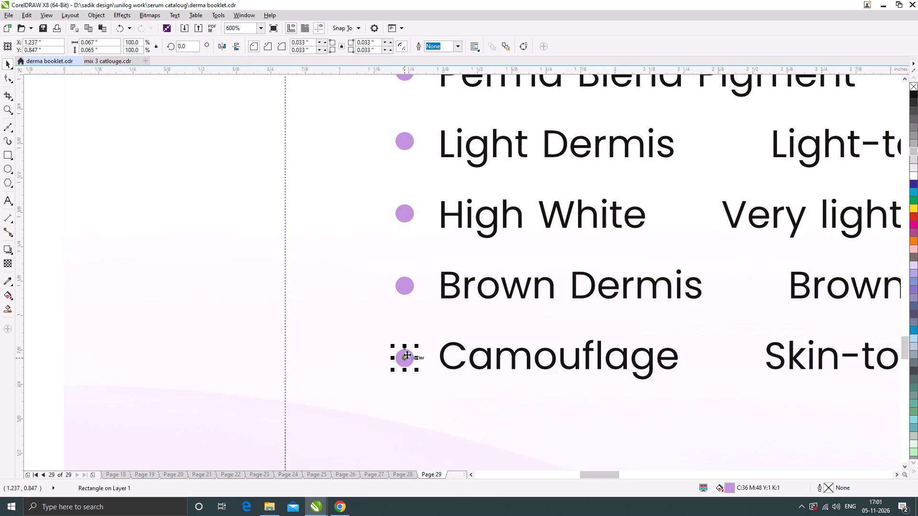
scroll(407, 357, up, 4)
drag(415, 346, 417, 328)
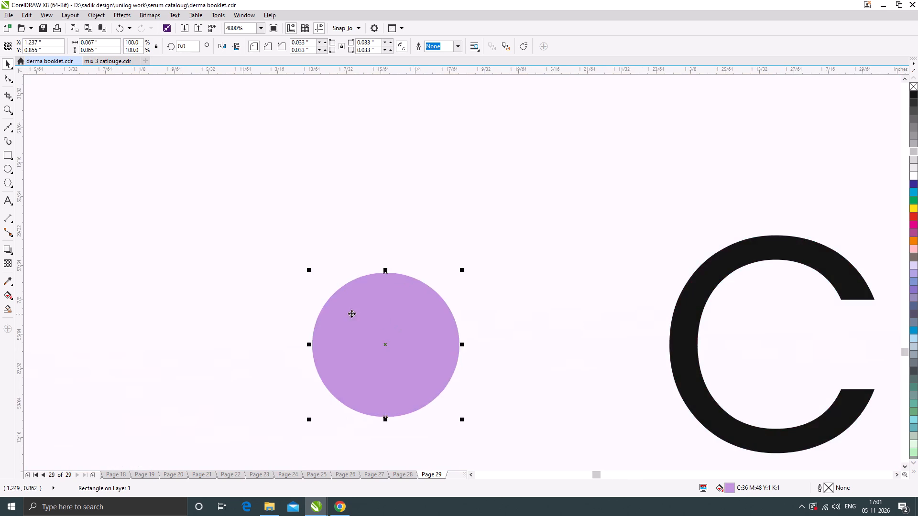
scroll(351, 313, down, 10)
click(240, 276)
Copy the "Perma Blend Pigment" bullet straight across to just before "Intended Shade Application".
scroll(380, 271, up, 2)
drag(263, 258, 506, 282)
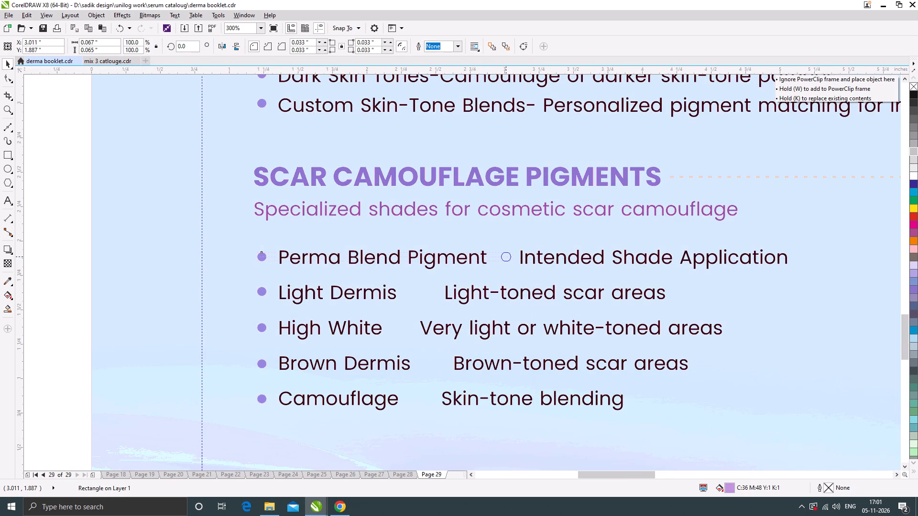
drag(506, 282, 508, 282)
shift+right_click(508, 282)
Copy the "Light Dermis" bullet across to just before "Light-toned scar areas", placing it at about X 2.458 in.
drag(264, 293, 410, 293)
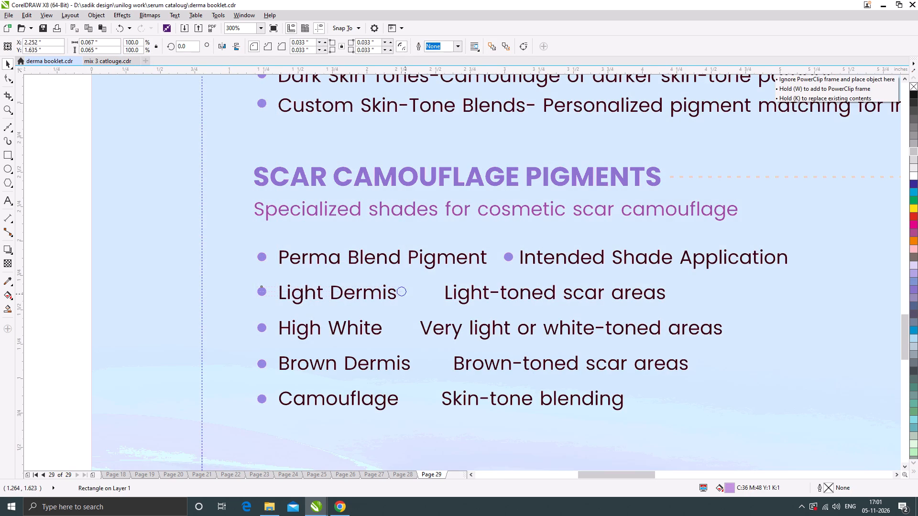
drag(410, 293, 430, 293)
shift+right_click(430, 293)
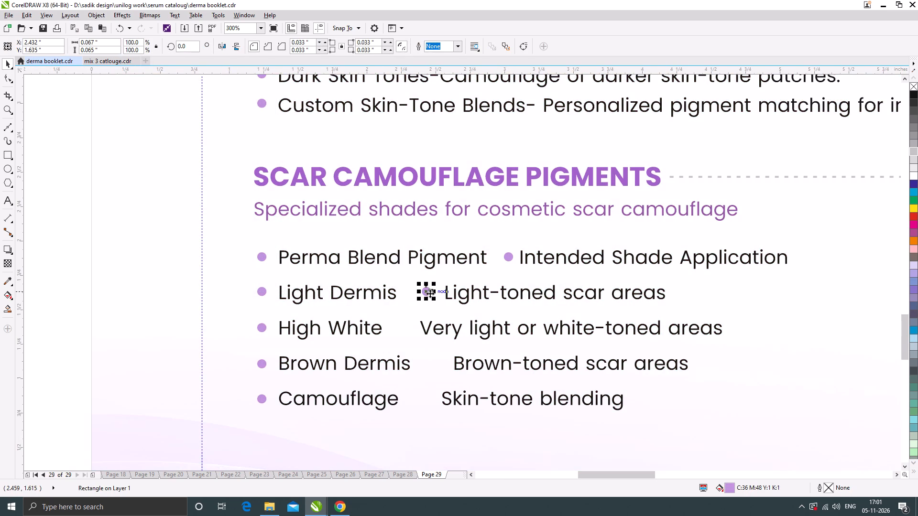
scroll(425, 289, up, 3)
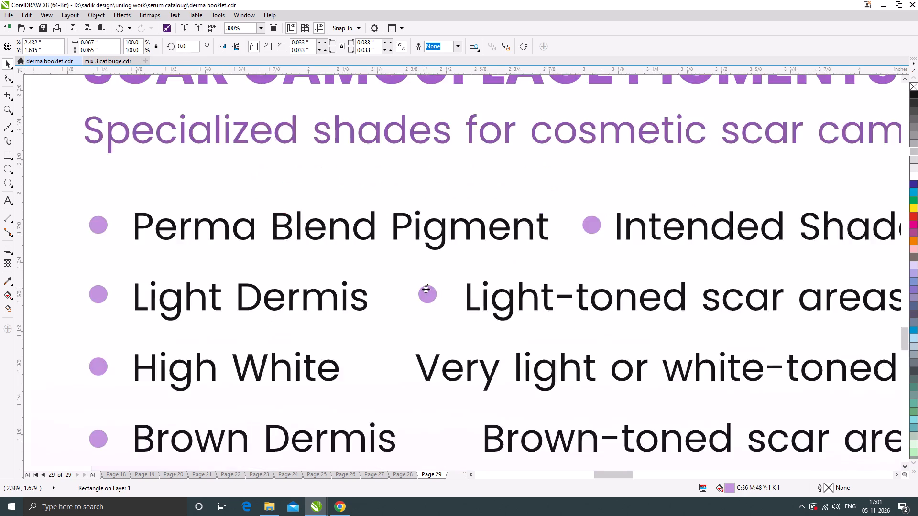
scroll(436, 296, up, 1)
drag(438, 293, 466, 295)
Copy the "High White" bullet to before "Very light or white-toned areas" and insert one space before that text for clearance.
scroll(487, 279, down, 2)
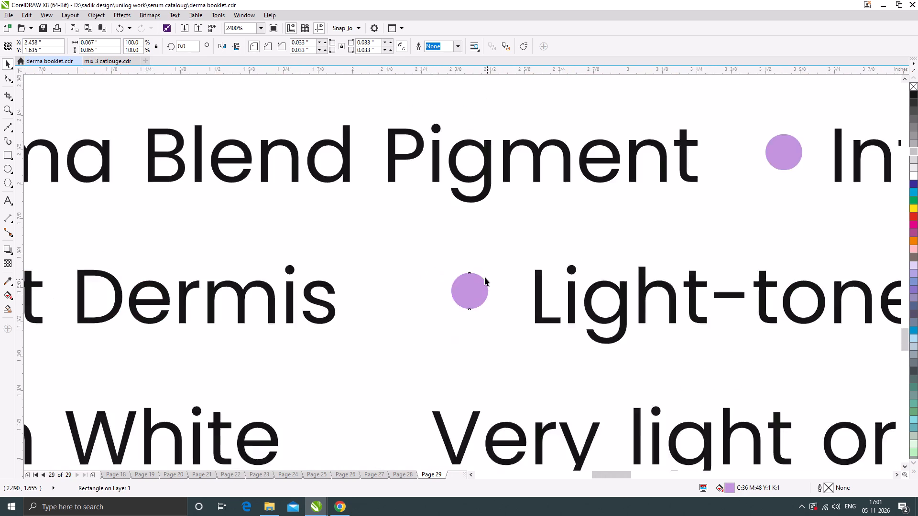
scroll(485, 277, down, 1)
drag(313, 317, 461, 317)
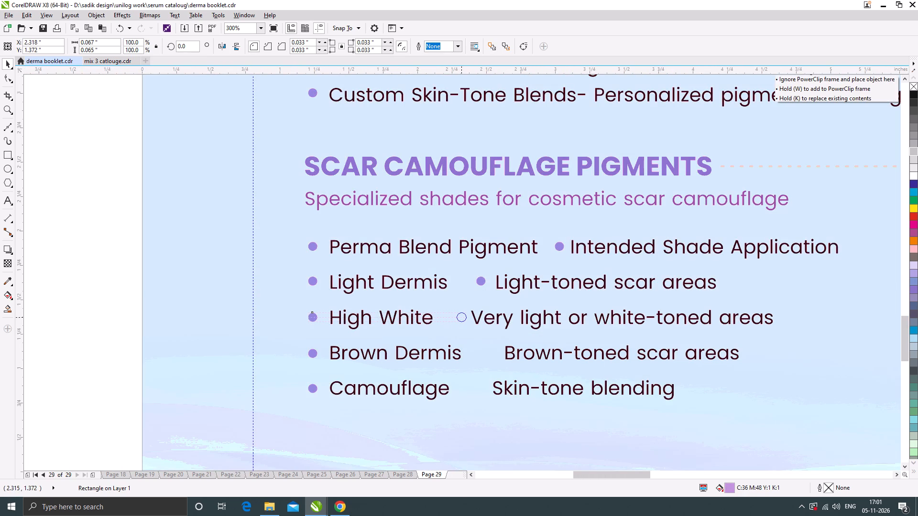
drag(461, 317, 459, 317)
shift+right_click(459, 317)
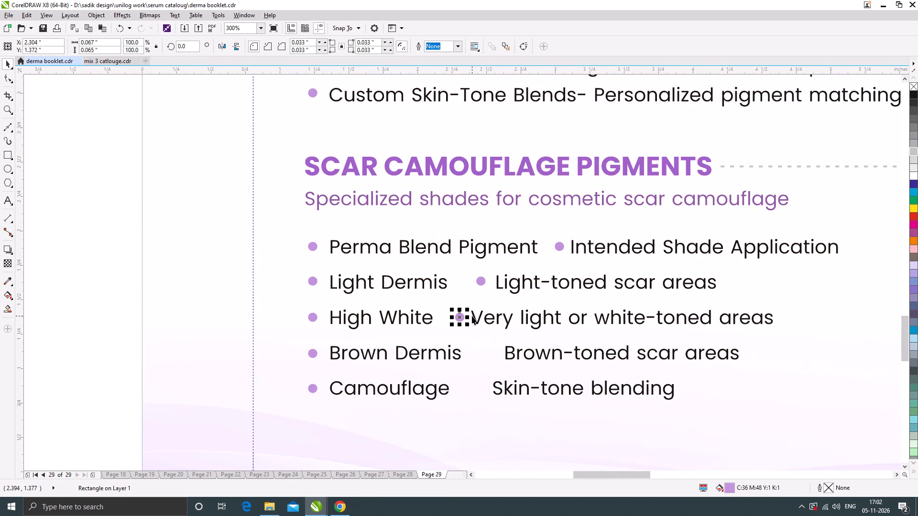
double_click(472, 315)
key(space)
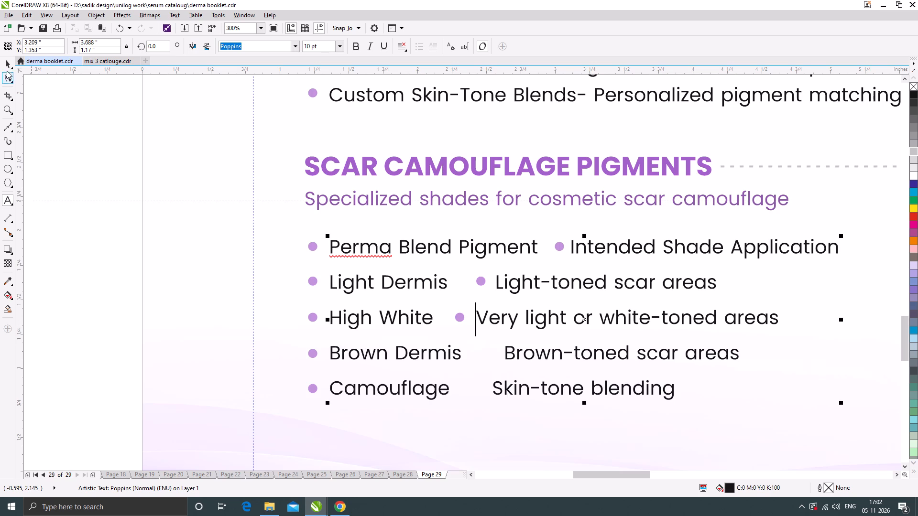
click(8, 63)
Copy the "Brown Dermis" and "Camouflage" bullets across to before "Brown-toned scar areas" and "Skin-tone blending".
drag(314, 354, 485, 354)
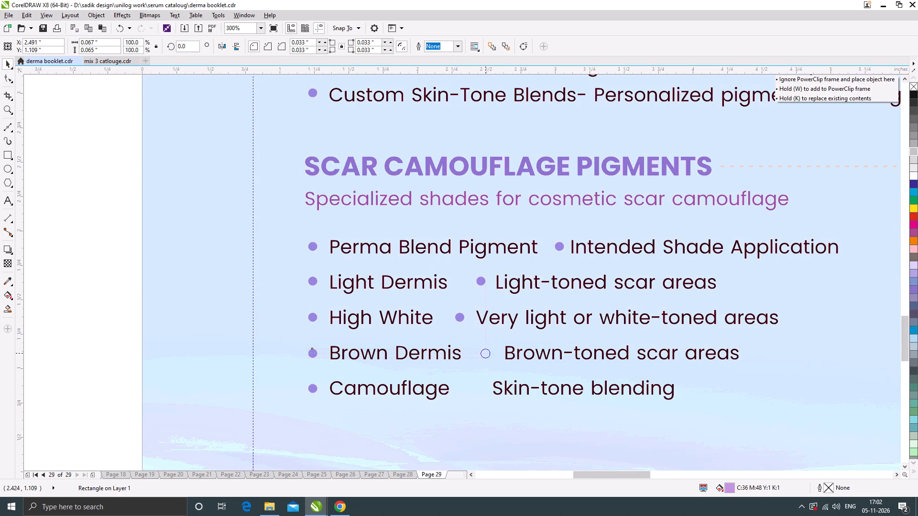
drag(485, 354, 490, 354)
shift+right_click(490, 354)
drag(315, 389, 477, 388)
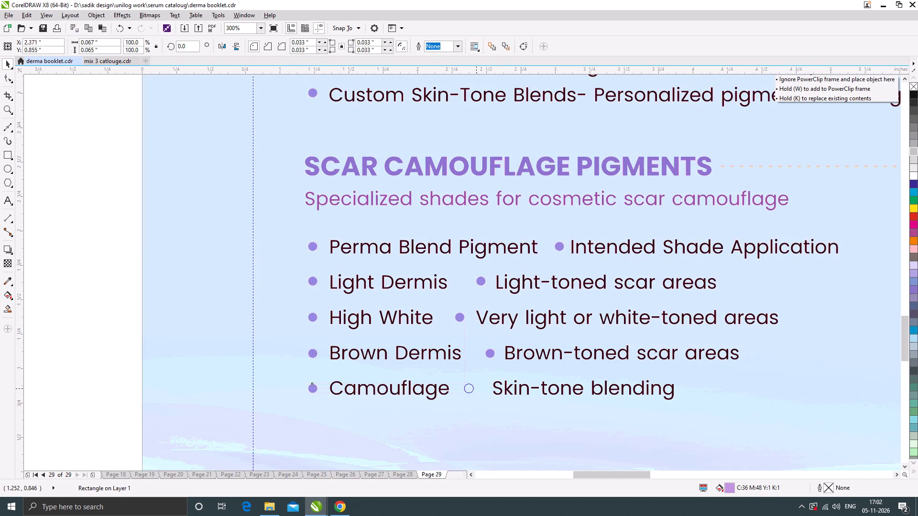
drag(477, 388, 481, 388)
shift+right_click(481, 388)
scroll(440, 253, down, 1)
click(181, 312)
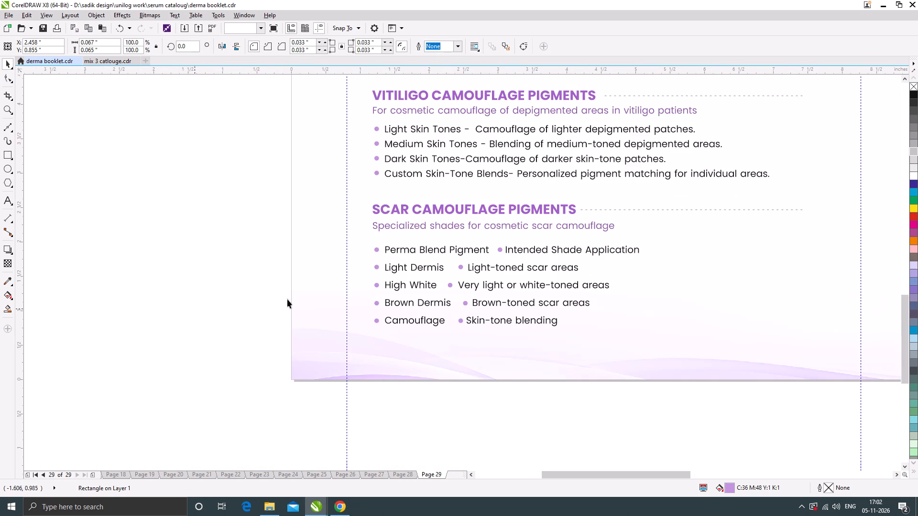
Move the whole Scar Camouflage Pigments section straight down about 0.25 in, to about Y 1.405 in.
scroll(445, 282, down, 1)
click(511, 370)
scroll(503, 352, down, 1)
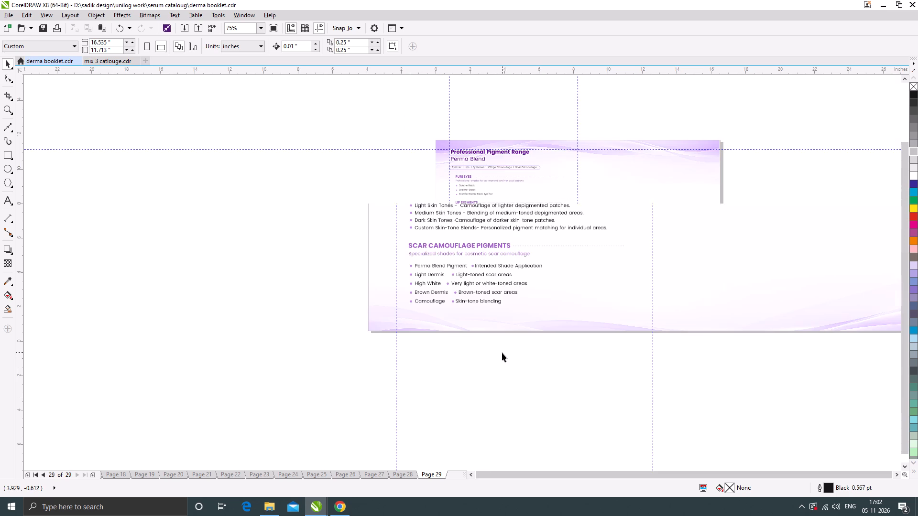
scroll(500, 298, up, 1)
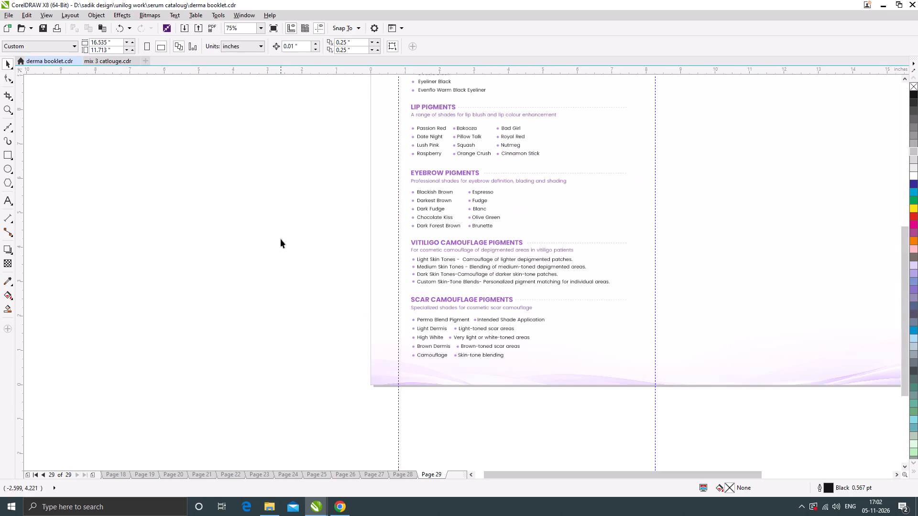
drag(296, 284, 688, 365)
scroll(459, 305, up, 1)
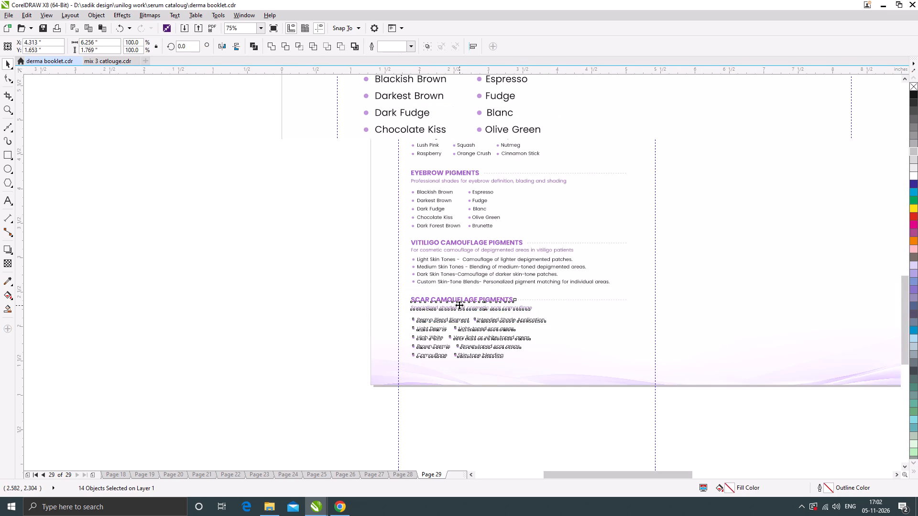
drag(458, 296, 458, 311)
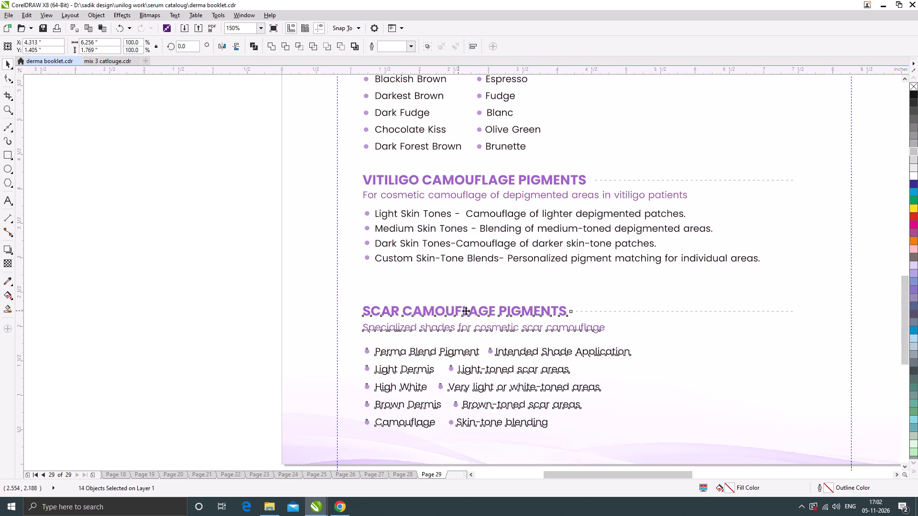
Move the whole Vitiligo Camouflage Pigments section straight down to about Y 3.373 in.
scroll(478, 311, down, 1)
click(291, 284)
drag(341, 233, 725, 298)
scroll(443, 255, up, 2)
drag(447, 236, 447, 250)
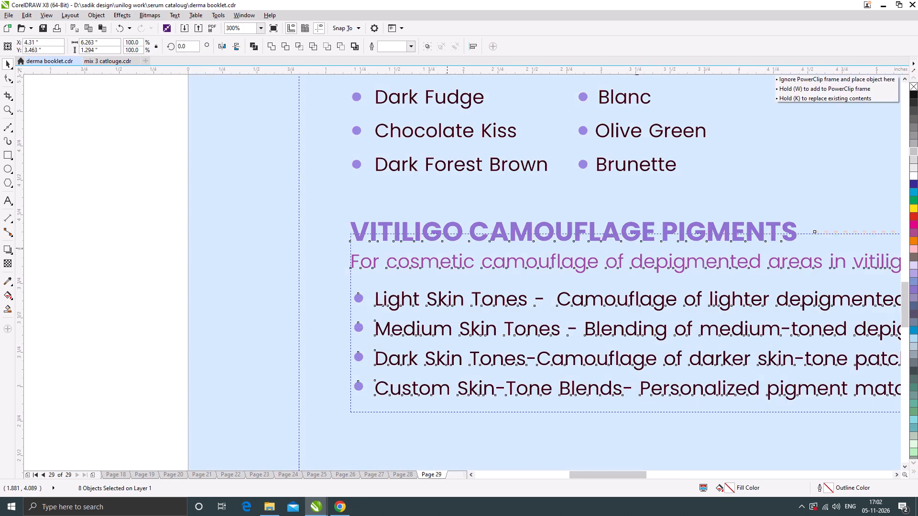
drag(447, 250, 447, 251)
scroll(436, 279, down, 2)
scroll(446, 293, up, 1)
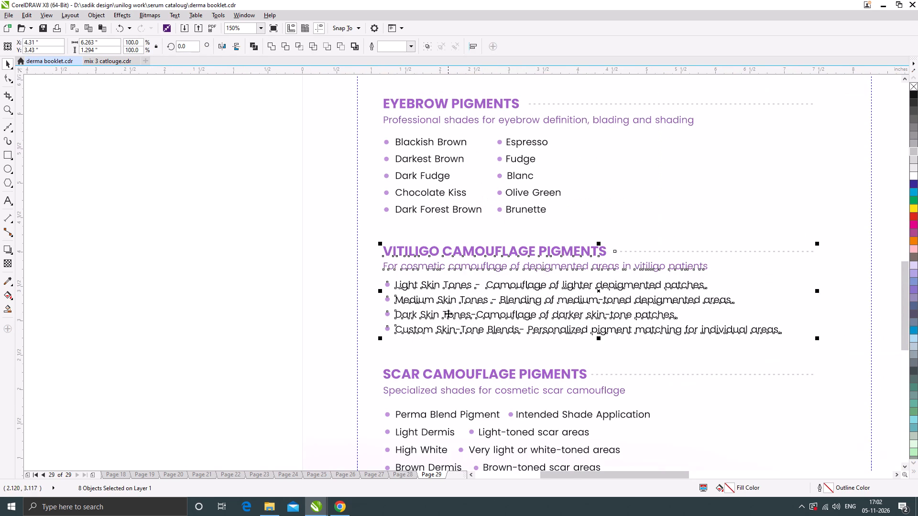
drag(449, 301, 450, 307)
scroll(474, 307, down, 1)
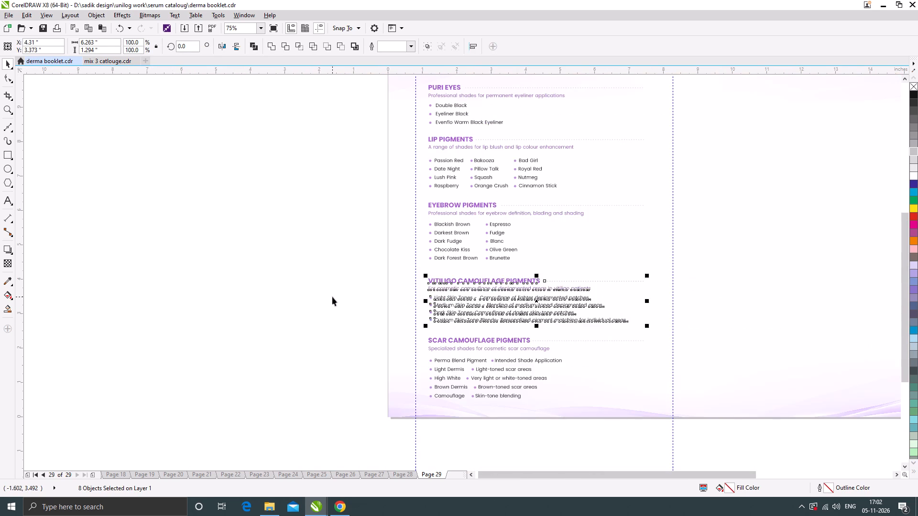
click(332, 297)
Move the whole Eyebrow Pigments section straight down about 0.08 in, to about Y 5.316 in.
scroll(460, 193, up, 1)
scroll(301, 211, down, 1)
click(259, 222)
drag(270, 208, 383, 222)
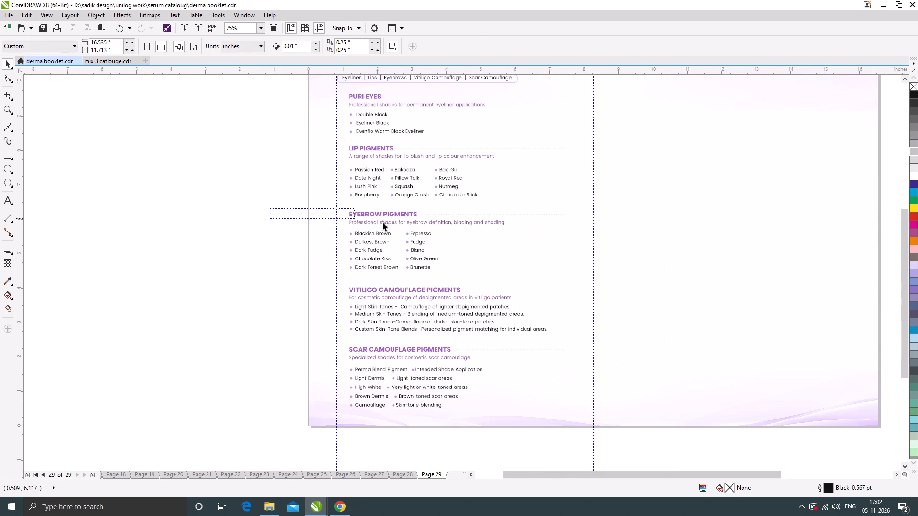
drag(383, 222, 631, 277)
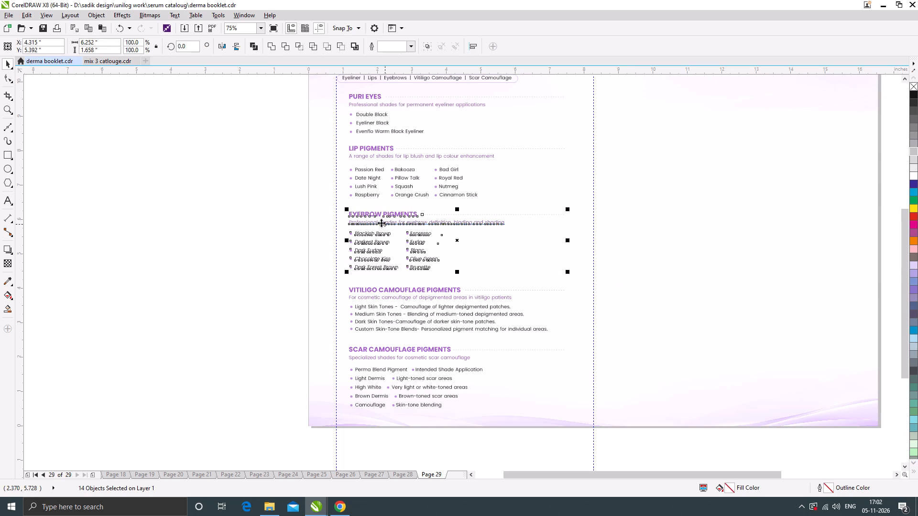
scroll(381, 214, up, 2)
drag(381, 214, 382, 226)
scroll(456, 272, down, 1)
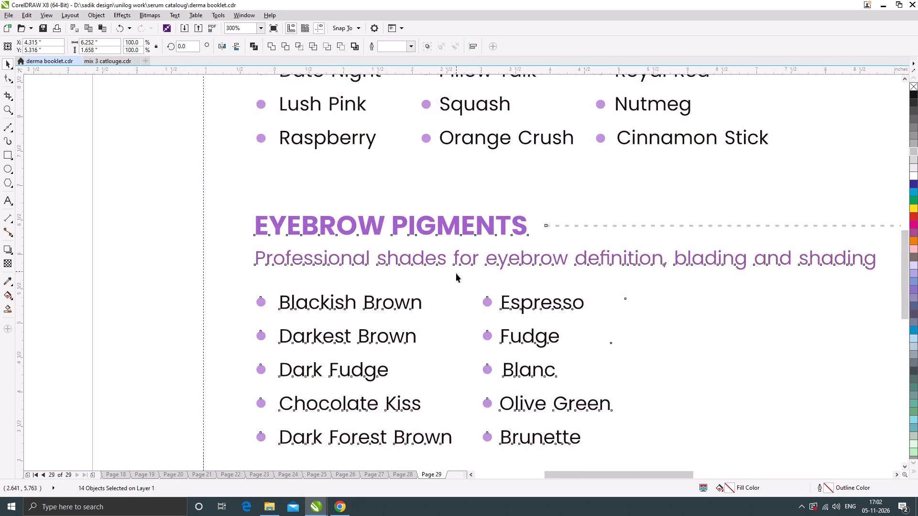
scroll(456, 273, down, 1)
click(251, 290)
click(270, 251)
Move all five pigment sections together straight left about 0.215 in, to about X 4.095 in, near the vertical margin guideline.
scroll(359, 236, down, 1)
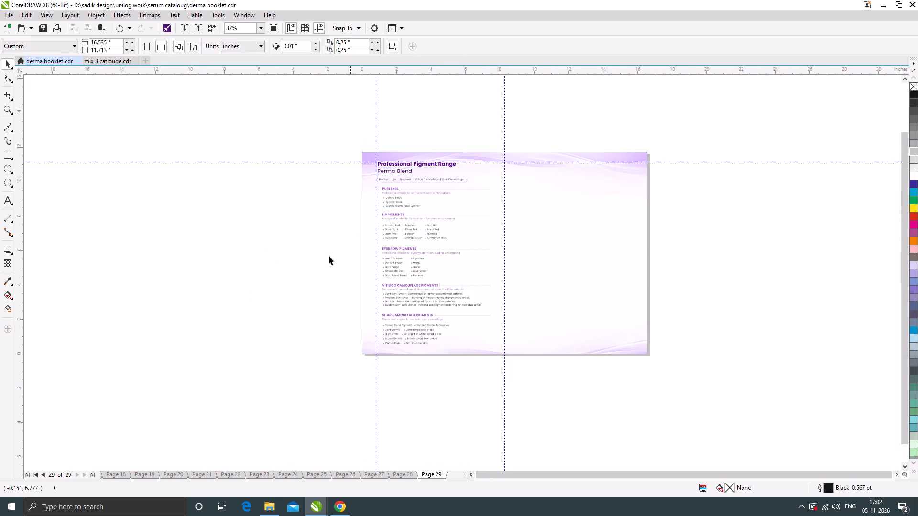
click(284, 275)
click(269, 234)
scroll(385, 266, up, 1)
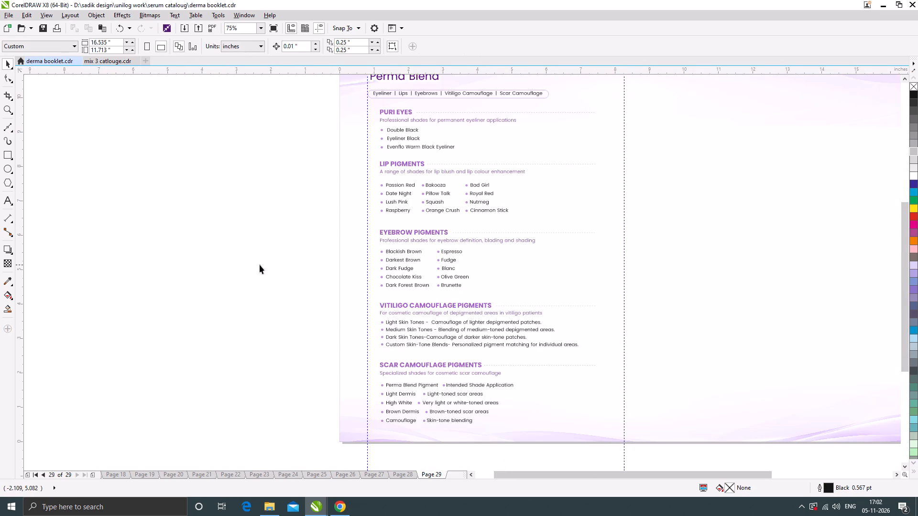
click(260, 265)
scroll(358, 169, down, 1)
drag(336, 138, 396, 152)
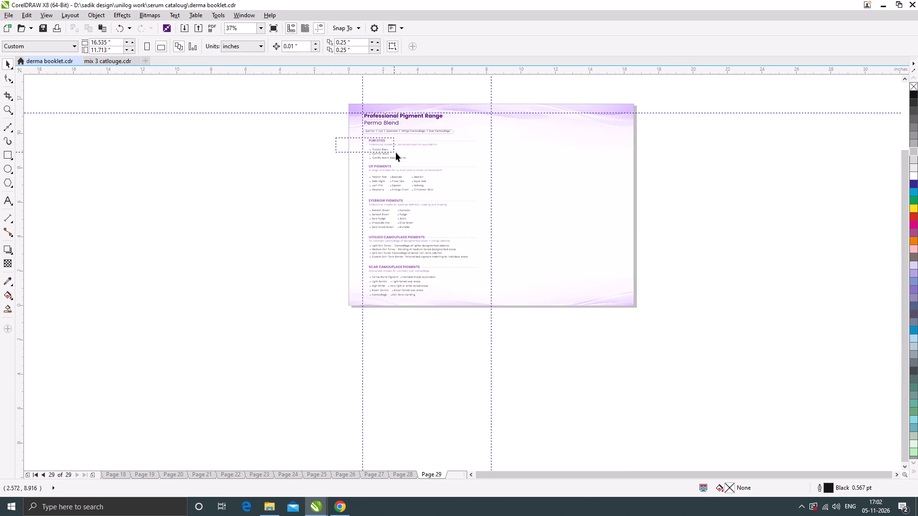
drag(396, 152, 538, 330)
scroll(365, 138, up, 3)
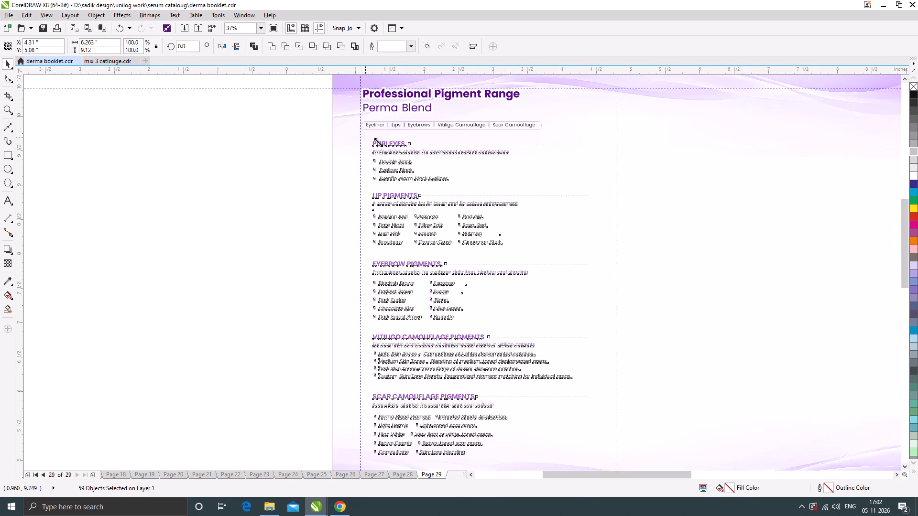
drag(382, 146, 368, 147)
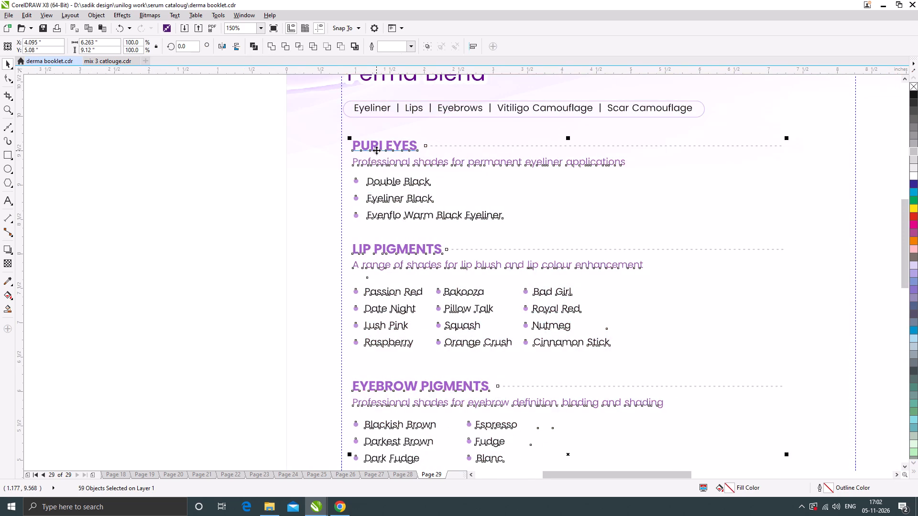
scroll(376, 150, down, 2)
click(245, 269)
click(431, 374)
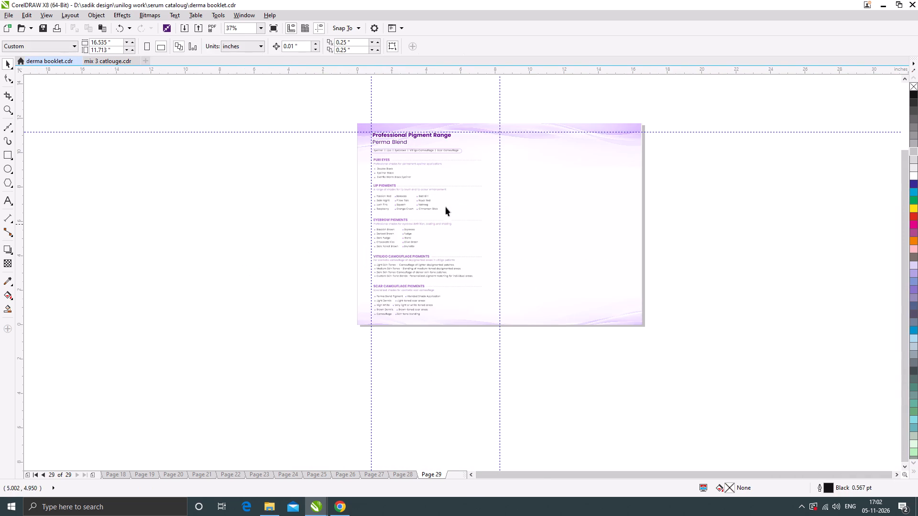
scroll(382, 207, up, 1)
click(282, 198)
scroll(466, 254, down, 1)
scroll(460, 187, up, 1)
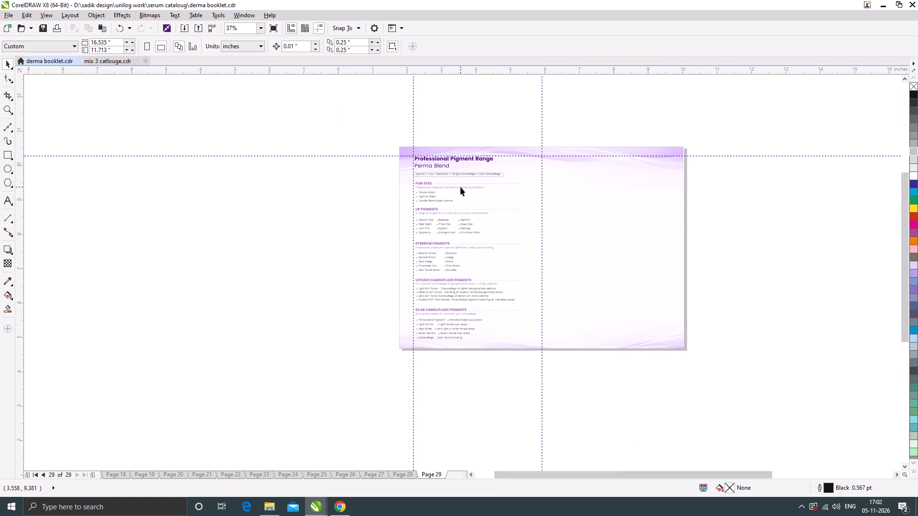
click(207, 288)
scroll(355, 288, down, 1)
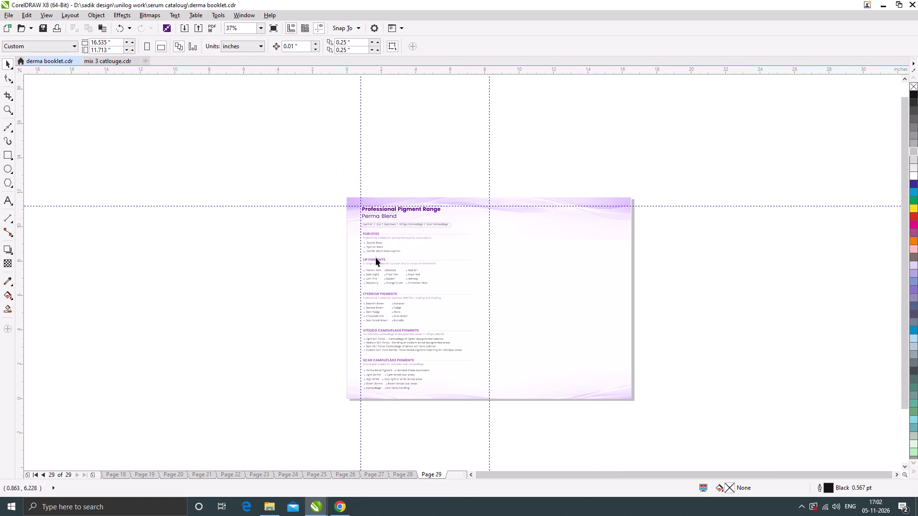
Move the "Perma Blend" subtitle slightly up, closer to the "Professional Pigment Range" title.
scroll(379, 209, up, 3)
drag(407, 240, 407, 239)
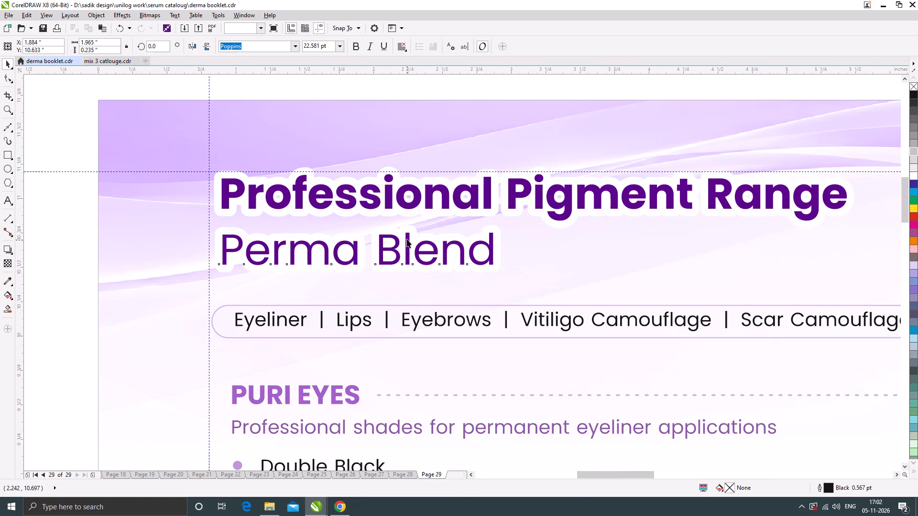
drag(407, 239, 407, 235)
shift+scroll(415, 237, down, 2)
shift+click(232, 269)
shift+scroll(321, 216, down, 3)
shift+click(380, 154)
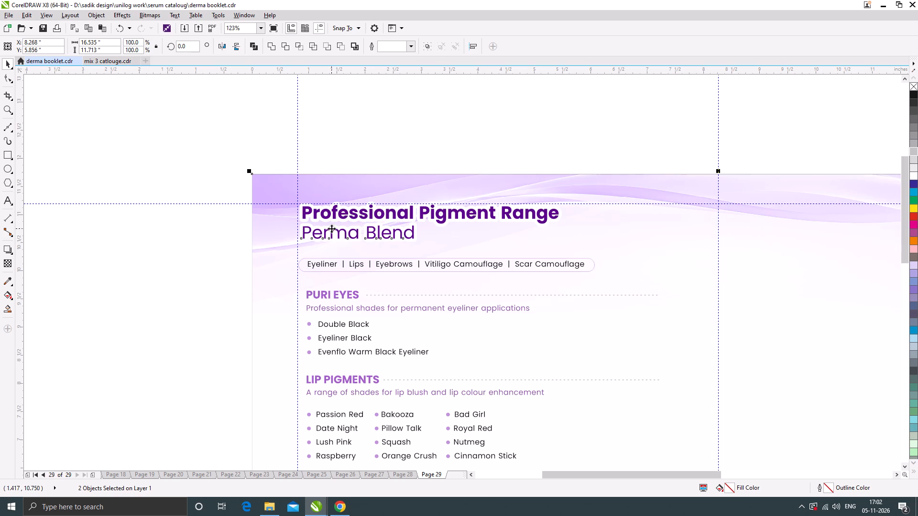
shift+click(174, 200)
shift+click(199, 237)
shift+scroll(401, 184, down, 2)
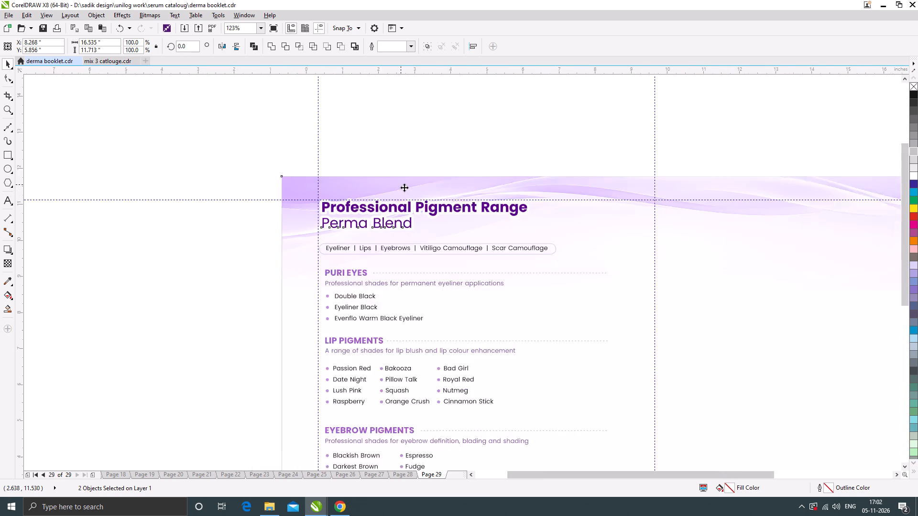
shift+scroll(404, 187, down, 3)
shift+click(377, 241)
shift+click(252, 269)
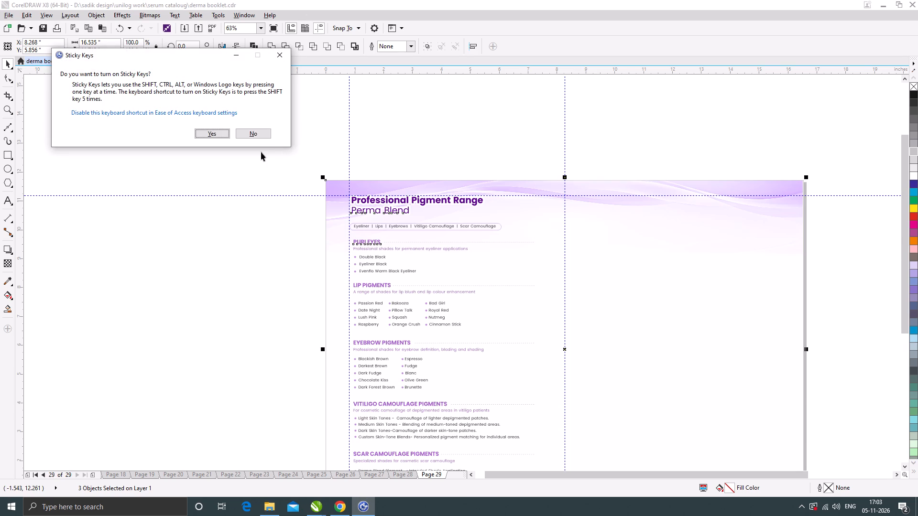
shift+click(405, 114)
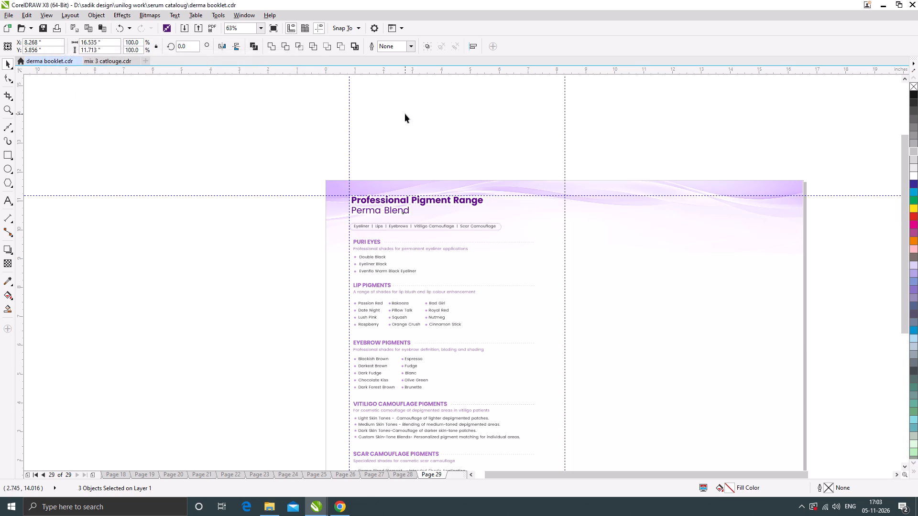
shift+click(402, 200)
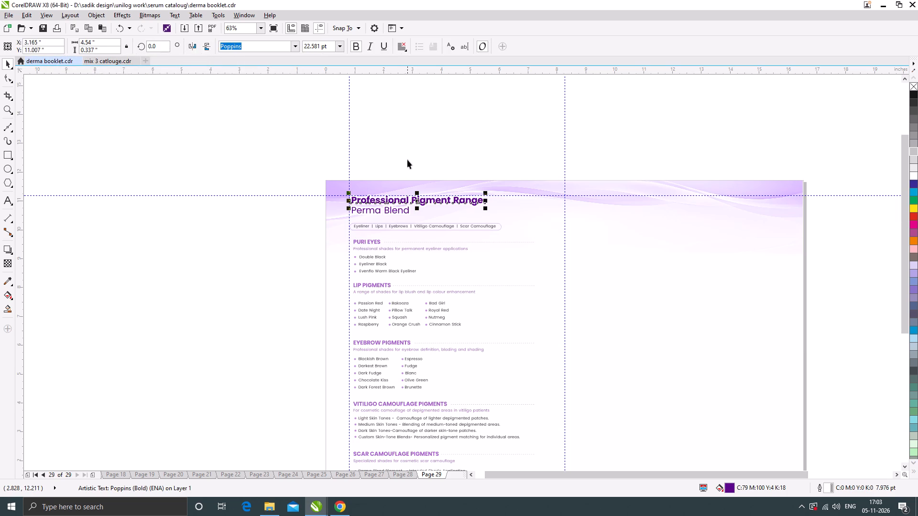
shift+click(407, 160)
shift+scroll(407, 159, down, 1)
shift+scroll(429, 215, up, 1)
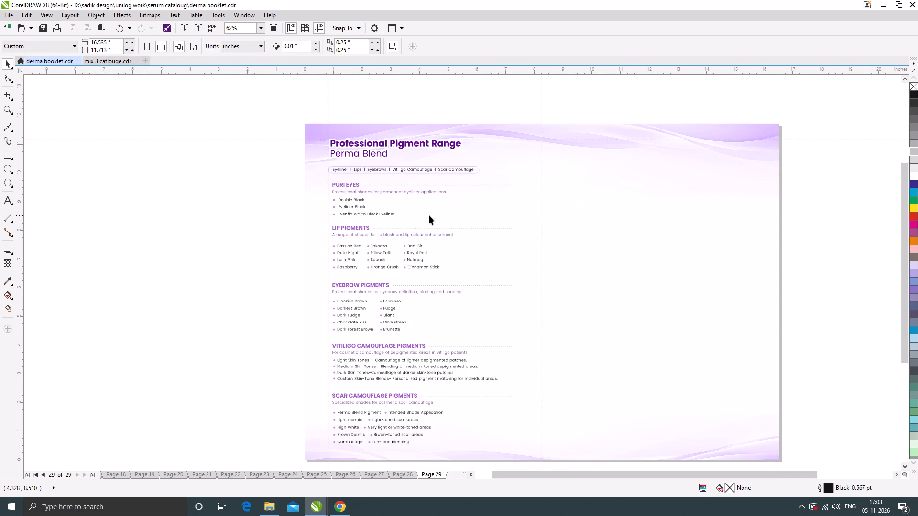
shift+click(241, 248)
Switch to the Booklet Changes document in Chrome and read through the content that follows the Vitiligo Camouflage Pigments section.
shift+click(343, 507)
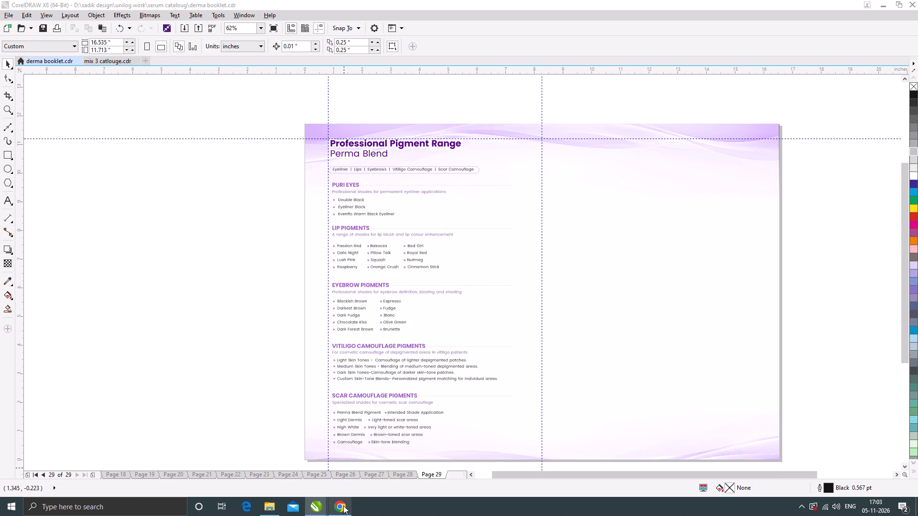
shift+scroll(399, 309, down, 10)
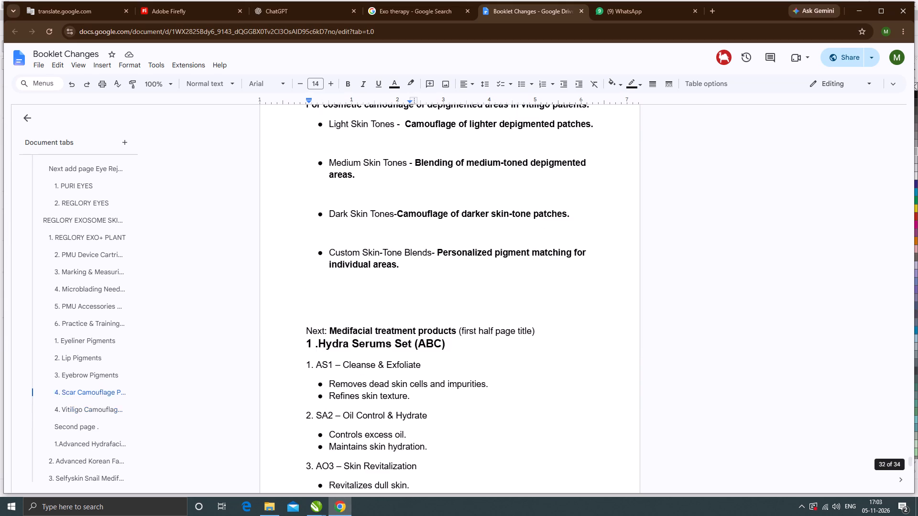
shift+scroll(406, 313, down, 2)
shift+scroll(410, 312, up, 2)
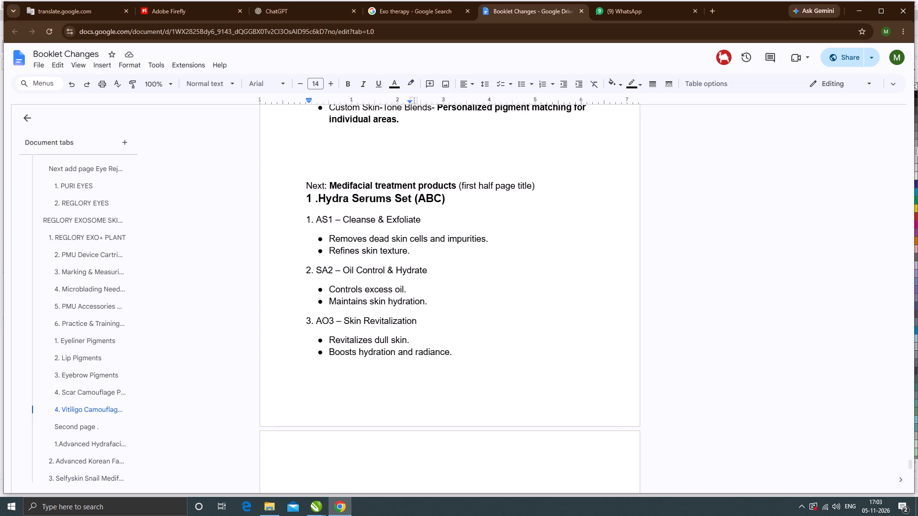
shift+scroll(348, 335, down, 7)
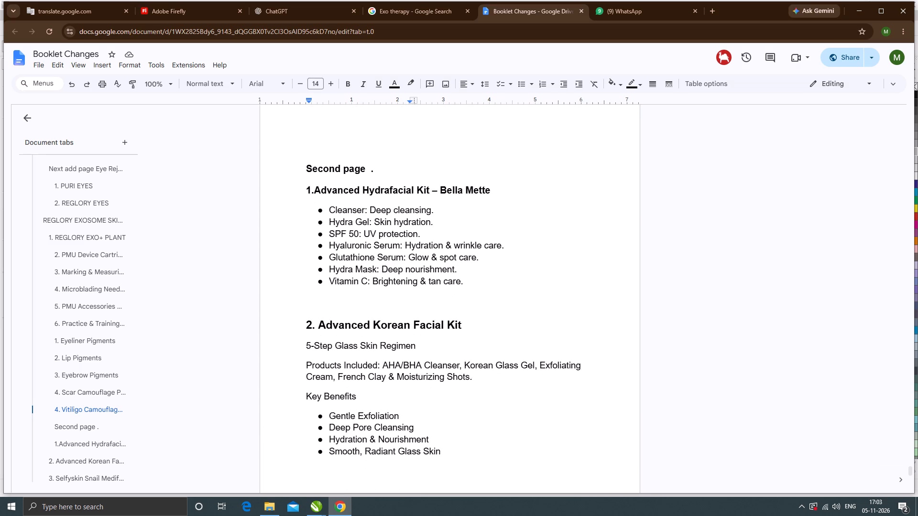
shift+scroll(354, 335, down, 7)
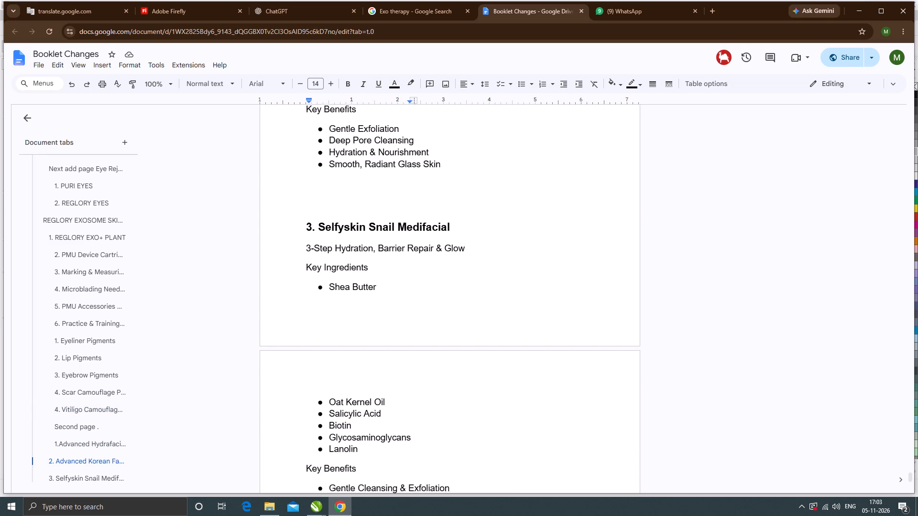
shift+scroll(354, 334, down, 2)
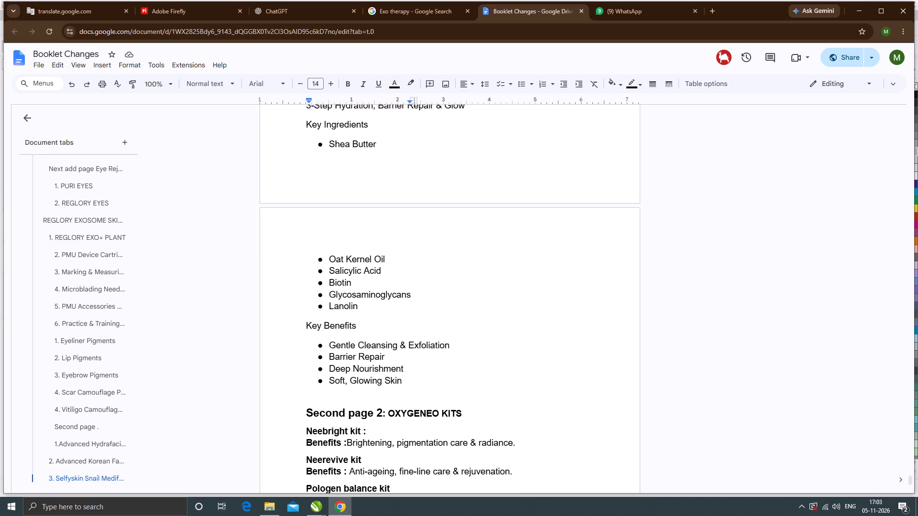
shift+scroll(354, 334, down, 7)
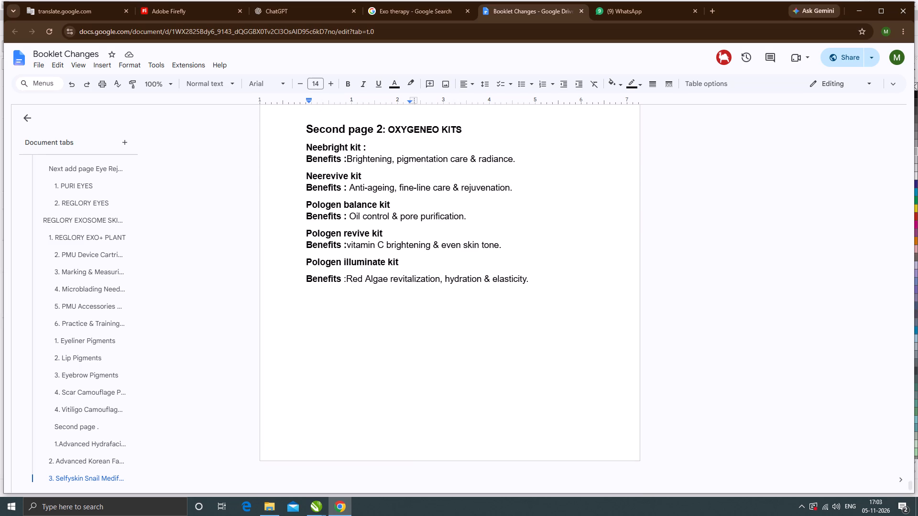
shift+scroll(356, 333, down, 4)
shift+scroll(357, 332, up, 9)
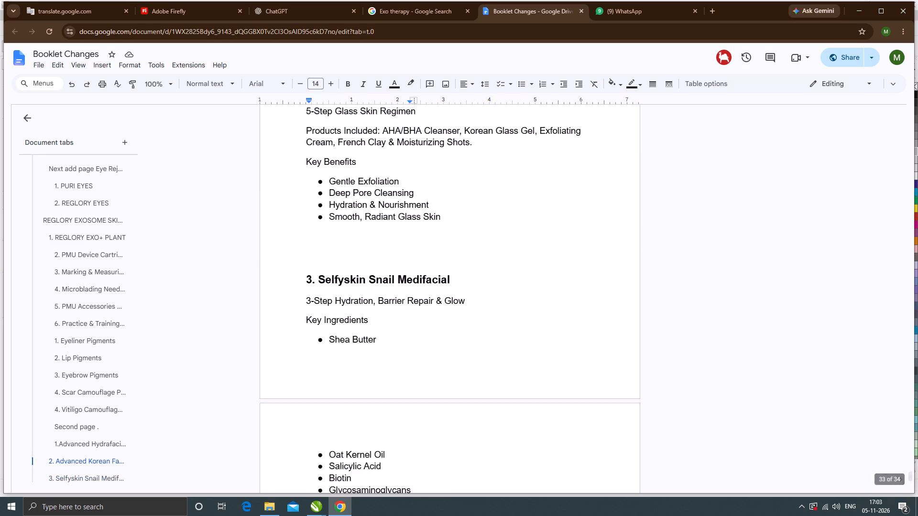
shift+scroll(368, 308, up, 16)
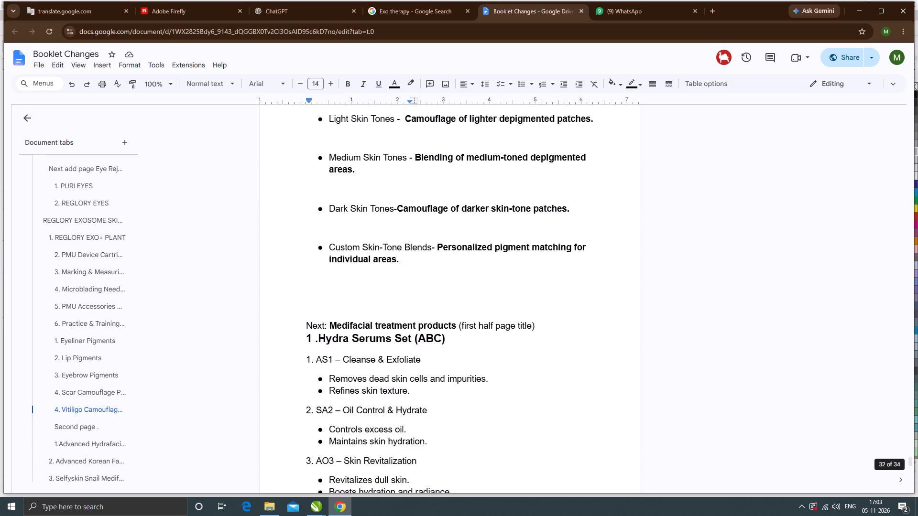
shift+scroll(398, 297, up, 8)
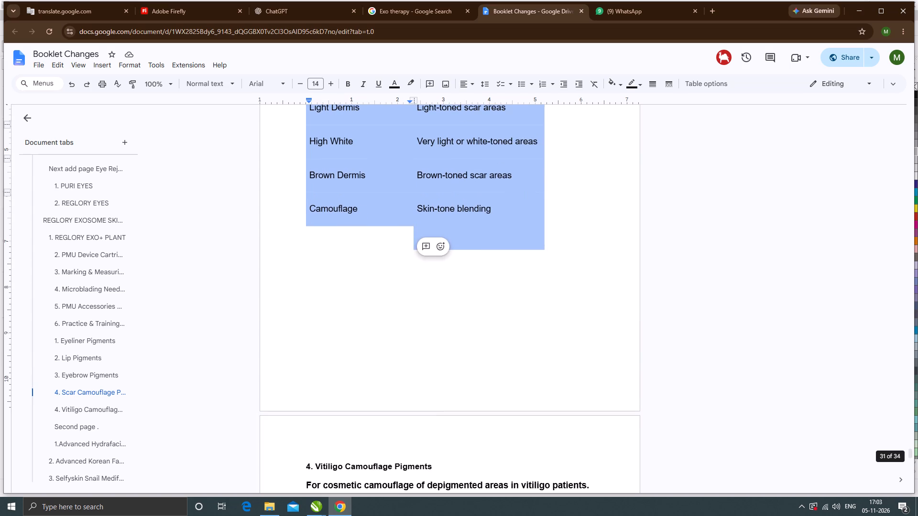
shift+scroll(391, 278, down, 11)
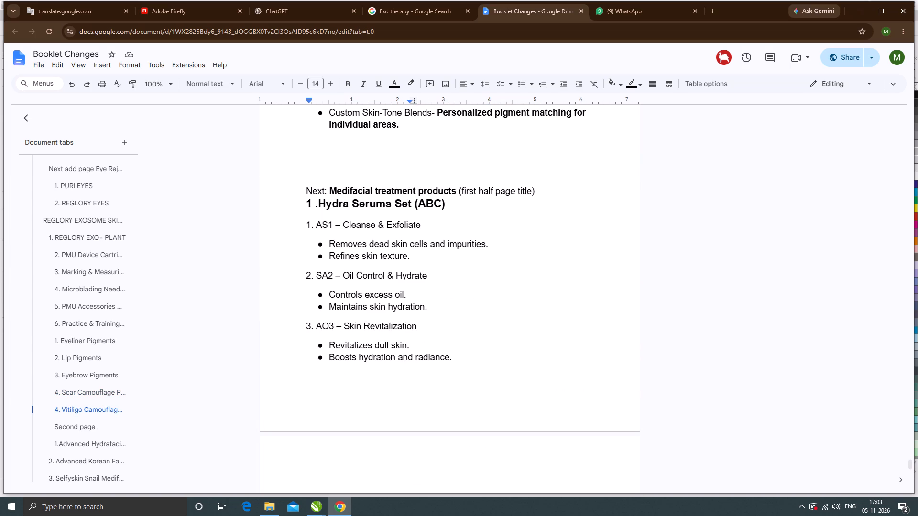
Copy the page title text "Medifacial treatment products" from the document.
shift+drag(330, 185, 438, 183)
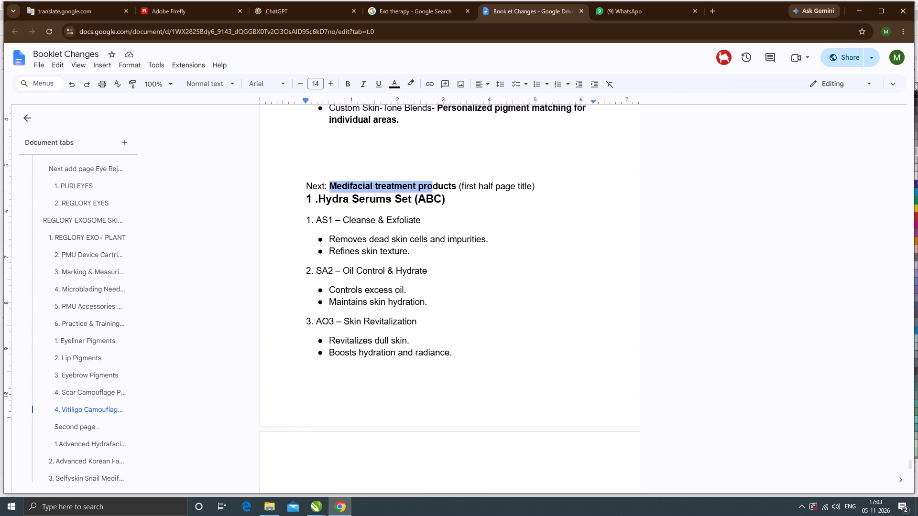
shift+drag(438, 183, 457, 183)
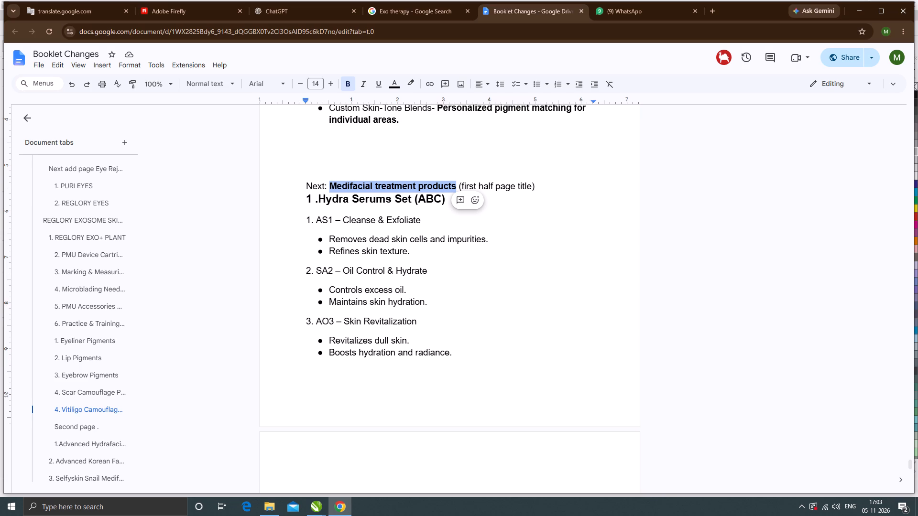
key(ctrl+shift+c)
Switch to the mix 3 catlouge file in CorelDRAW and examine the spreads around page 31 for existing hydrafacial and medifacial product layouts.
shift+click(860, 10)
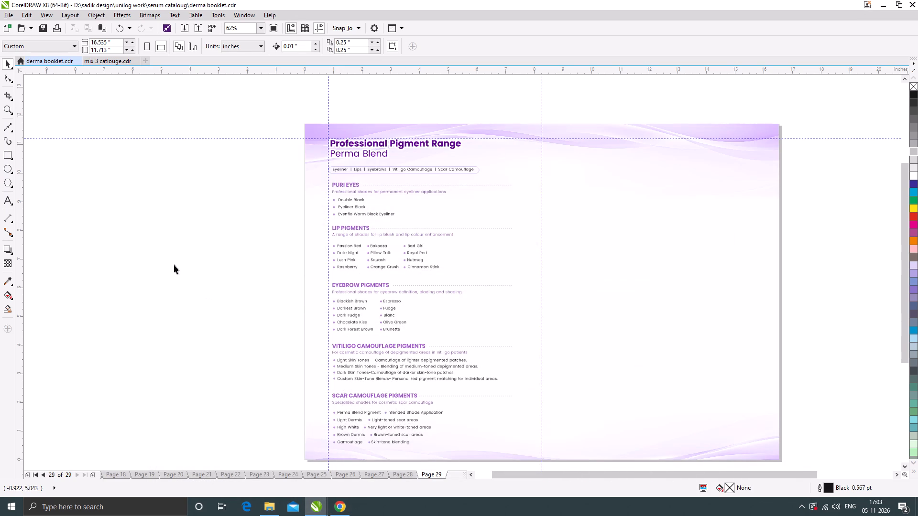
shift+click(118, 59)
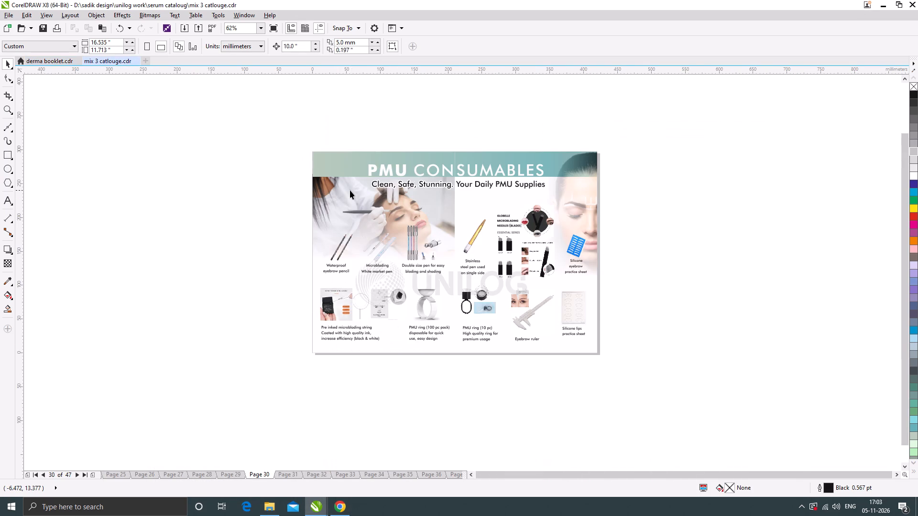
key(shift+Page_Down)
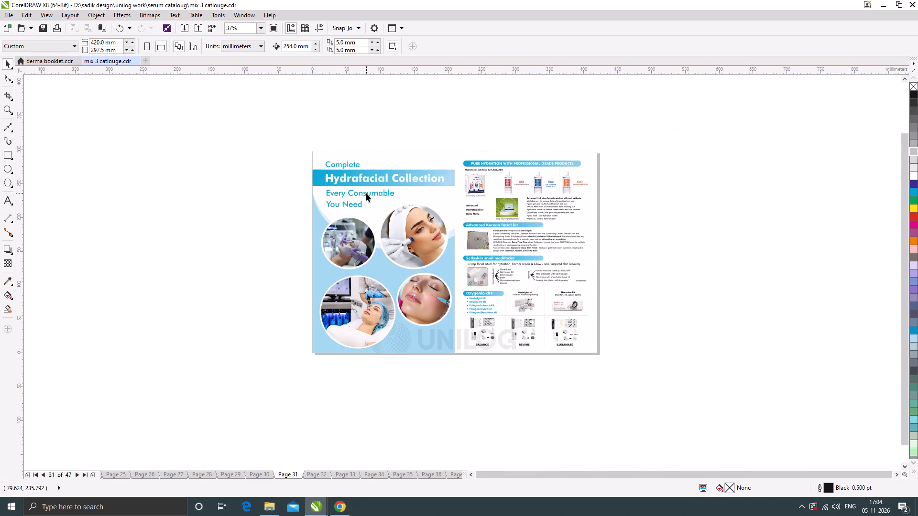
key(shift+Page_Down)
shift+scroll(412, 221, up, 1)
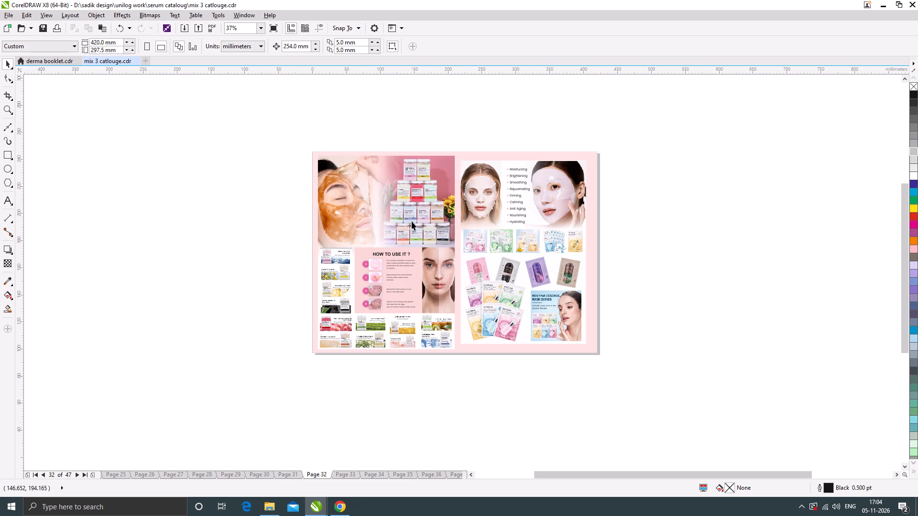
shift+scroll(412, 221, down, 1)
key(shift+Page_Down)
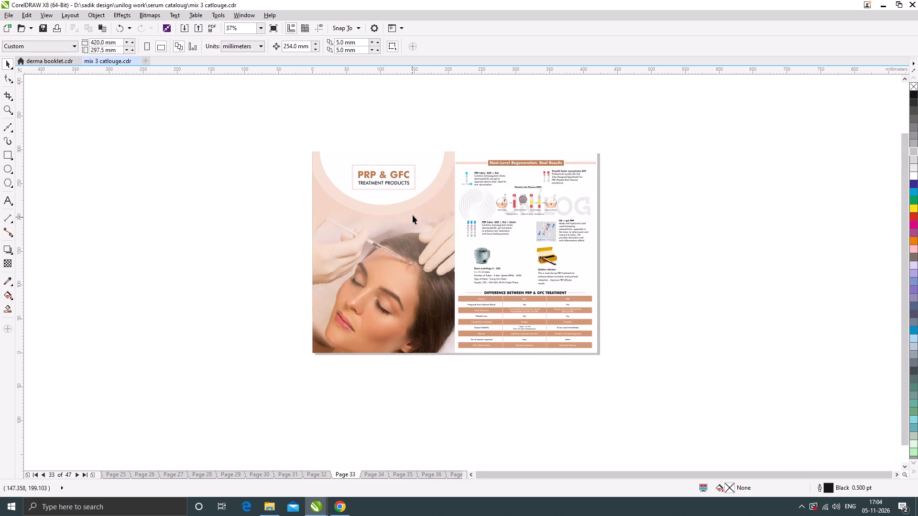
key(shift+Page_Down)
key(shift+Page_Up)
key(shift+Page_Up)
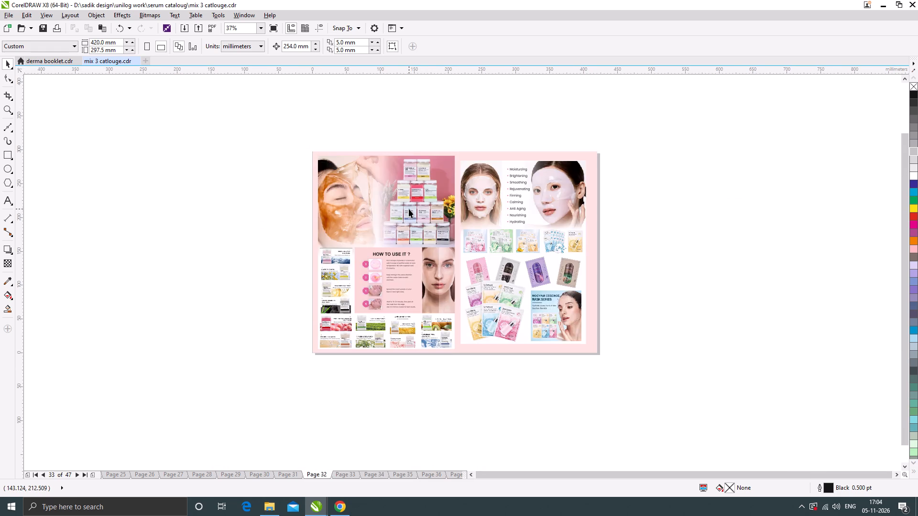
key(shift+Page_Up)
key(shift+Page_Up)
key(shift+Page_Up)
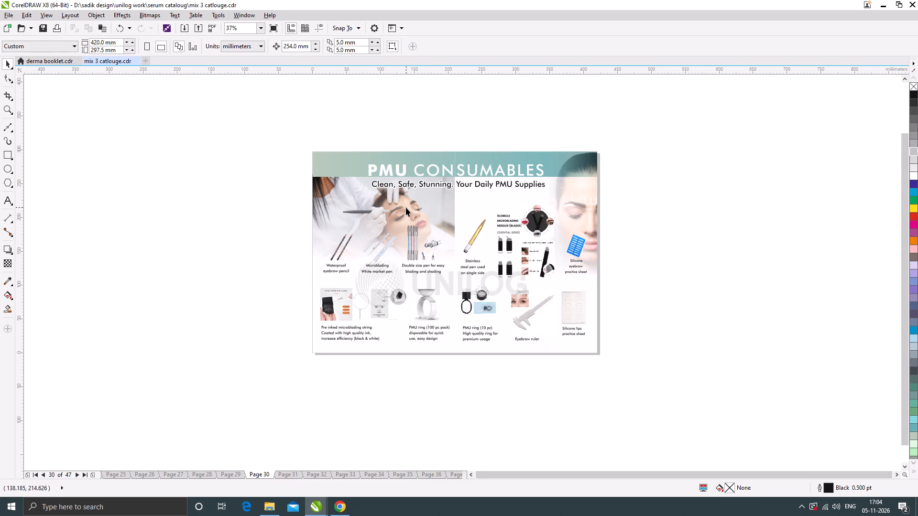
key(shift+Page_Down)
key(shift+Page_Down)
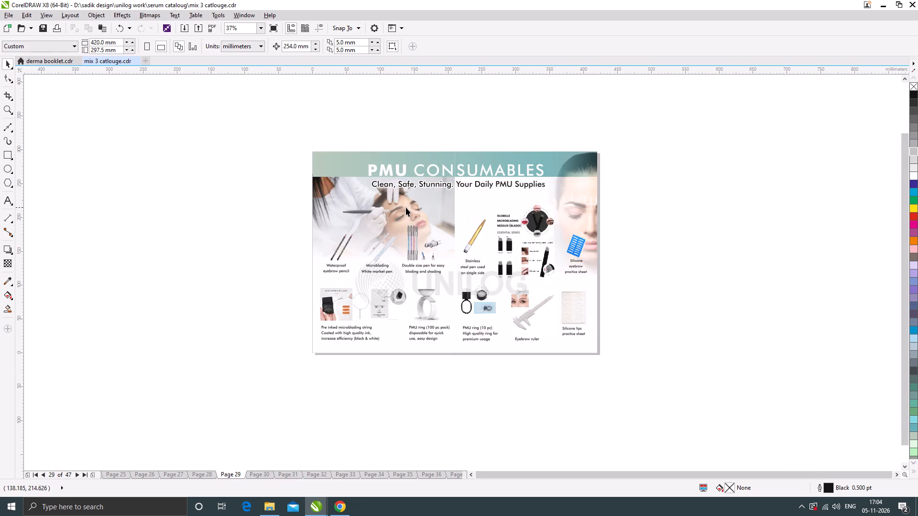
shift+scroll(397, 183, up, 1)
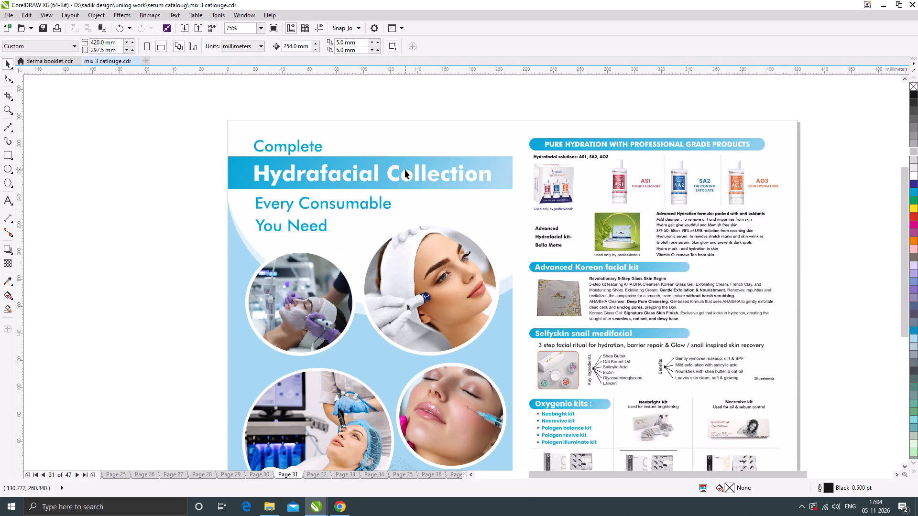
shift+scroll(405, 170, down, 1)
key(shift+Page_Down)
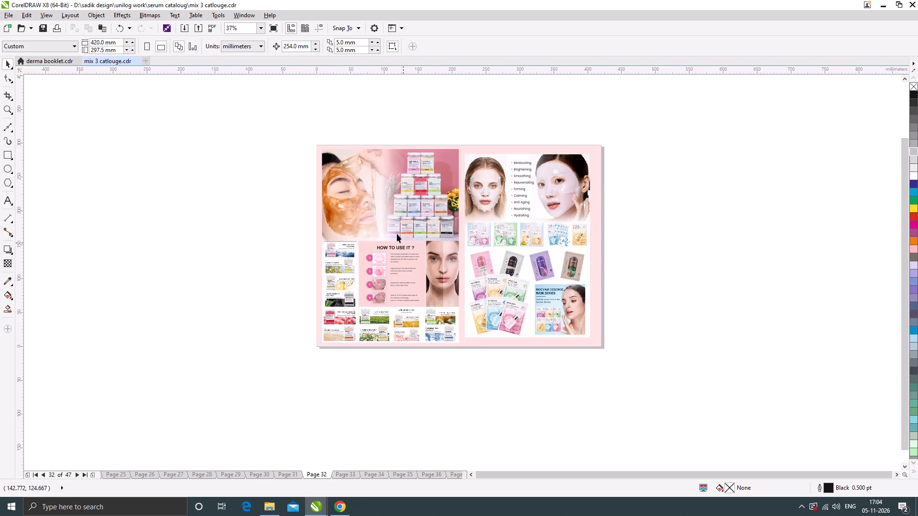
shift+scroll(385, 202, up, 1)
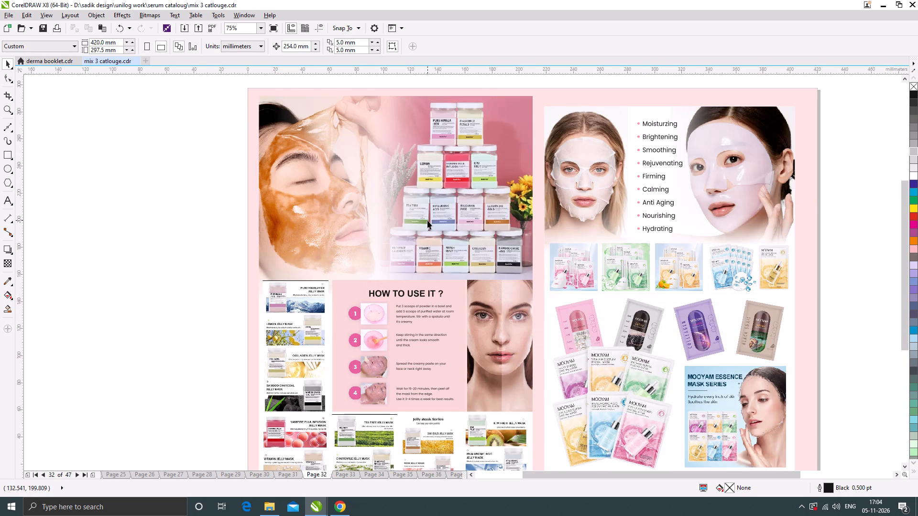
key(shift+Page_Up)
shift+scroll(428, 220, down, 1)
Look through the mix 3 catlouge pages from 32 to 37 and back to page 32 for medifacial reference material.
key(shift+Page_Down)
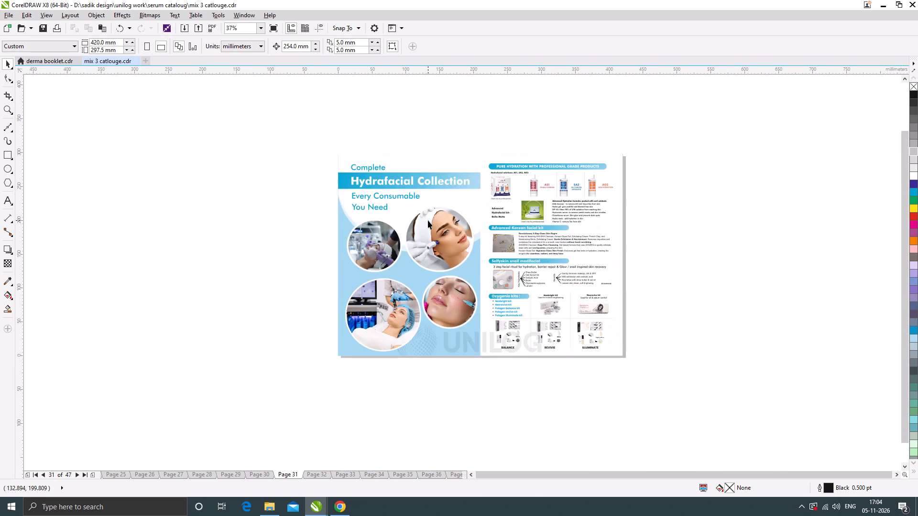
key(shift+Page_Down)
key(shift+Page_Down)
key(shift+Page_Down)
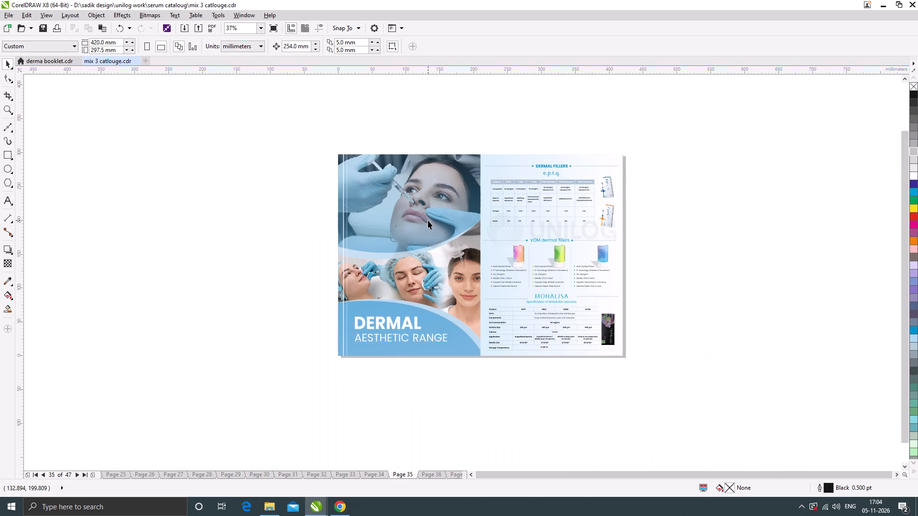
key(shift+Page_Down)
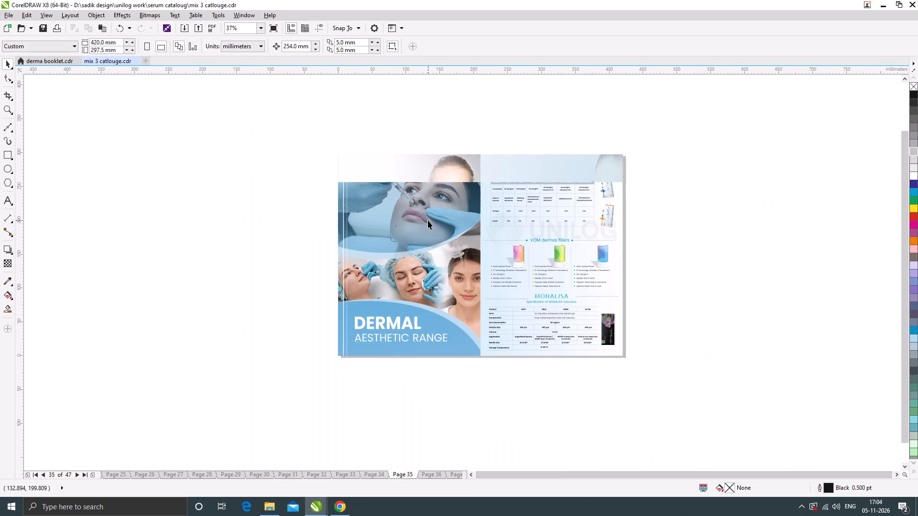
key(shift+Page_Down)
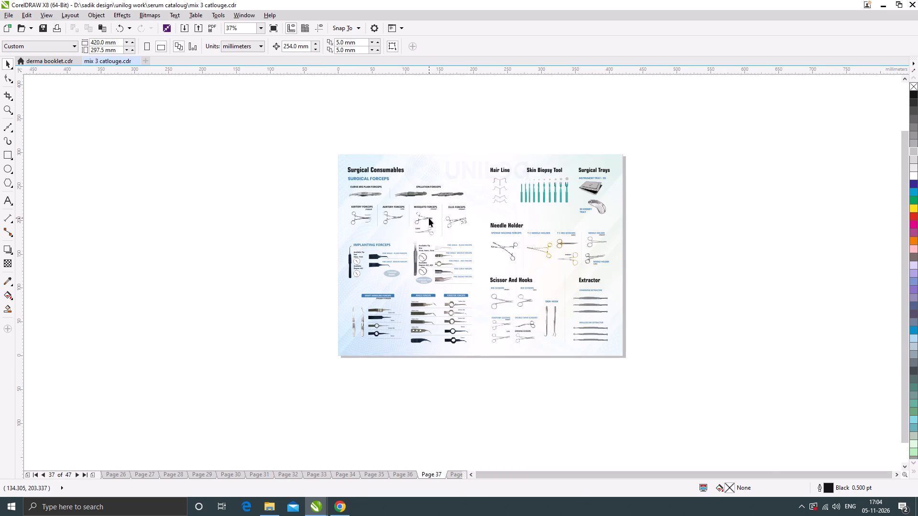
key(shift+Page_Up)
key(shift+Page_Up)
key(shift+Page_Up)
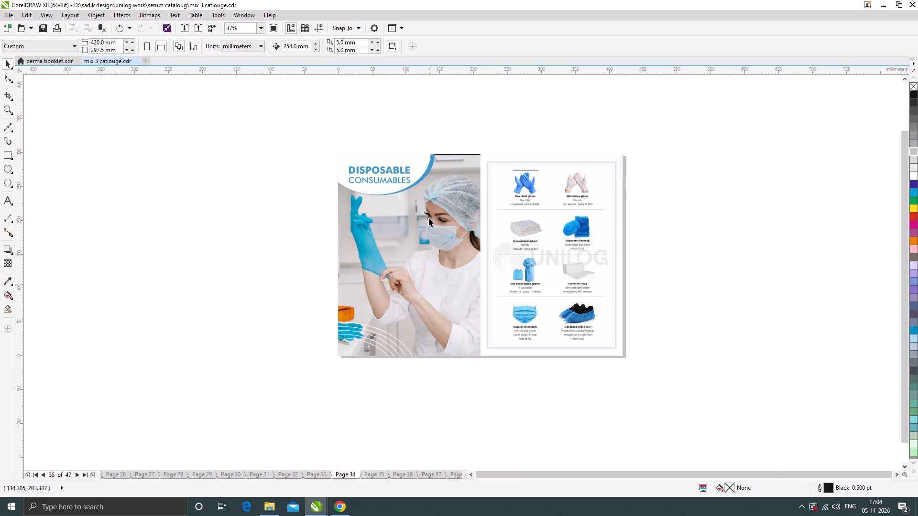
key(shift+Page_Up)
key(shift+Page_Up)
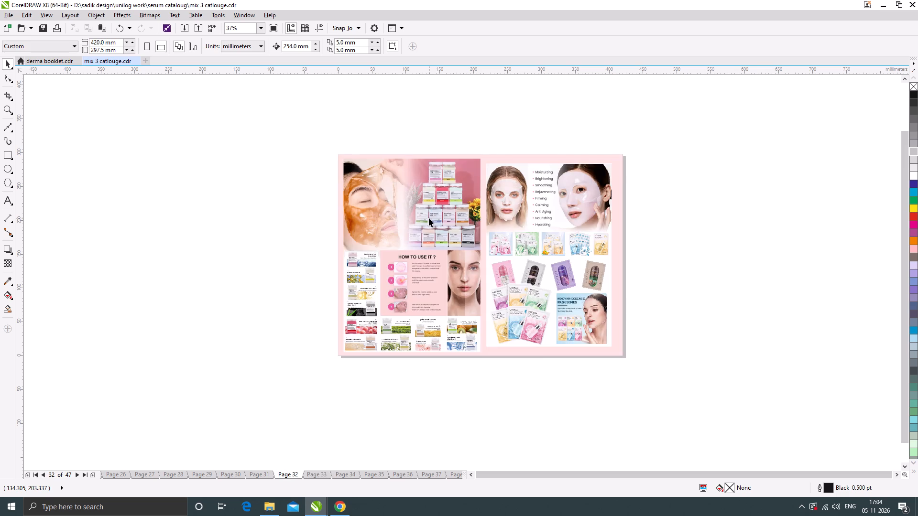